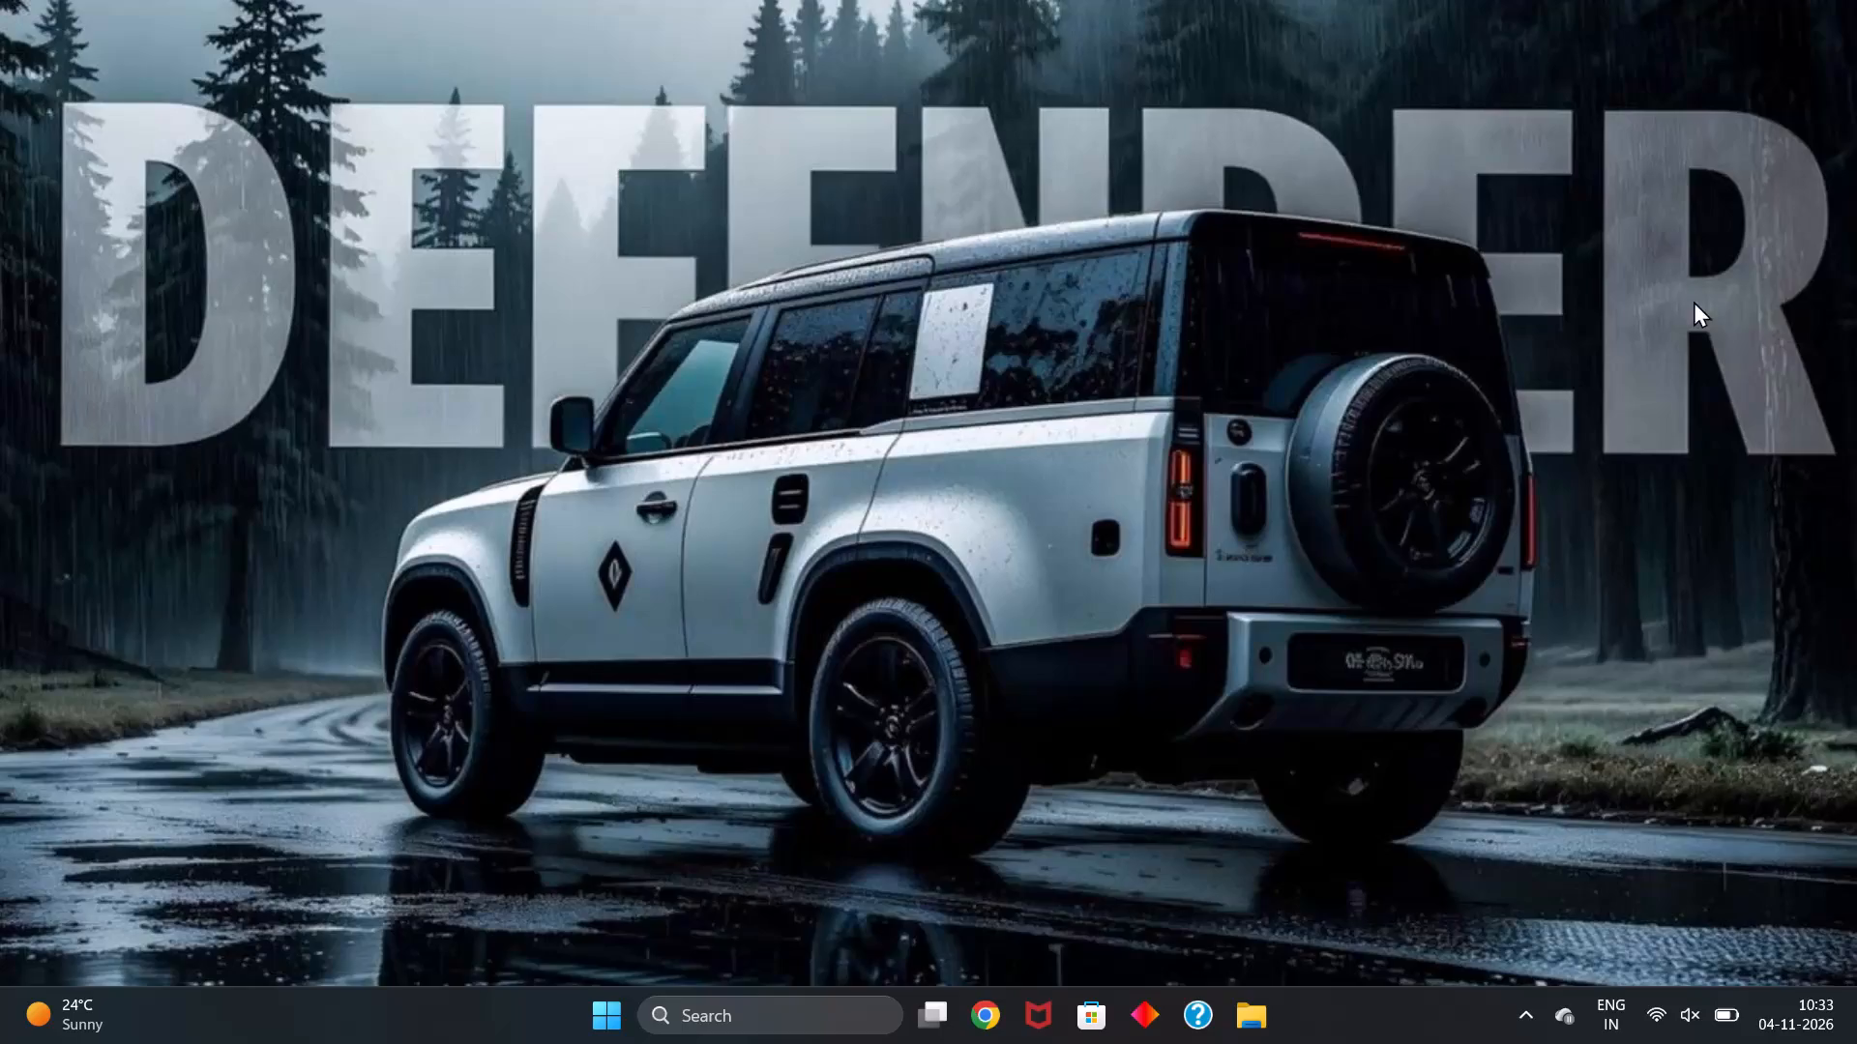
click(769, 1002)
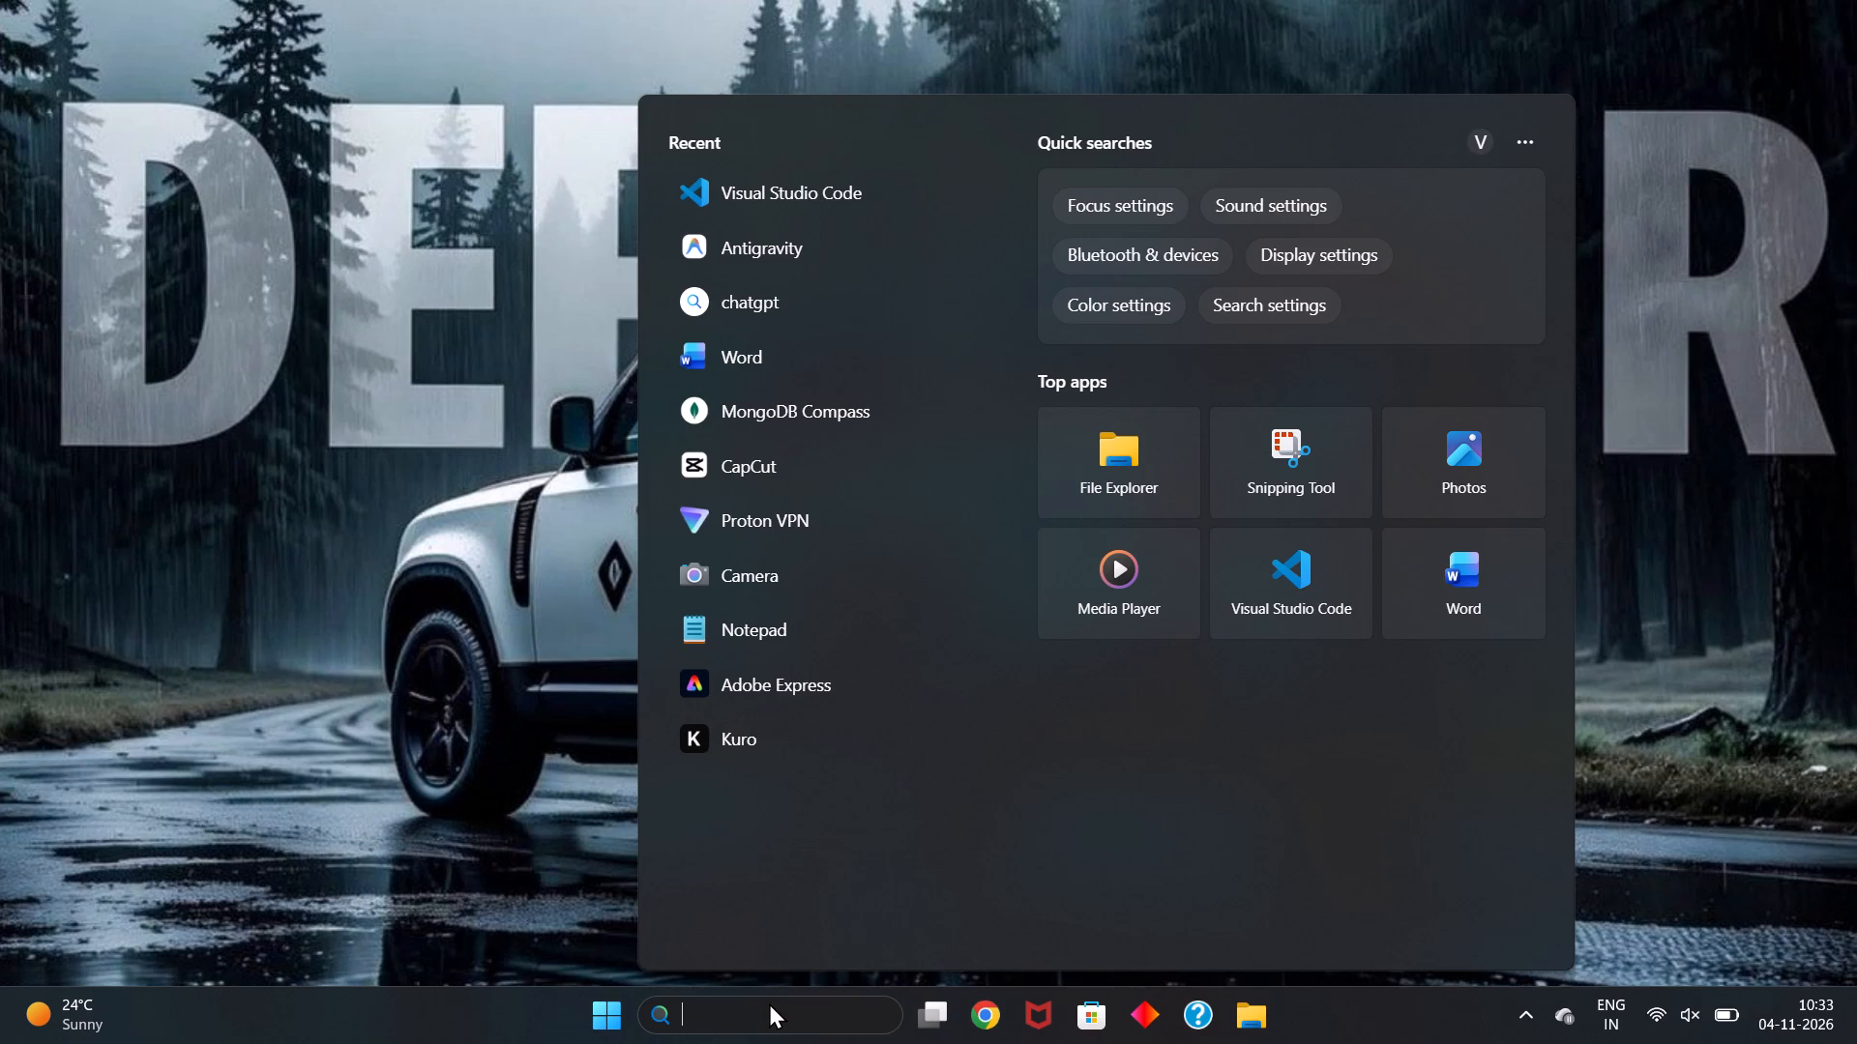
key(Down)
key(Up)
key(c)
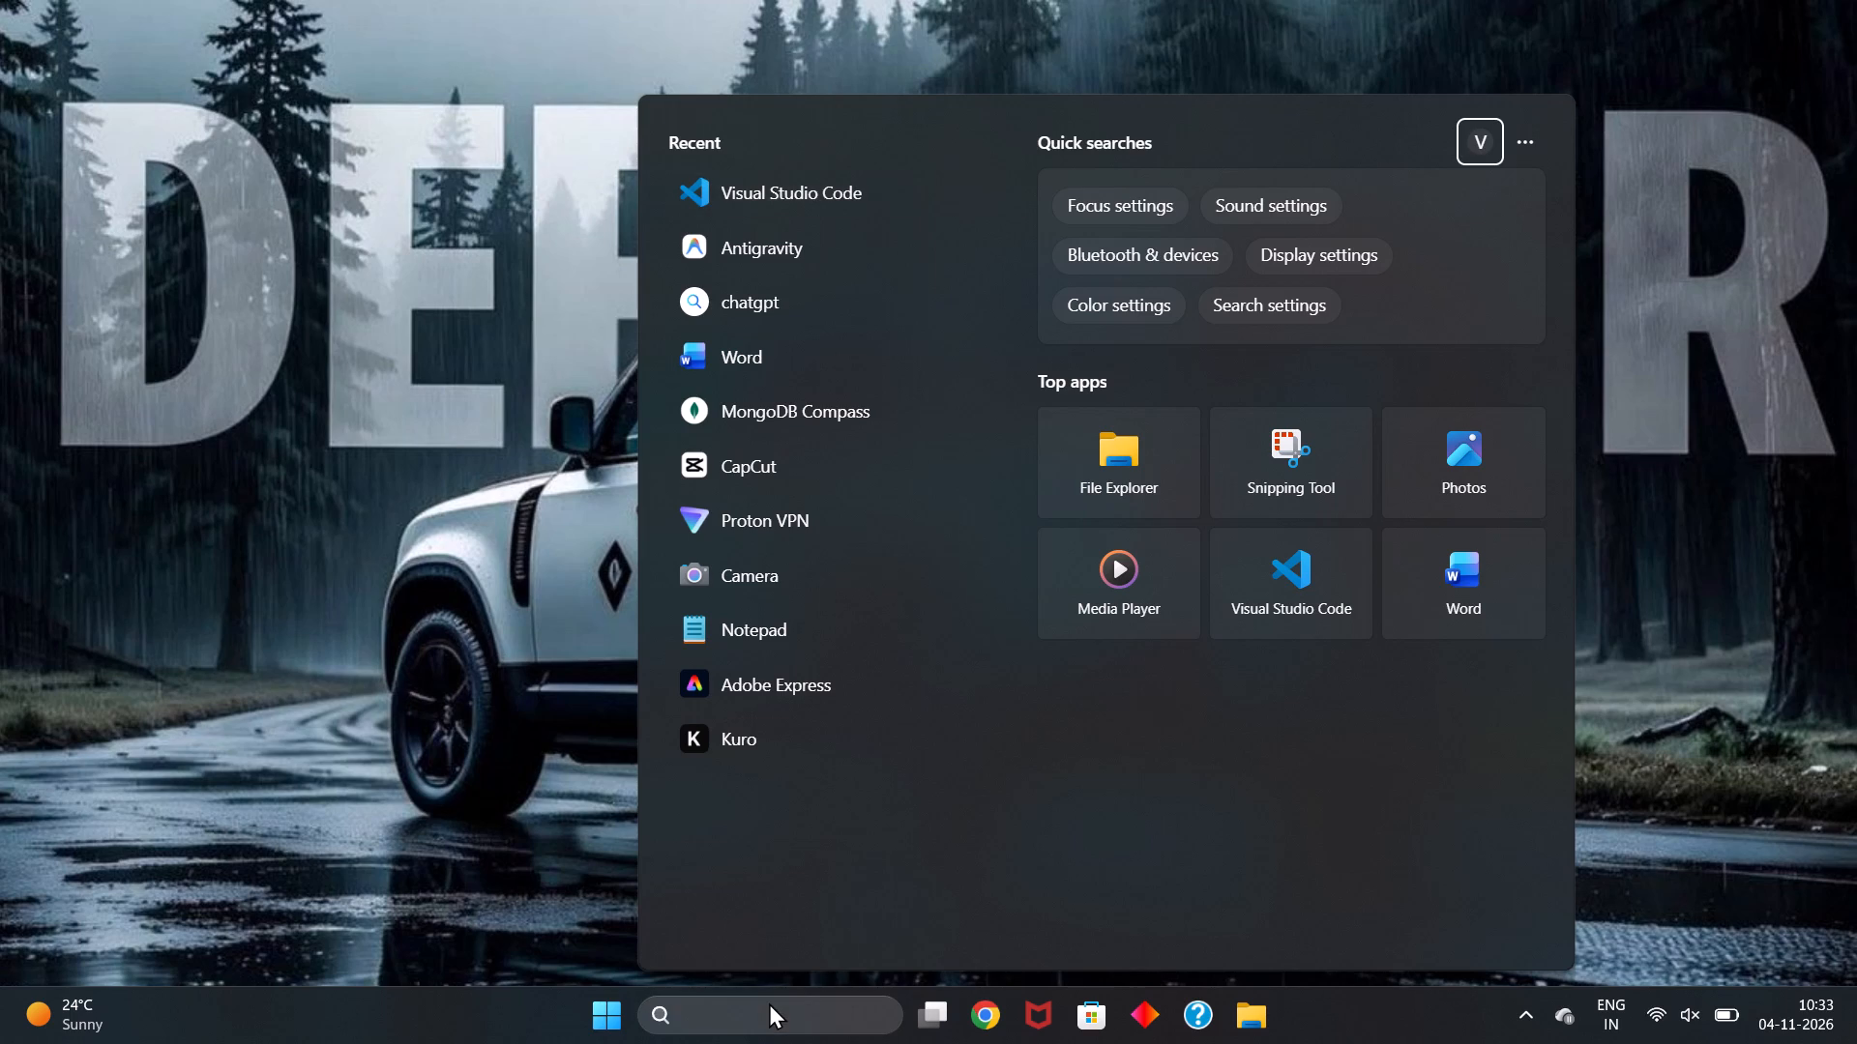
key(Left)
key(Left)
Open Google Chrome with the Person 1 profile.
click(978, 1029)
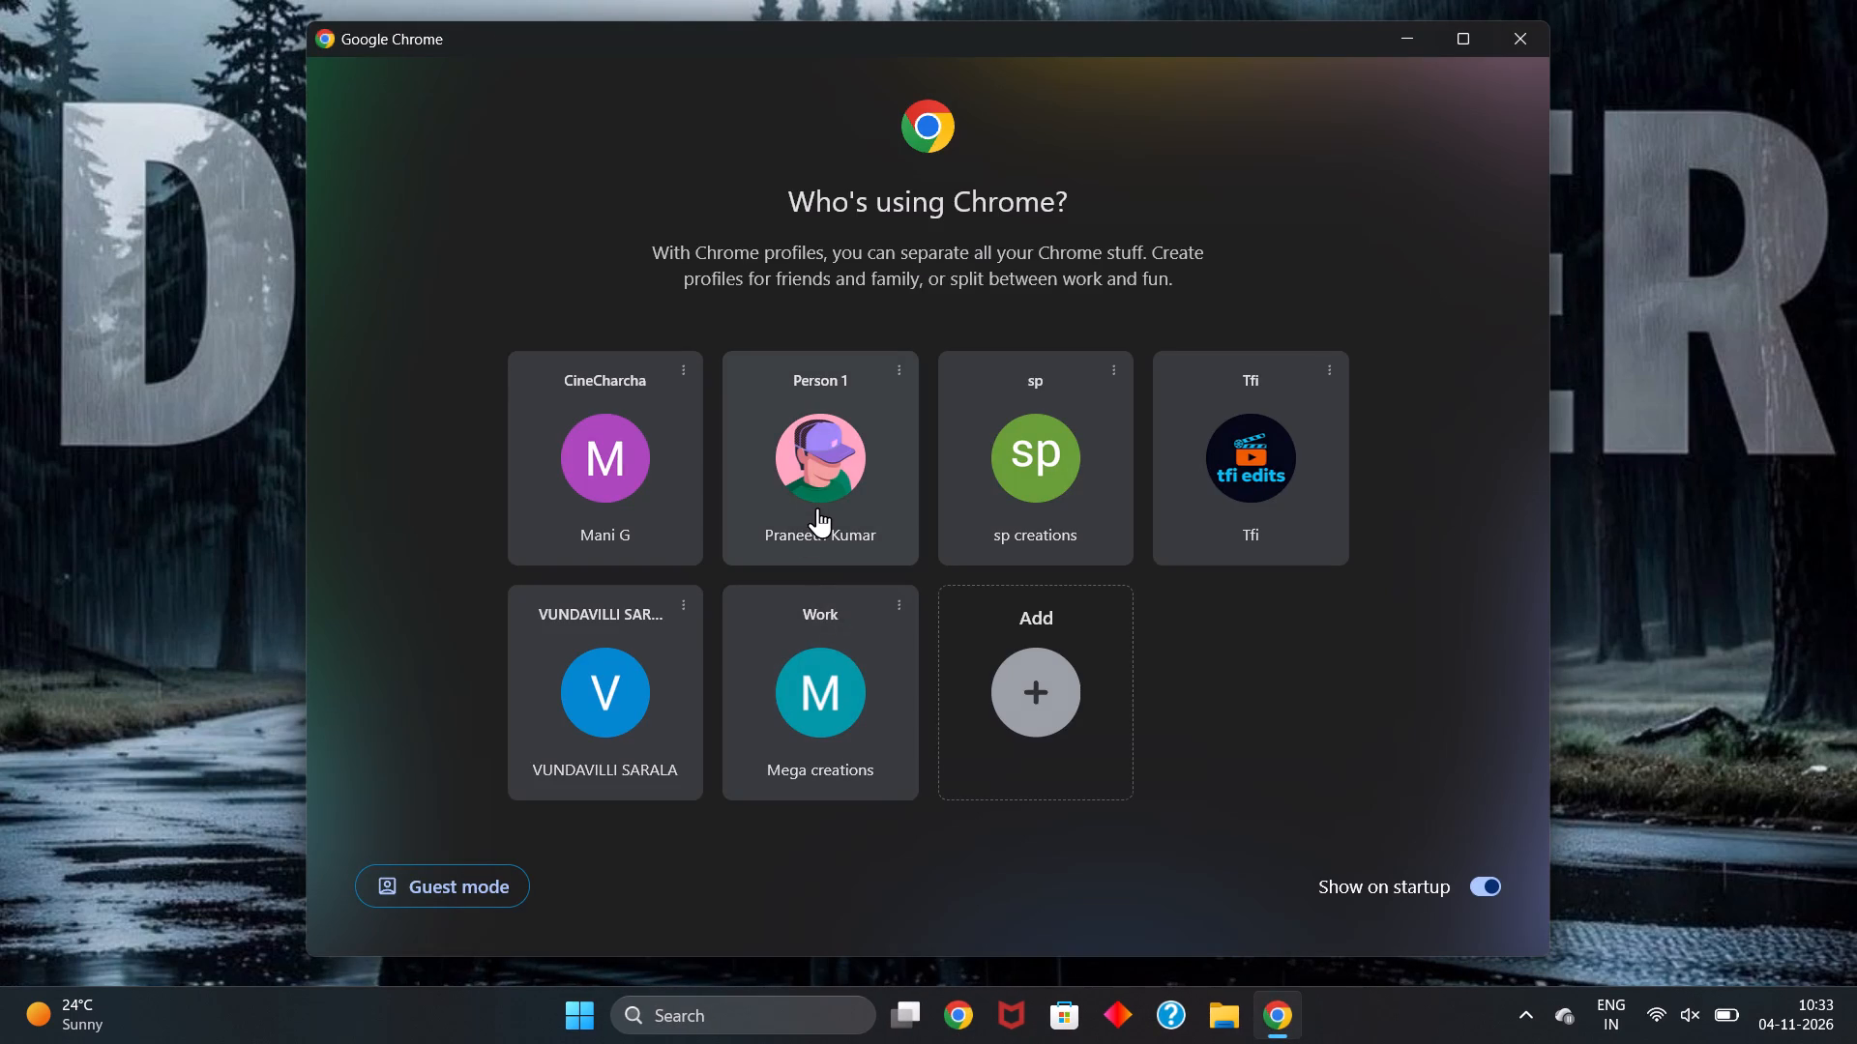
click(823, 495)
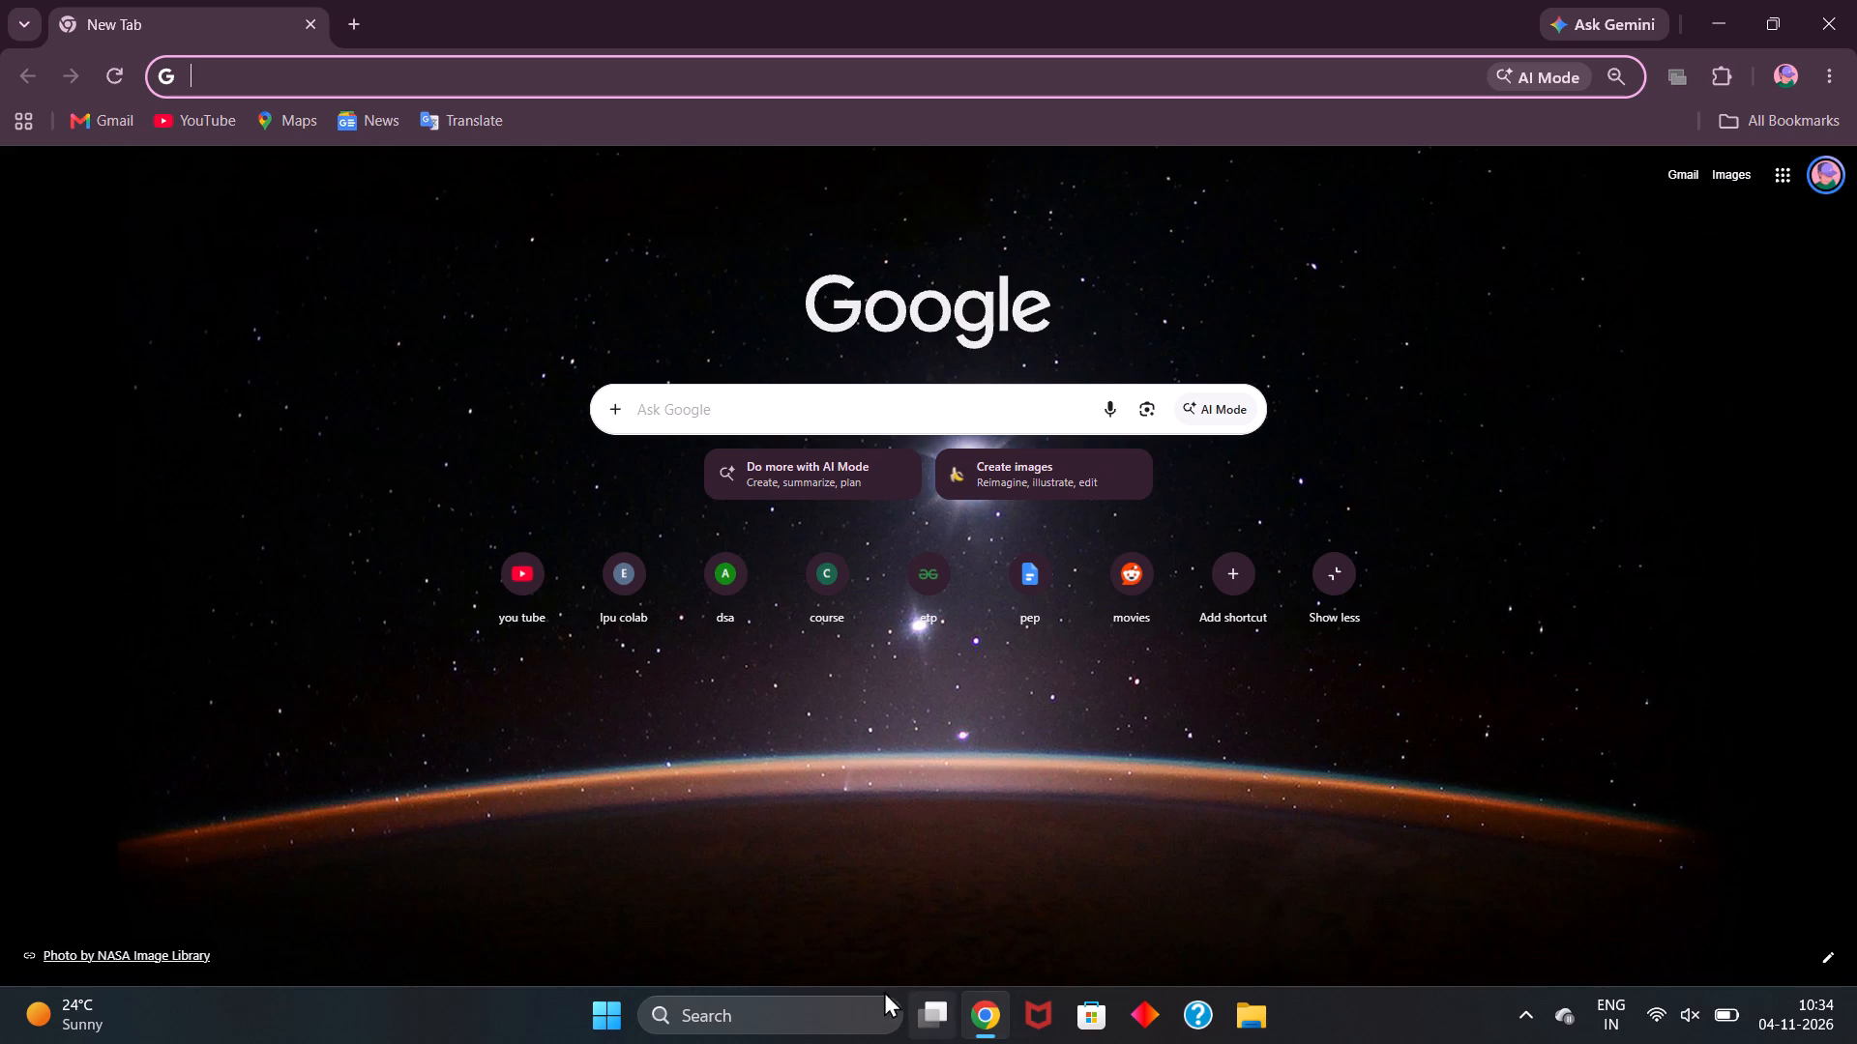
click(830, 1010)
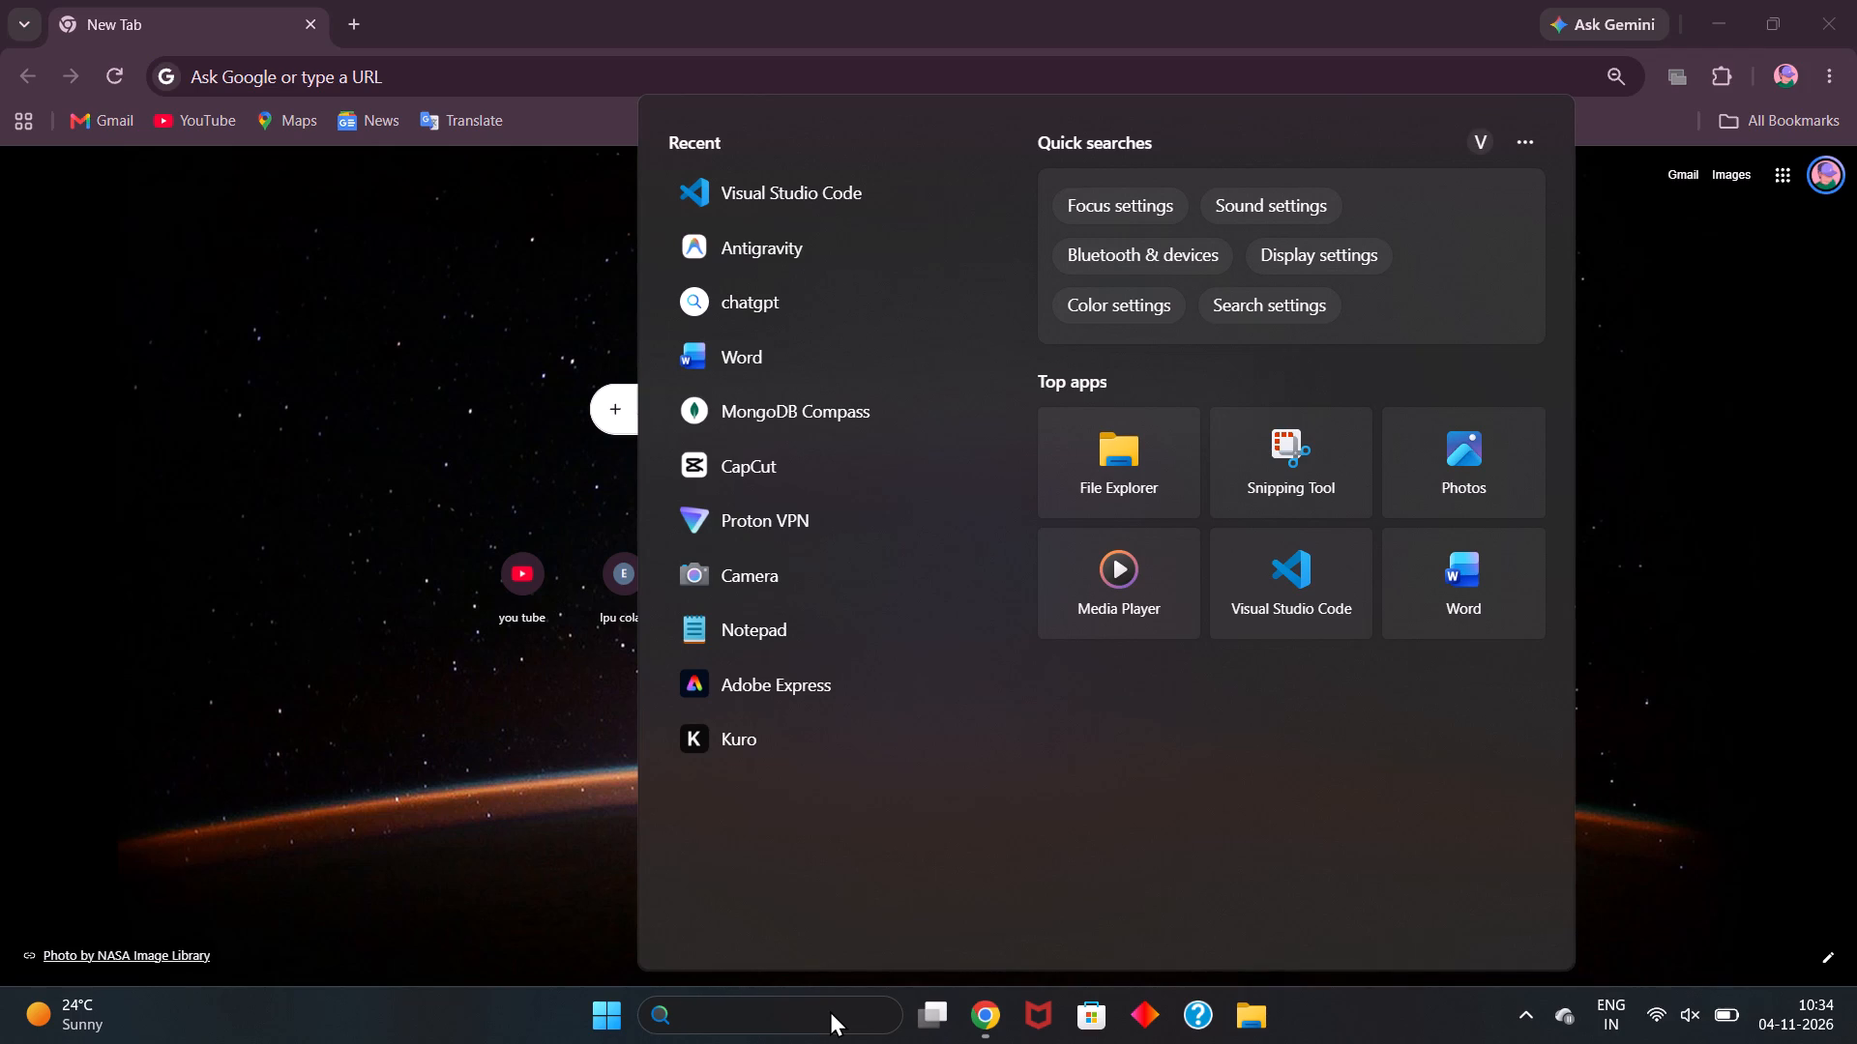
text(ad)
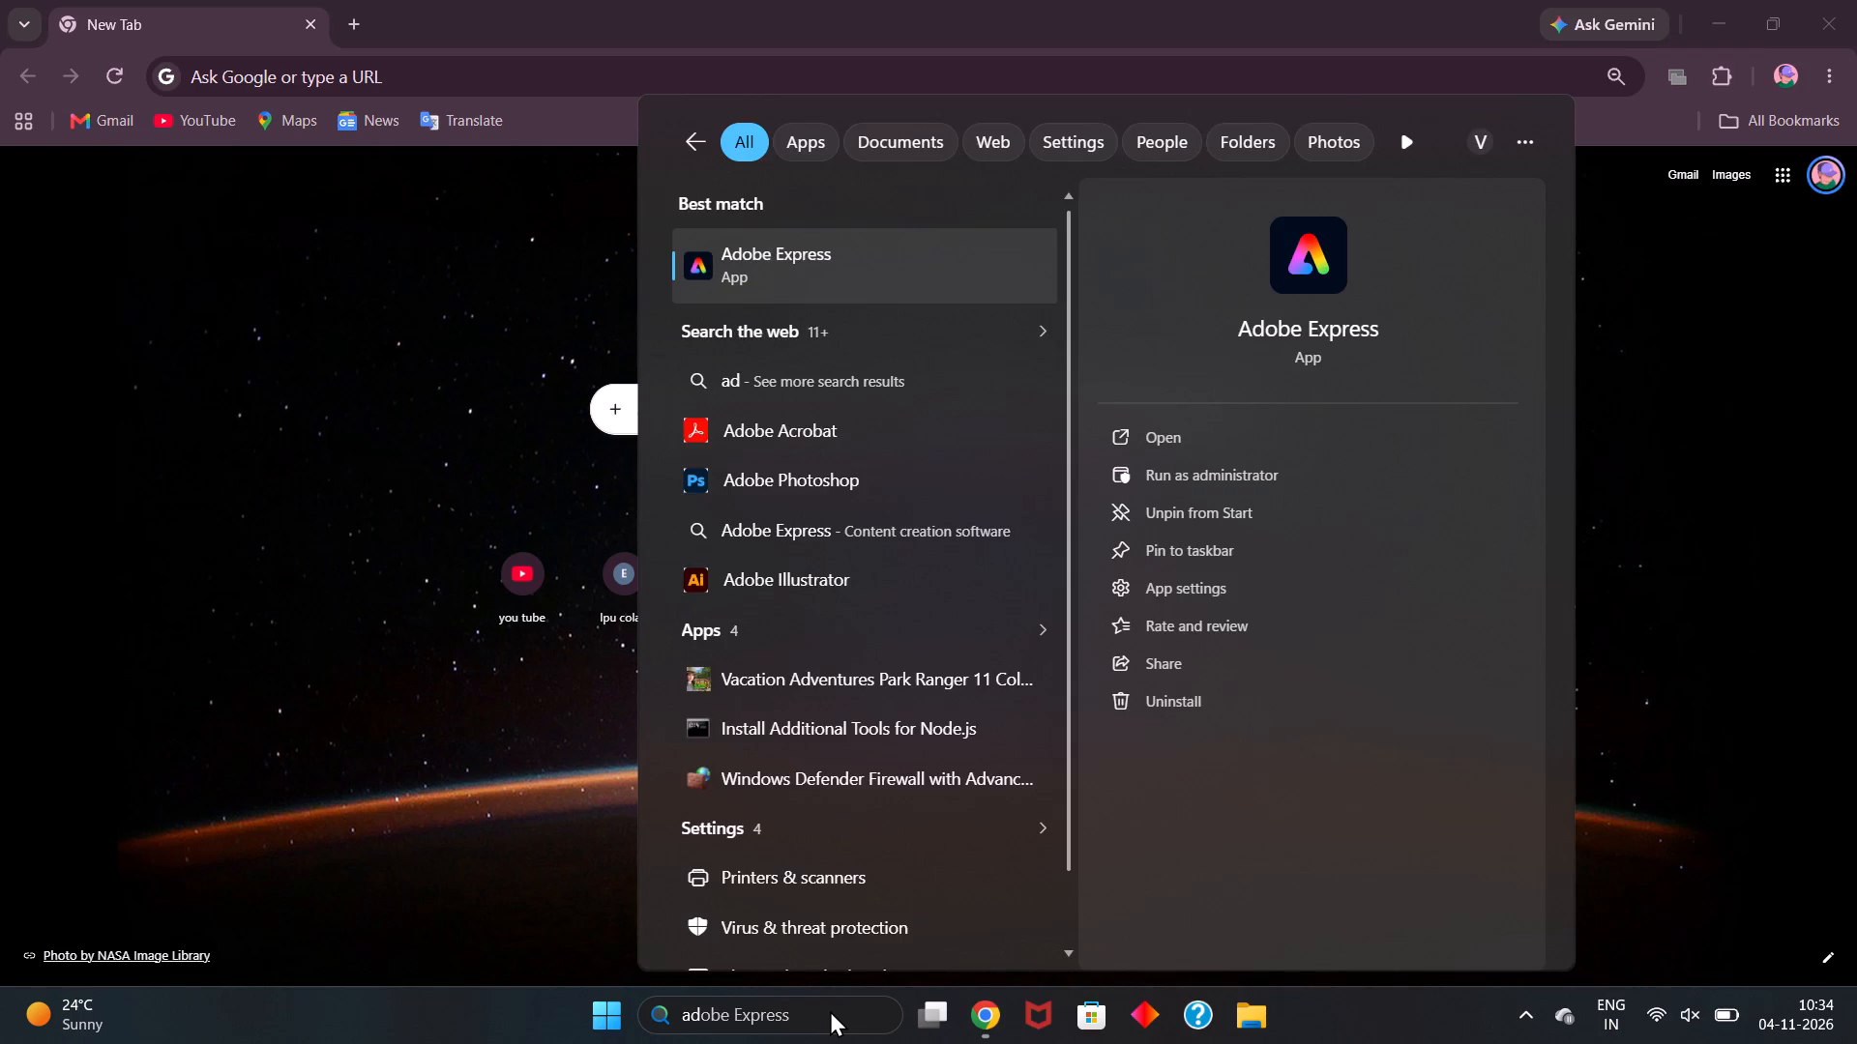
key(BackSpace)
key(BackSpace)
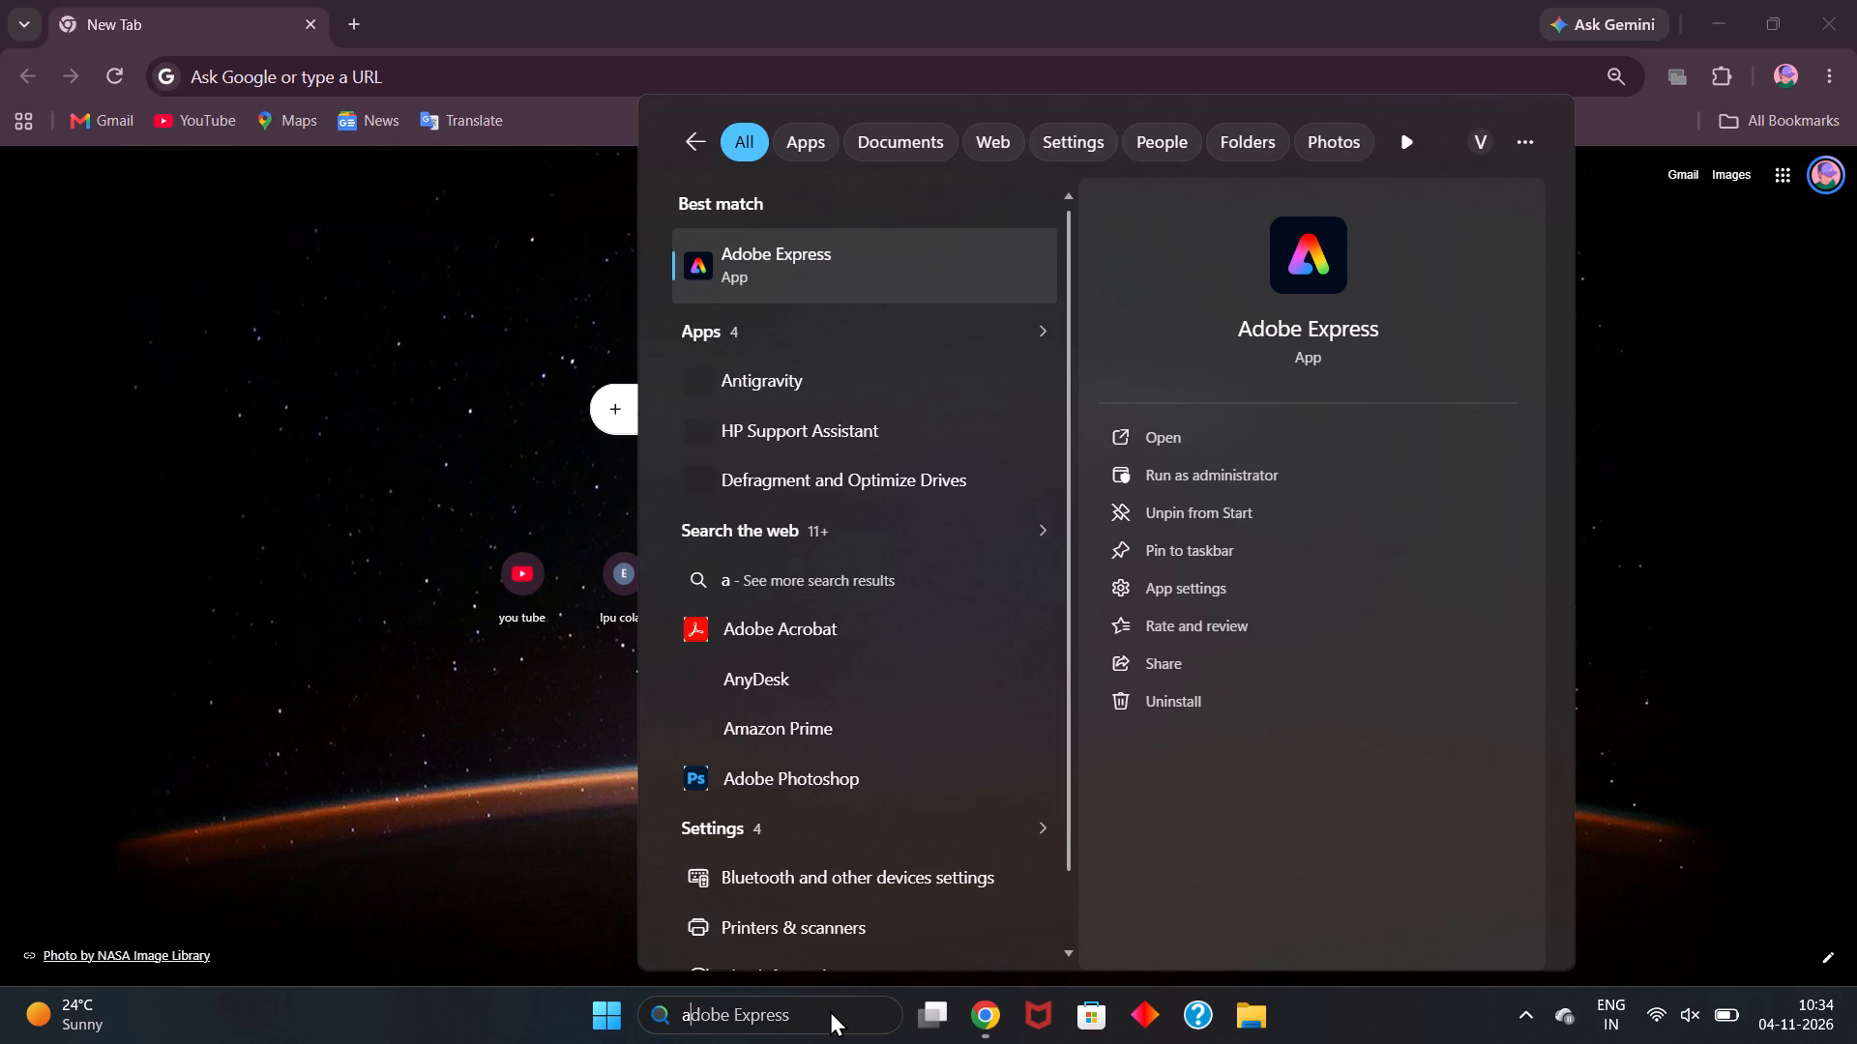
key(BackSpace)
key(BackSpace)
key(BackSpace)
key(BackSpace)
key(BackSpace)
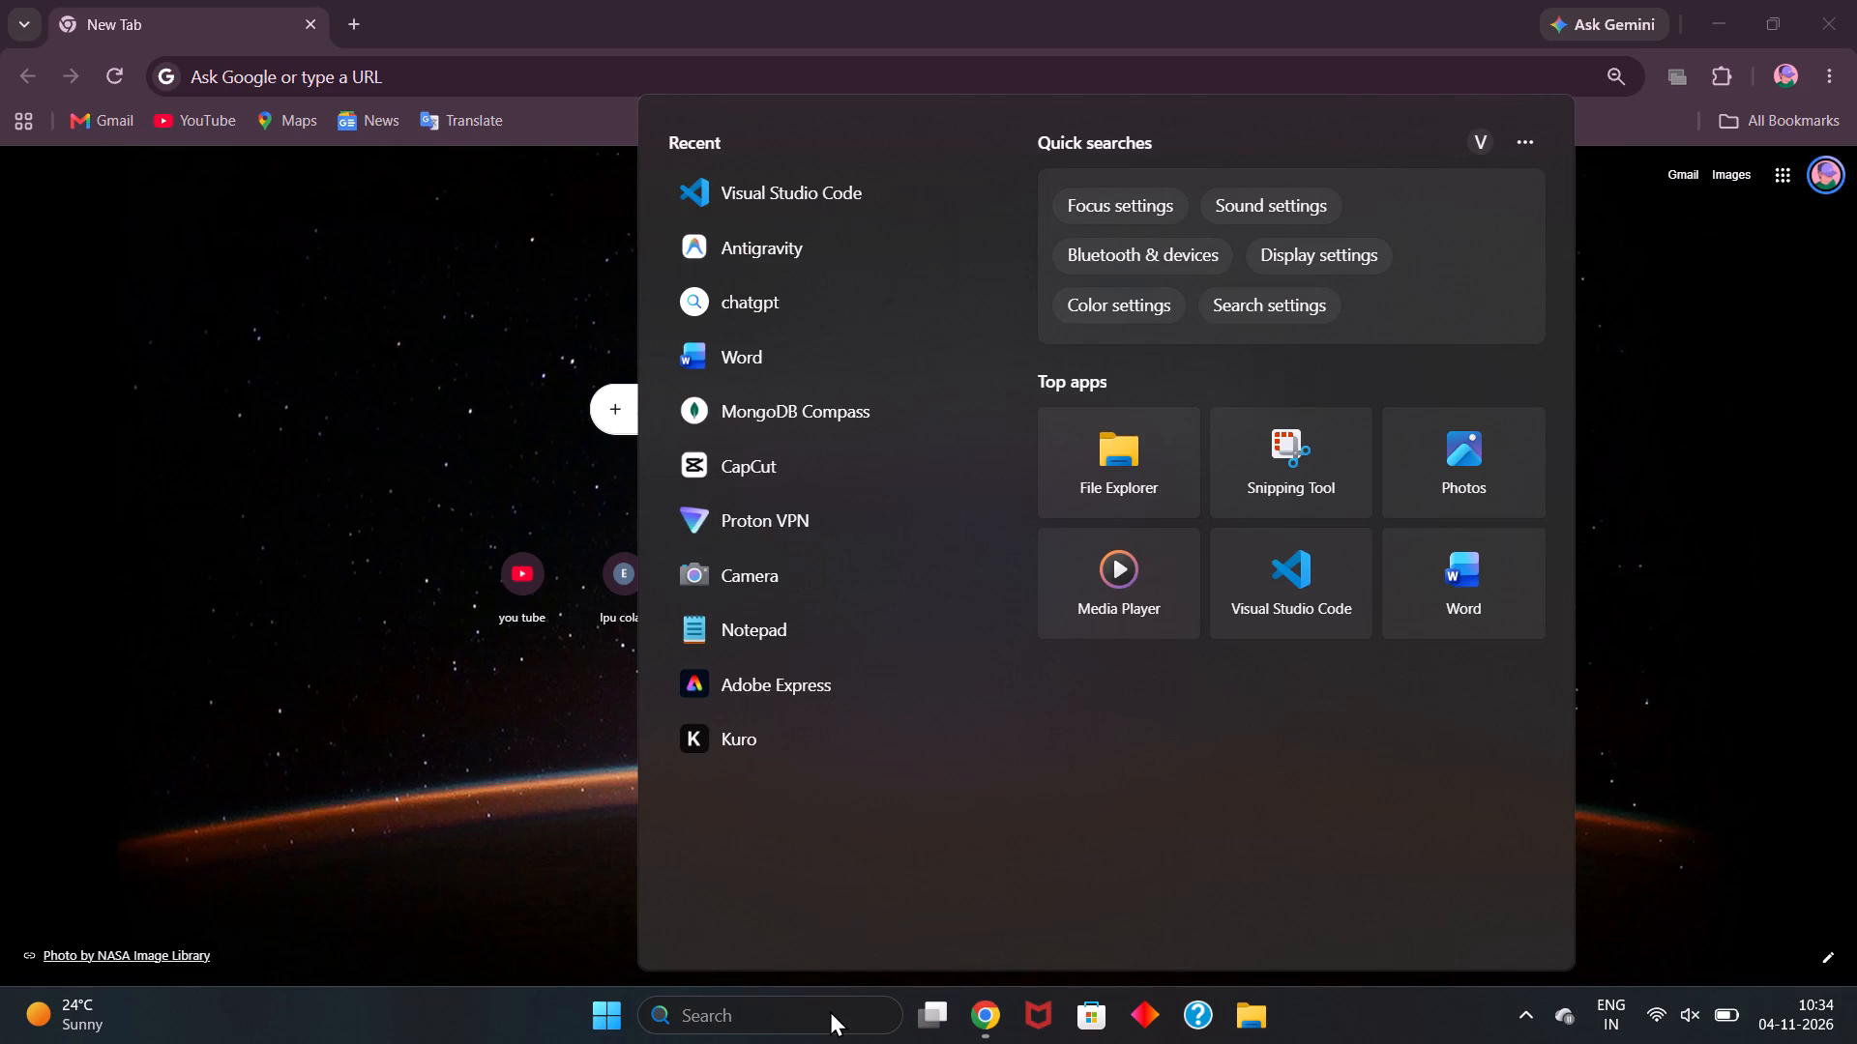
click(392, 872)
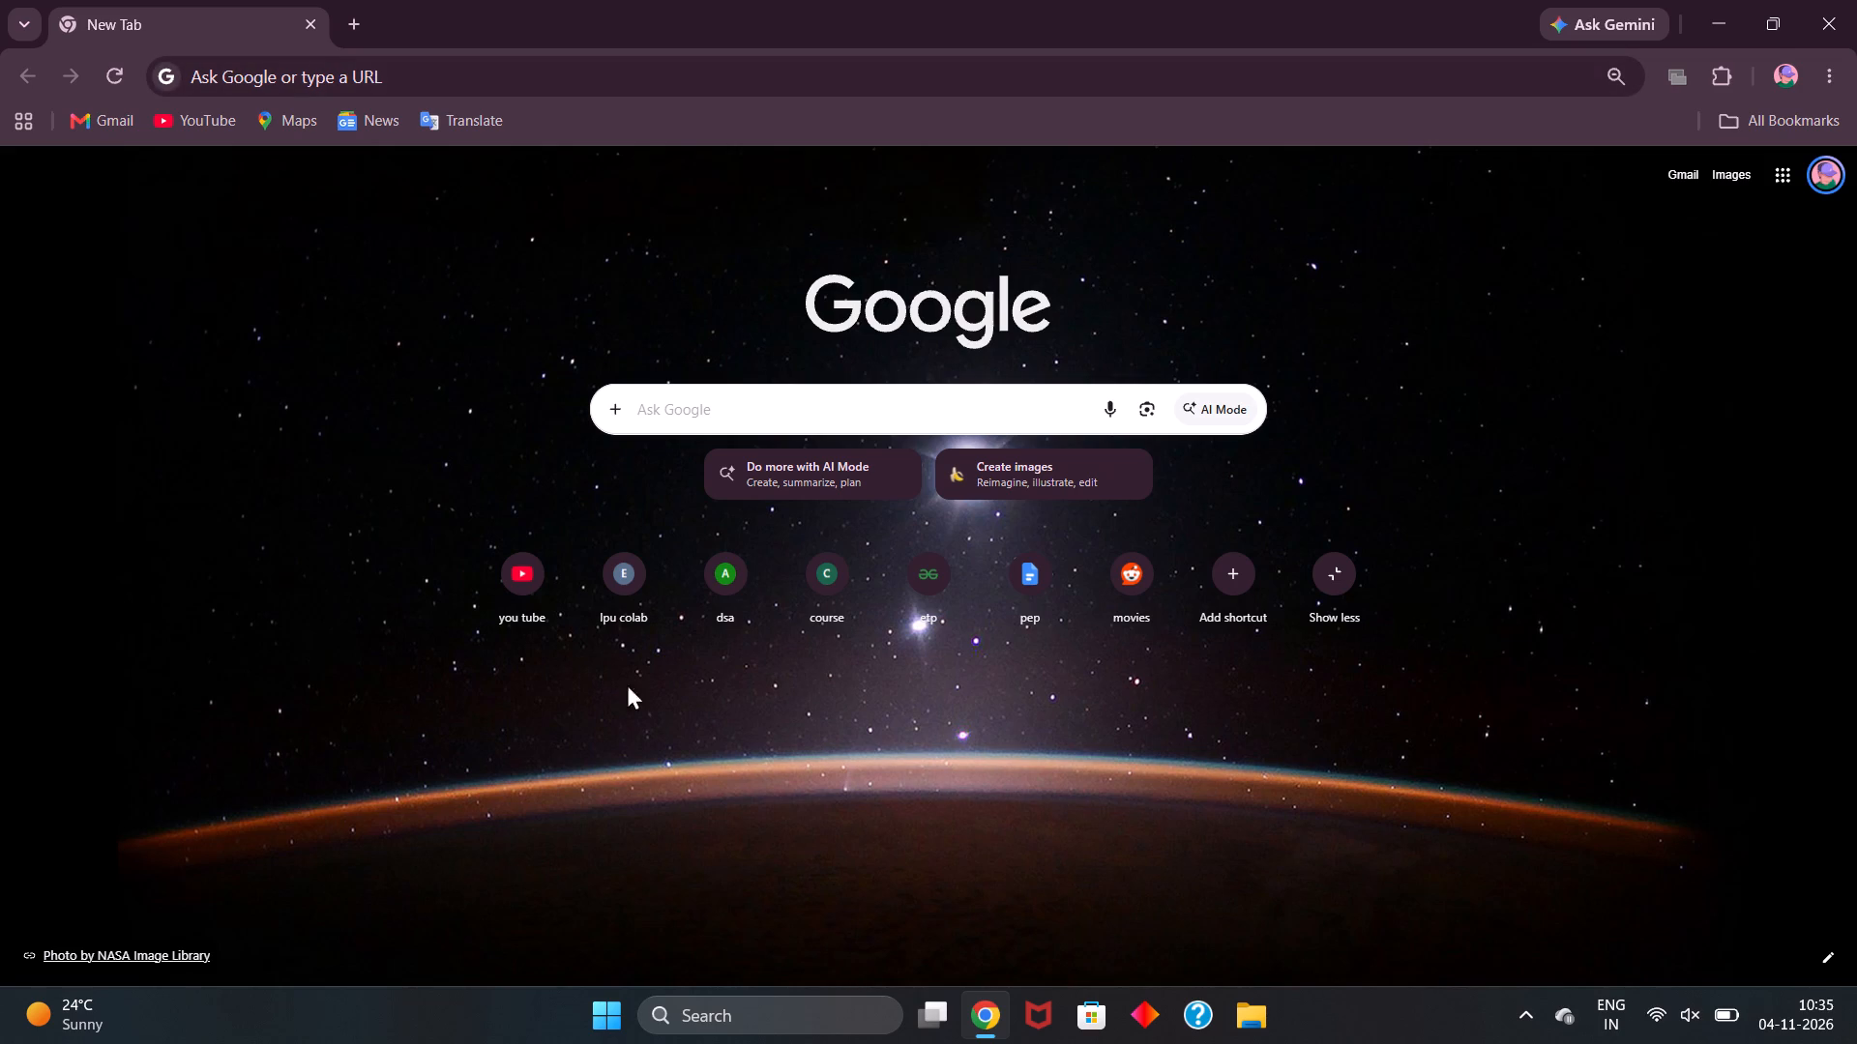
Search the computer for "ad" and launch the Adobe Express app.
click(754, 994)
click(752, 1007)
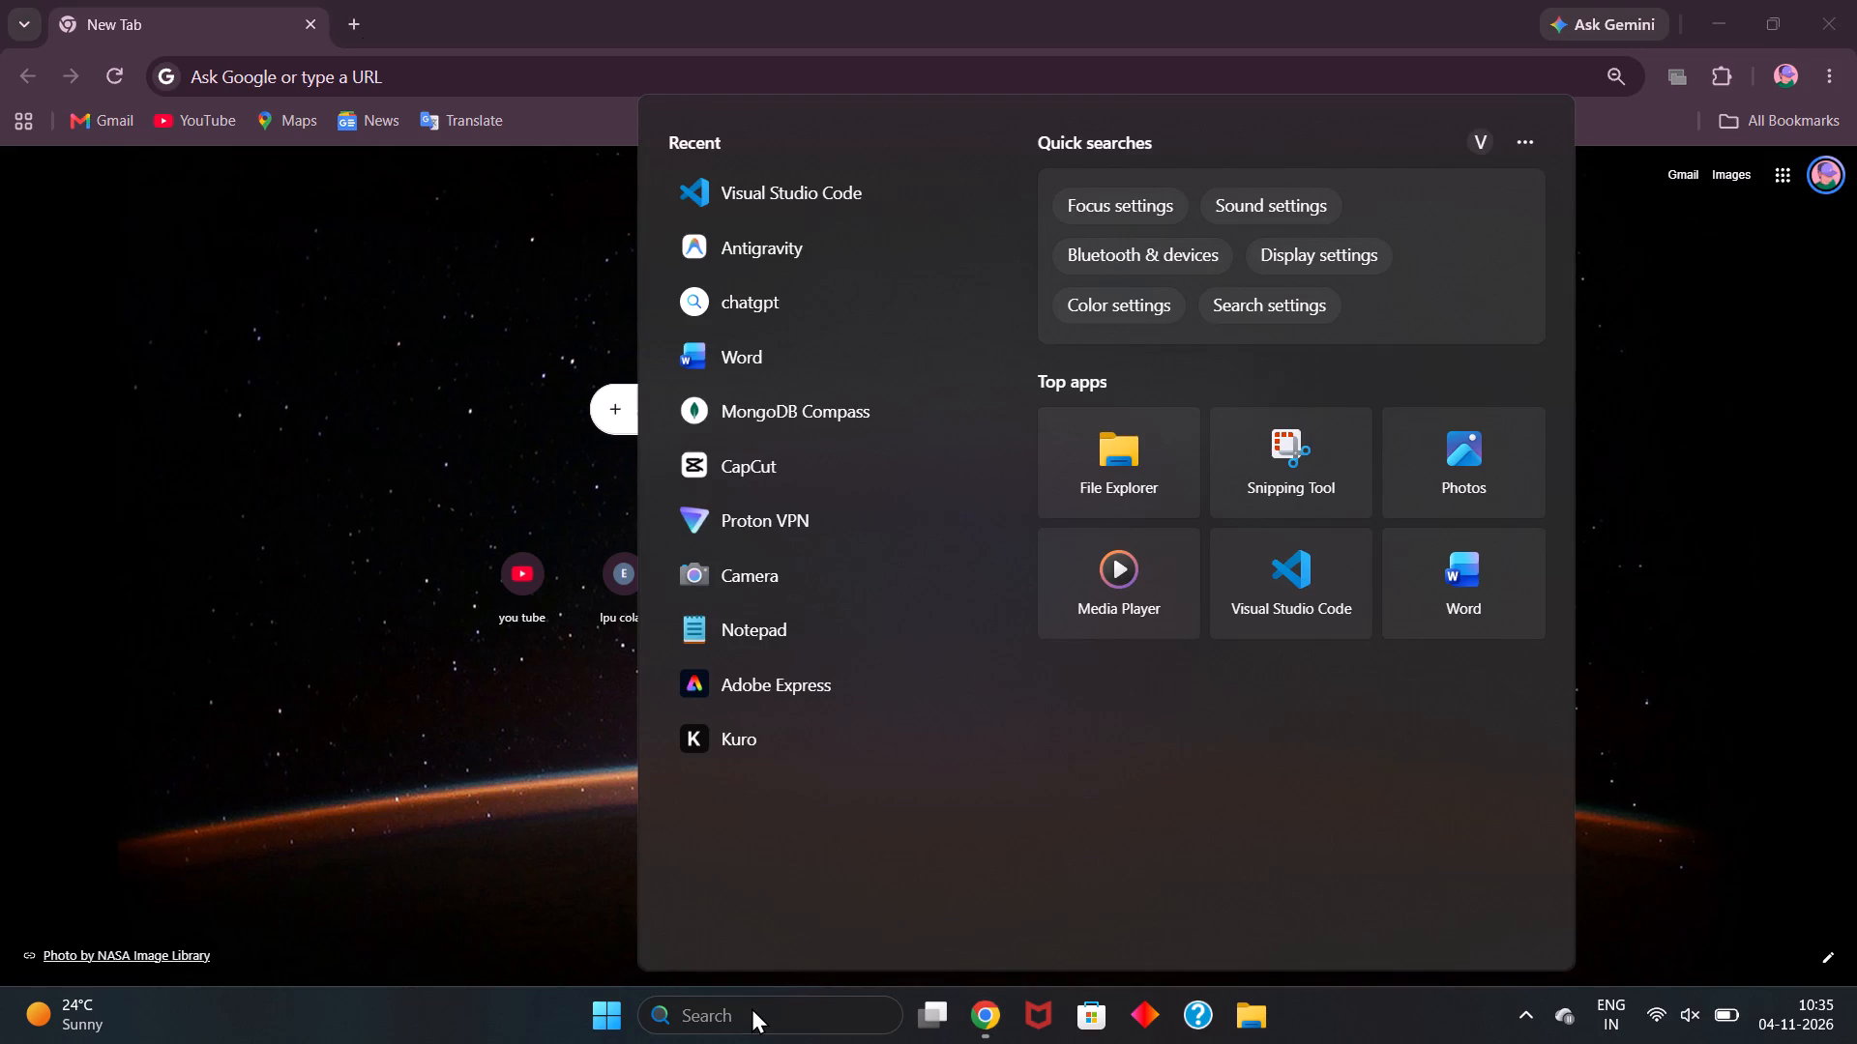
text(ad)
key(Return)
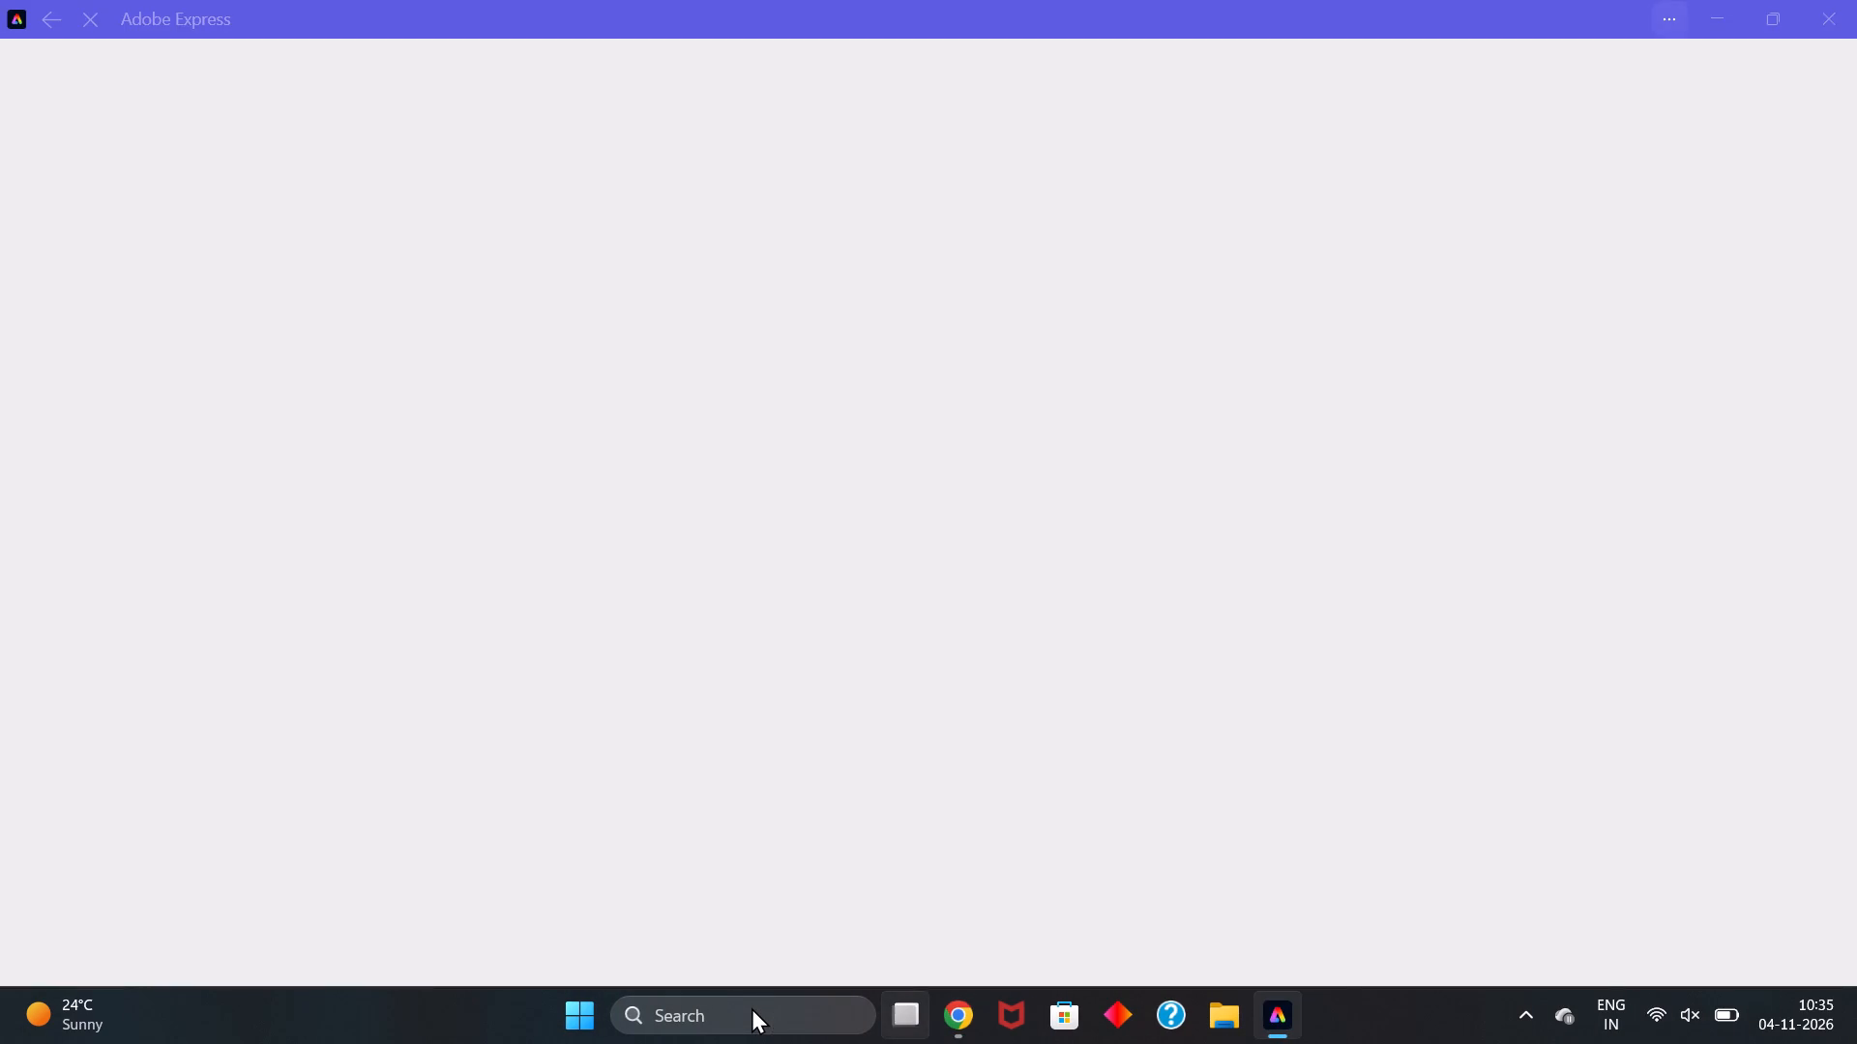
Add two new virtual desktops.
click(1244, 896)
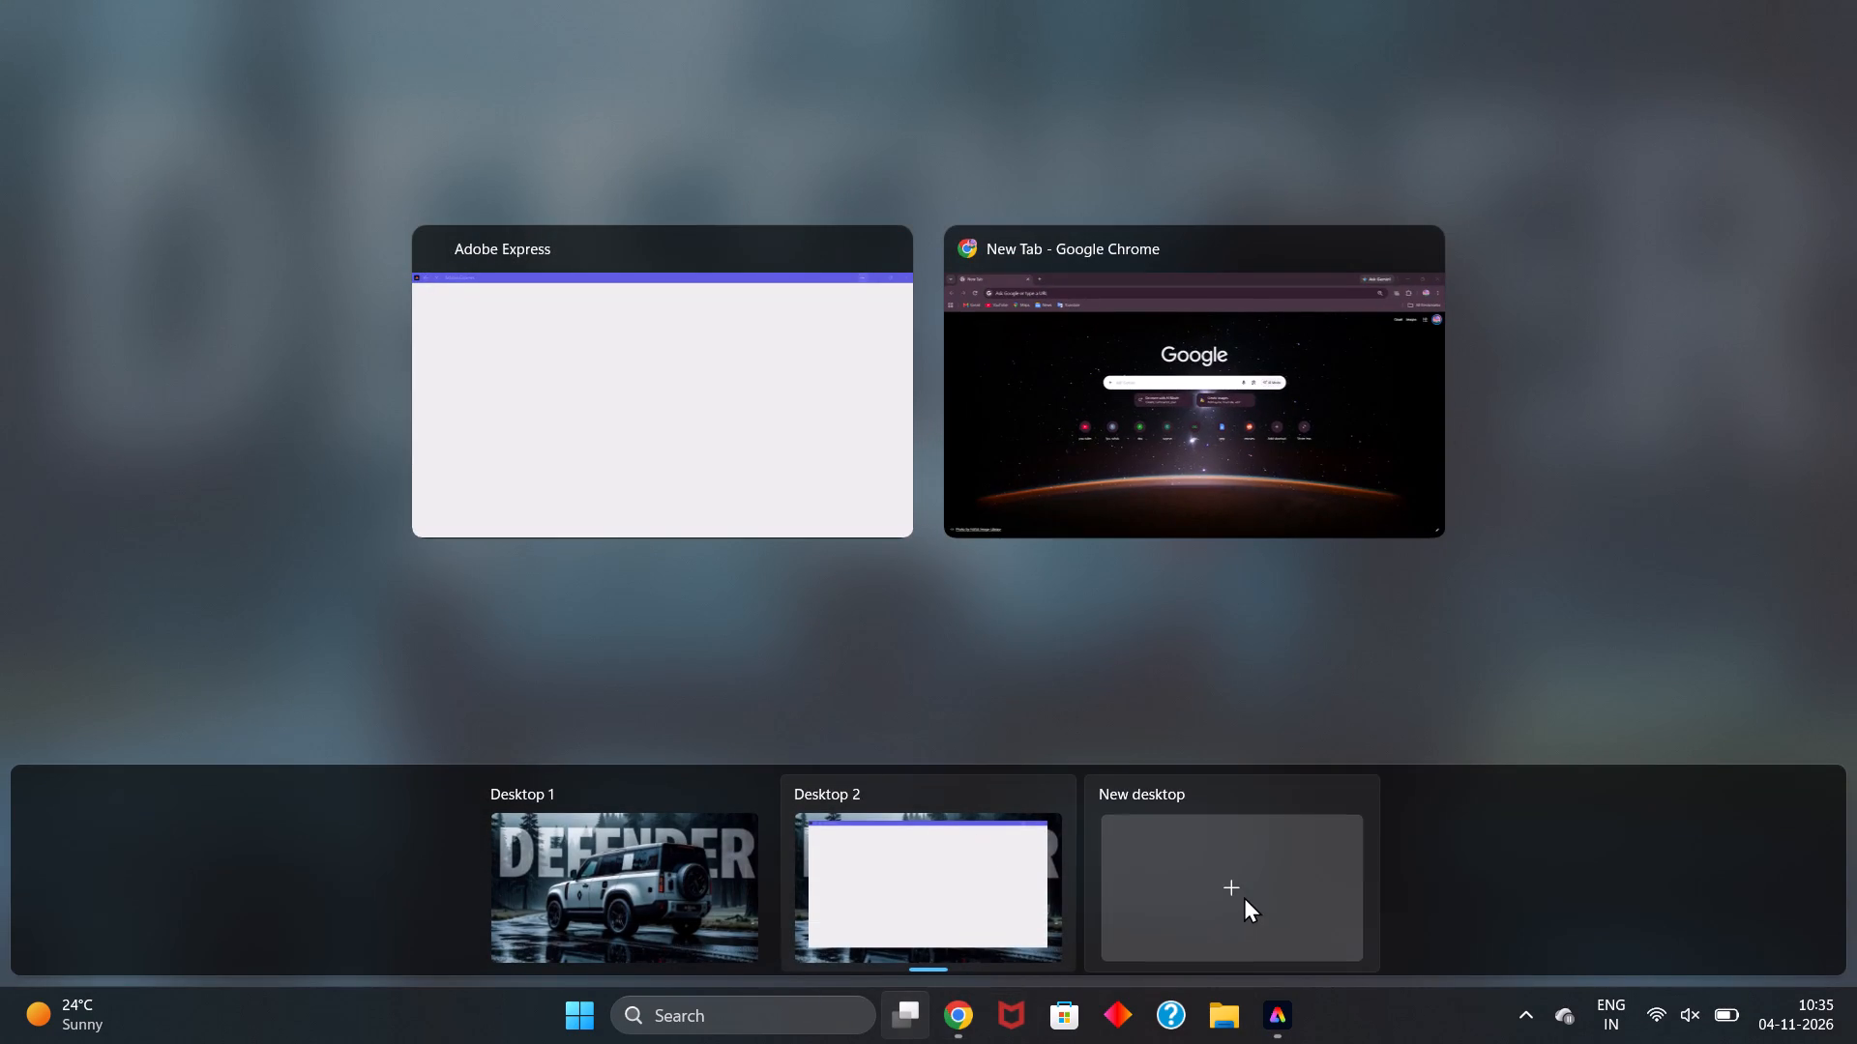
click(1398, 875)
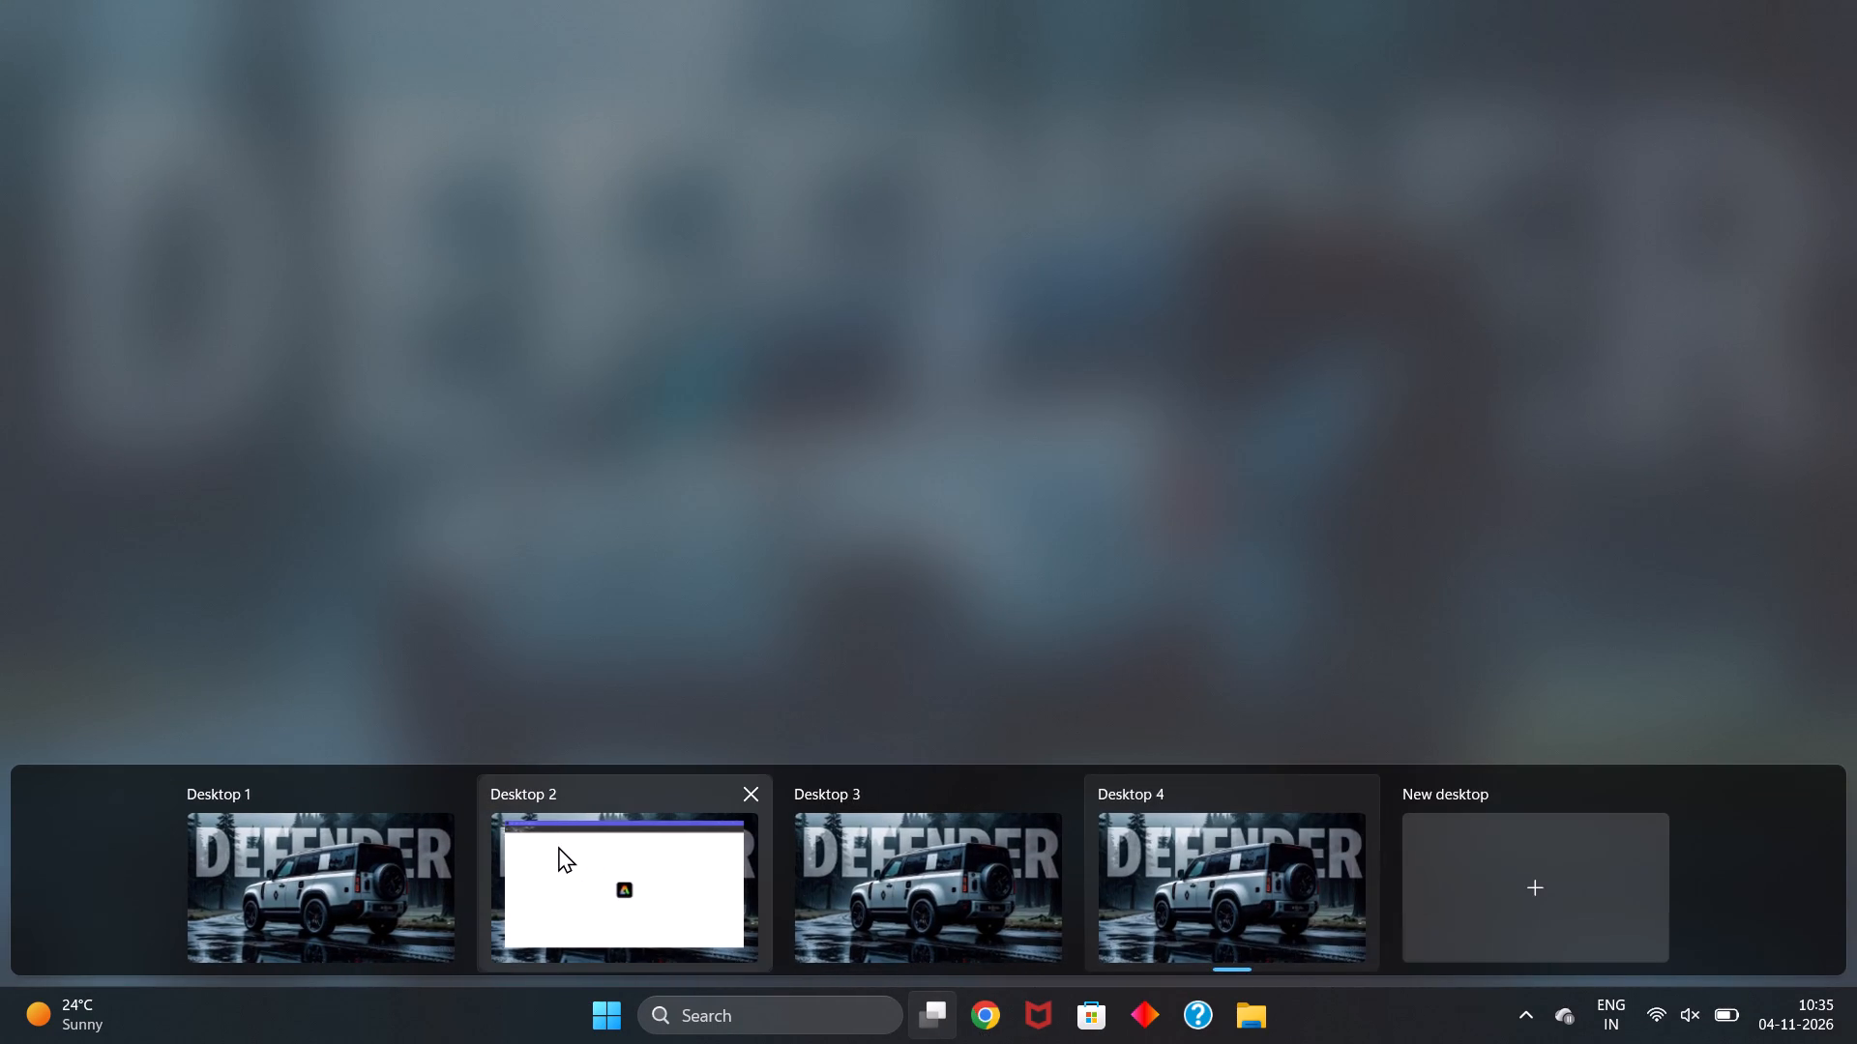
Switch to Desktop 2 and create a new blank Portrait 9:16 design in Adobe Express.
click(558, 846)
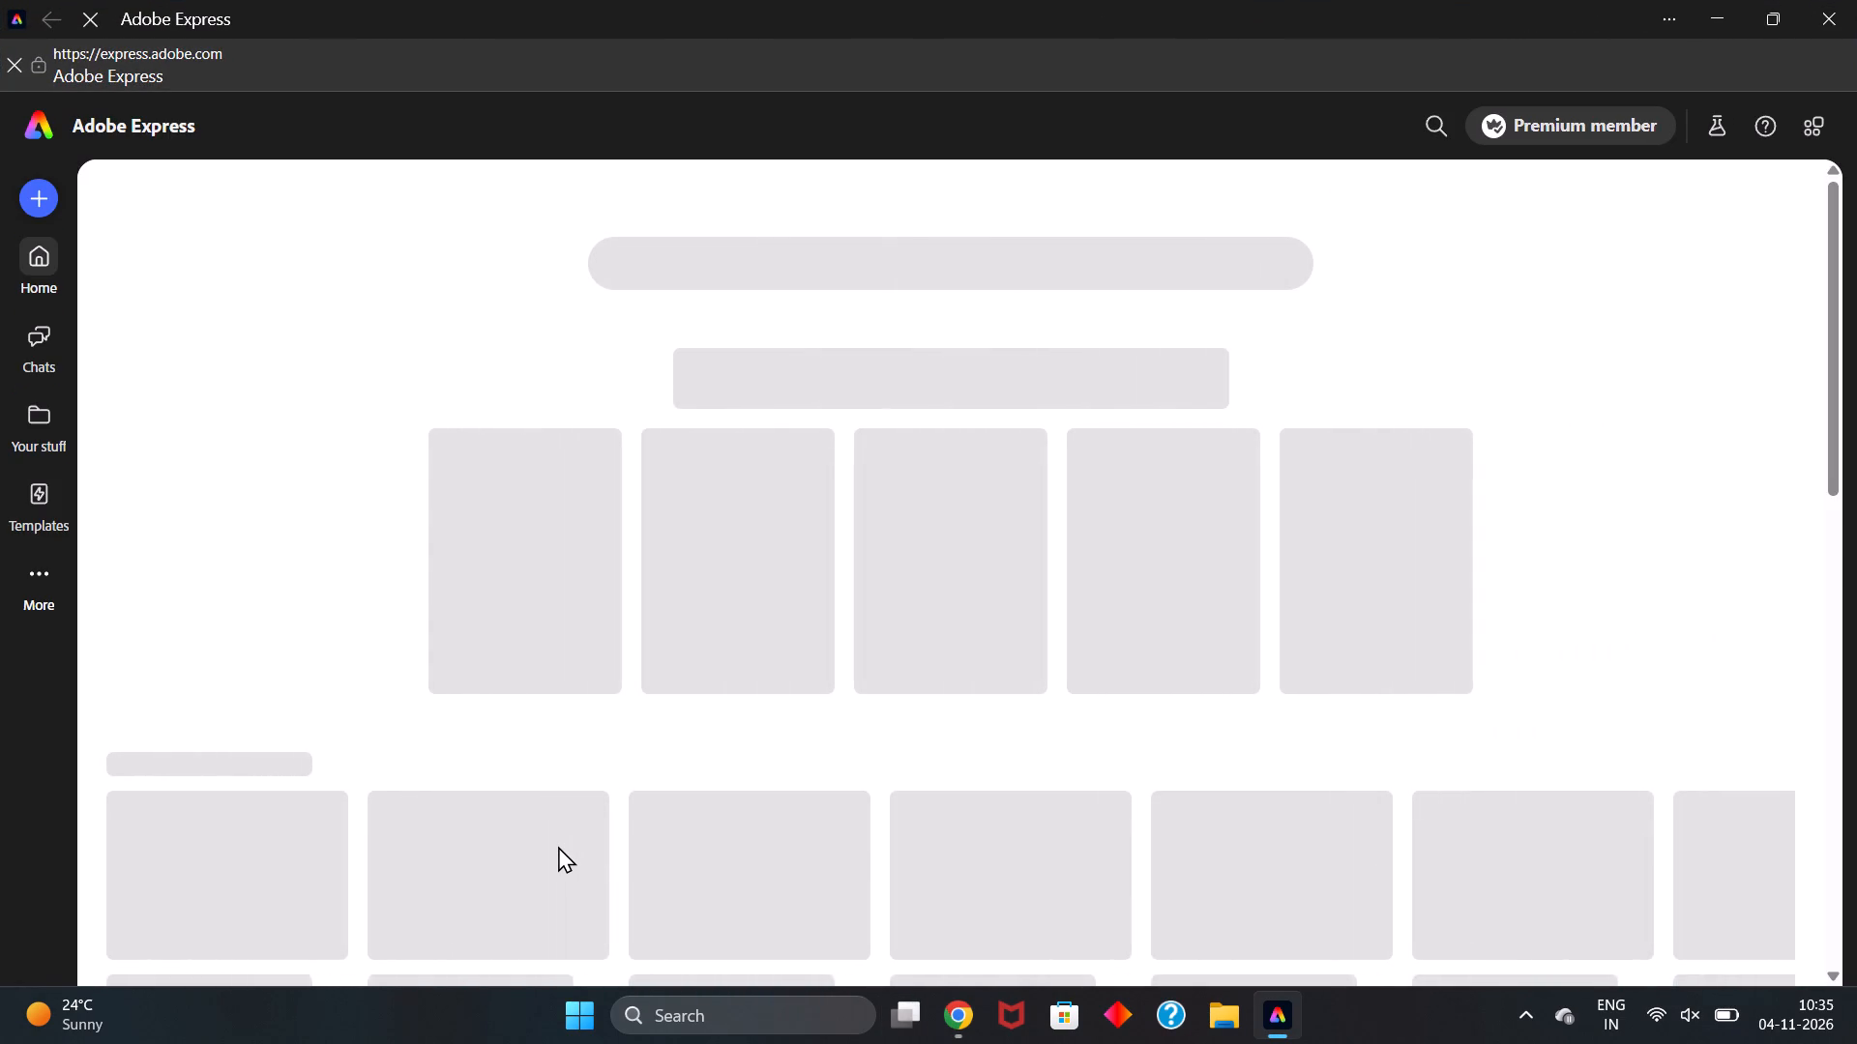
click(37, 194)
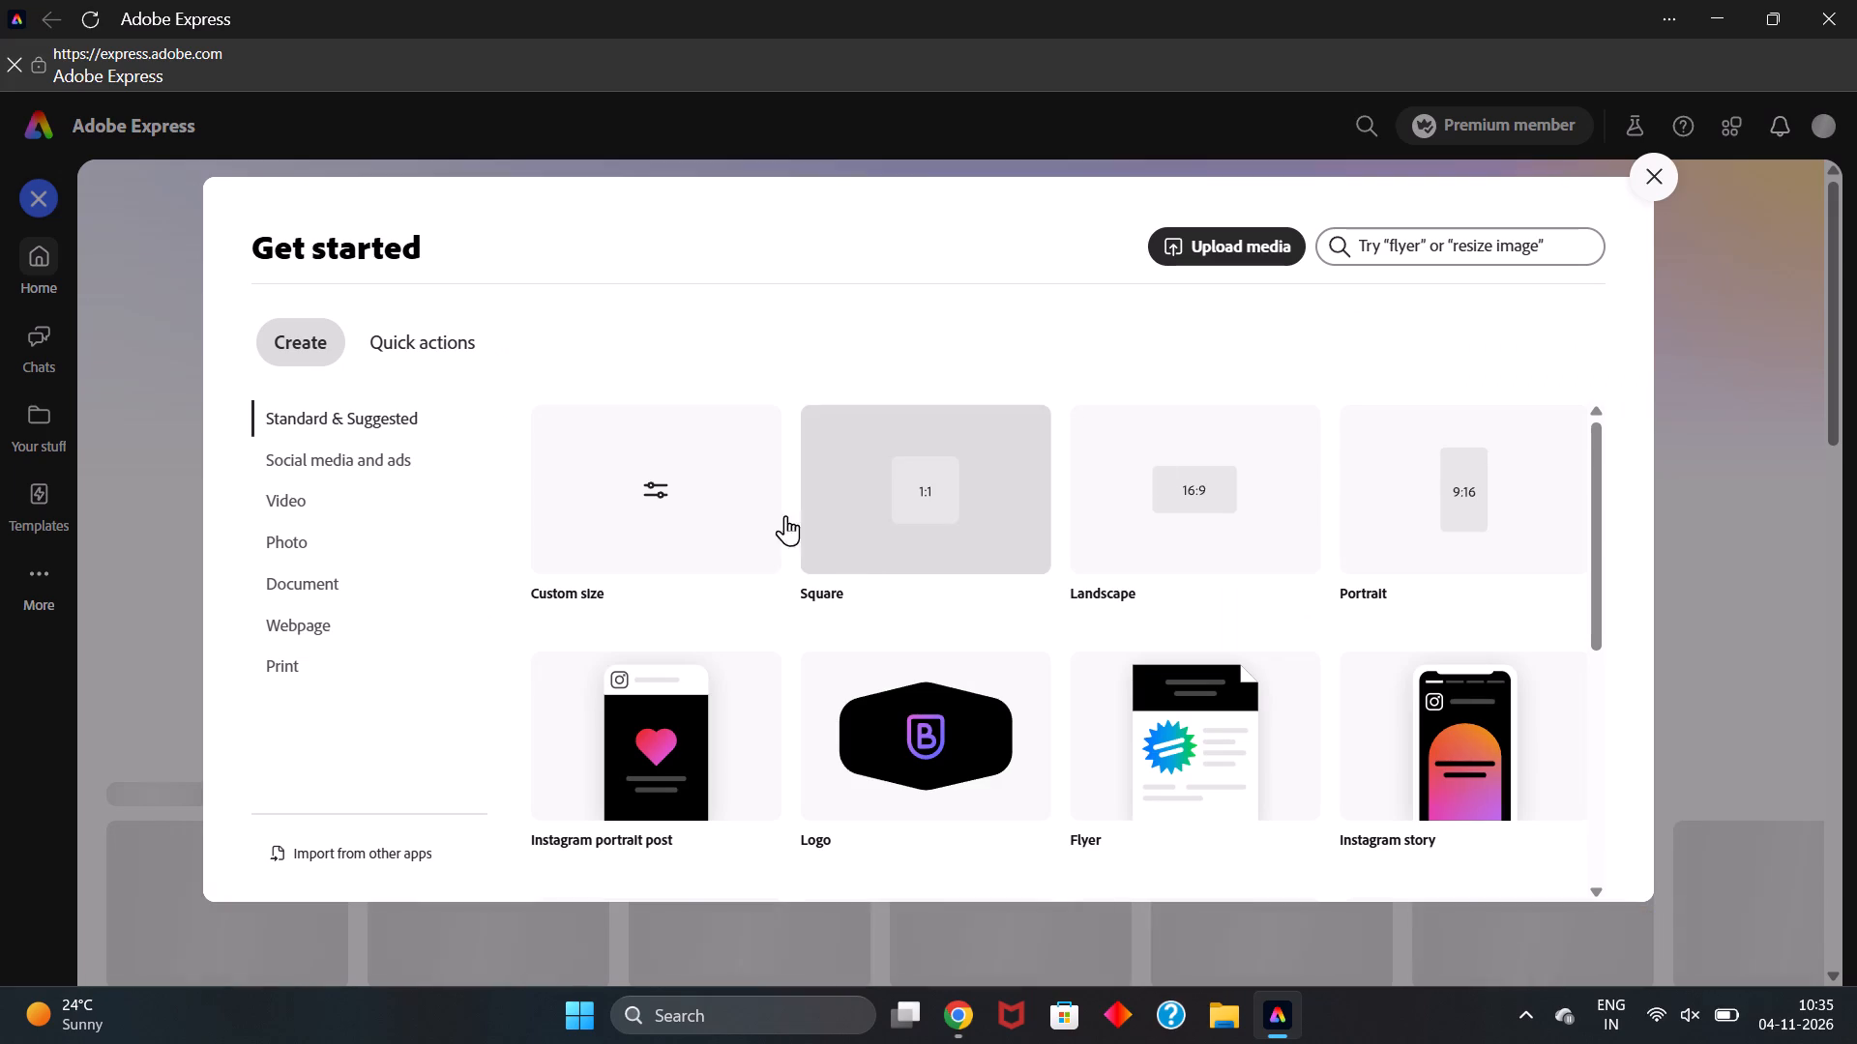
click(1421, 464)
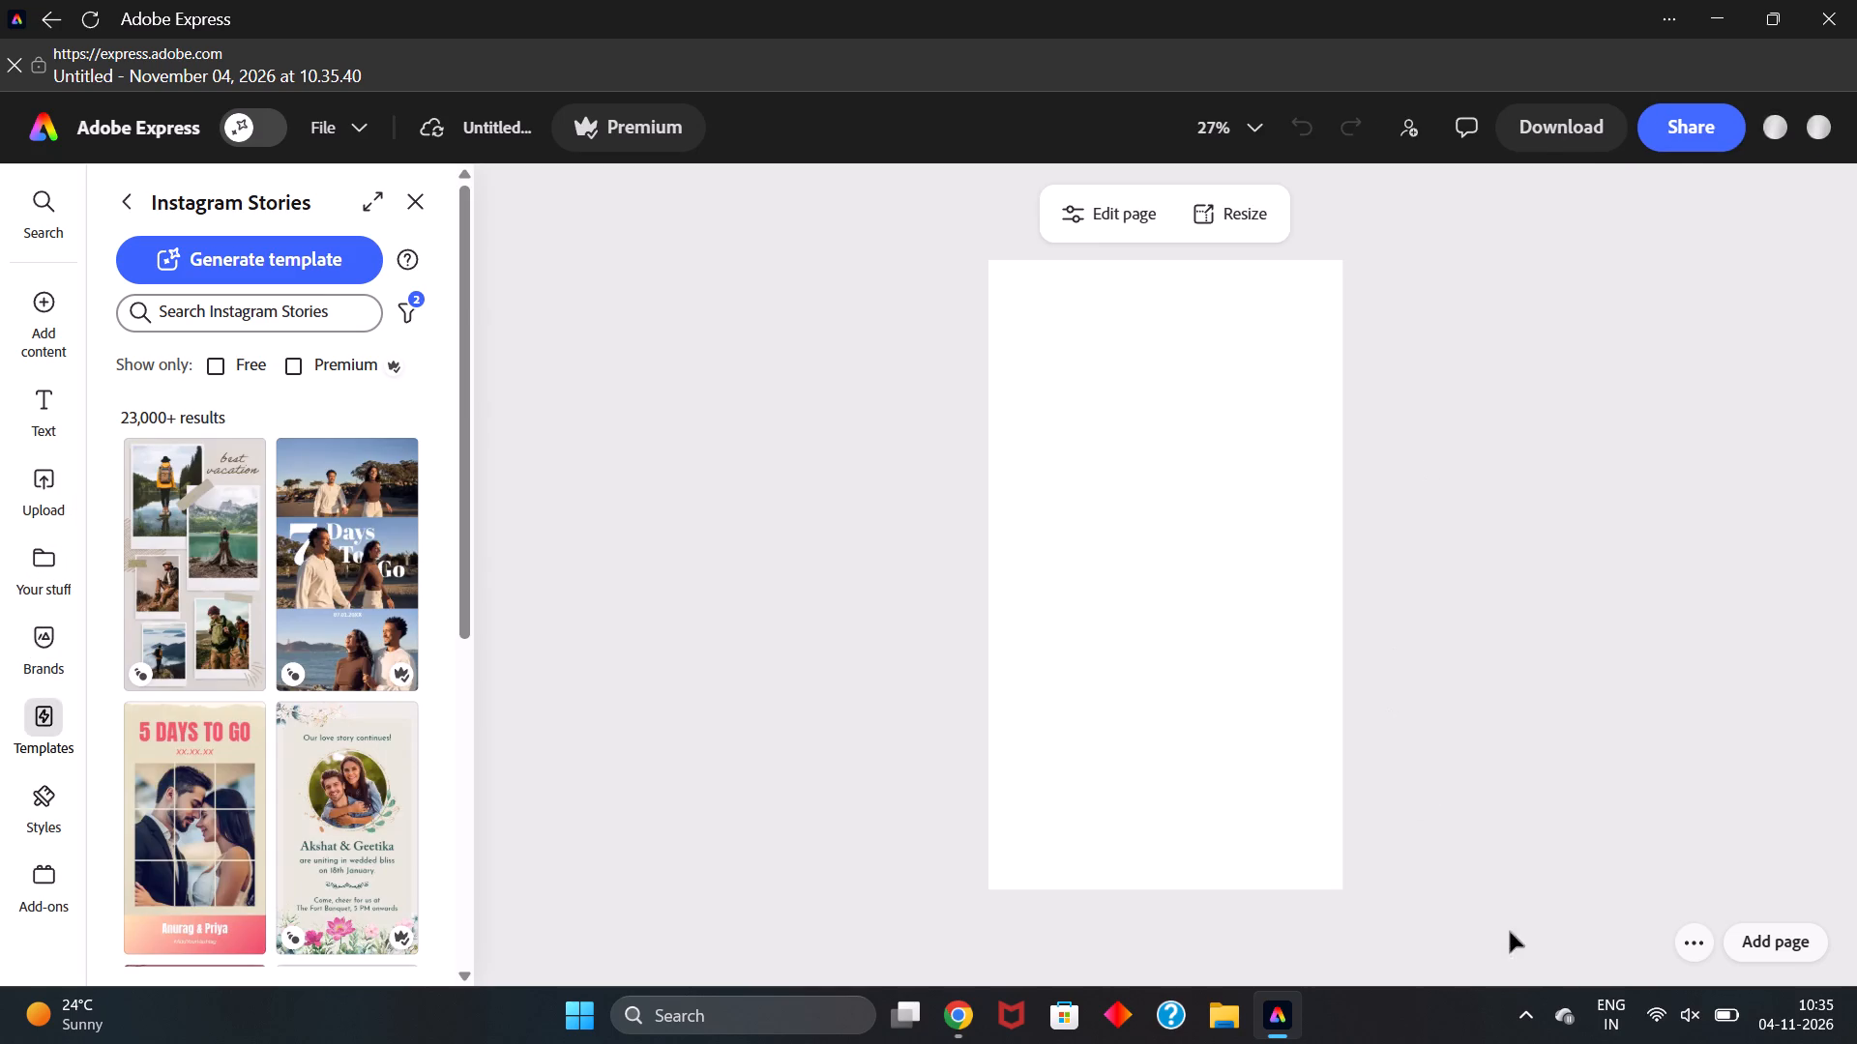
Open Proton VPN, try to connect to the fastest free server, and return to the blank Adobe Express page.
click(1523, 1026)
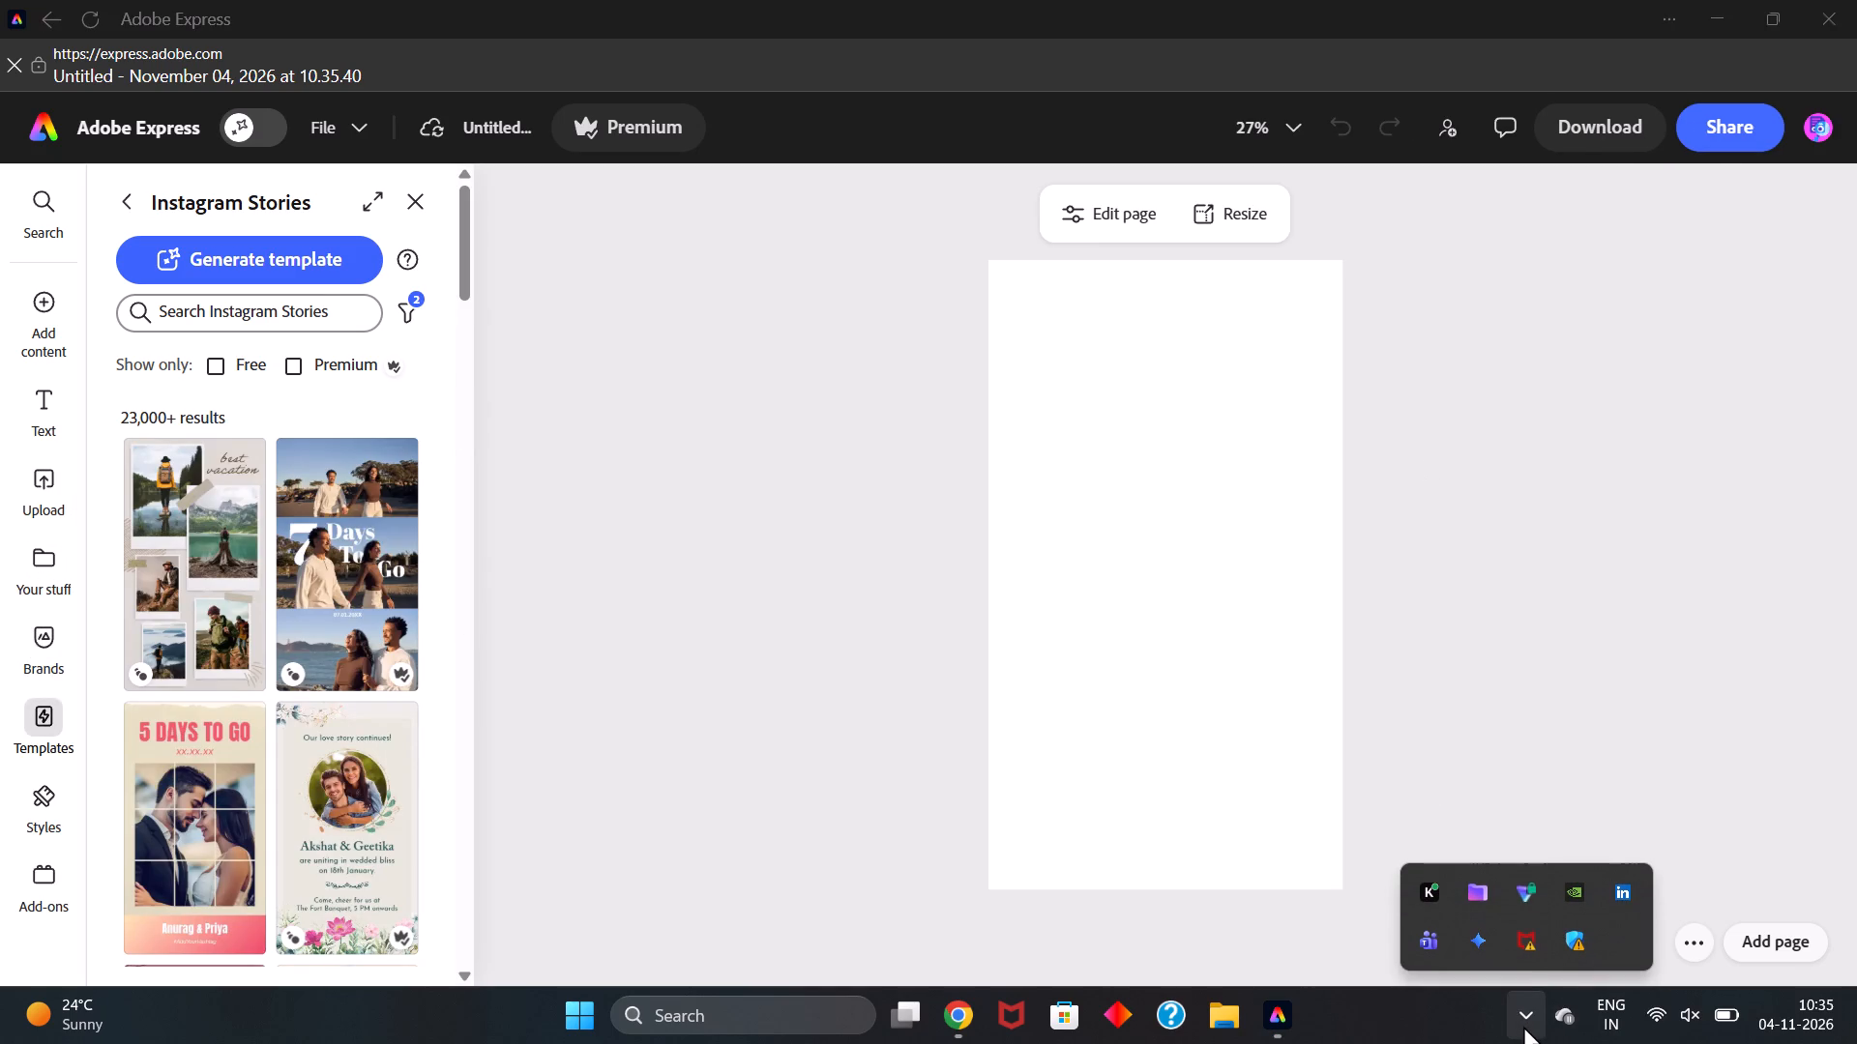
click(1519, 876)
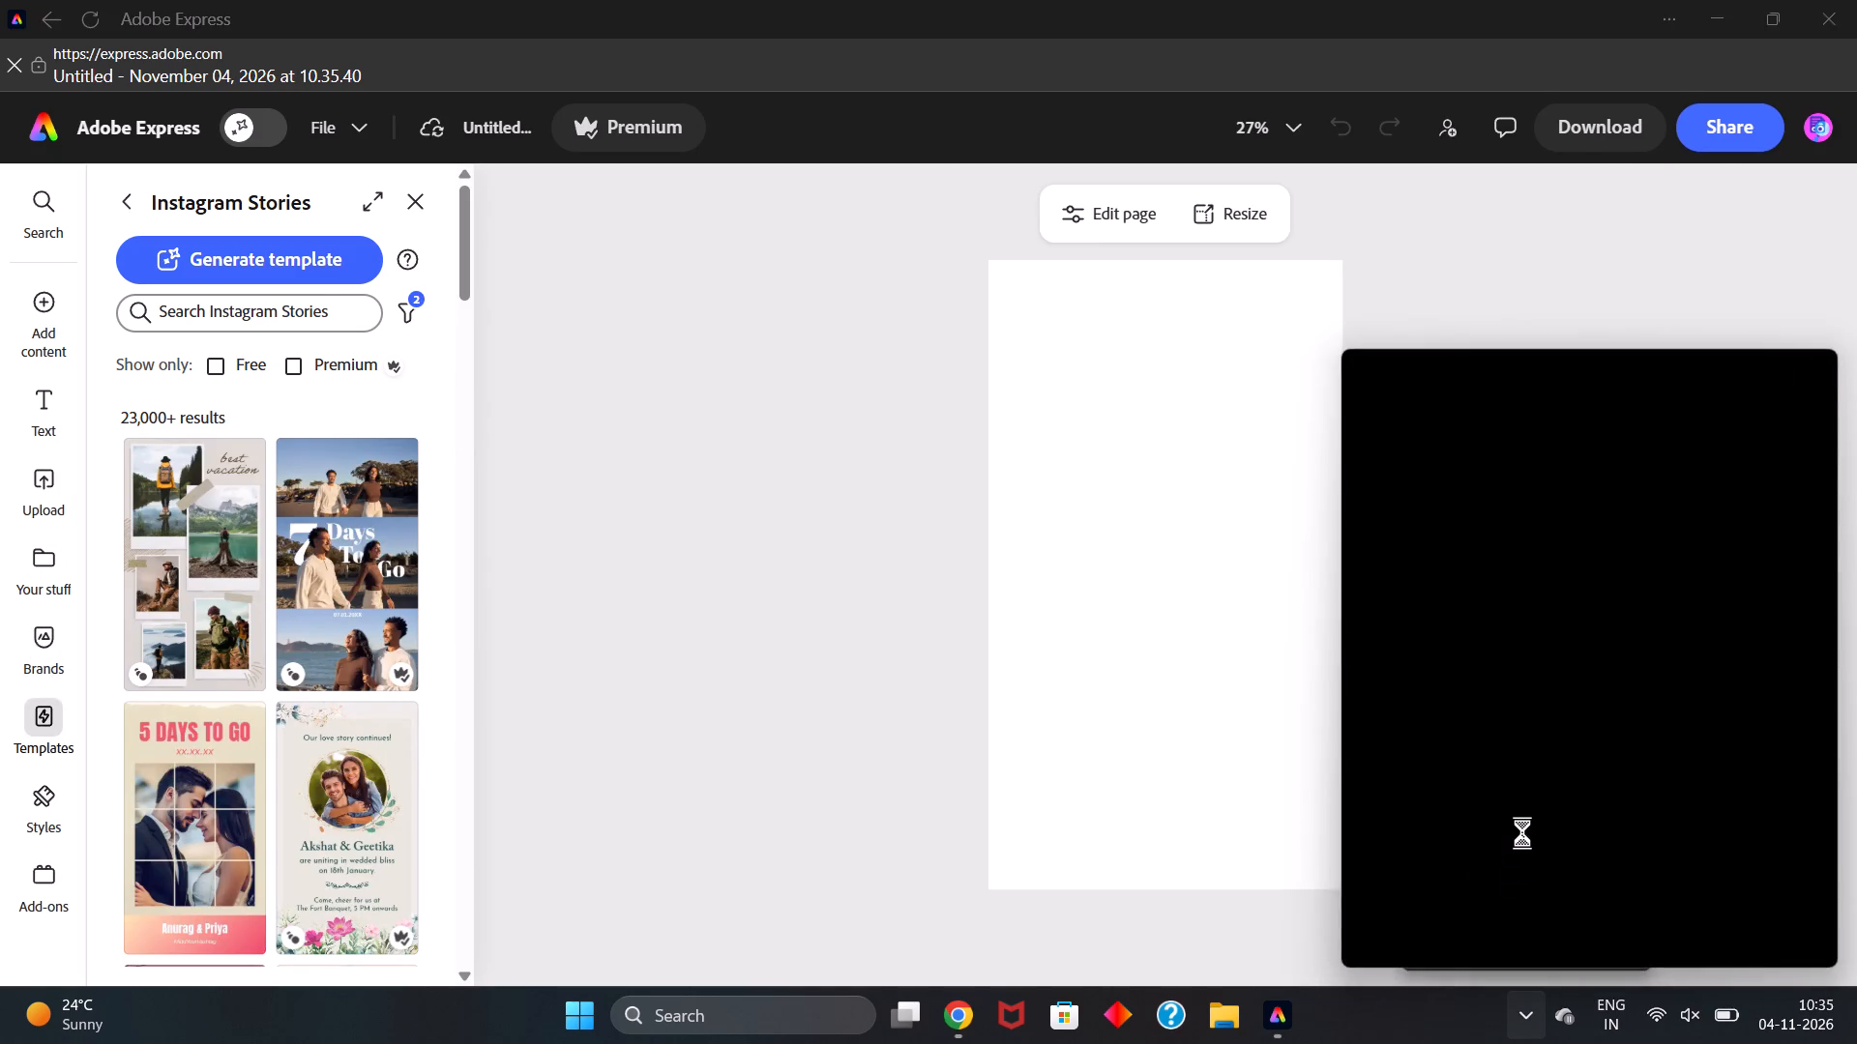
click(1588, 628)
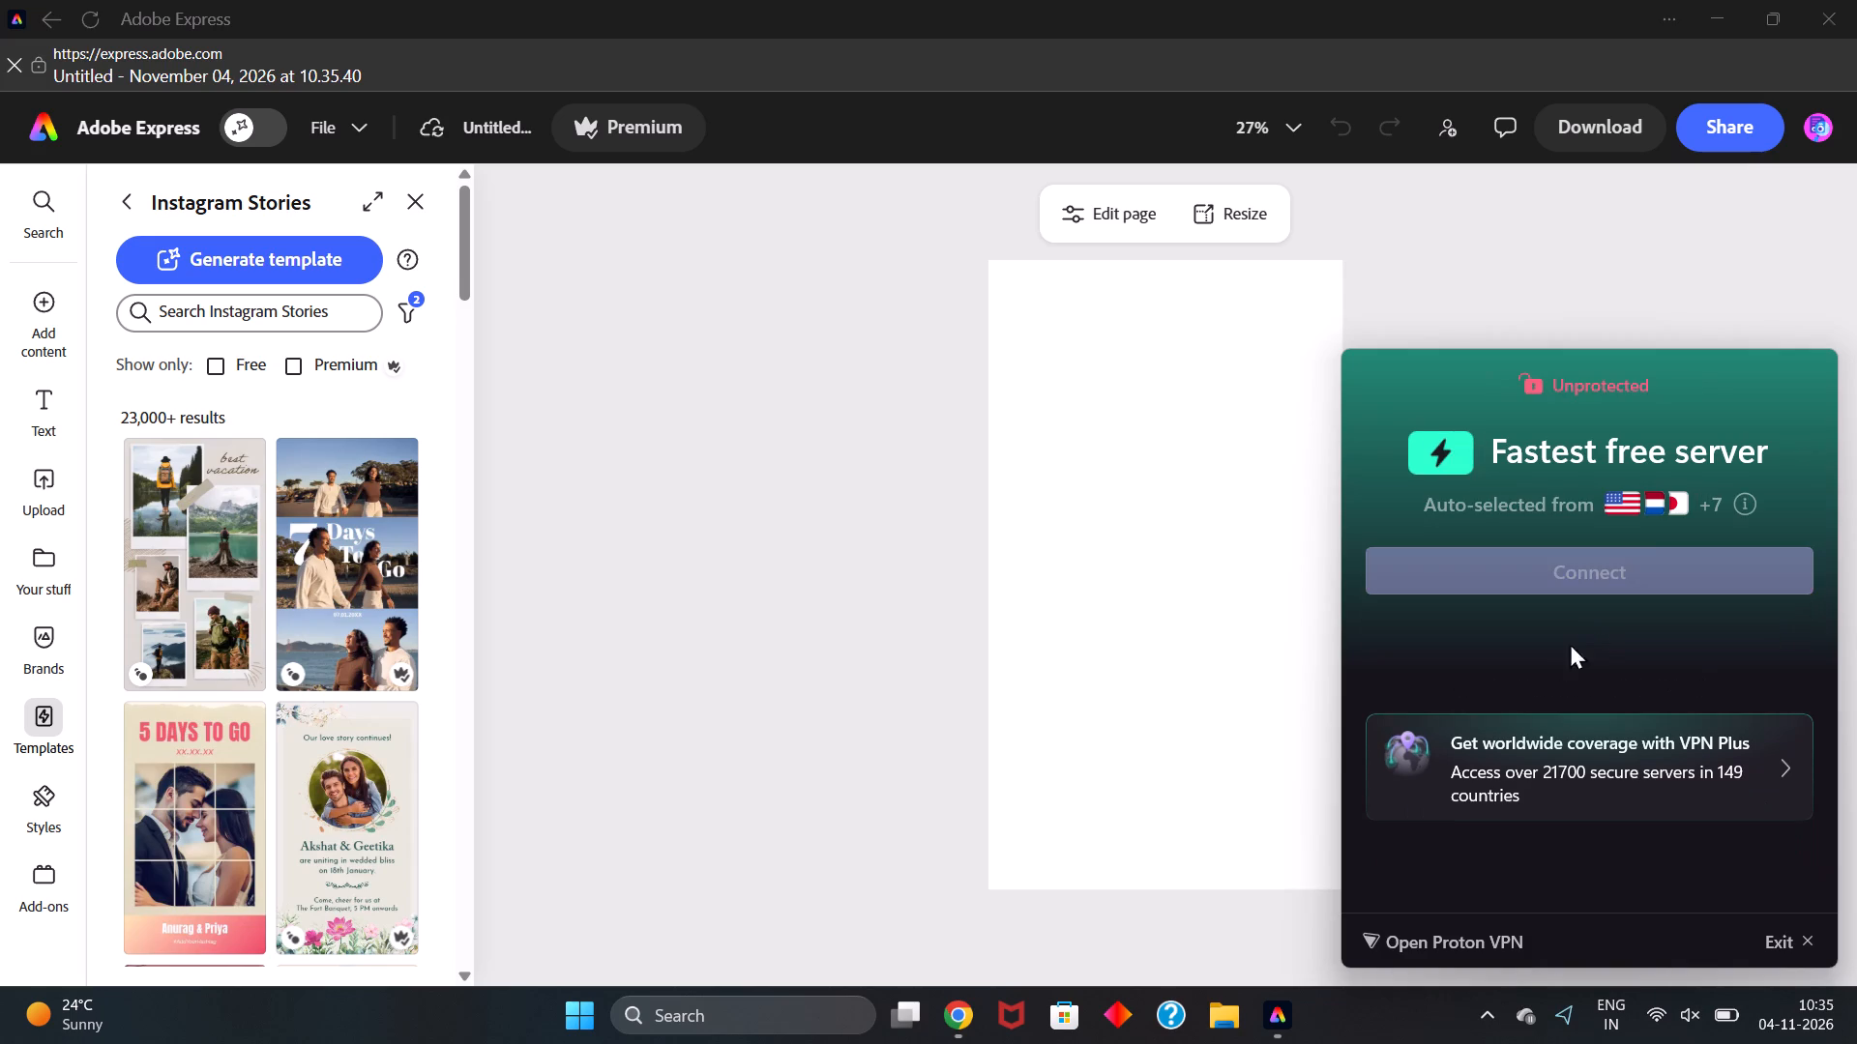
click(870, 798)
double_click(870, 798)
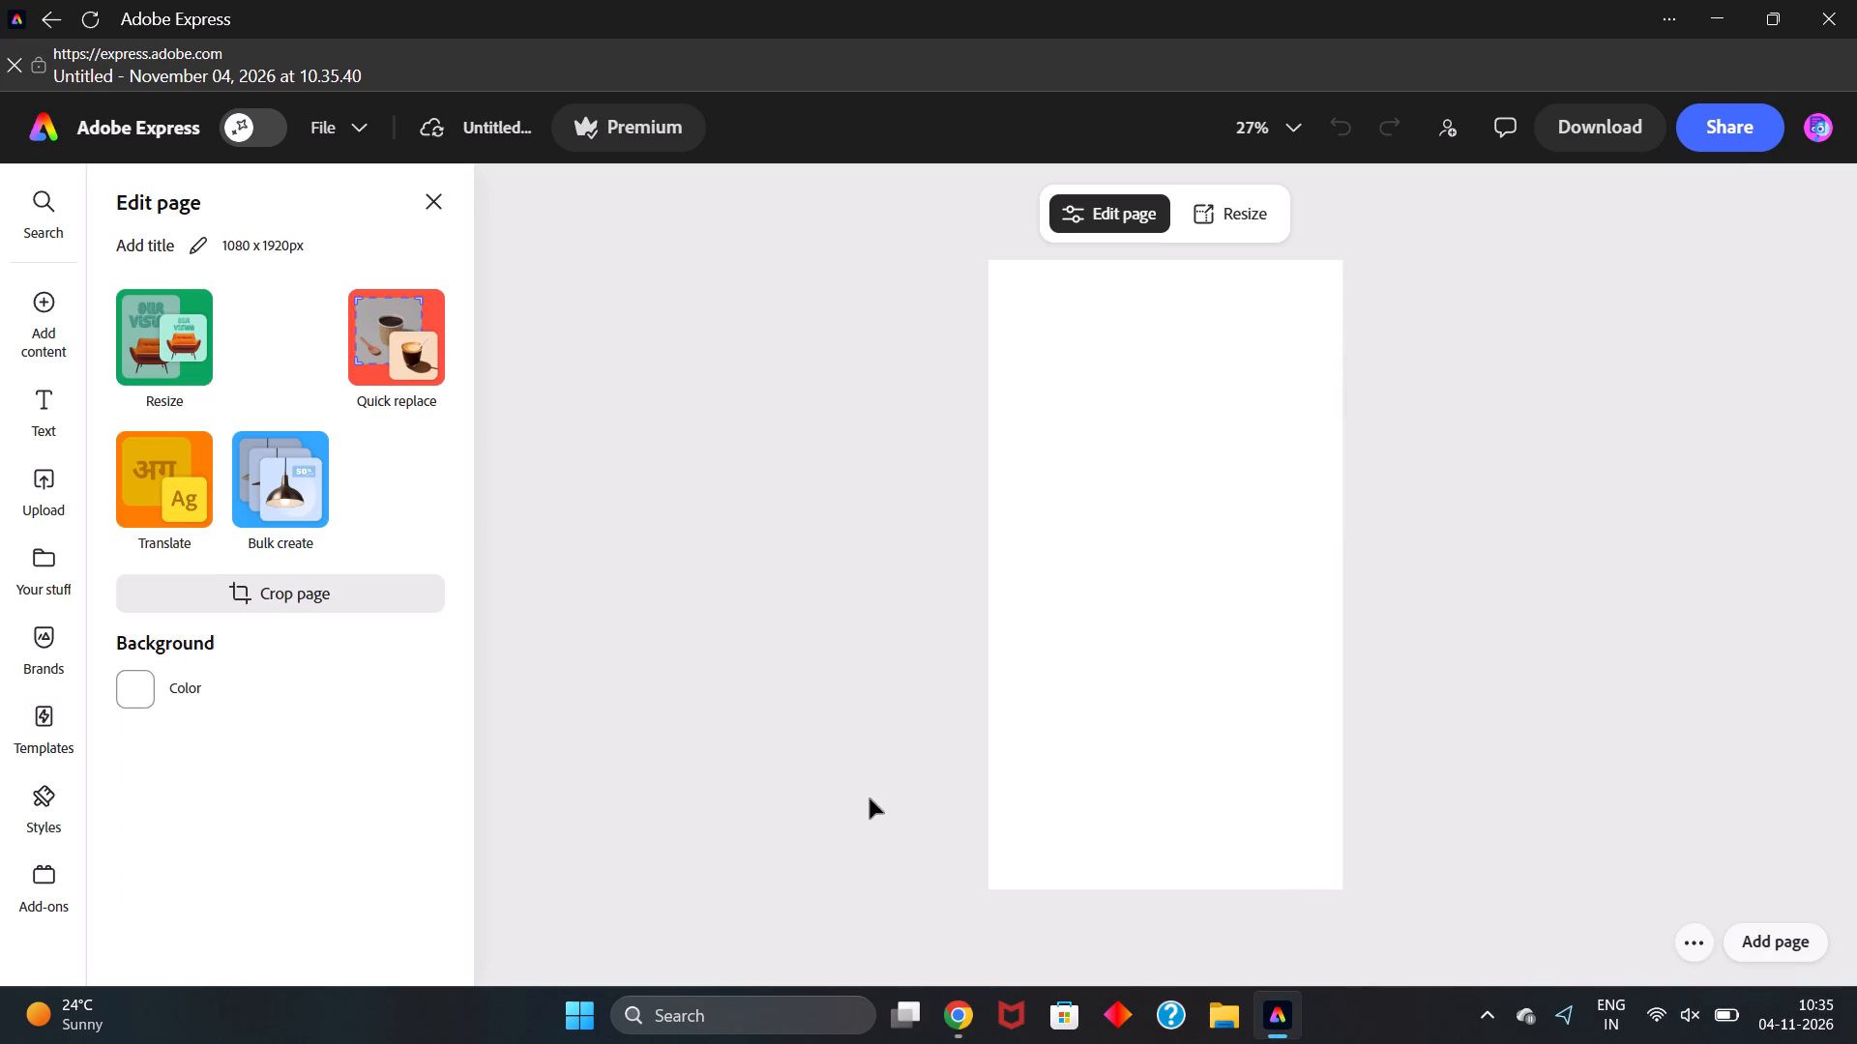
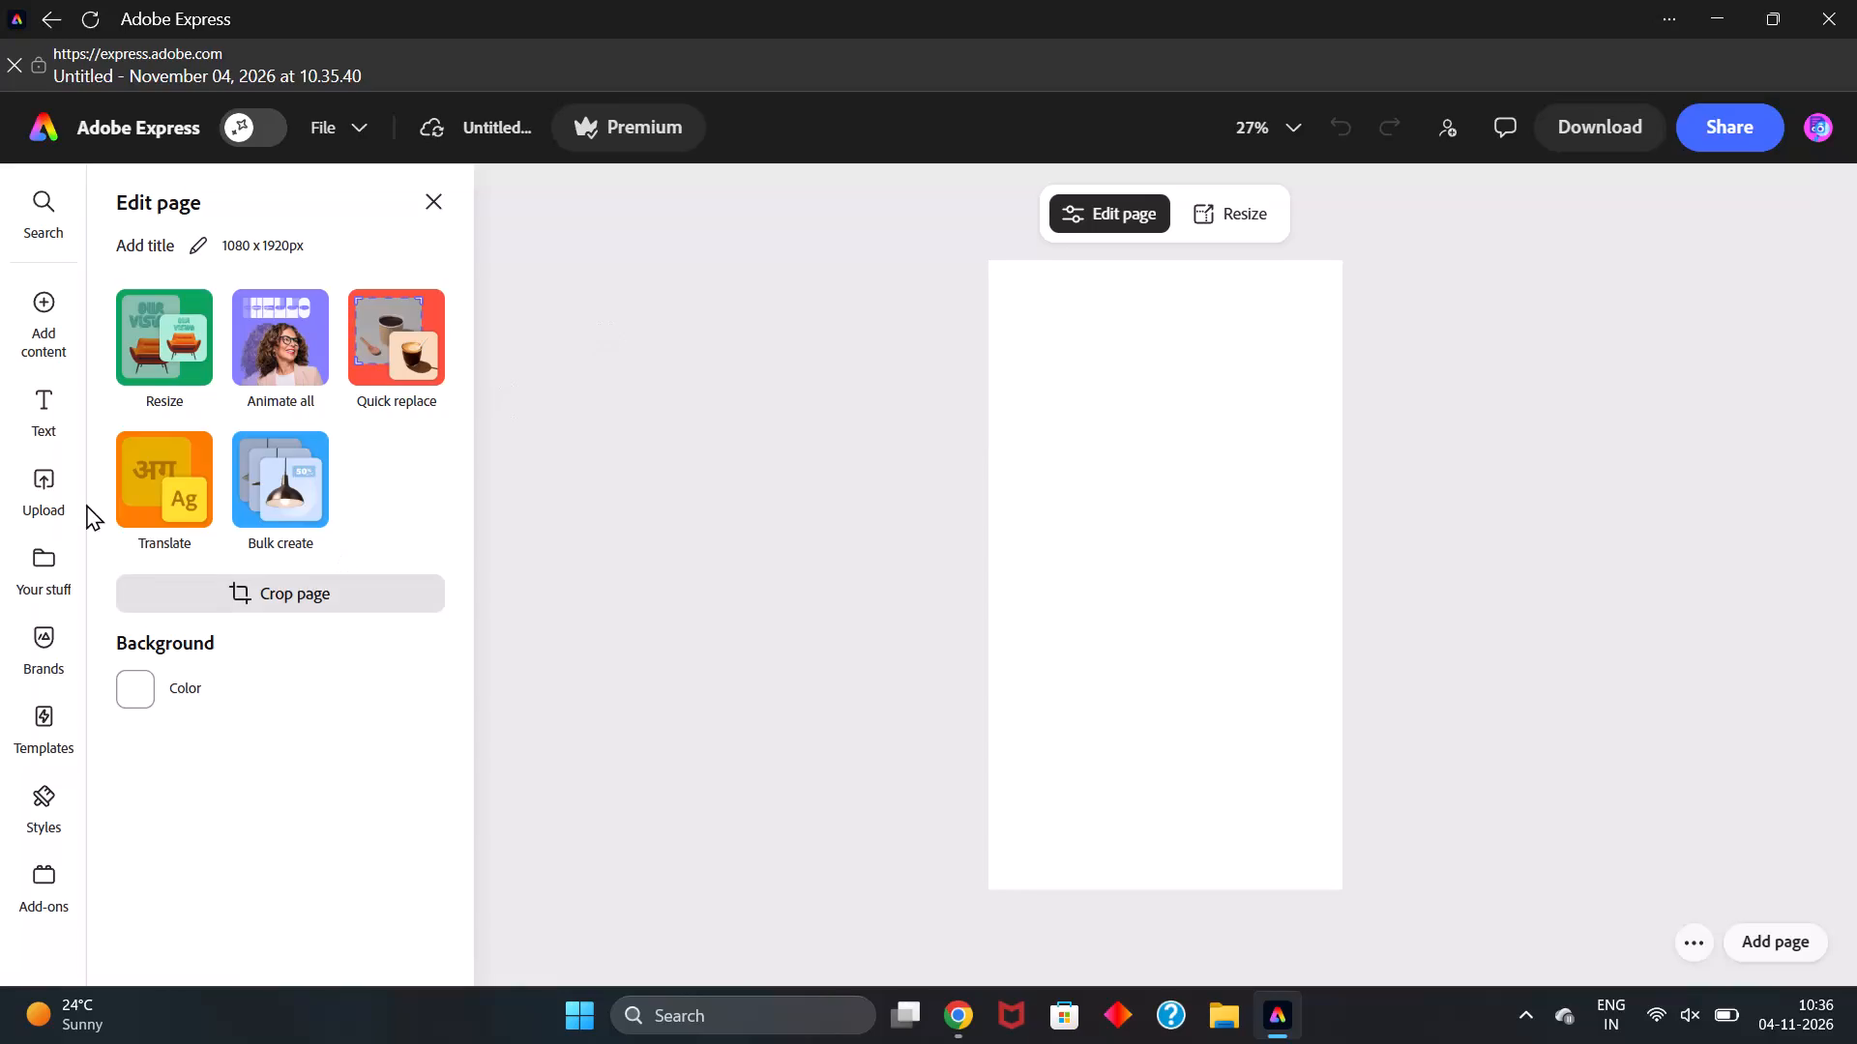
Look through the previously uploaded files for images that suit the blank 1080 x 1920 px page.
click(45, 493)
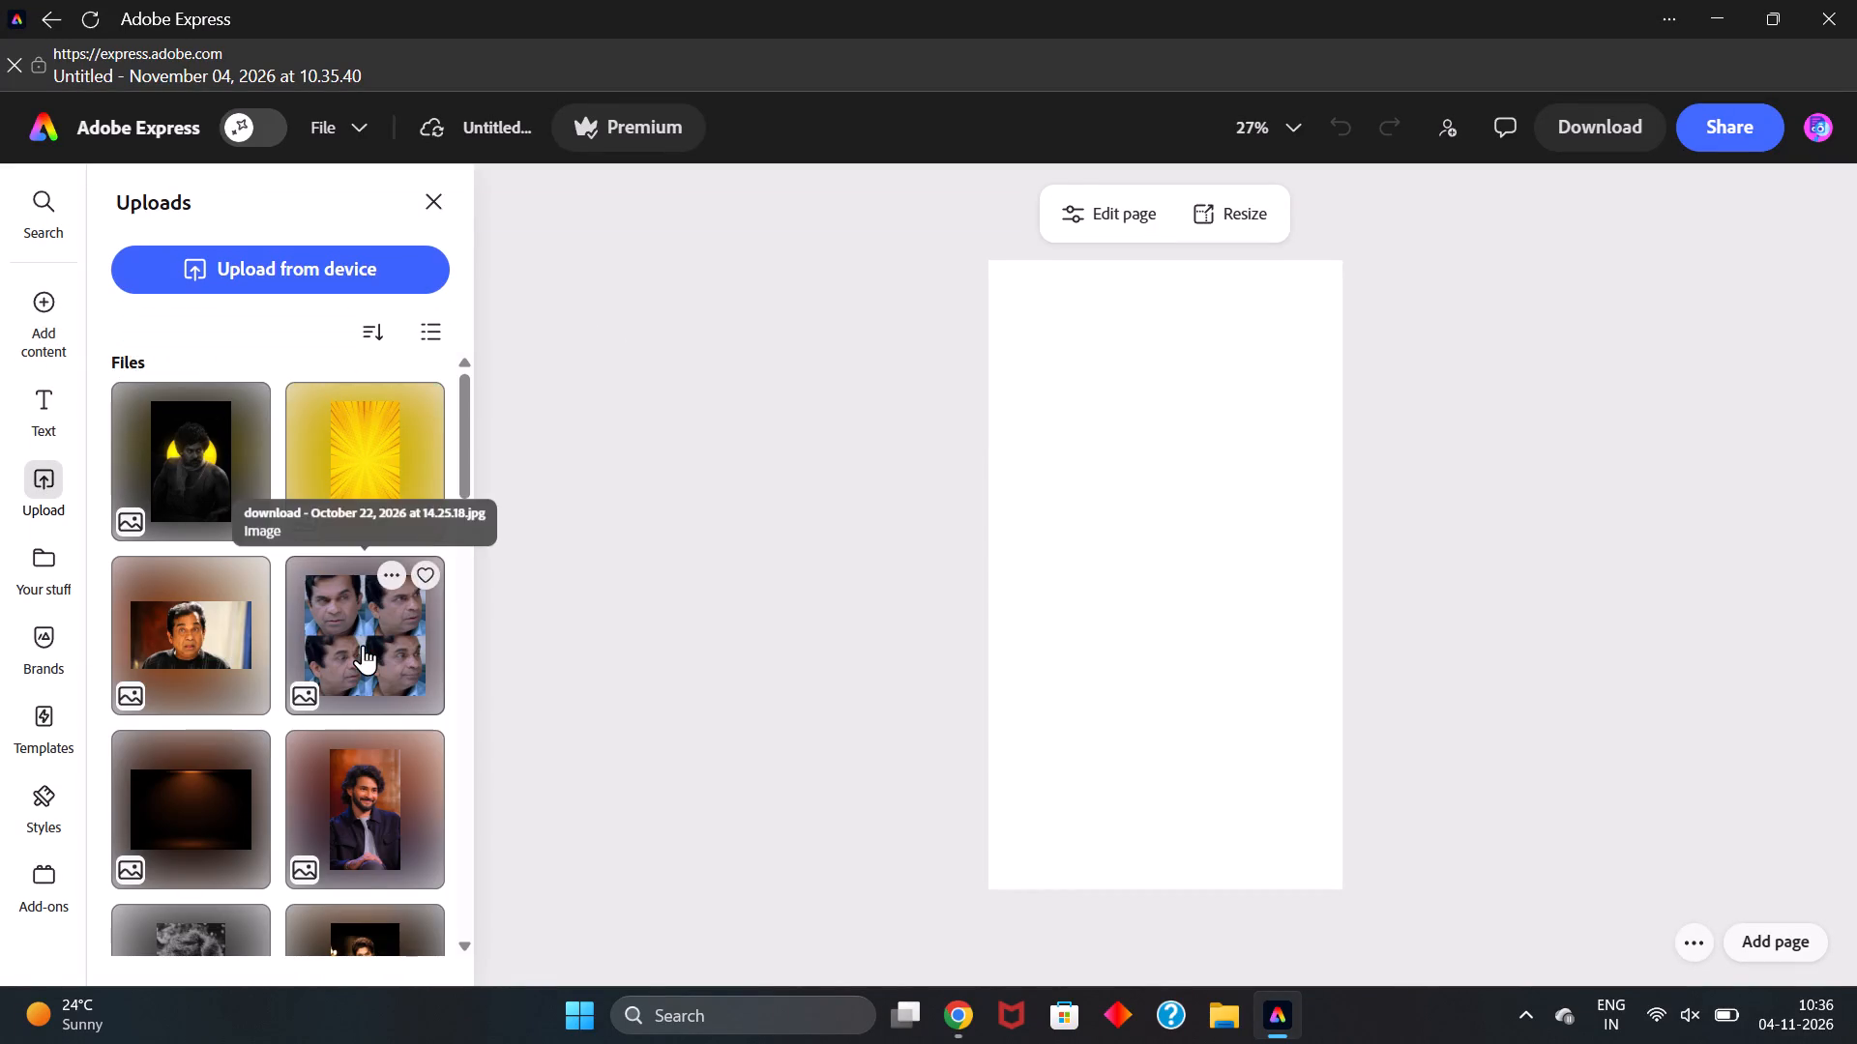
scroll(363, 645, down, 2)
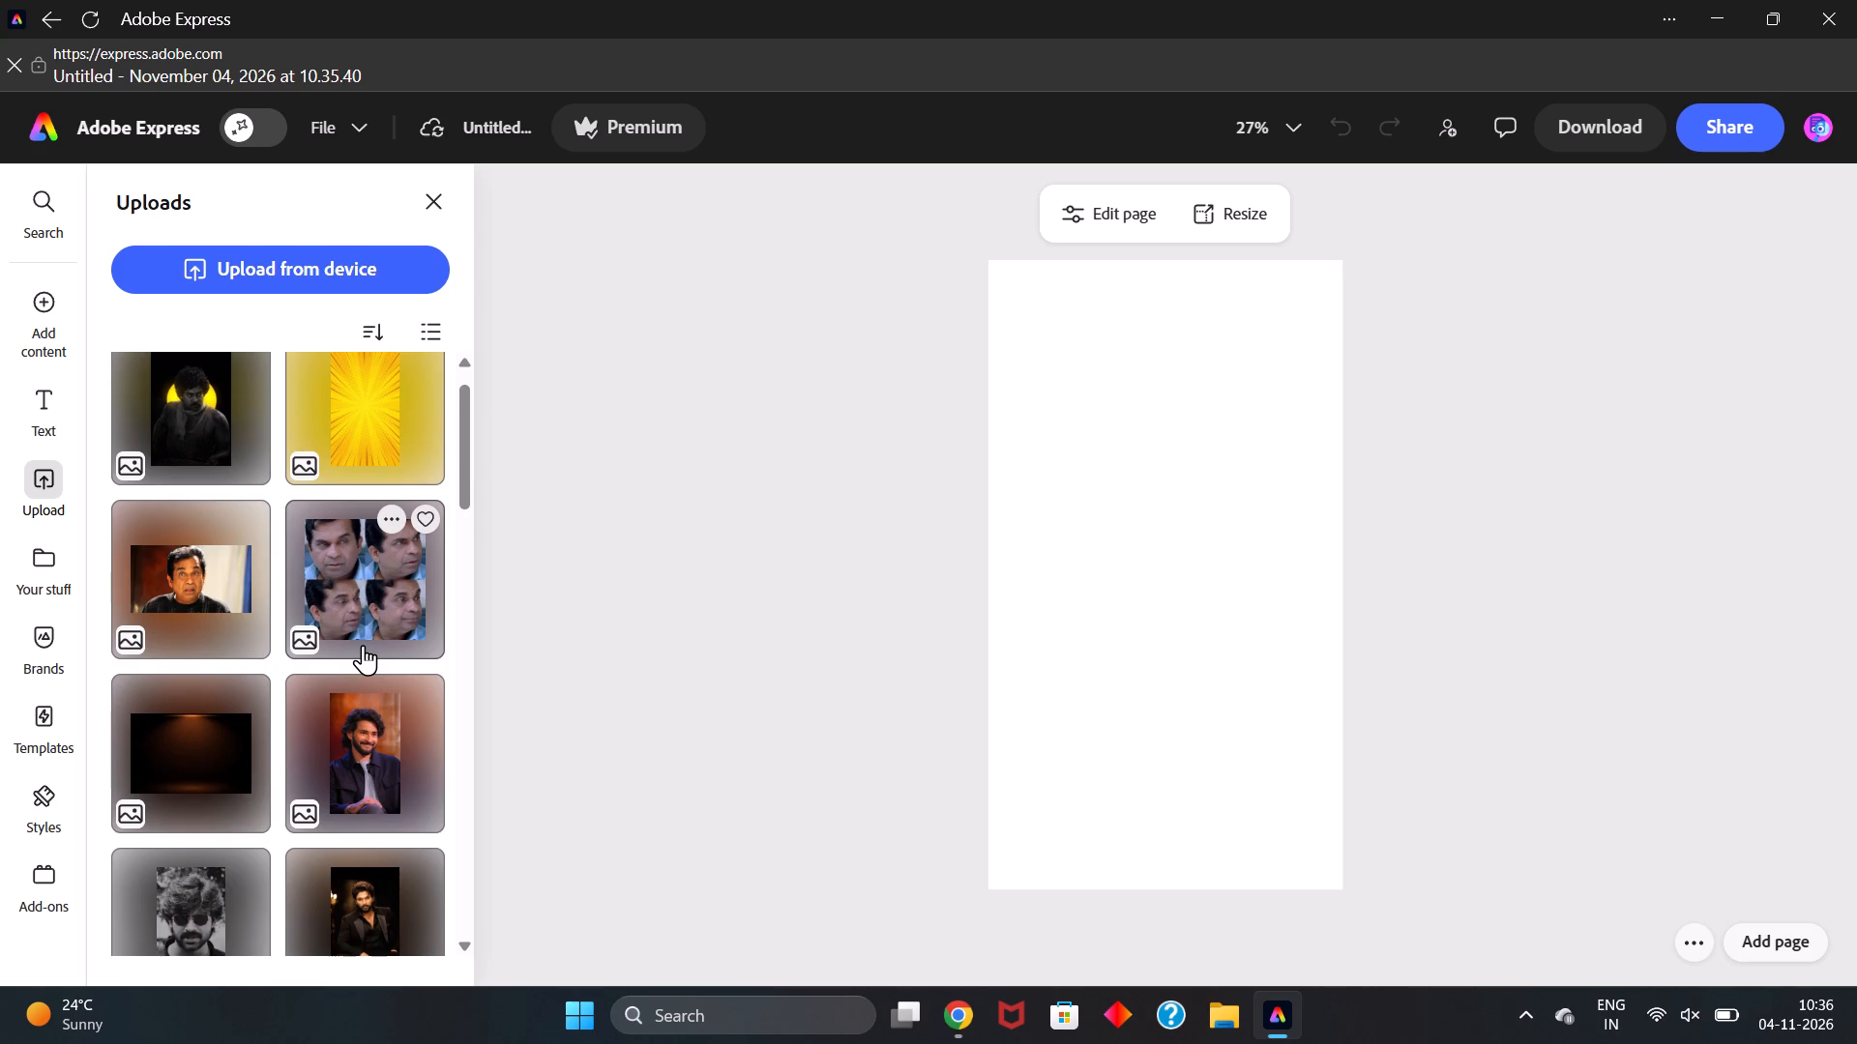
scroll(363, 645, down, 1)
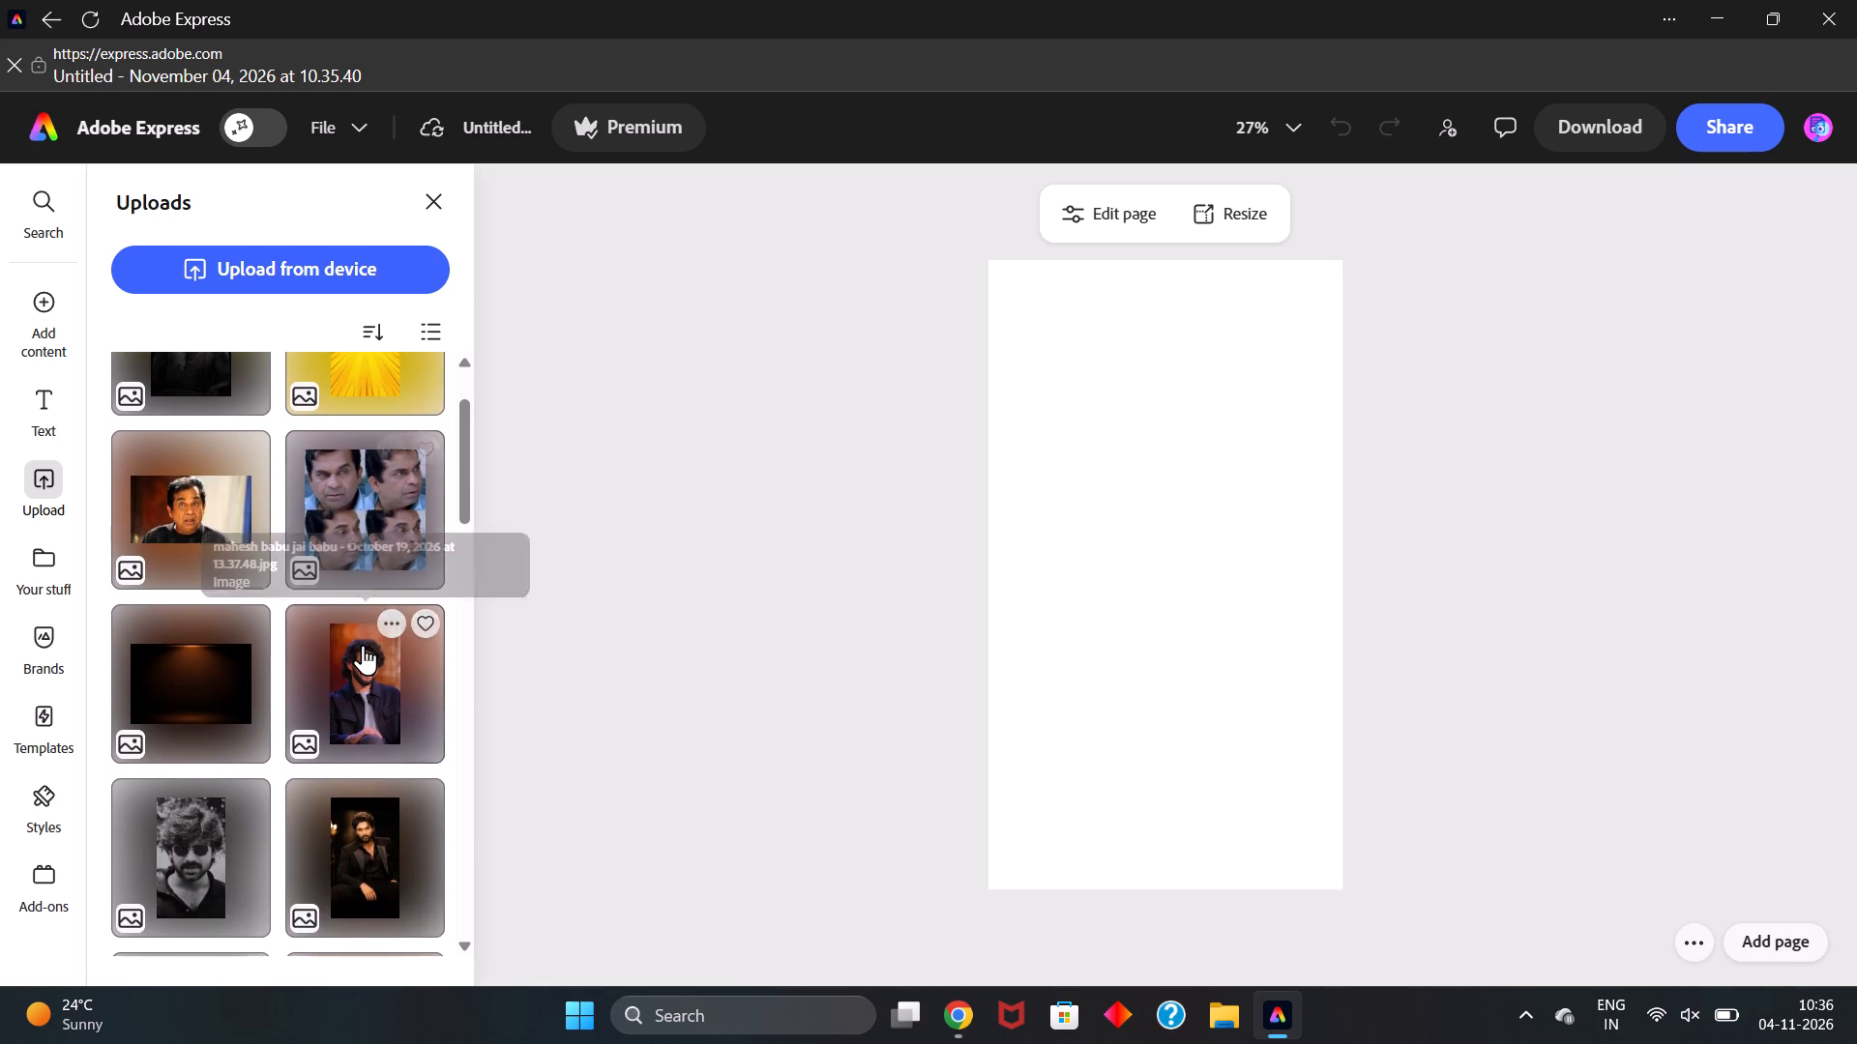
scroll(363, 645, down, 5)
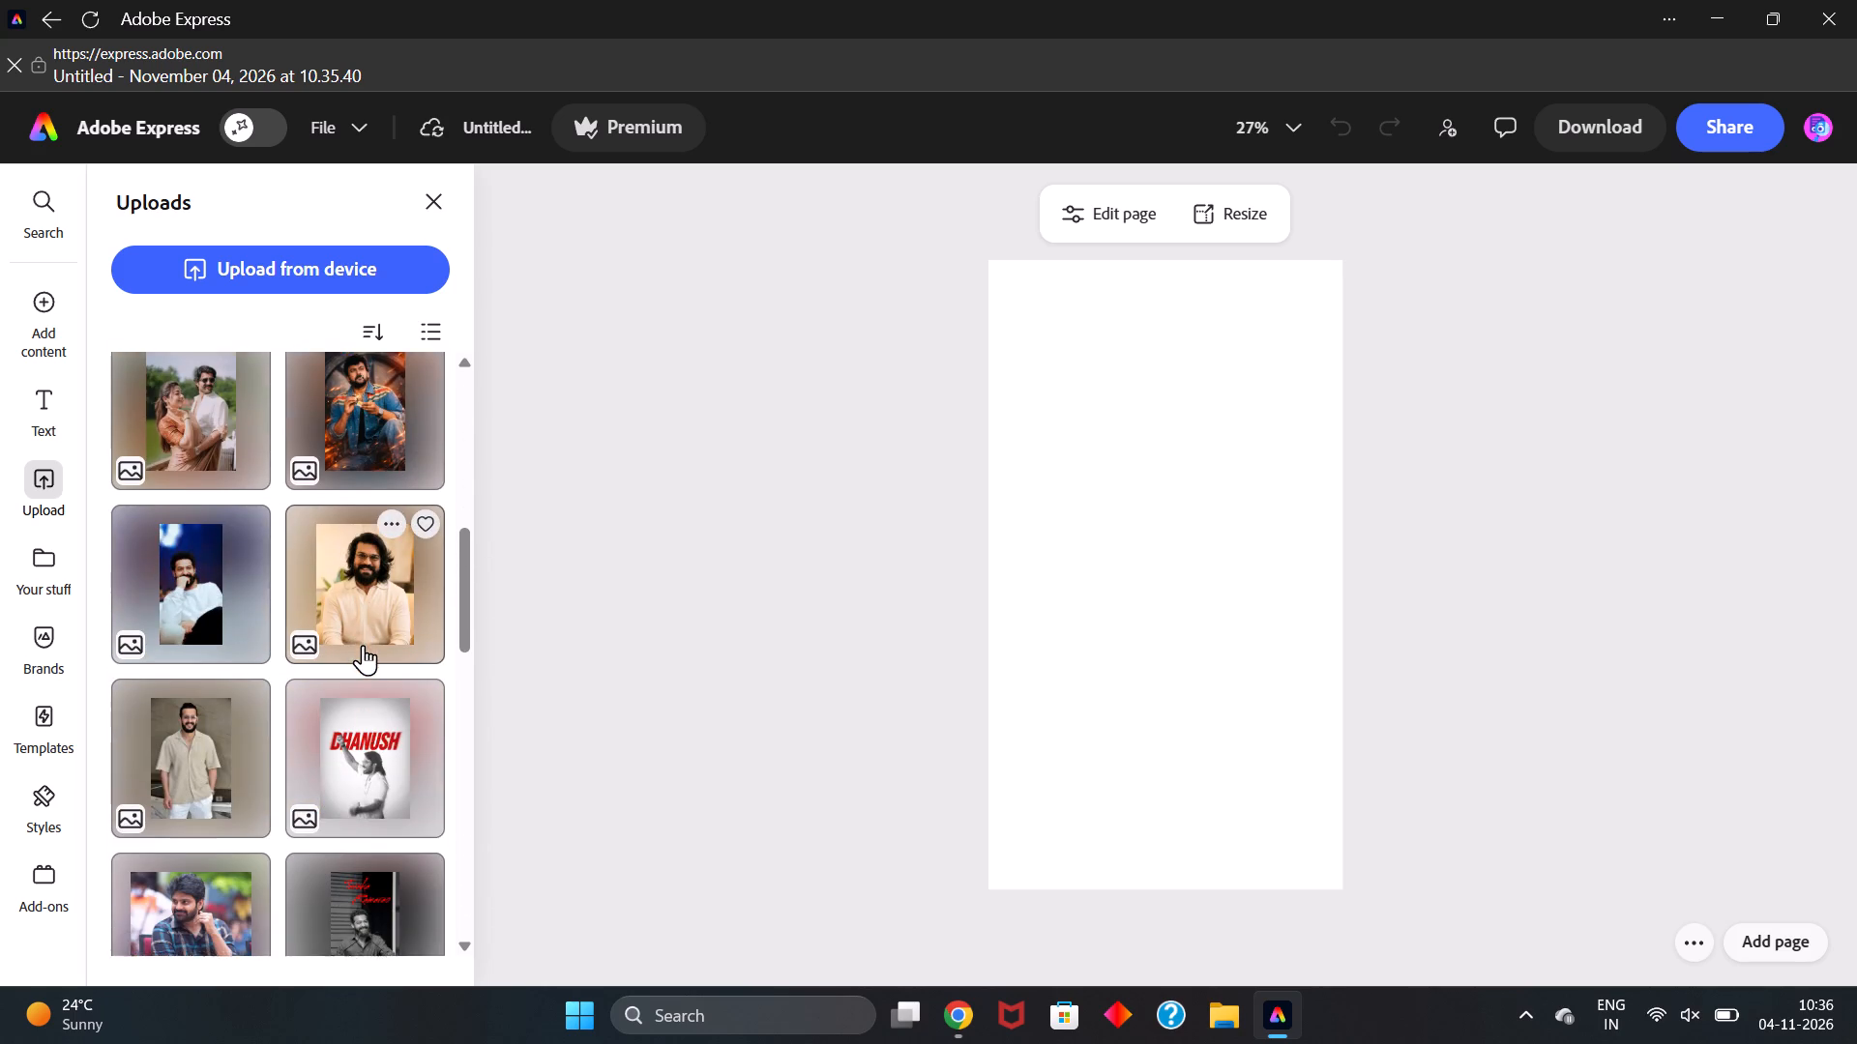
scroll(363, 645, down, 5)
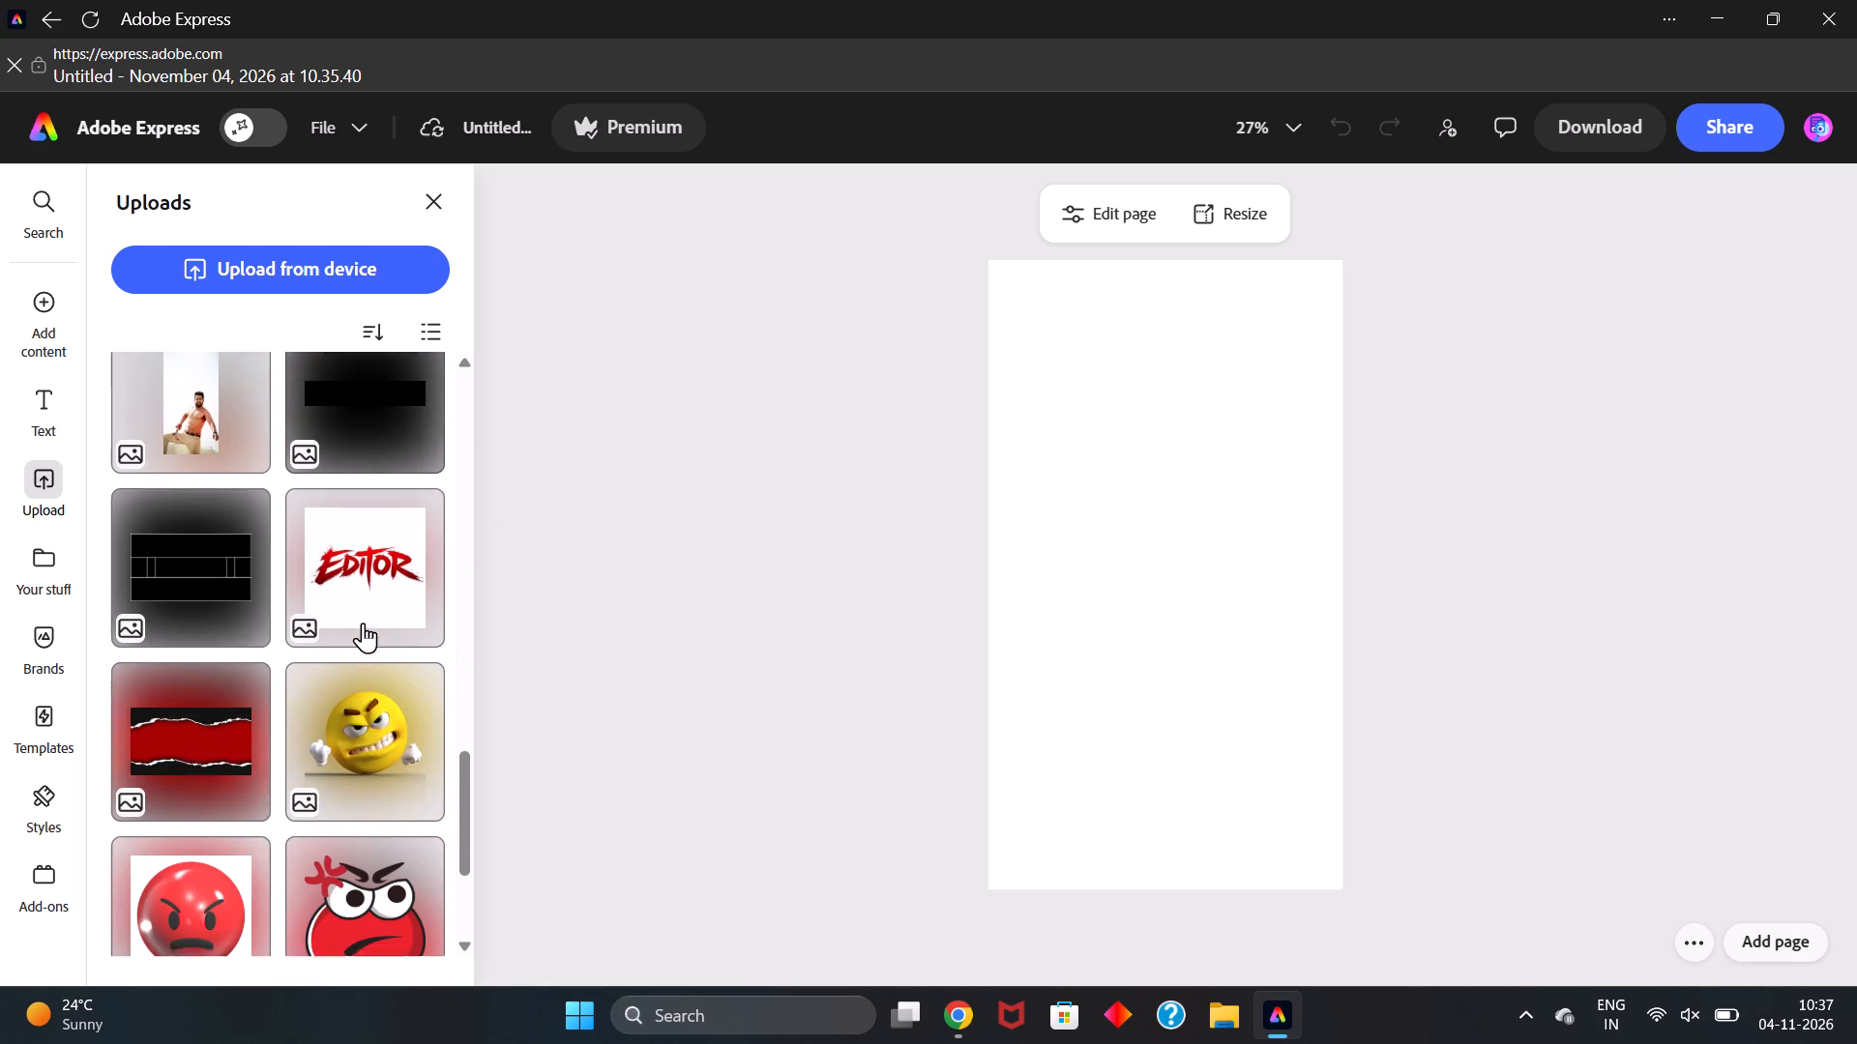
scroll(363, 623, down, 3)
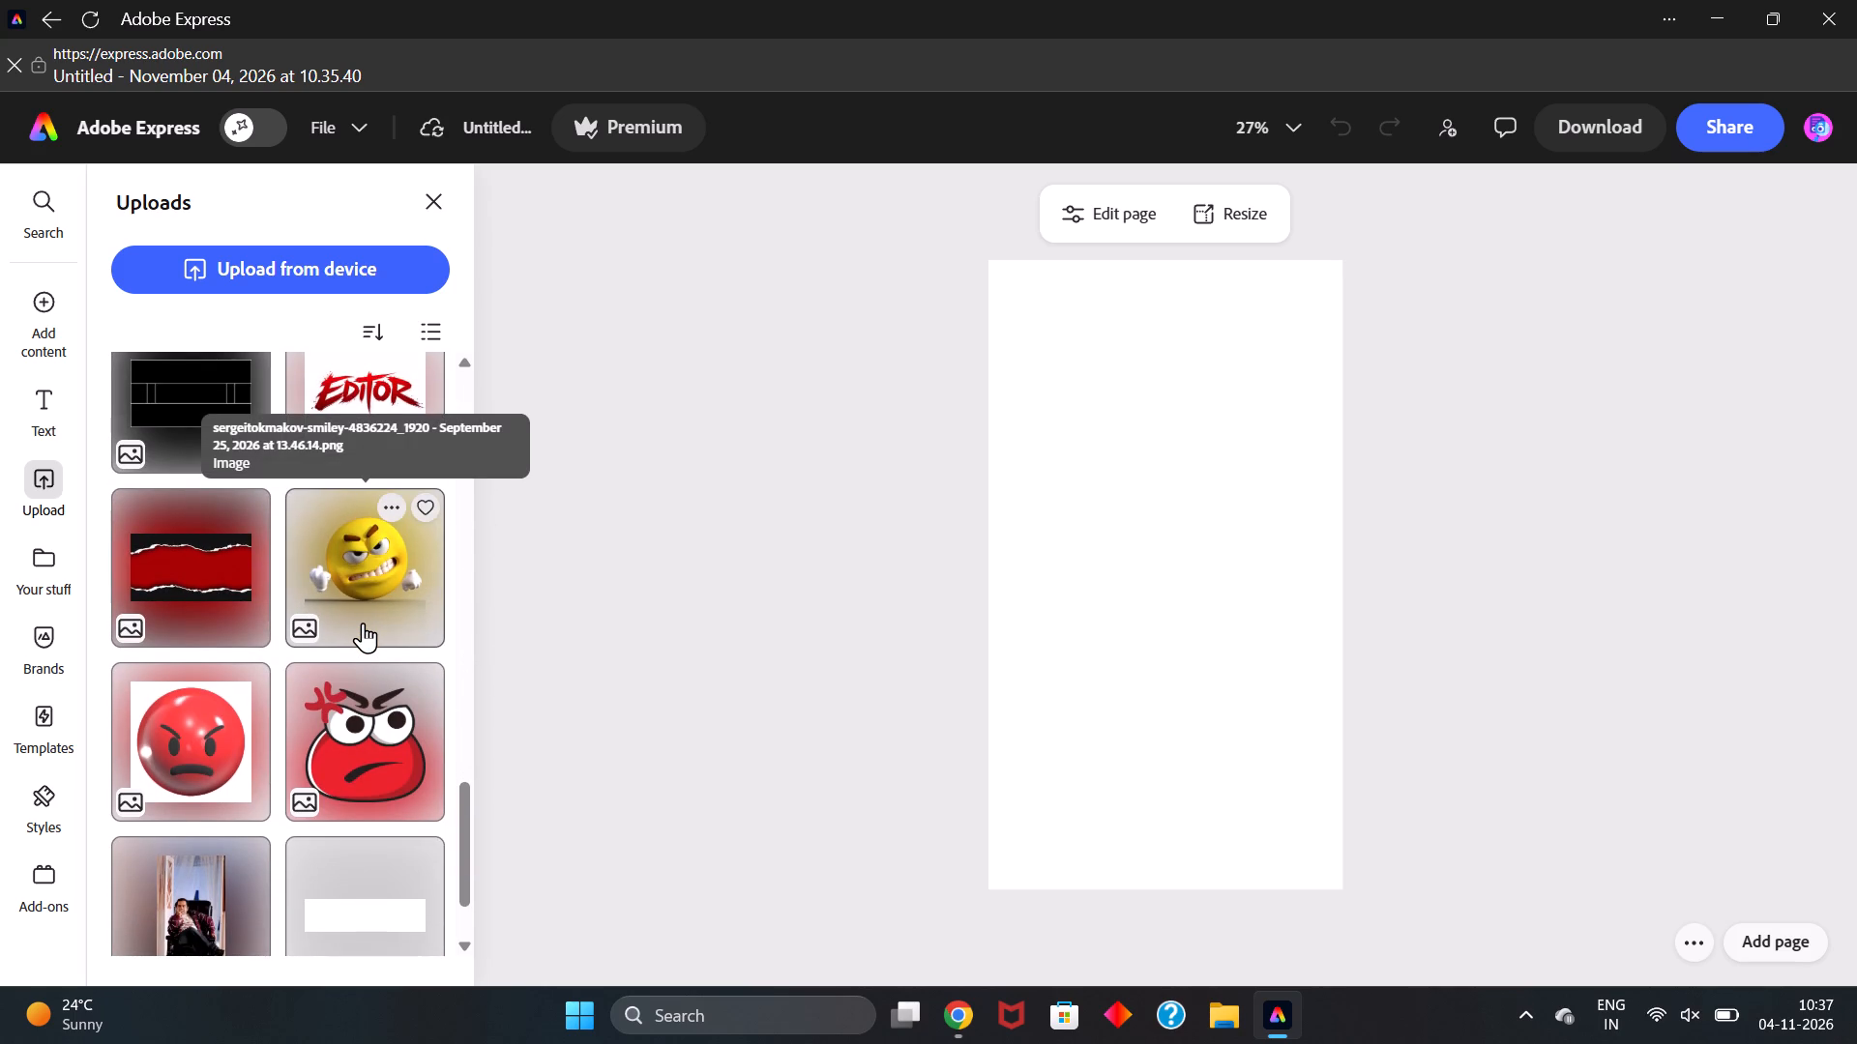
Switch to Google Chrome and search Google for "venky and brahmi".
click(957, 1003)
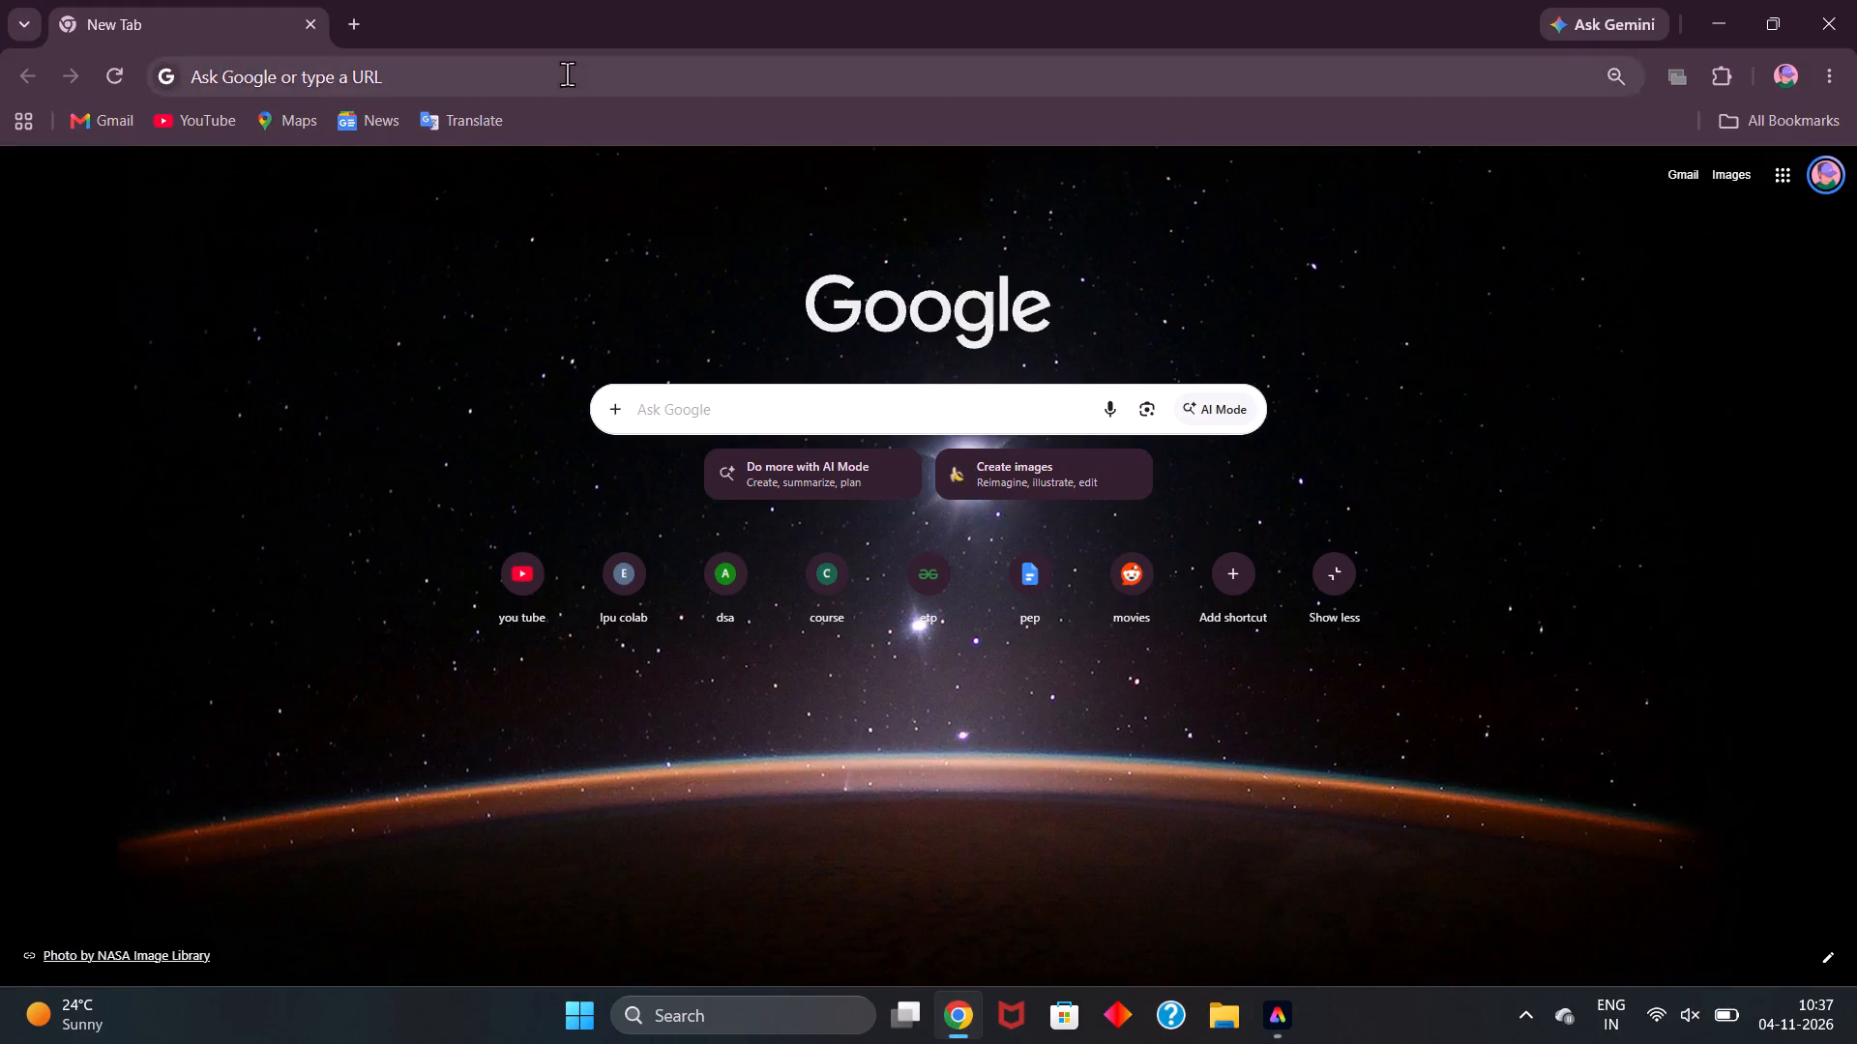
click(567, 73)
text(venky and)
key(space)
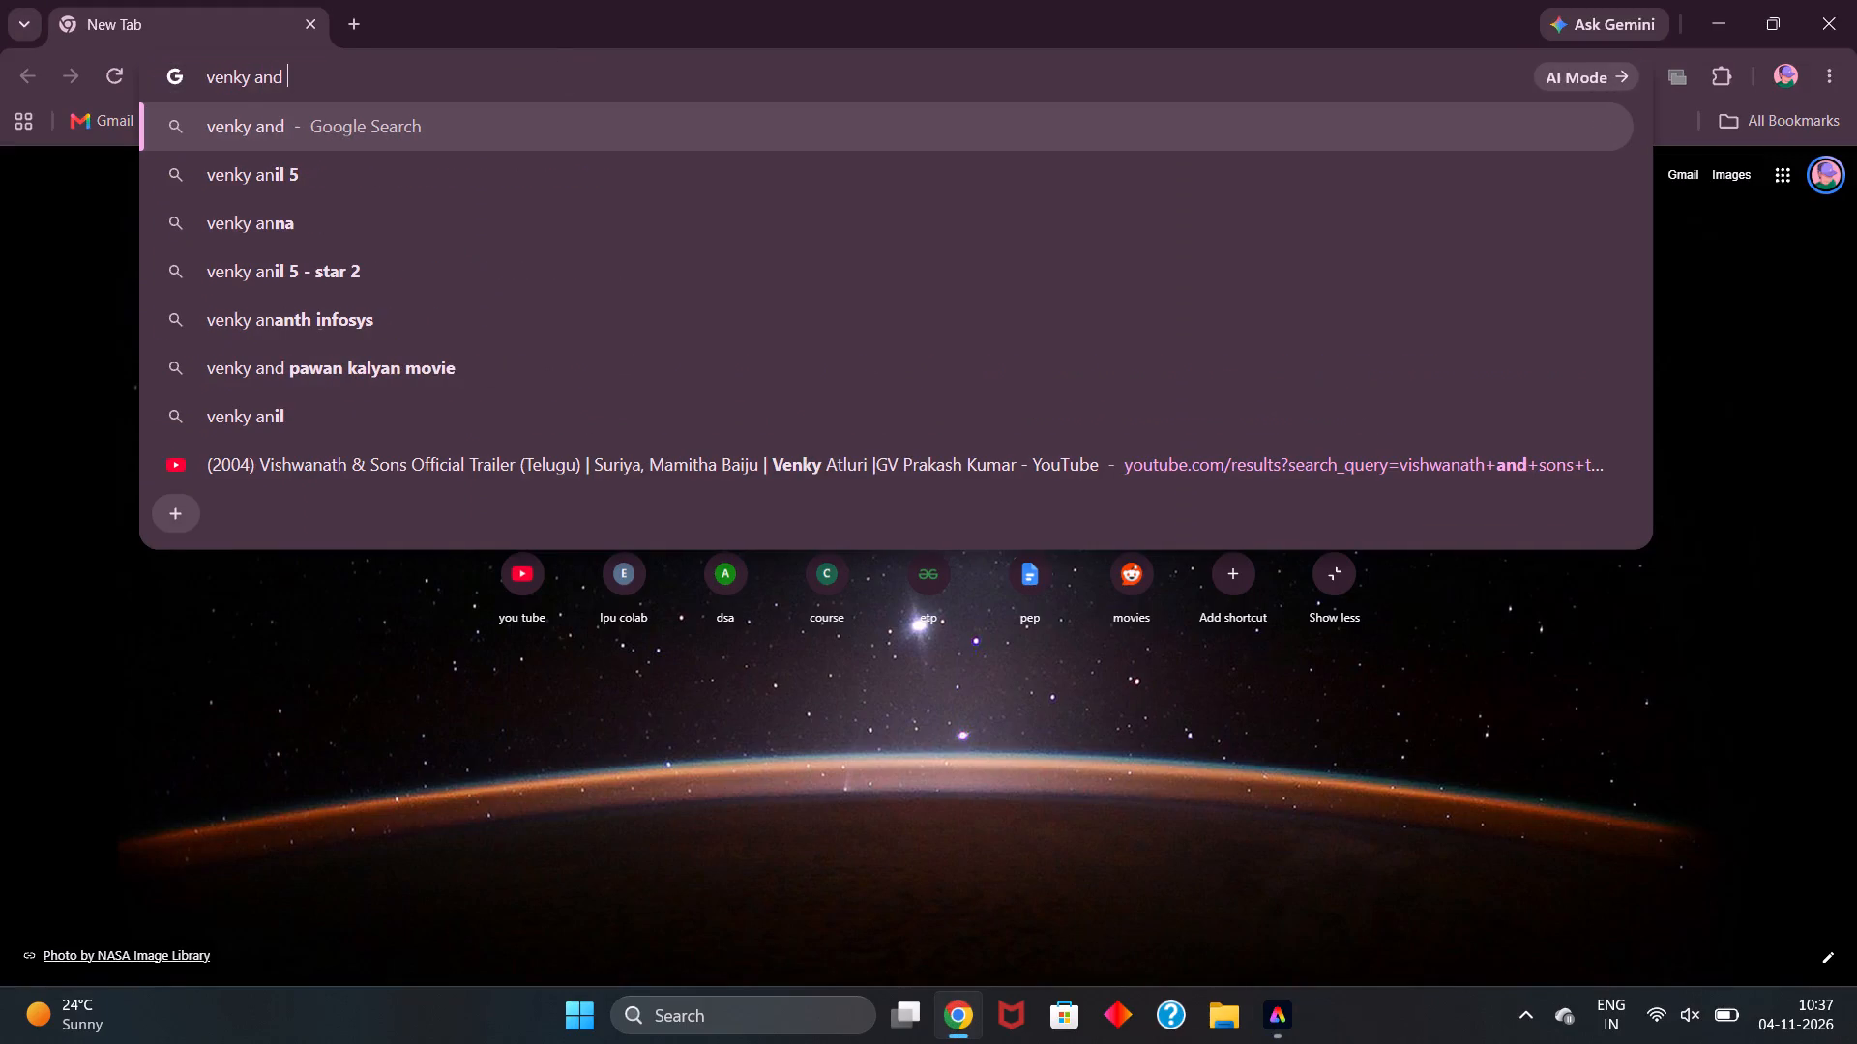
text(brahmi)
key(Return)
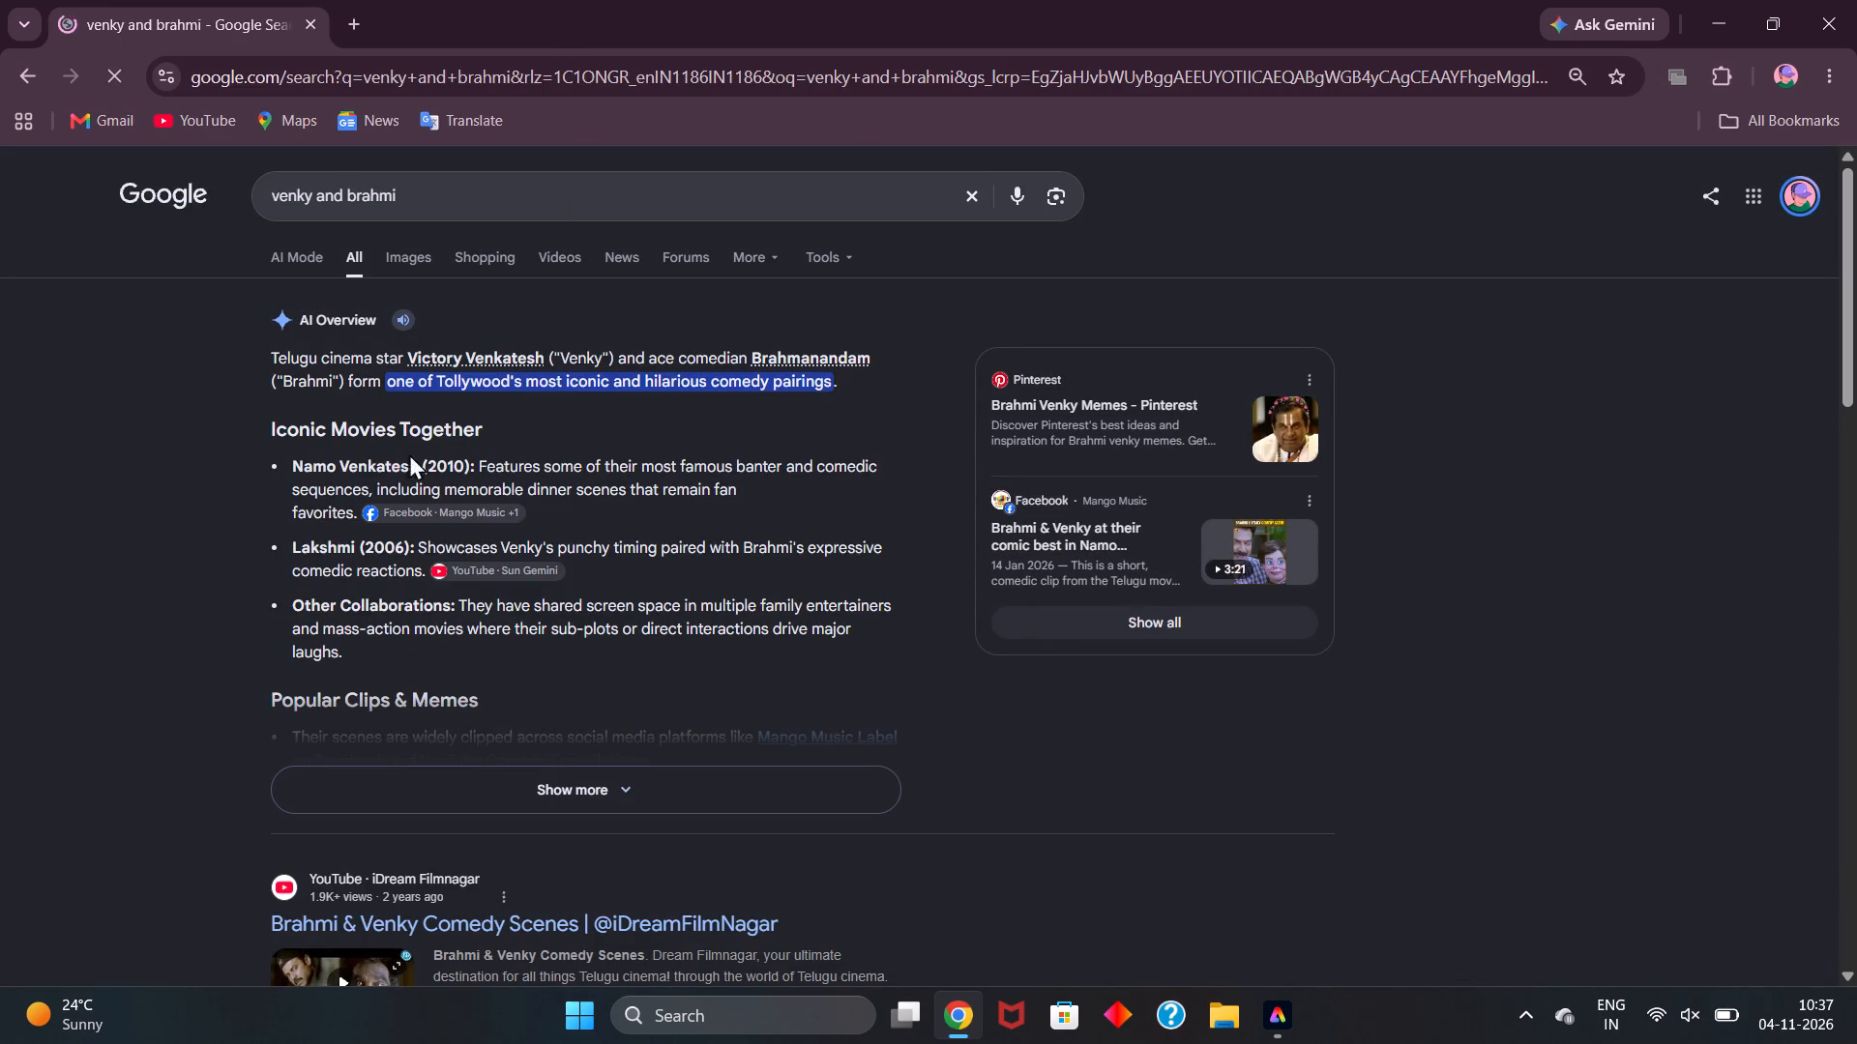
Copy the query "venky and brahmi" and replace the search results tab with a new blank tab.
drag(423, 188, 351, 187)
drag(351, 187, 250, 187)
key(ctrl+c)
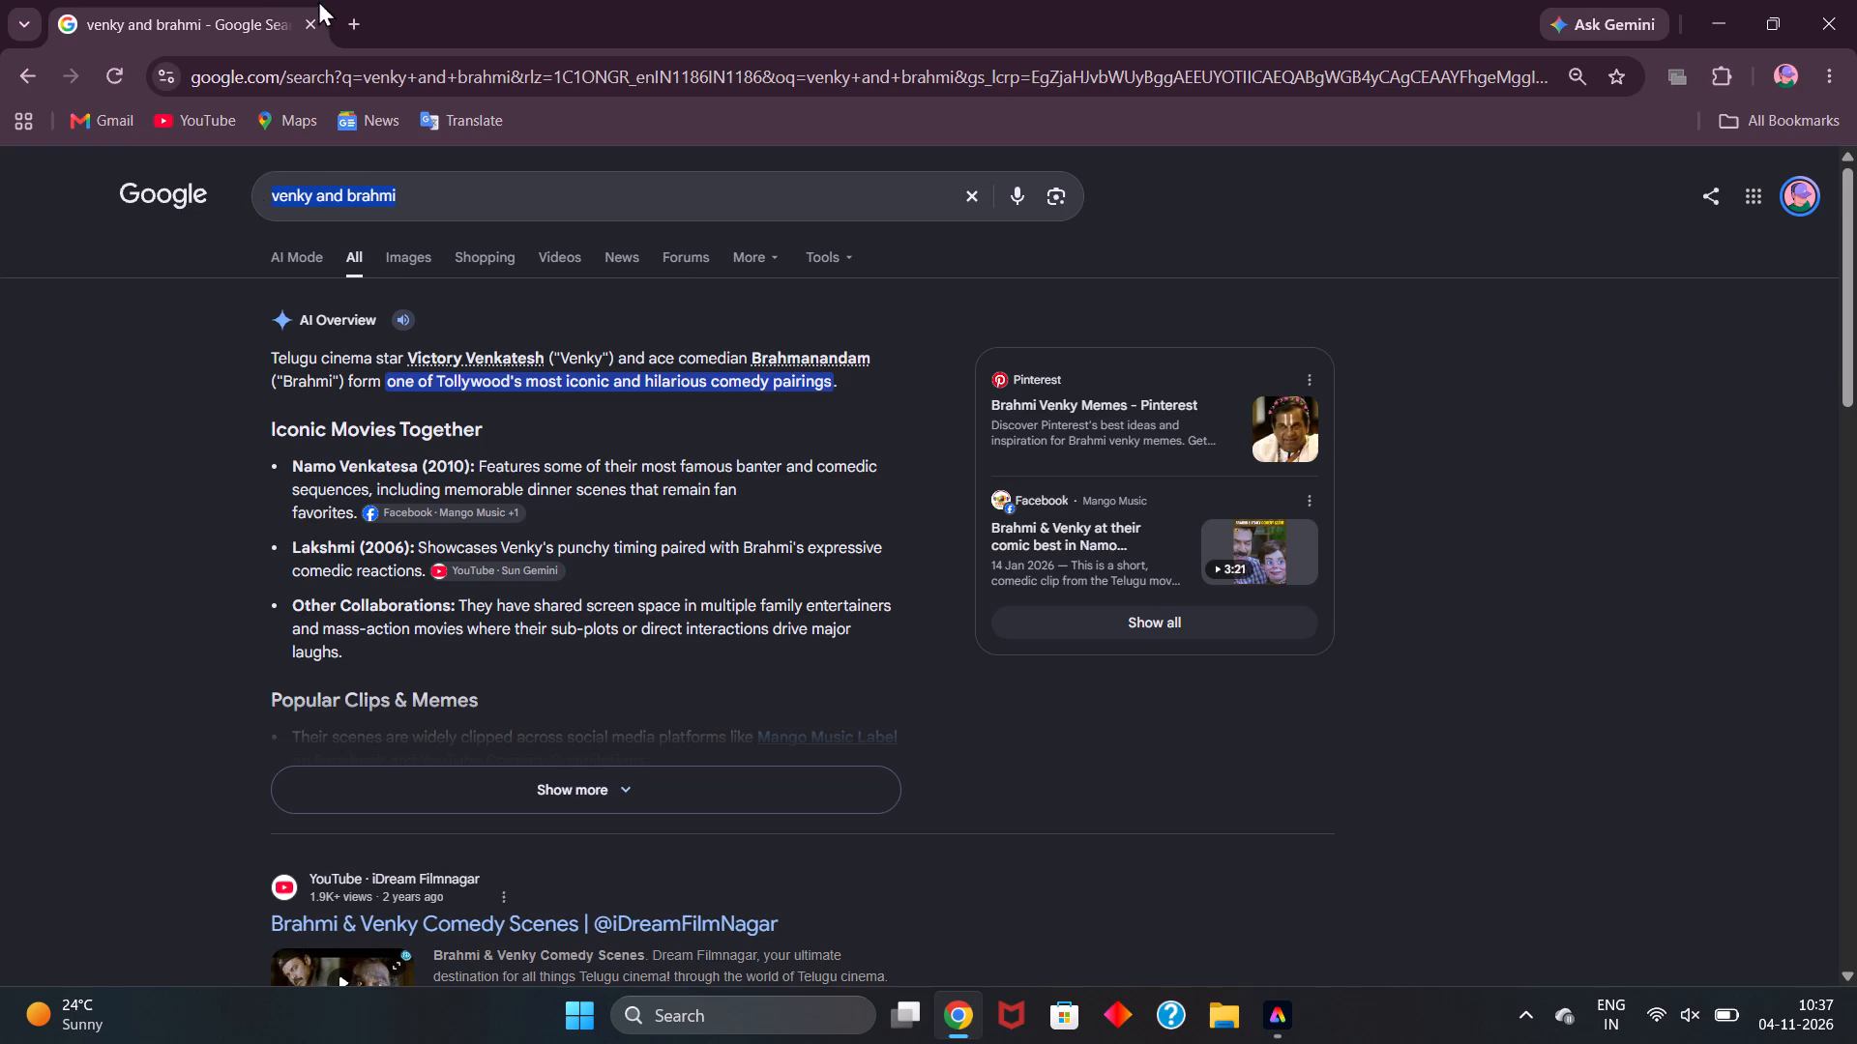
click(347, 4)
click(306, 31)
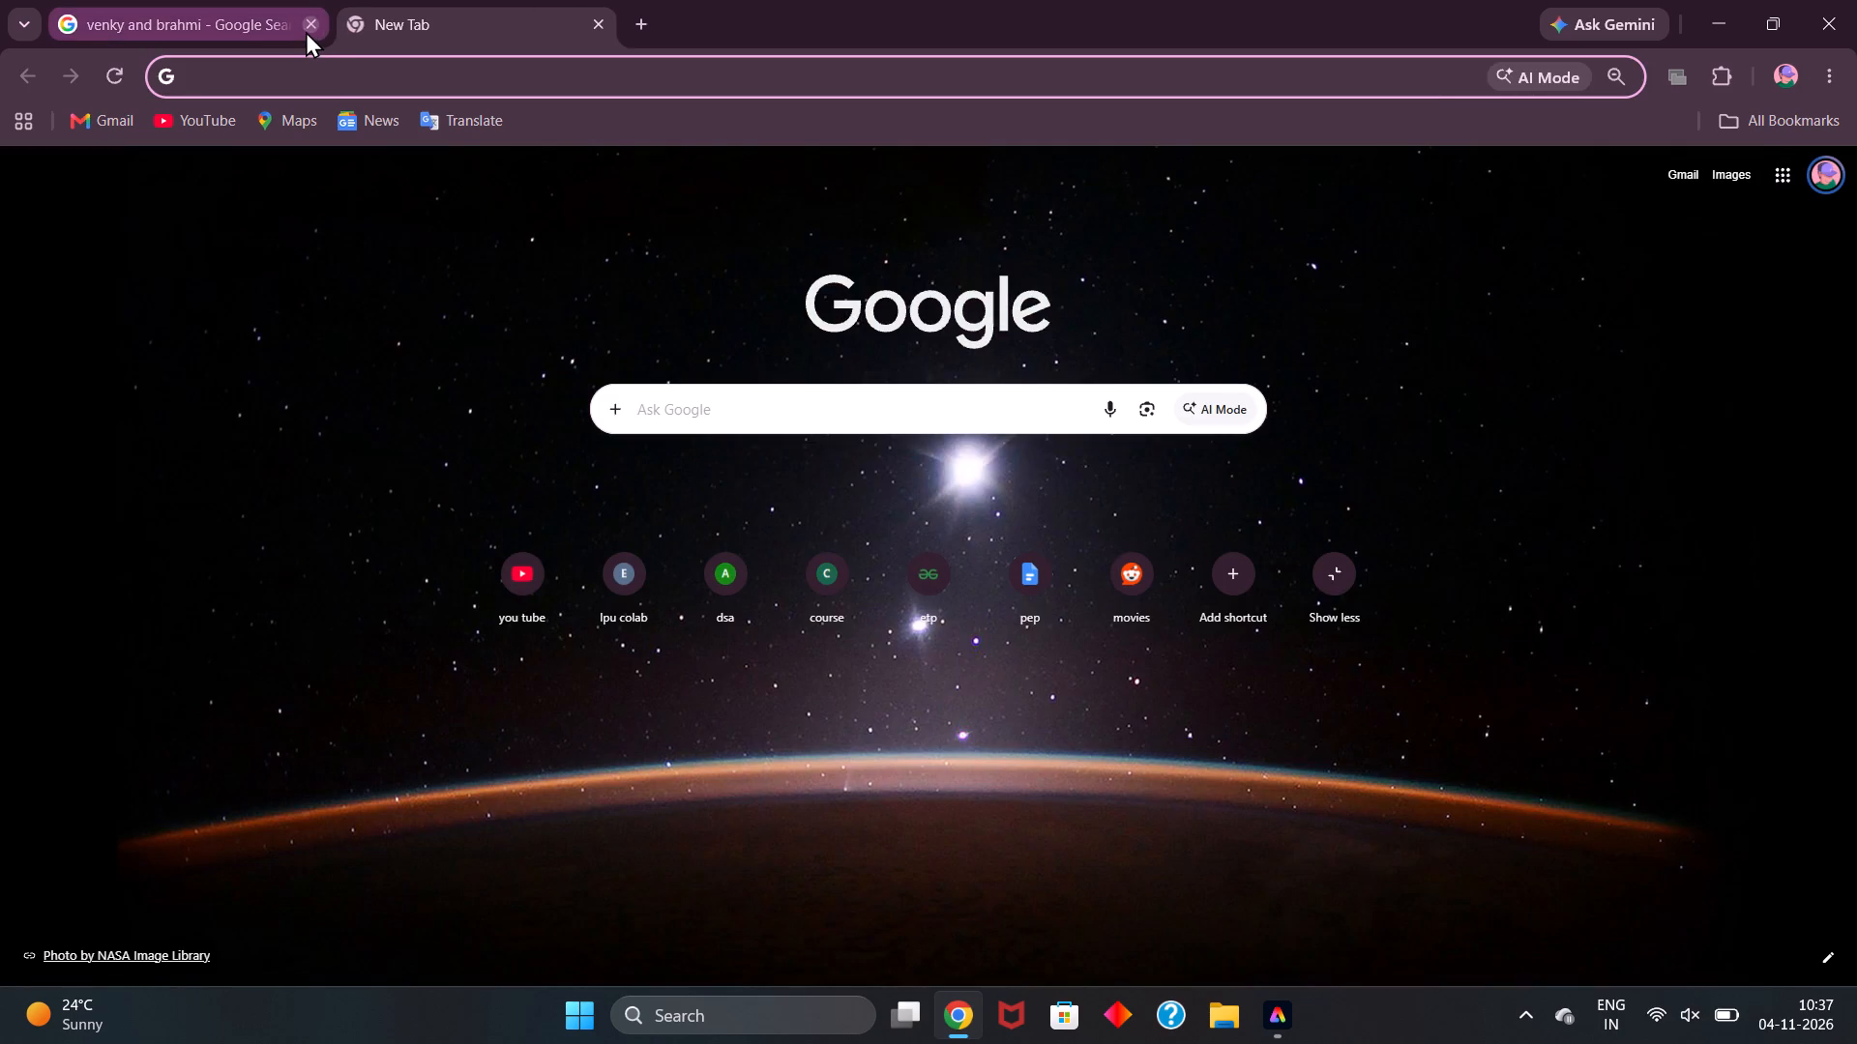
Open Pinterest and search it for the copied query "venky and brahmi".
click(317, 72)
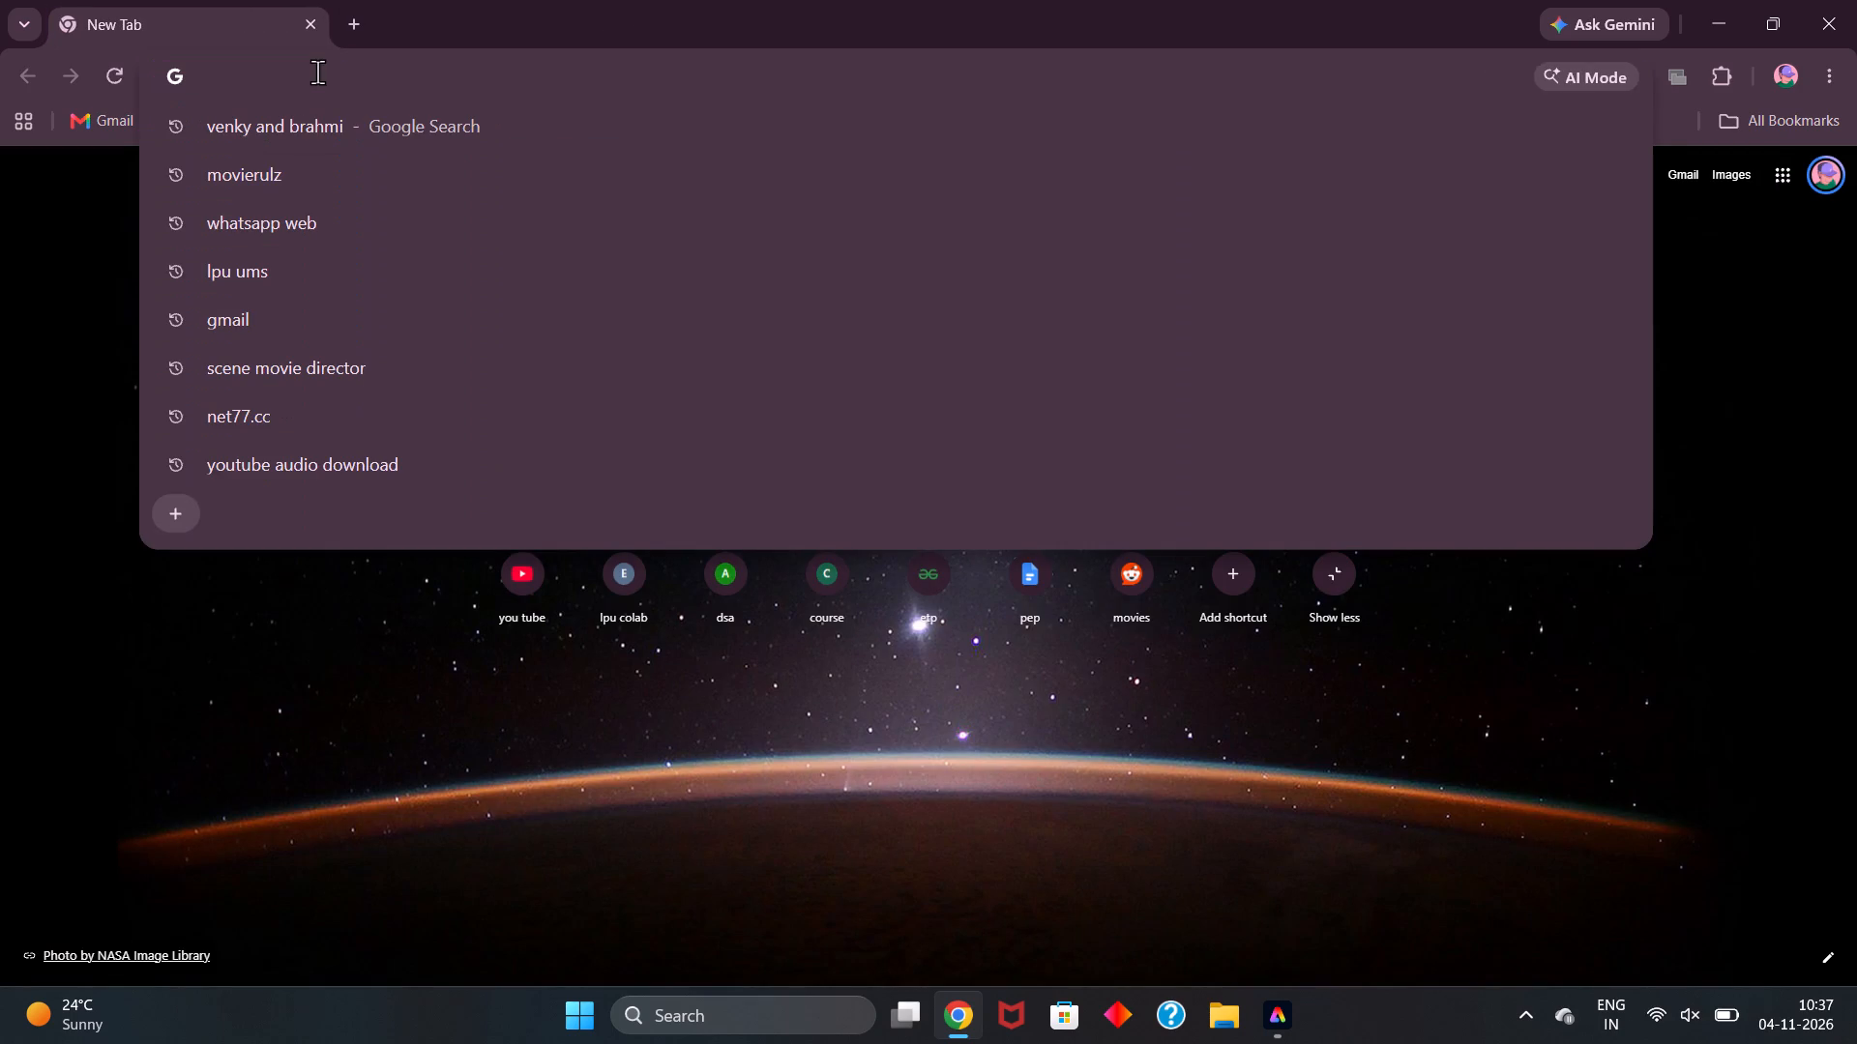
text(pin)
key(Return)
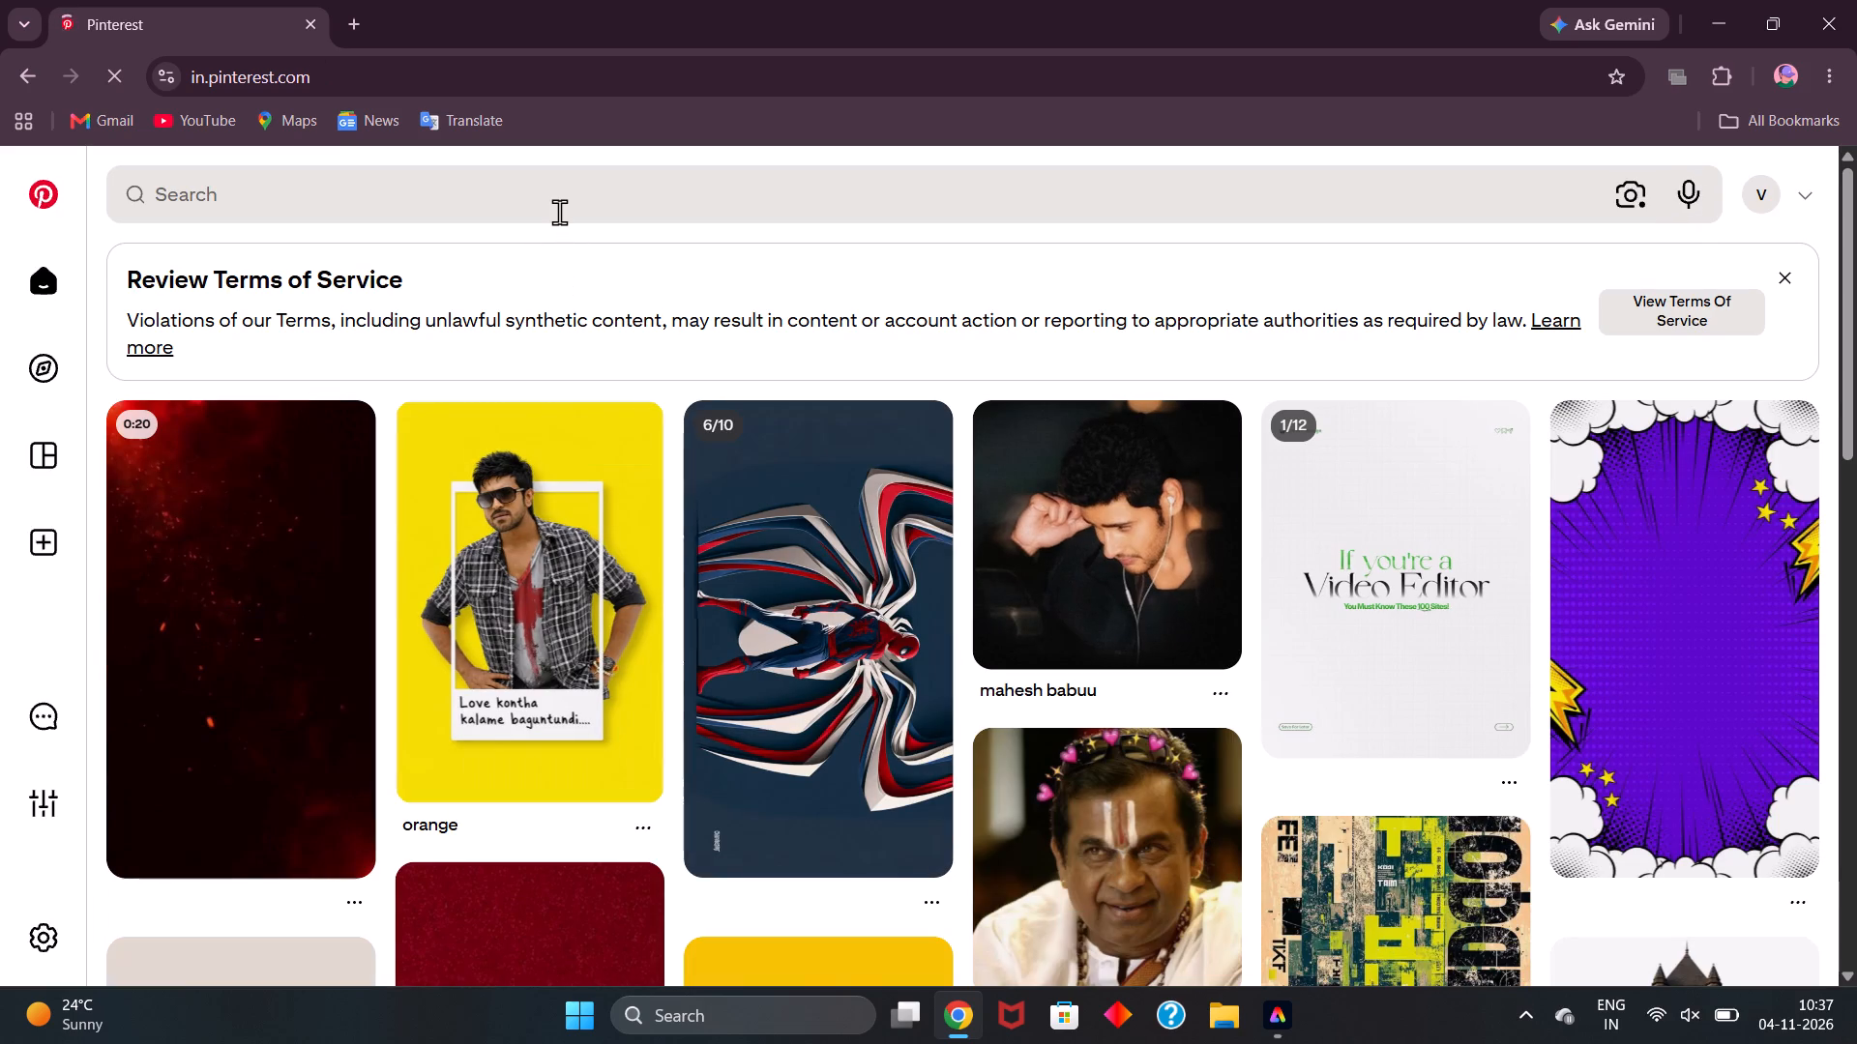
click(559, 212)
key(ctrl+v)
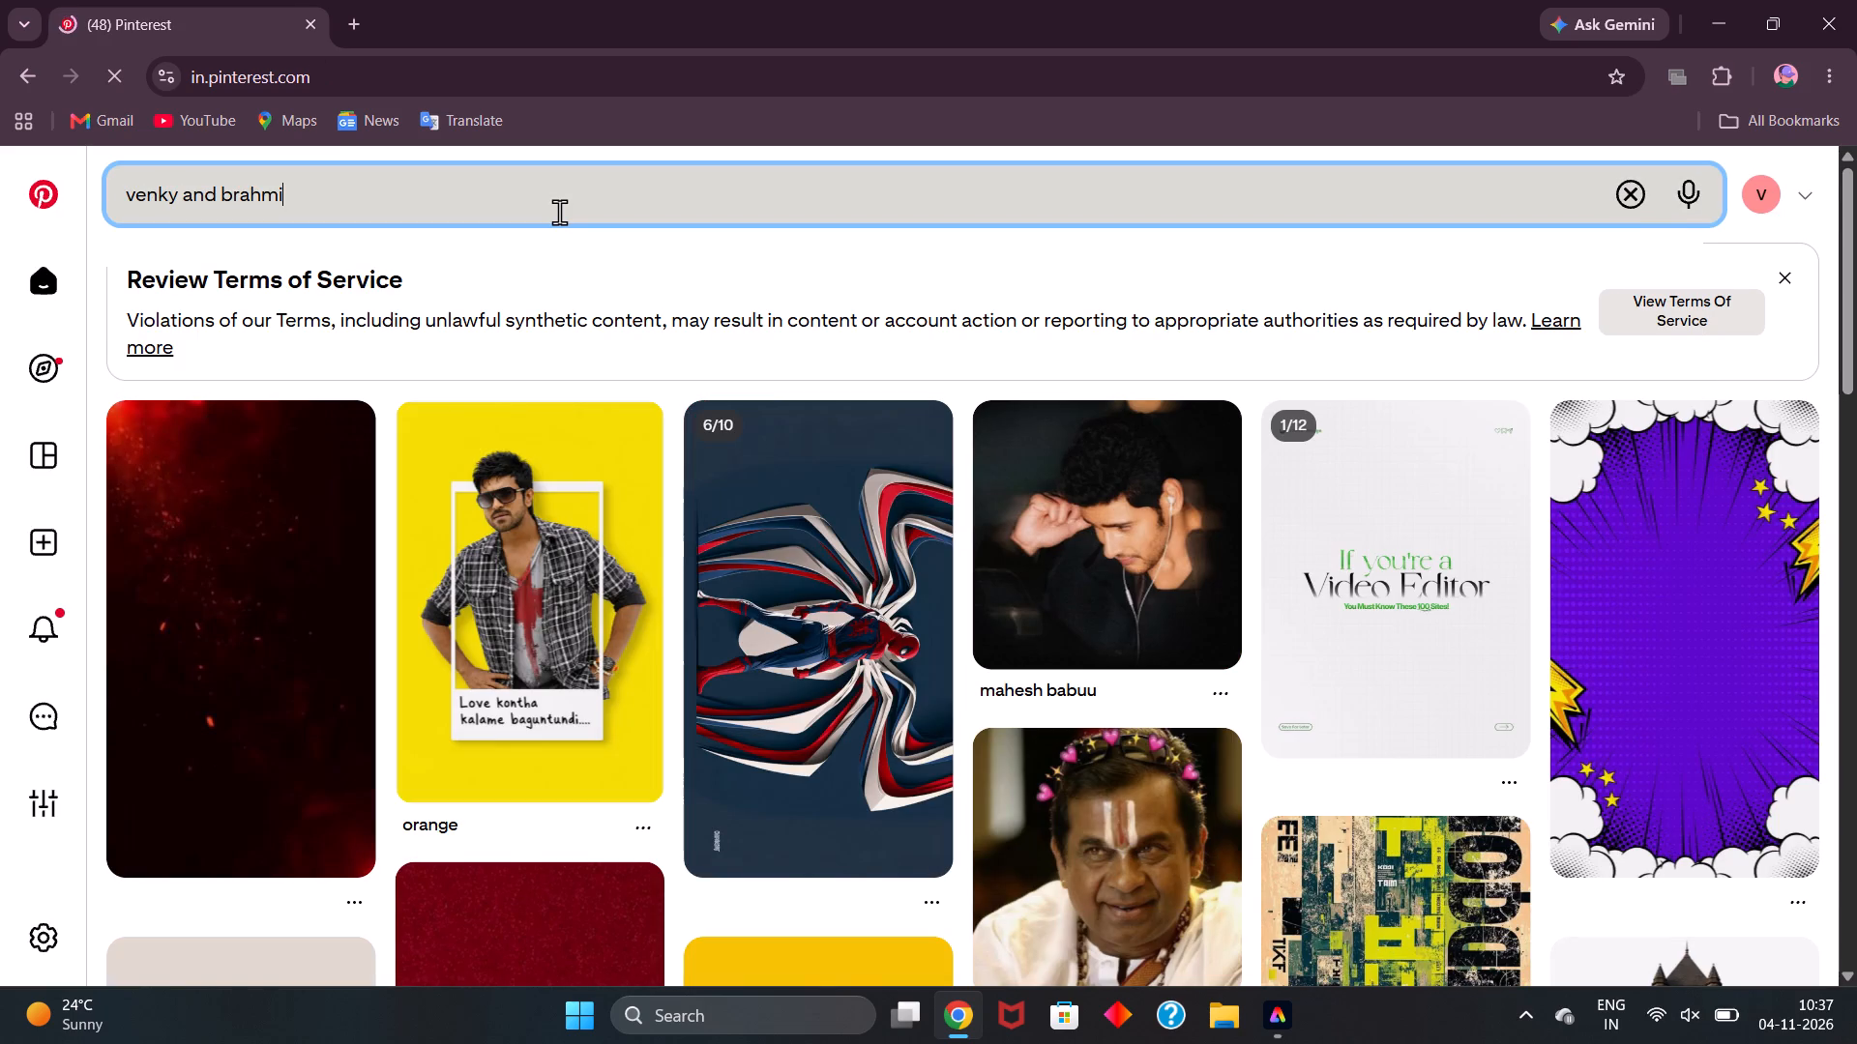
key(Return)
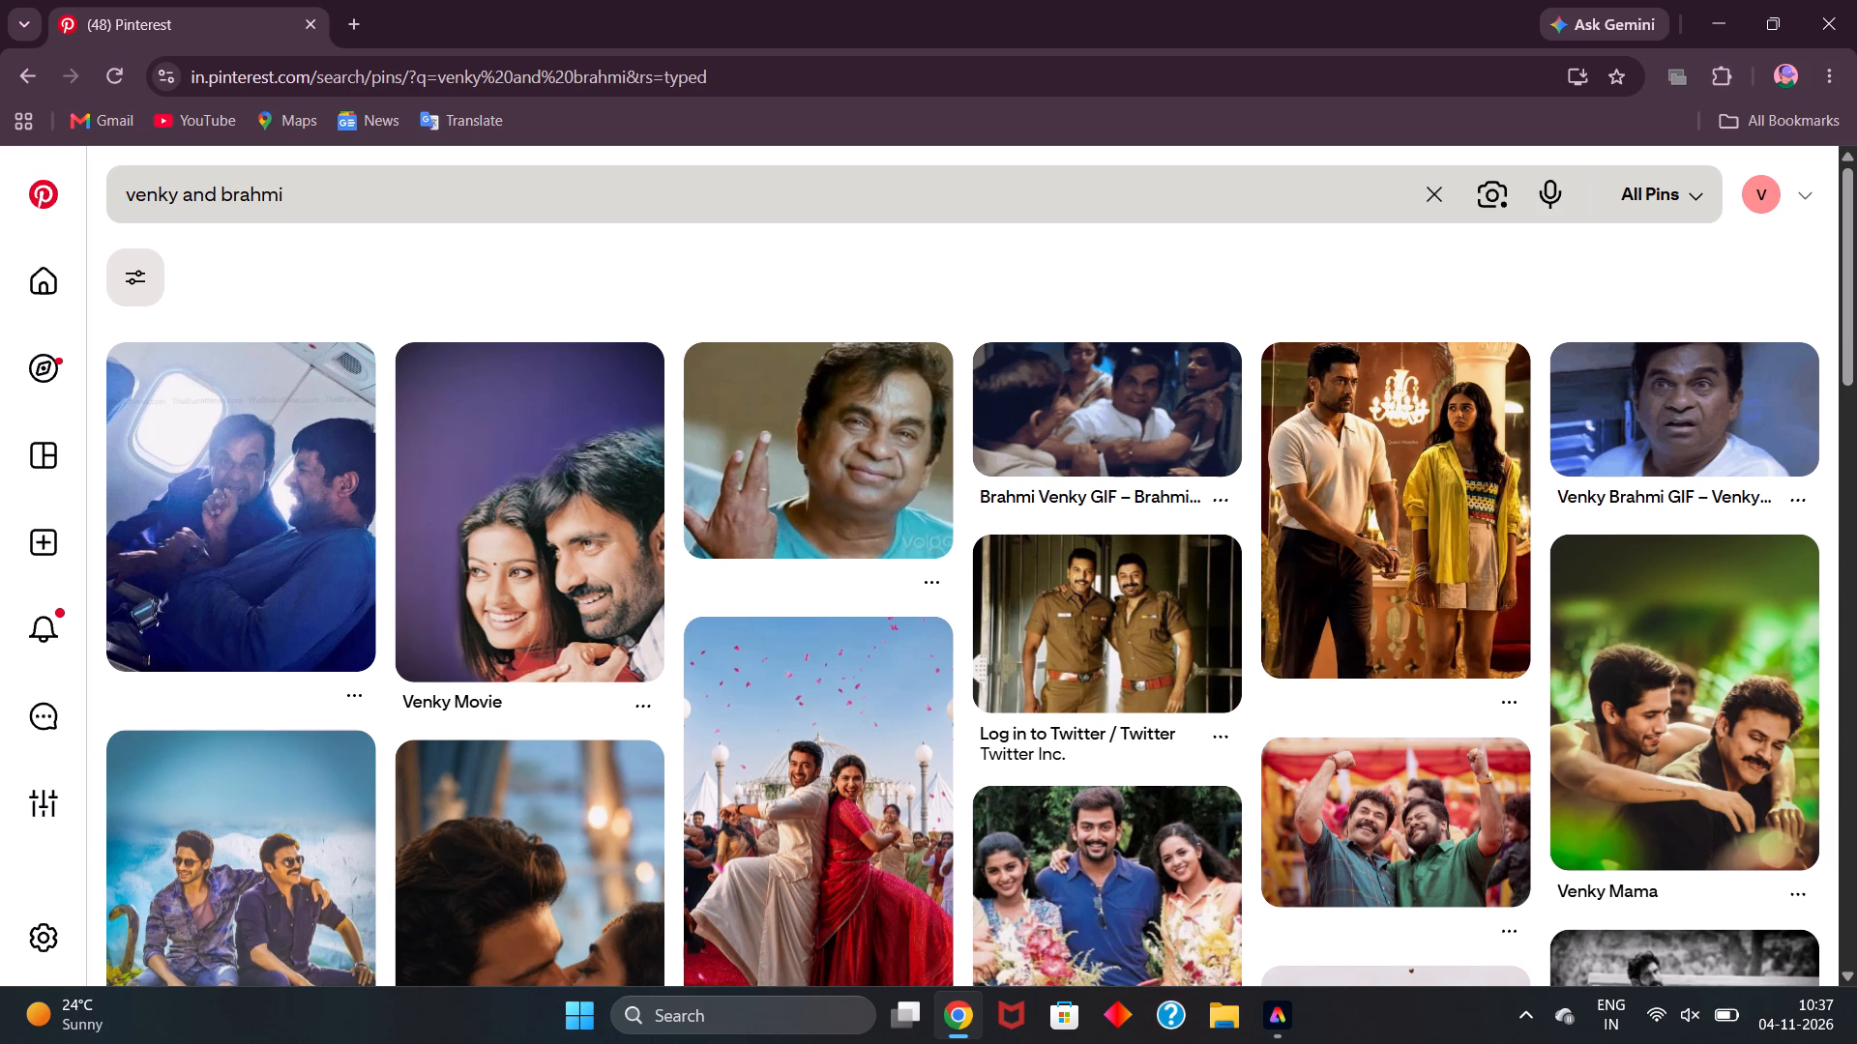
Browse the "venky and brahmi" pins for a usable image and return to the first results.
scroll(634, 529, down, 4)
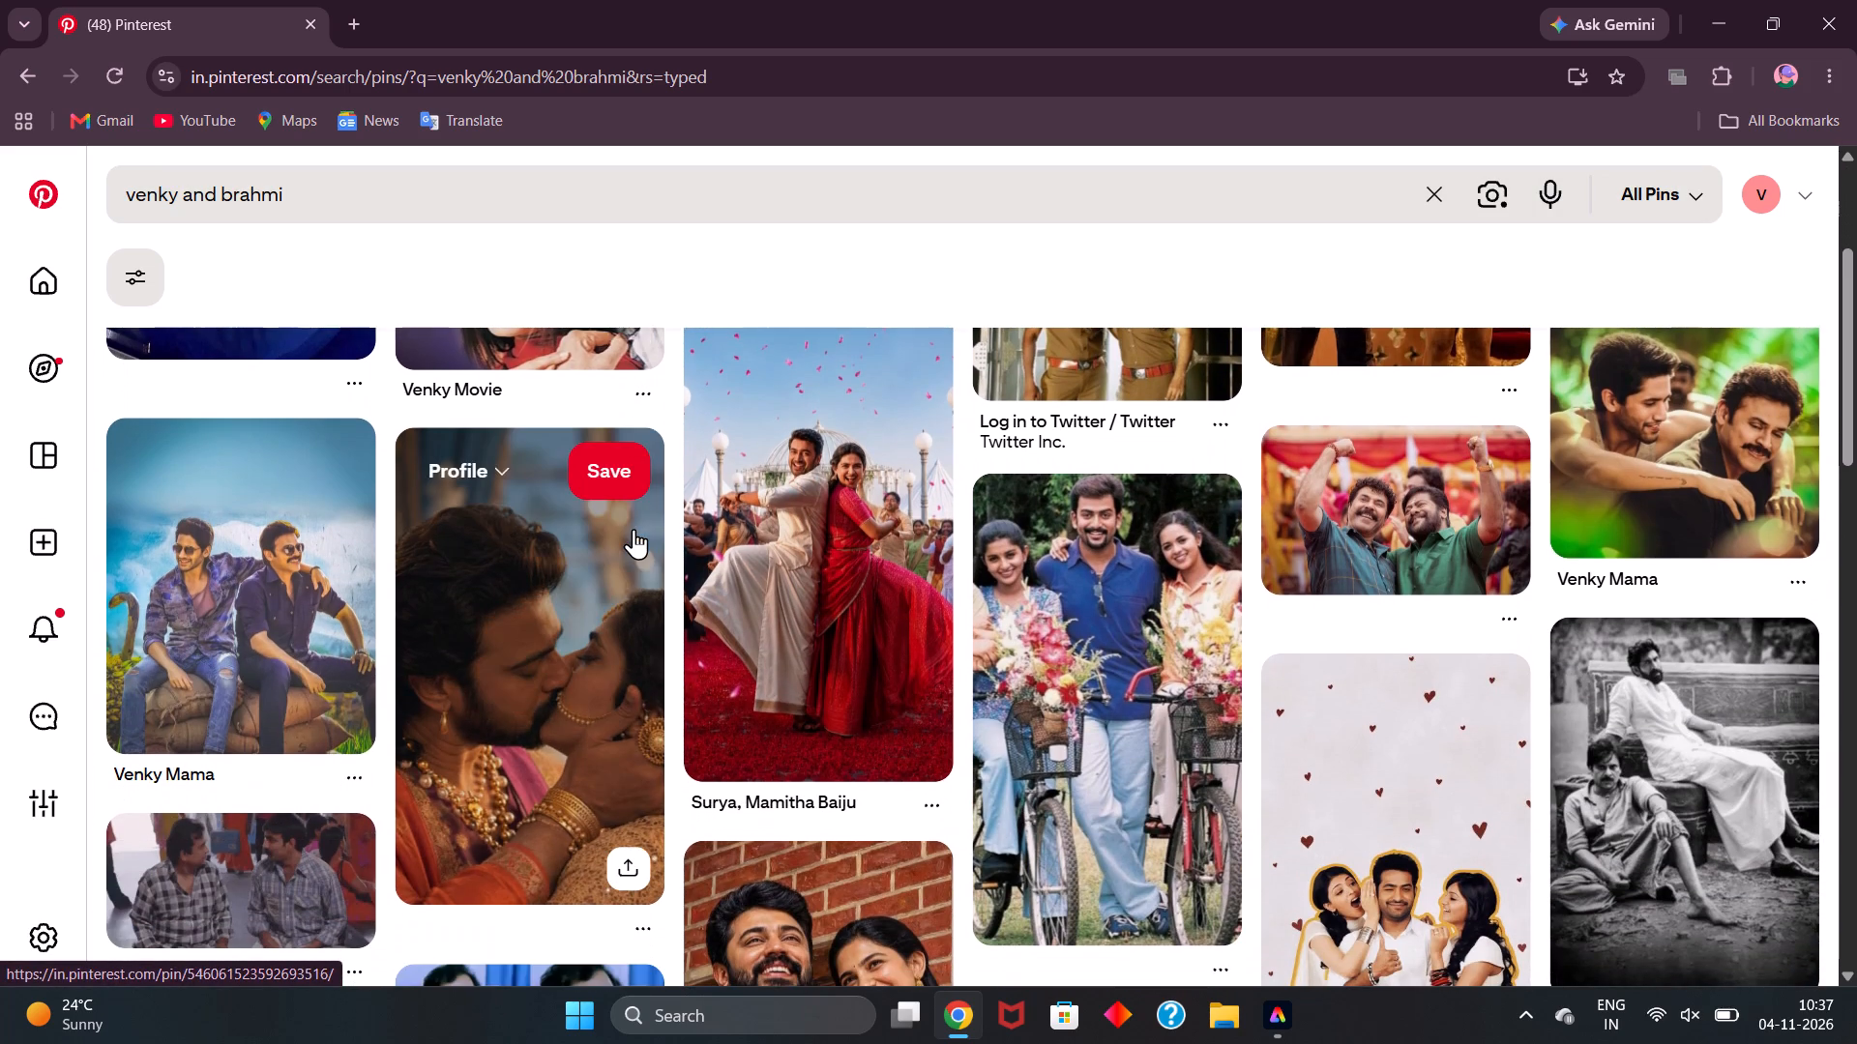
scroll(634, 529, down, 9)
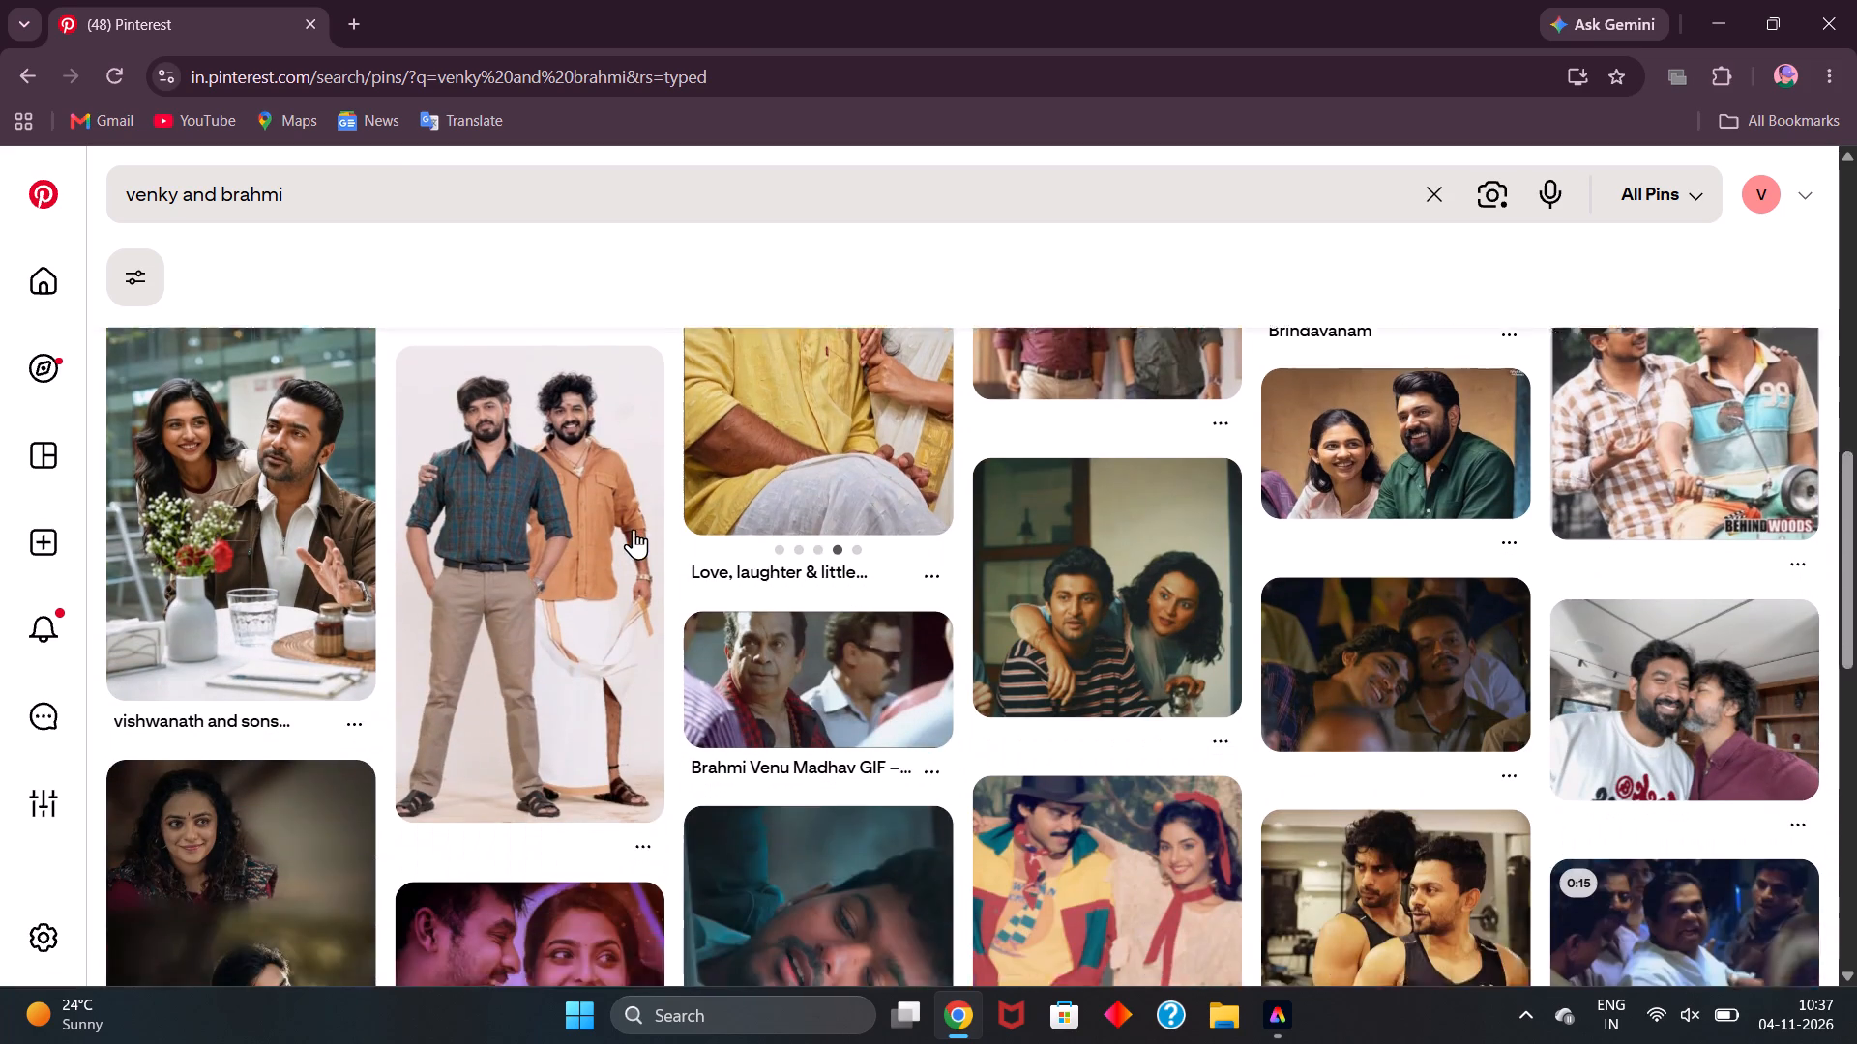
scroll(634, 529, down, 3)
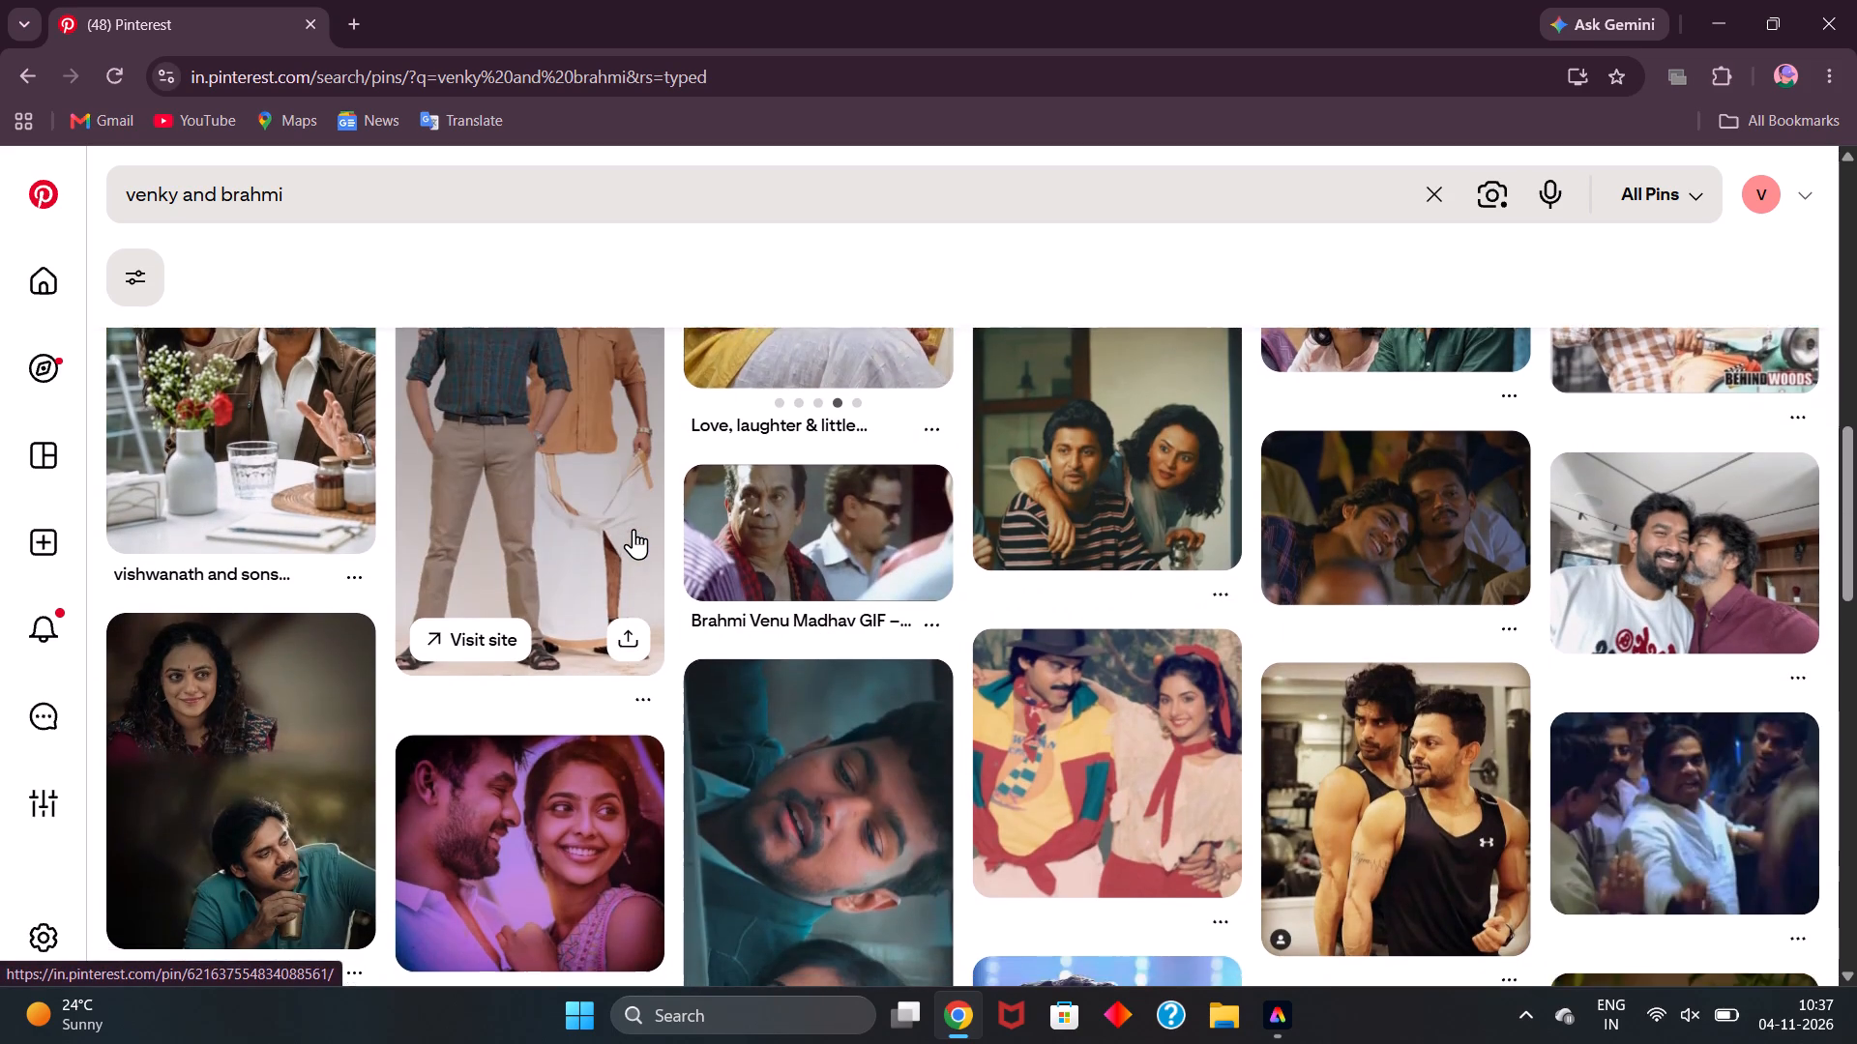
scroll(634, 529, down, 2)
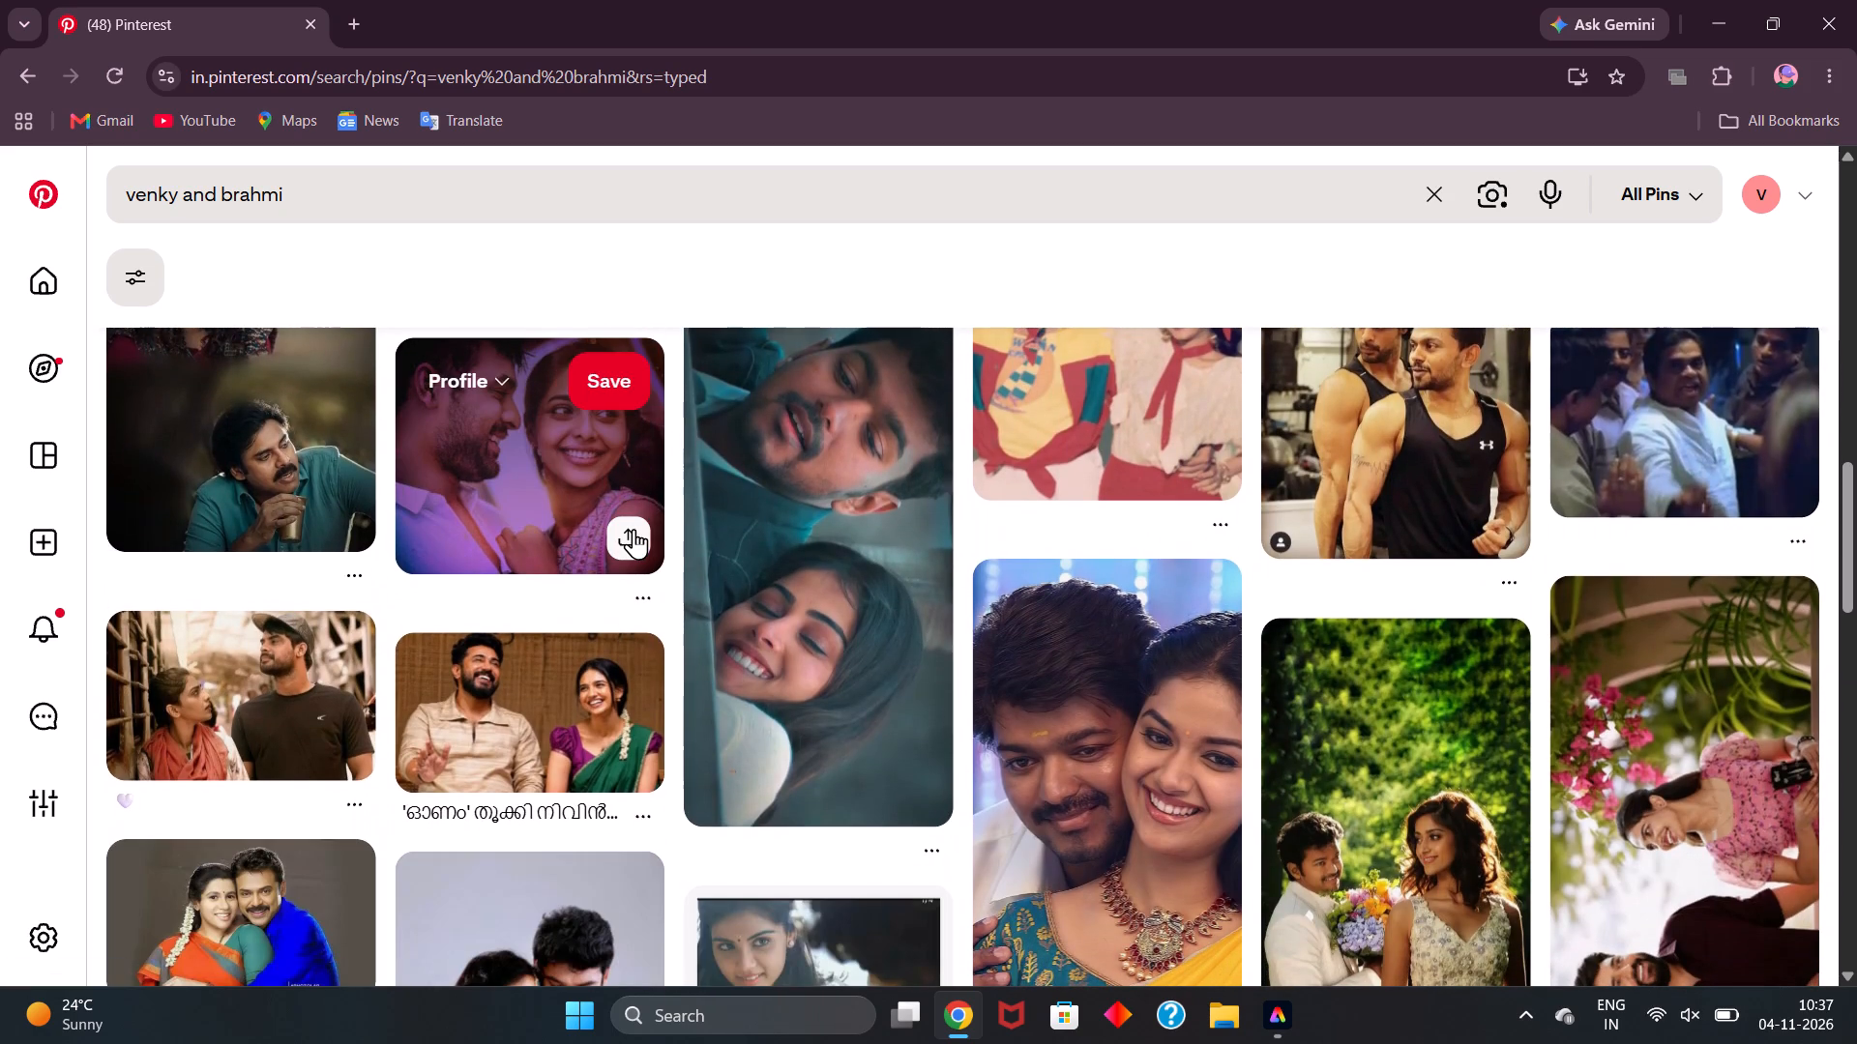
scroll(634, 529, down, 7)
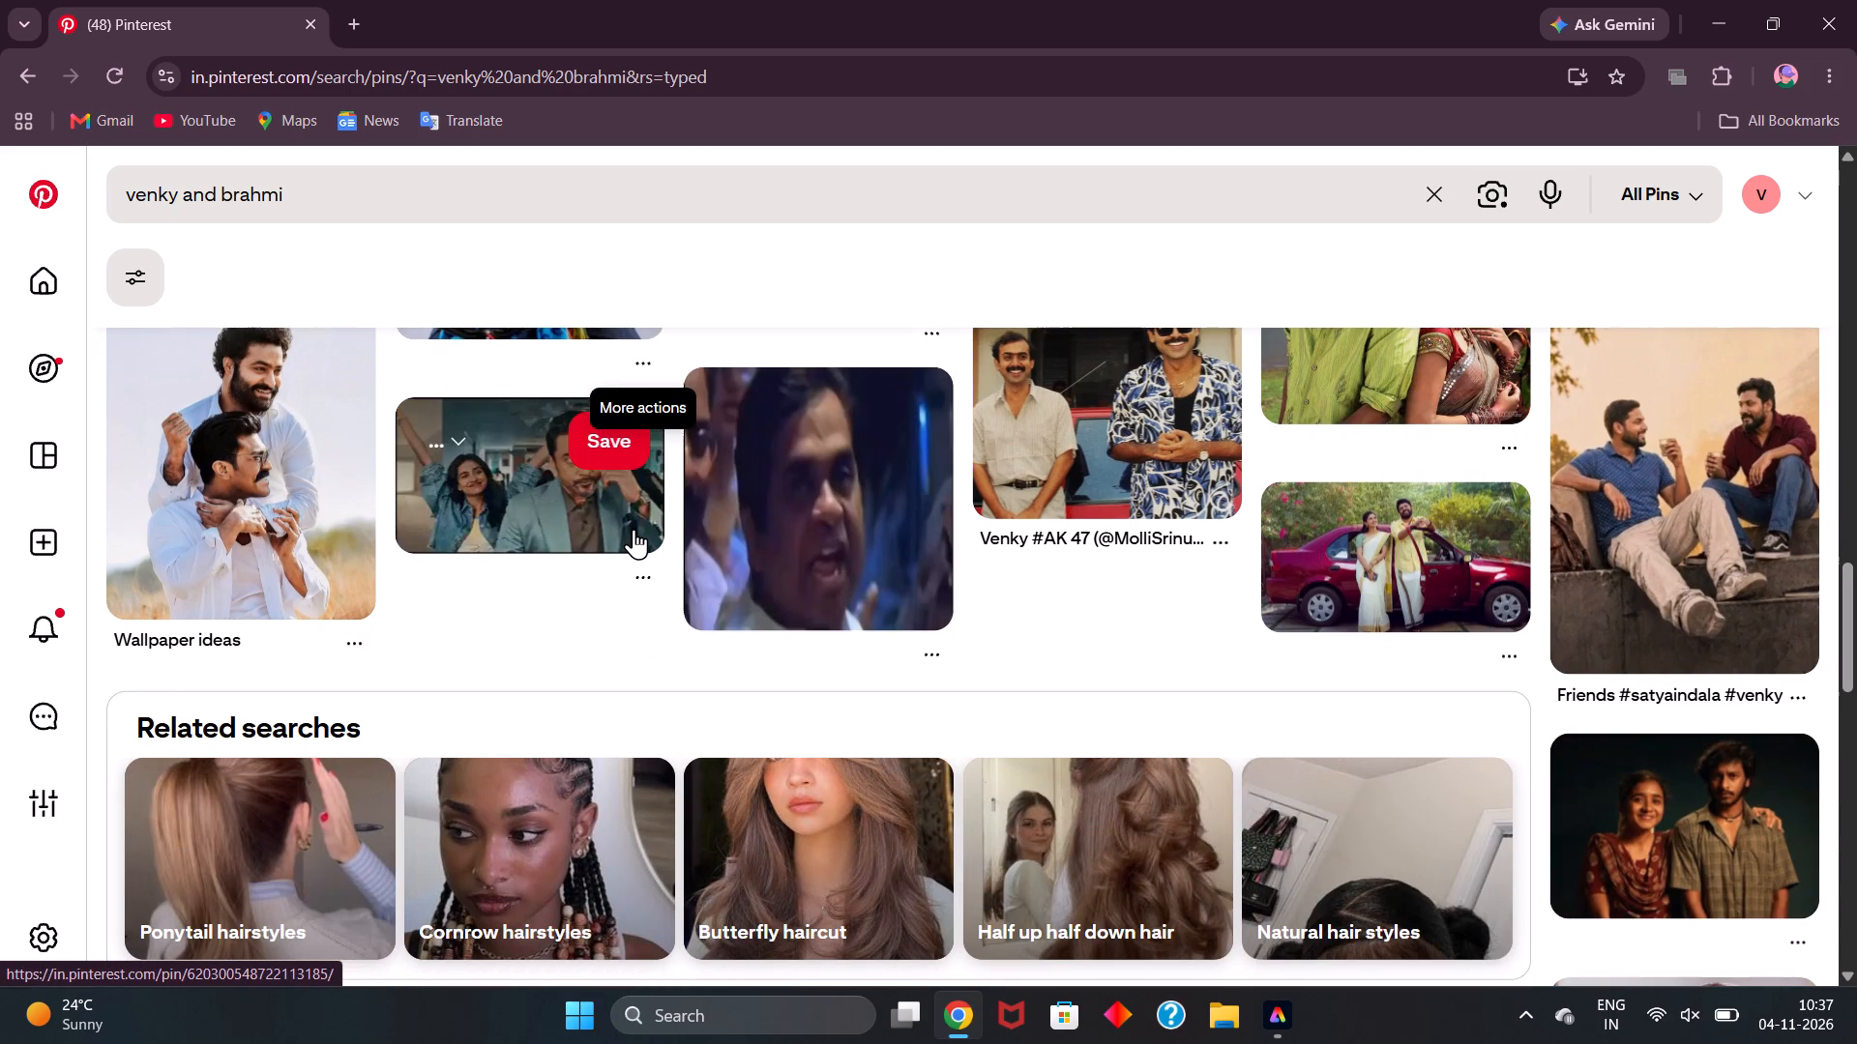
scroll(634, 529, down, 2)
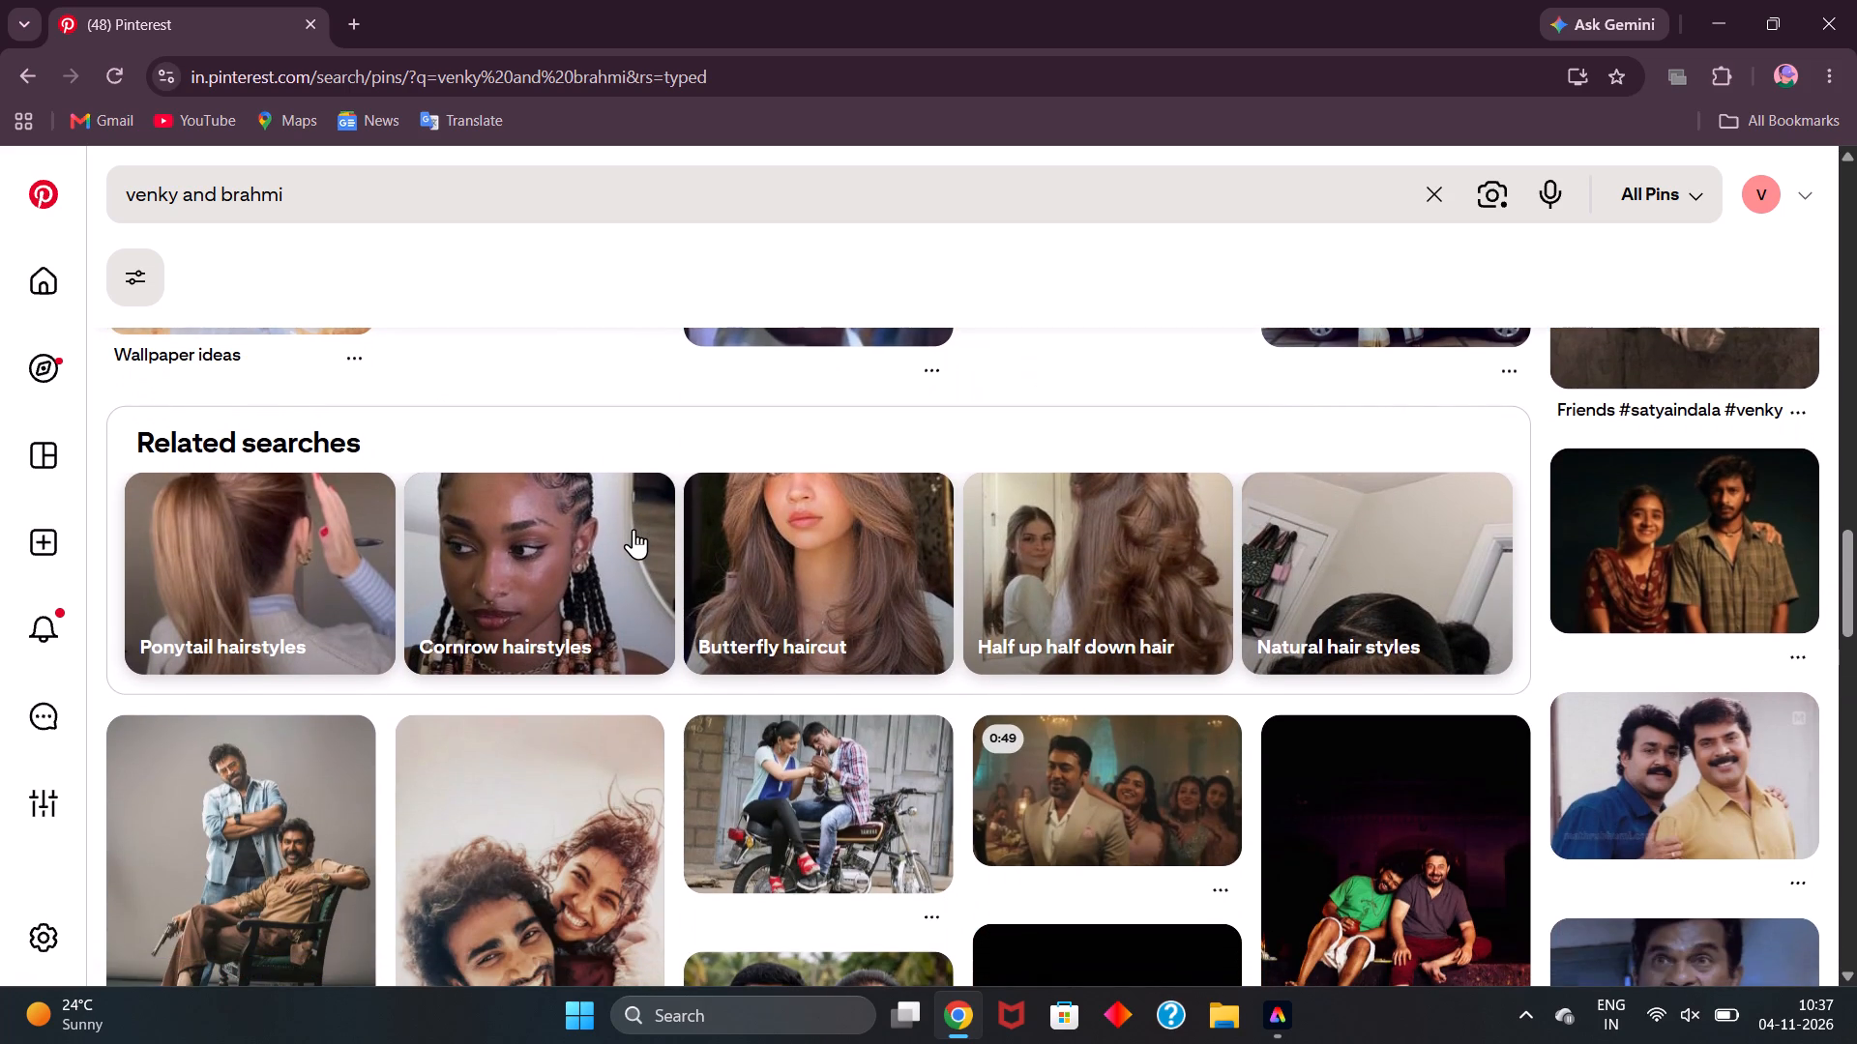
scroll(634, 529, down, 3)
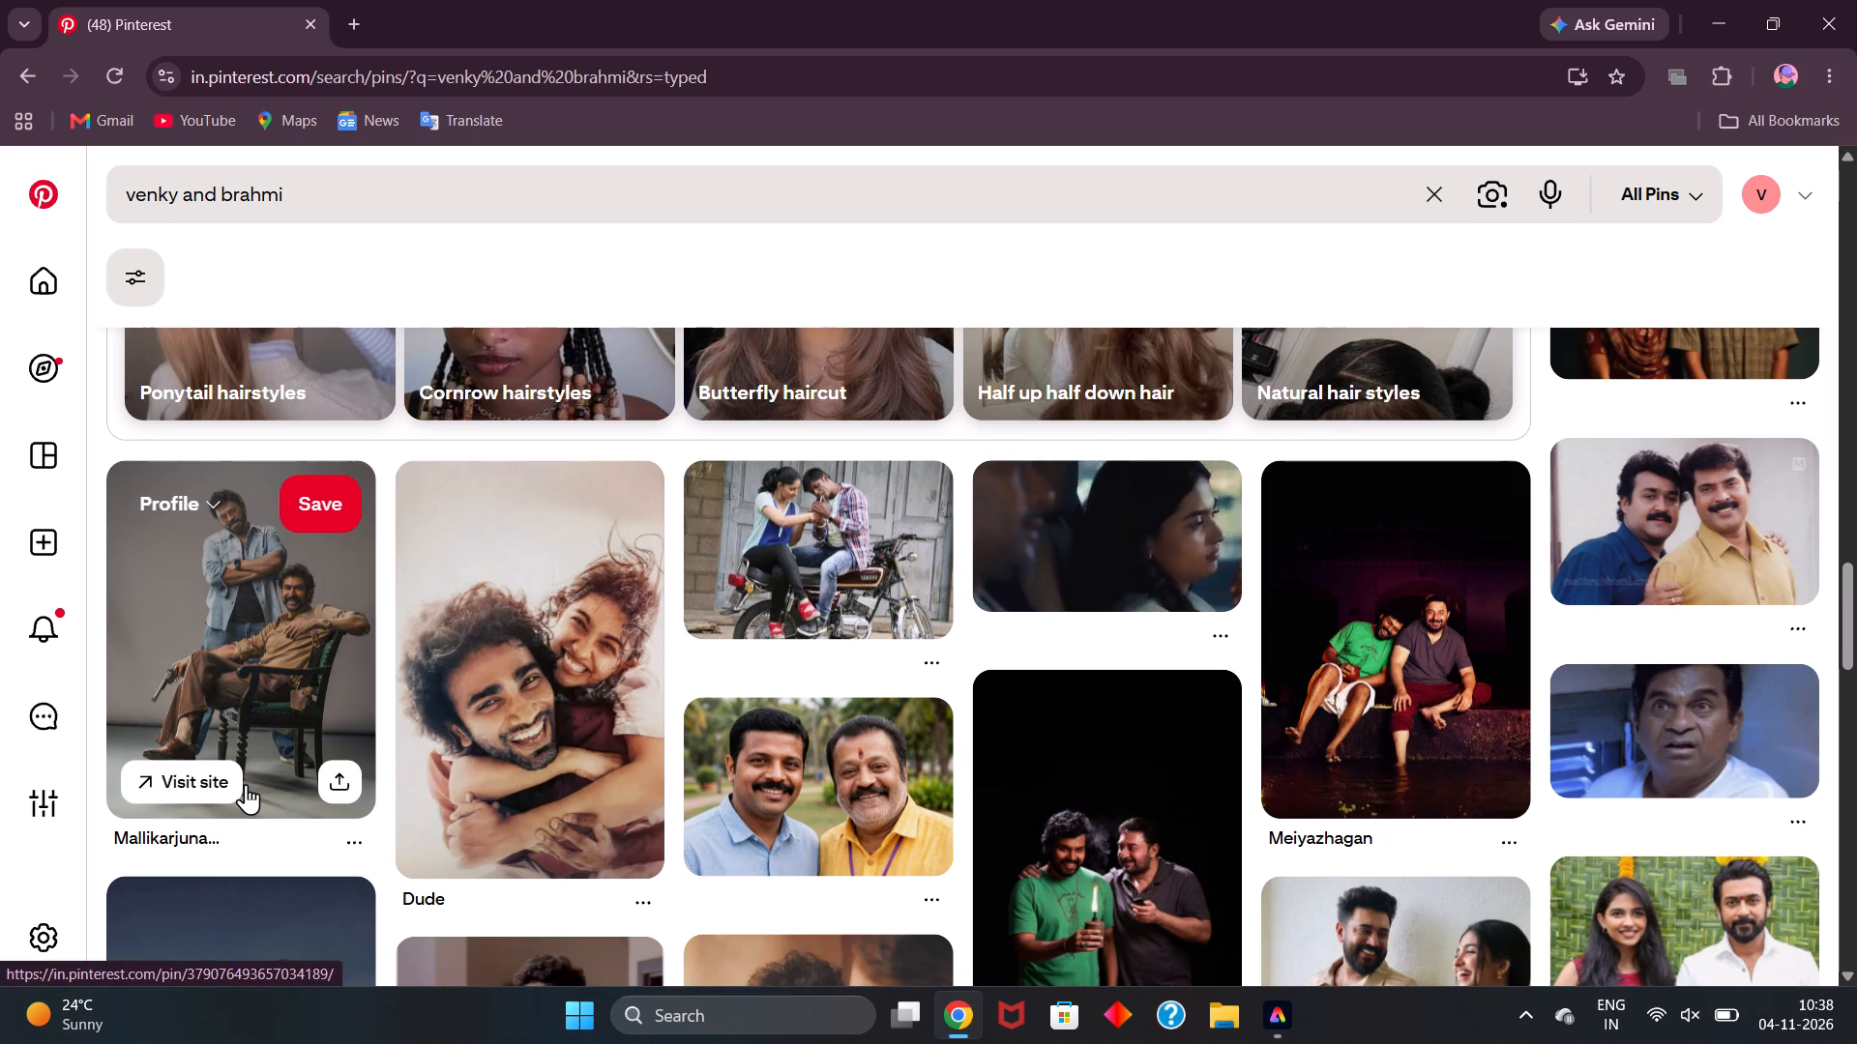
scroll(246, 784, down, 1)
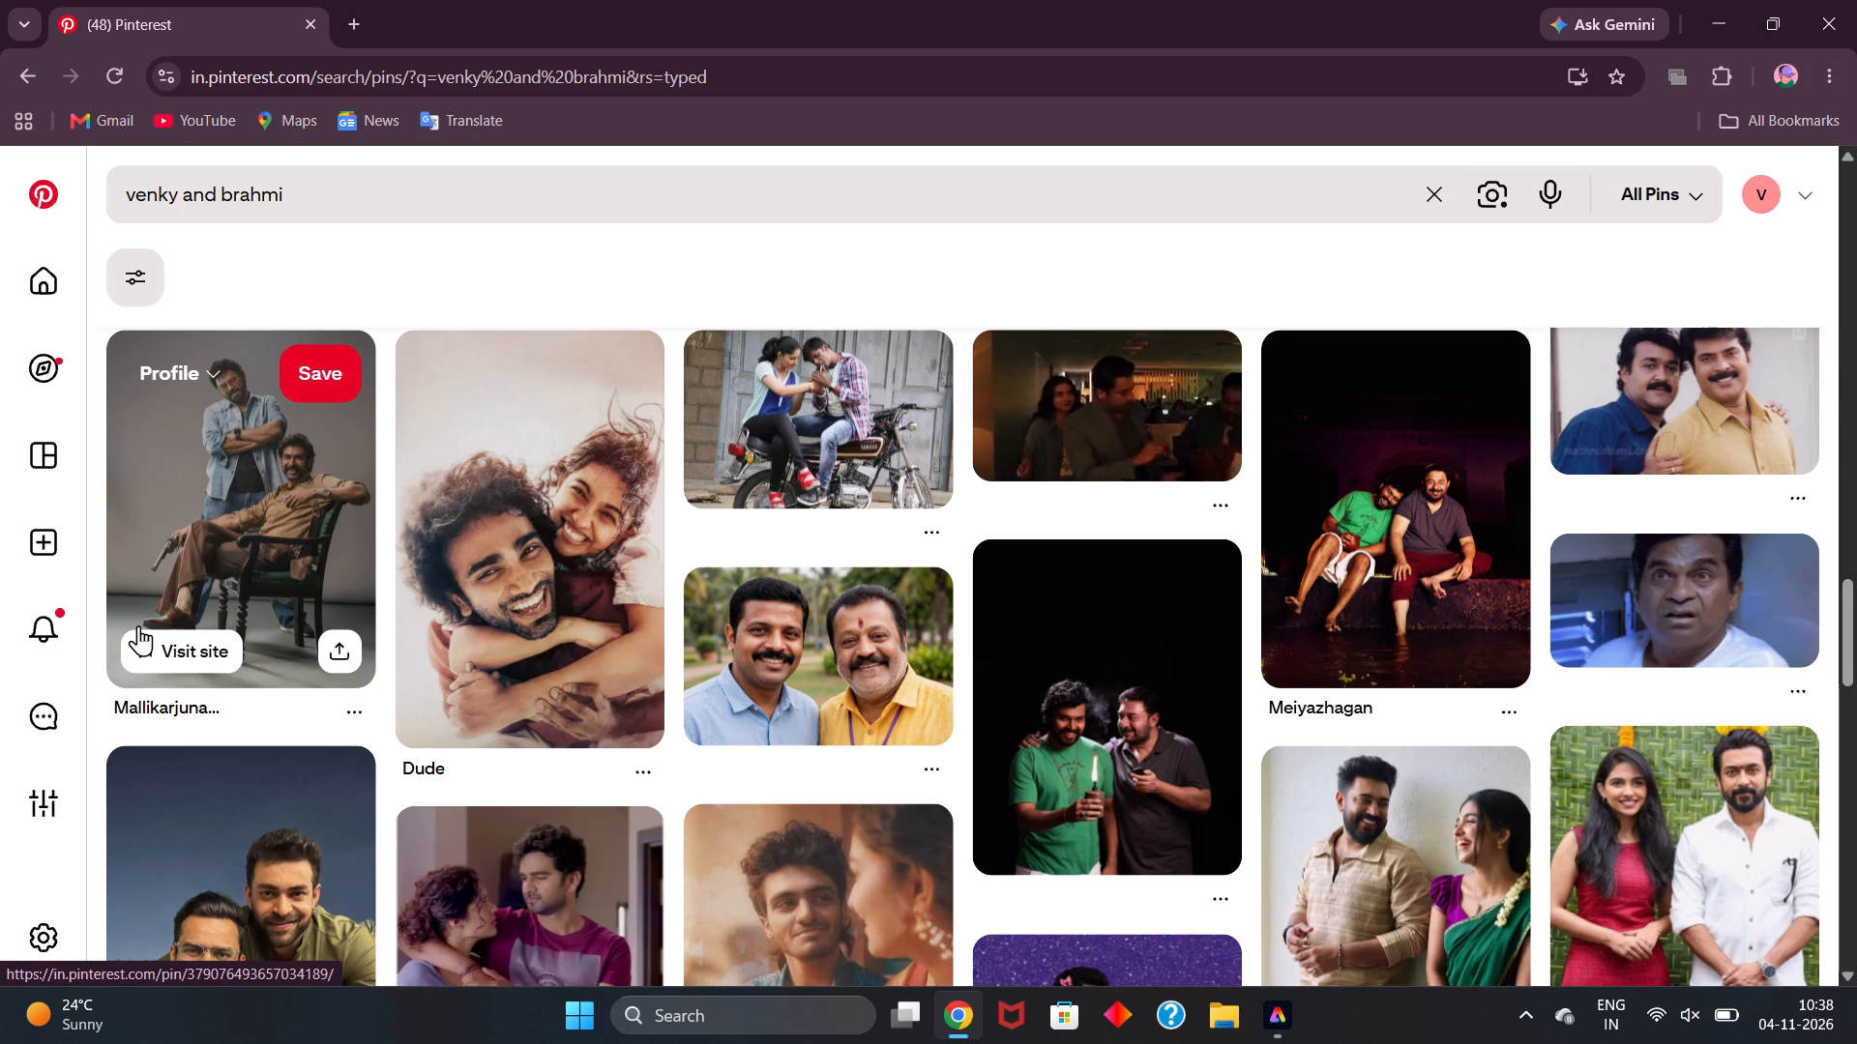
scroll(138, 625, down, 3)
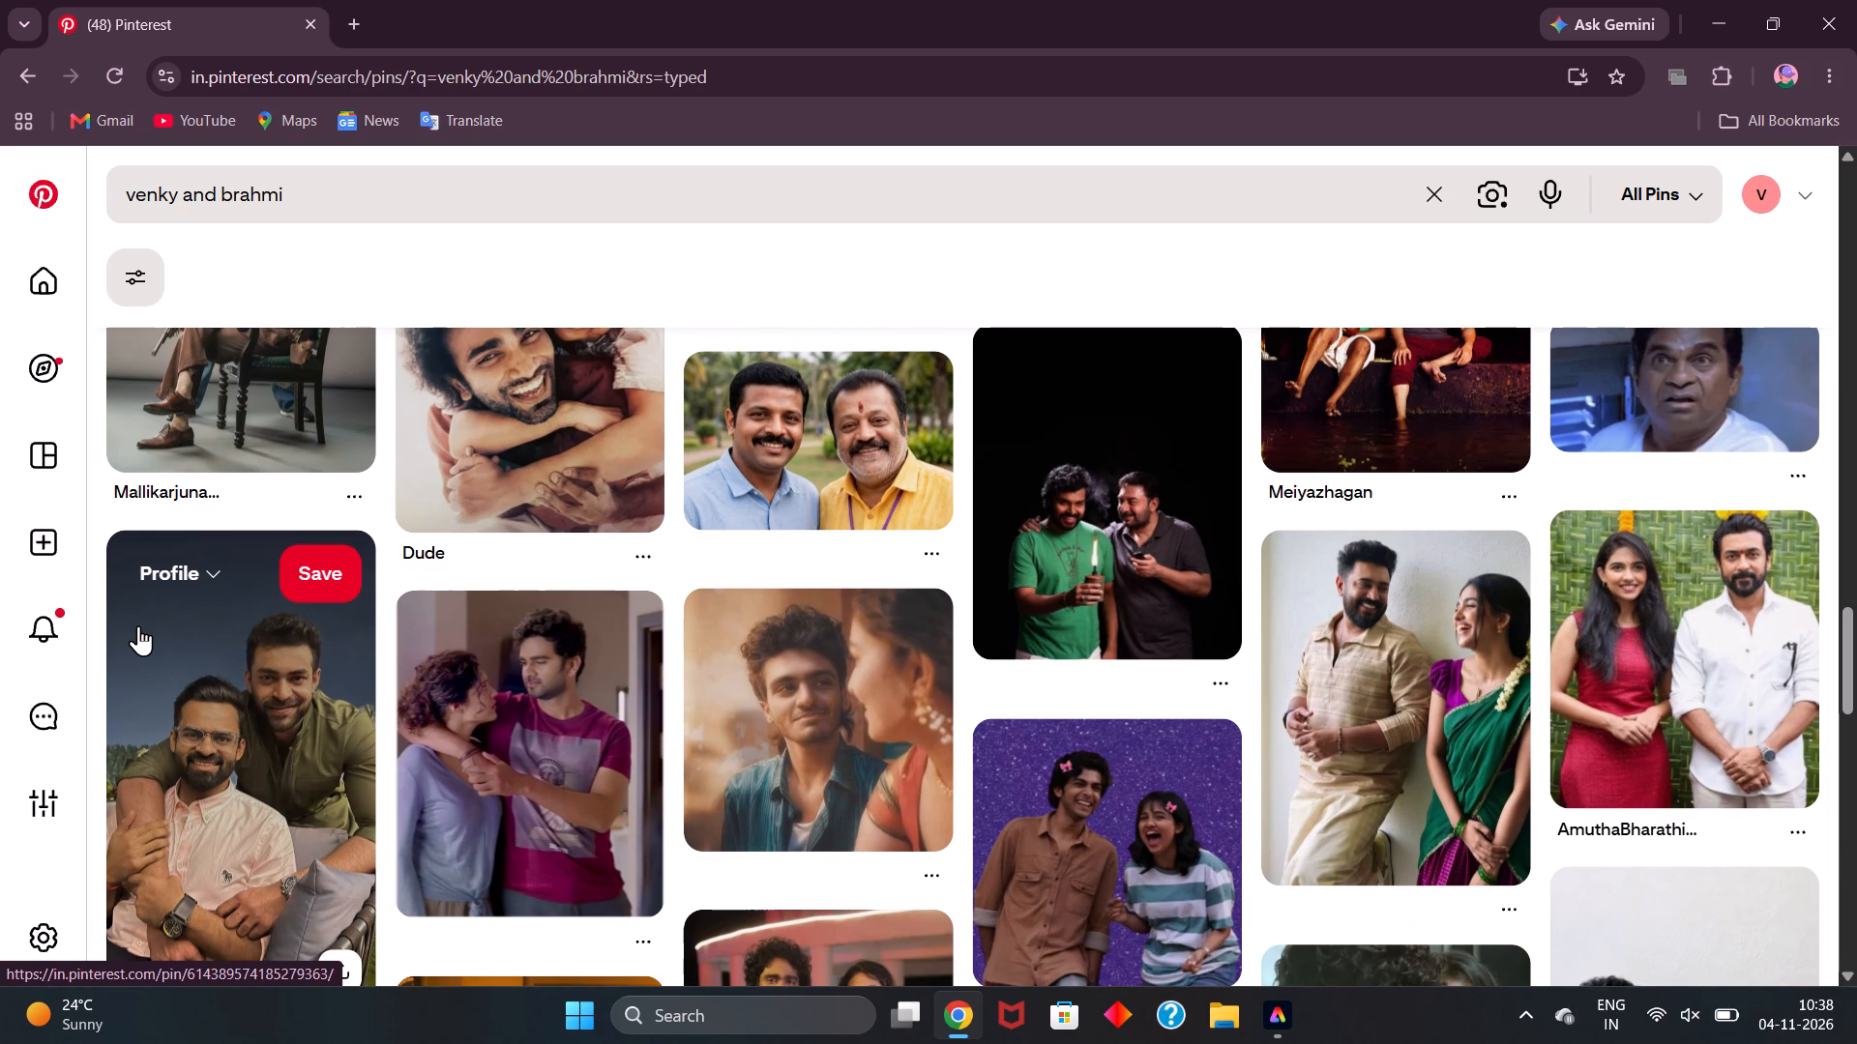
scroll(138, 625, down, 1)
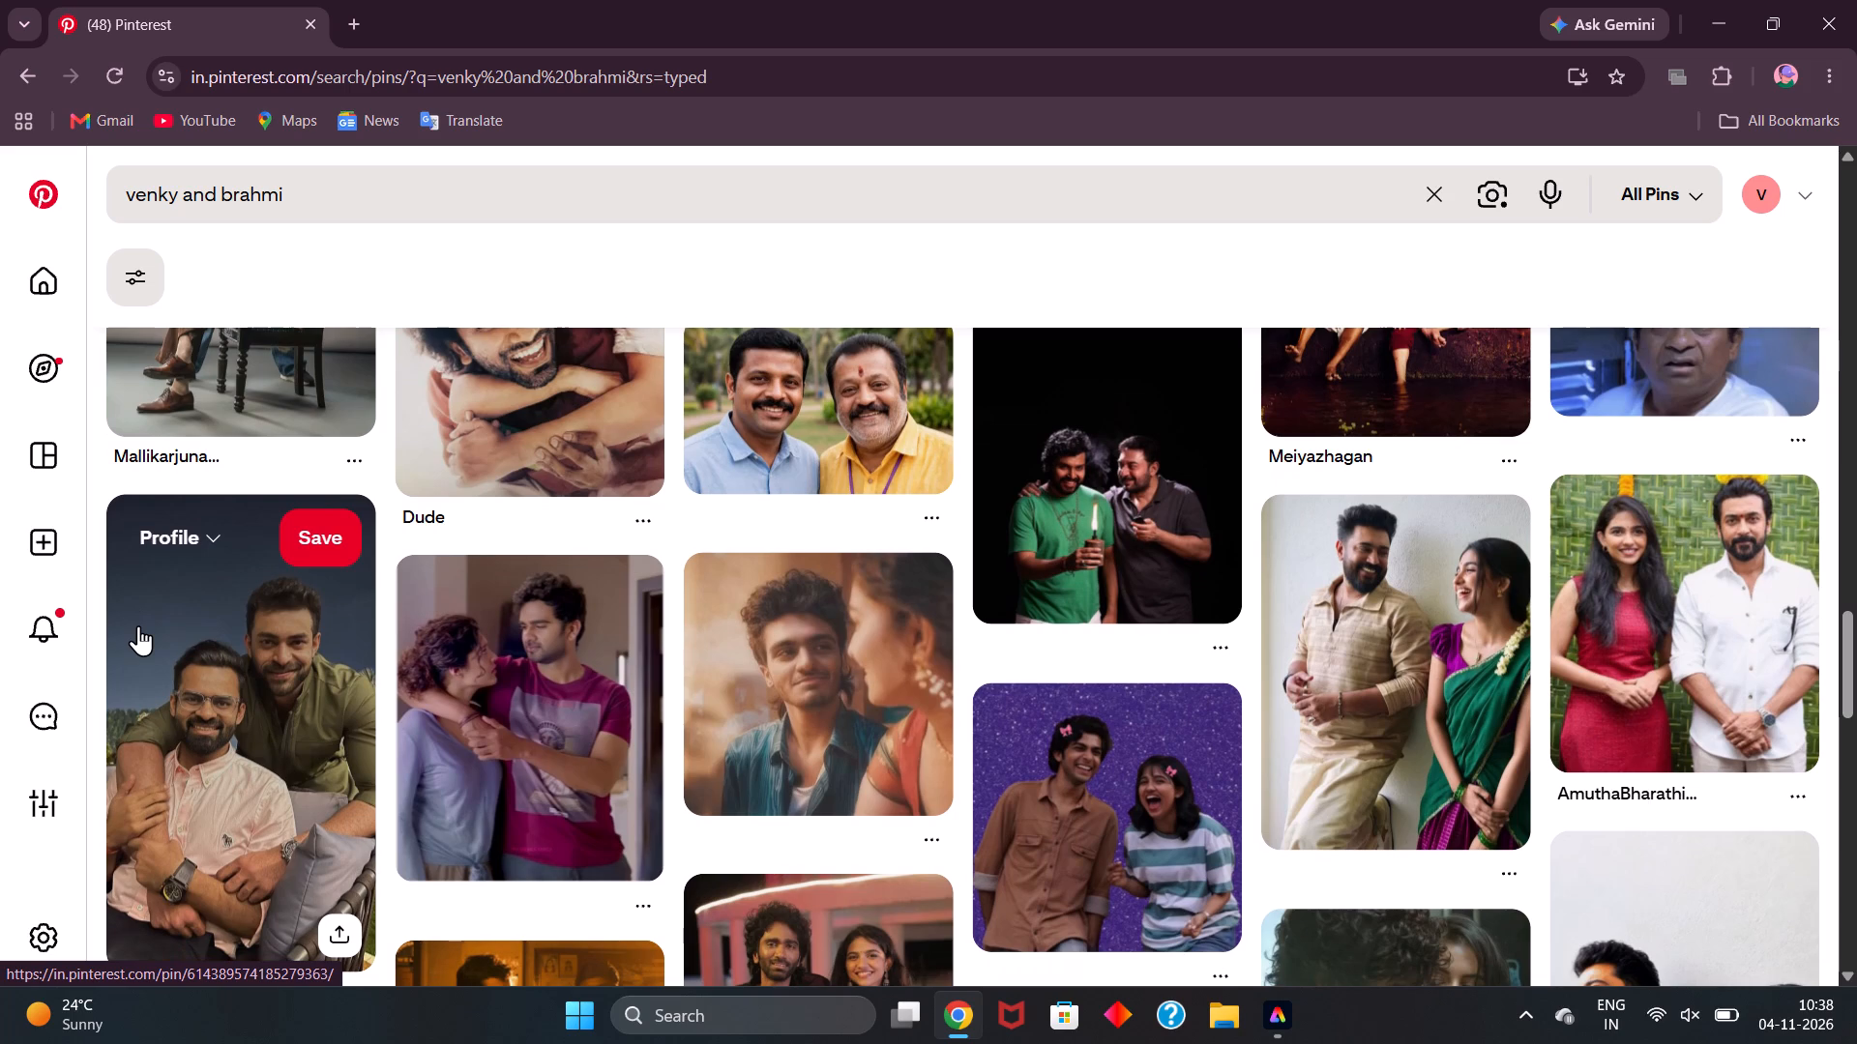
scroll(138, 625, down, 4)
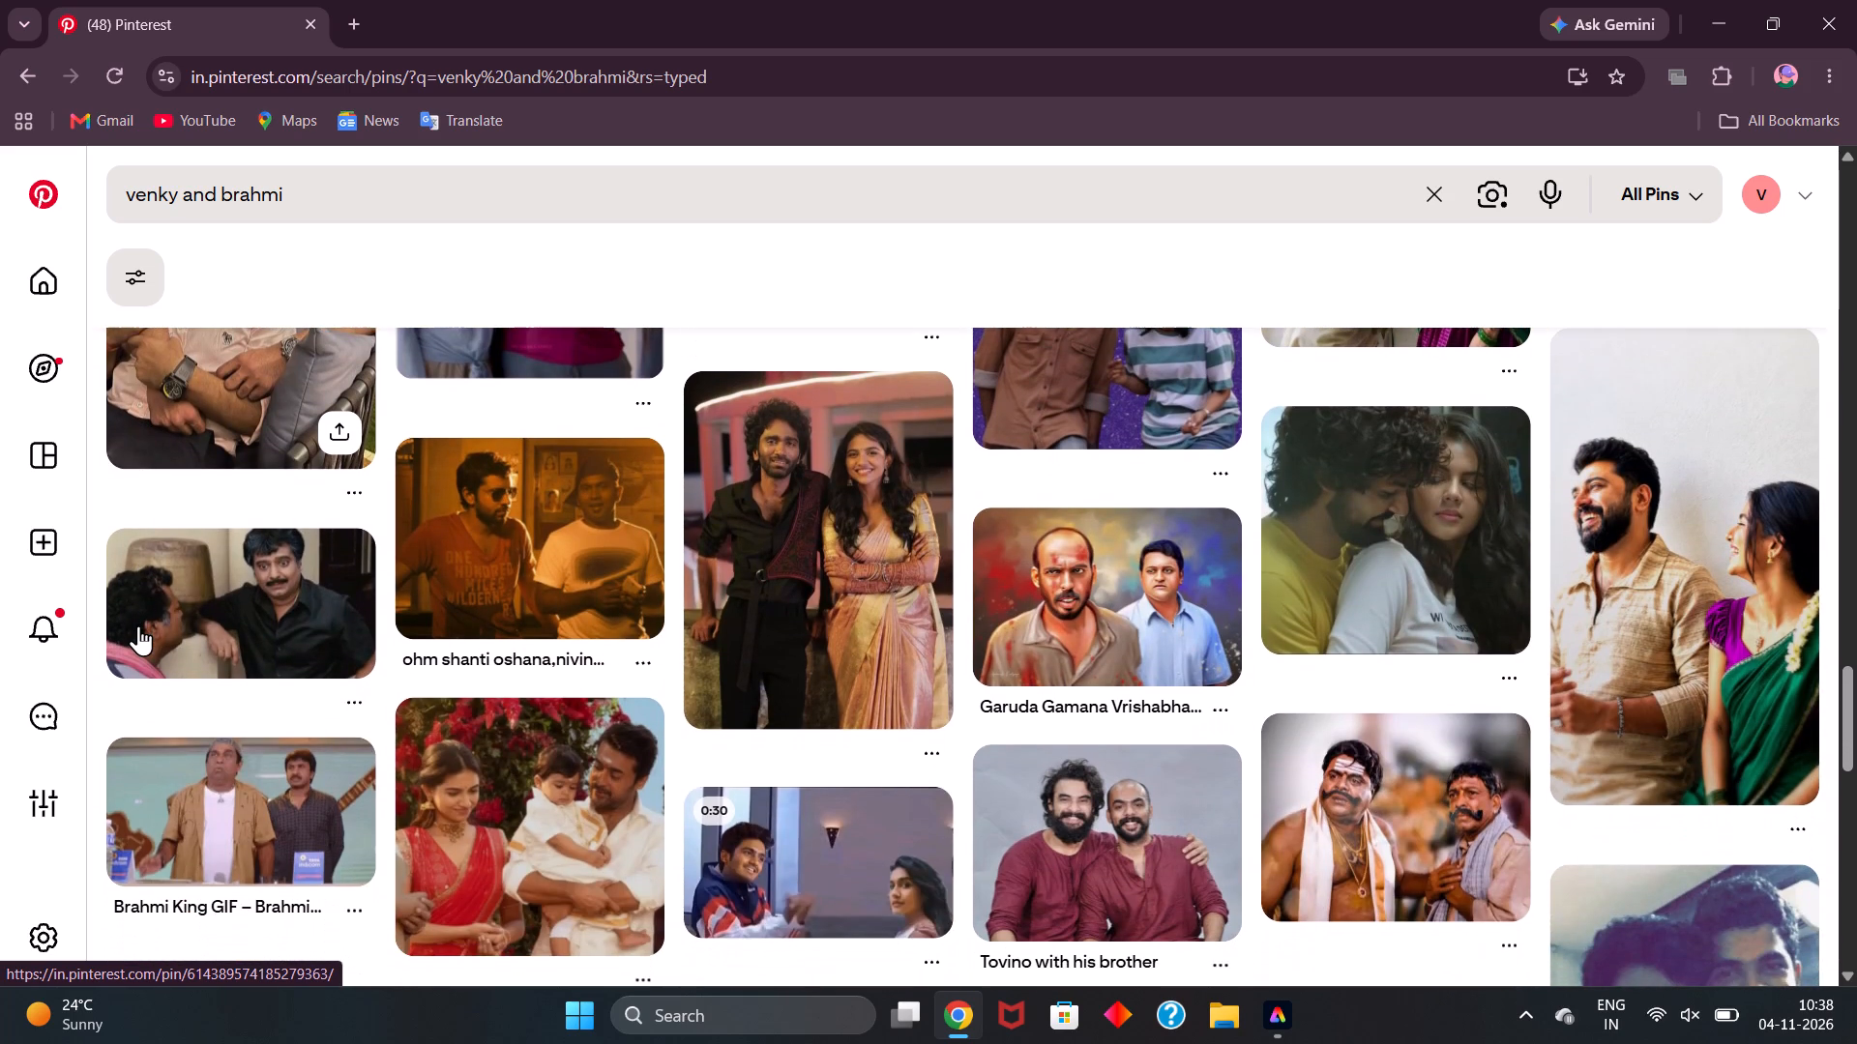
scroll(138, 625, up, 6)
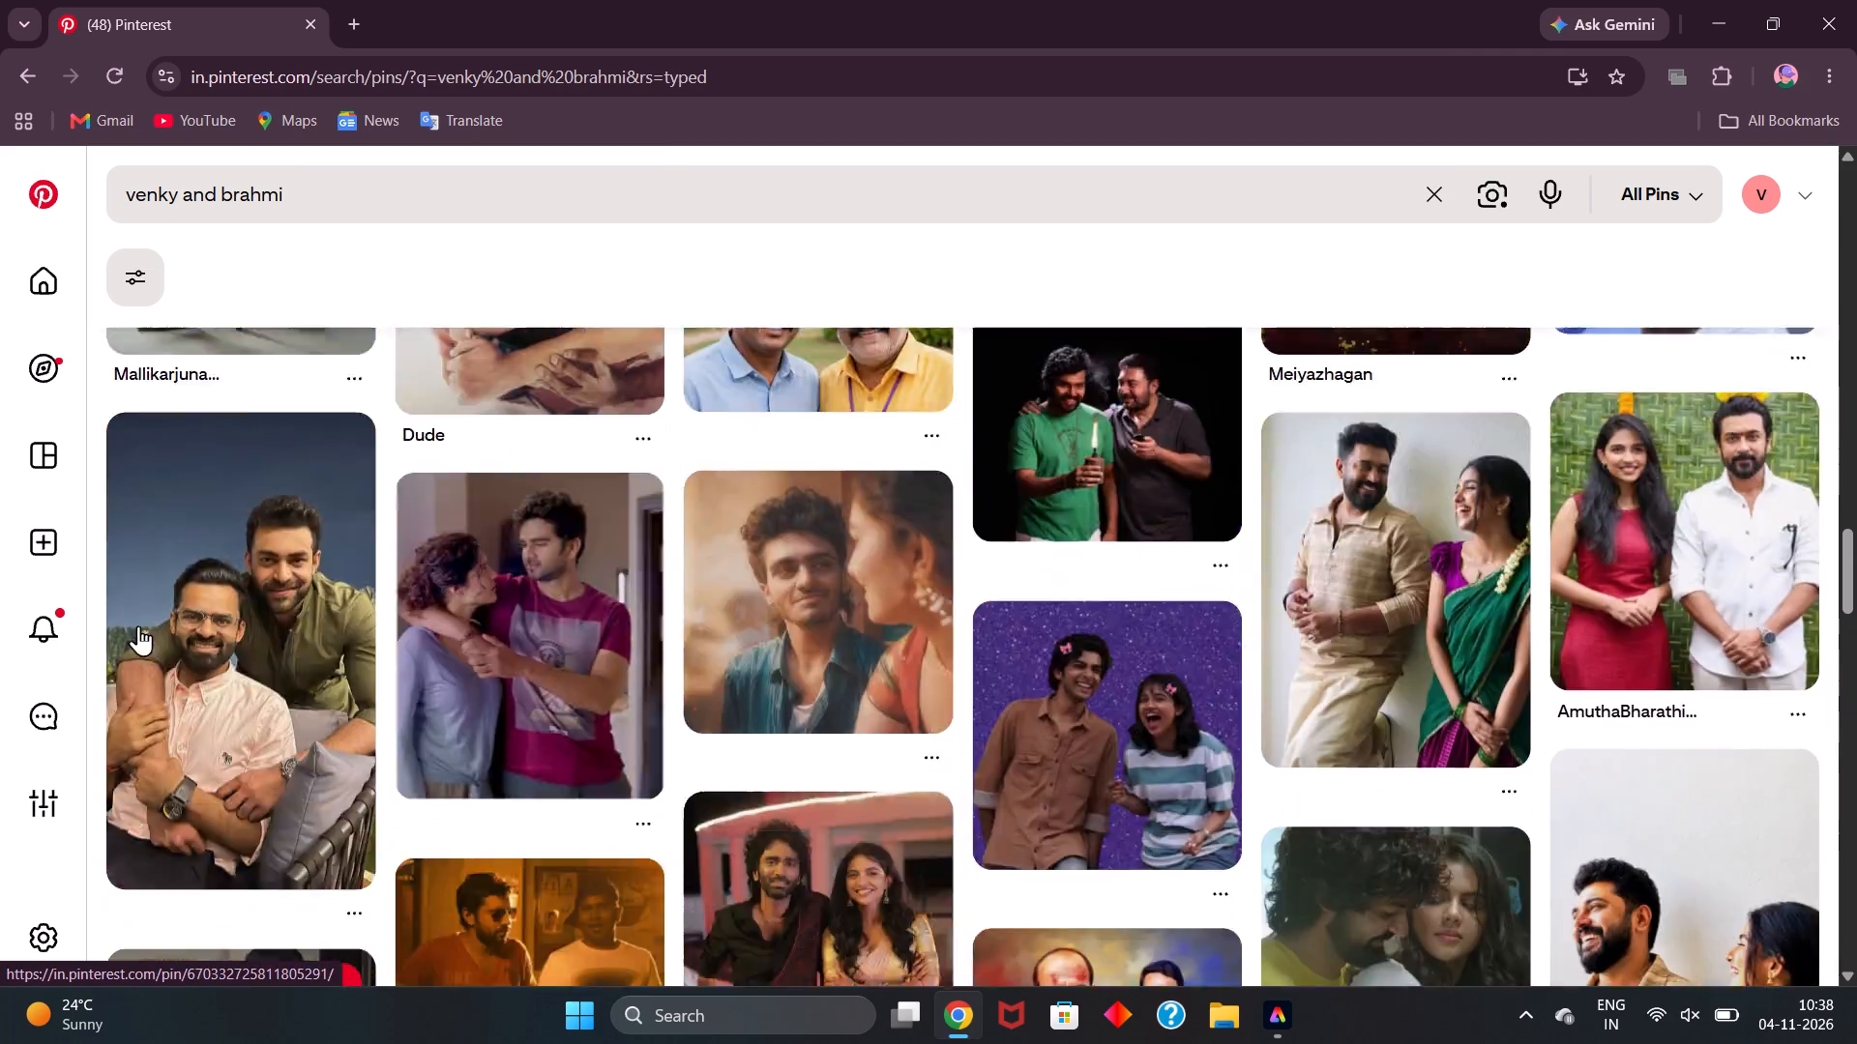
scroll(138, 625, up, 11)
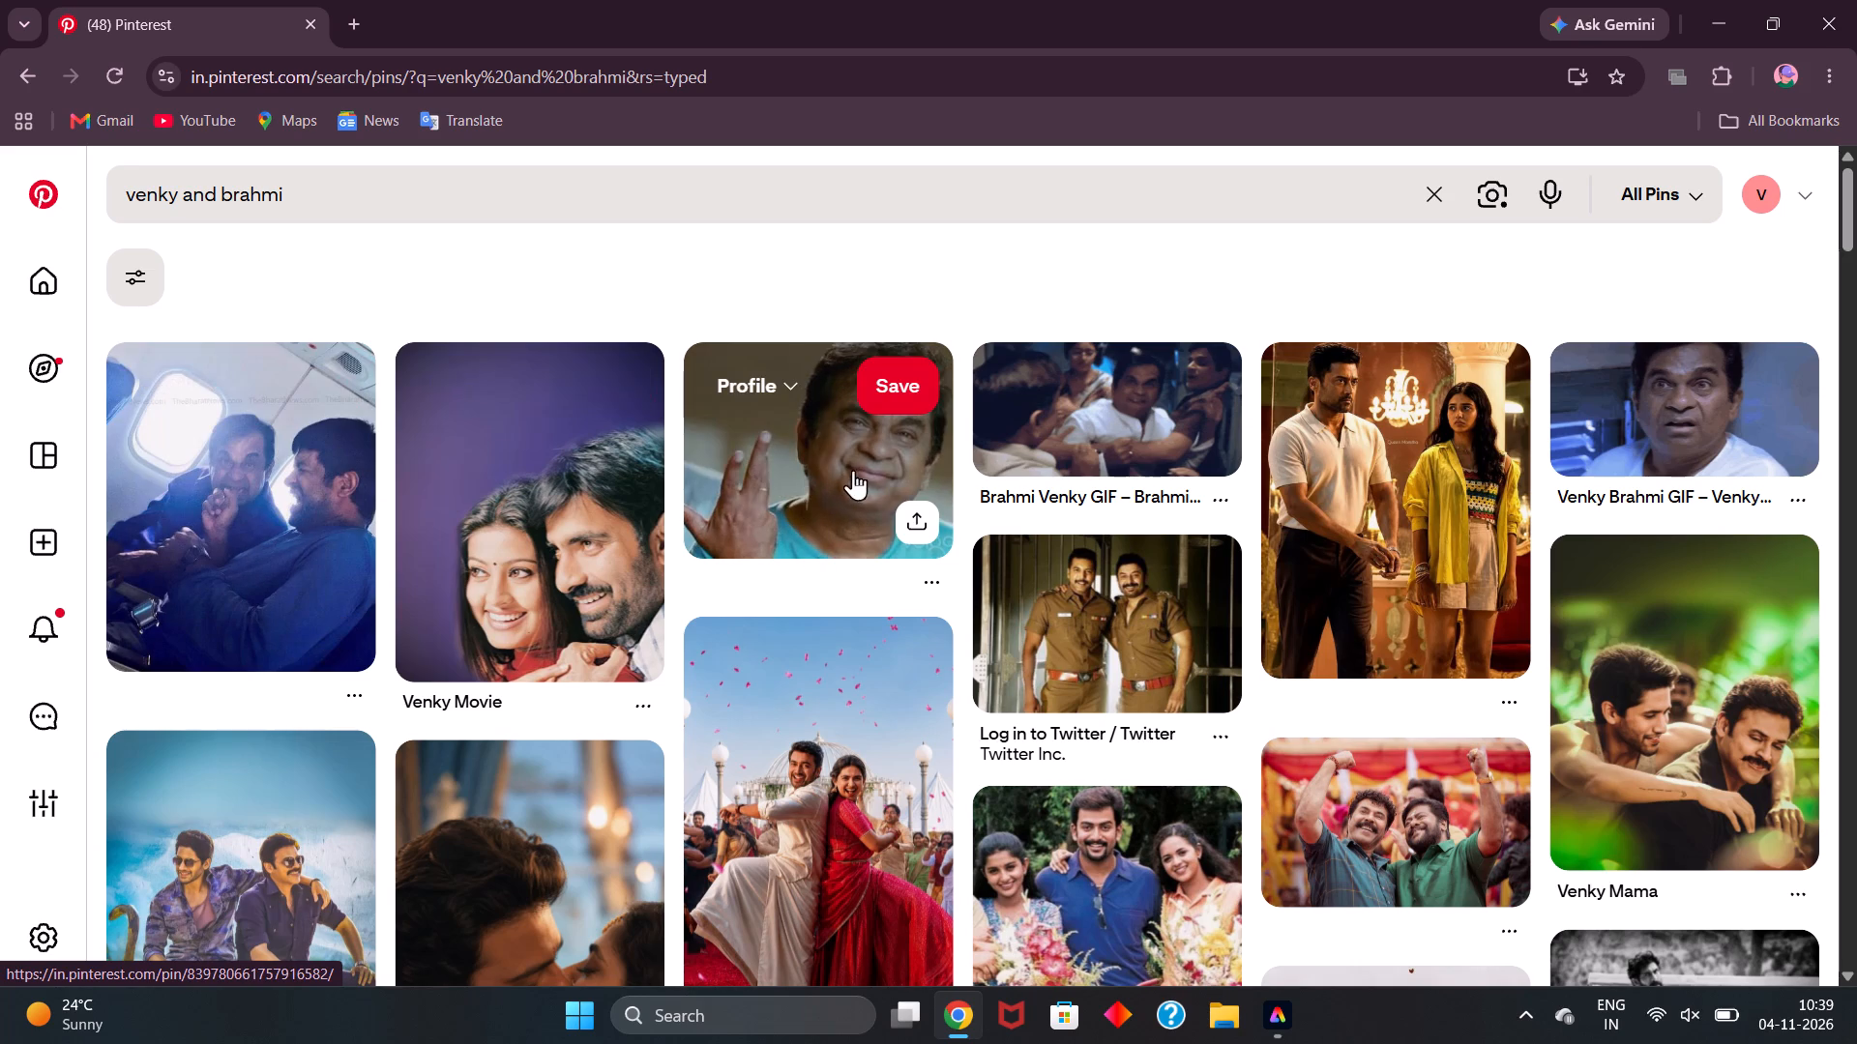
Download the image from the pin of the Brahmi character in a blue shirt raising his hand, and return to the search results.
click(781, 414)
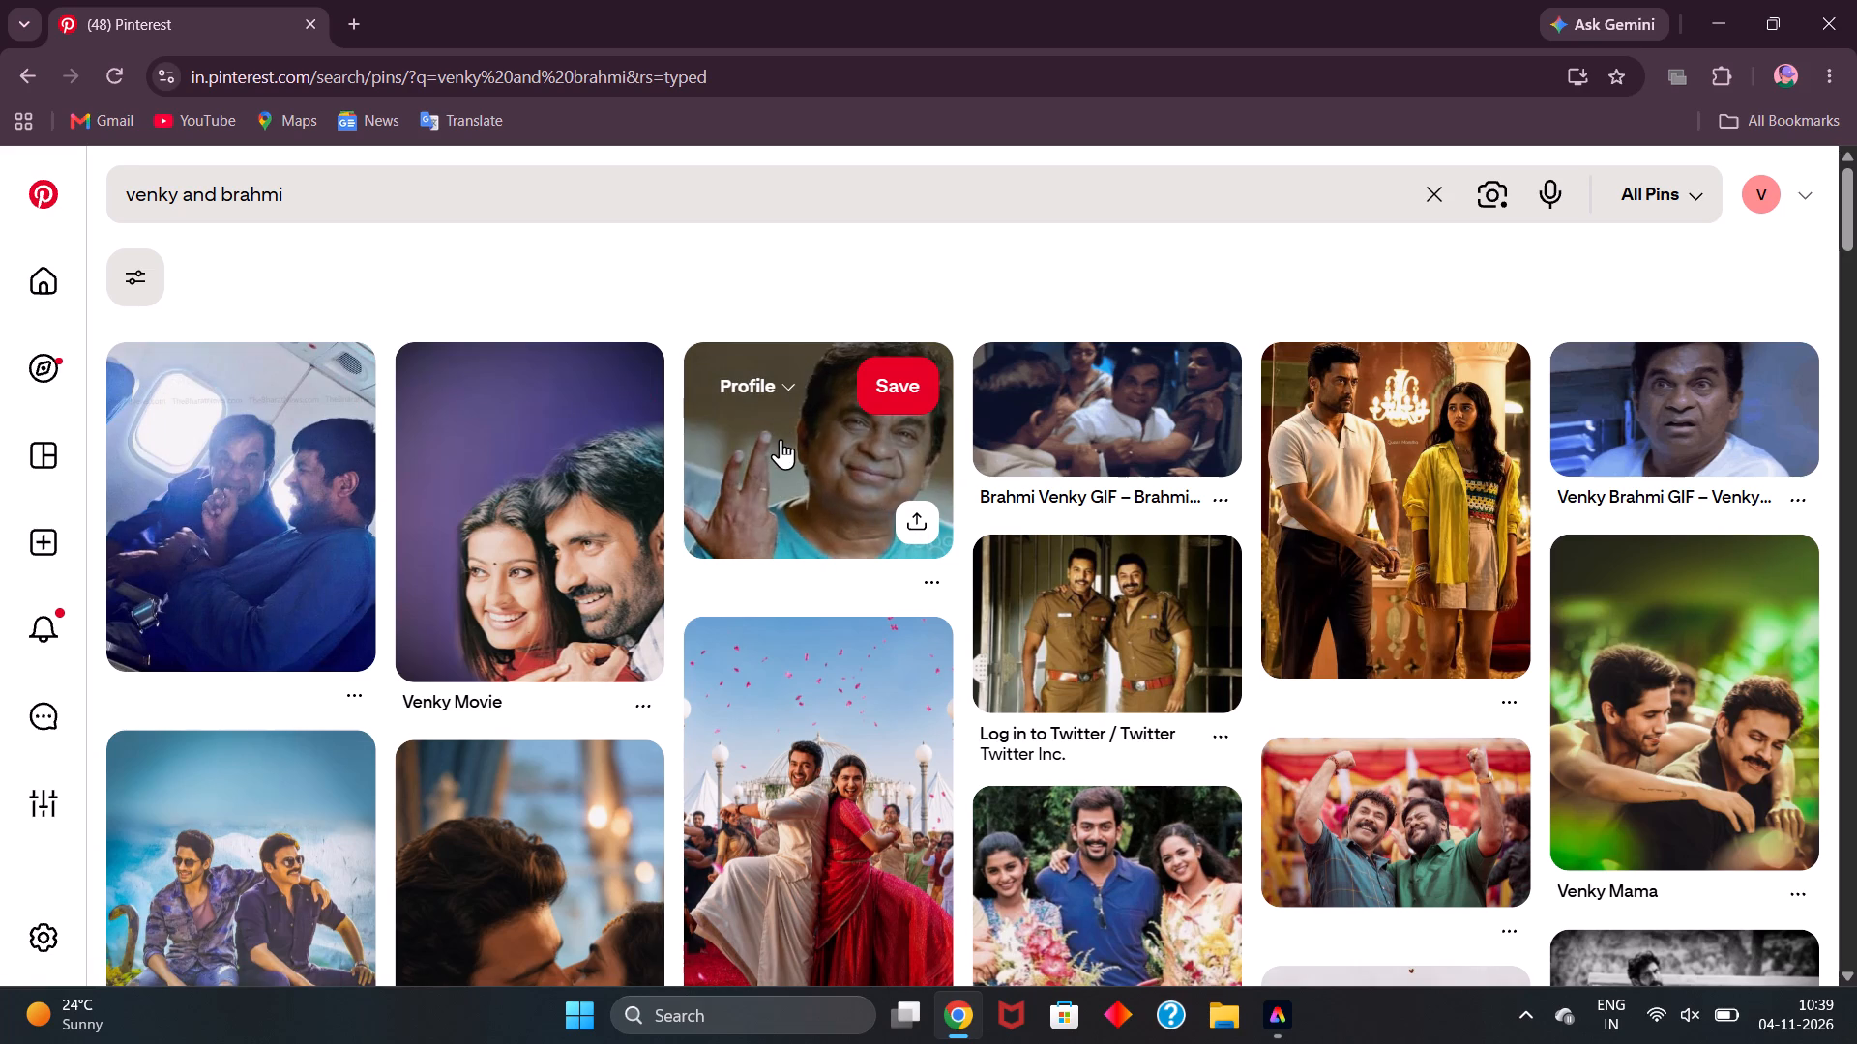
click(780, 439)
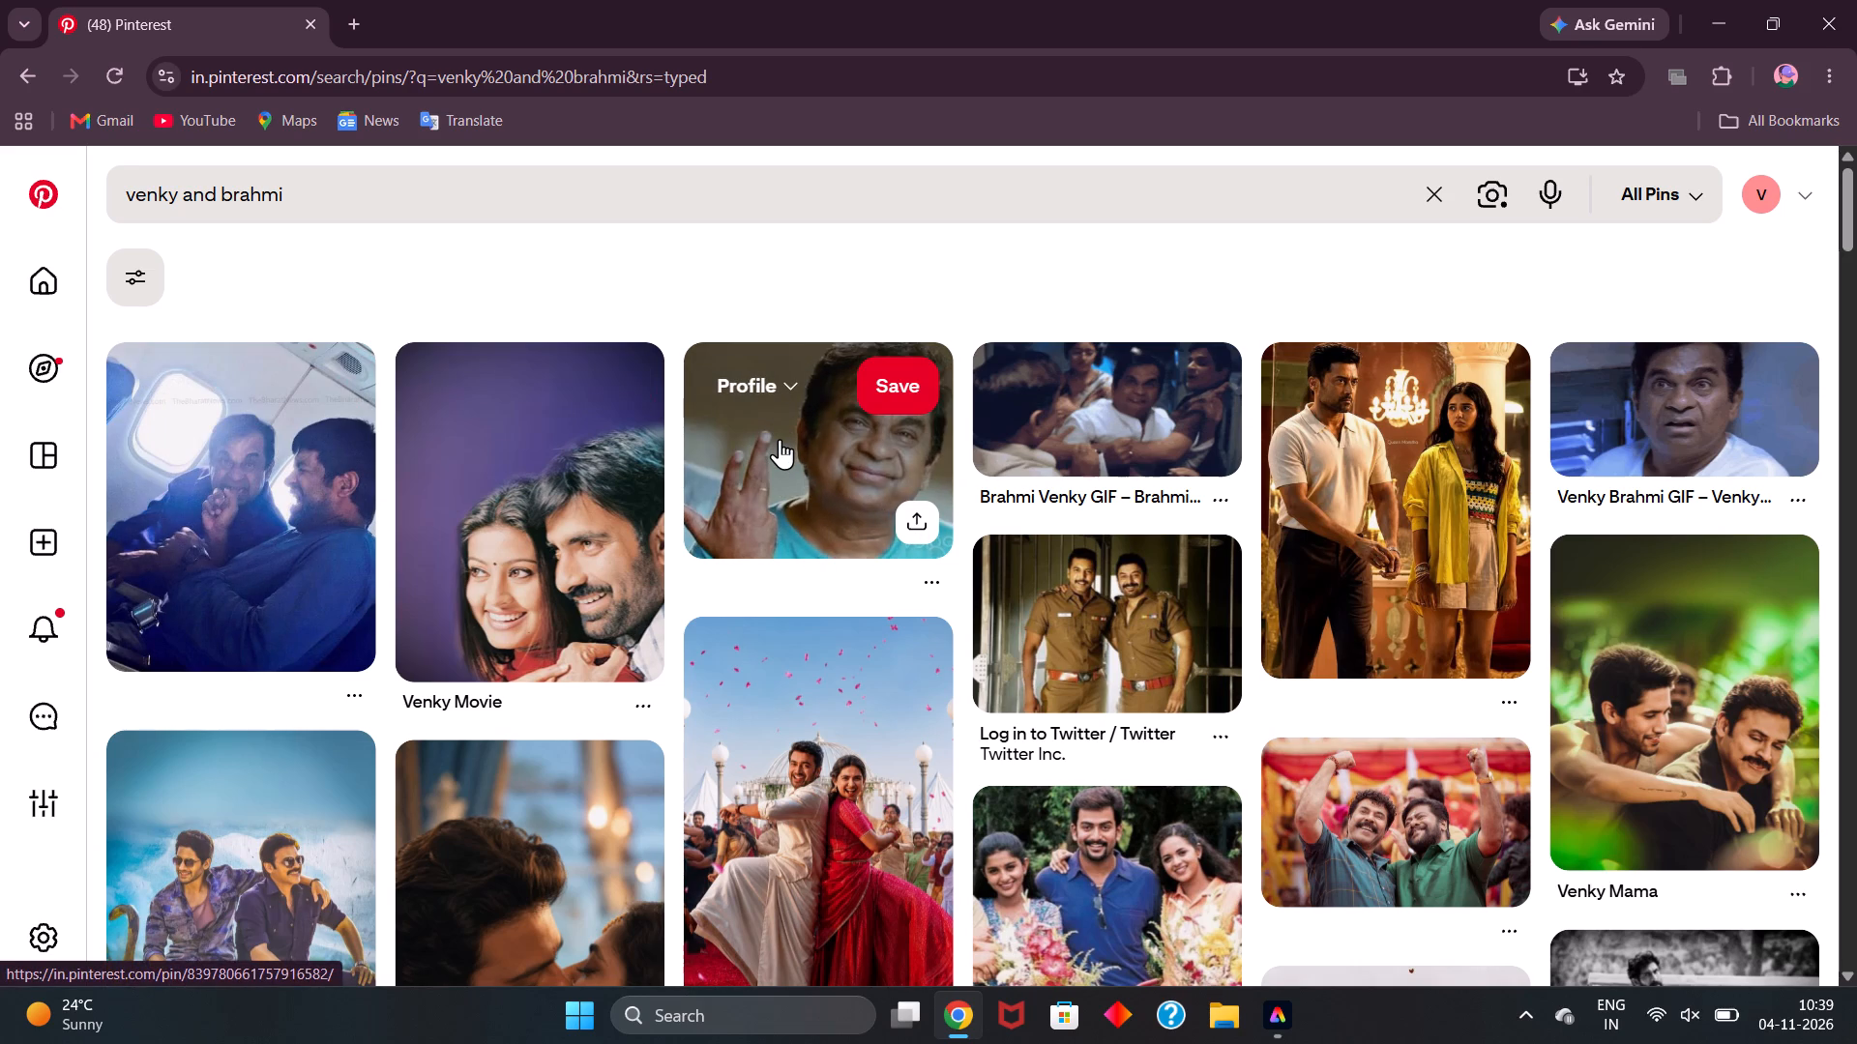
click(780, 439)
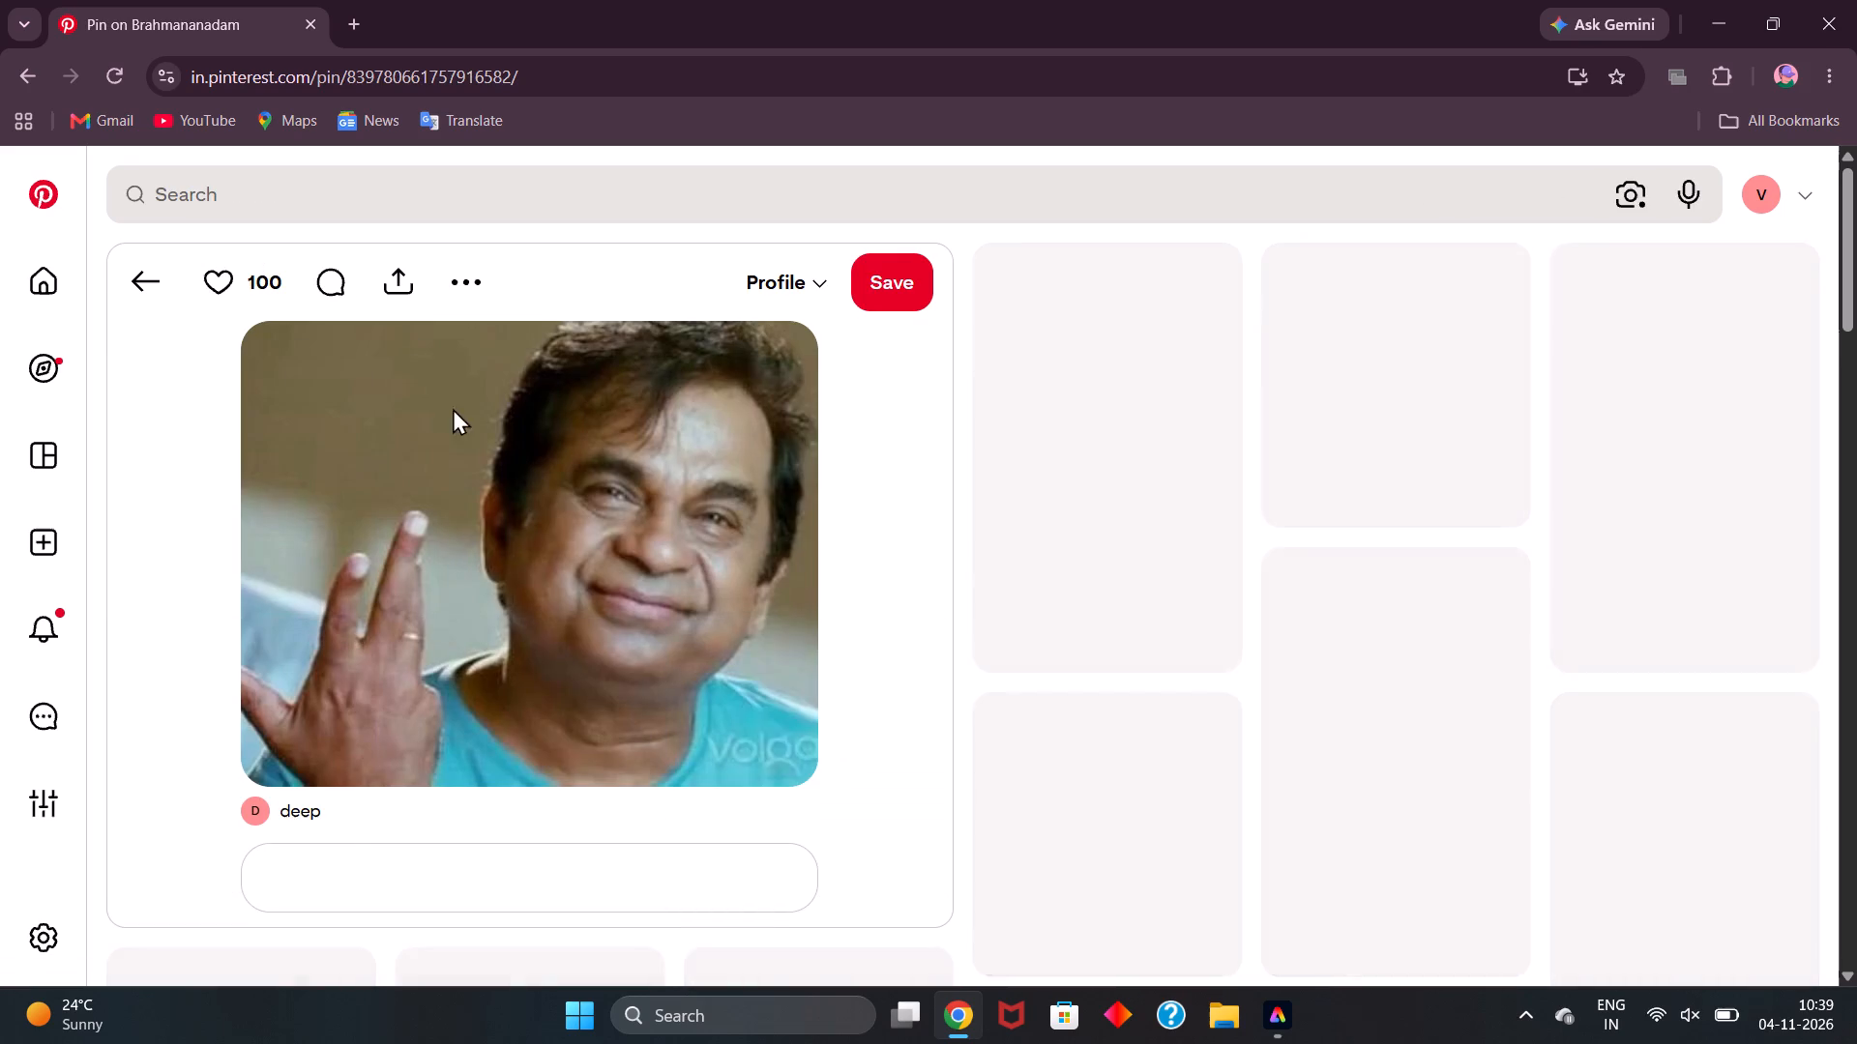
click(474, 277)
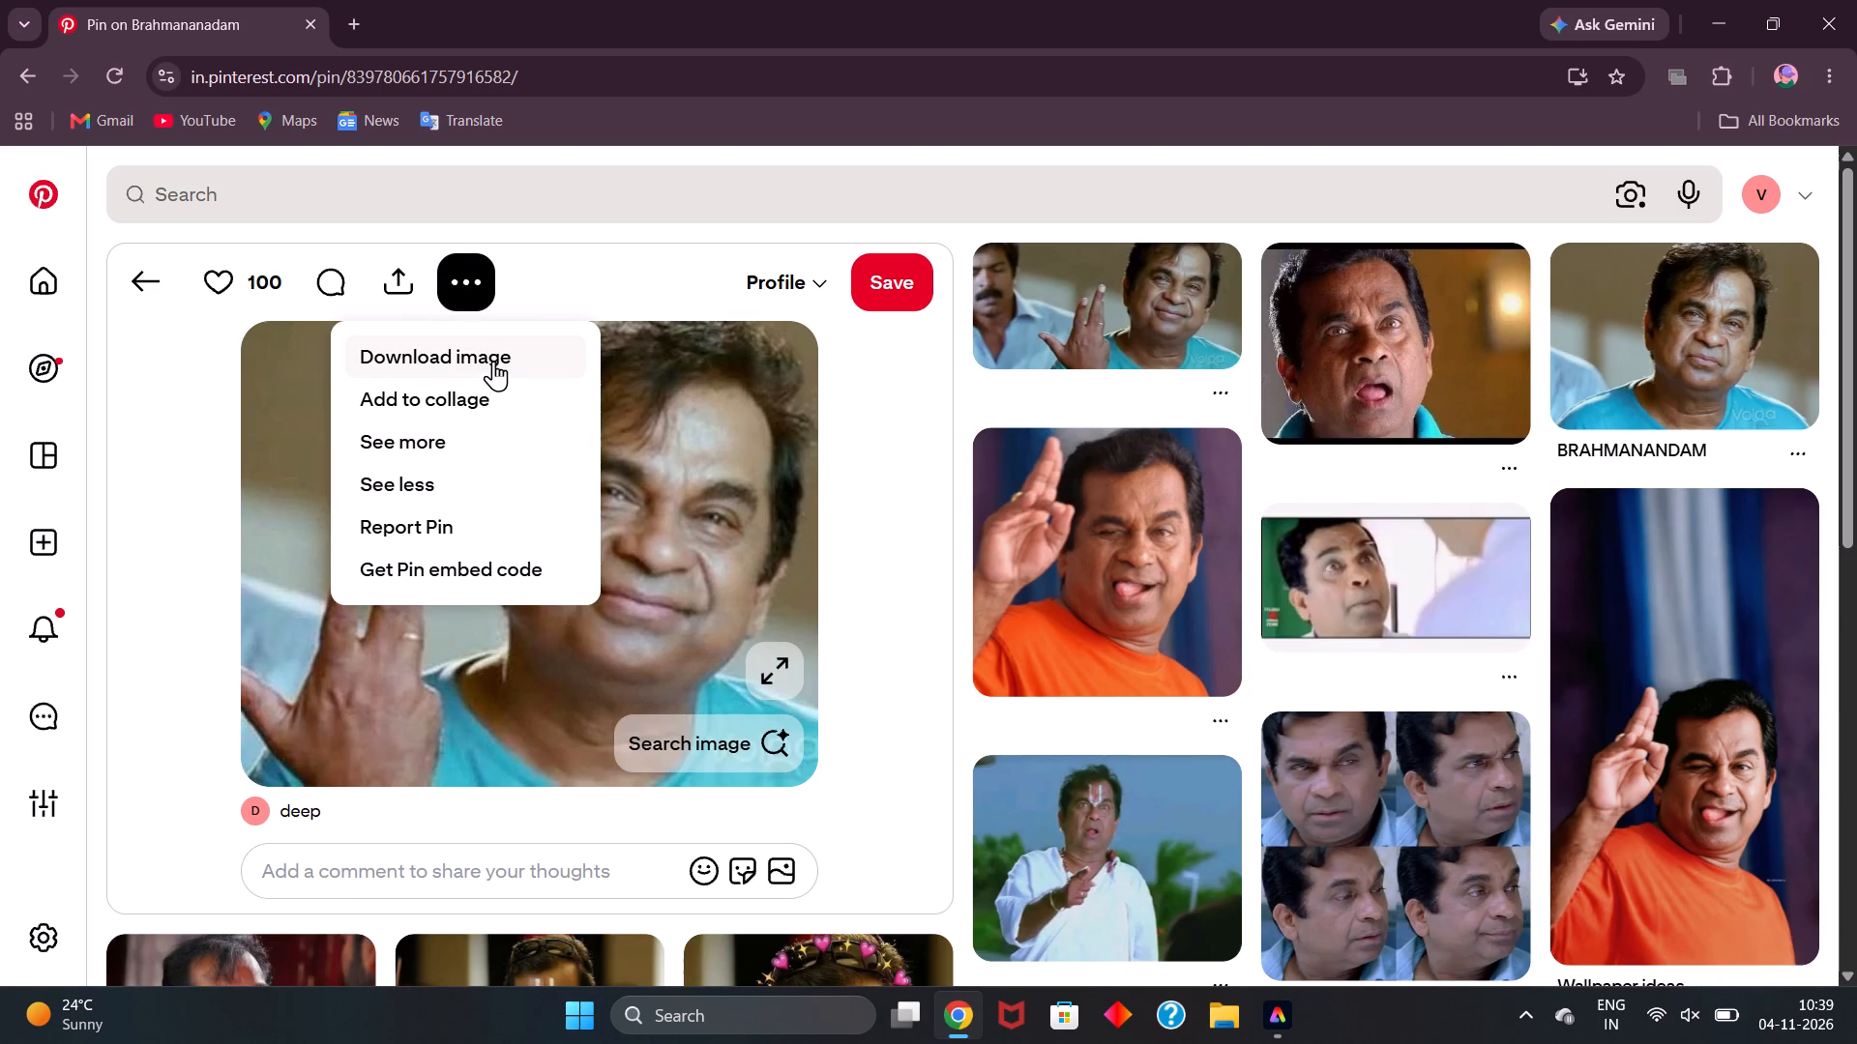
click(493, 371)
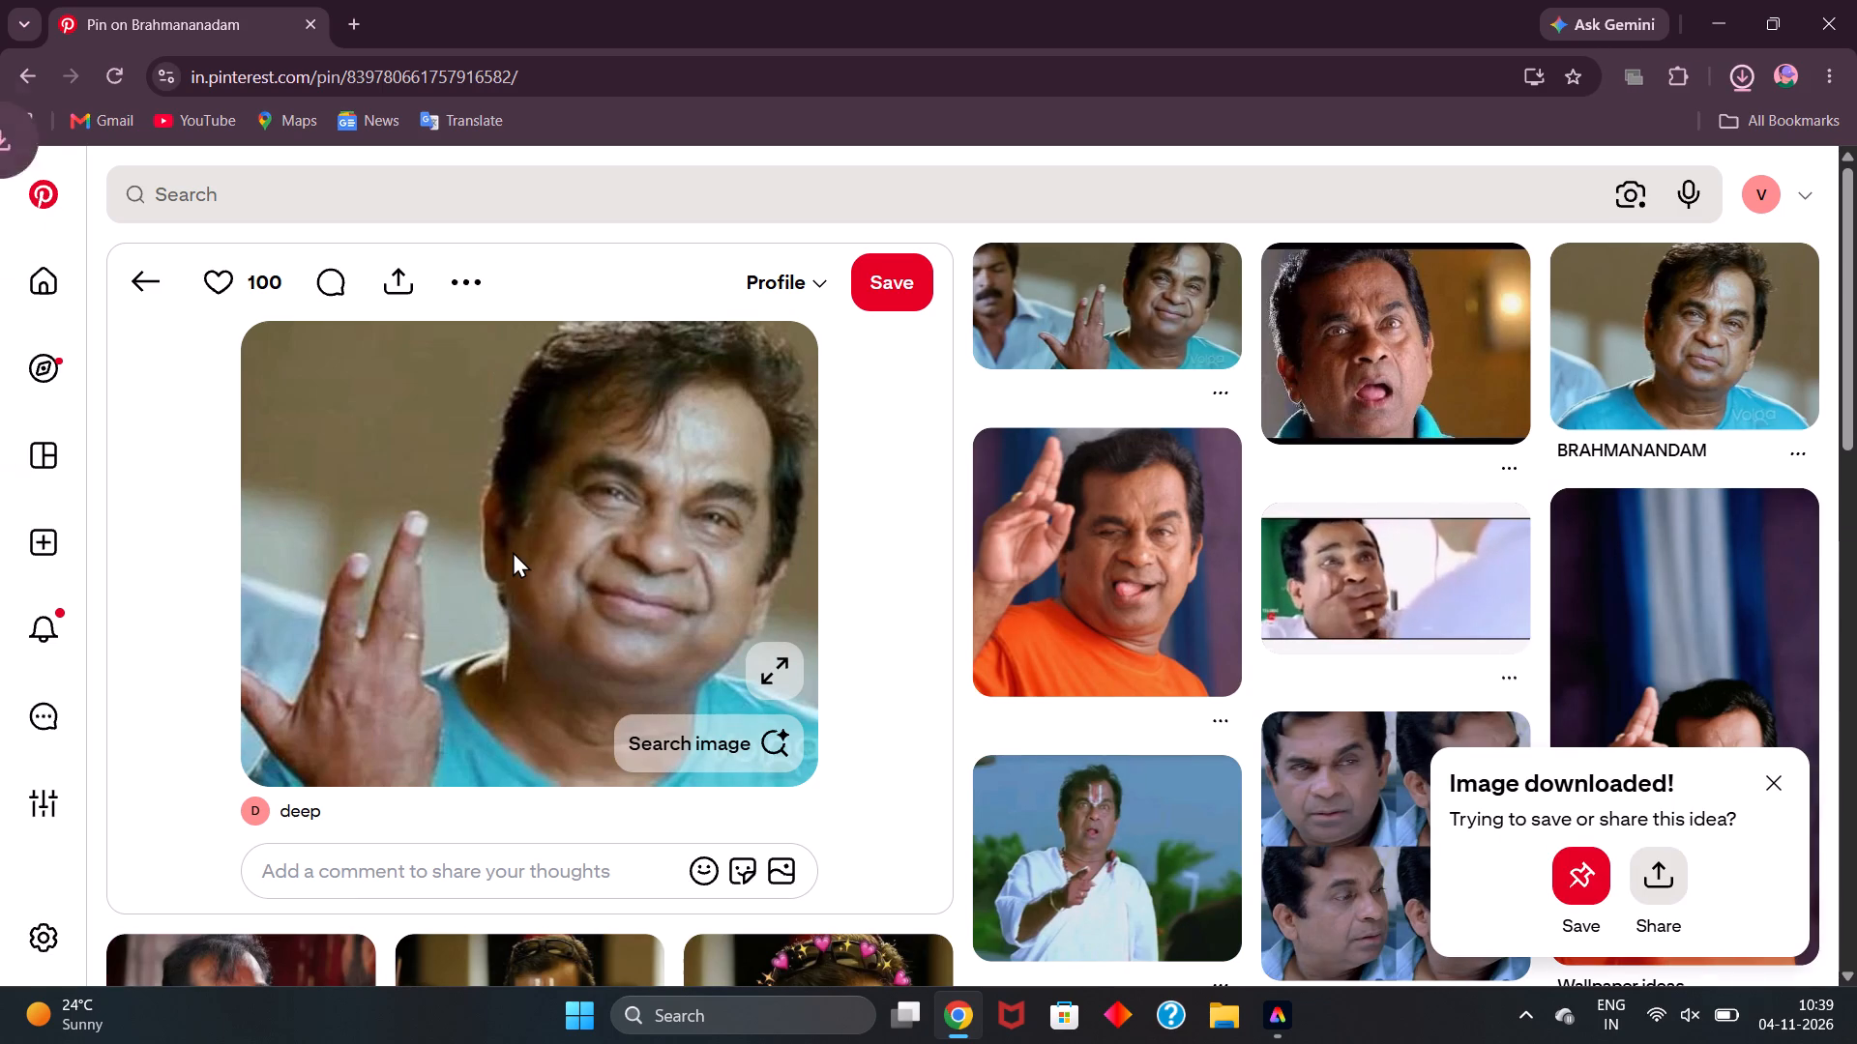
scroll(513, 551, right, 7)
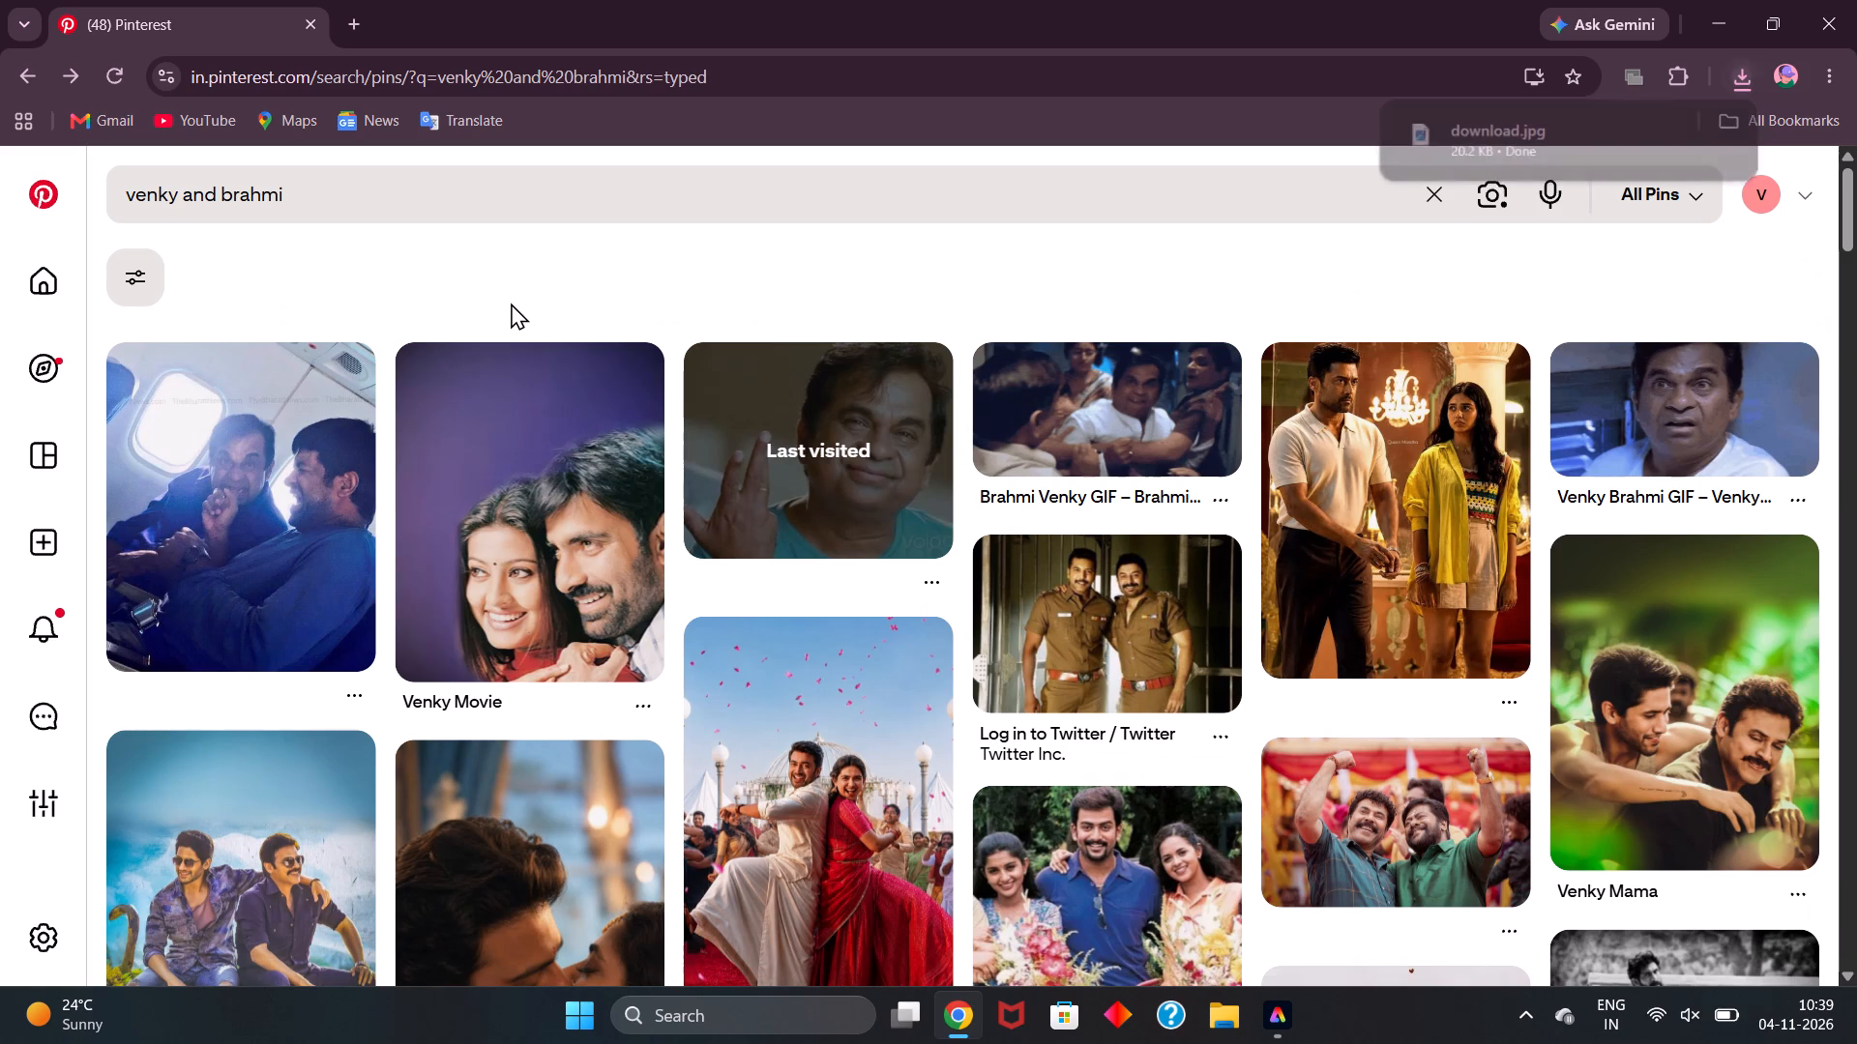
Replace the "venky and brahmi" query with a Pinterest search for "Venkatesh".
click(576, 179)
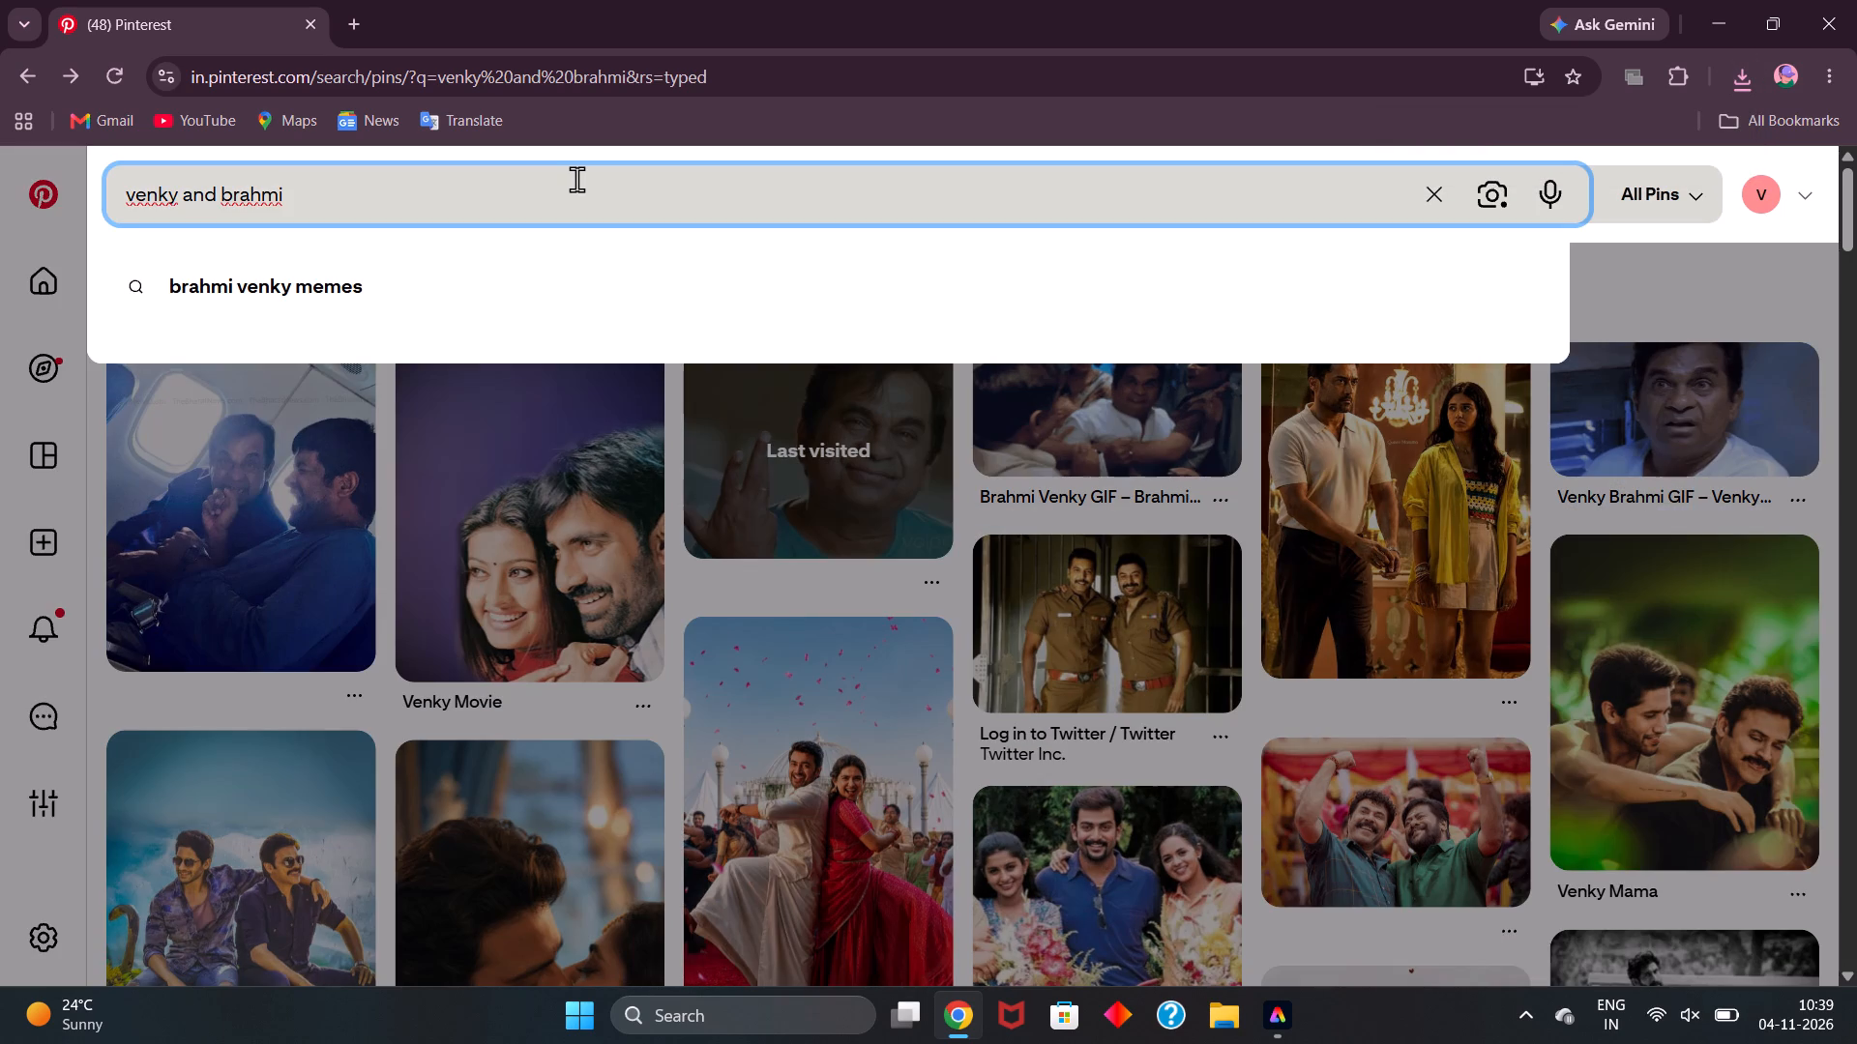
key(ctrl+a)
key(shift+b)
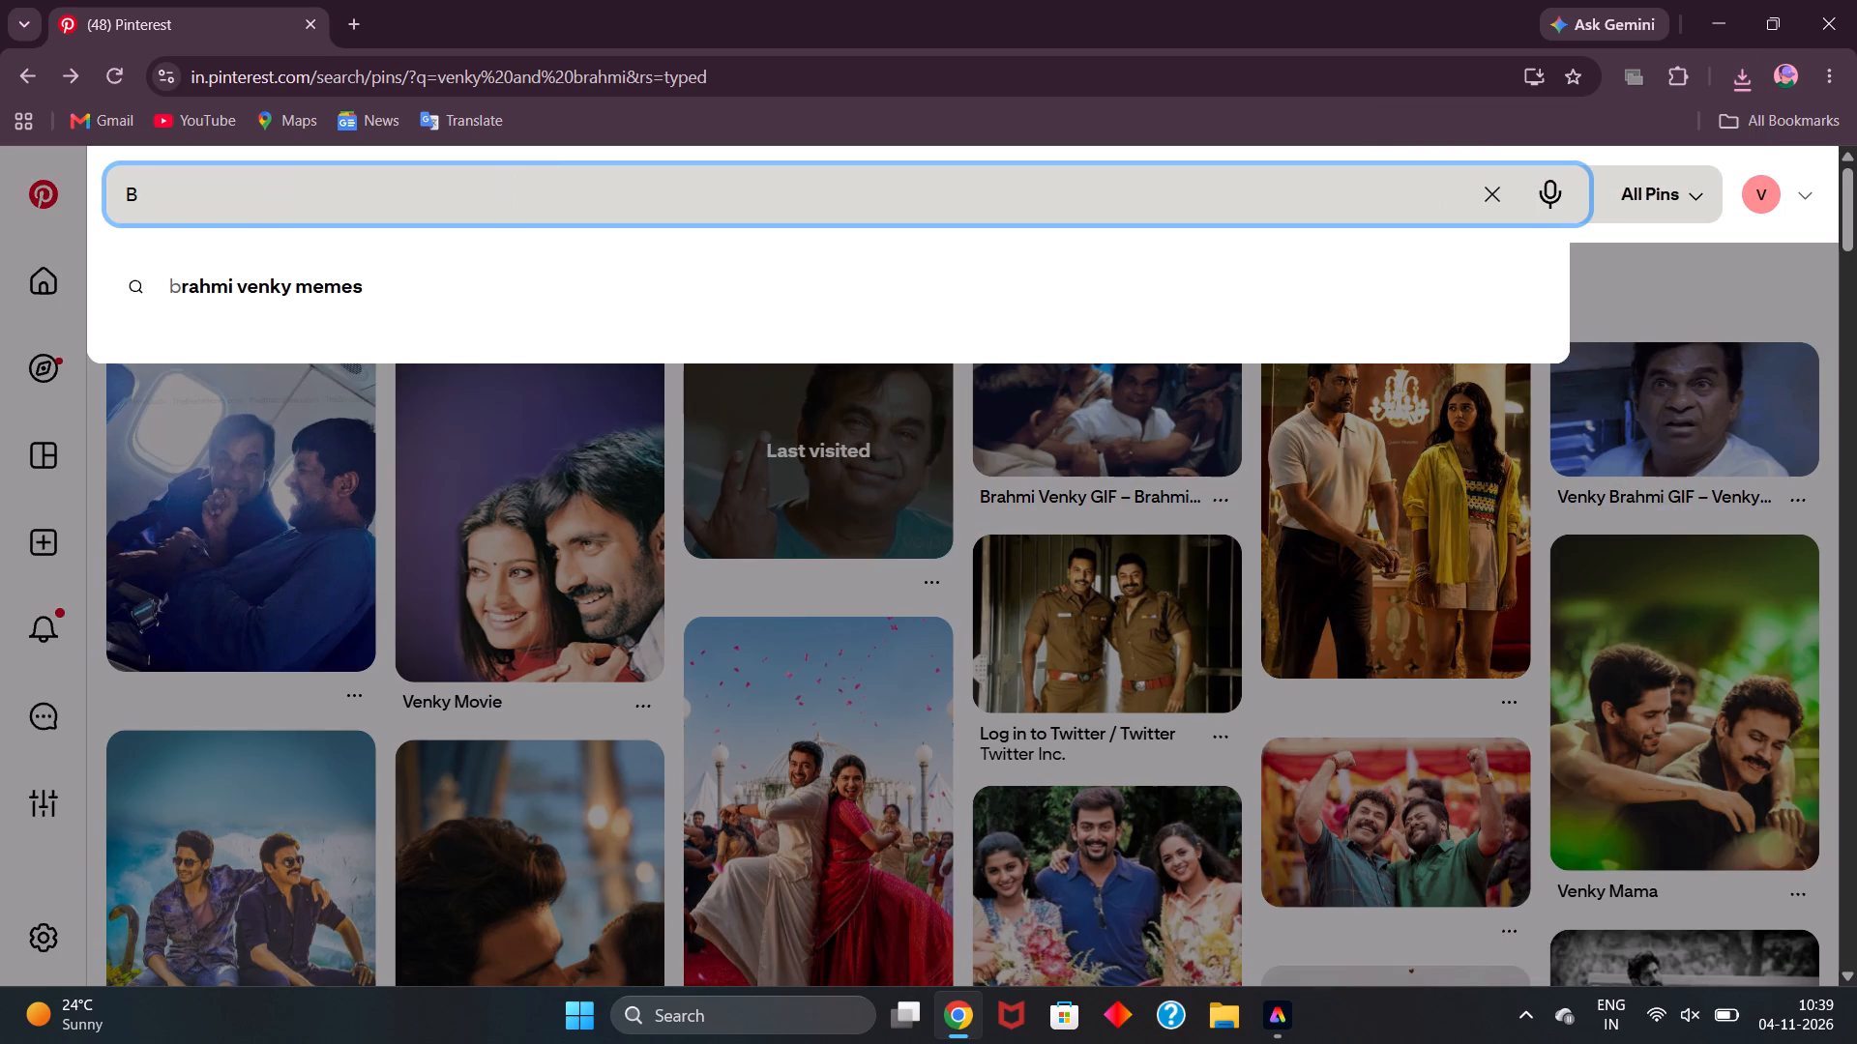
key(BackSpace)
key(shift+v)
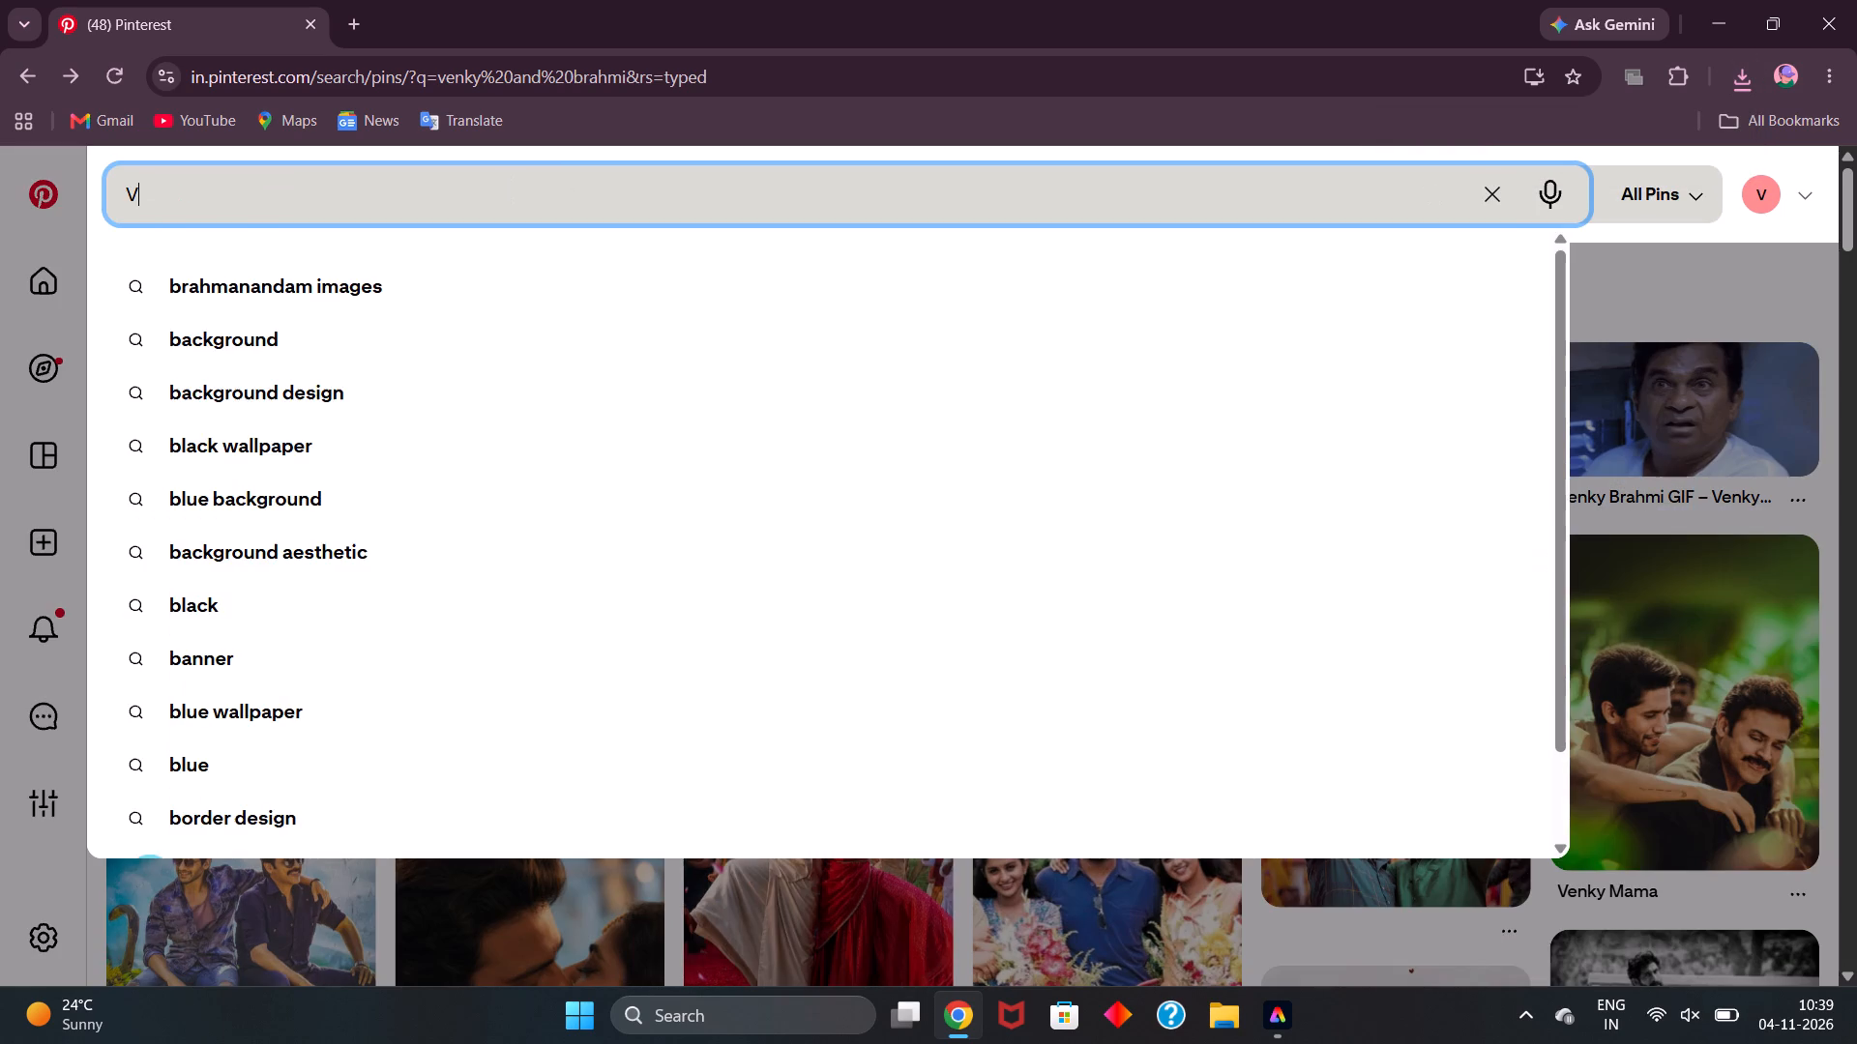
text(enka)
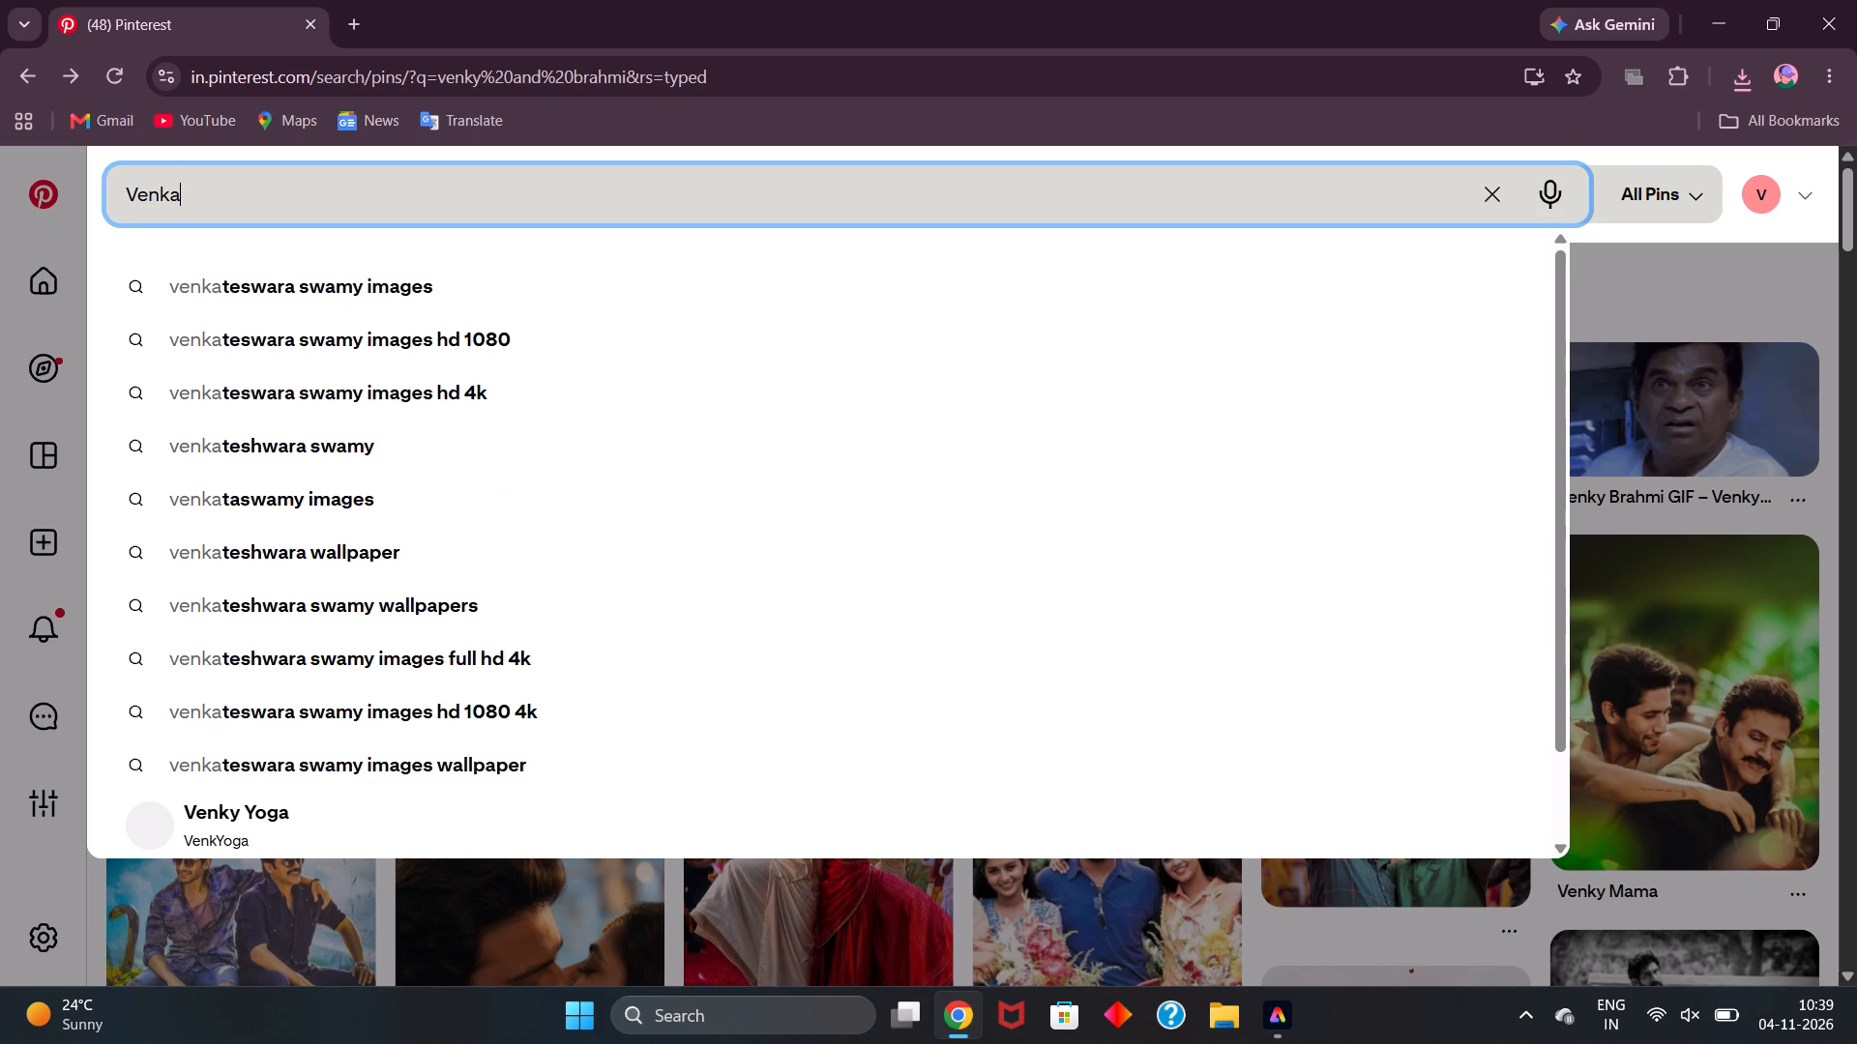
text(tesh)
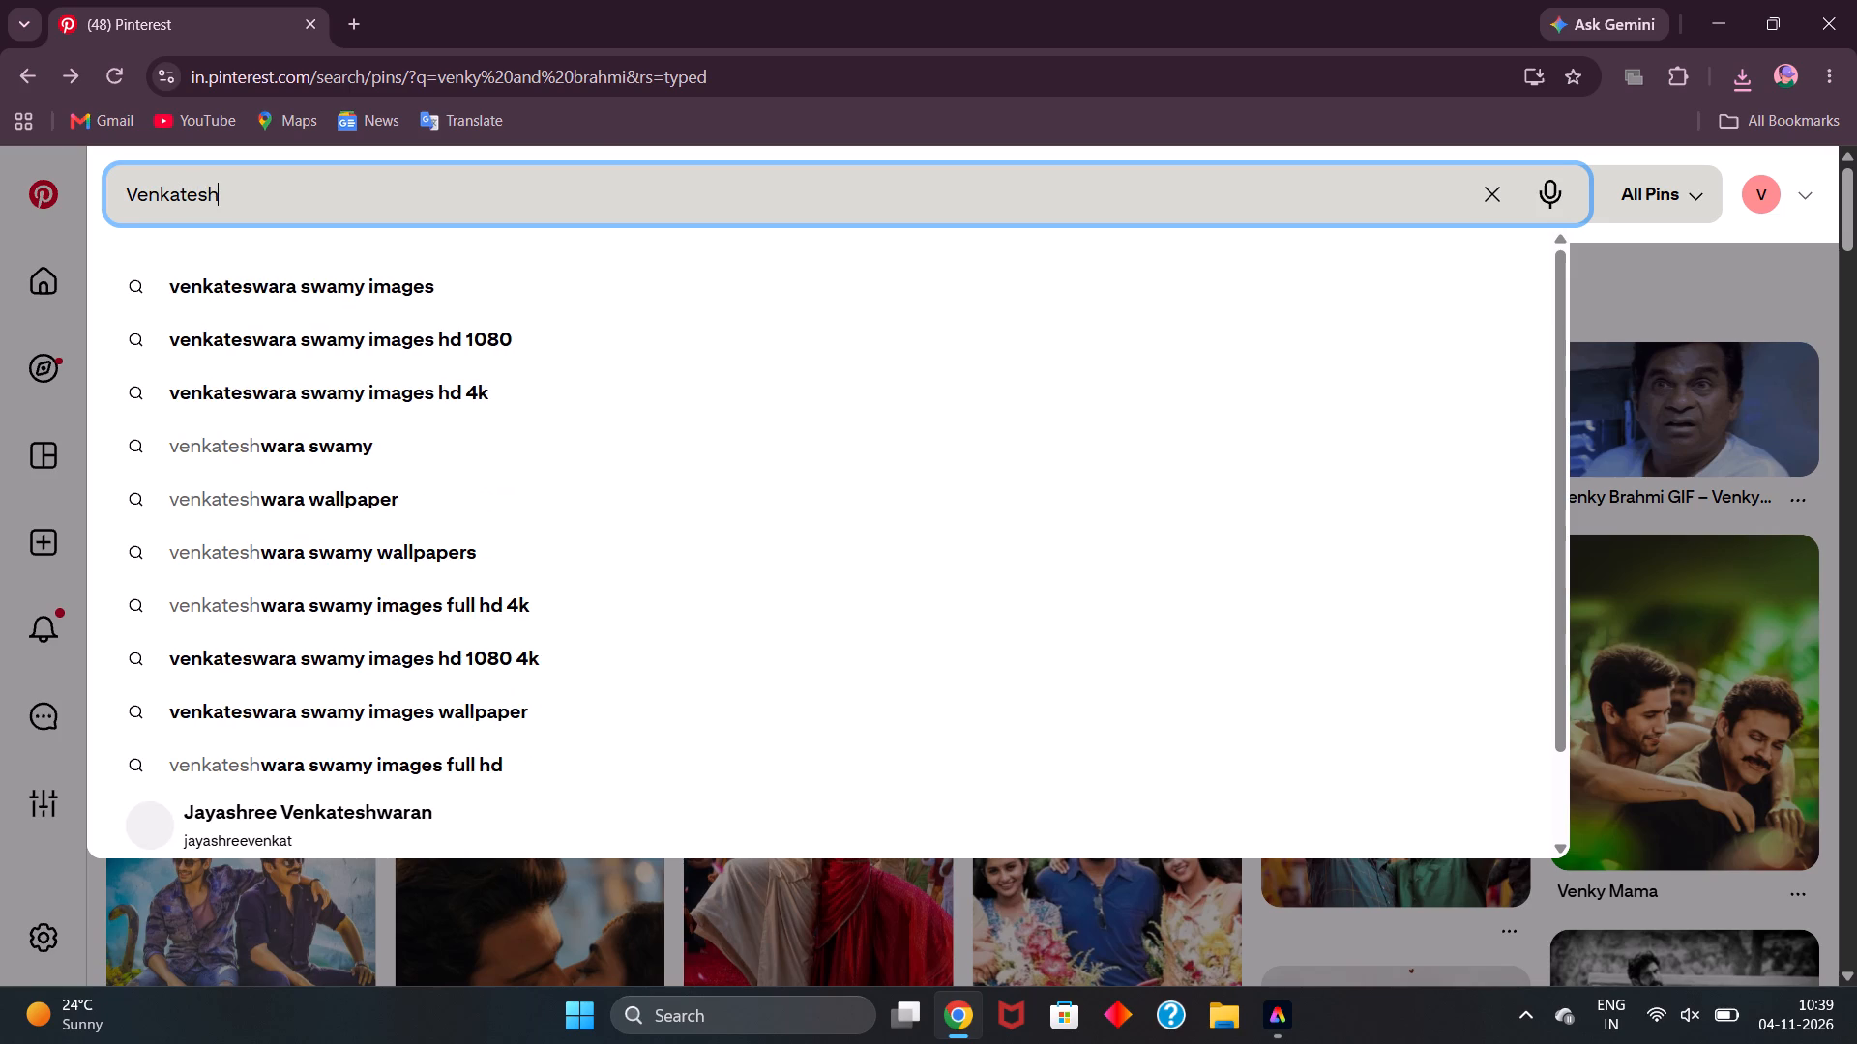
key(Return)
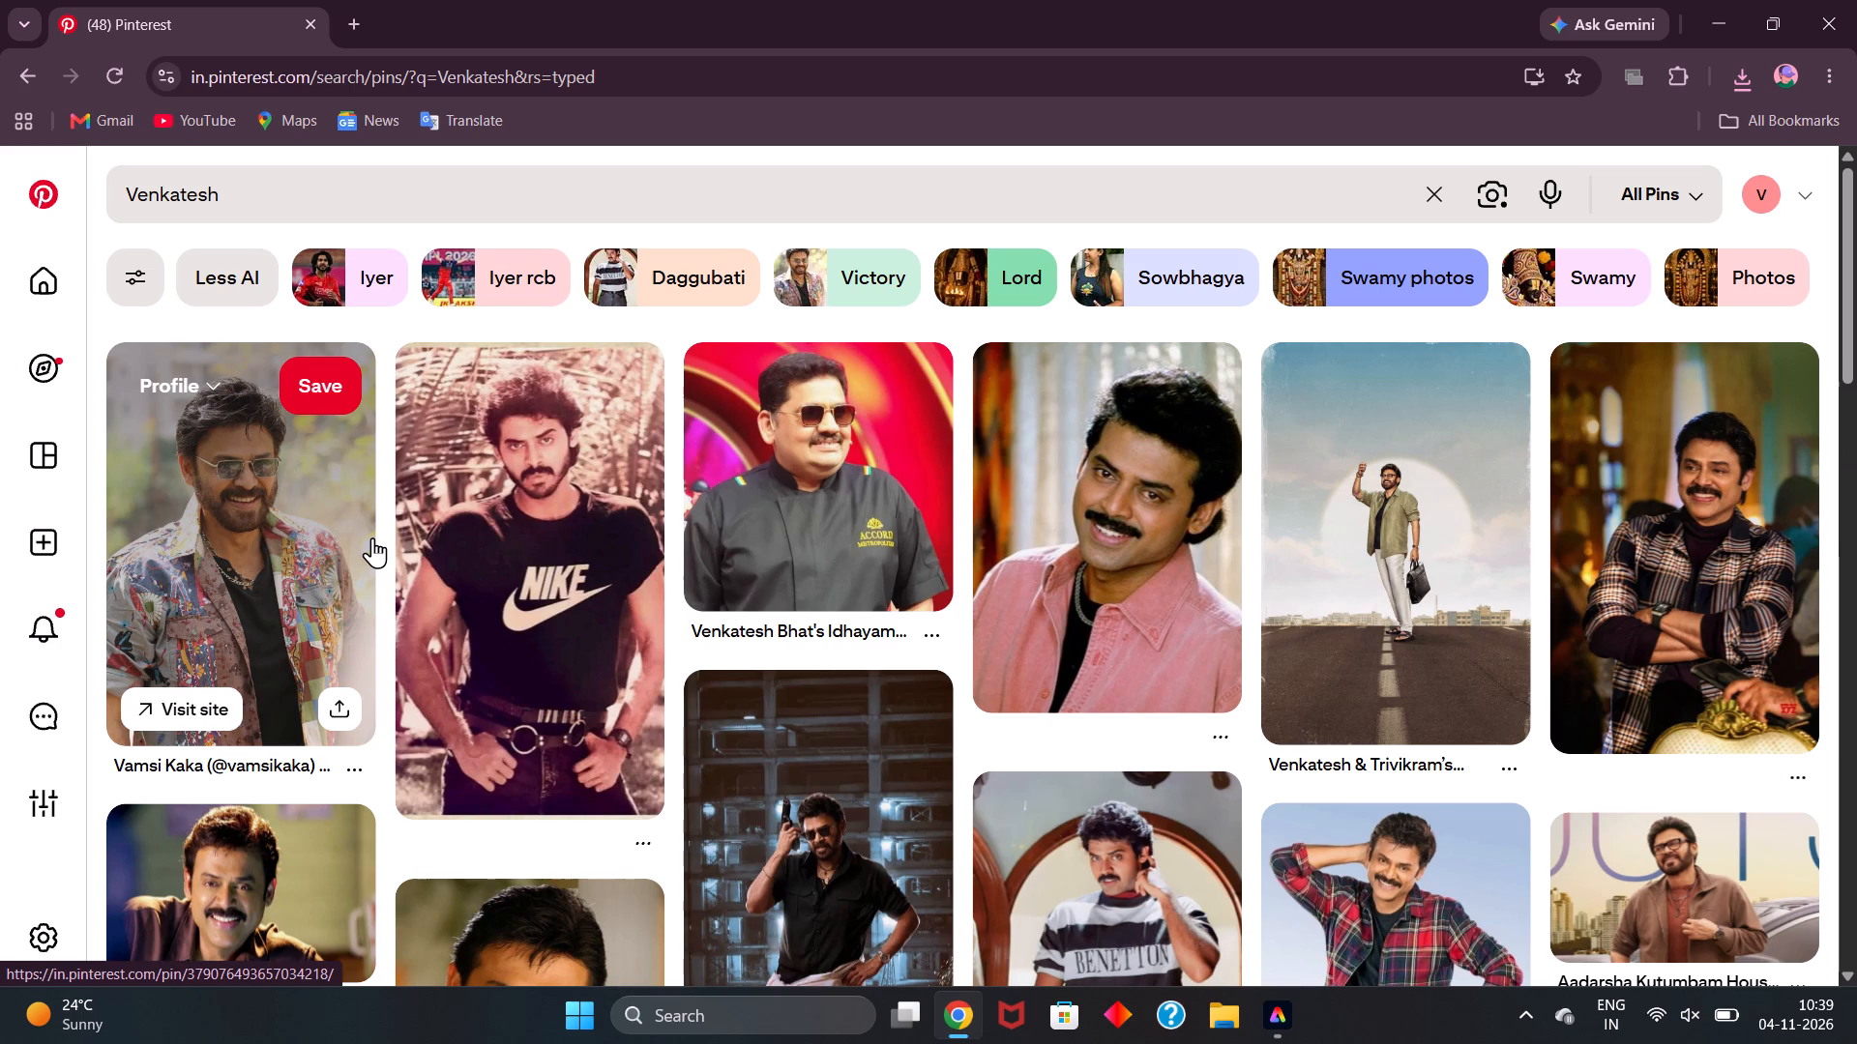
Download the image from the first Venkatesh result, showing him in sunglasses and a colourful patterned jacket.
scroll(372, 537, down, 1)
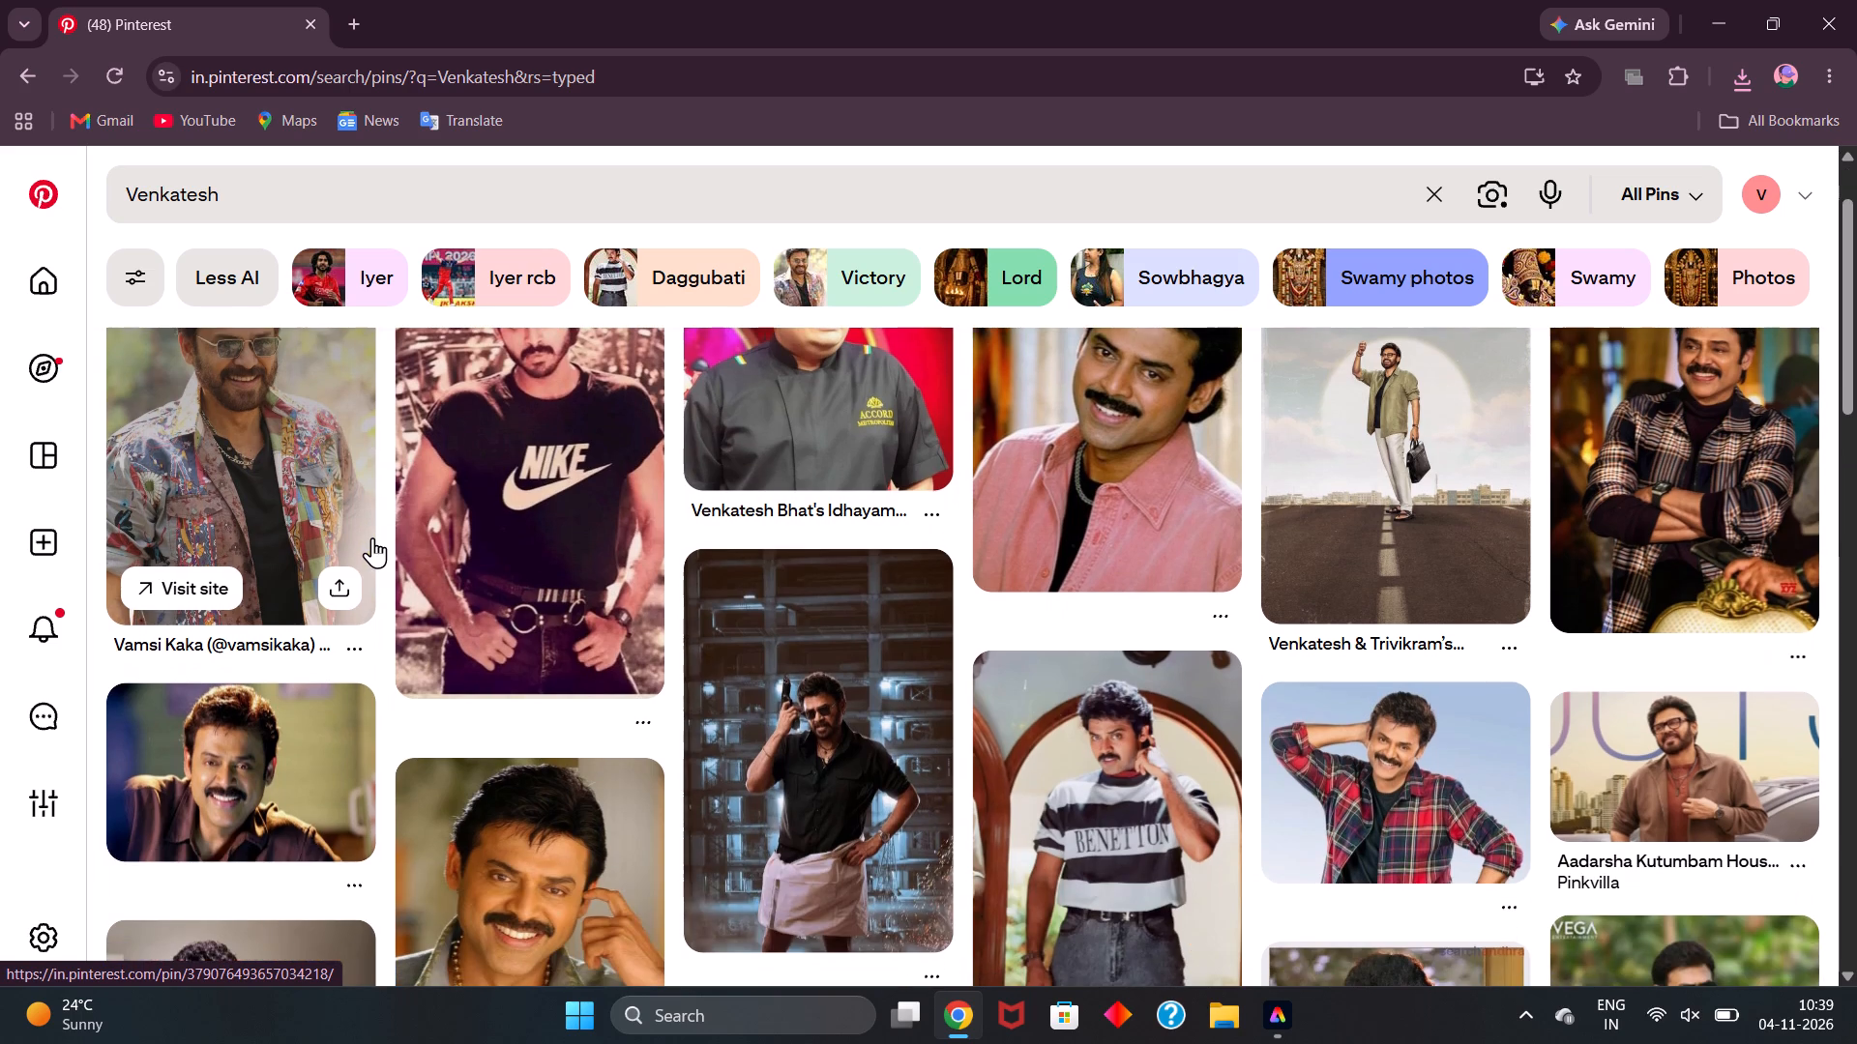
scroll(372, 537, down, 4)
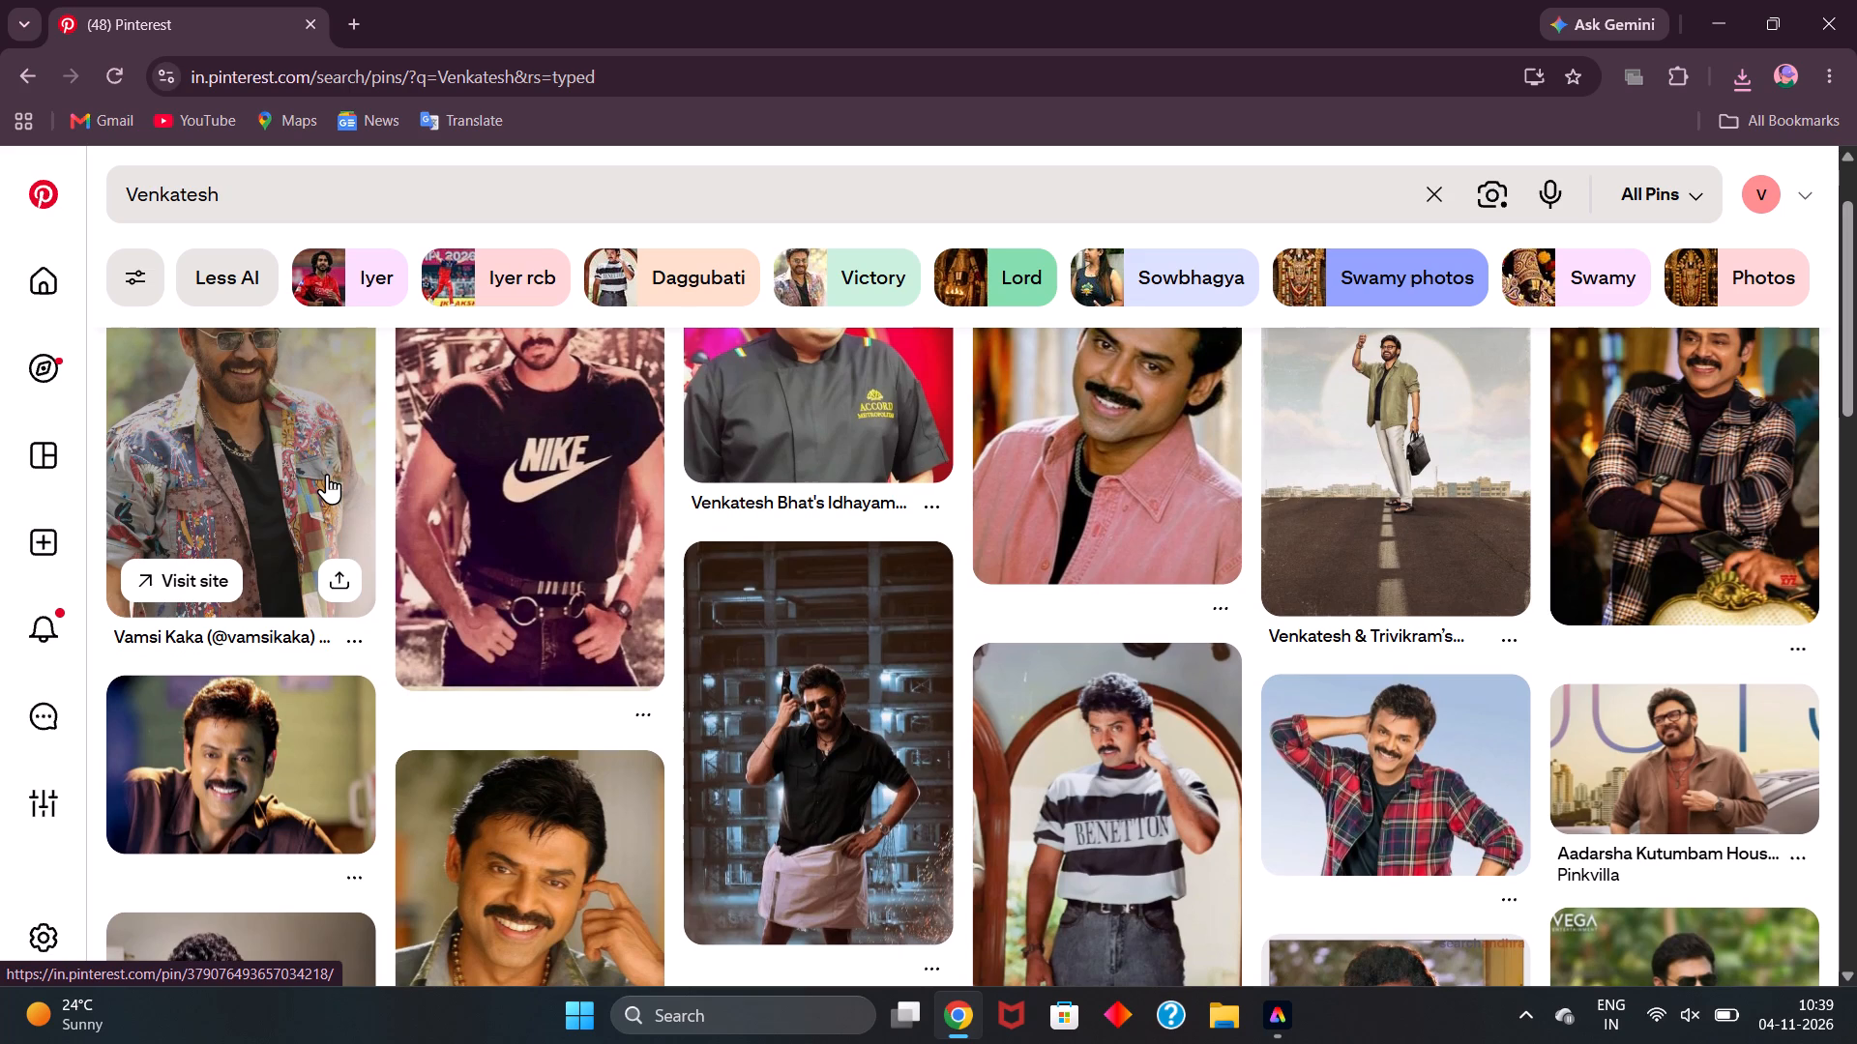
scroll(327, 474, down, 2)
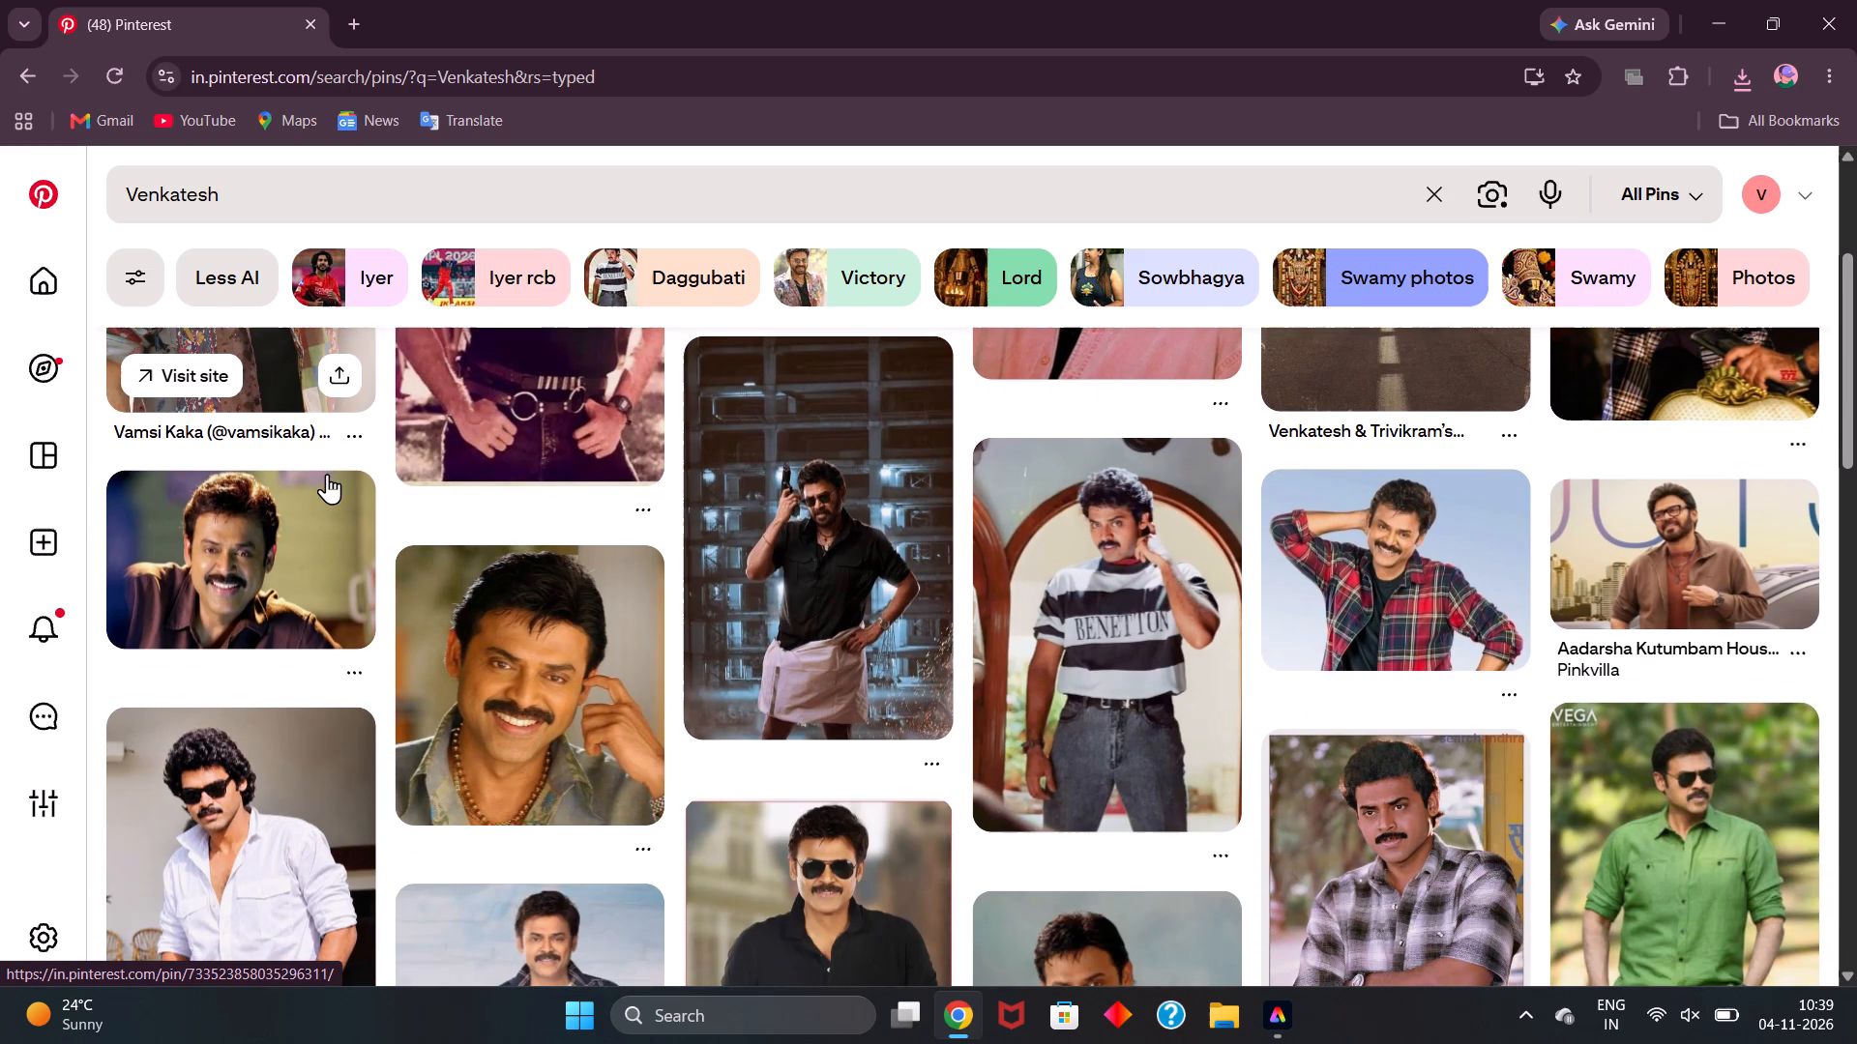
scroll(327, 474, down, 2)
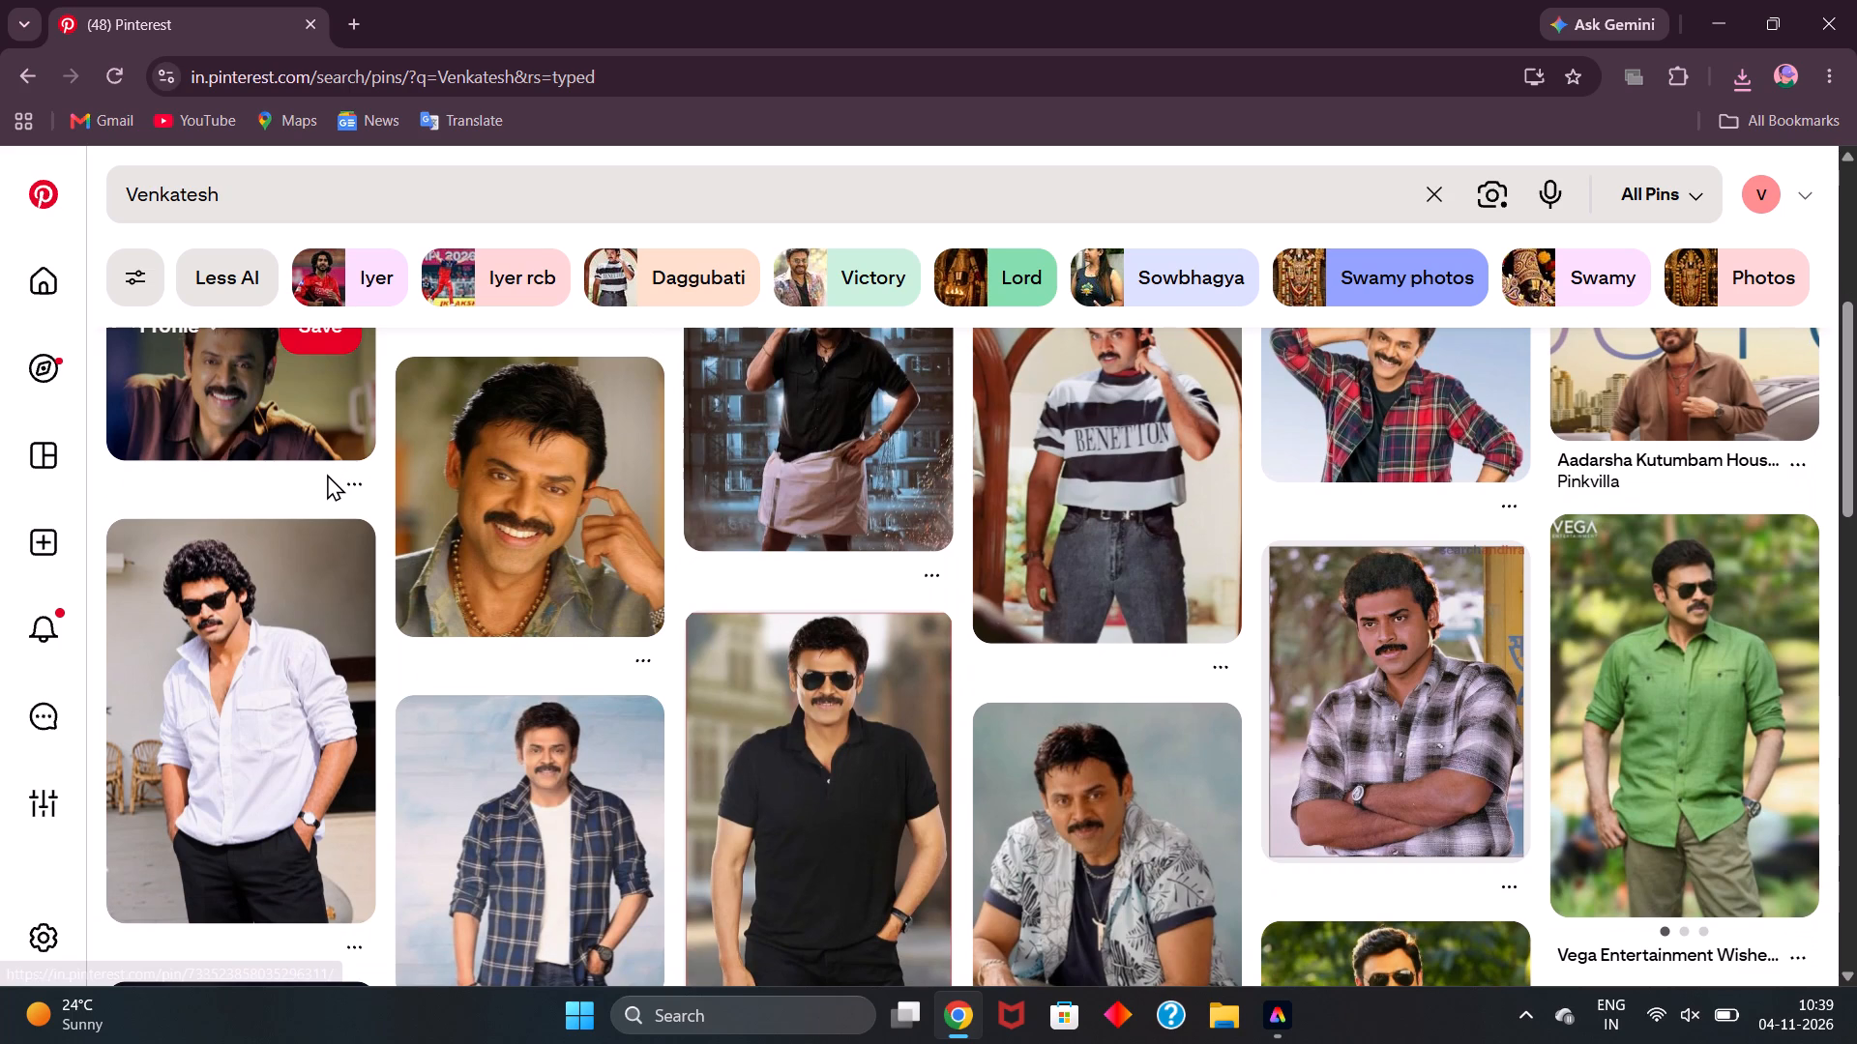
scroll(327, 474, up, 2)
click(257, 471)
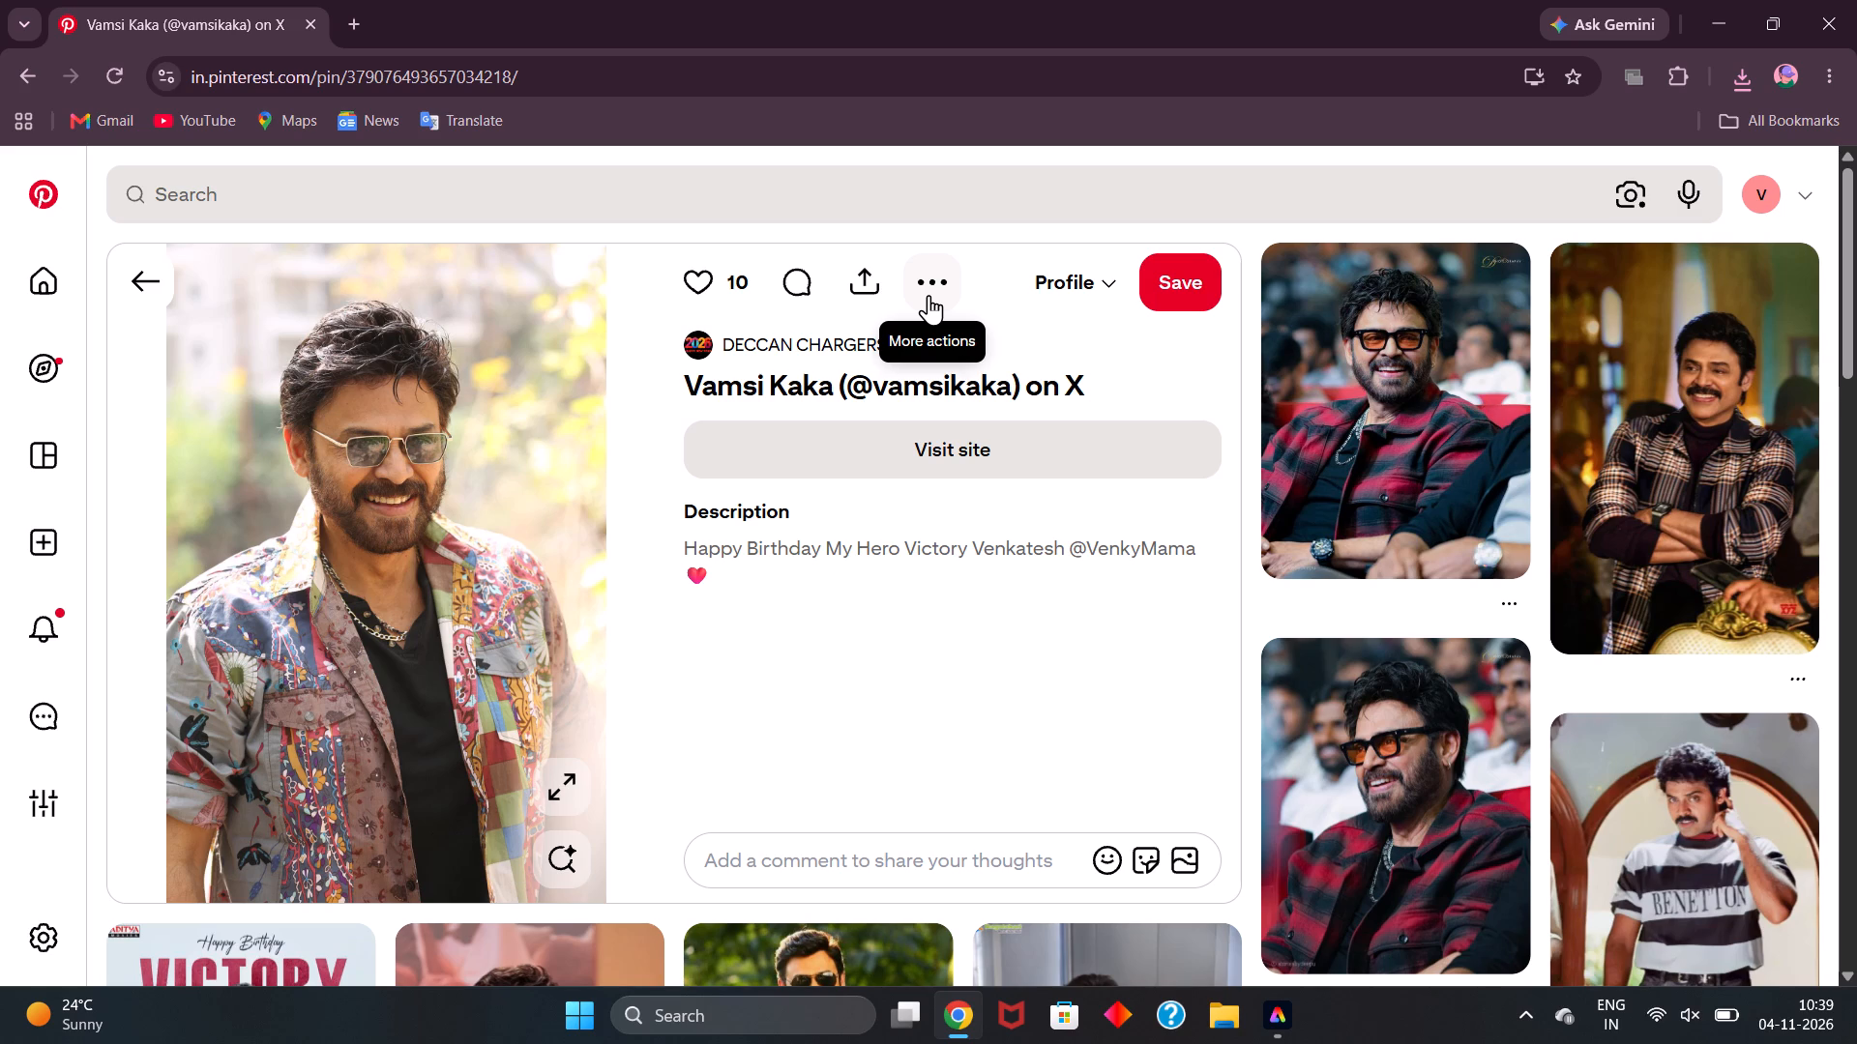
click(928, 295)
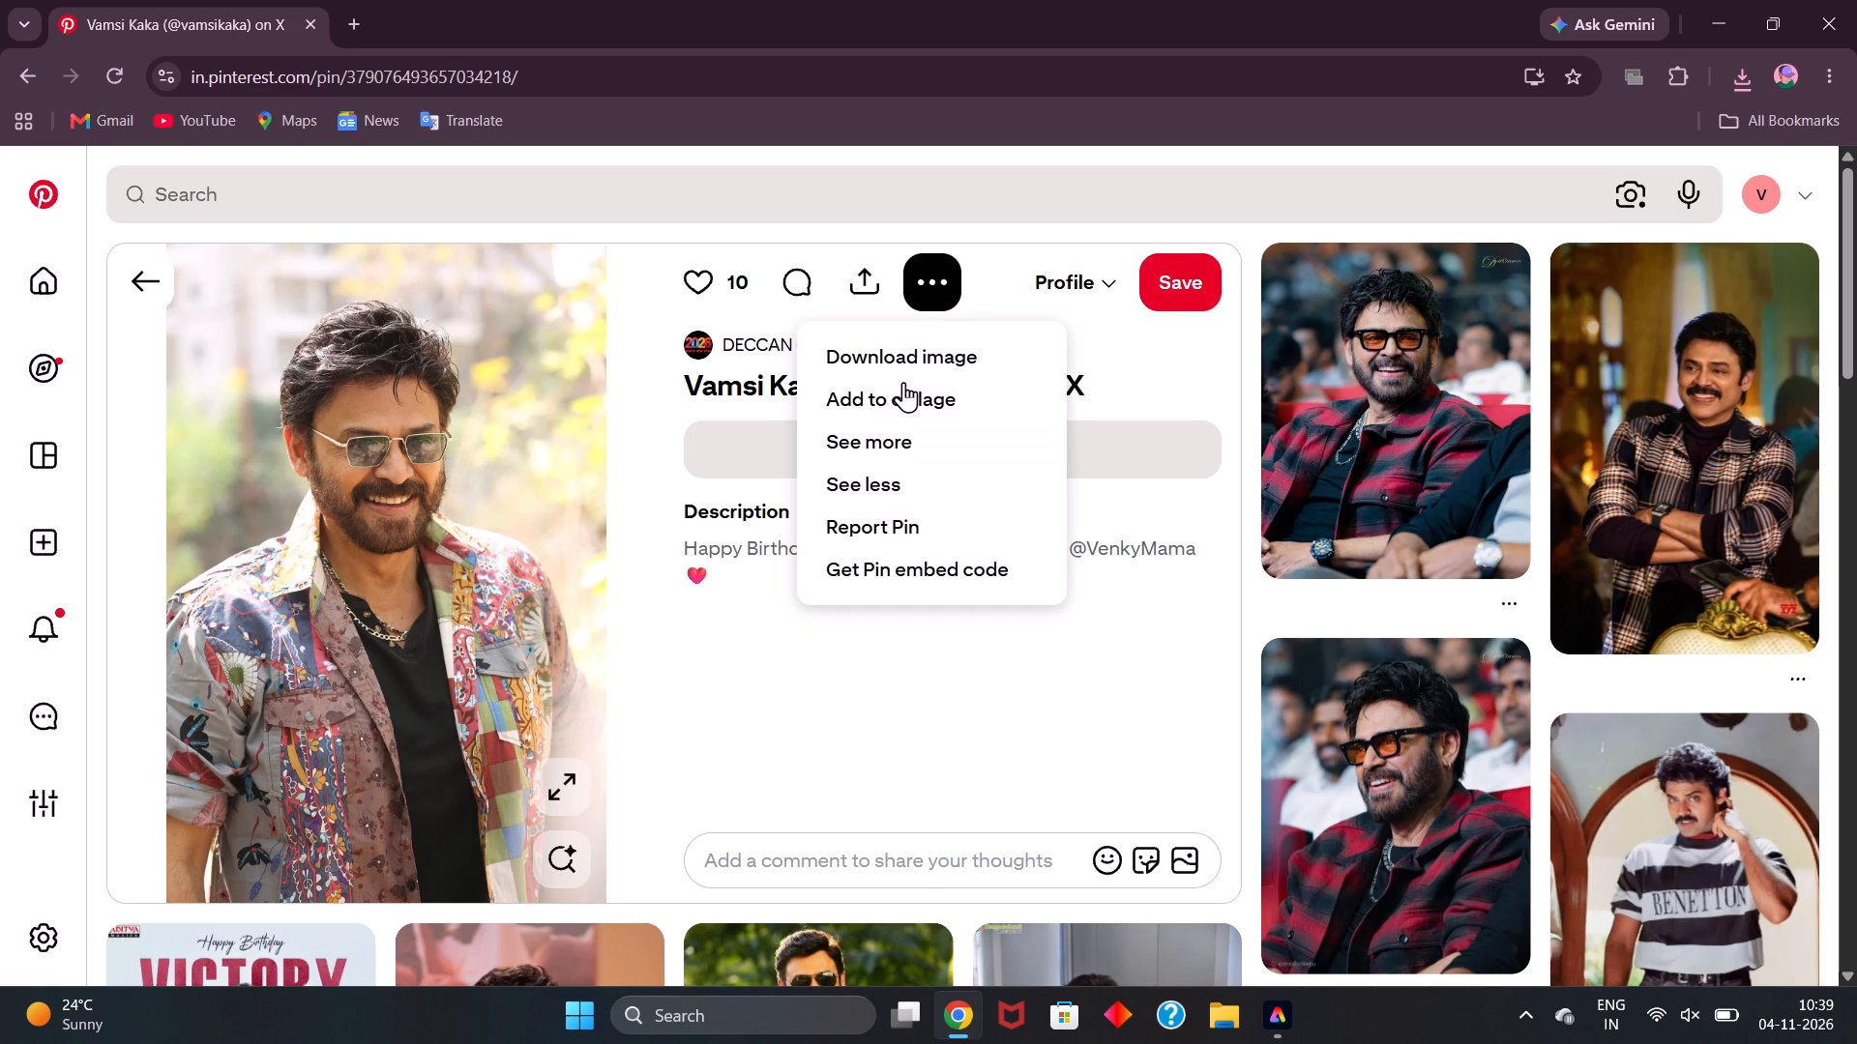
click(912, 369)
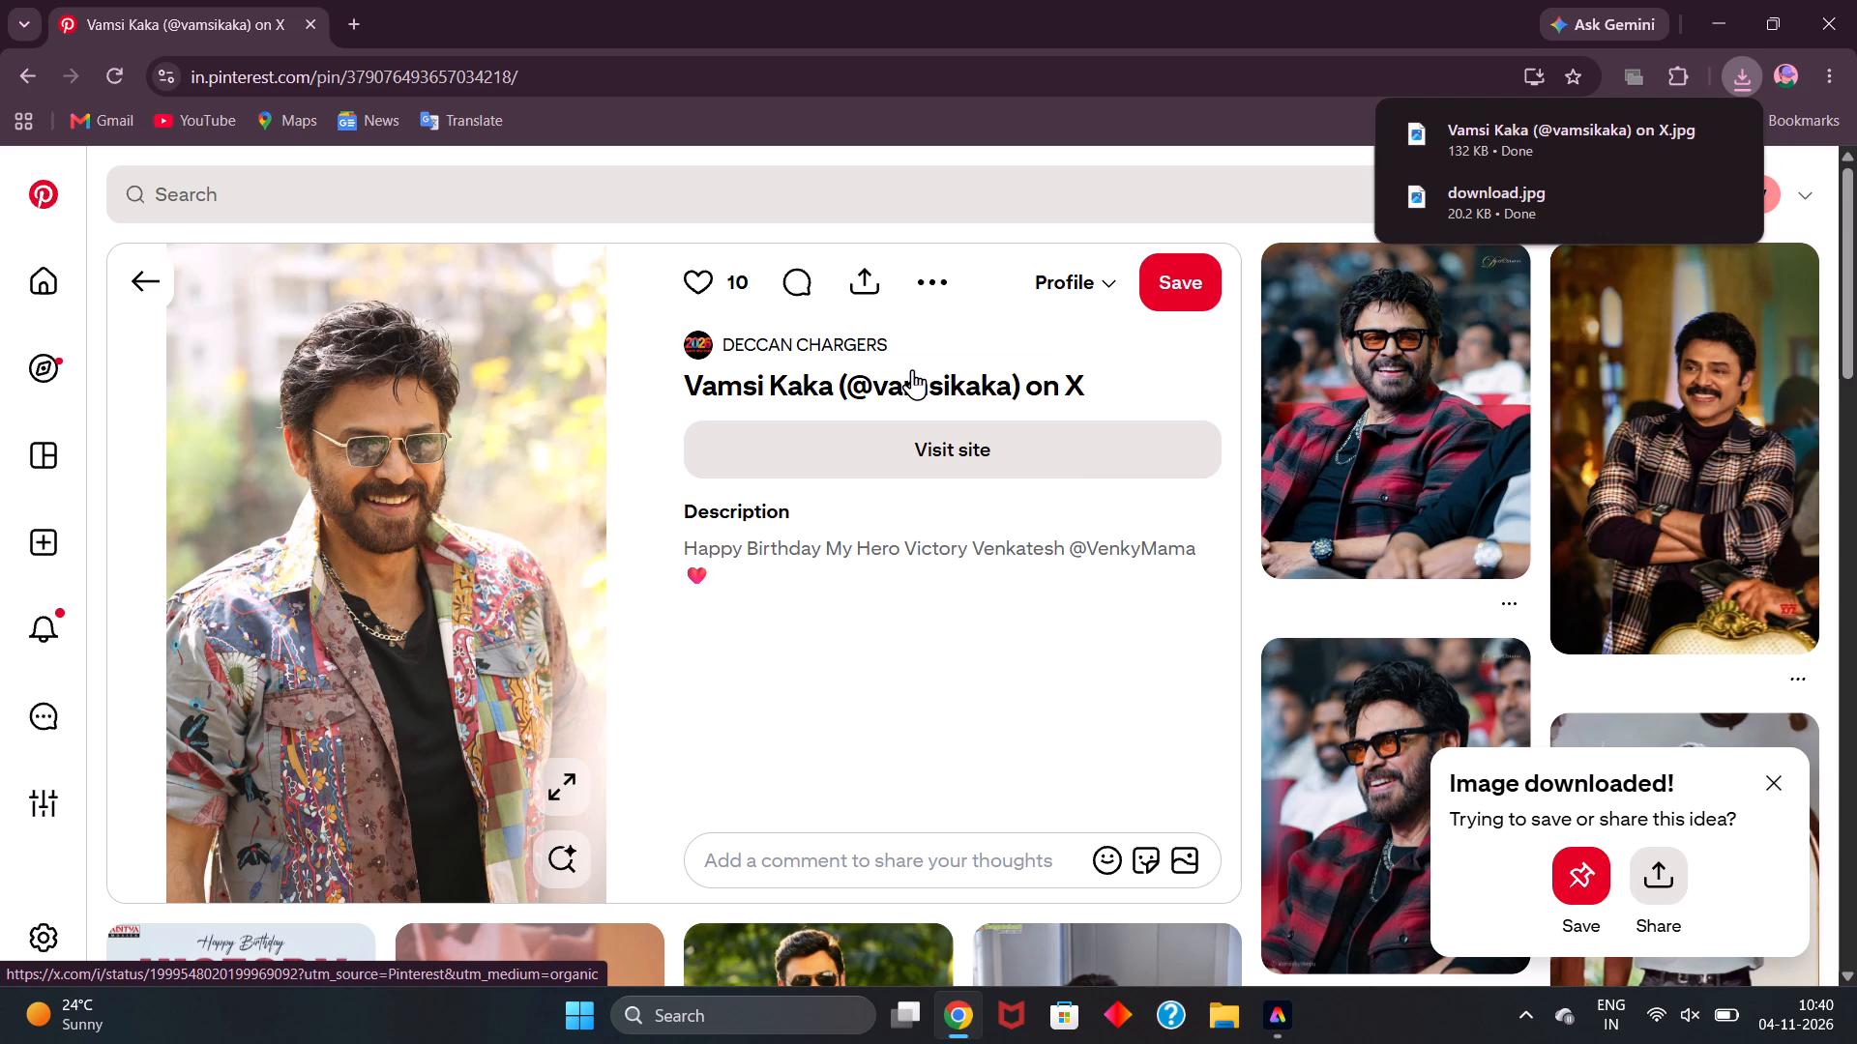
Search Pinterest for the suggested query "brahmanandam images".
click(922, 215)
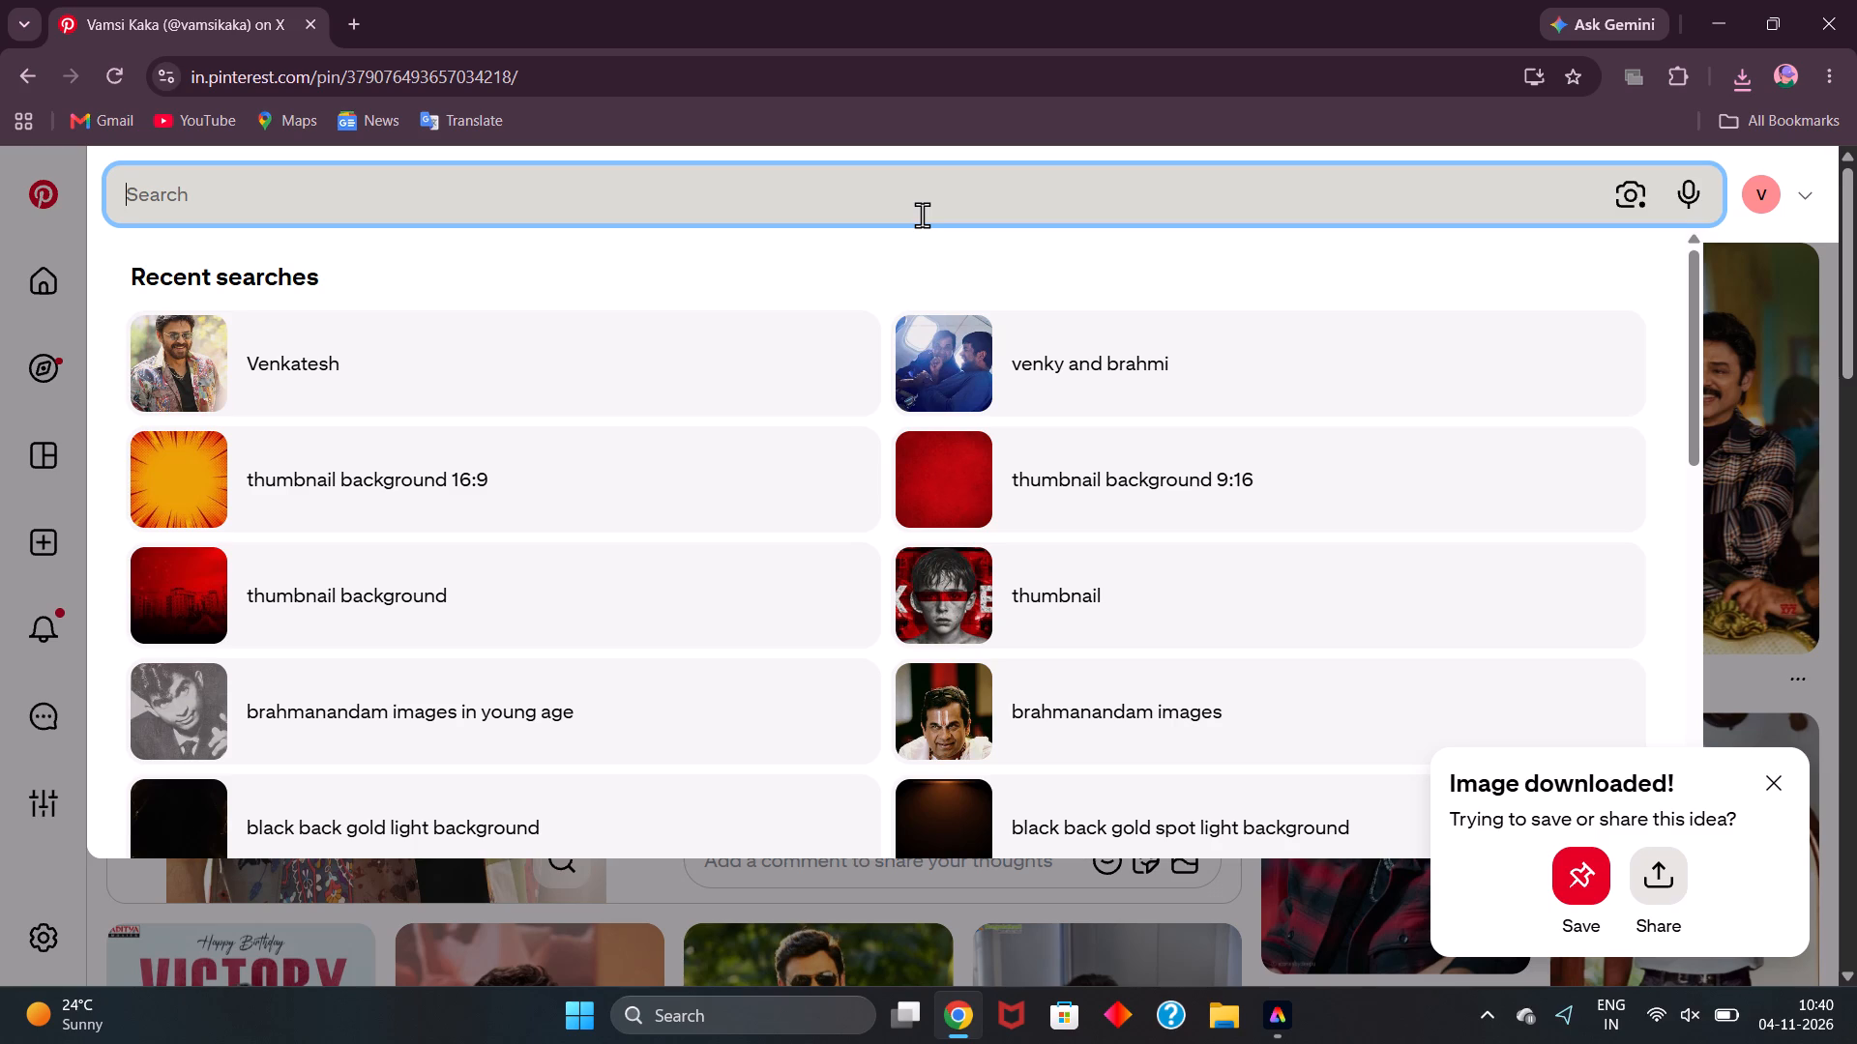
text(bra)
text(hm)
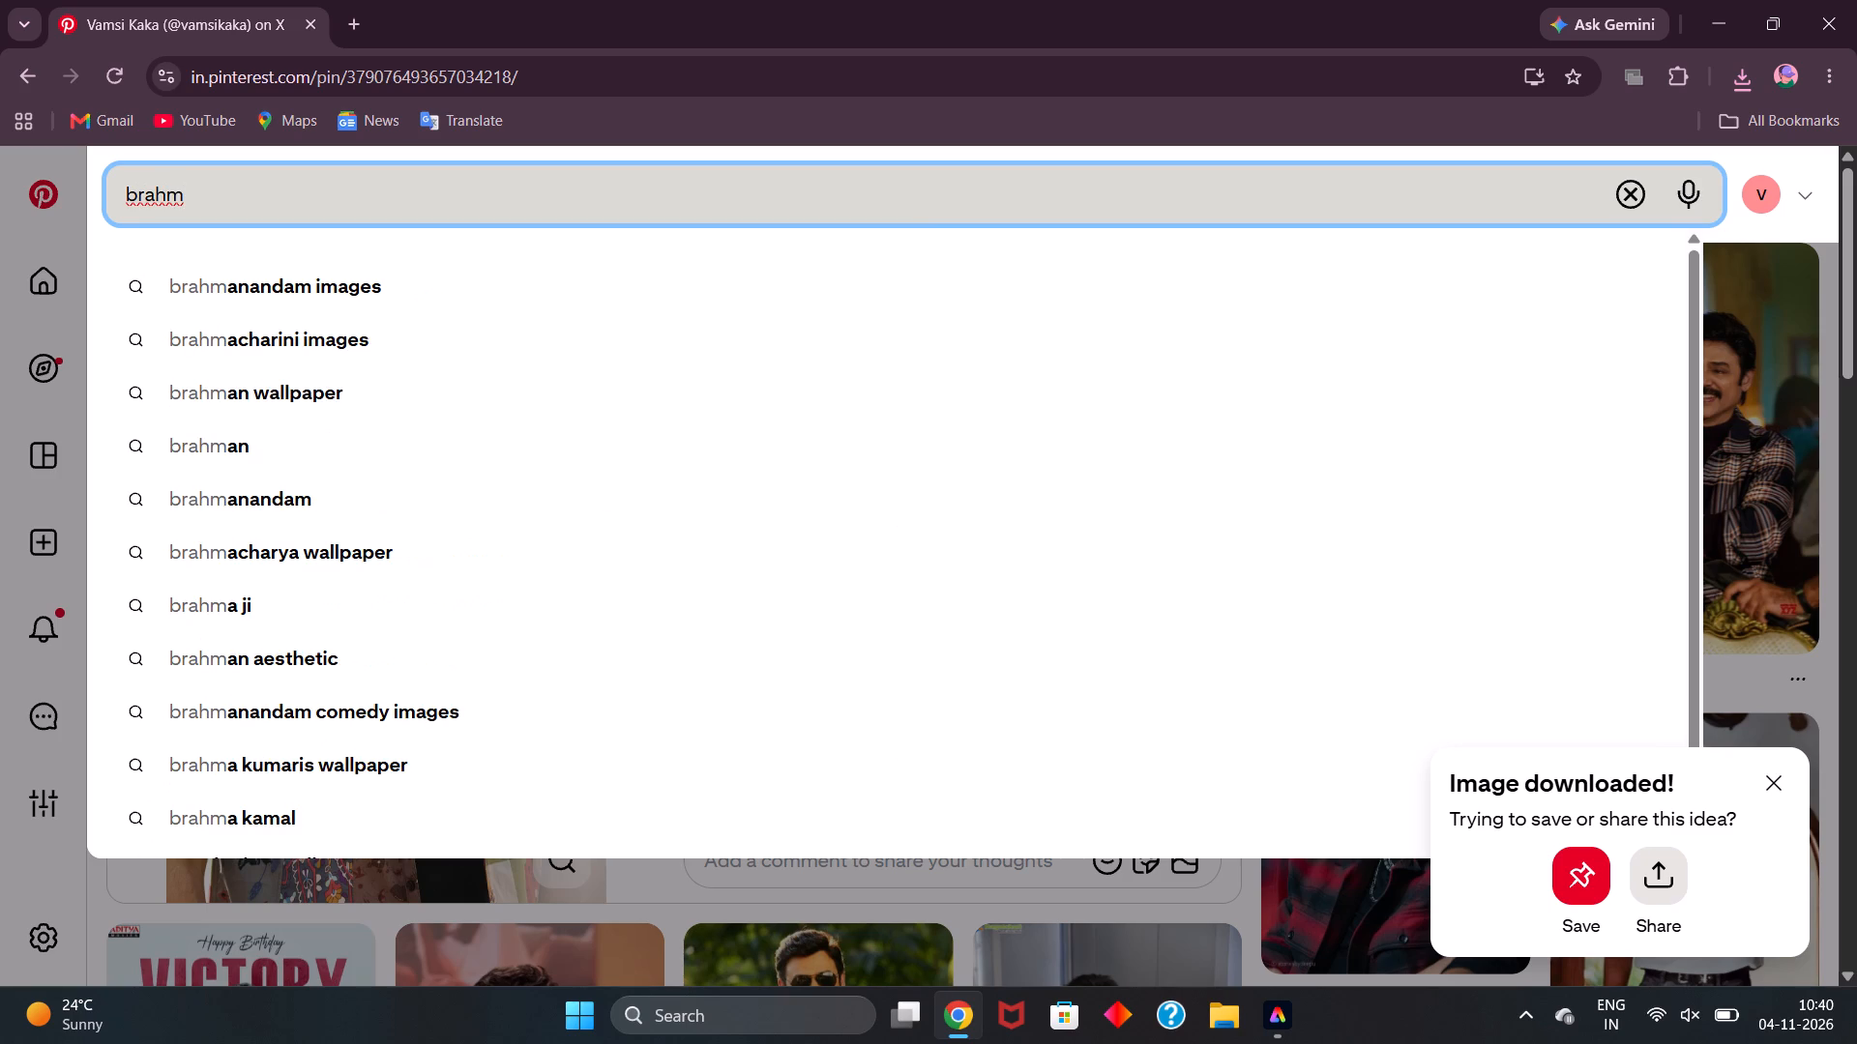
key(Down)
key(Return)
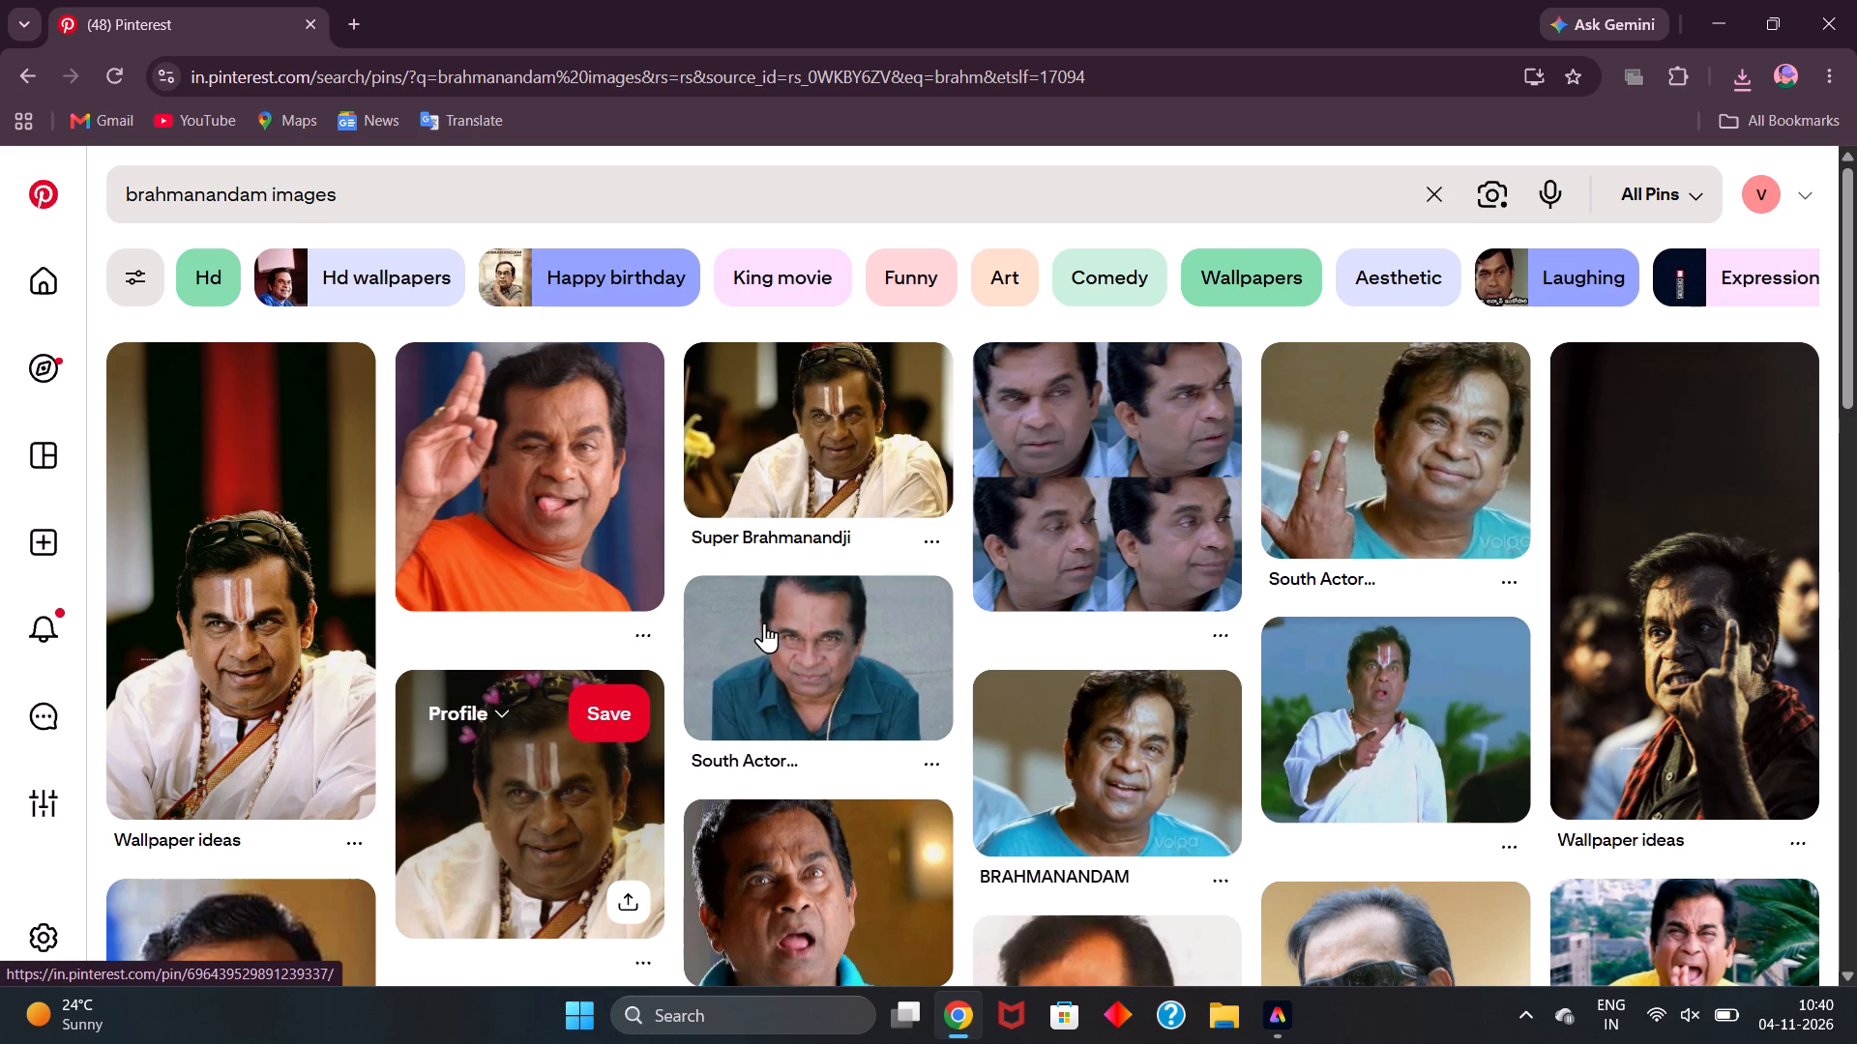
Download the dark "Wallpaper ideas" image of Brahmanandam raising one finger, and return to the search results.
scroll(790, 637, down, 1)
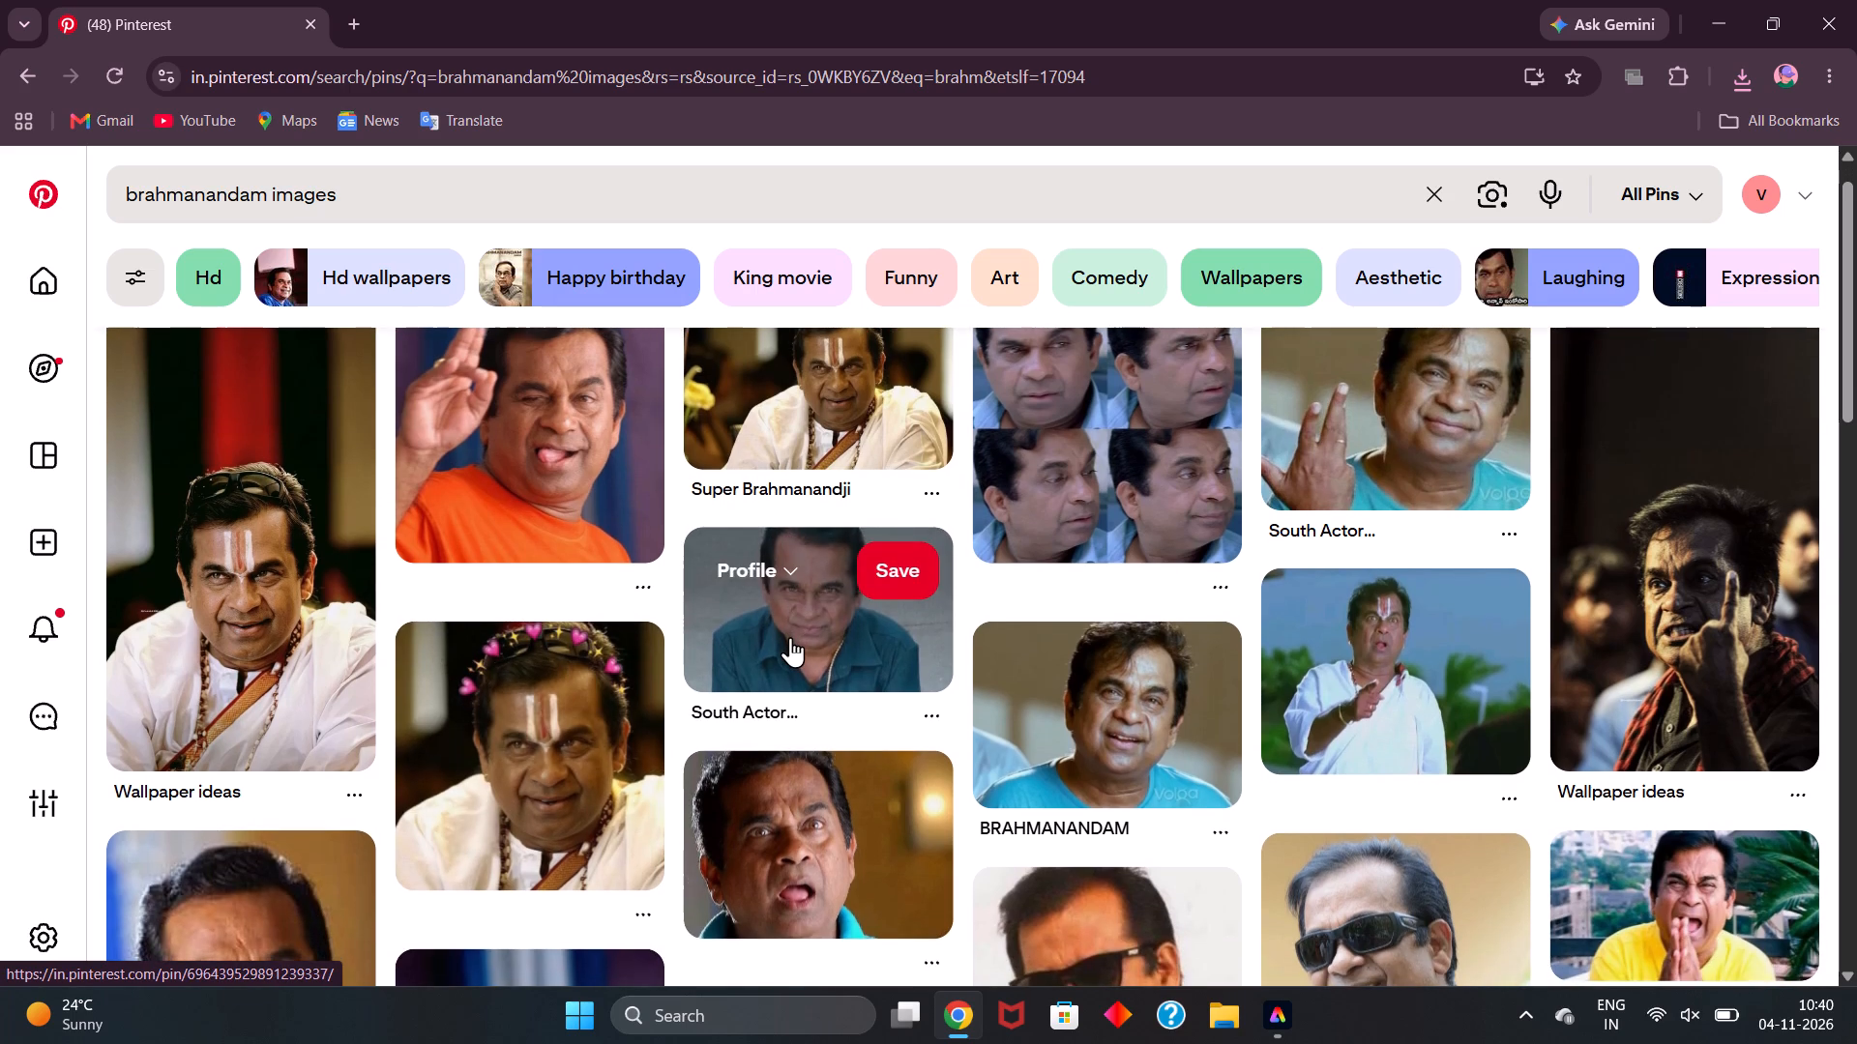
scroll(790, 637, down, 4)
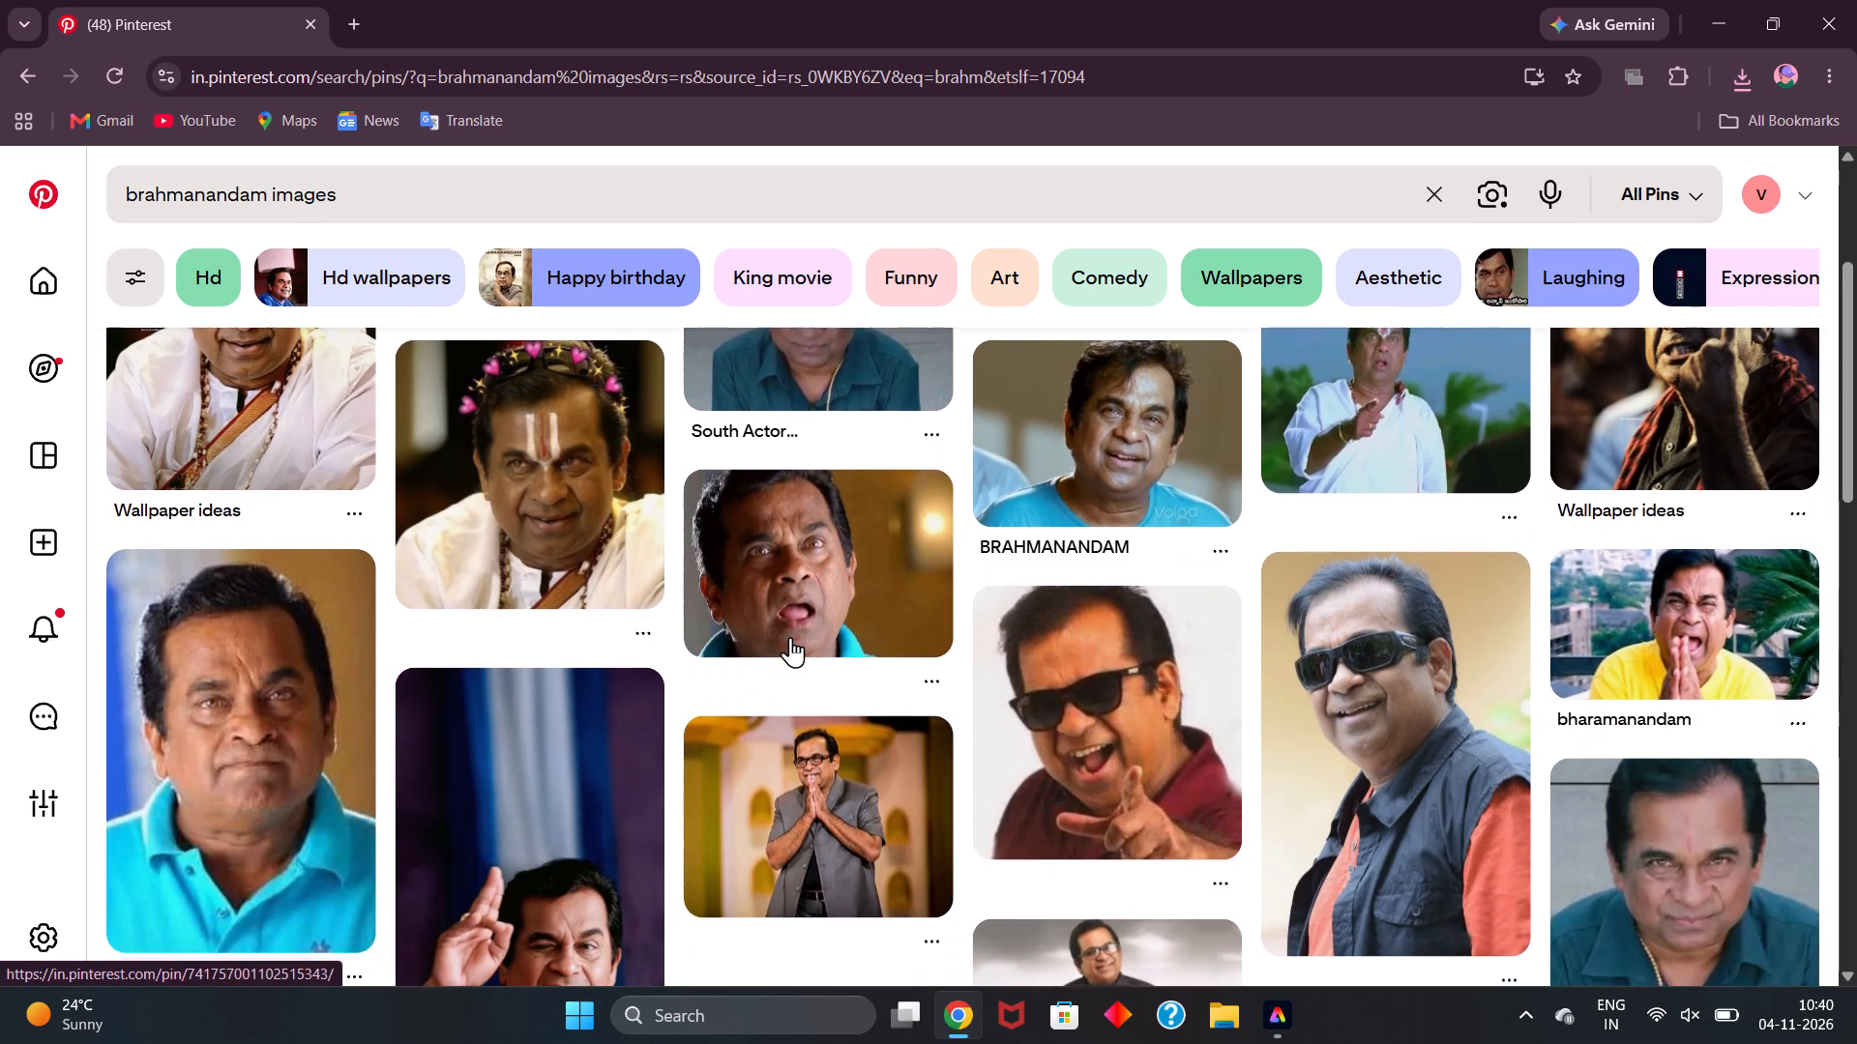
scroll(790, 637, up, 1)
click(1729, 549)
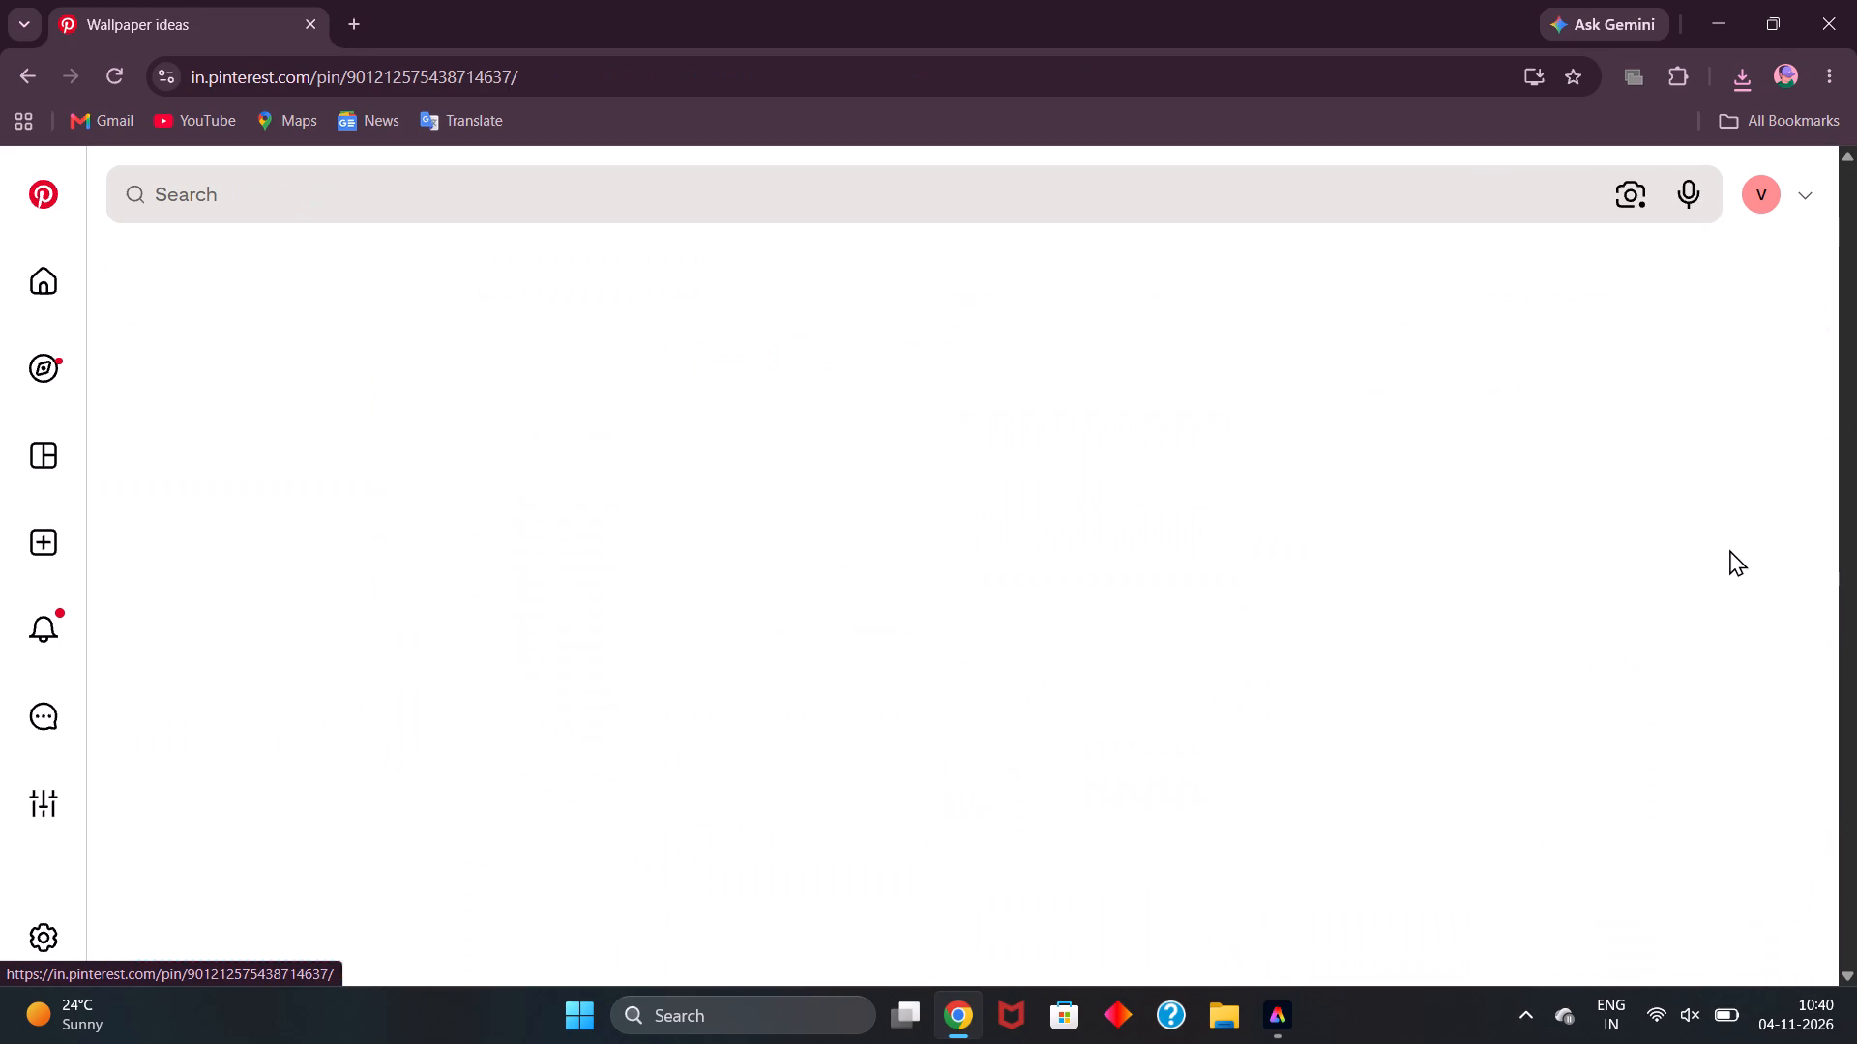
click(916, 274)
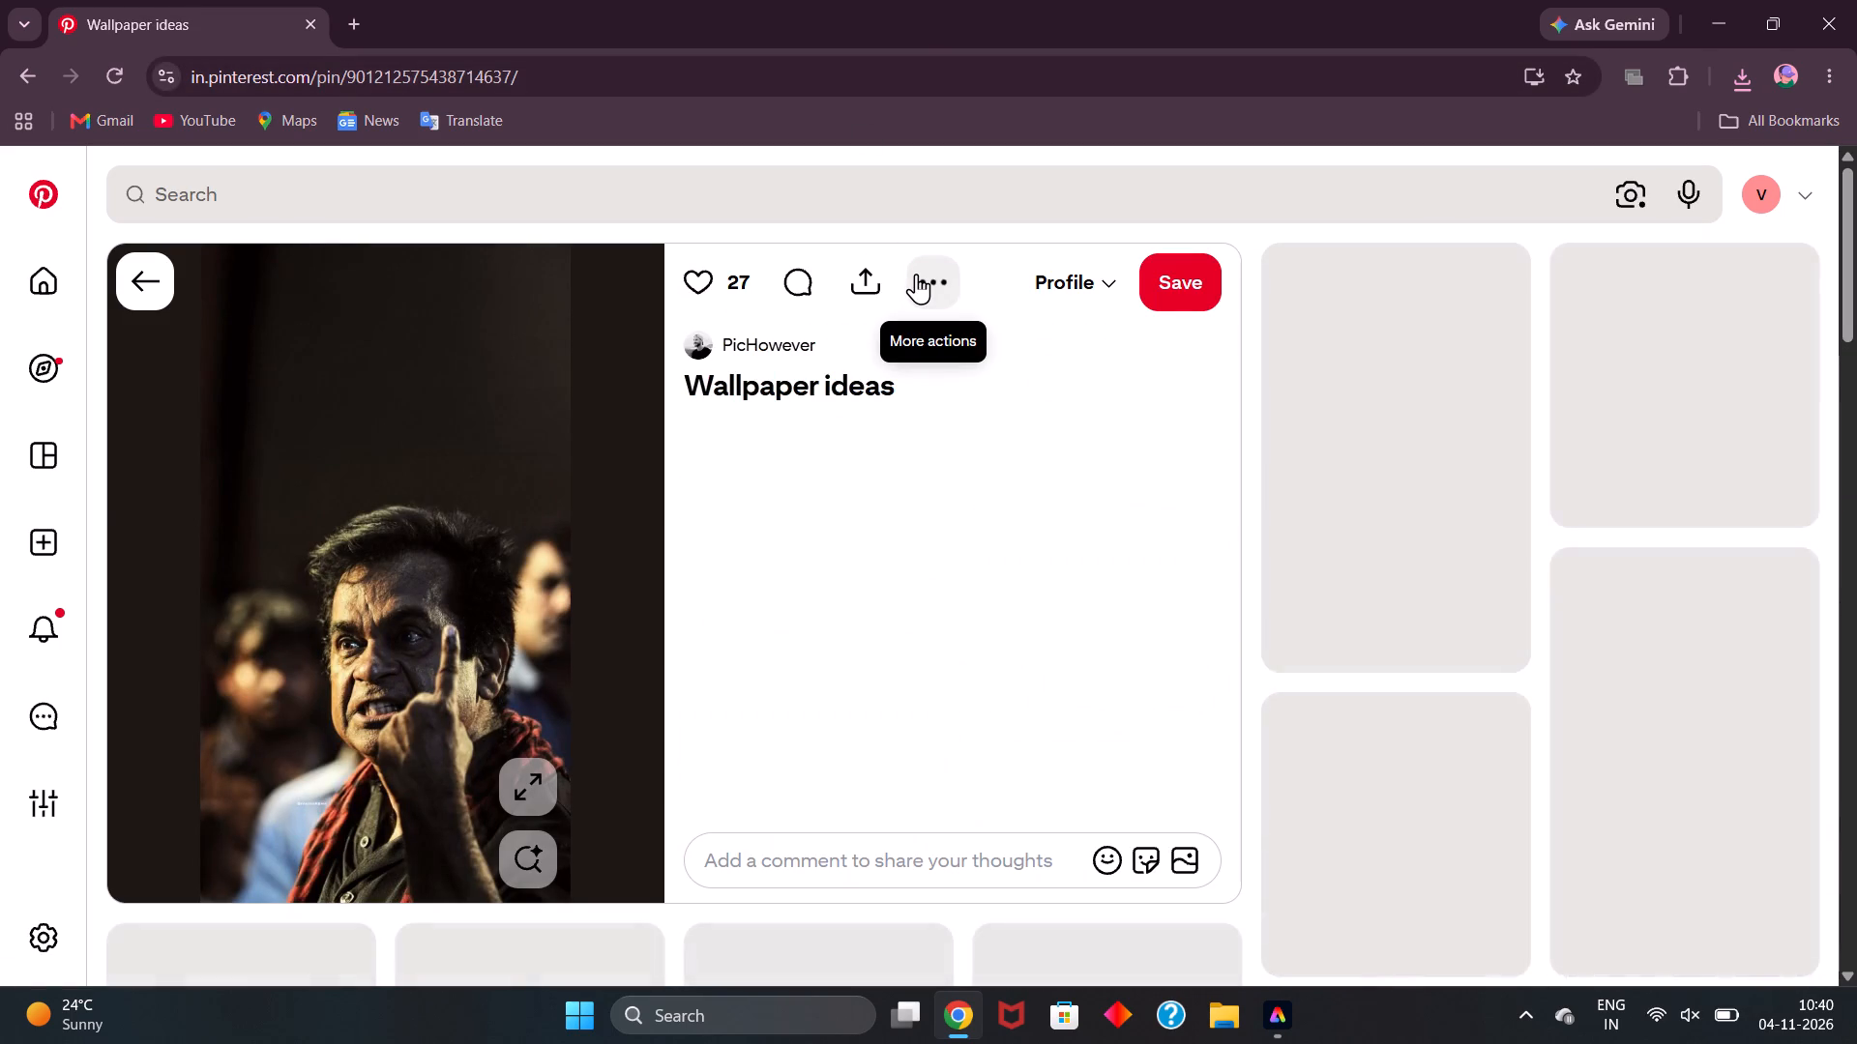
click(994, 368)
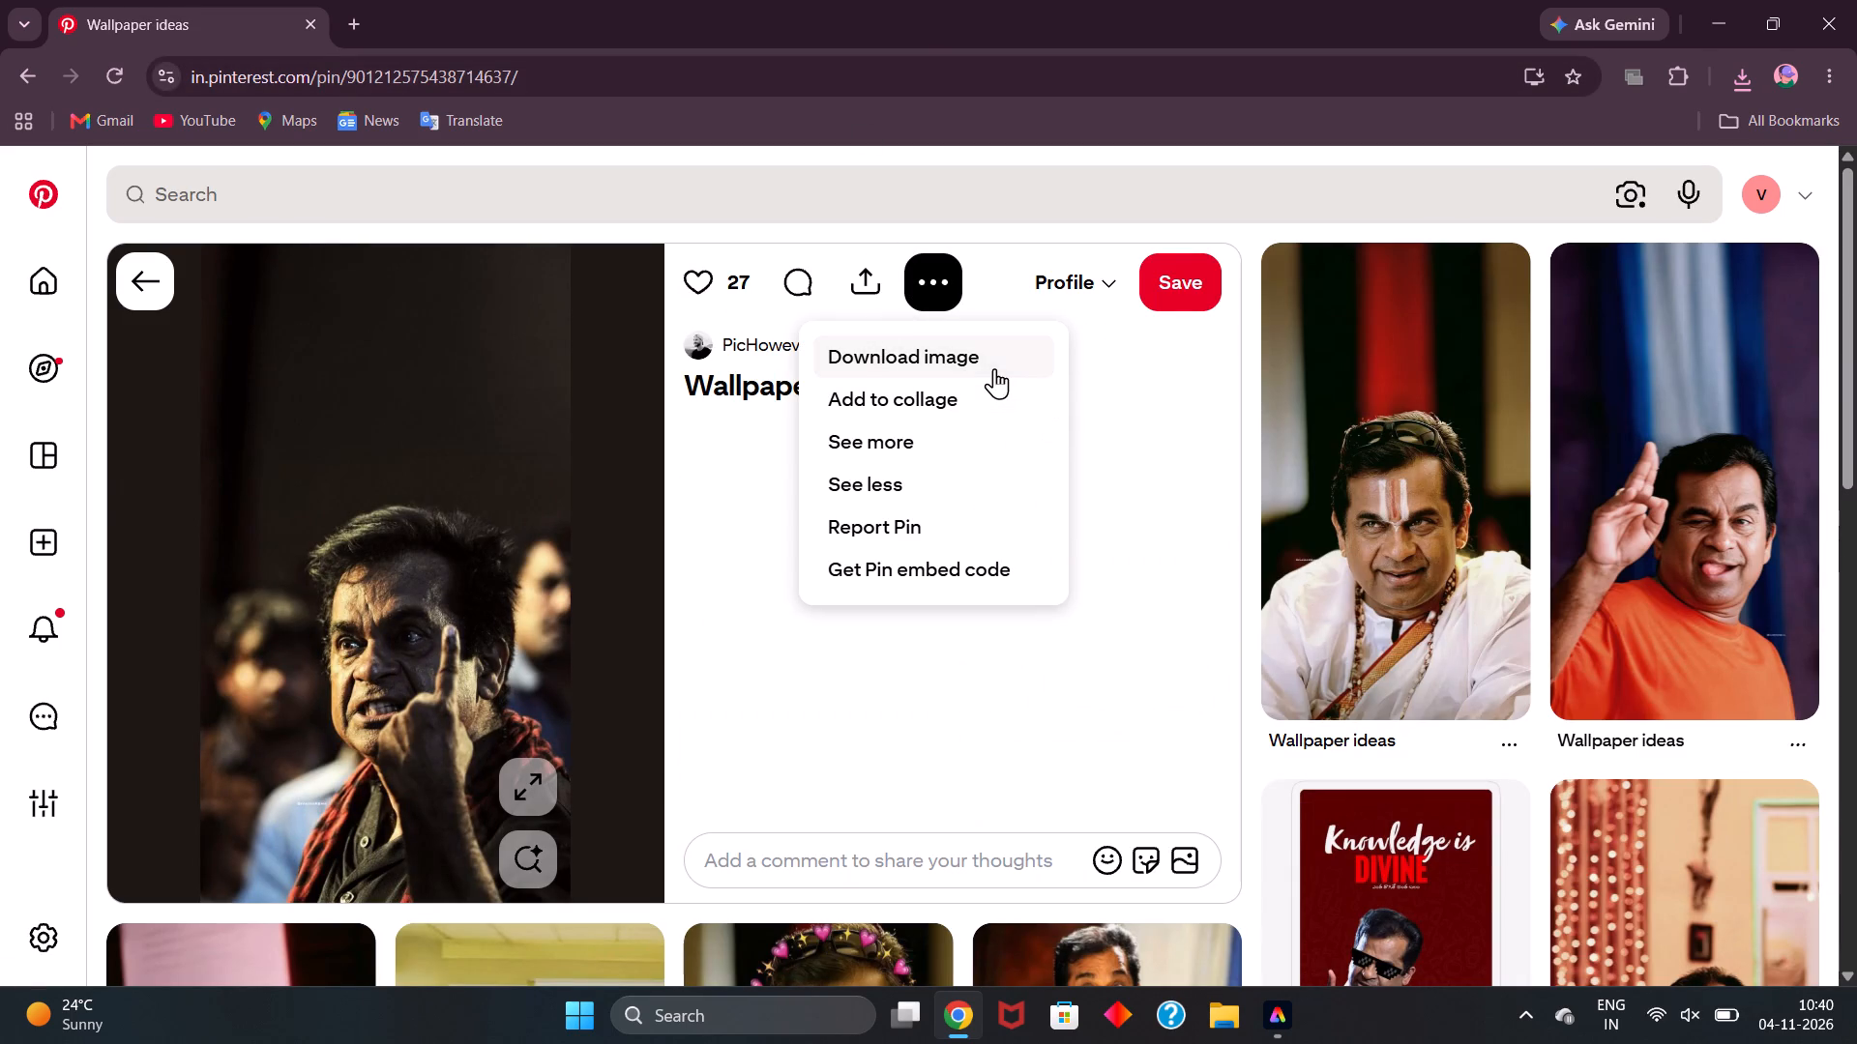
scroll(847, 582, right, 6)
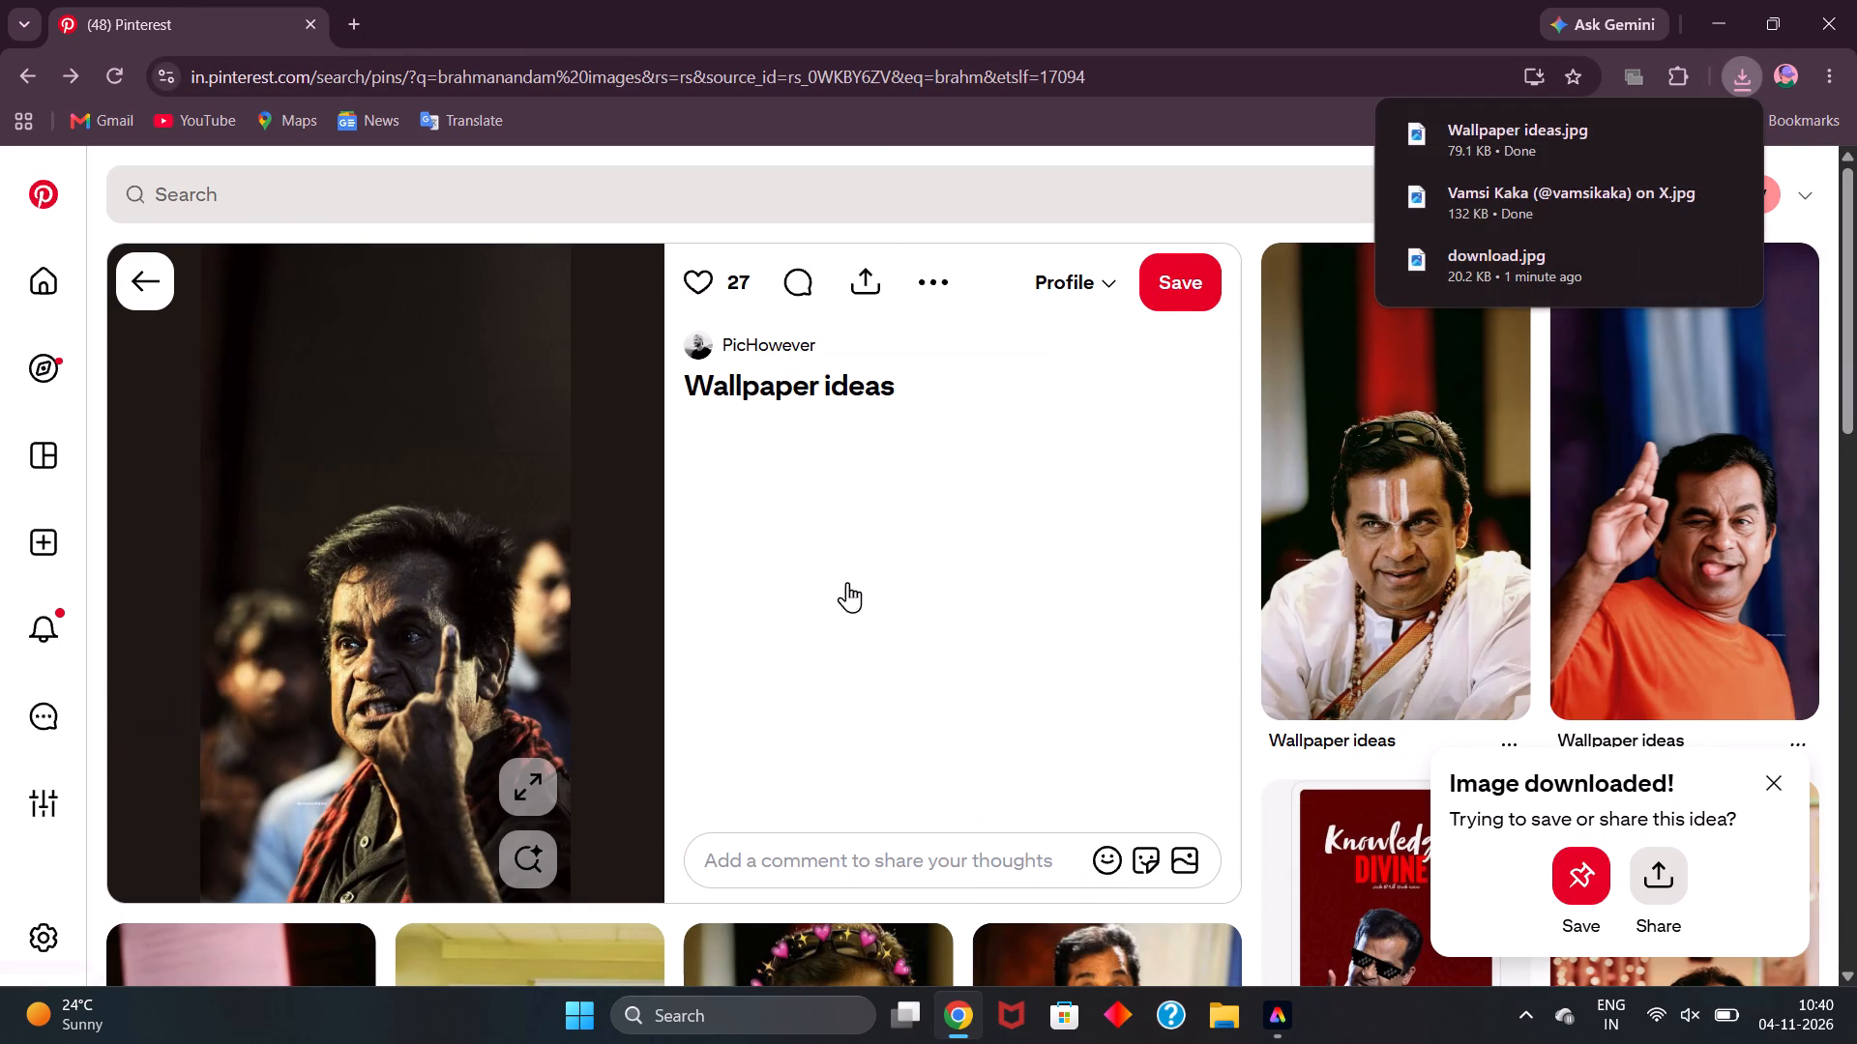
Browse further through the "brahmanandam images" pins for other usable pictures.
scroll(847, 582, down, 4)
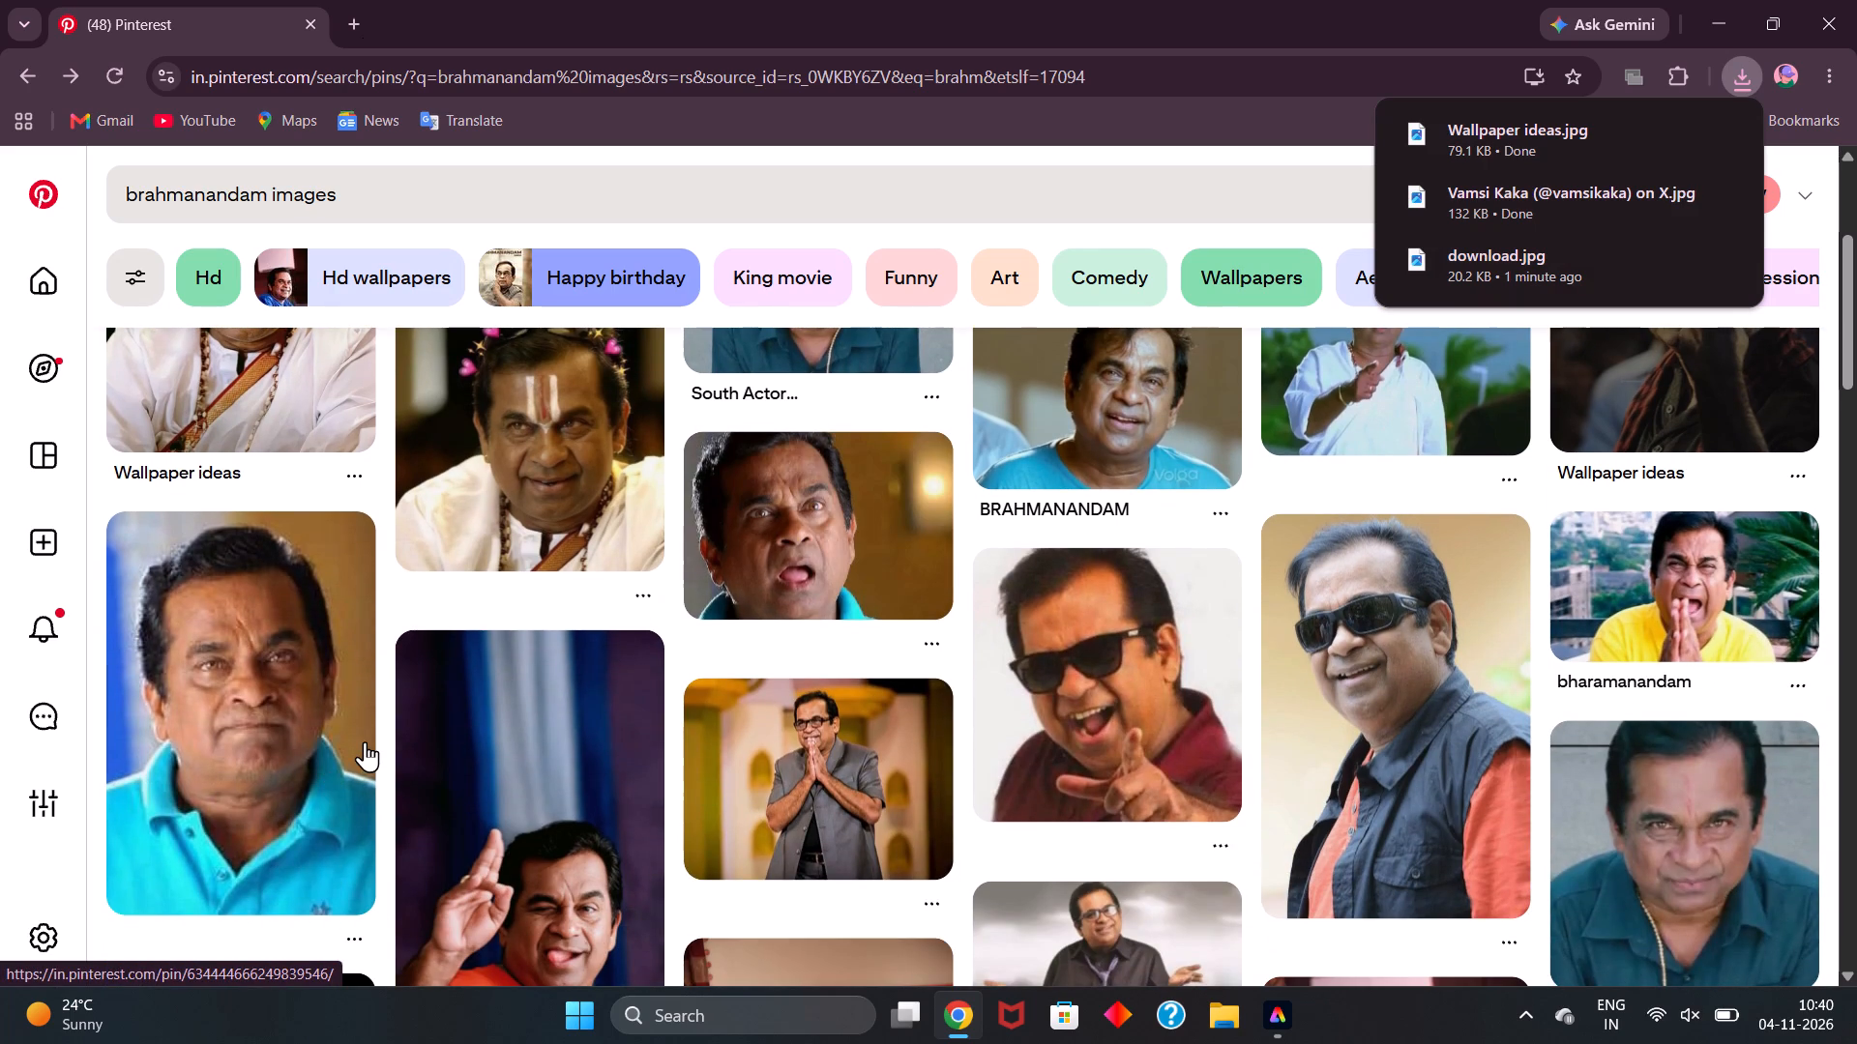
scroll(365, 741, down, 3)
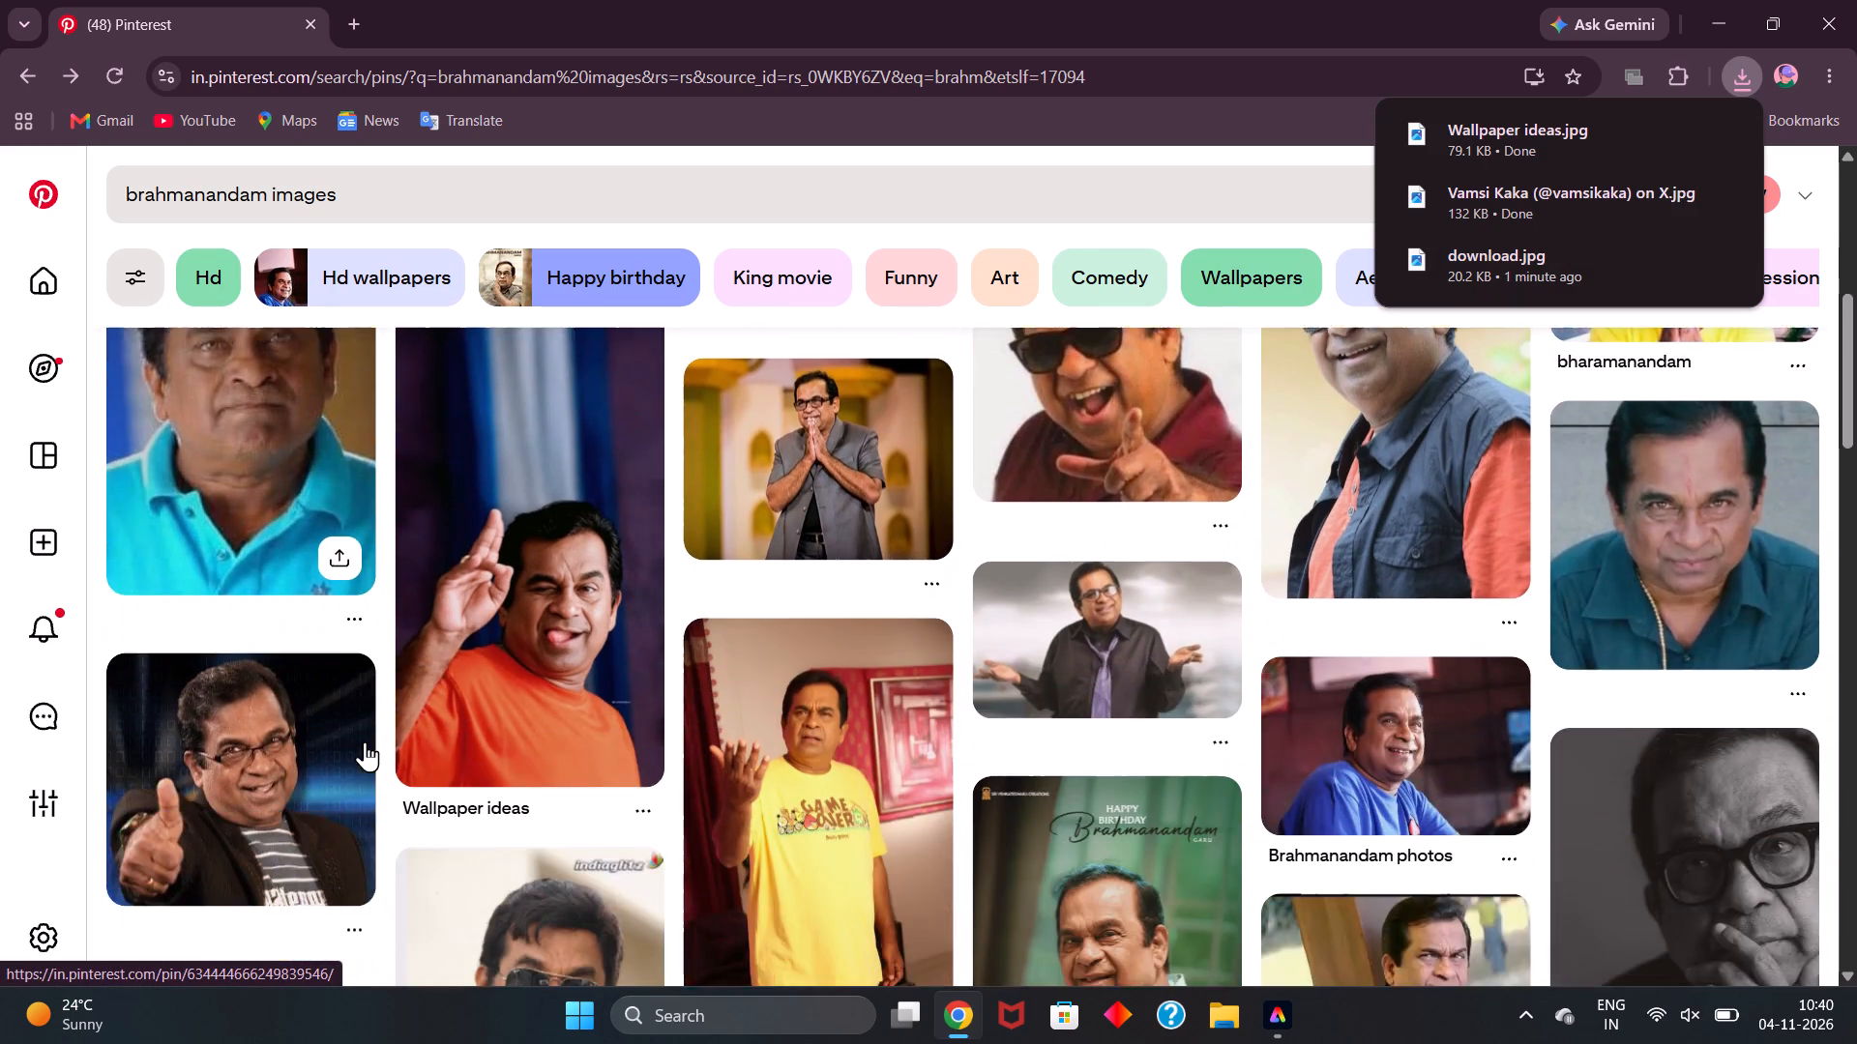
scroll(365, 741, down, 2)
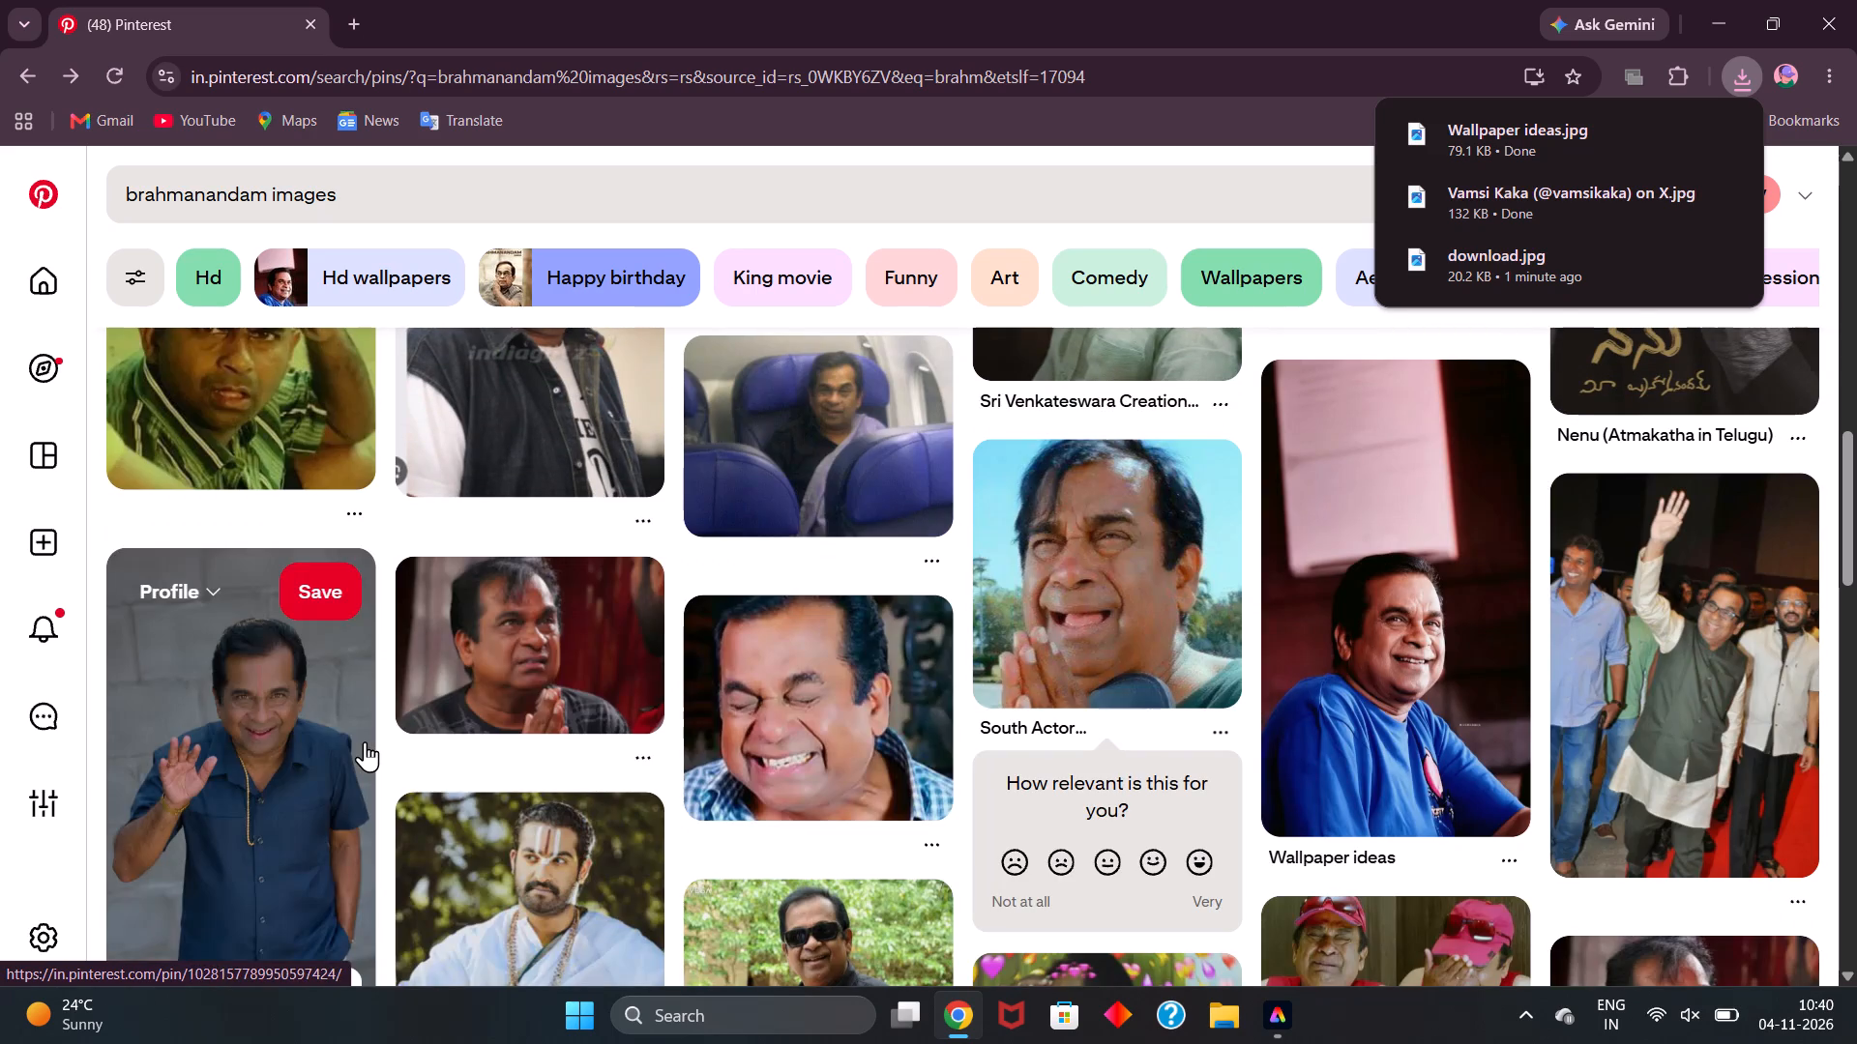
scroll(365, 741, down, 1)
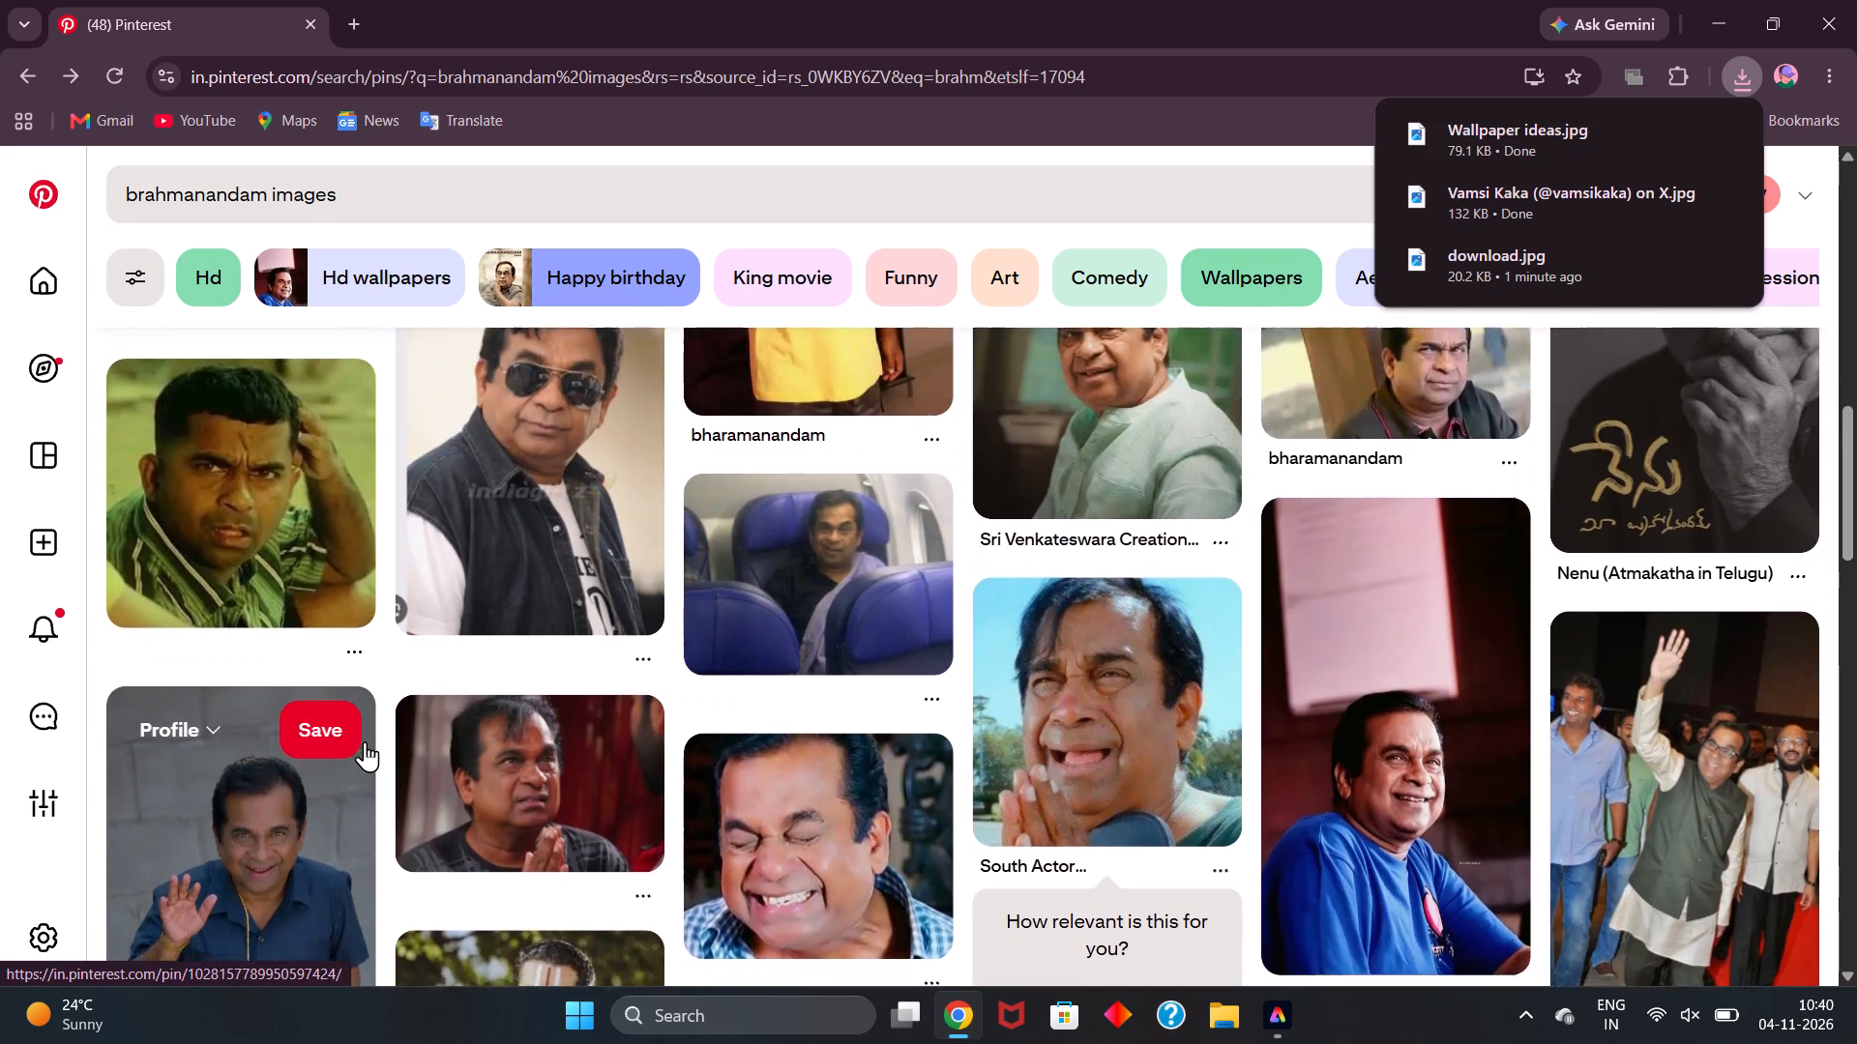
scroll(365, 741, down, 2)
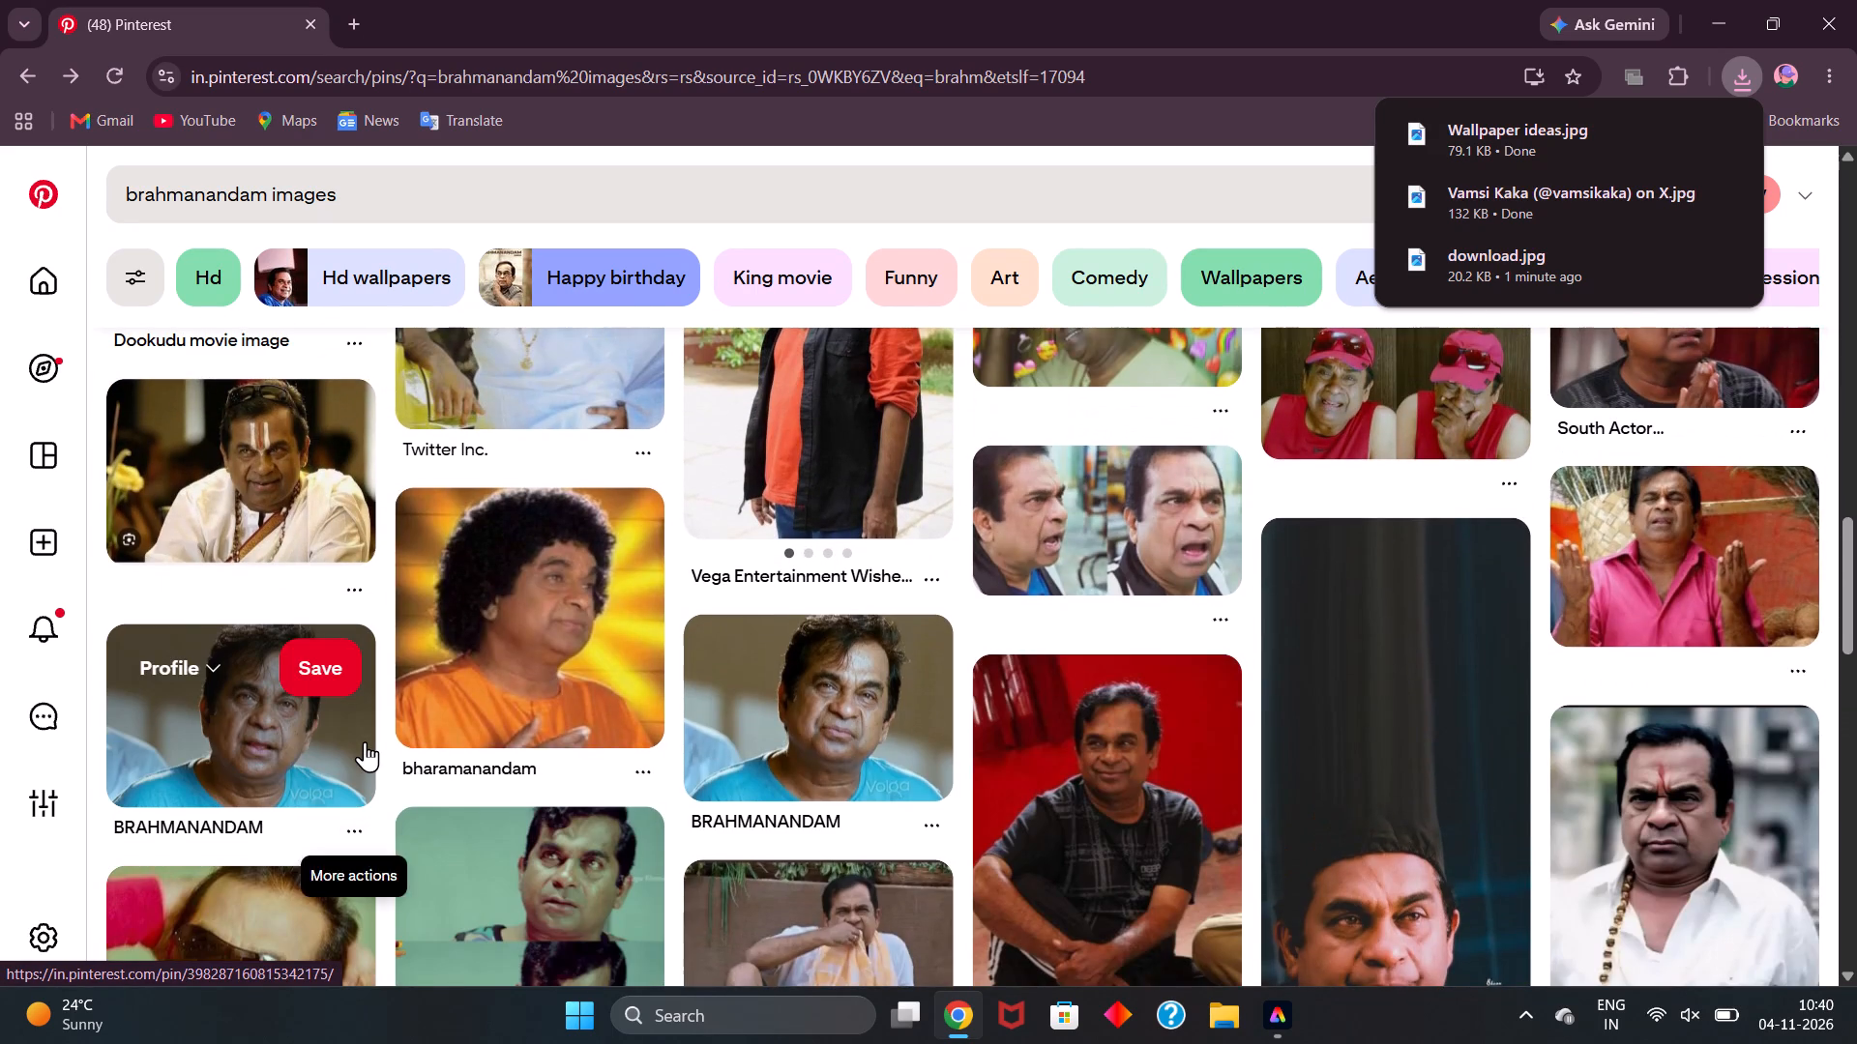
scroll(365, 741, down, 7)
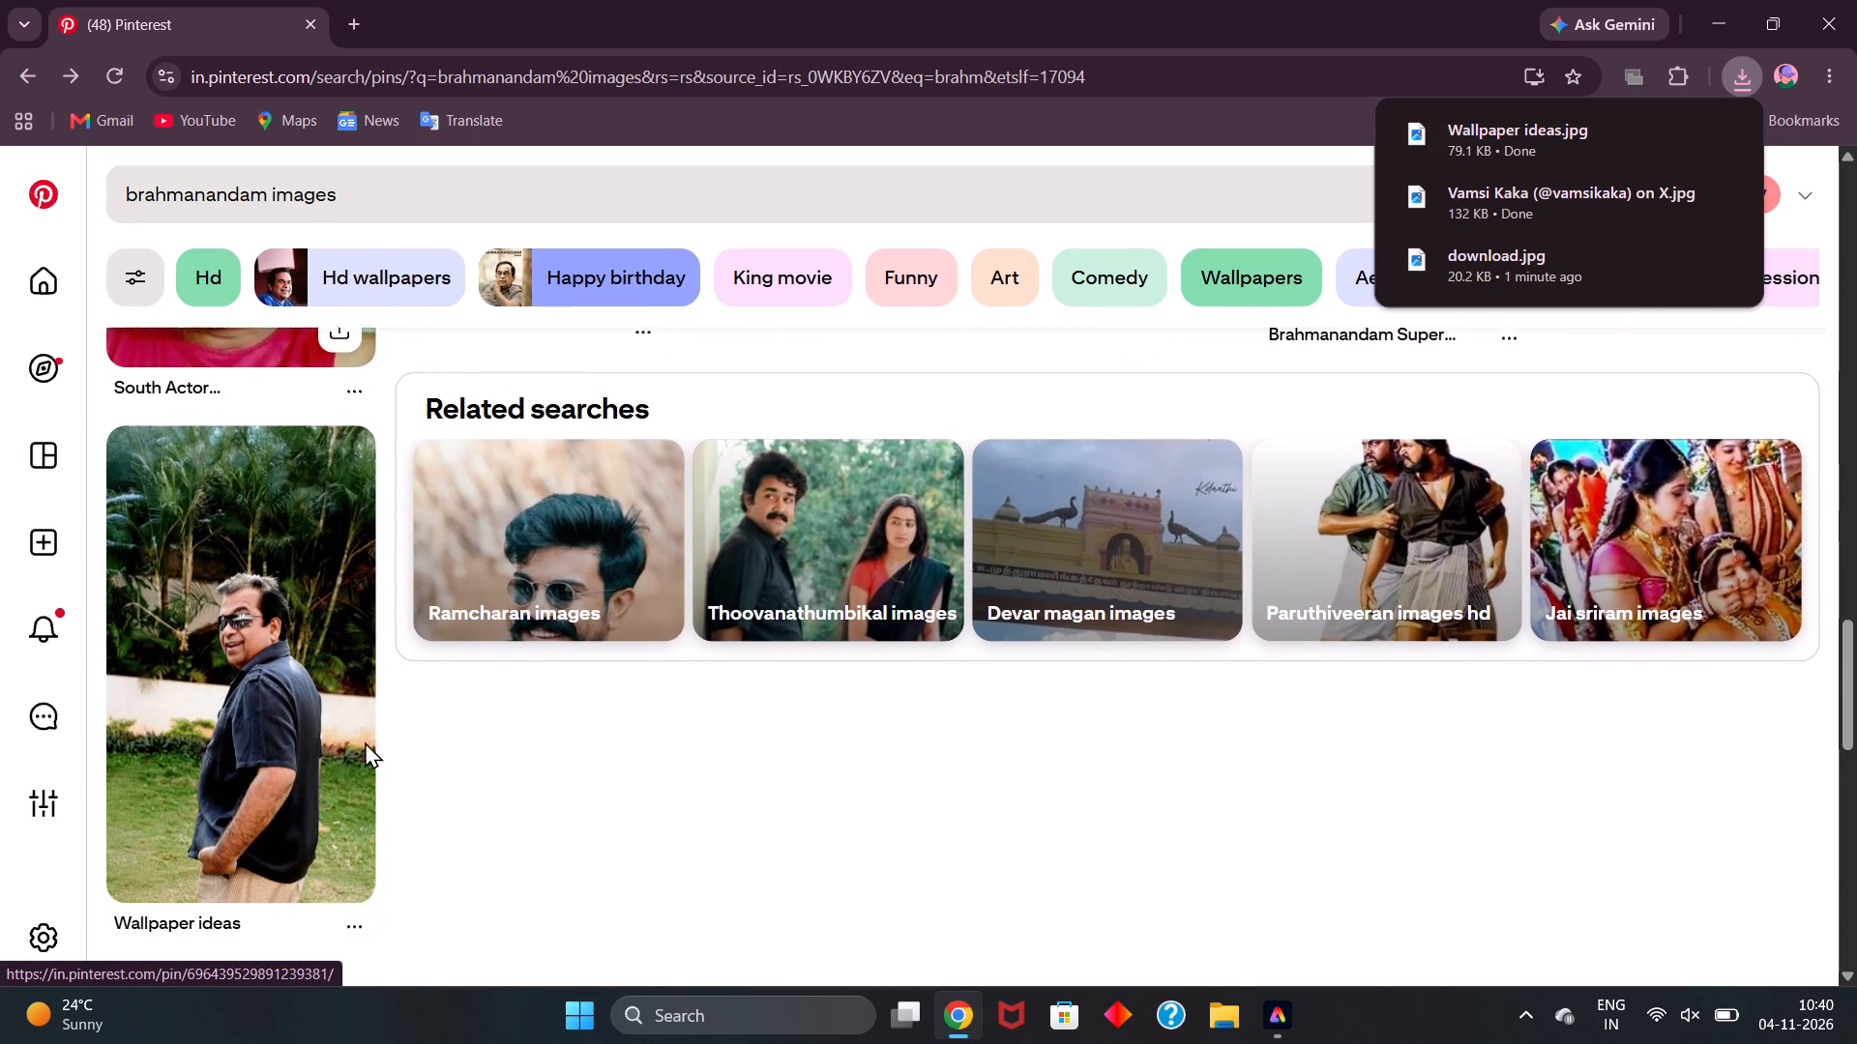
scroll(365, 741, down, 5)
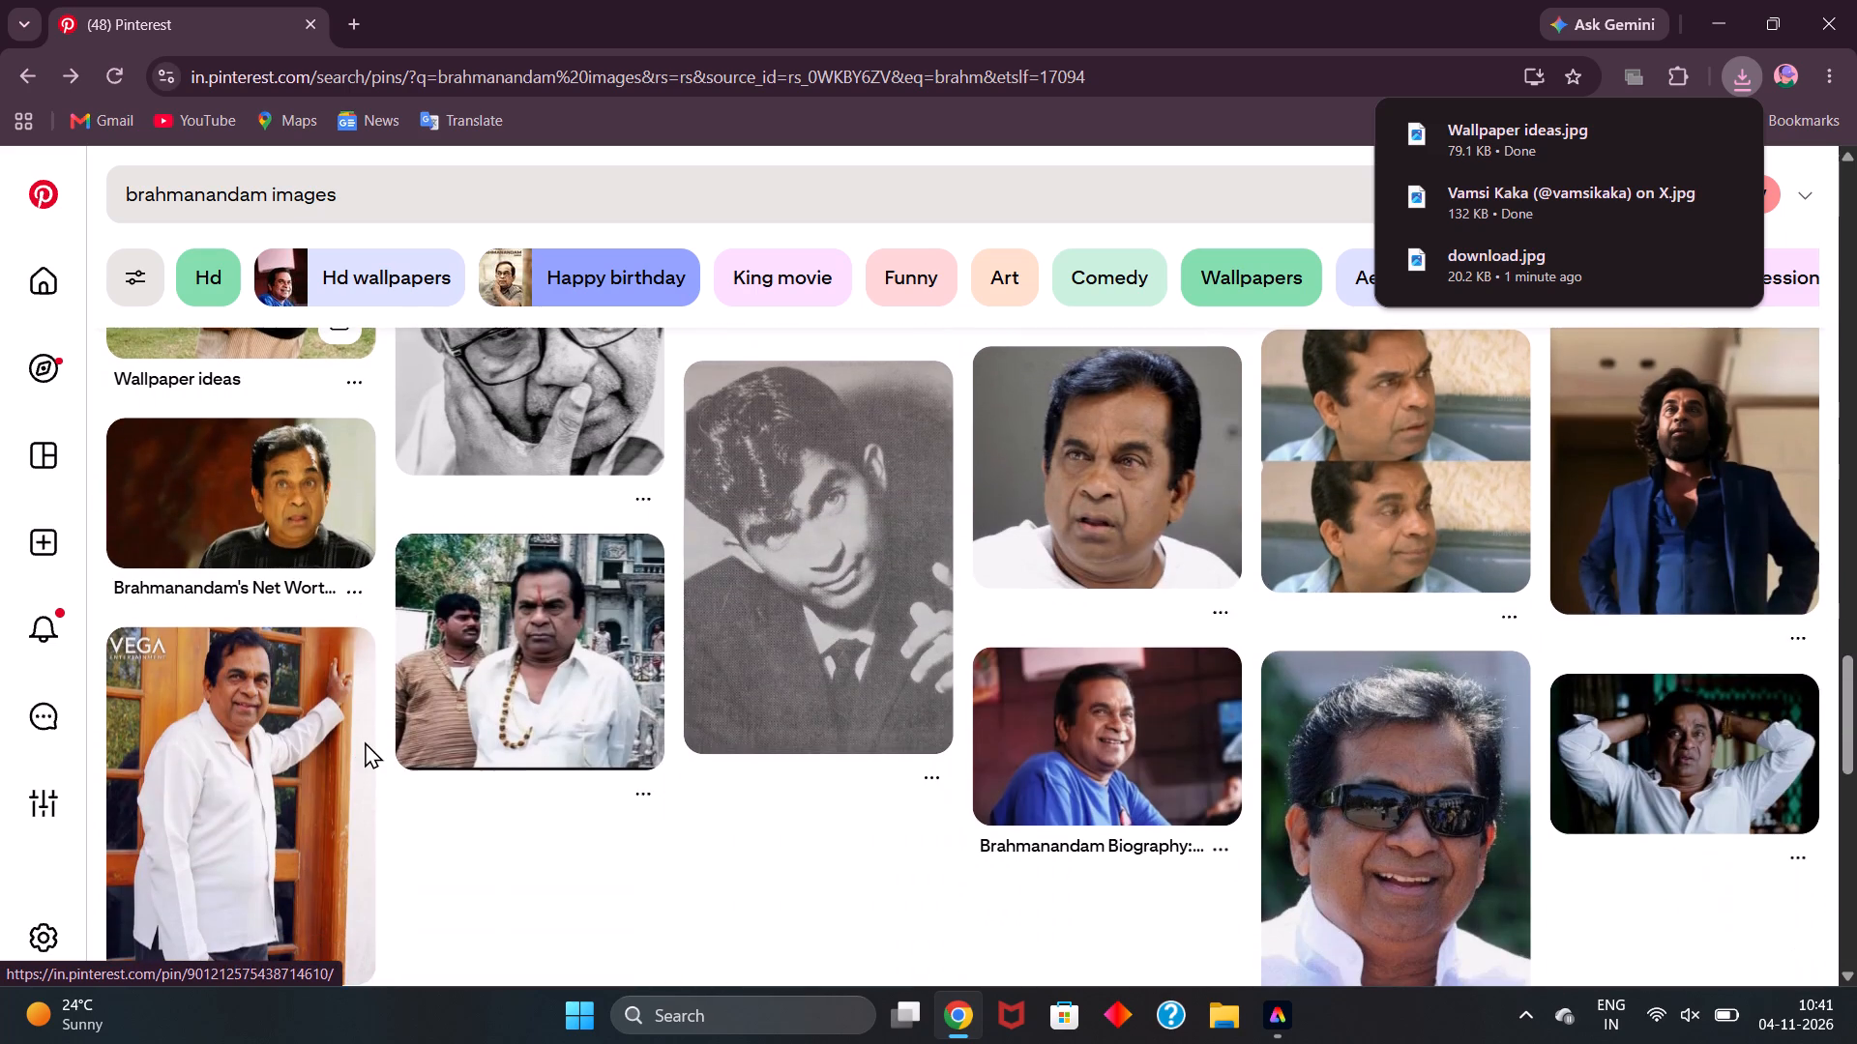
scroll(365, 741, down, 2)
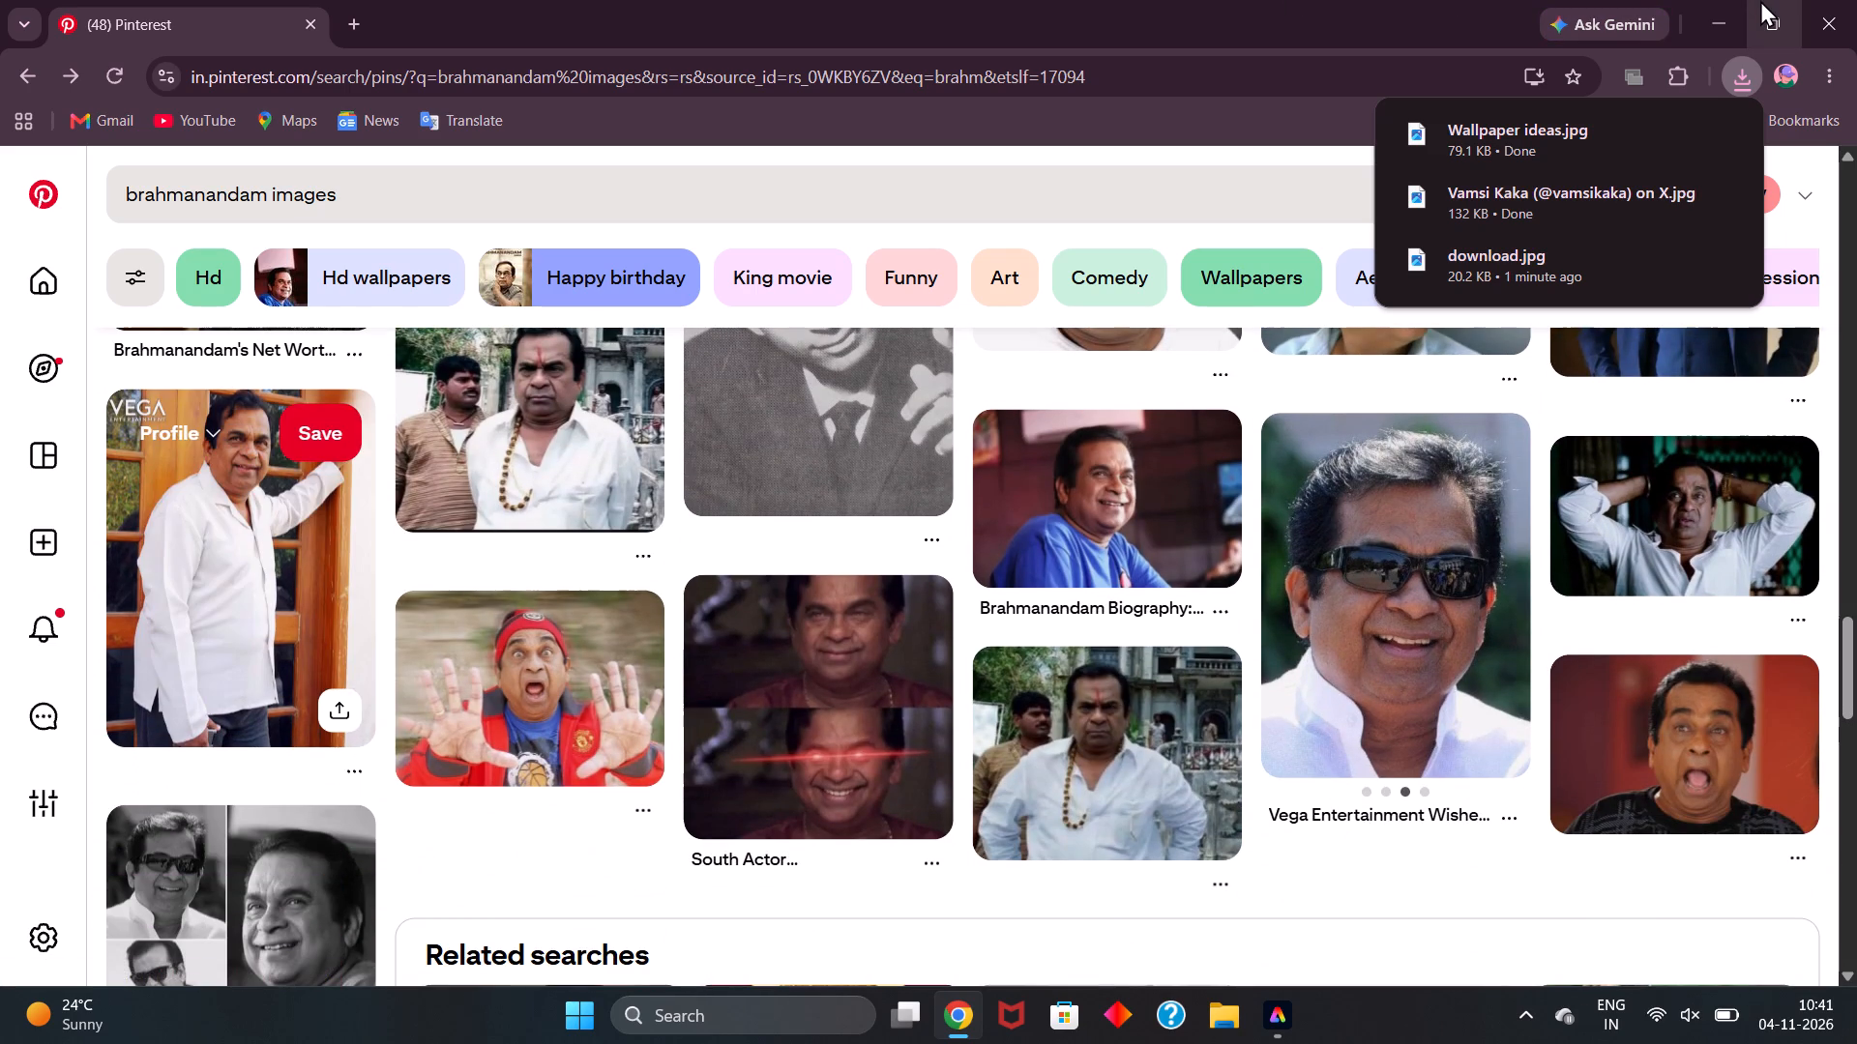
Switch to Adobe Express and upload today's three downloaded images of Venkatesh and Brahmanandam from the Downloads folder.
click(1856, 0)
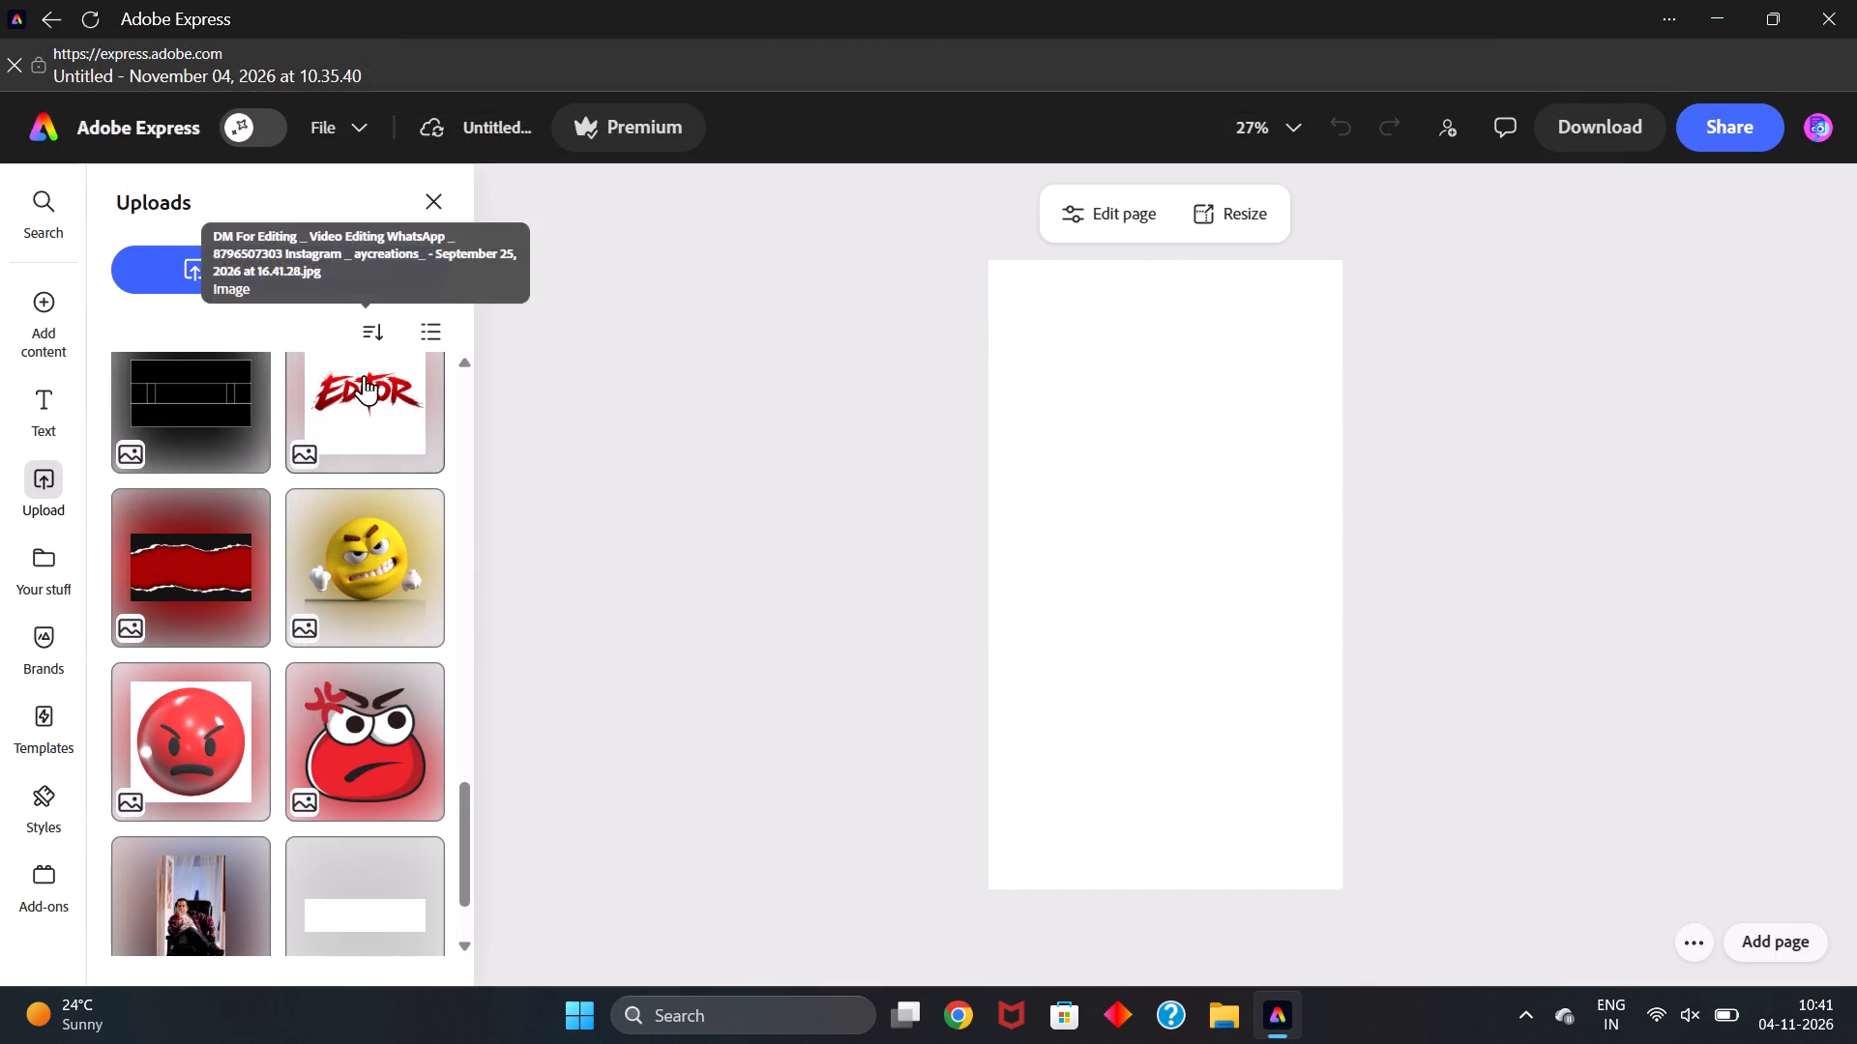
click(311, 288)
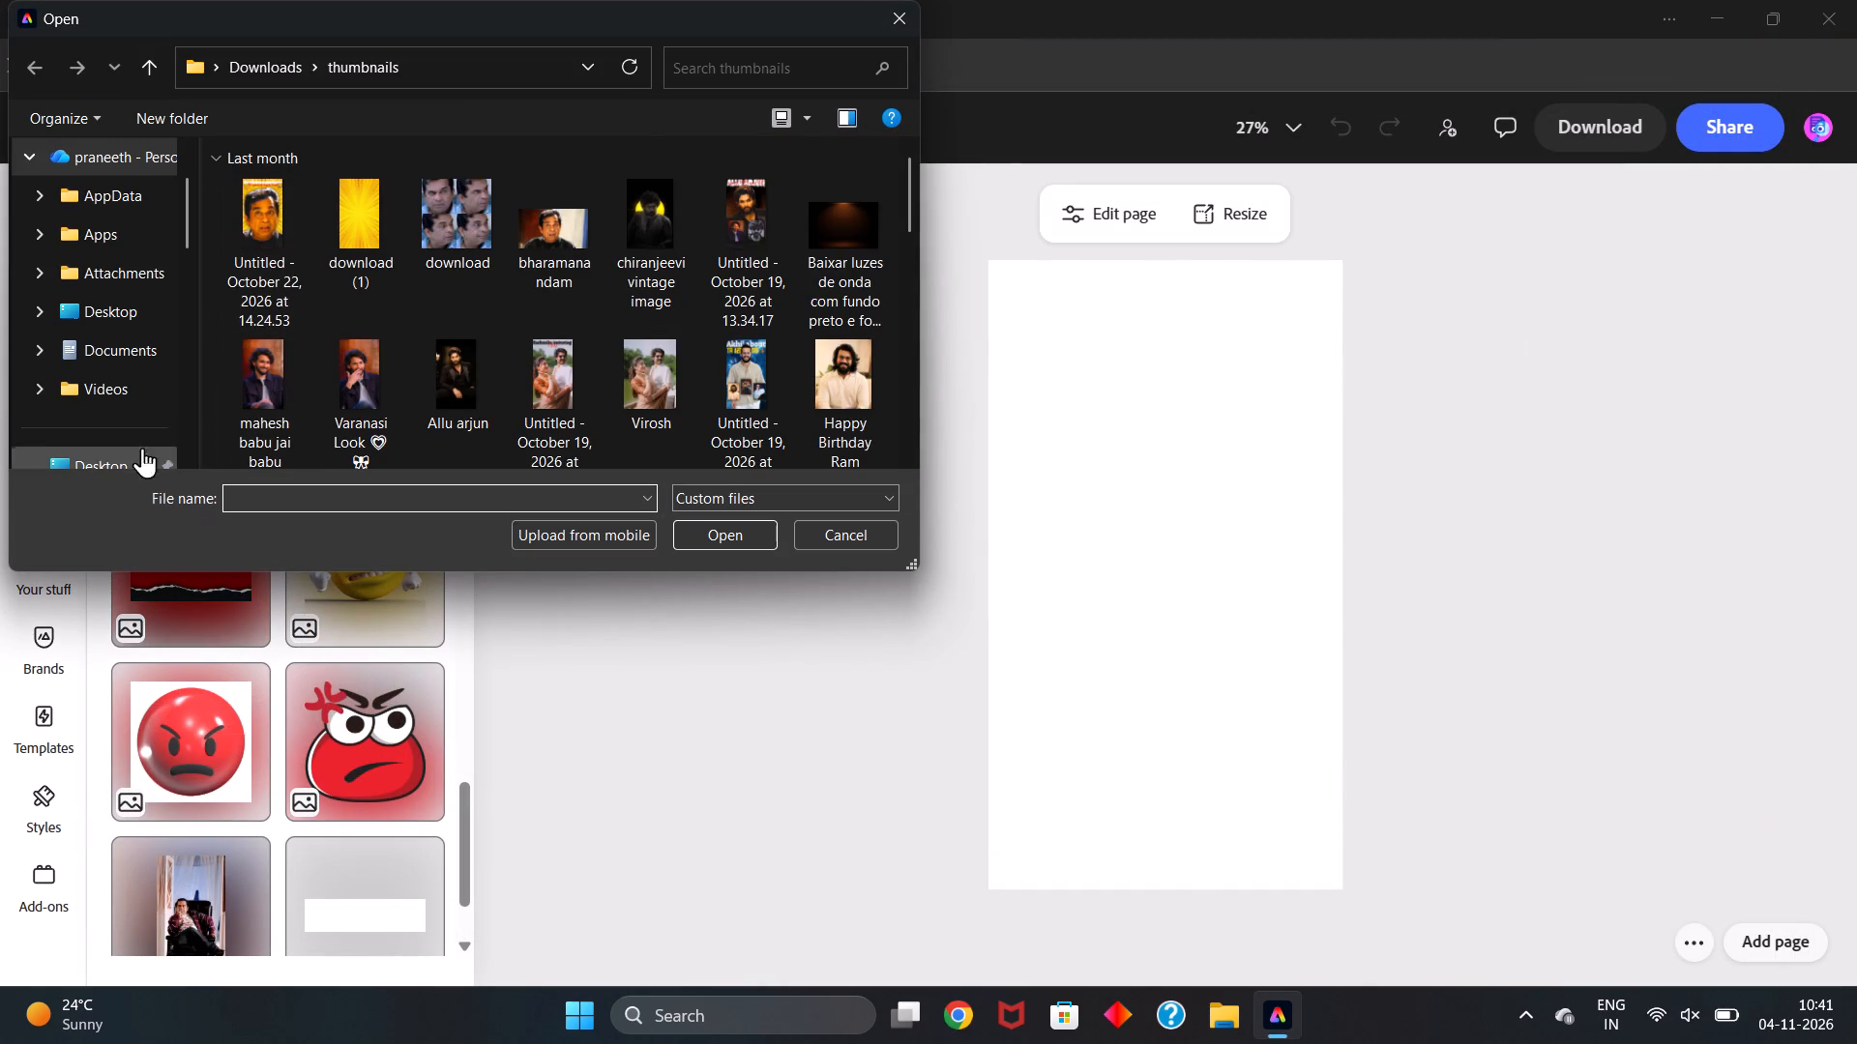
scroll(123, 402, down, 1)
click(116, 342)
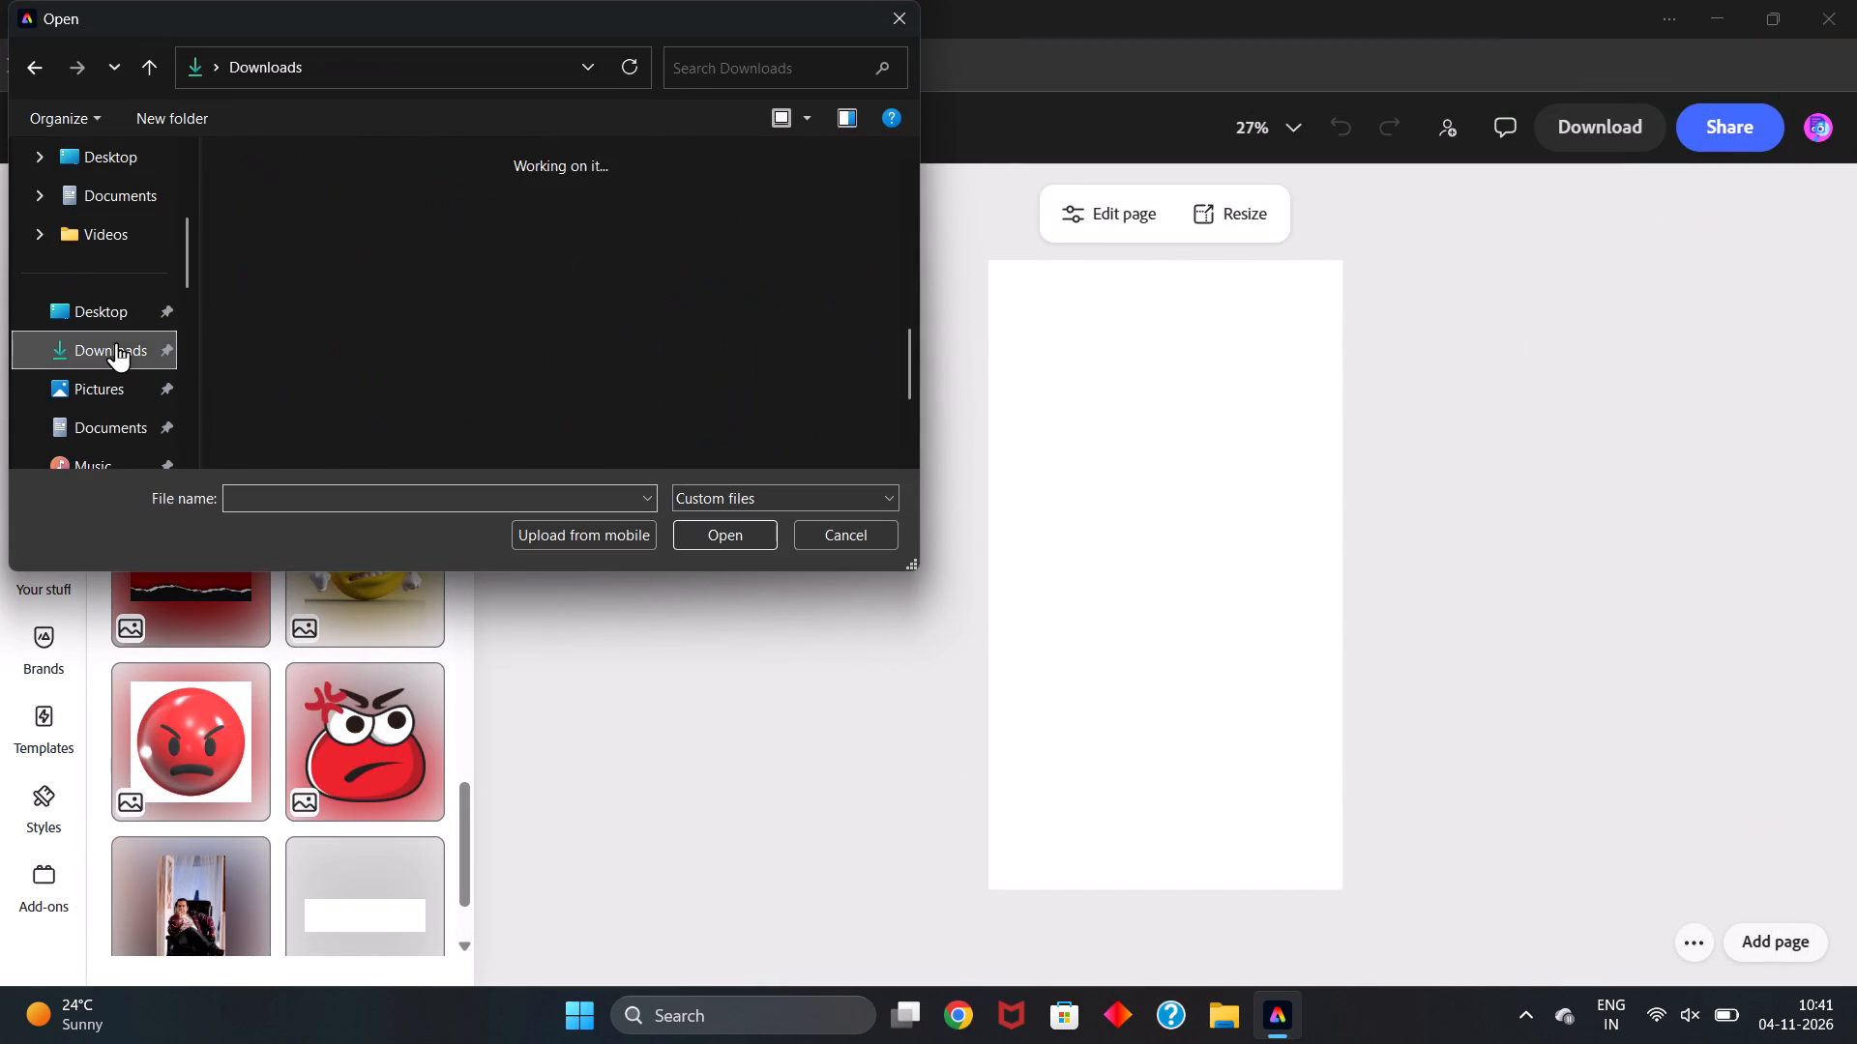
scroll(244, 251, up, 8)
click(256, 237)
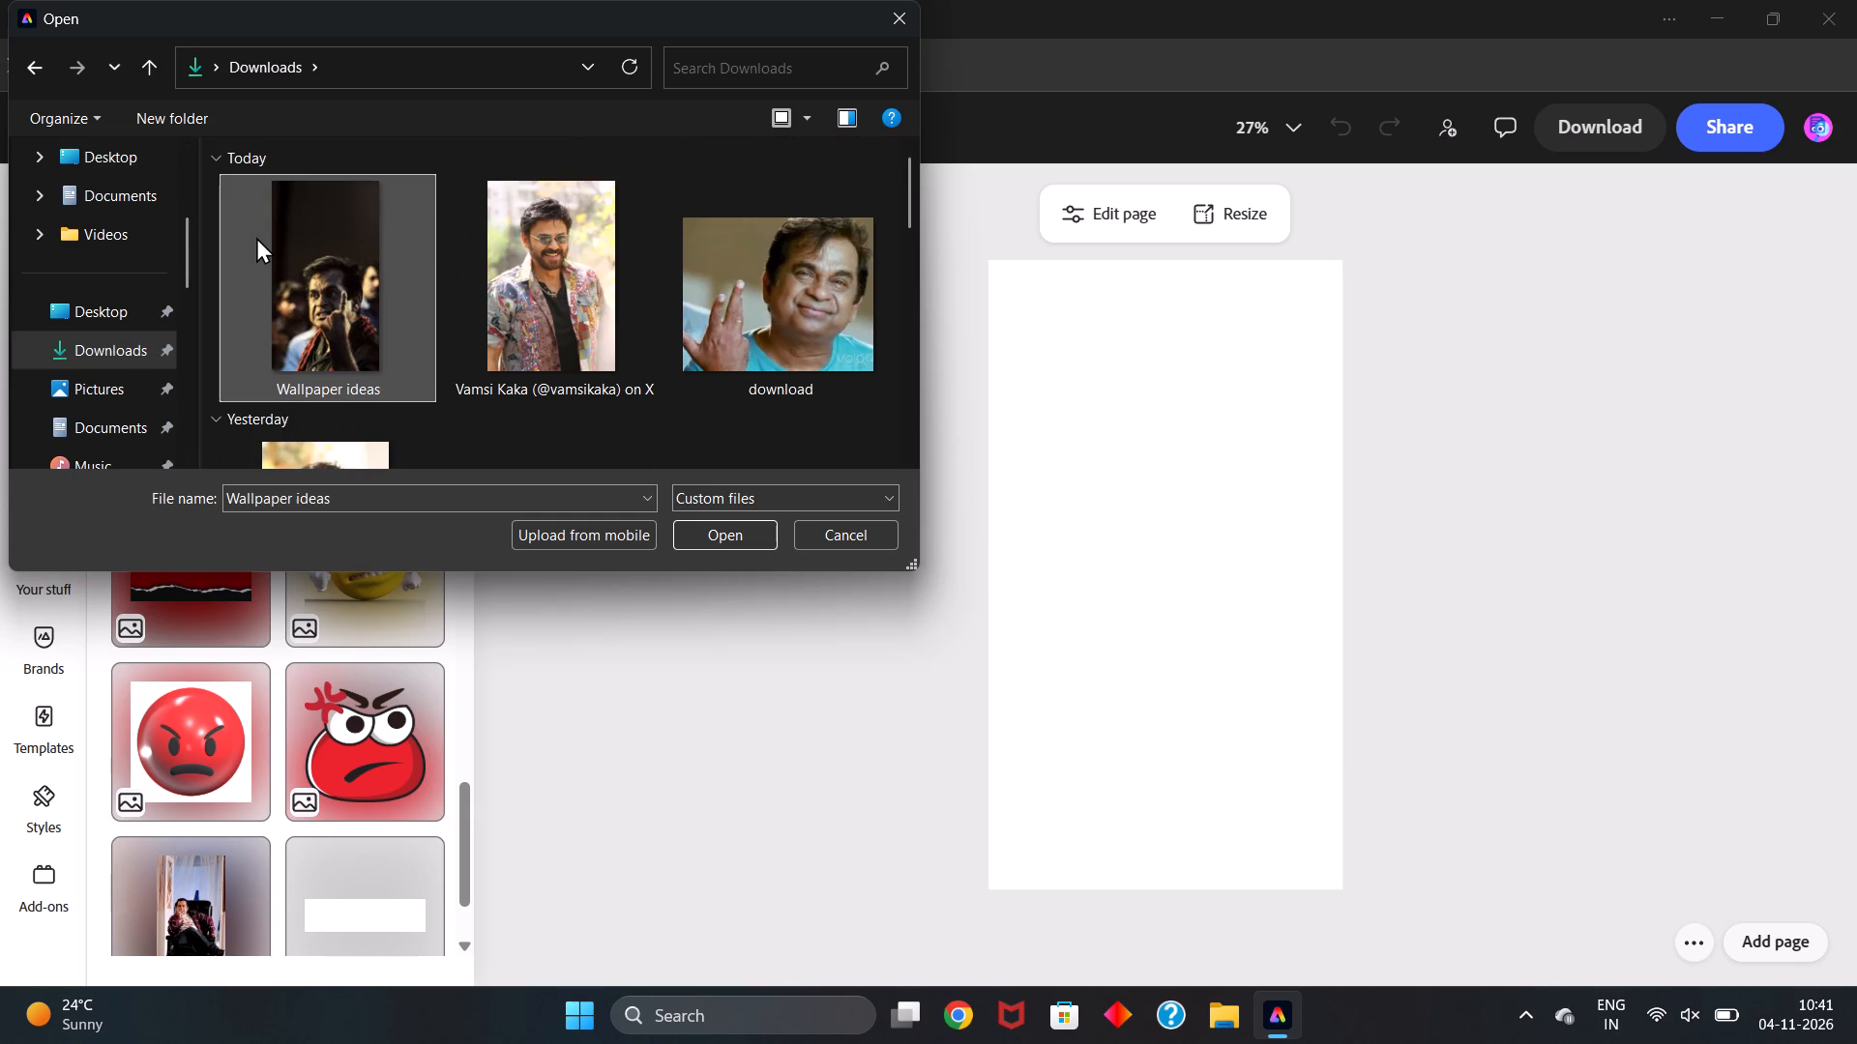
key(shift+Right)
key(shift+Right)
key(Return)
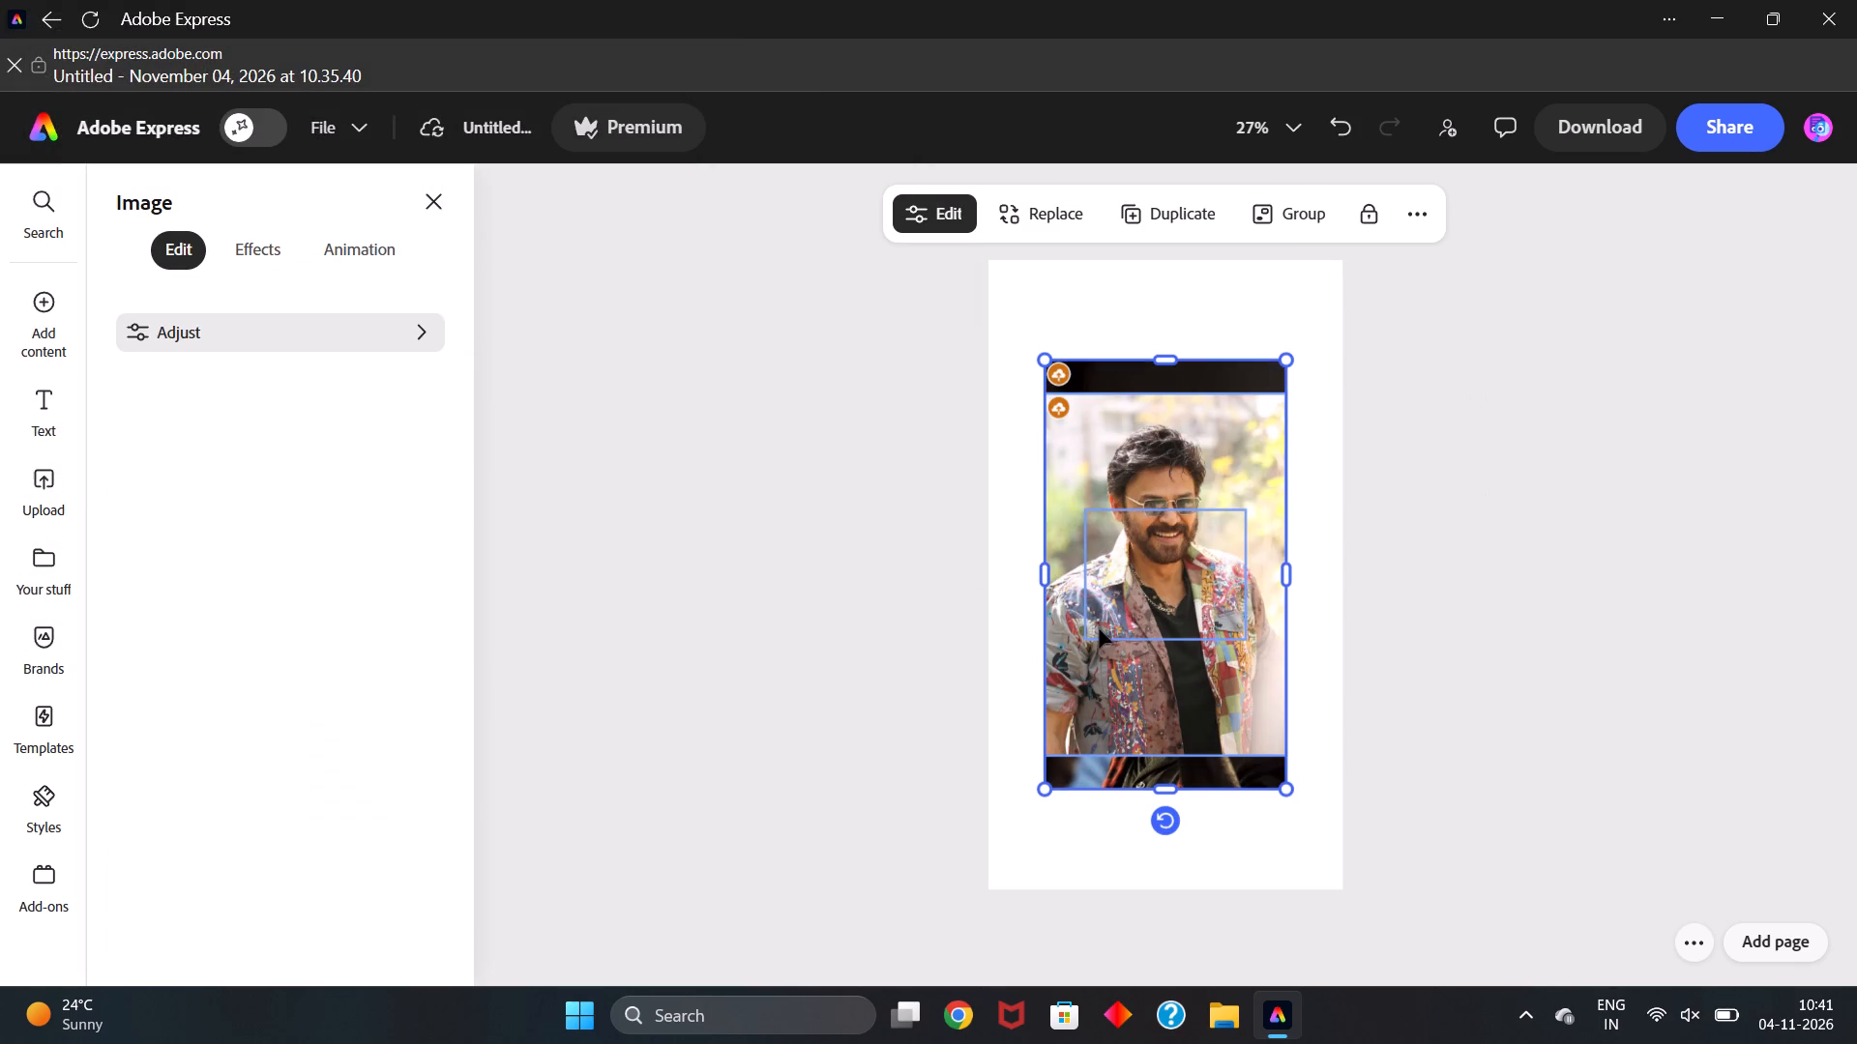
Enlarge the Venkatesh image proportionally so that it spans nearly the full page width and reaches past the page's top edge.
click(1230, 637)
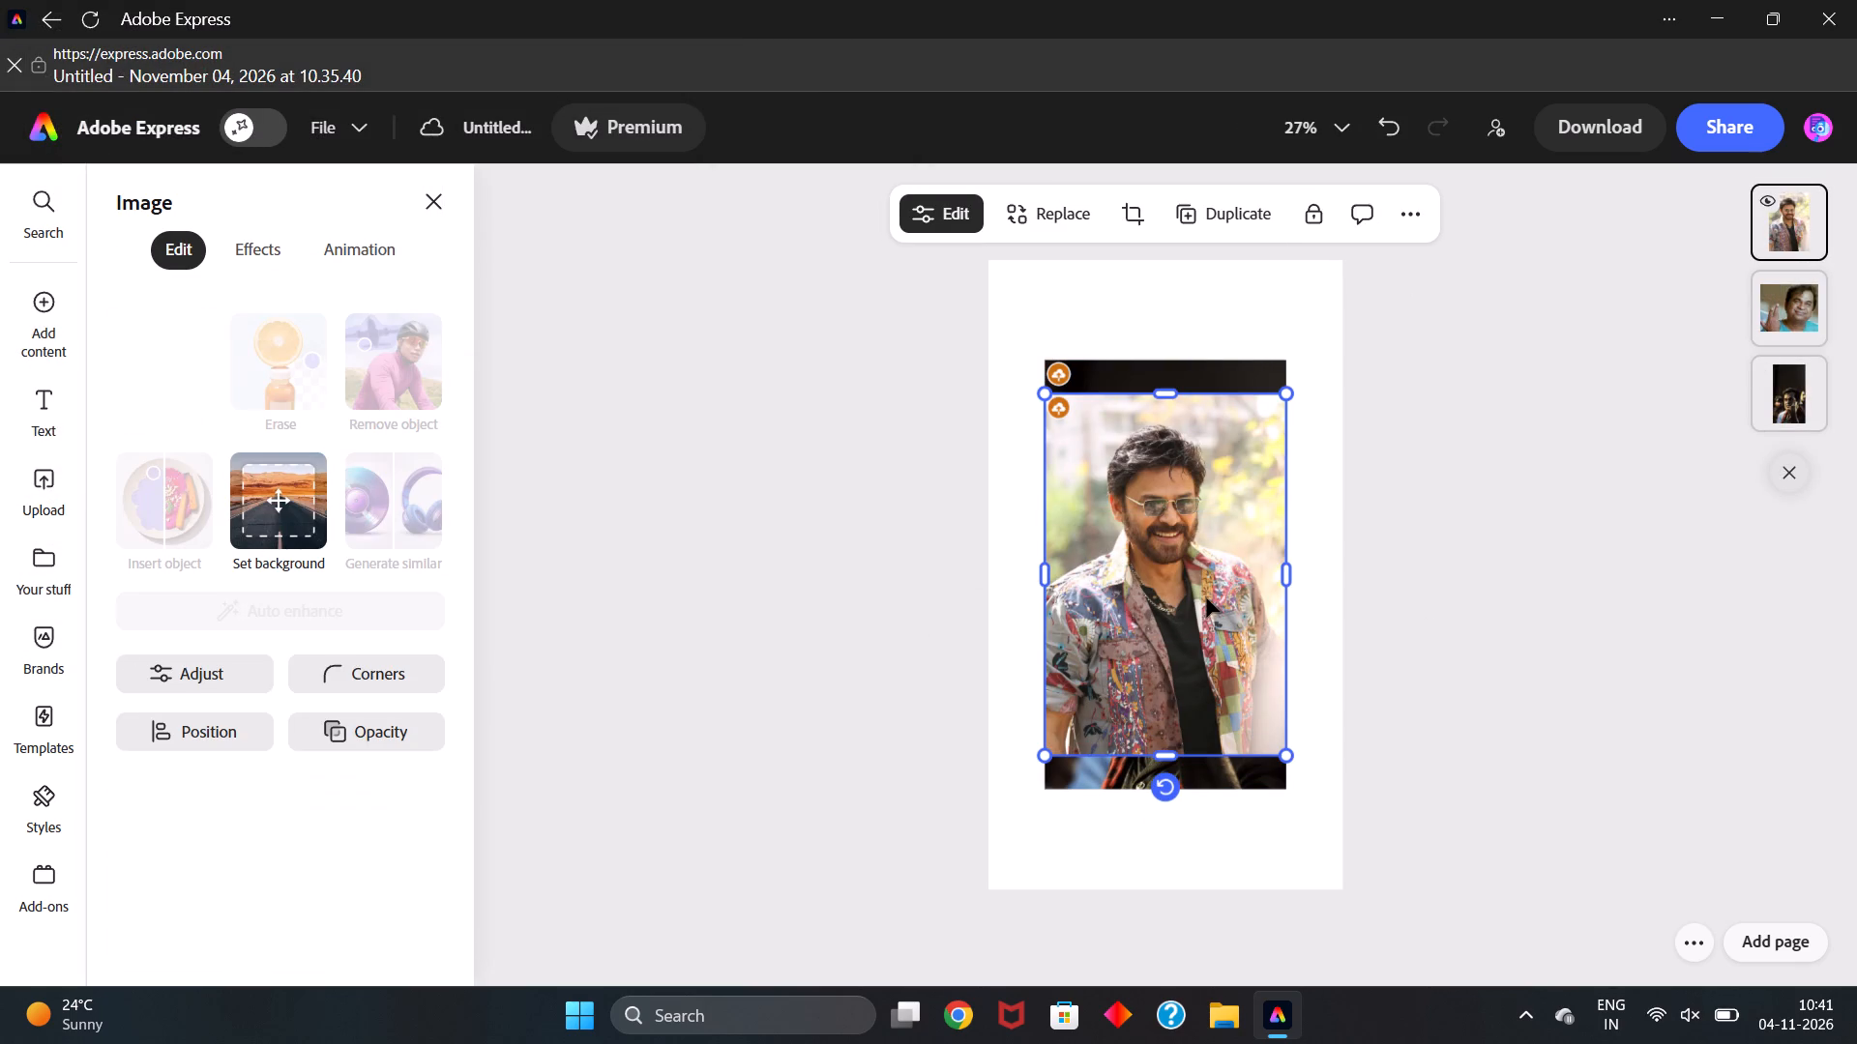
click(1210, 351)
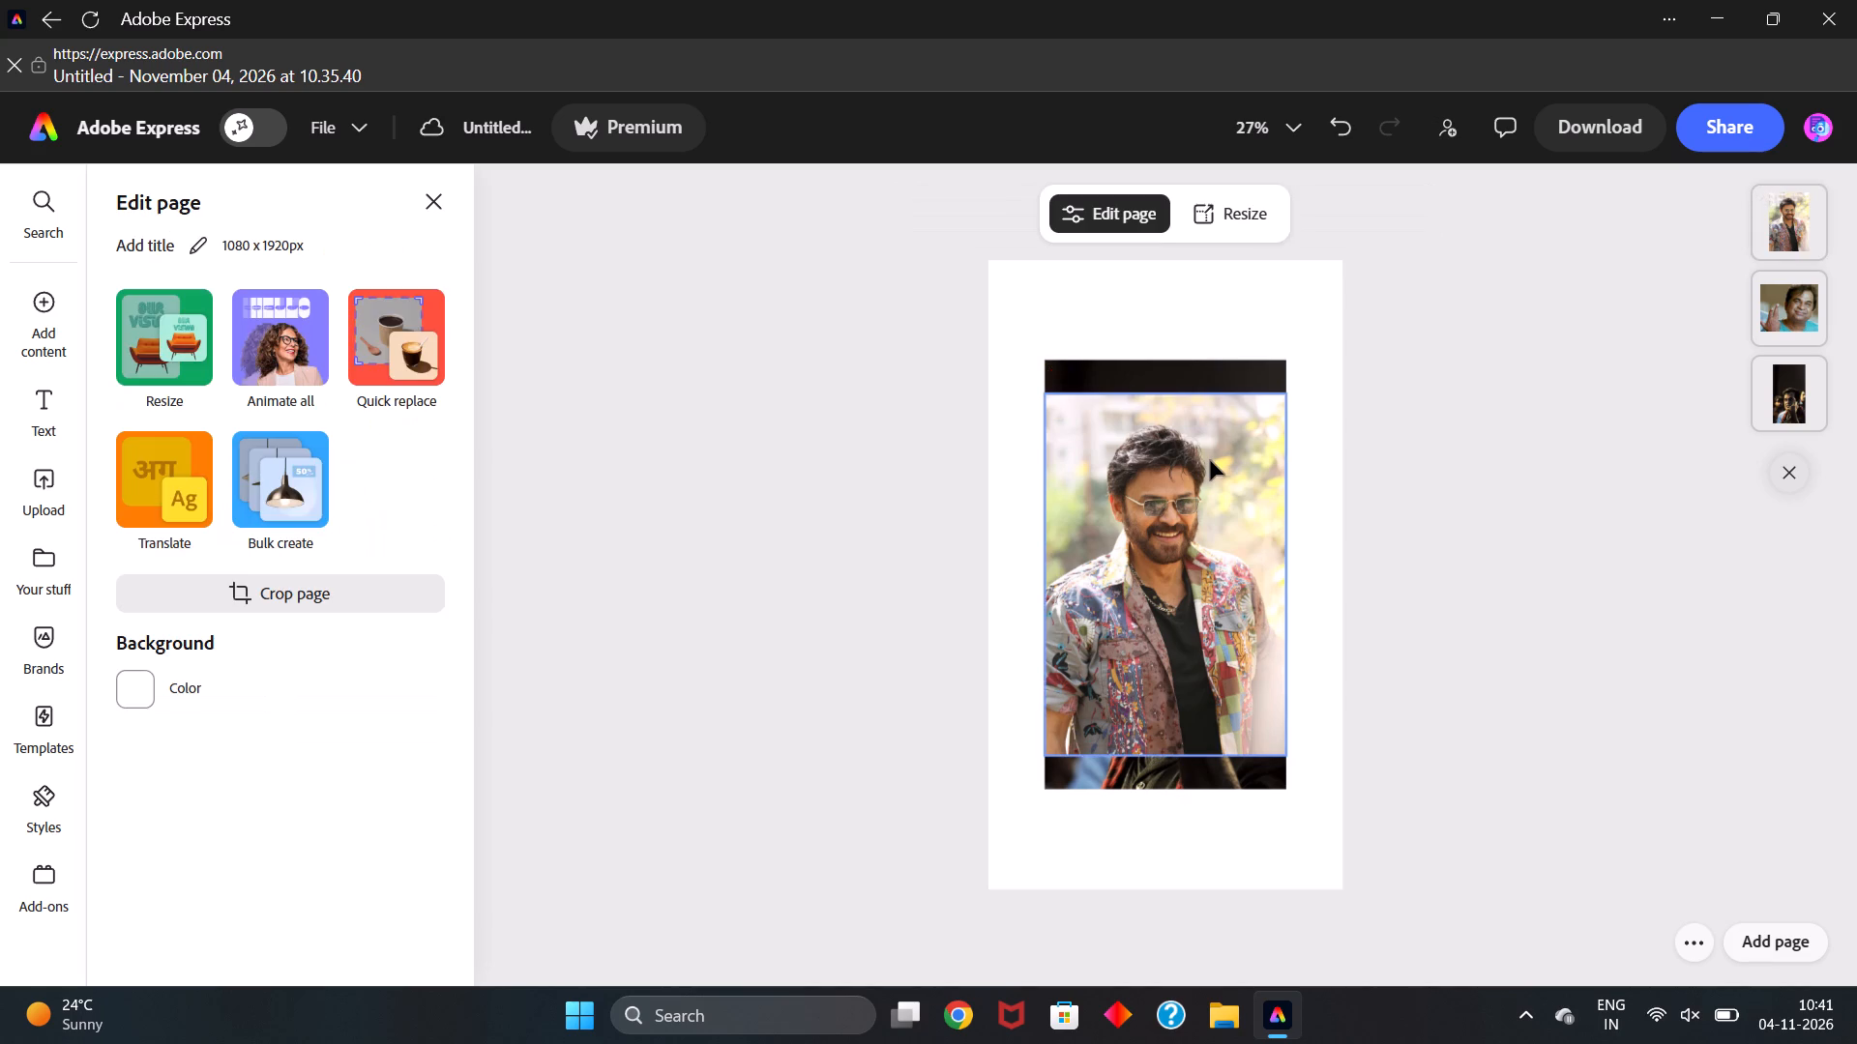
click(1210, 460)
drag(1282, 399, 1337, 270)
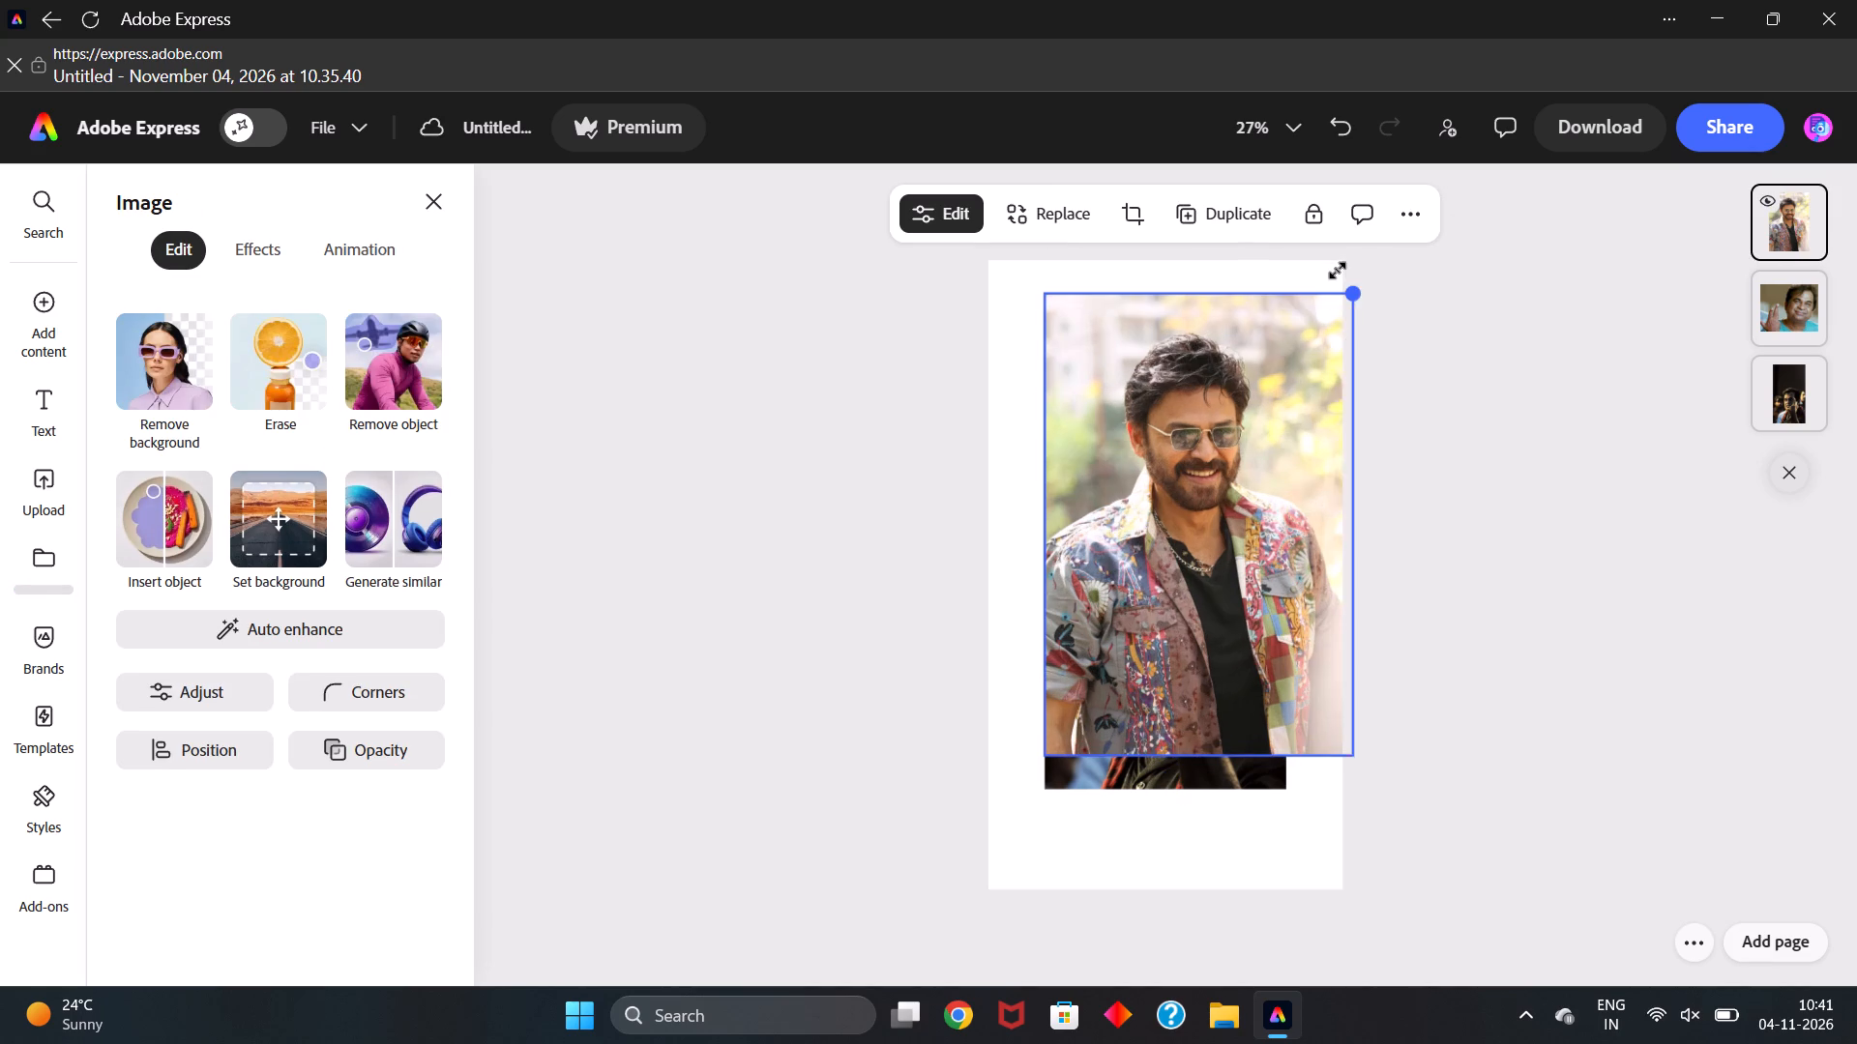
drag(1337, 270, 1339, 266)
drag(1046, 278, 978, 282)
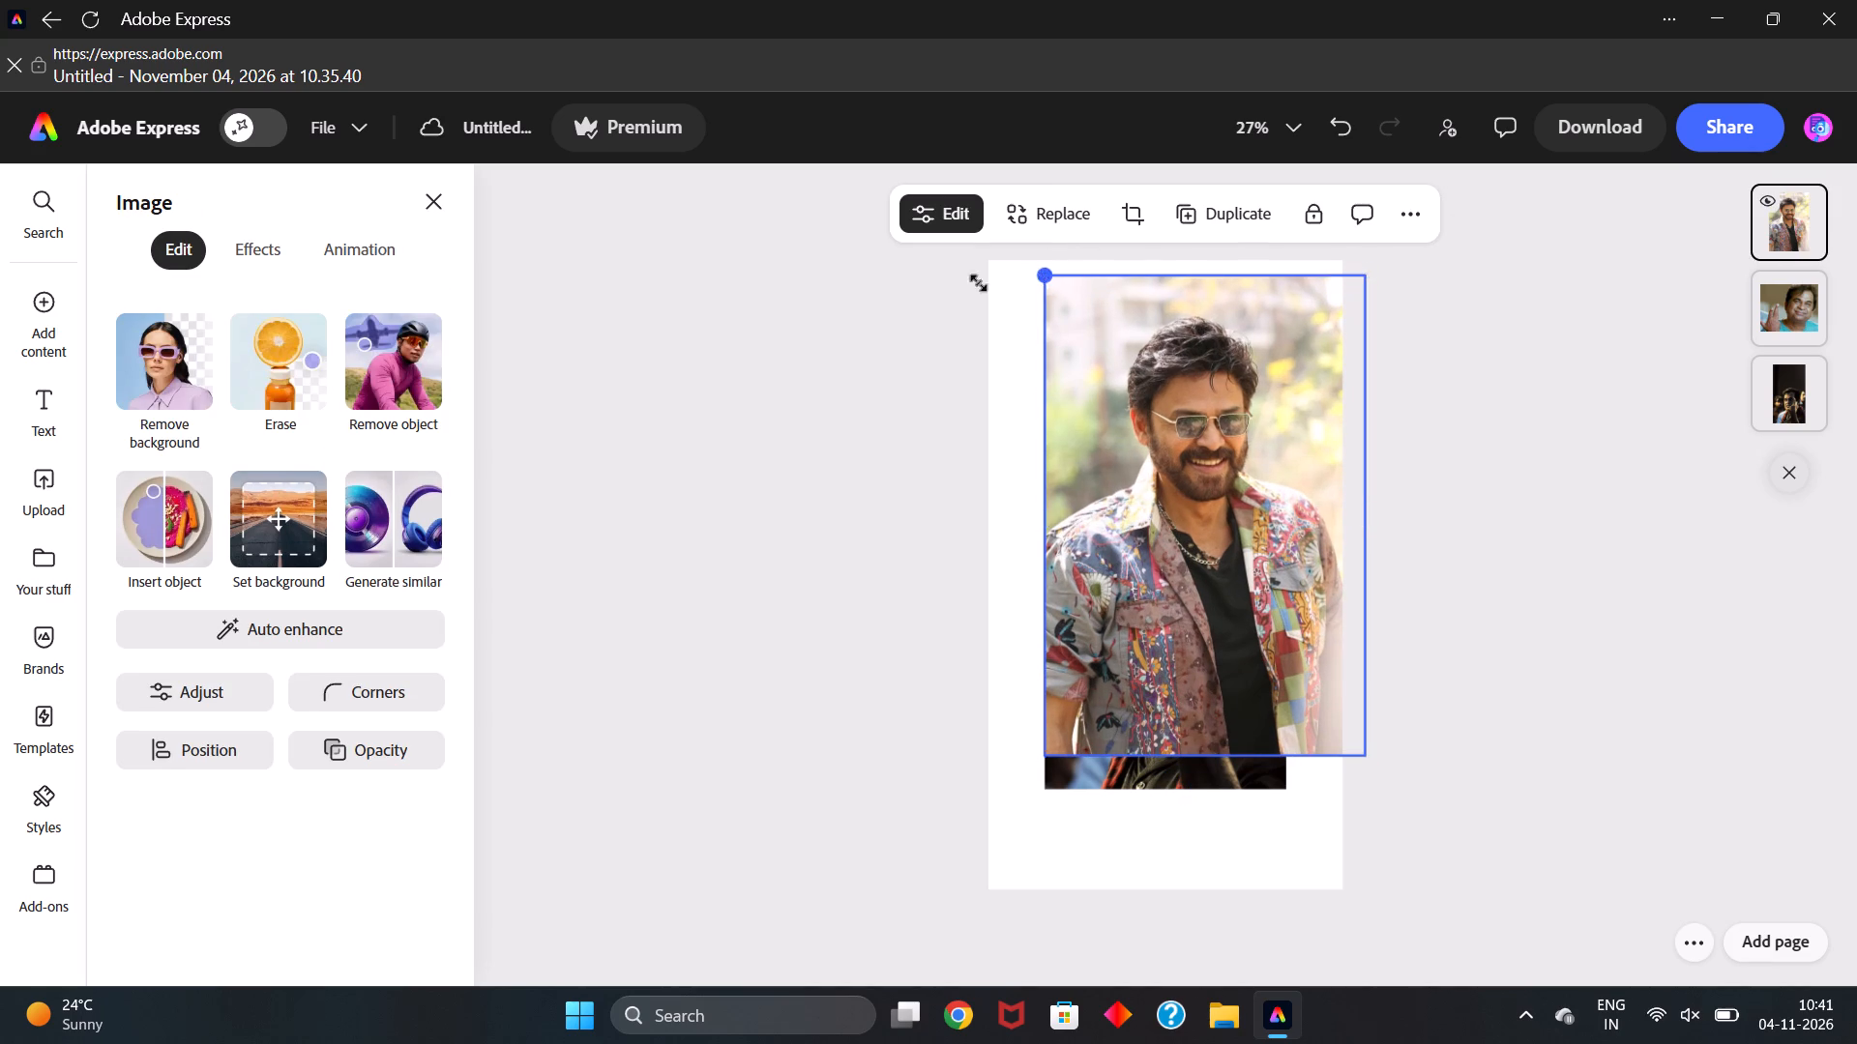
drag(978, 282, 941, 282)
click(1263, 412)
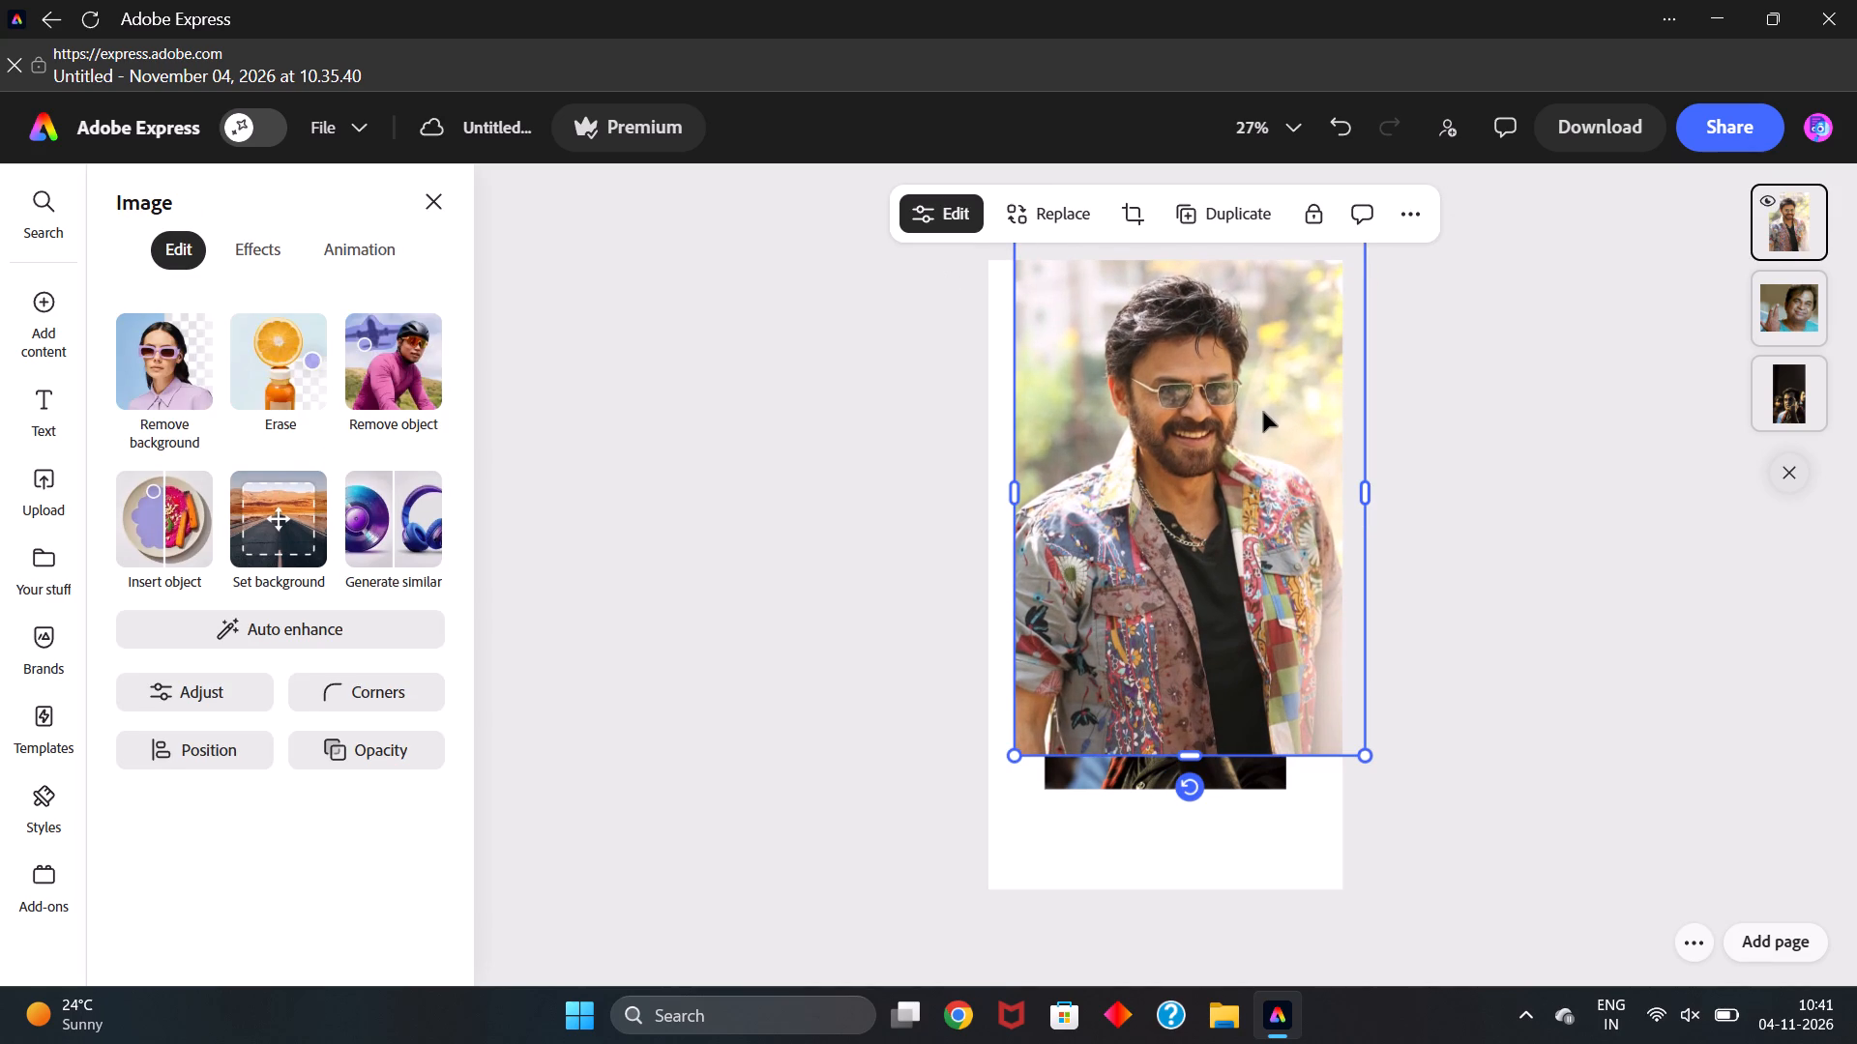
Delete both Brahmanandam images from the page, moving the Venkatesh image aside to reach the one hidden behind it.
click(1242, 795)
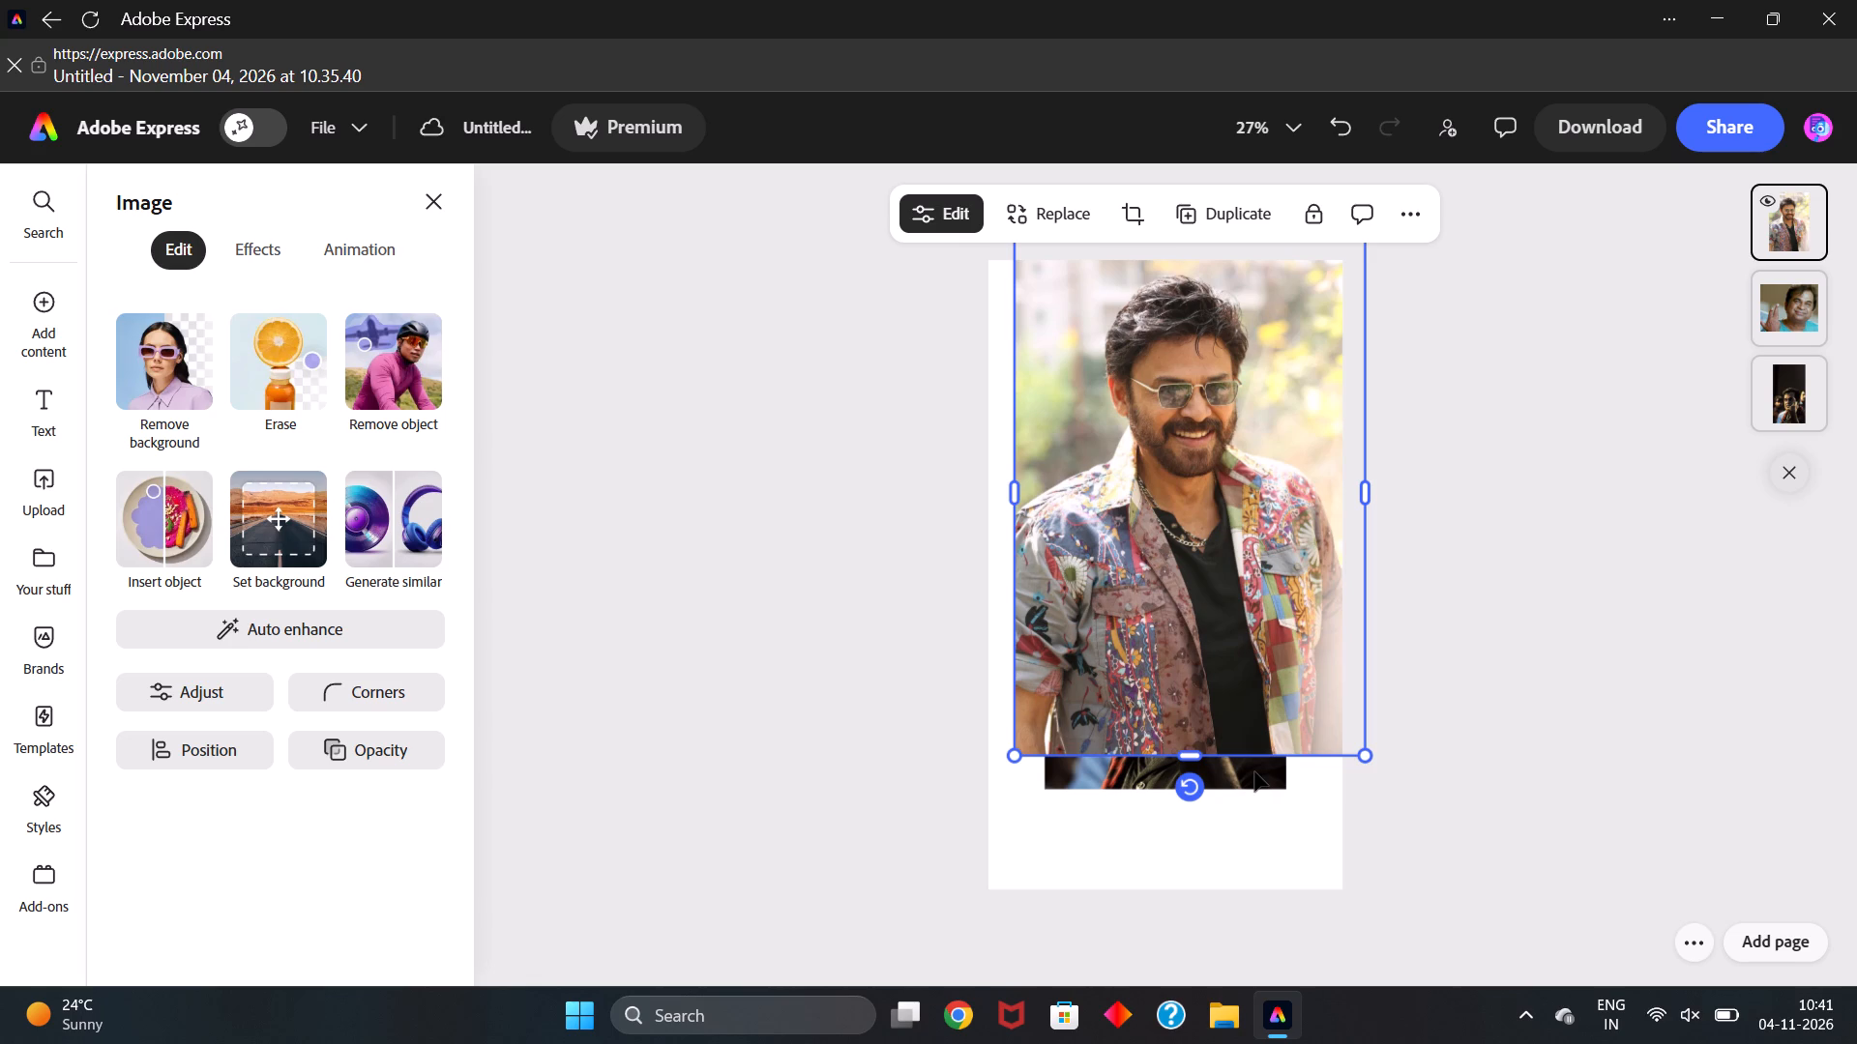
click(1254, 771)
key(BackSpace)
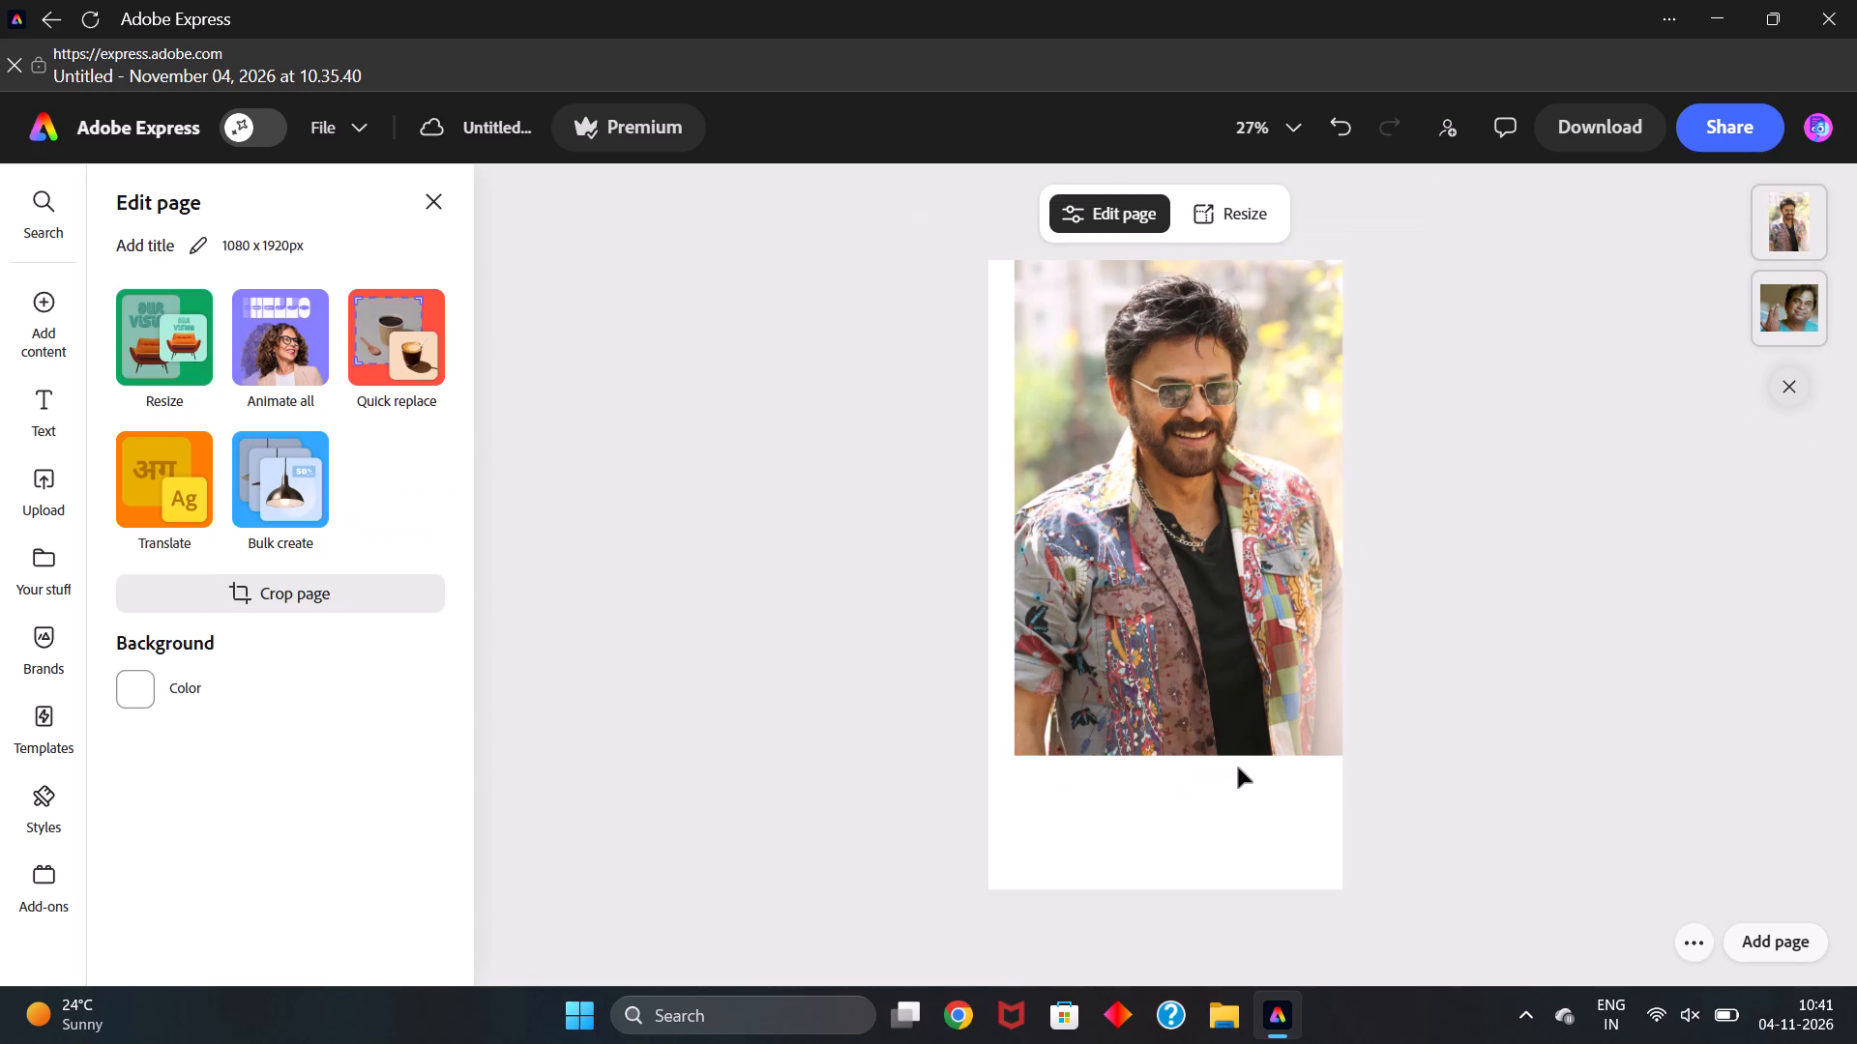
drag(1164, 570, 1312, 925)
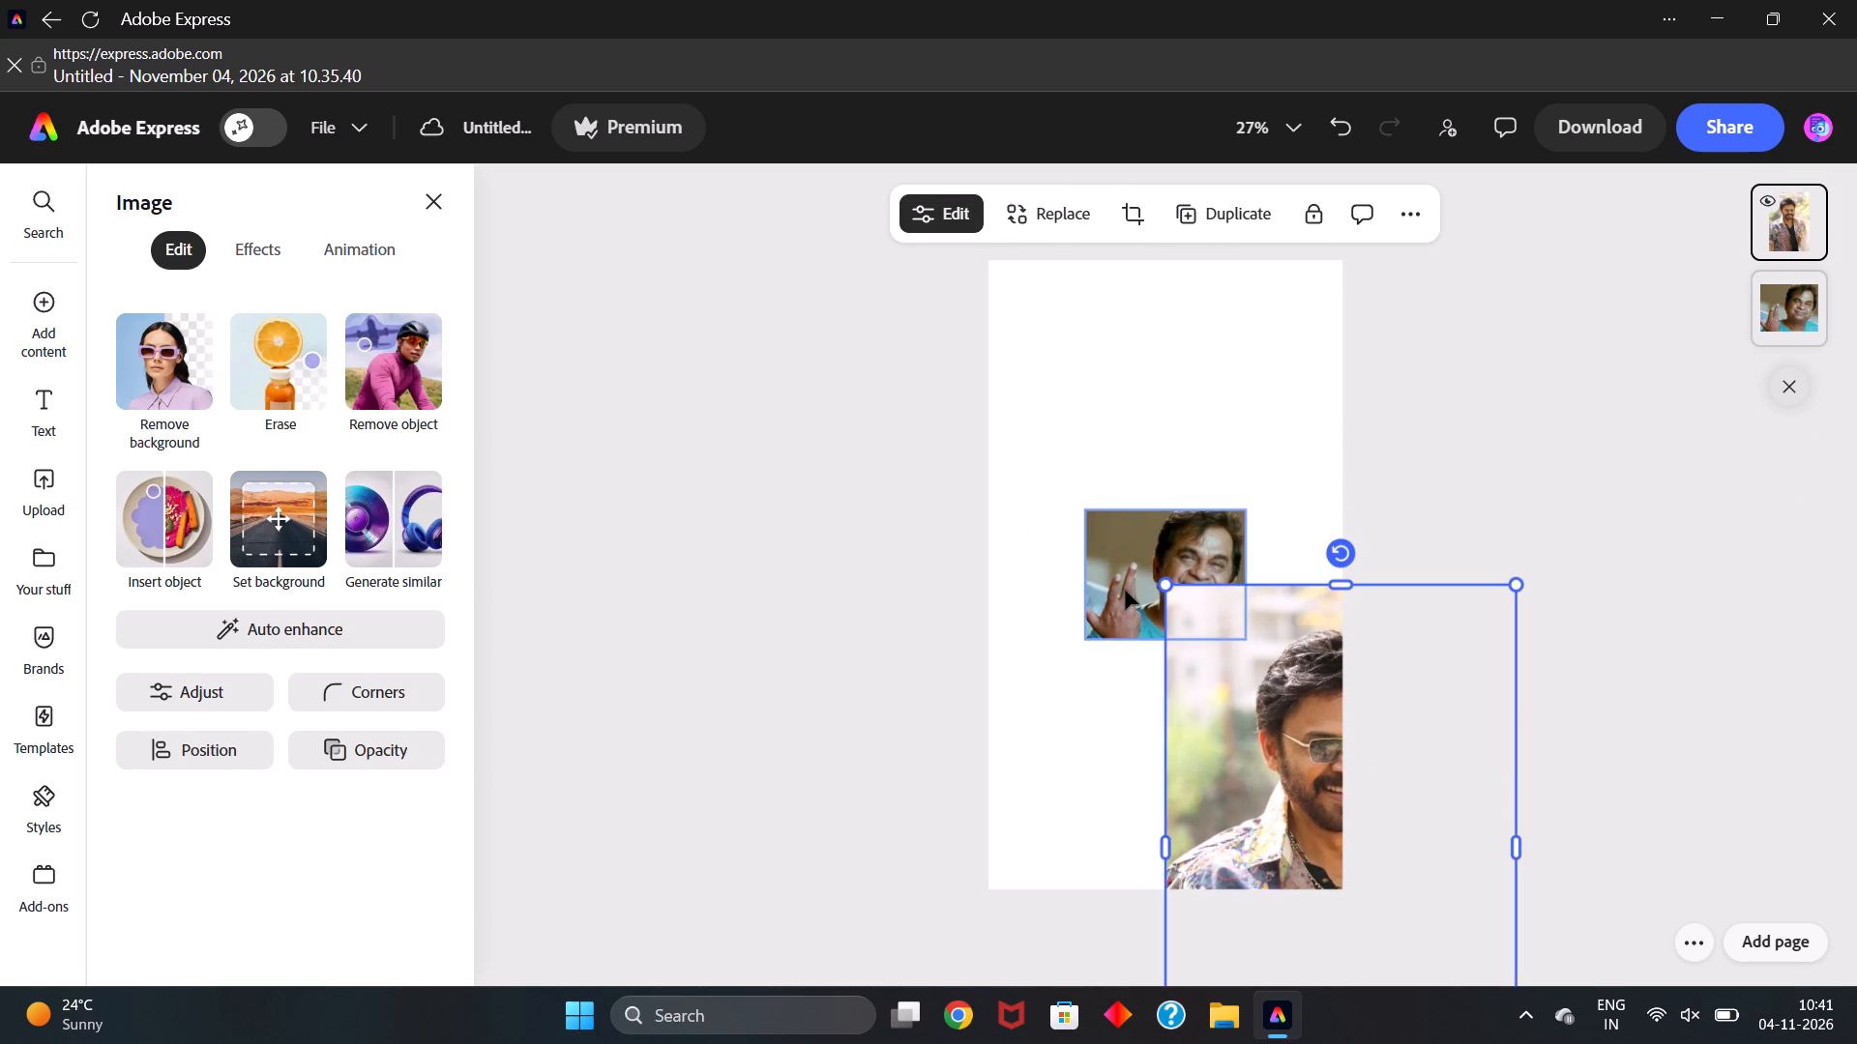
click(1125, 590)
key(BackSpace)
Move the Venkatesh image back onto the page, enlarge it beyond the page width and centre it horizontally to fill the page.
drag(1301, 718, 1120, 447)
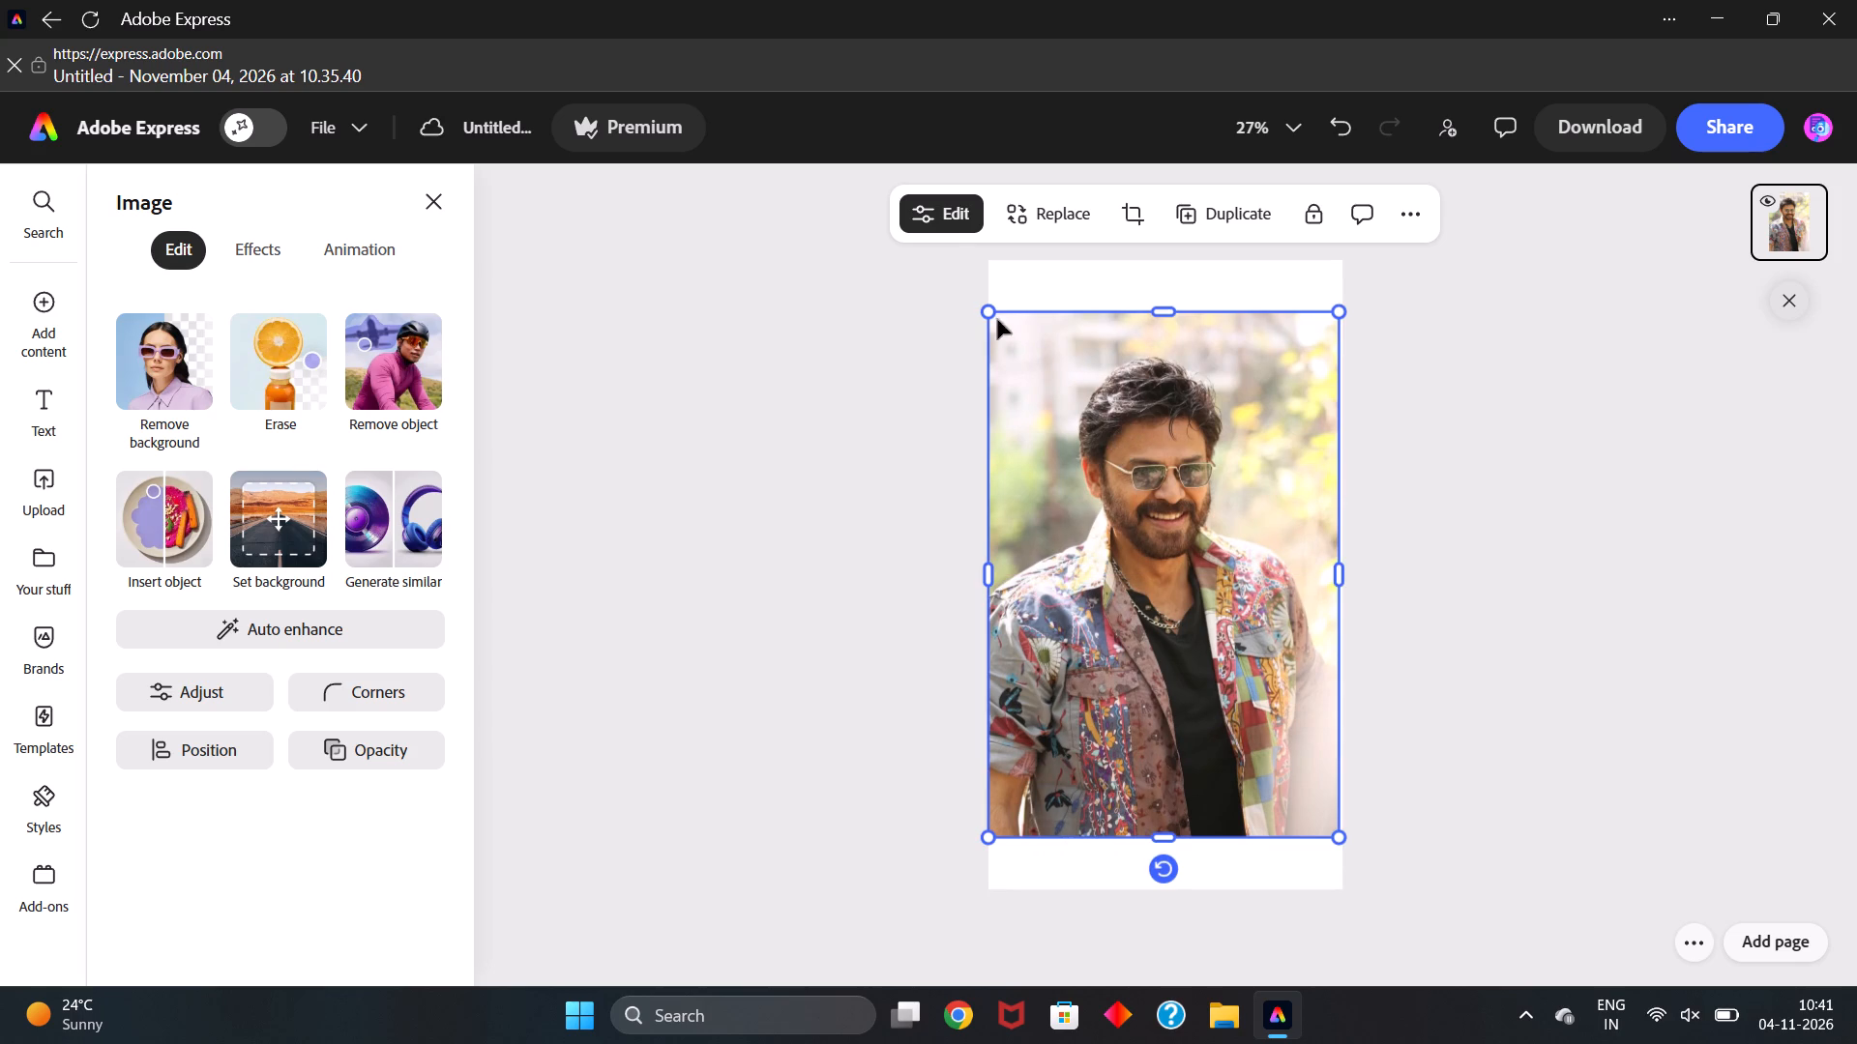
drag(991, 318, 880, 243)
drag(1105, 420, 1124, 441)
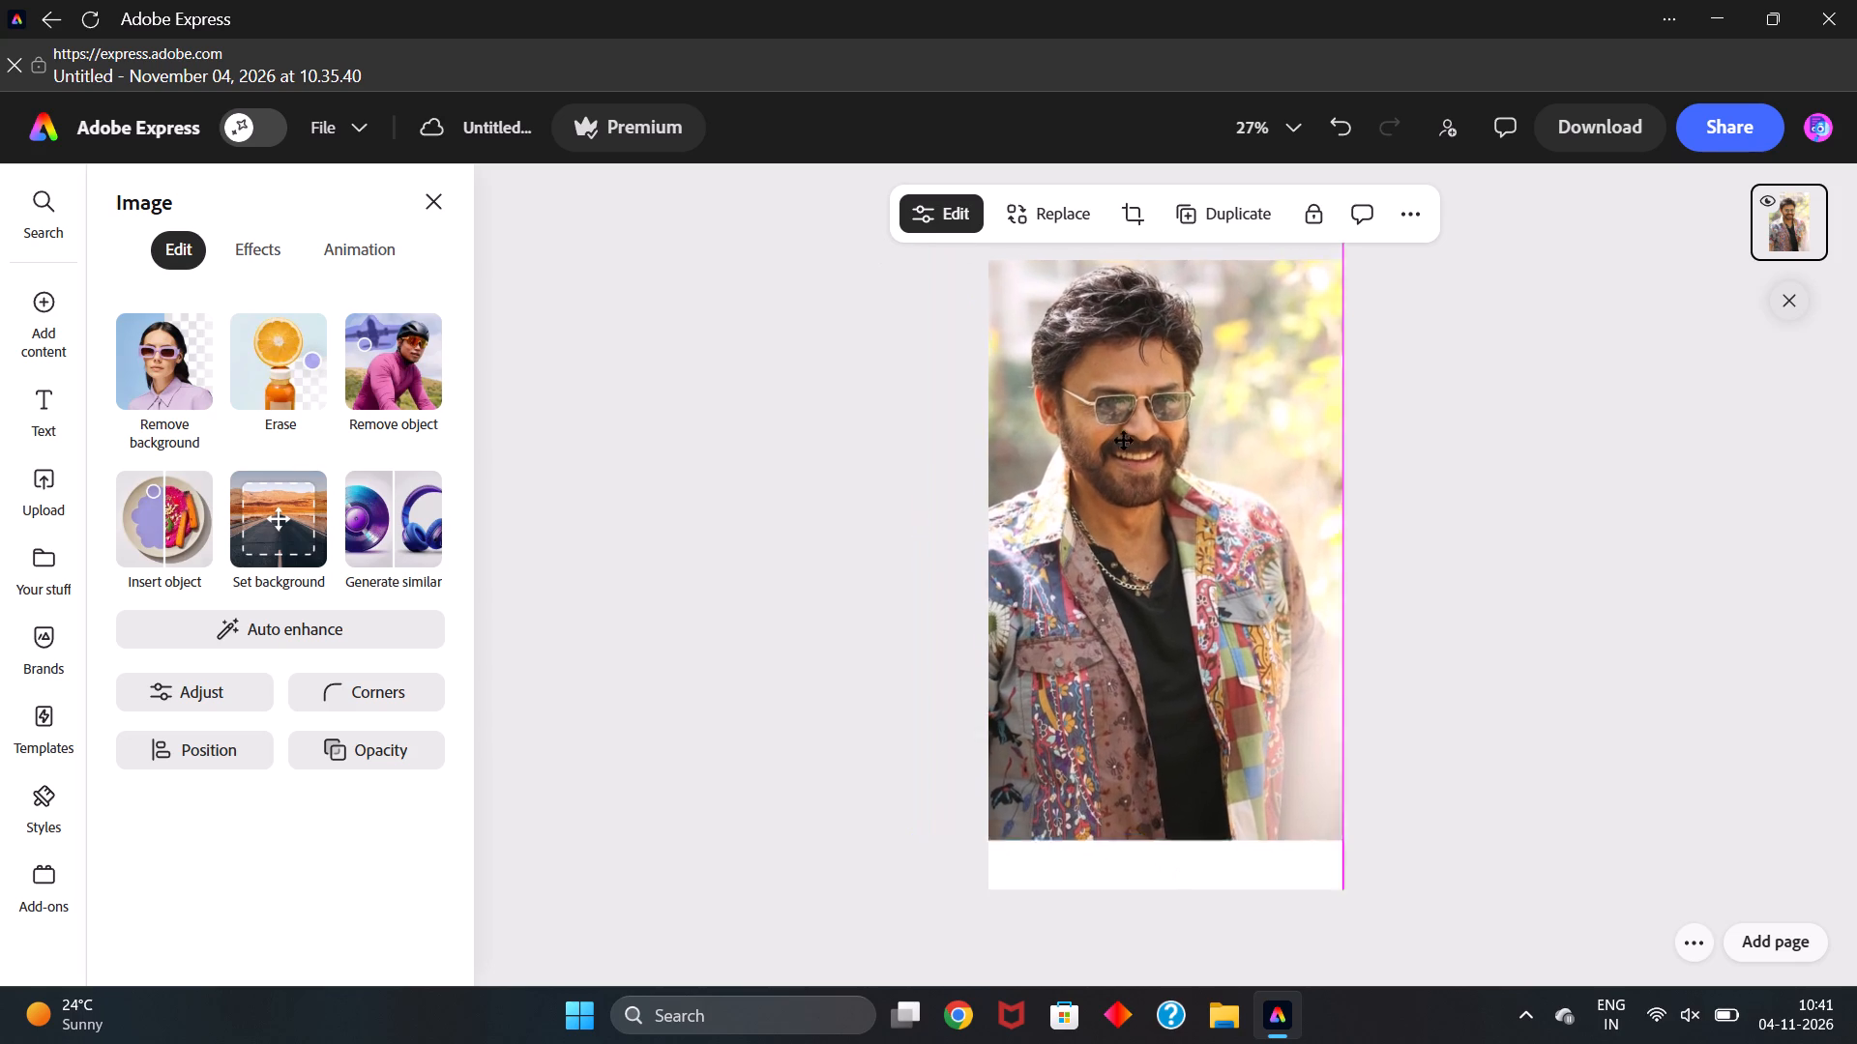
drag(1124, 441, 1138, 485)
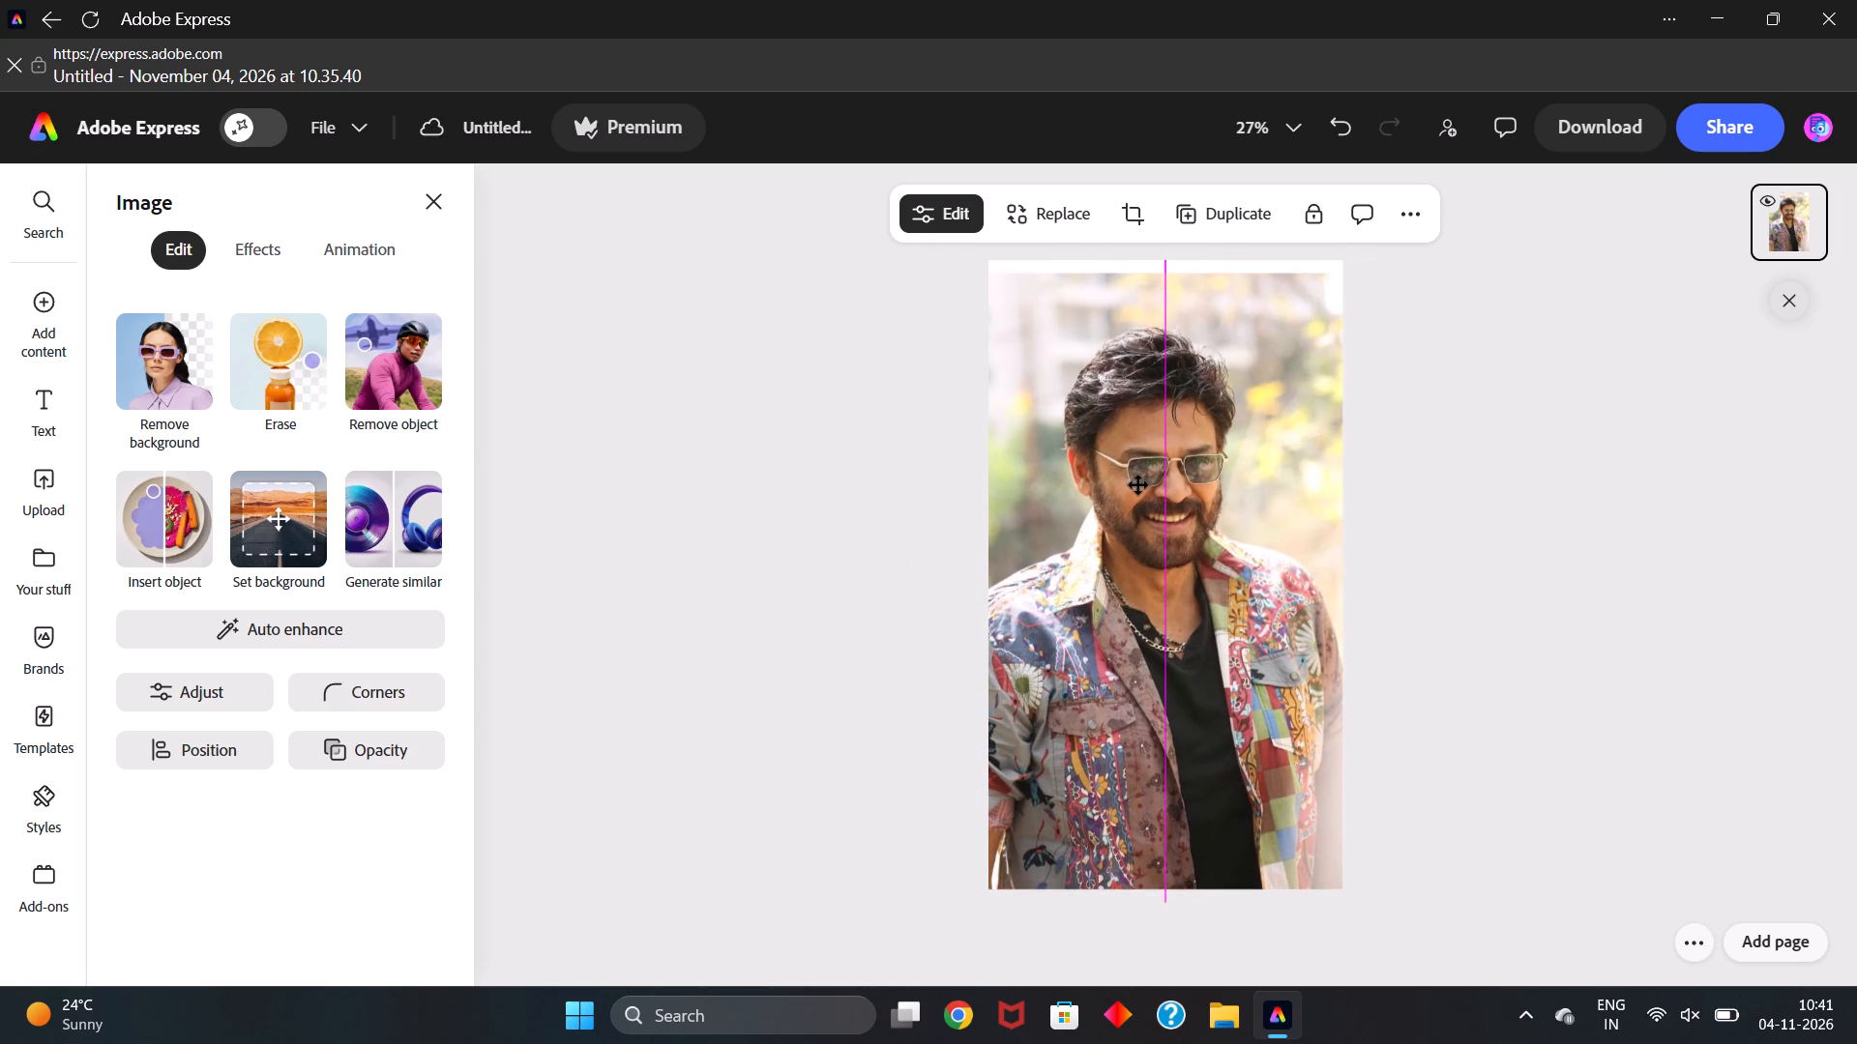
drag(1138, 485, 1138, 479)
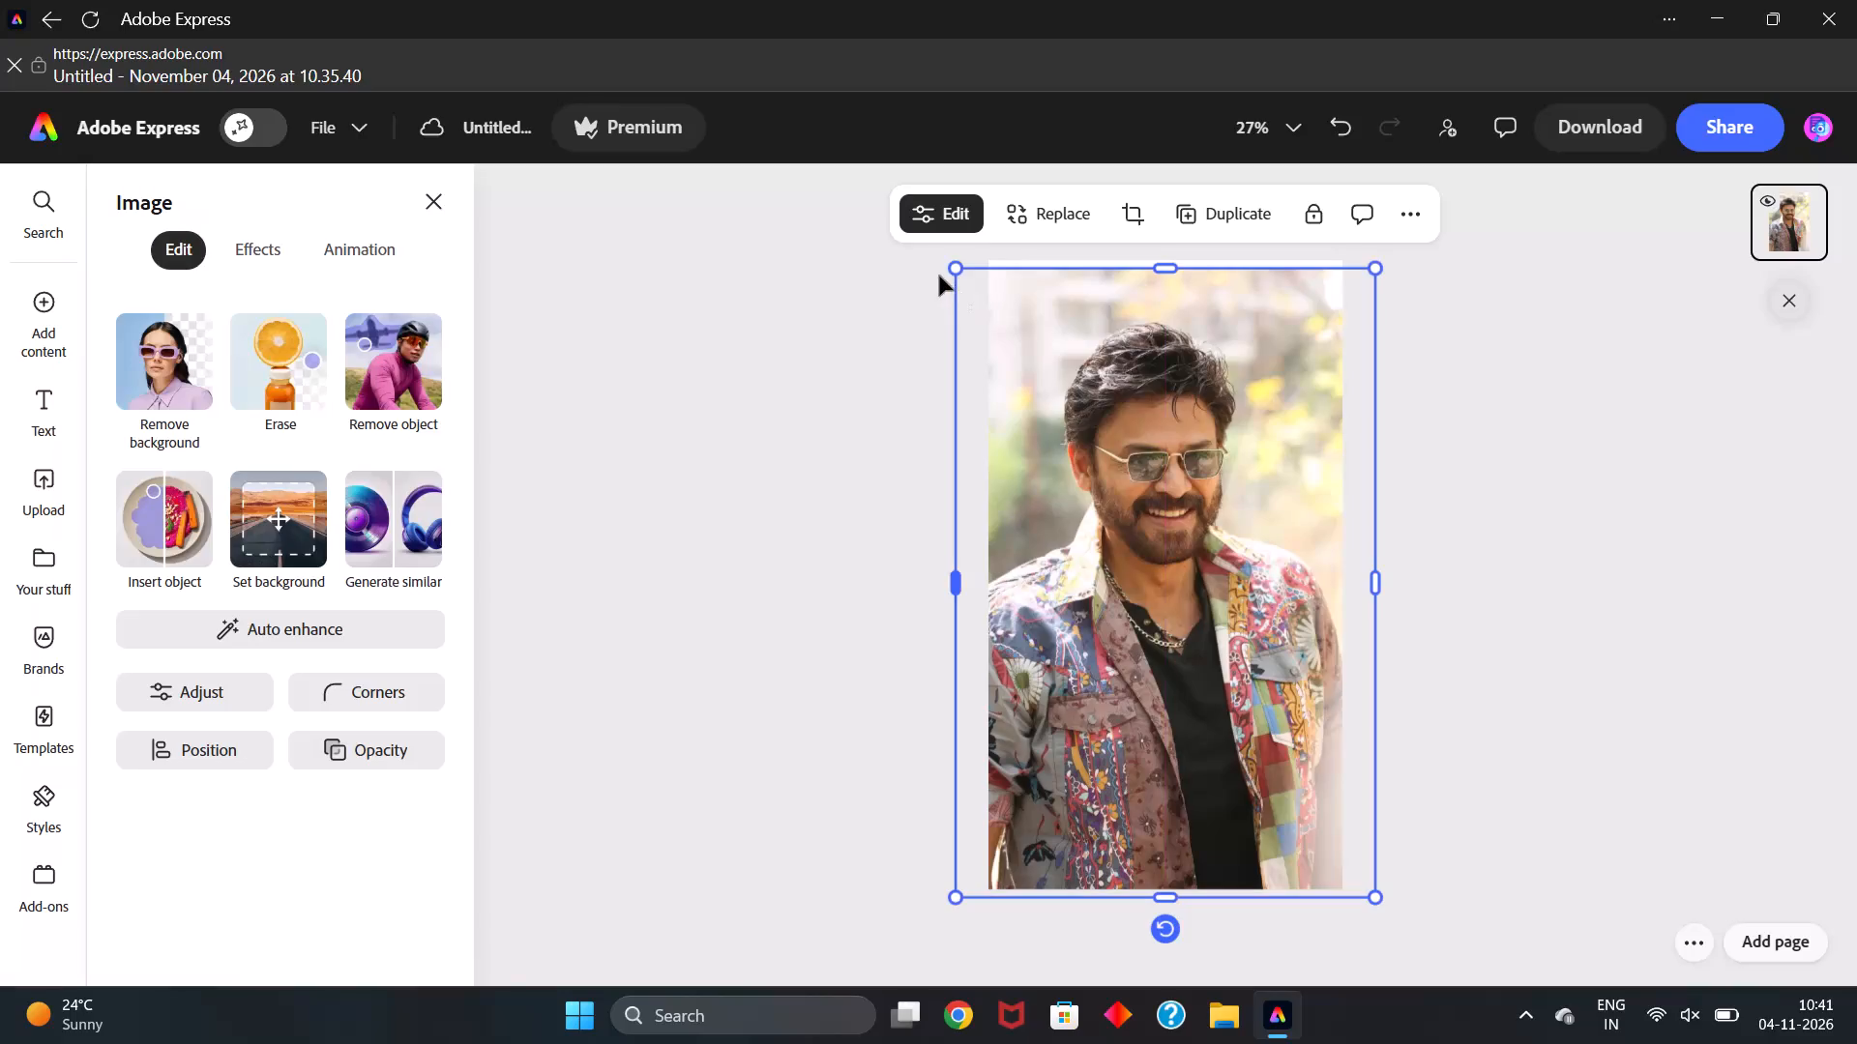
drag(954, 277, 904, 210)
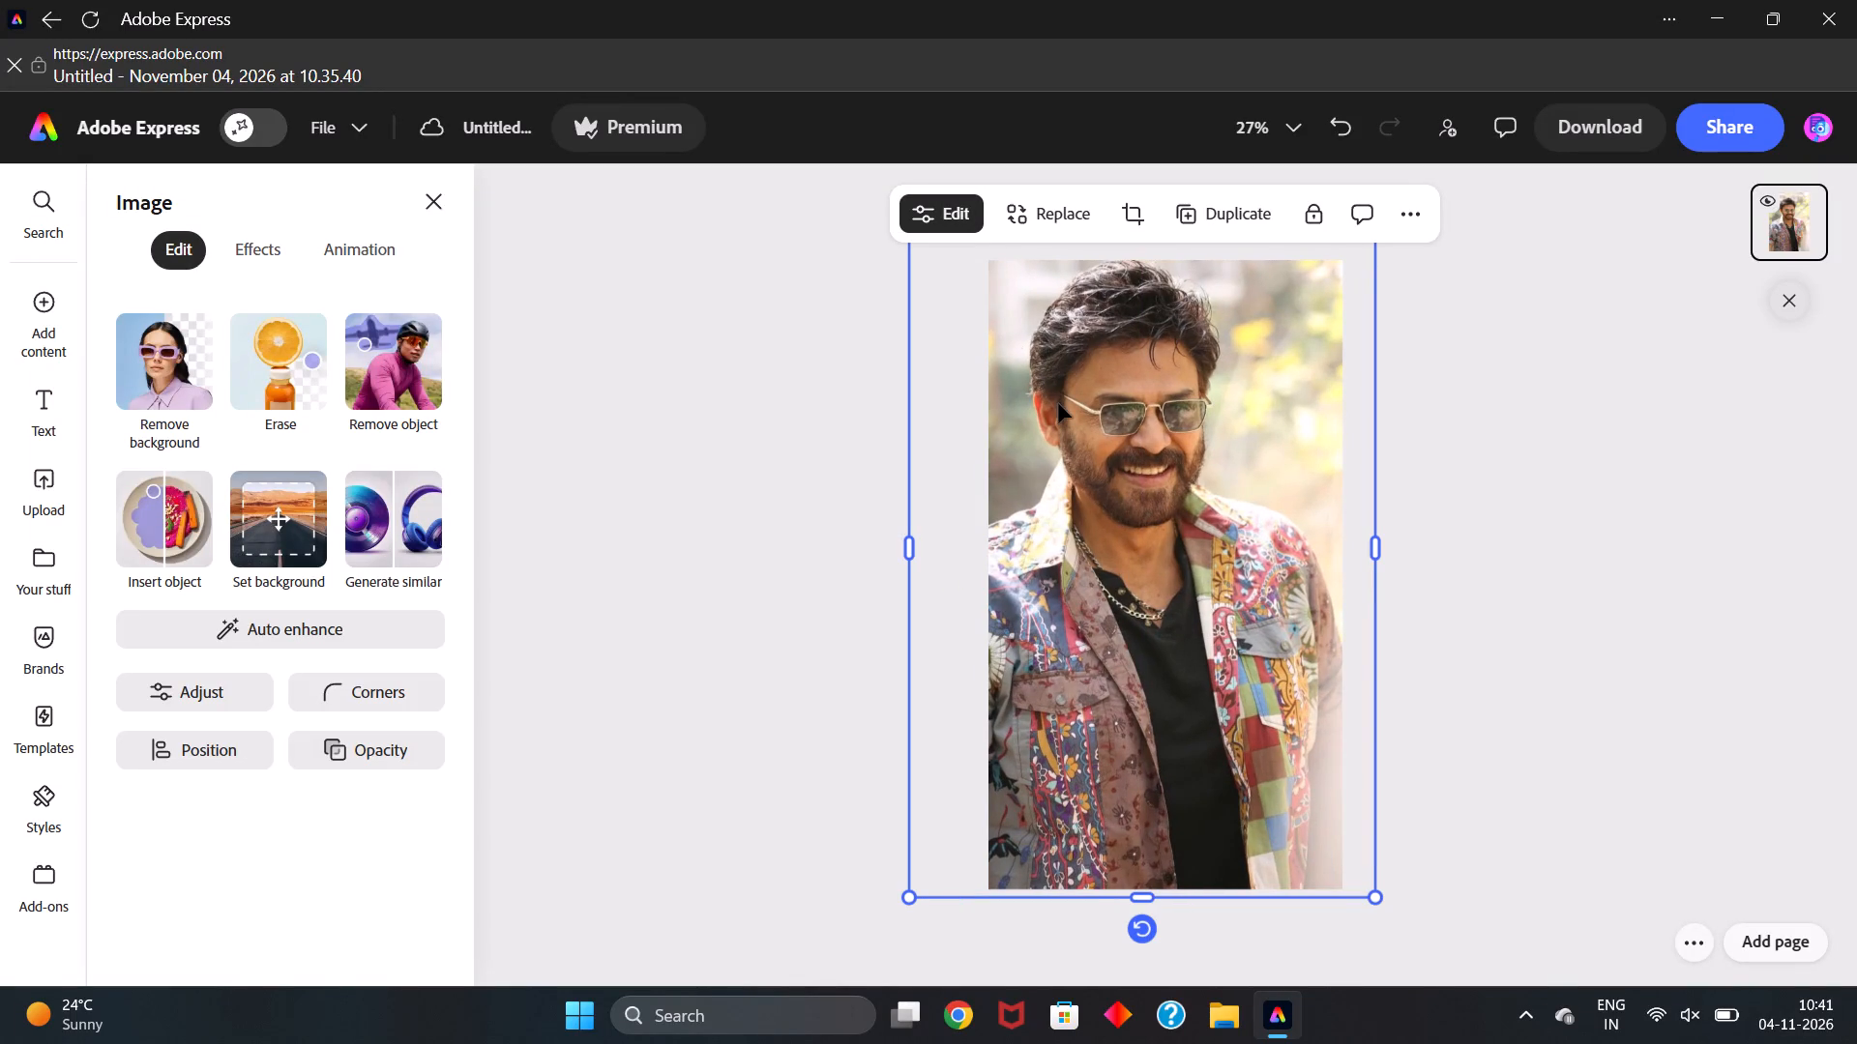
drag(1058, 403, 1080, 469)
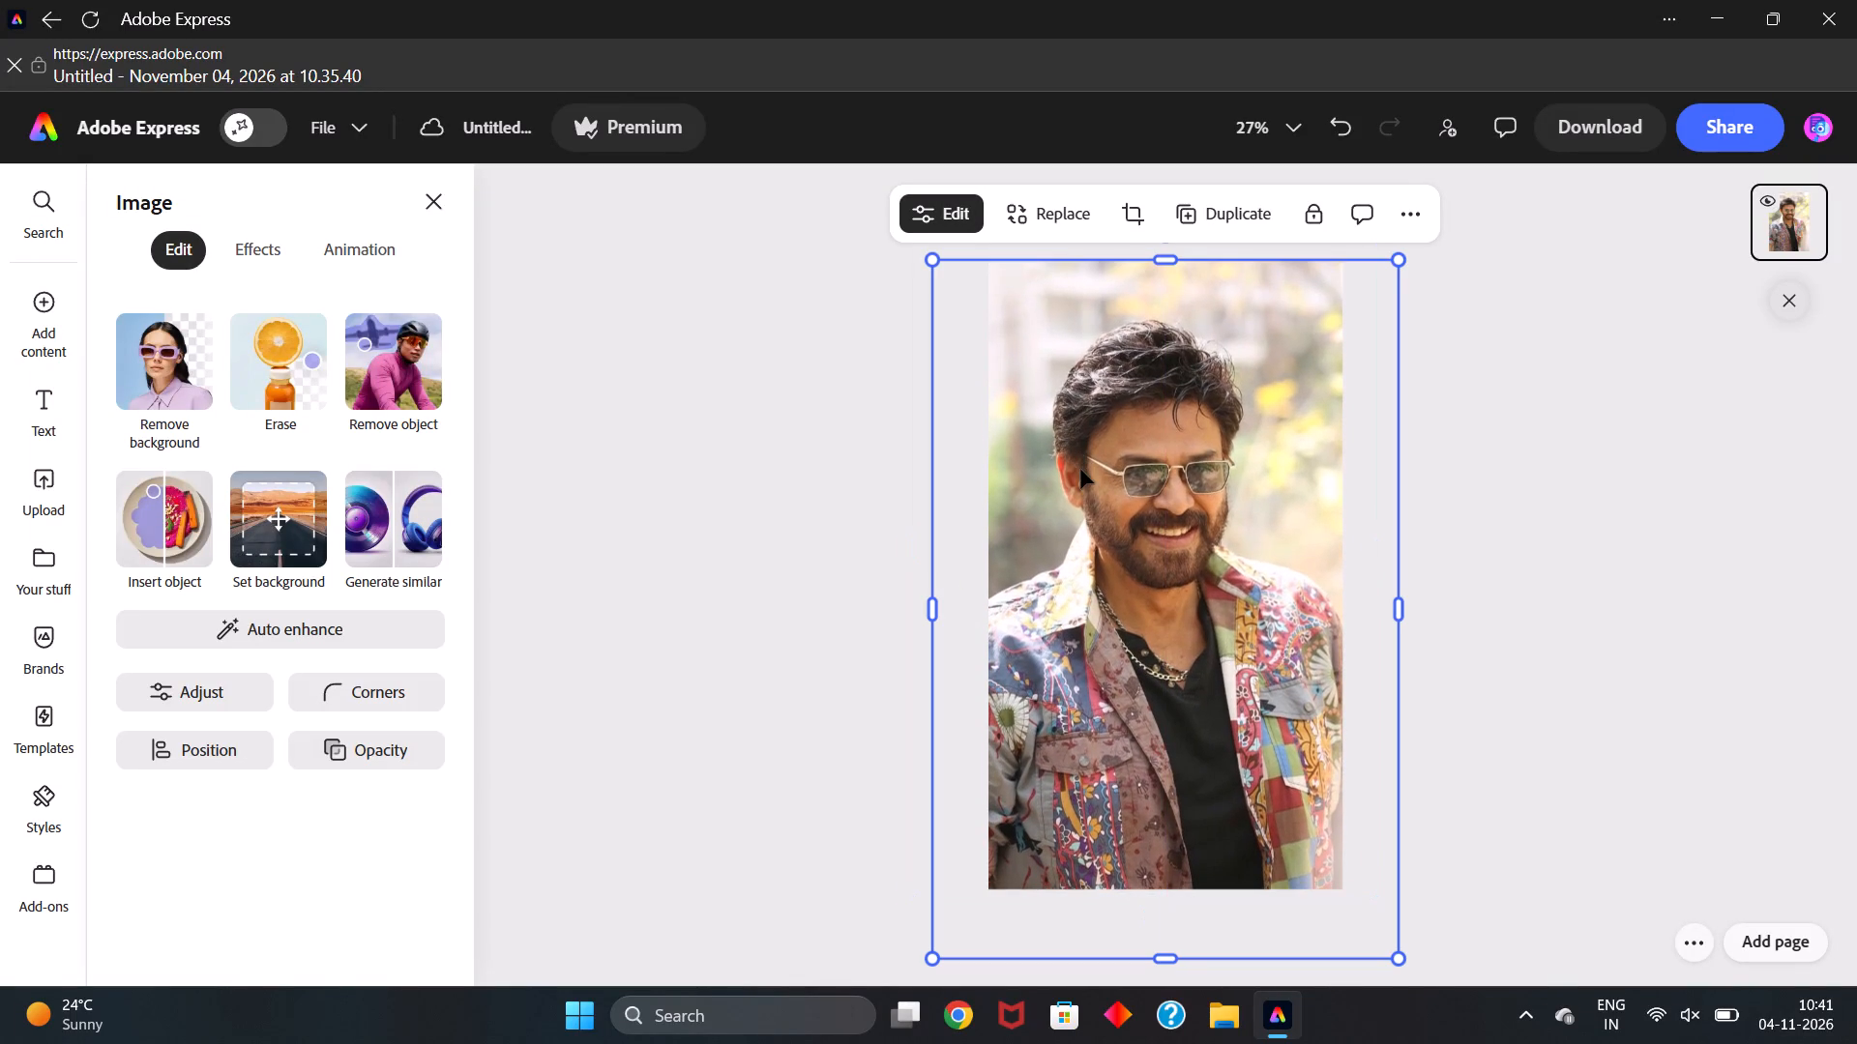
Remove the background from the Venkatesh image.
click(172, 356)
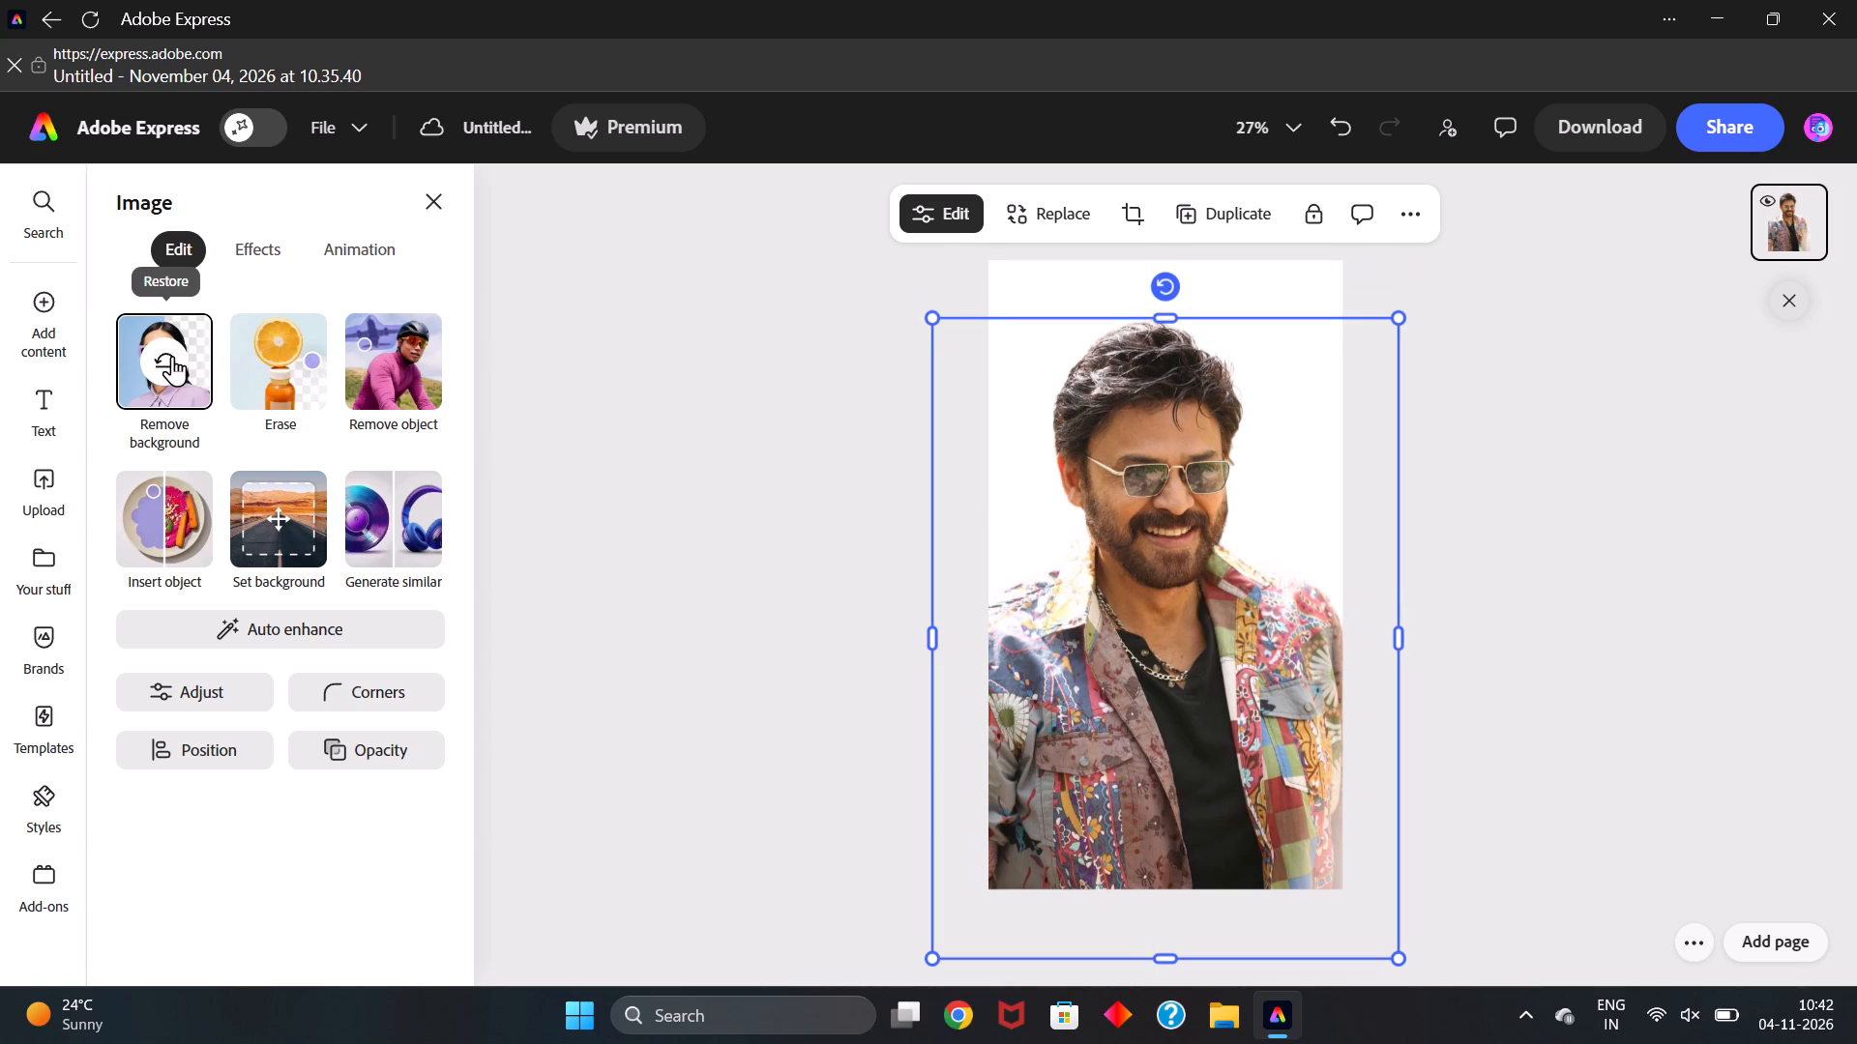
key(Print)
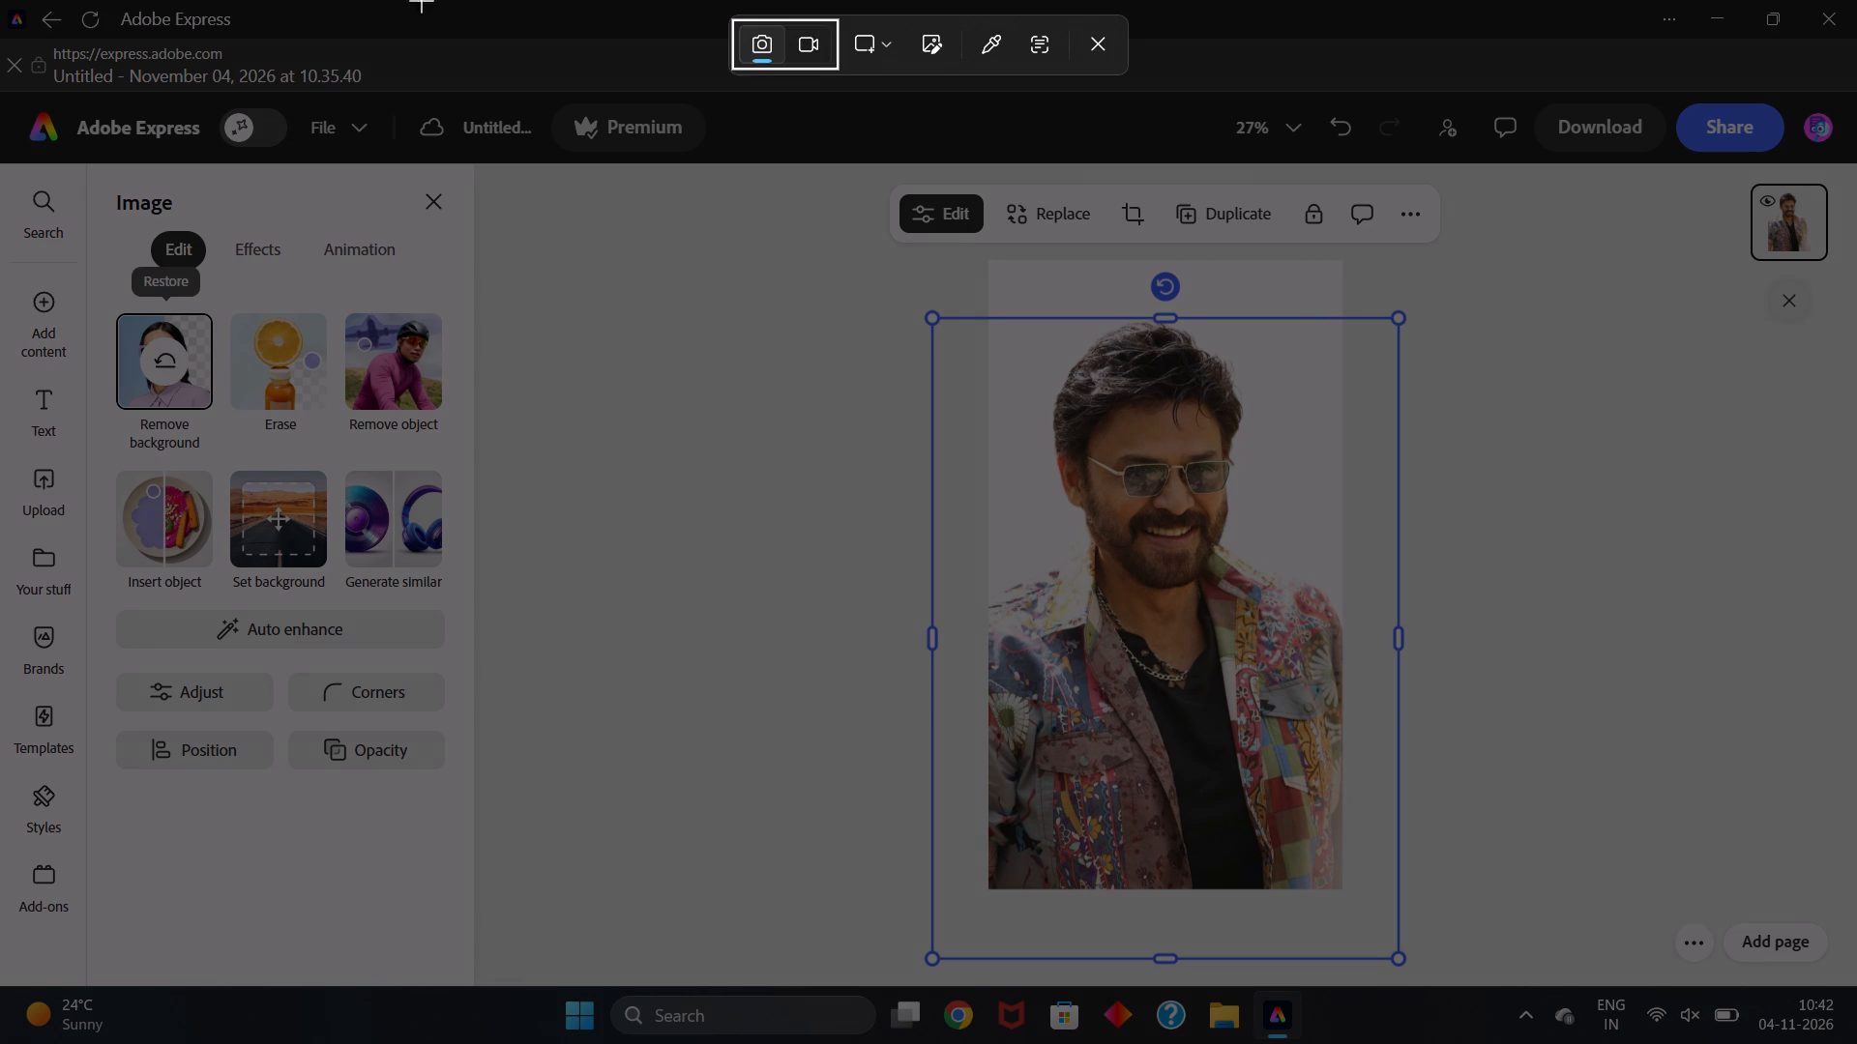
click(1090, 39)
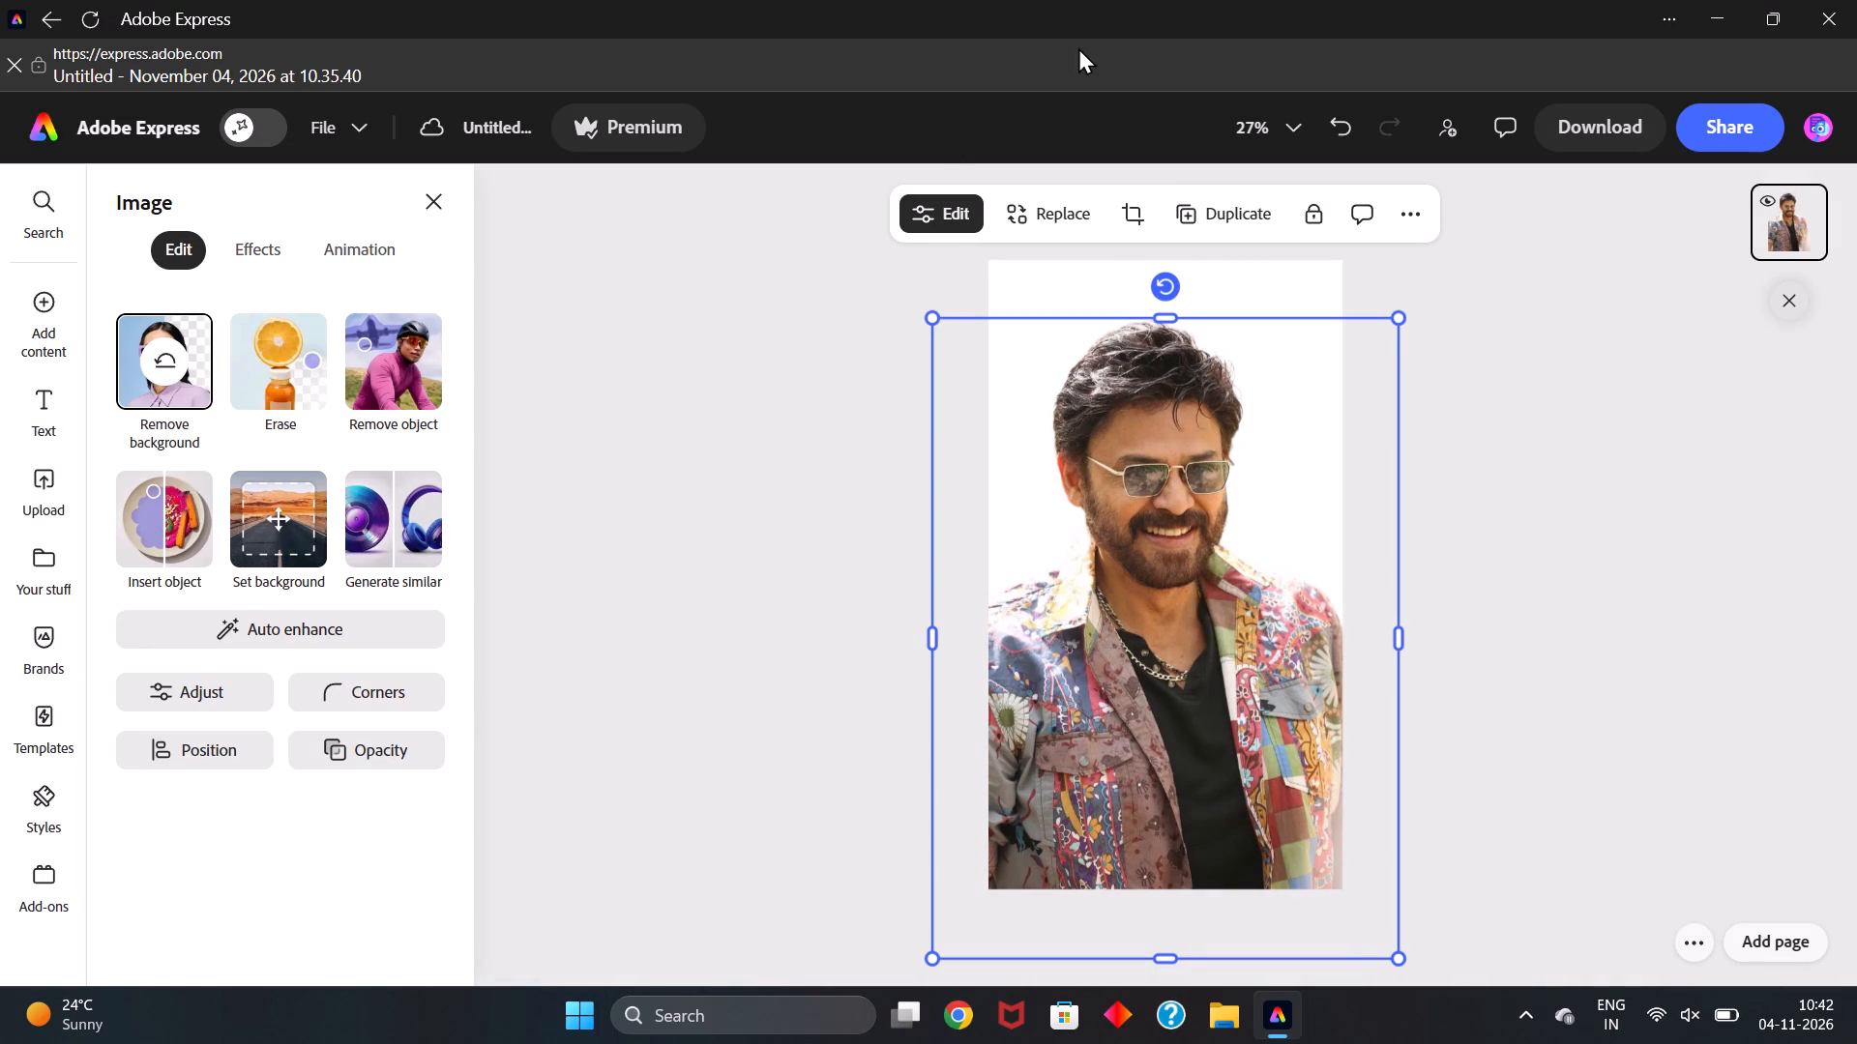
Add the uploaded dark image of Brahmanandam raising one finger to the page and remove its background.
click(55, 487)
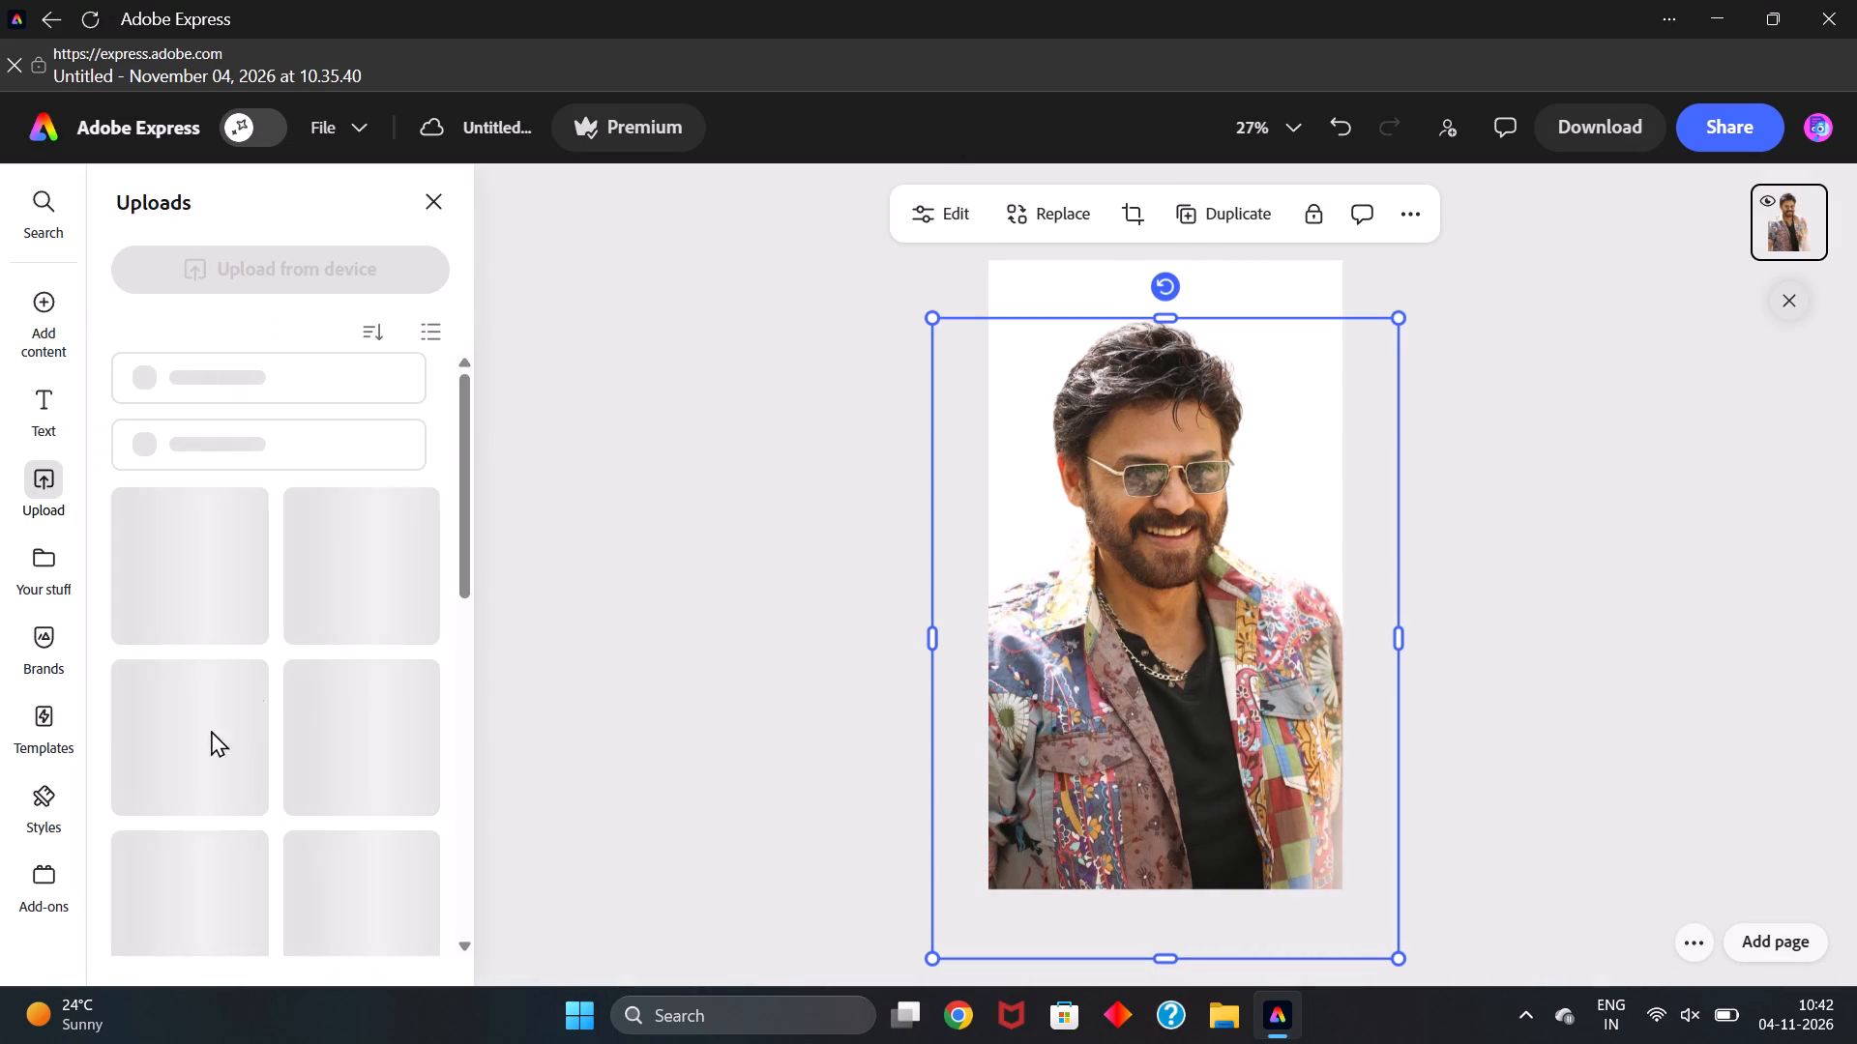
scroll(333, 625, up, 2)
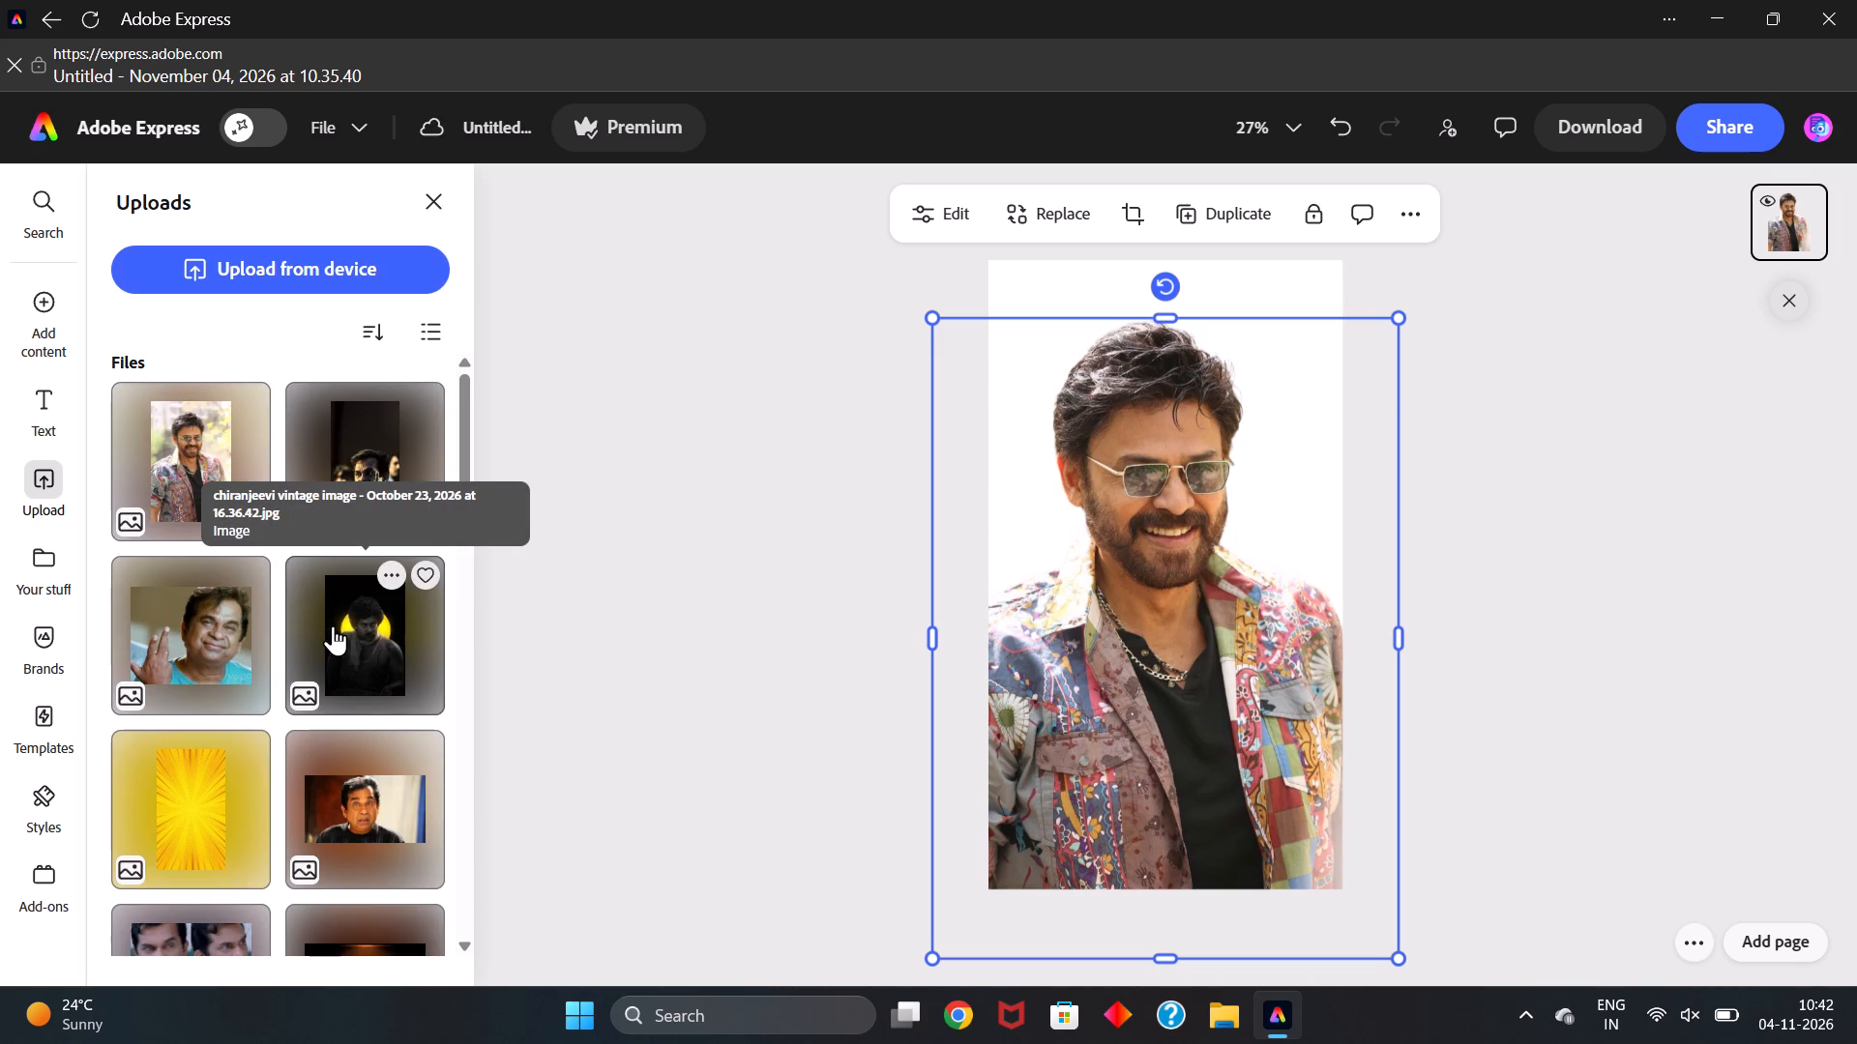
click(386, 462)
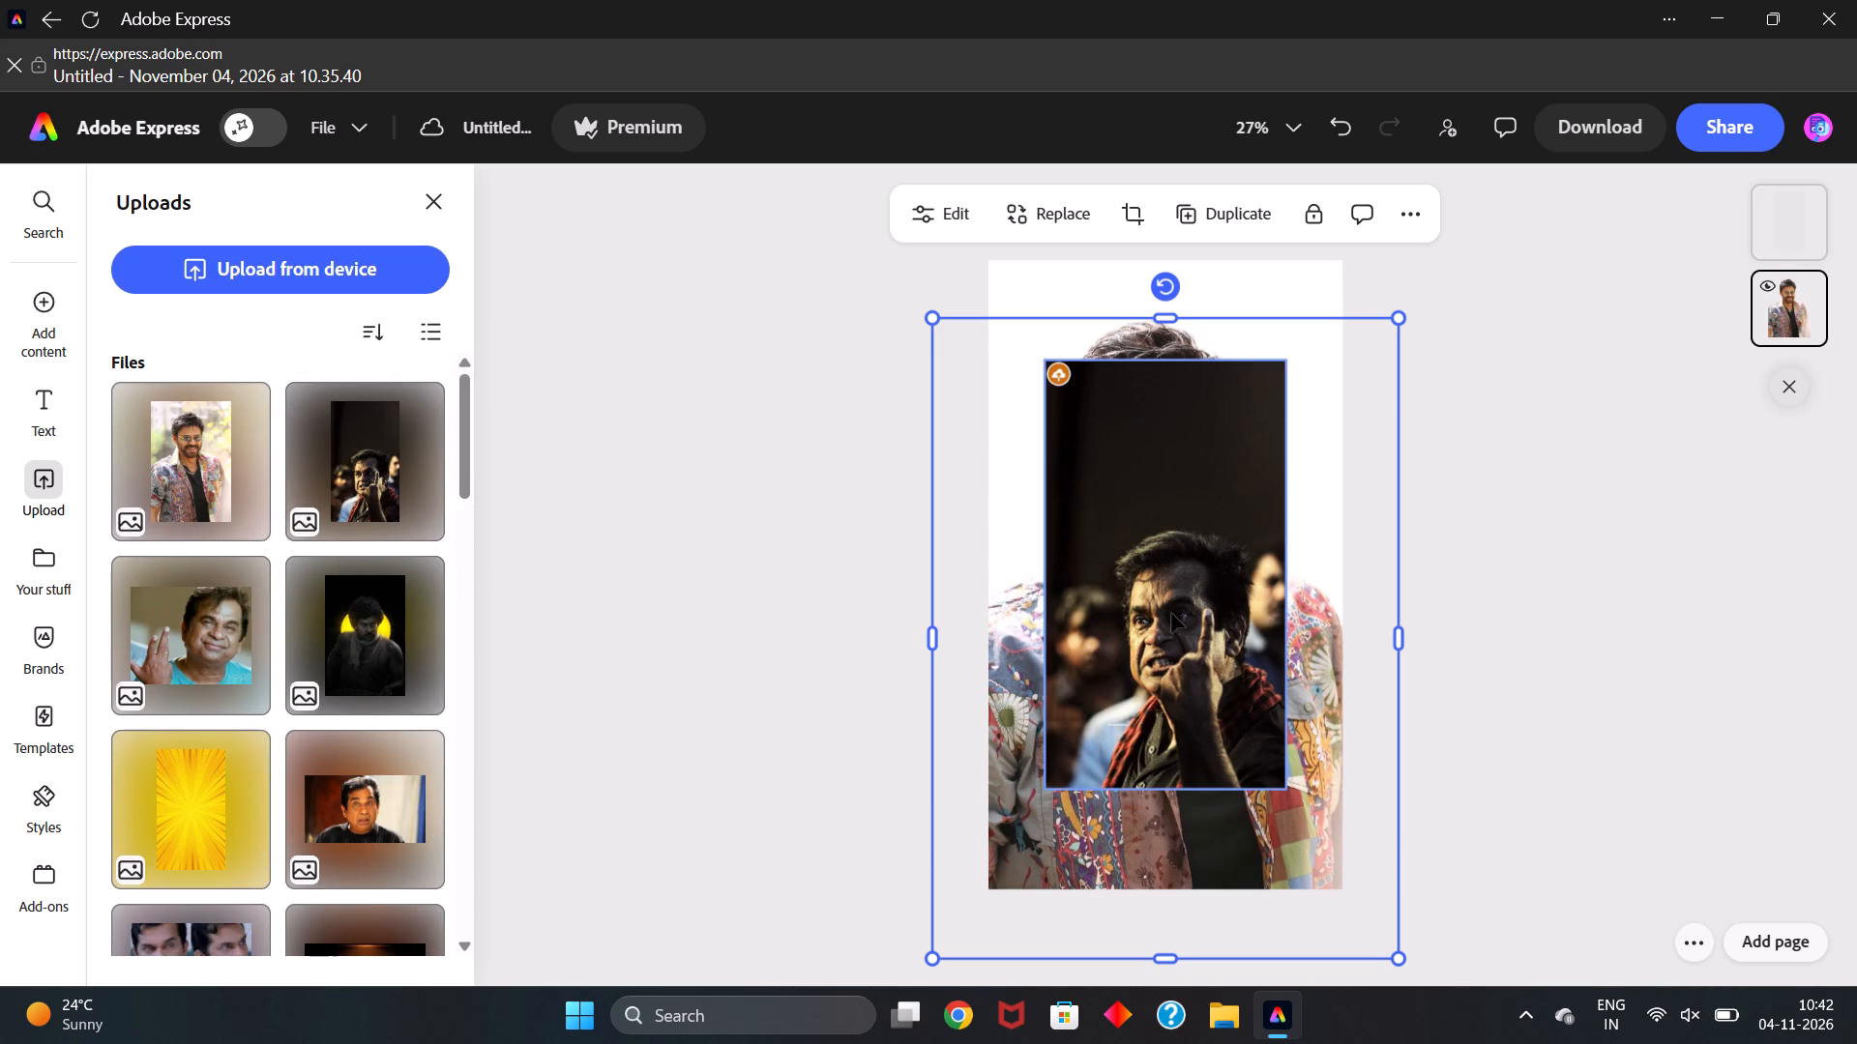
click(1252, 585)
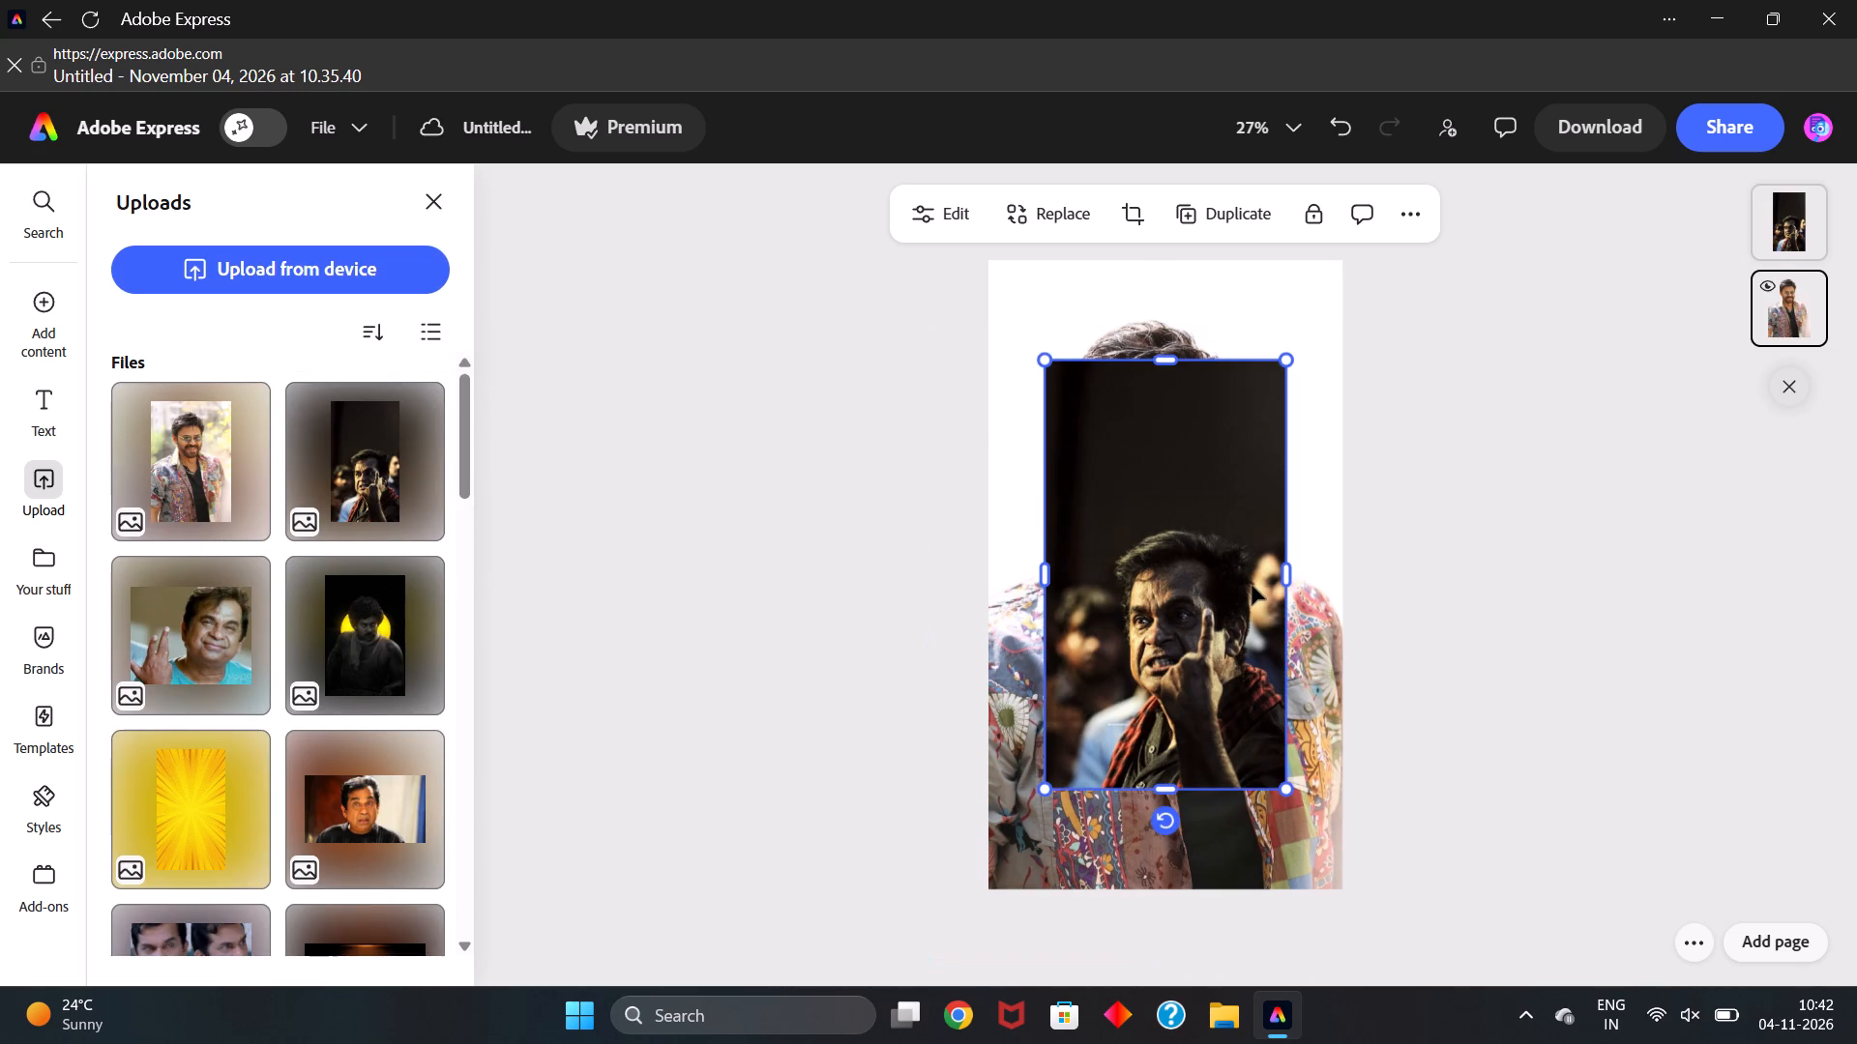
click(139, 364)
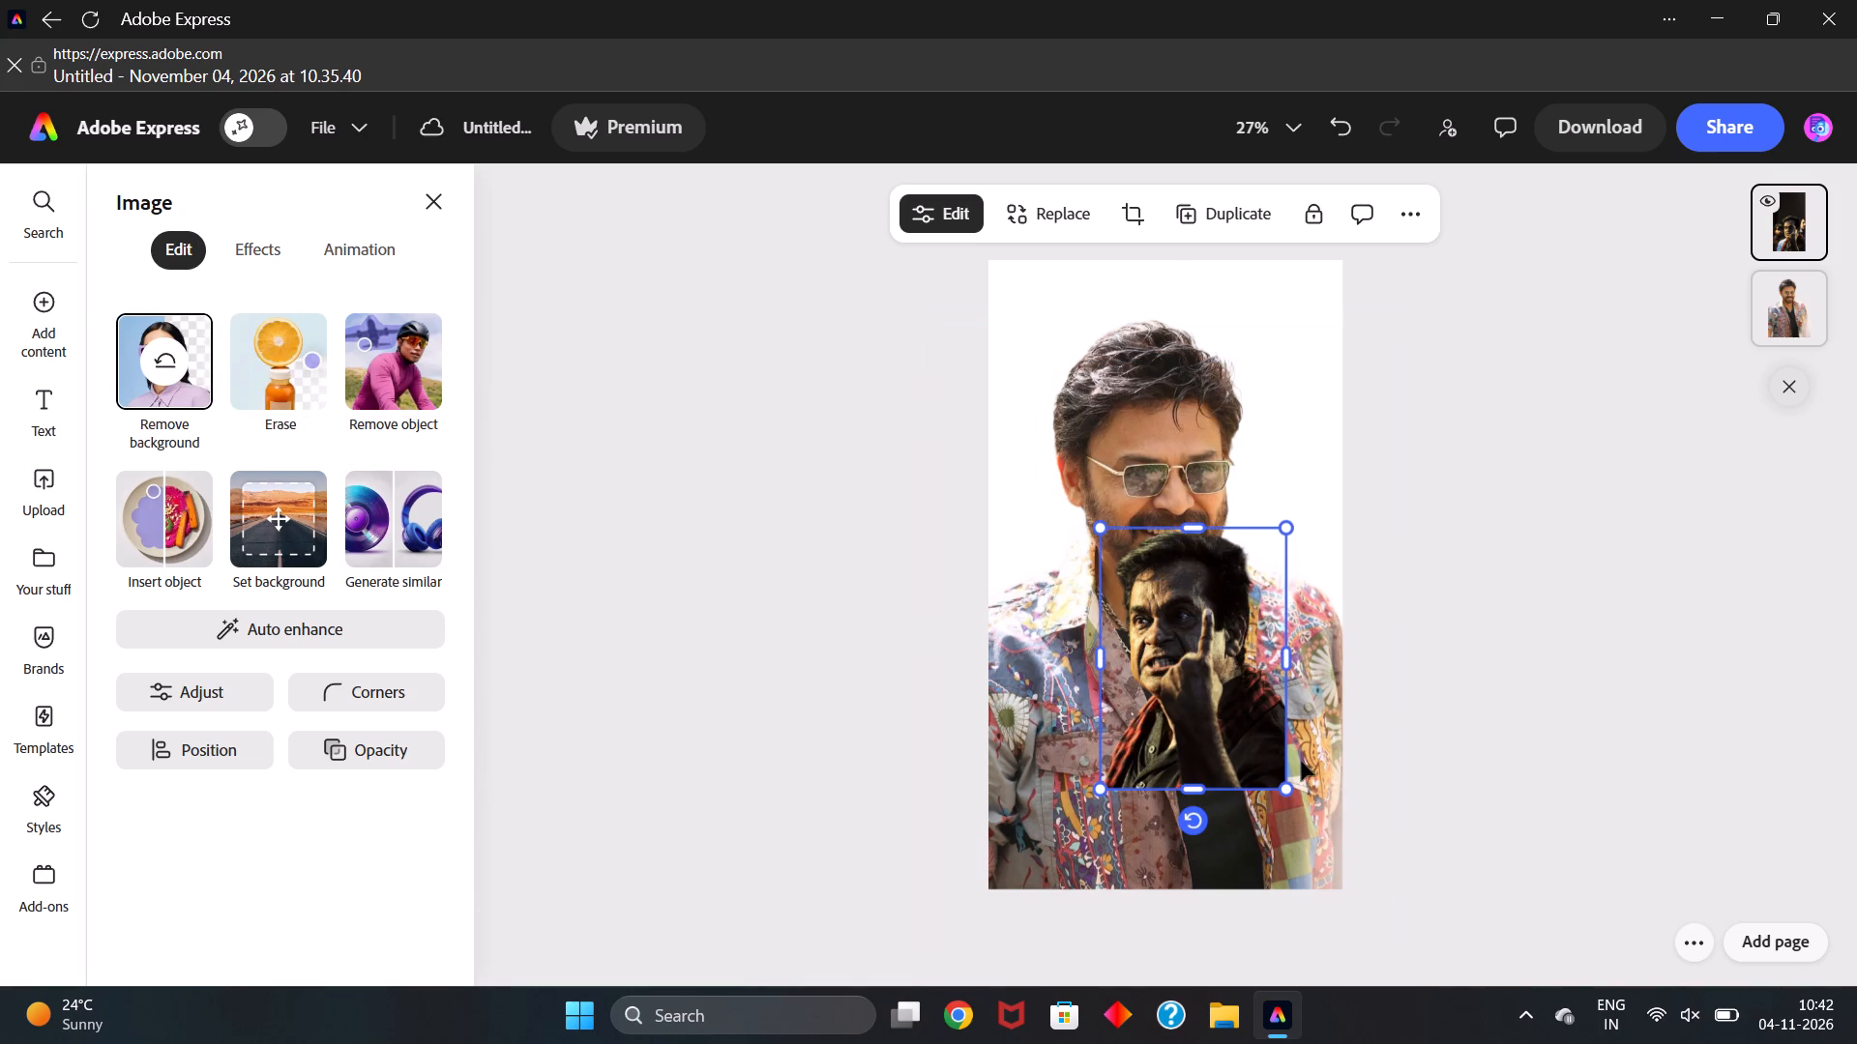
Enlarge the Brahmanandam cutout to about two thirds of the page width and place it in the page's lower right corner.
drag(1291, 797, 1556, 1043)
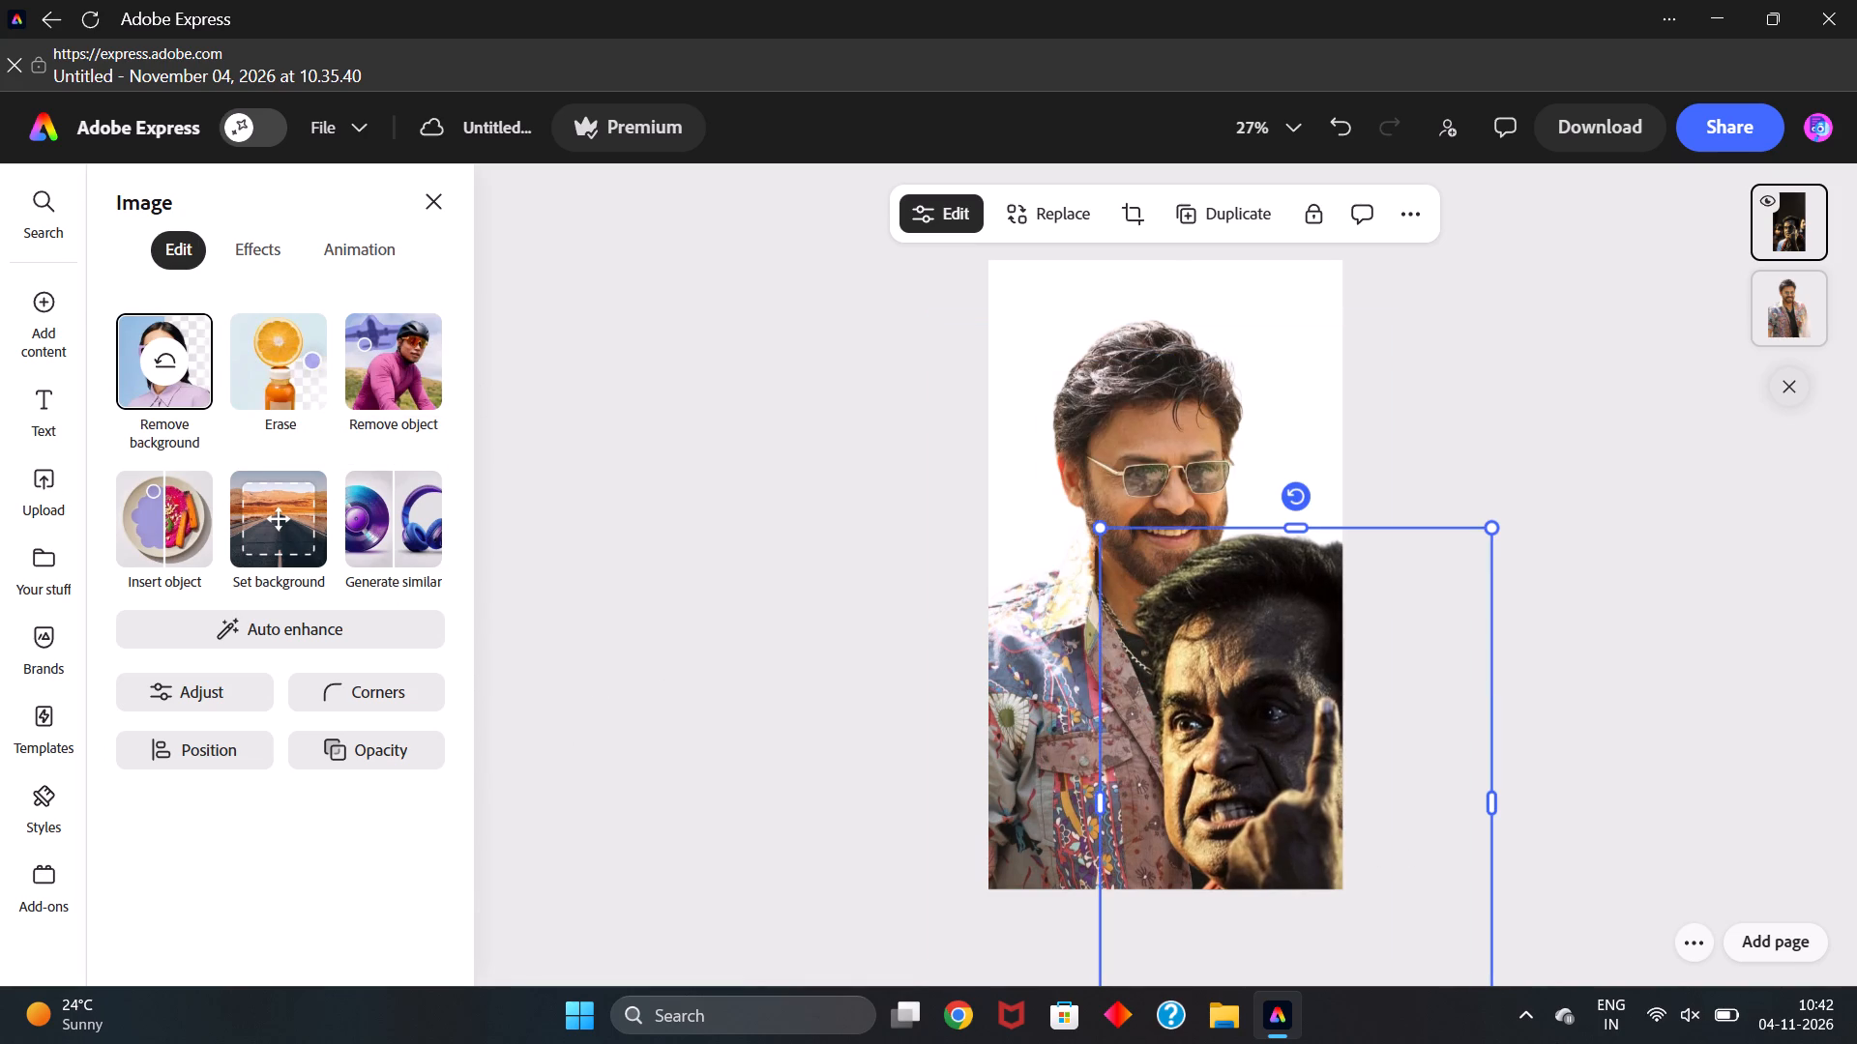
drag(1340, 799, 1188, 776)
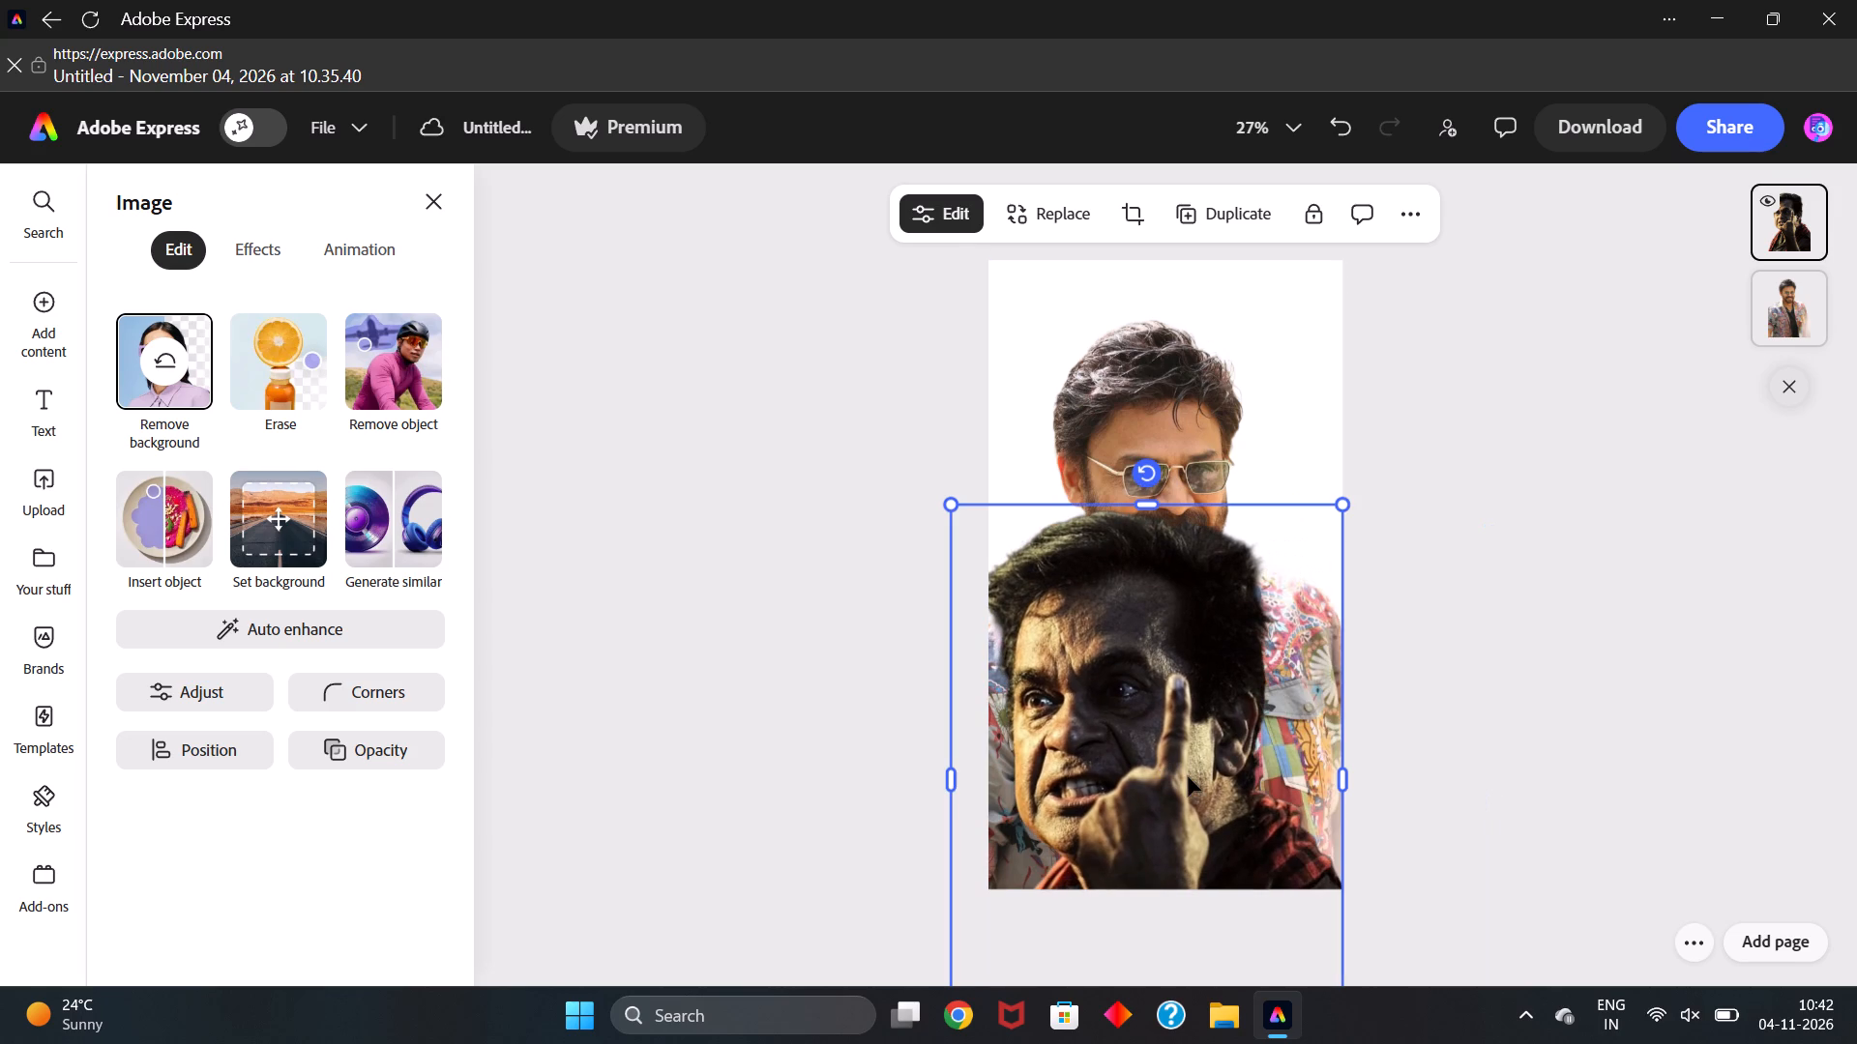
drag(1344, 504, 1212, 734)
drag(1076, 819, 1169, 693)
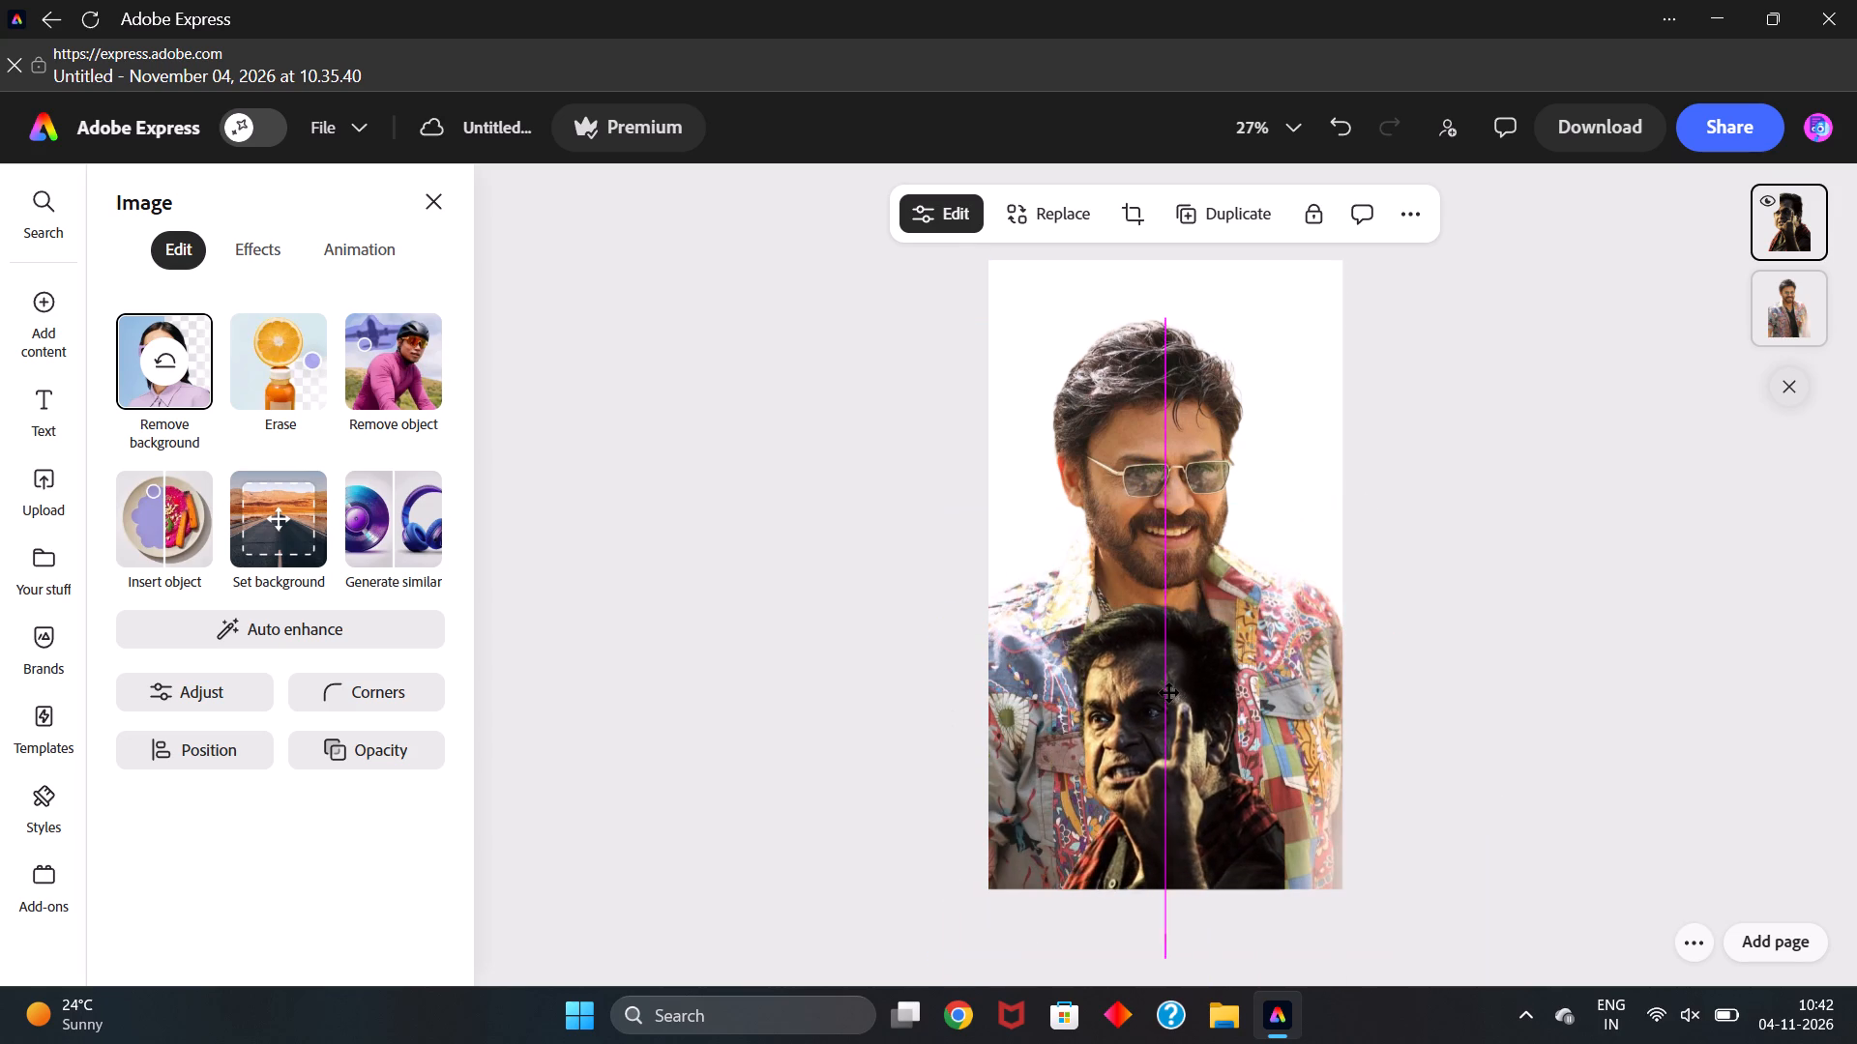
drag(1169, 693, 1238, 655)
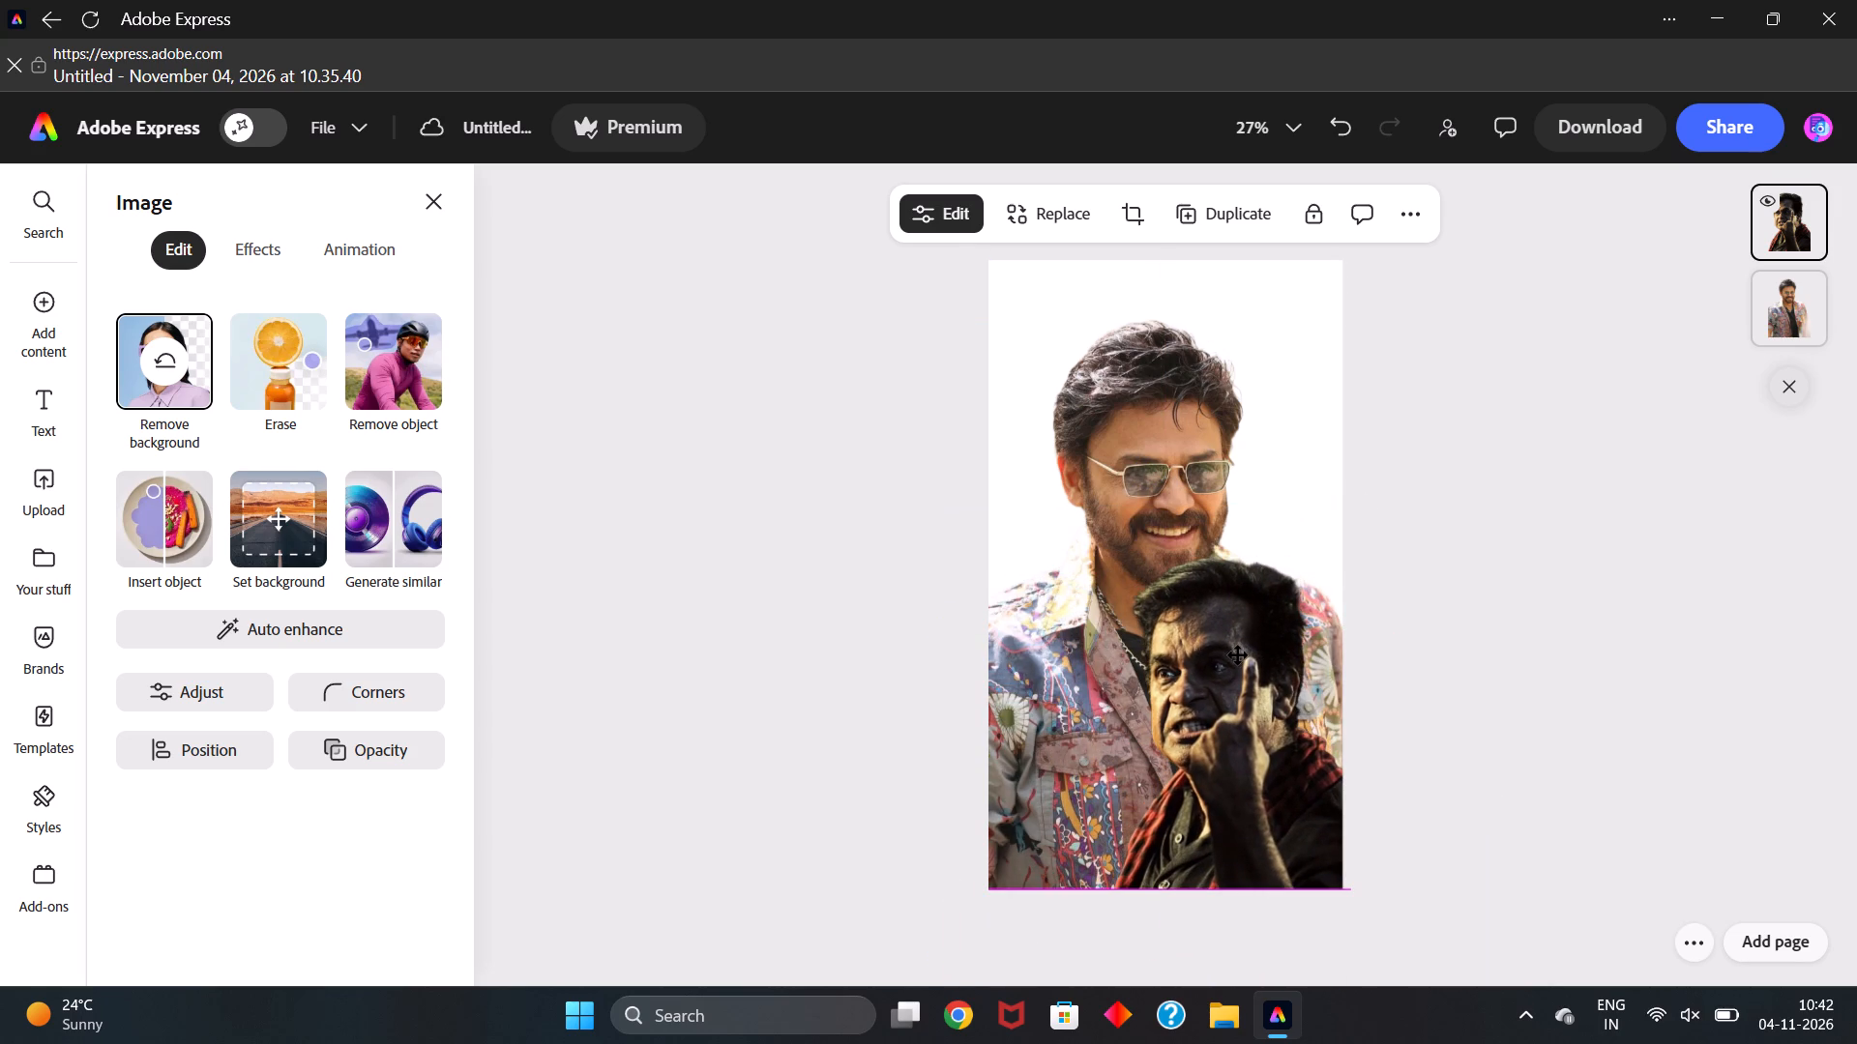
drag(1238, 655, 1237, 655)
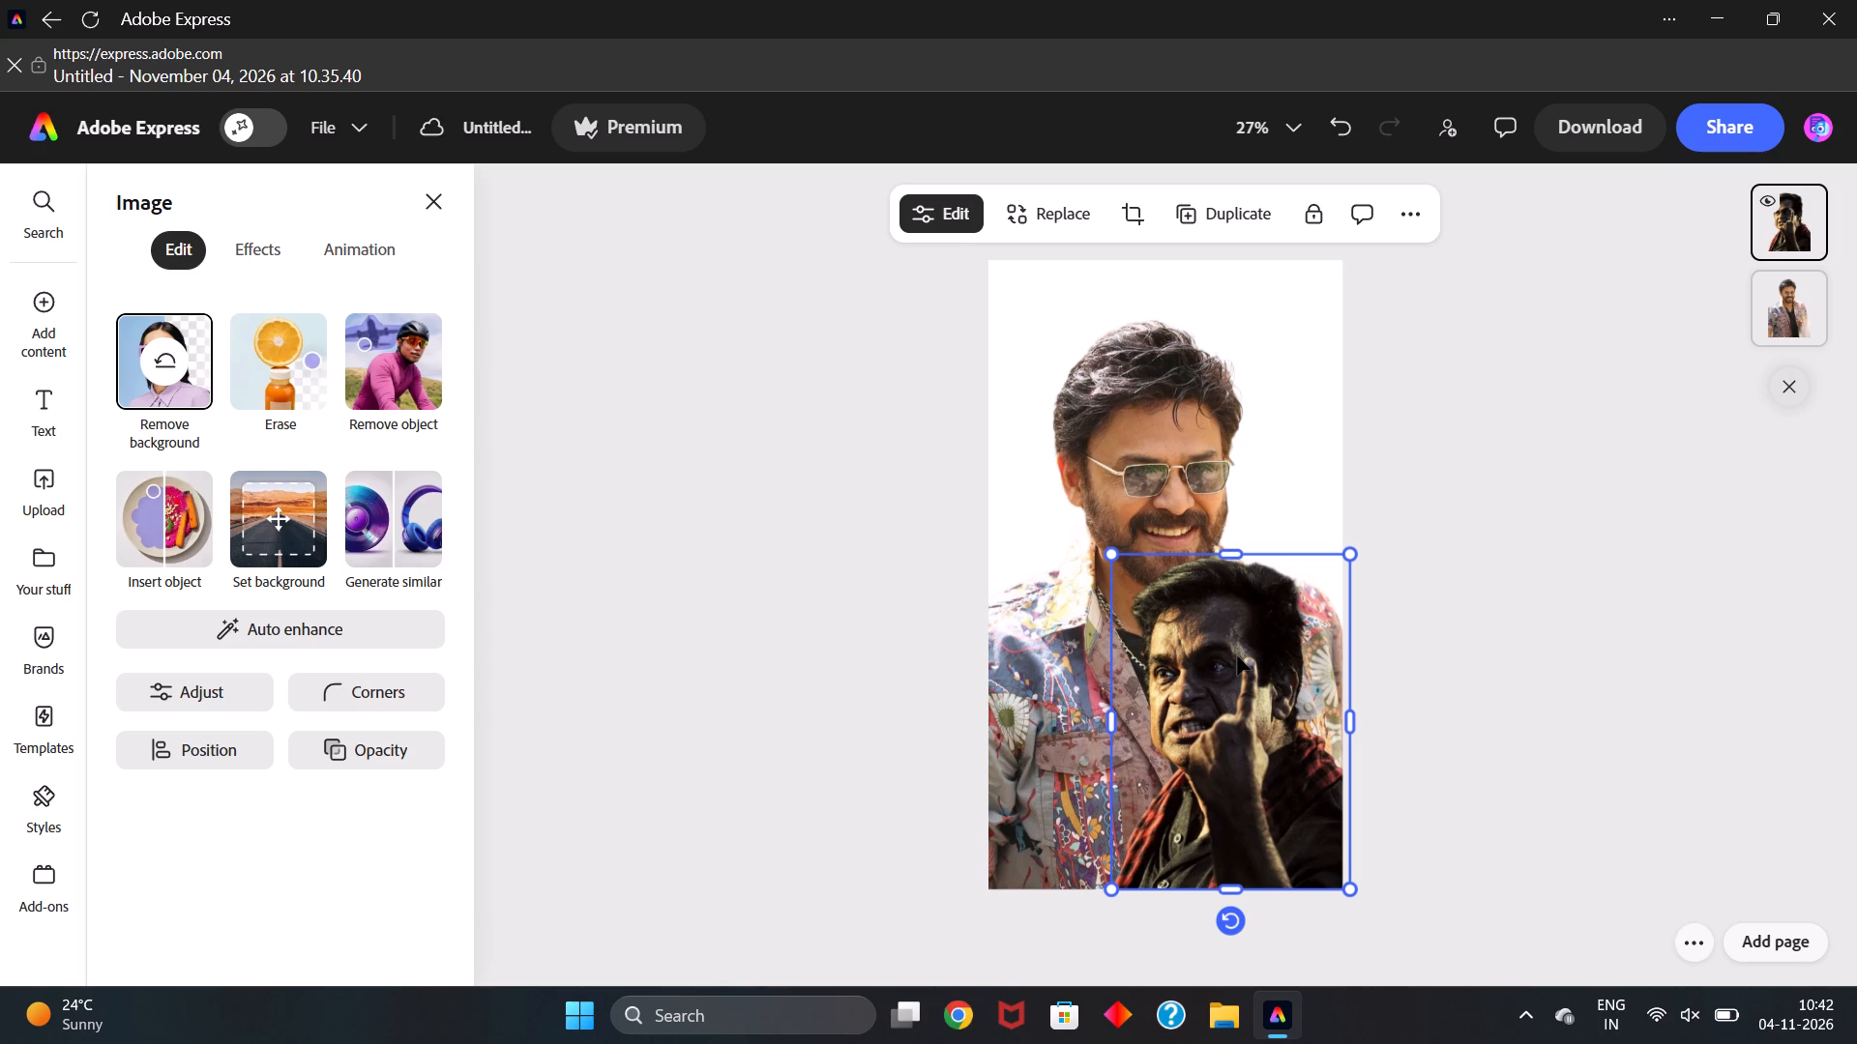
Move the Venkatesh cutout up and to the left so his head sits near the page's top left corner.
click(1160, 466)
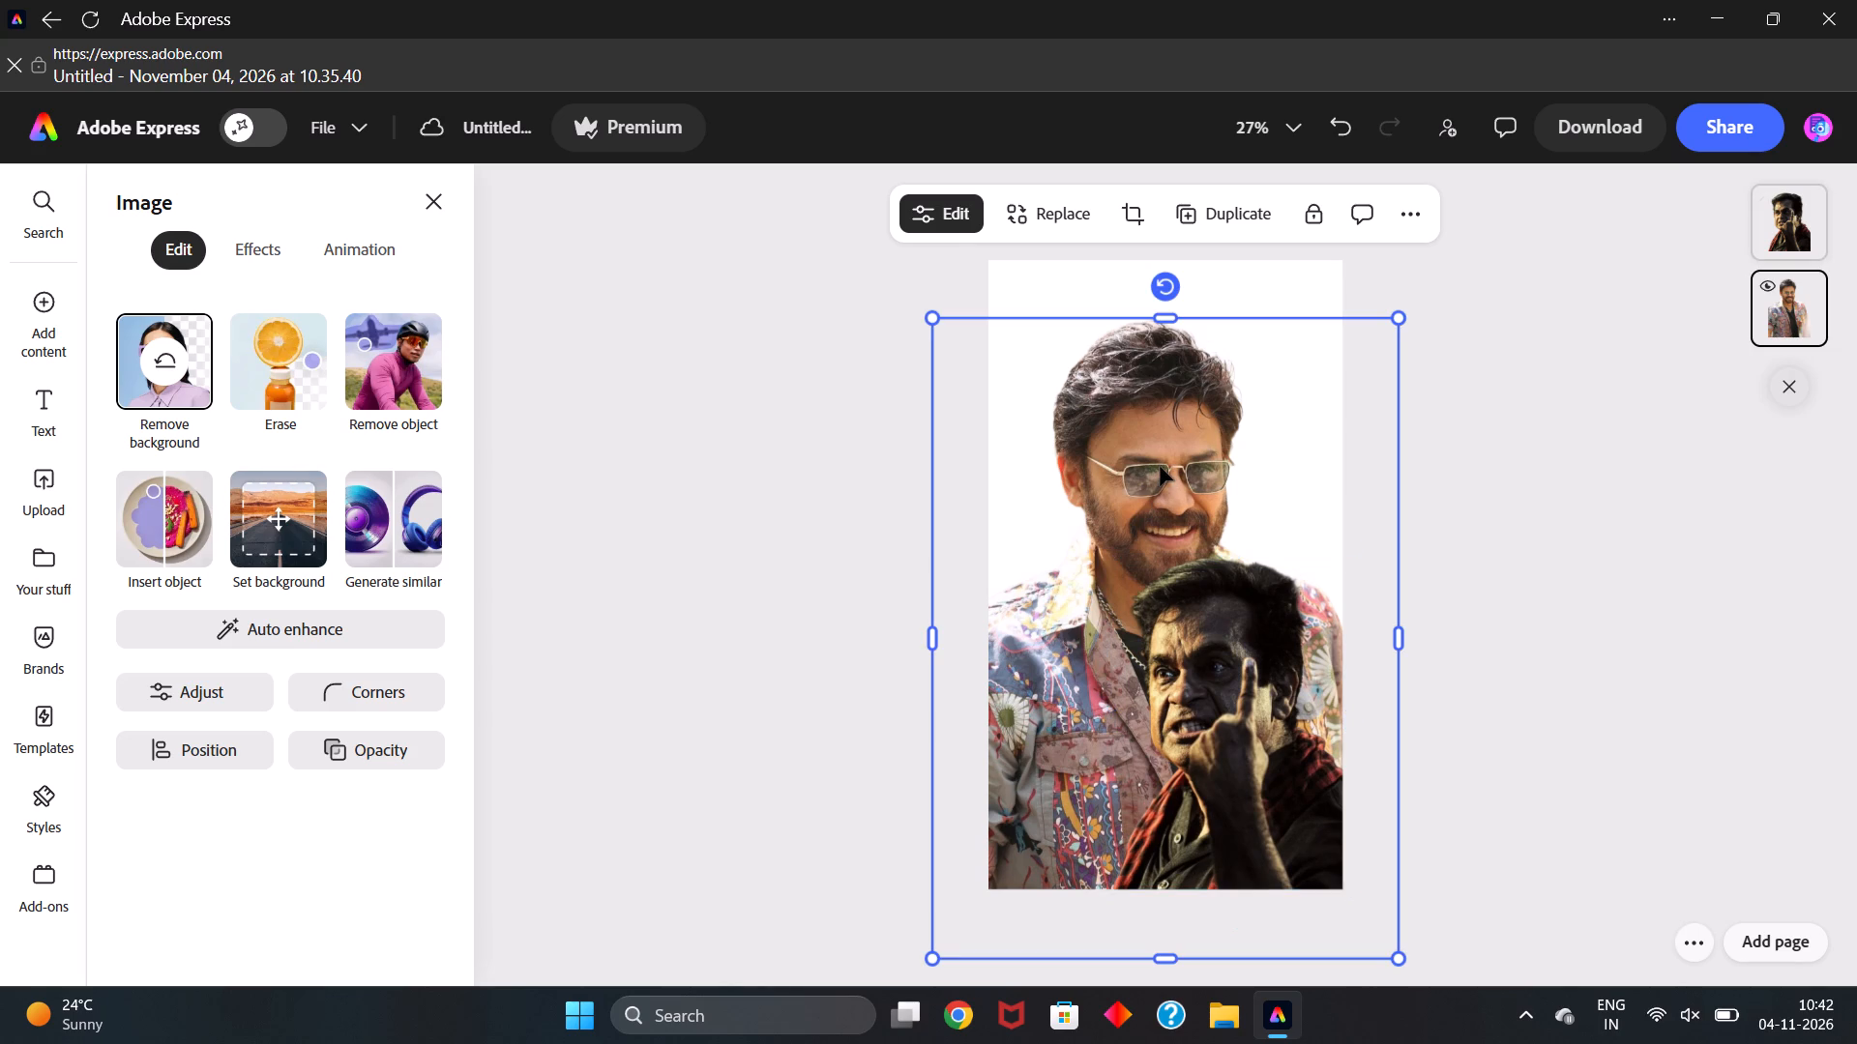
drag(1160, 466, 1127, 434)
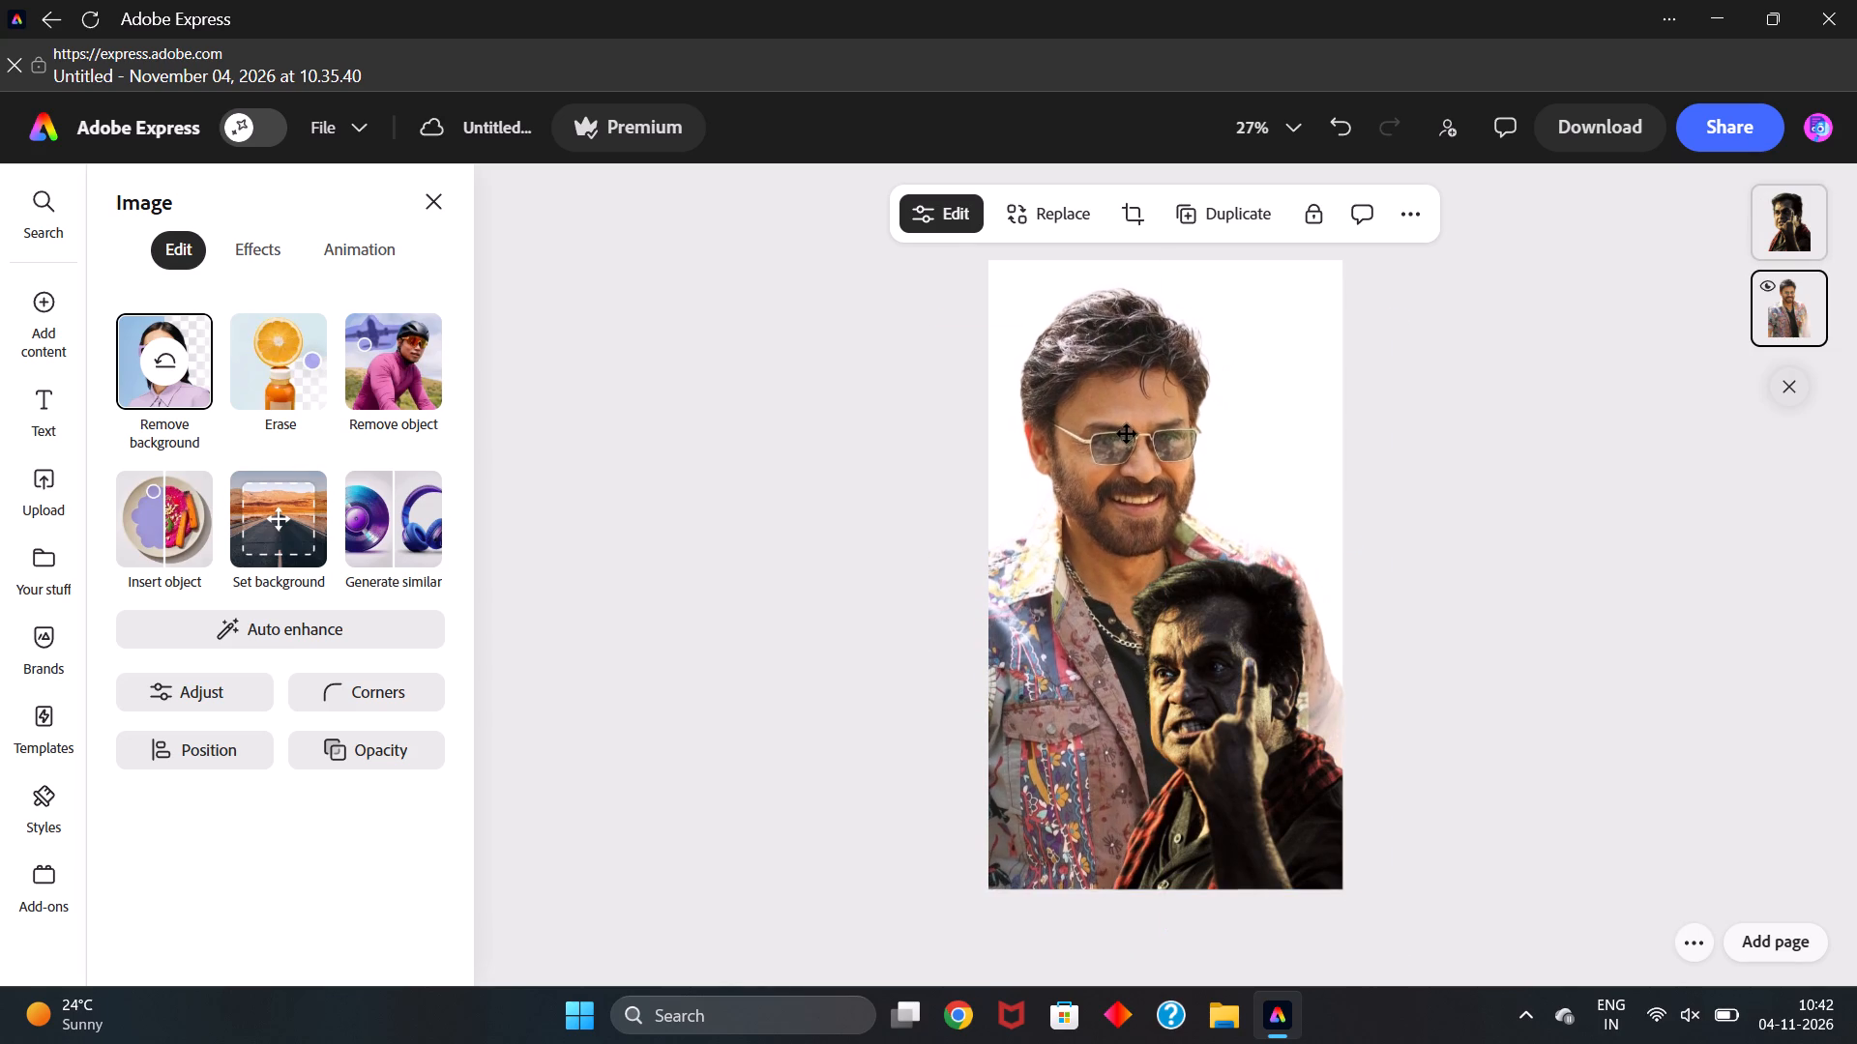
drag(1127, 434, 1132, 422)
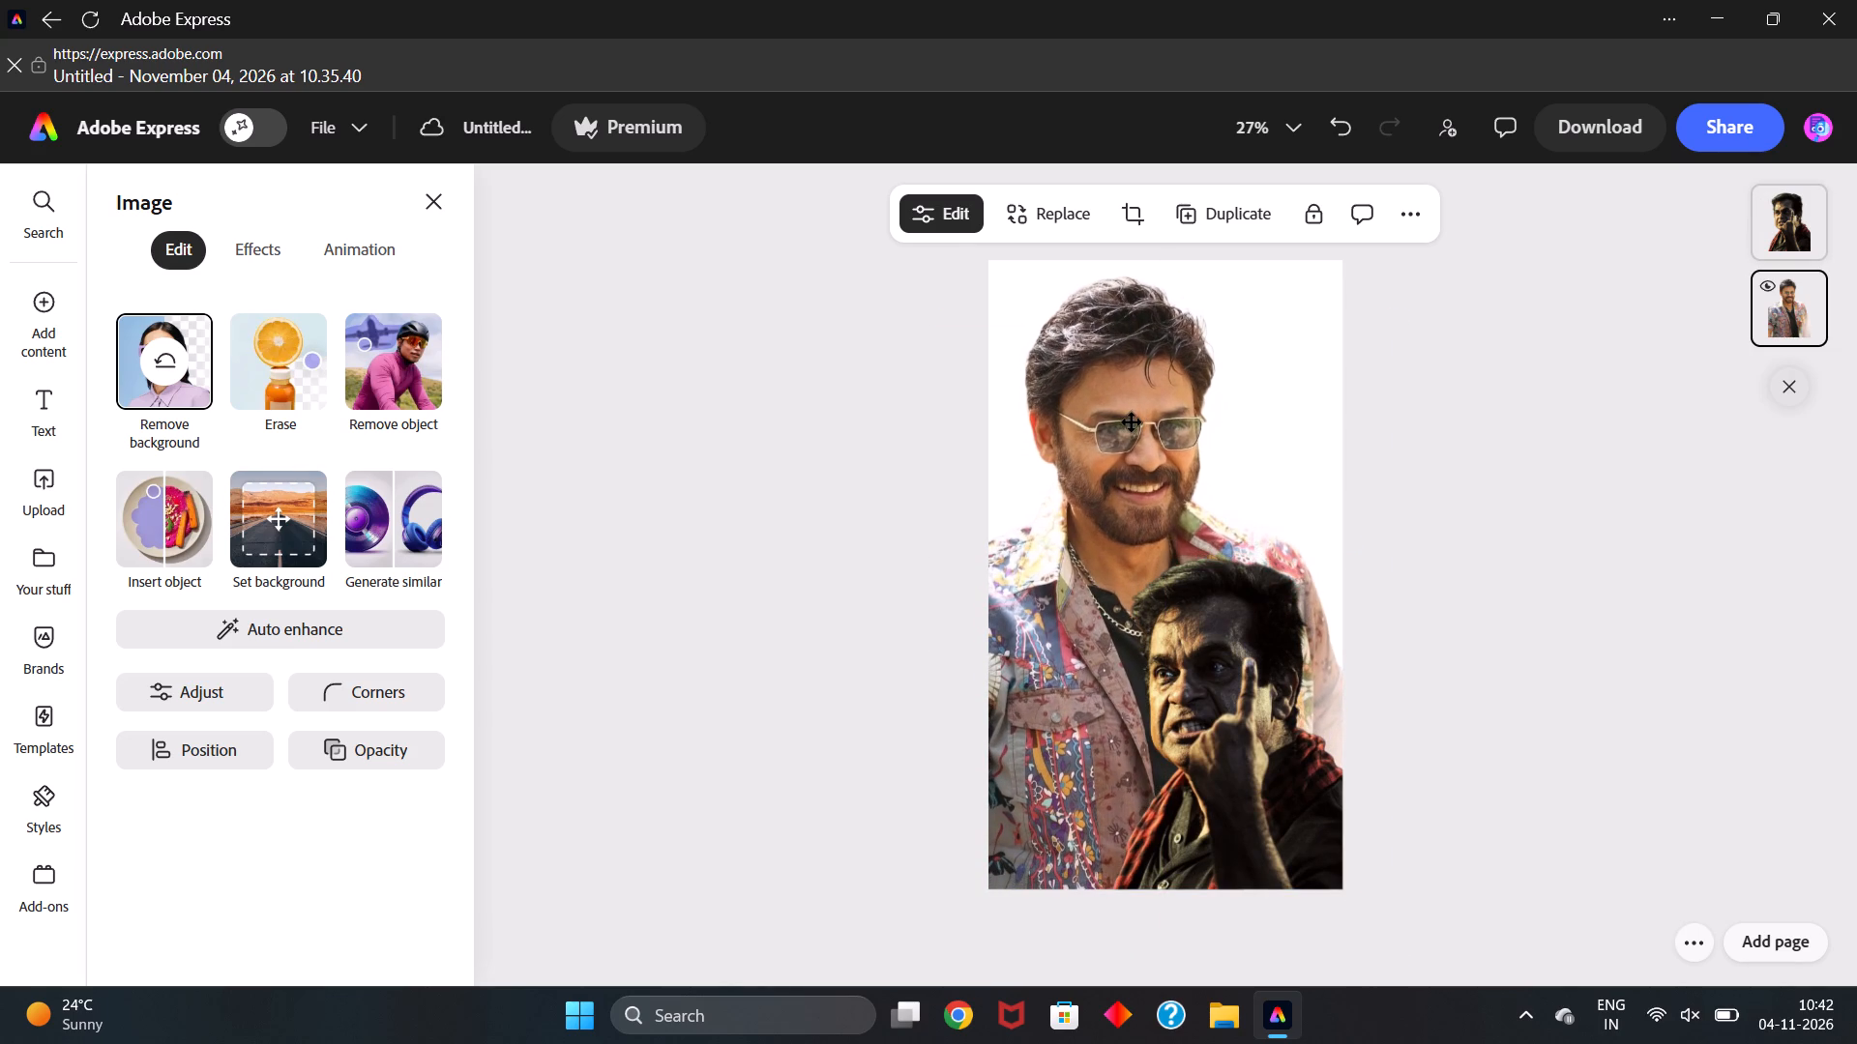
drag(1132, 422, 1118, 427)
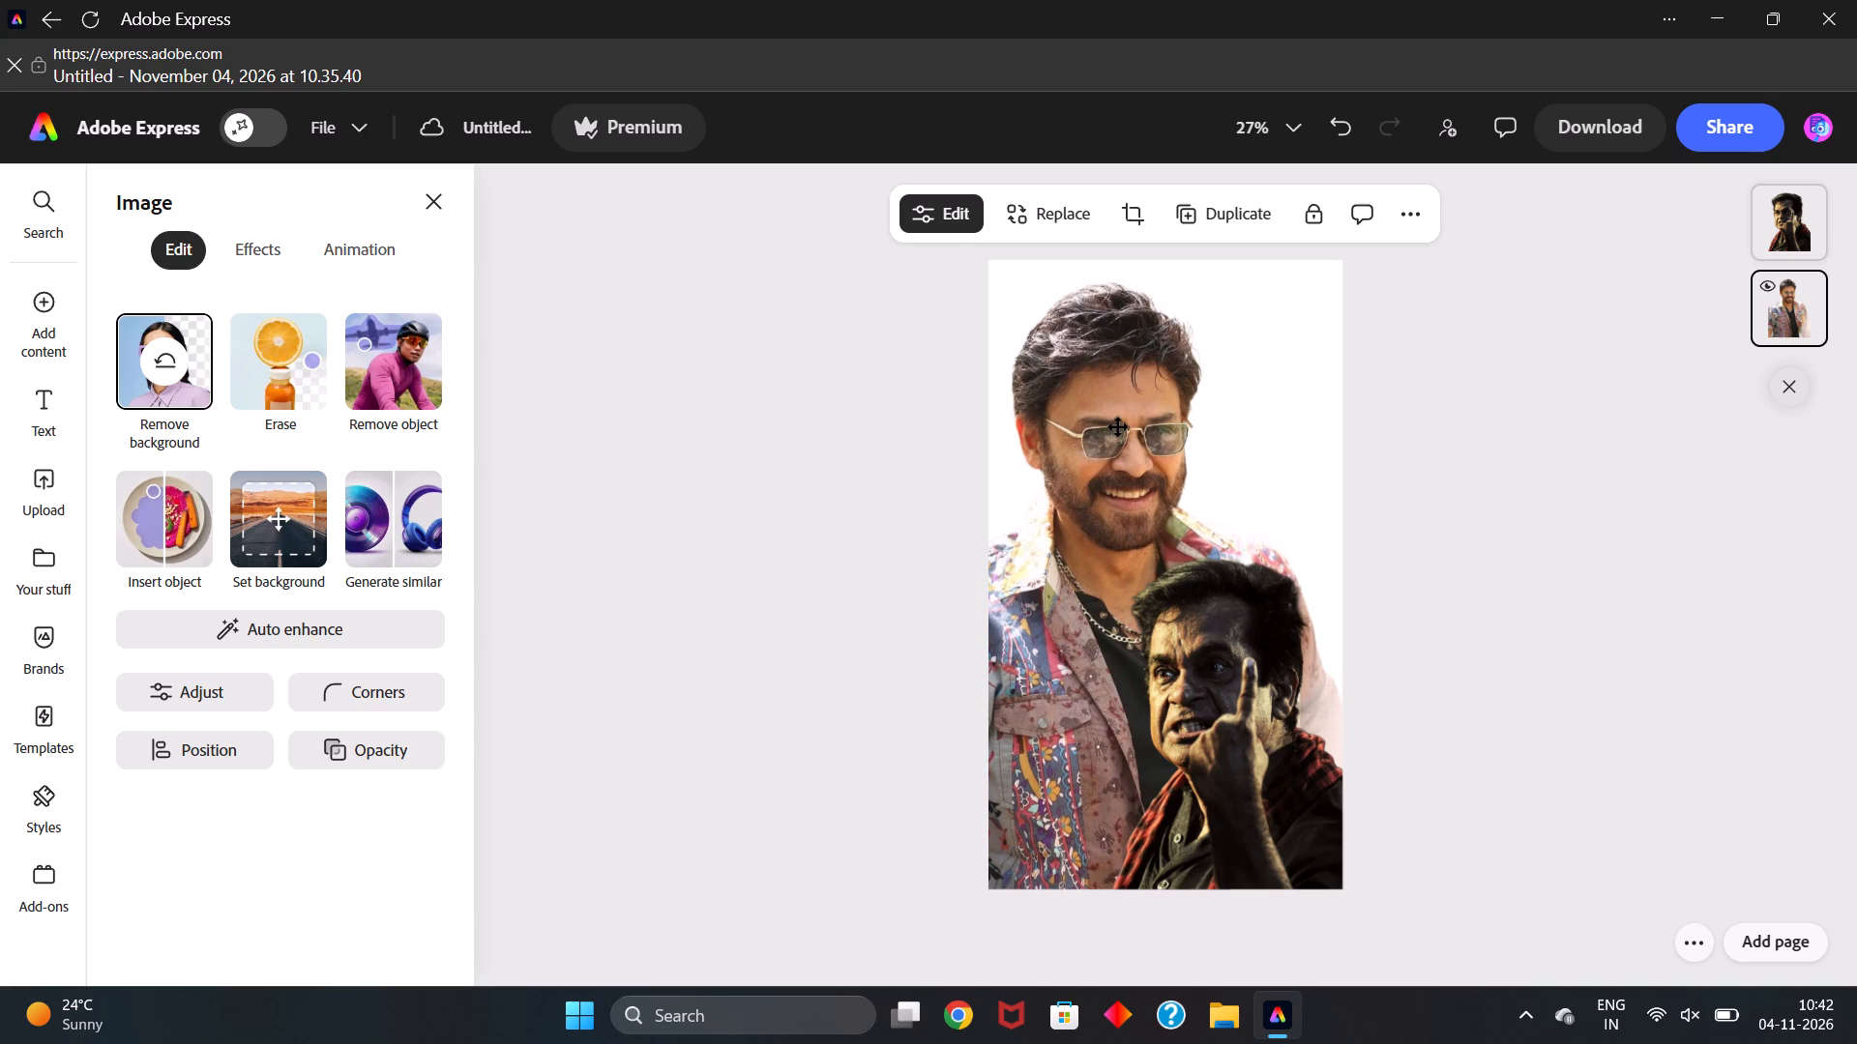
drag(1118, 427, 1114, 417)
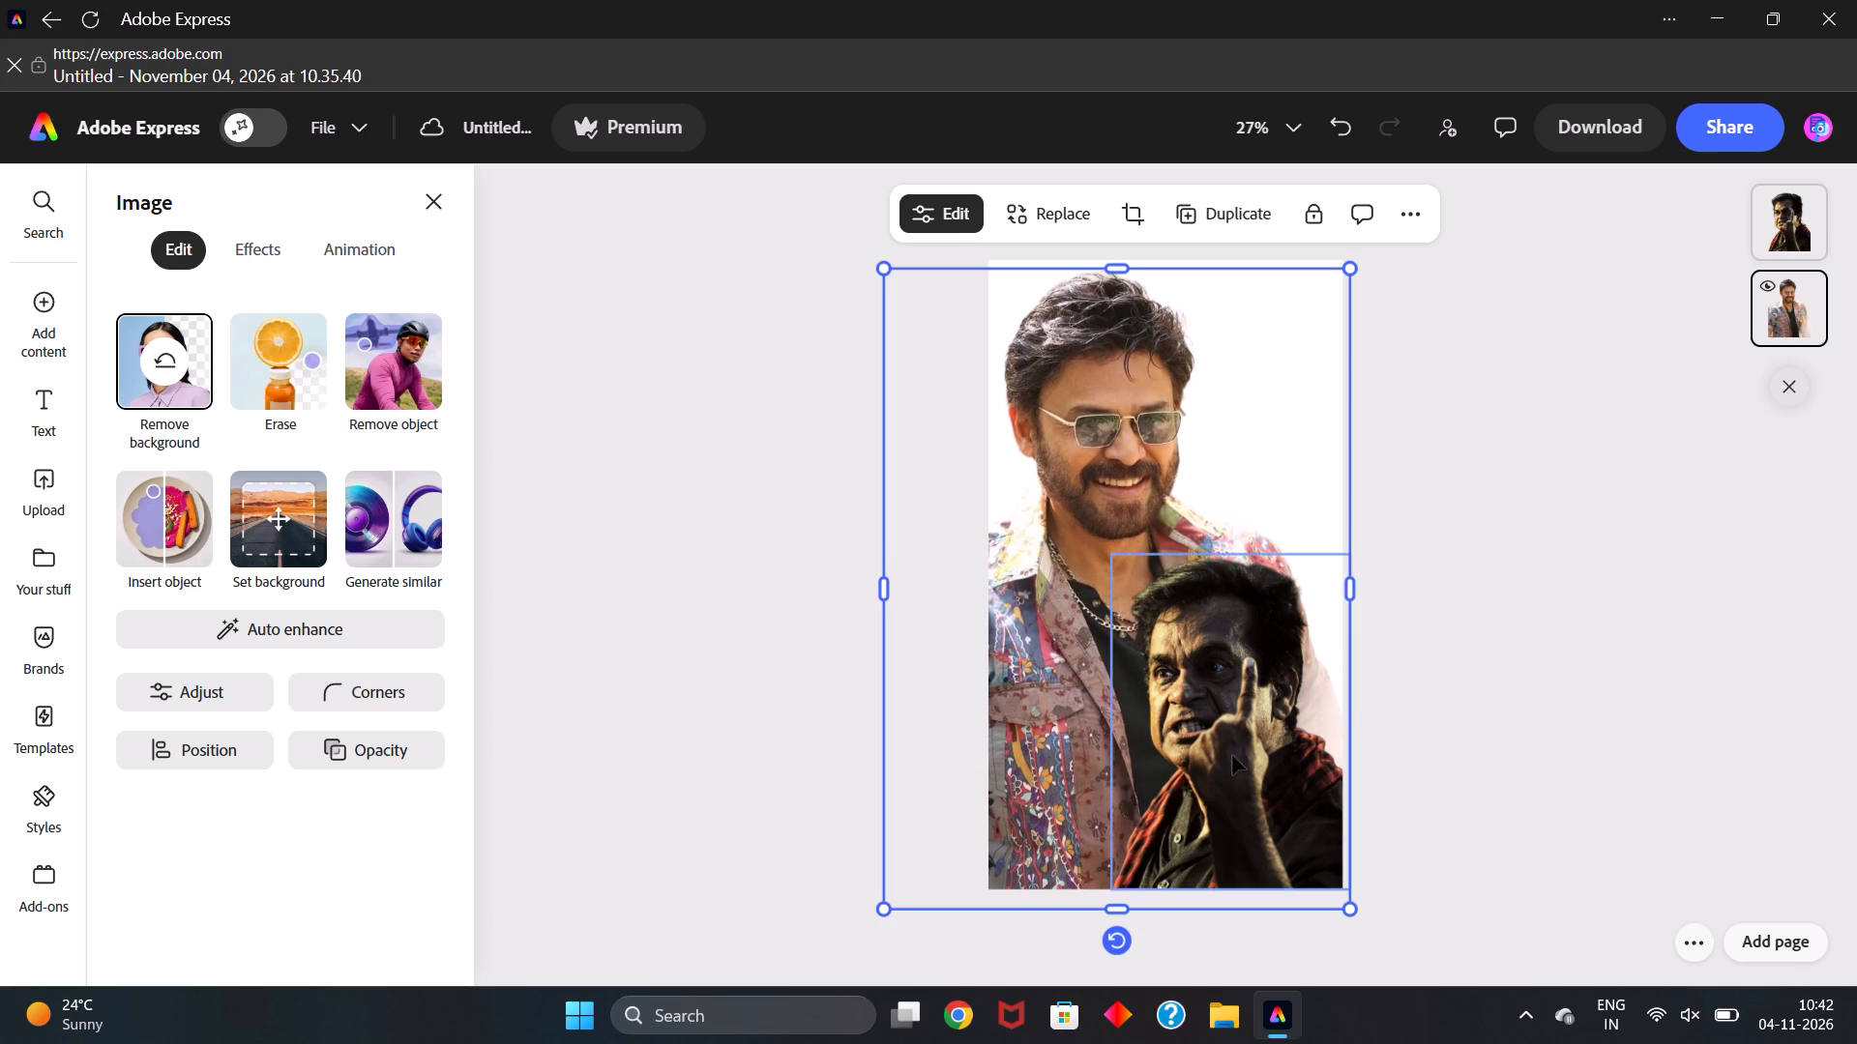
Enlarge the Brahmanandam cutout to about three quarters of the page width, bottom-aligned and slightly overhanging the page's right edge.
click(1232, 755)
click(1232, 753)
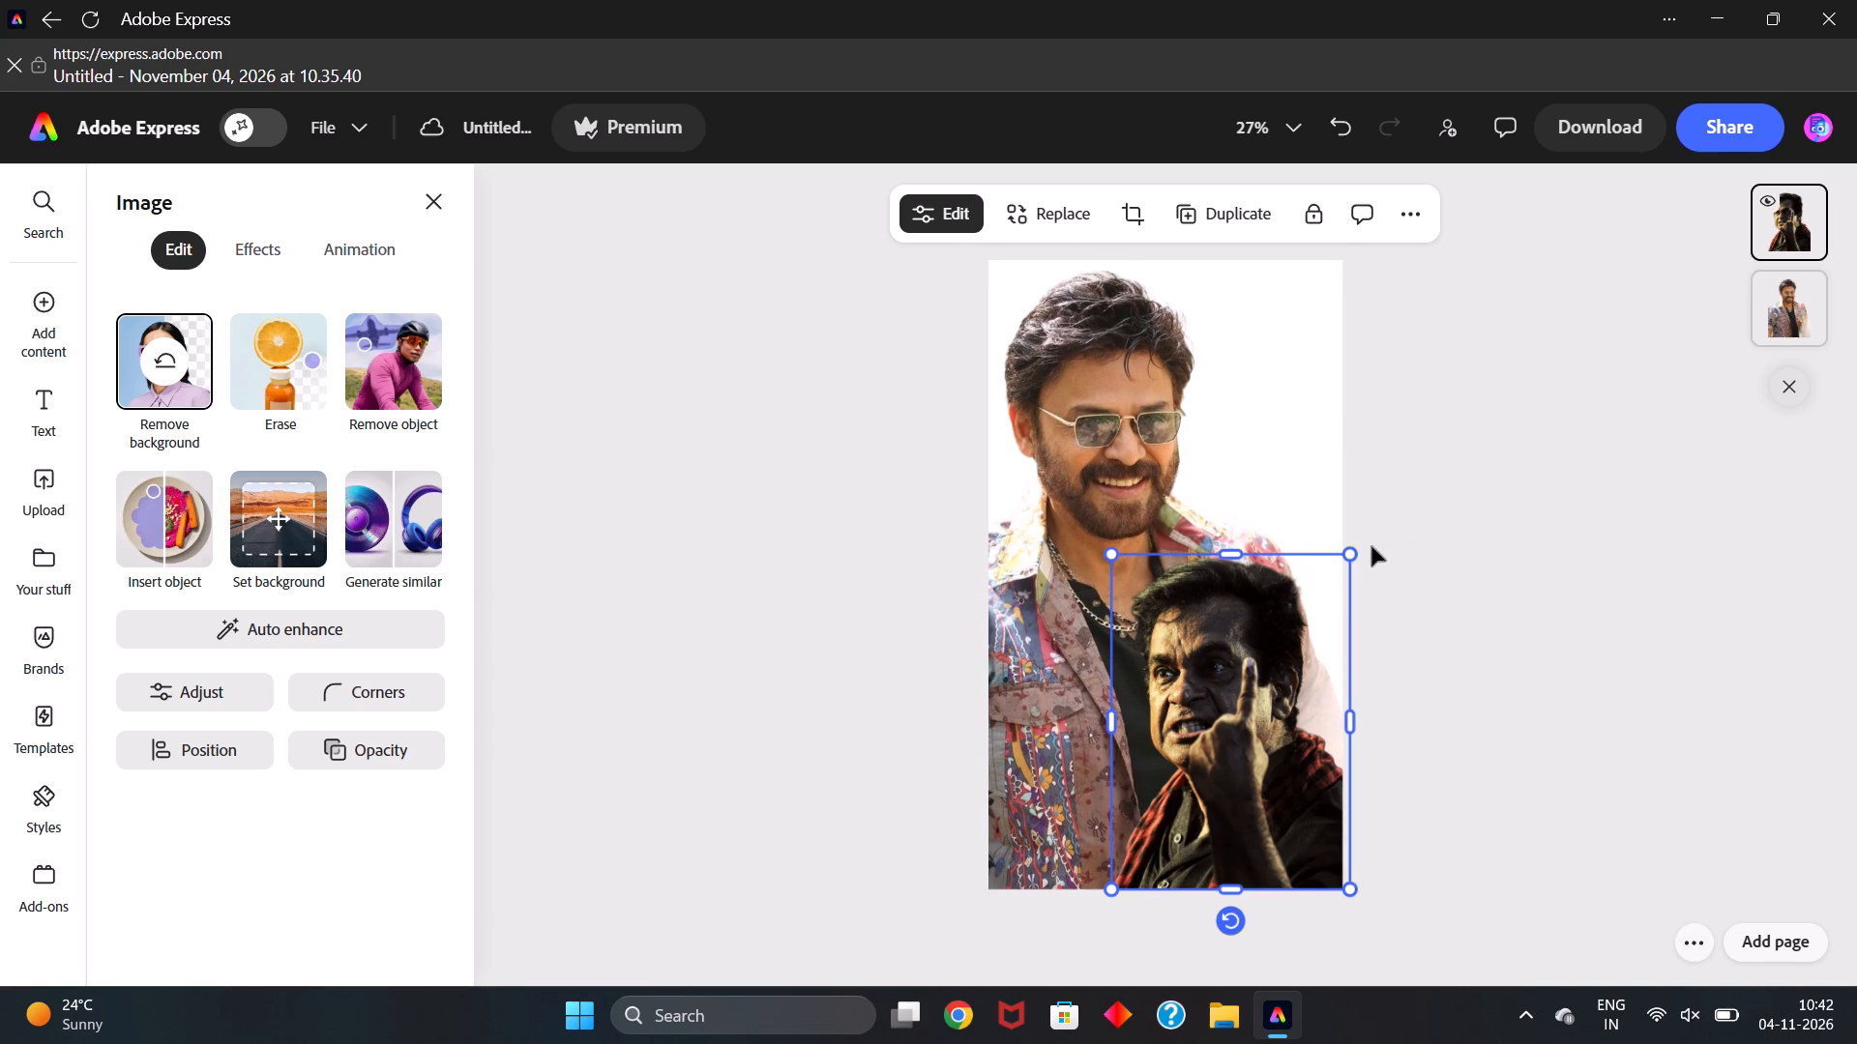
drag(1354, 560, 1402, 543)
drag(1275, 728, 1286, 727)
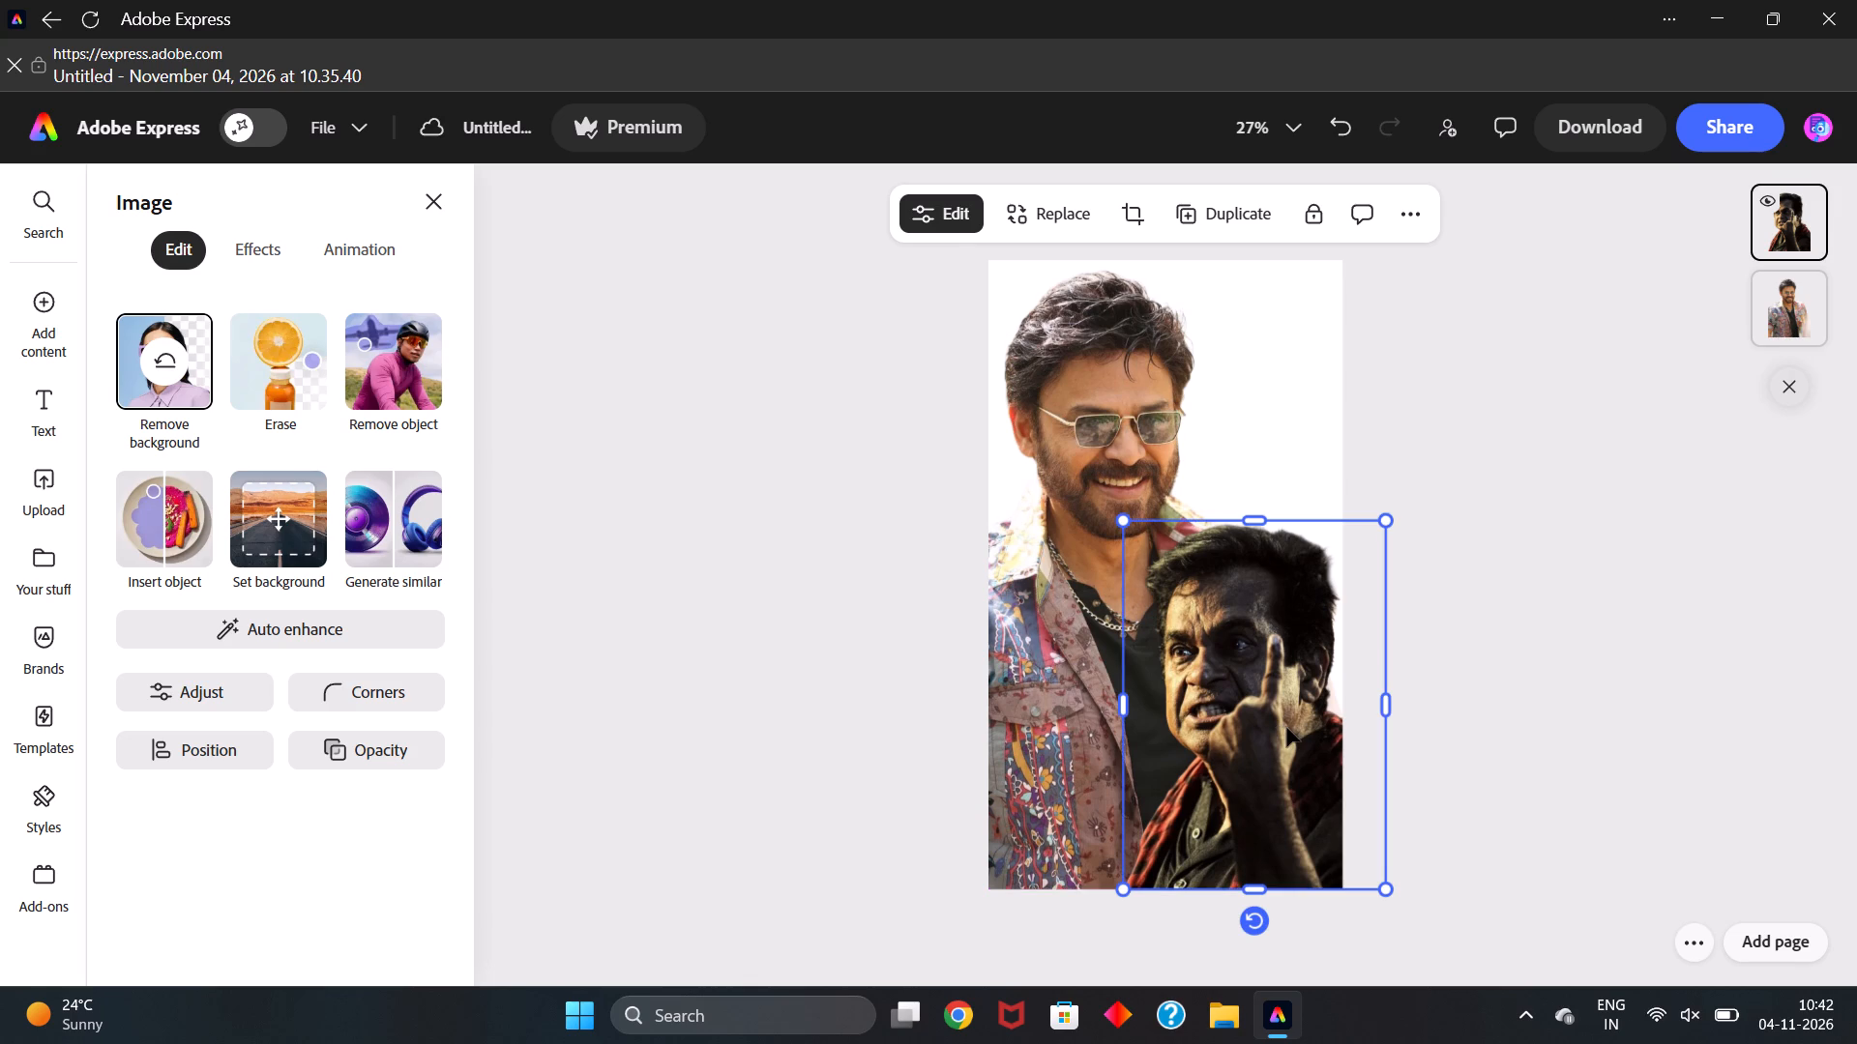
click(1664, 490)
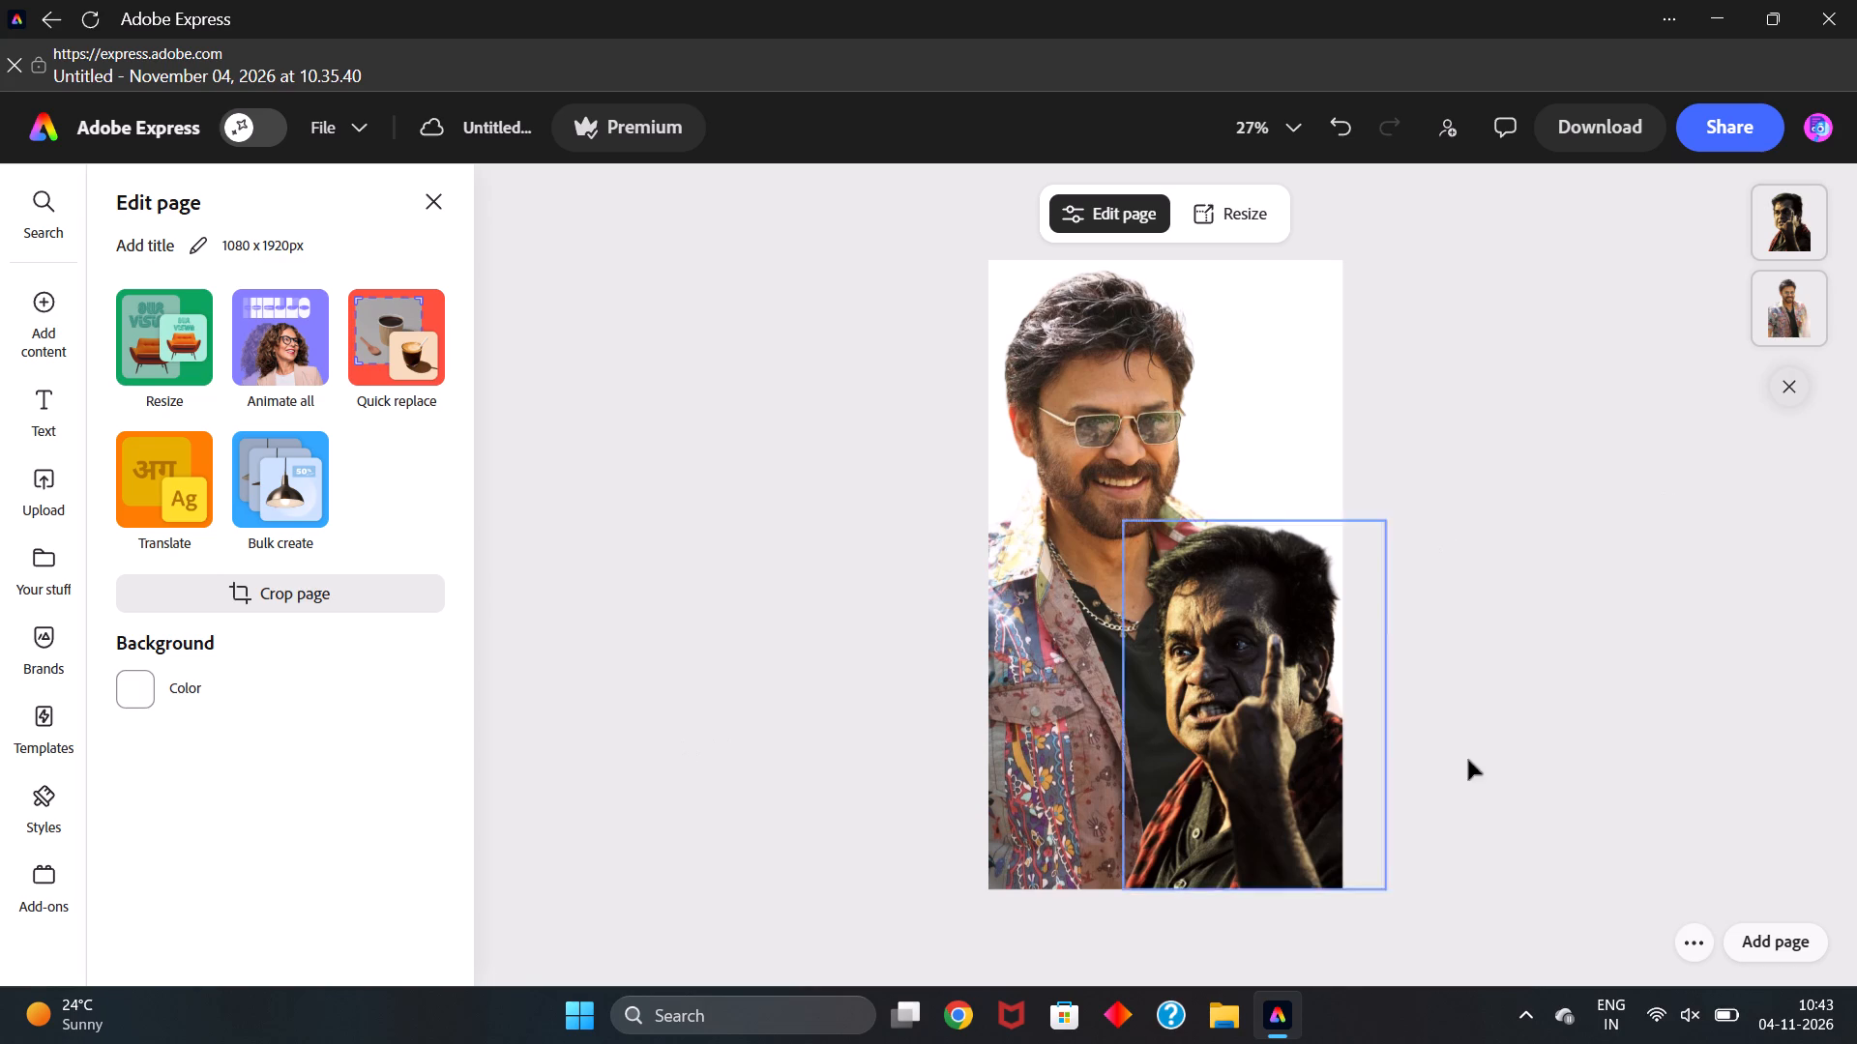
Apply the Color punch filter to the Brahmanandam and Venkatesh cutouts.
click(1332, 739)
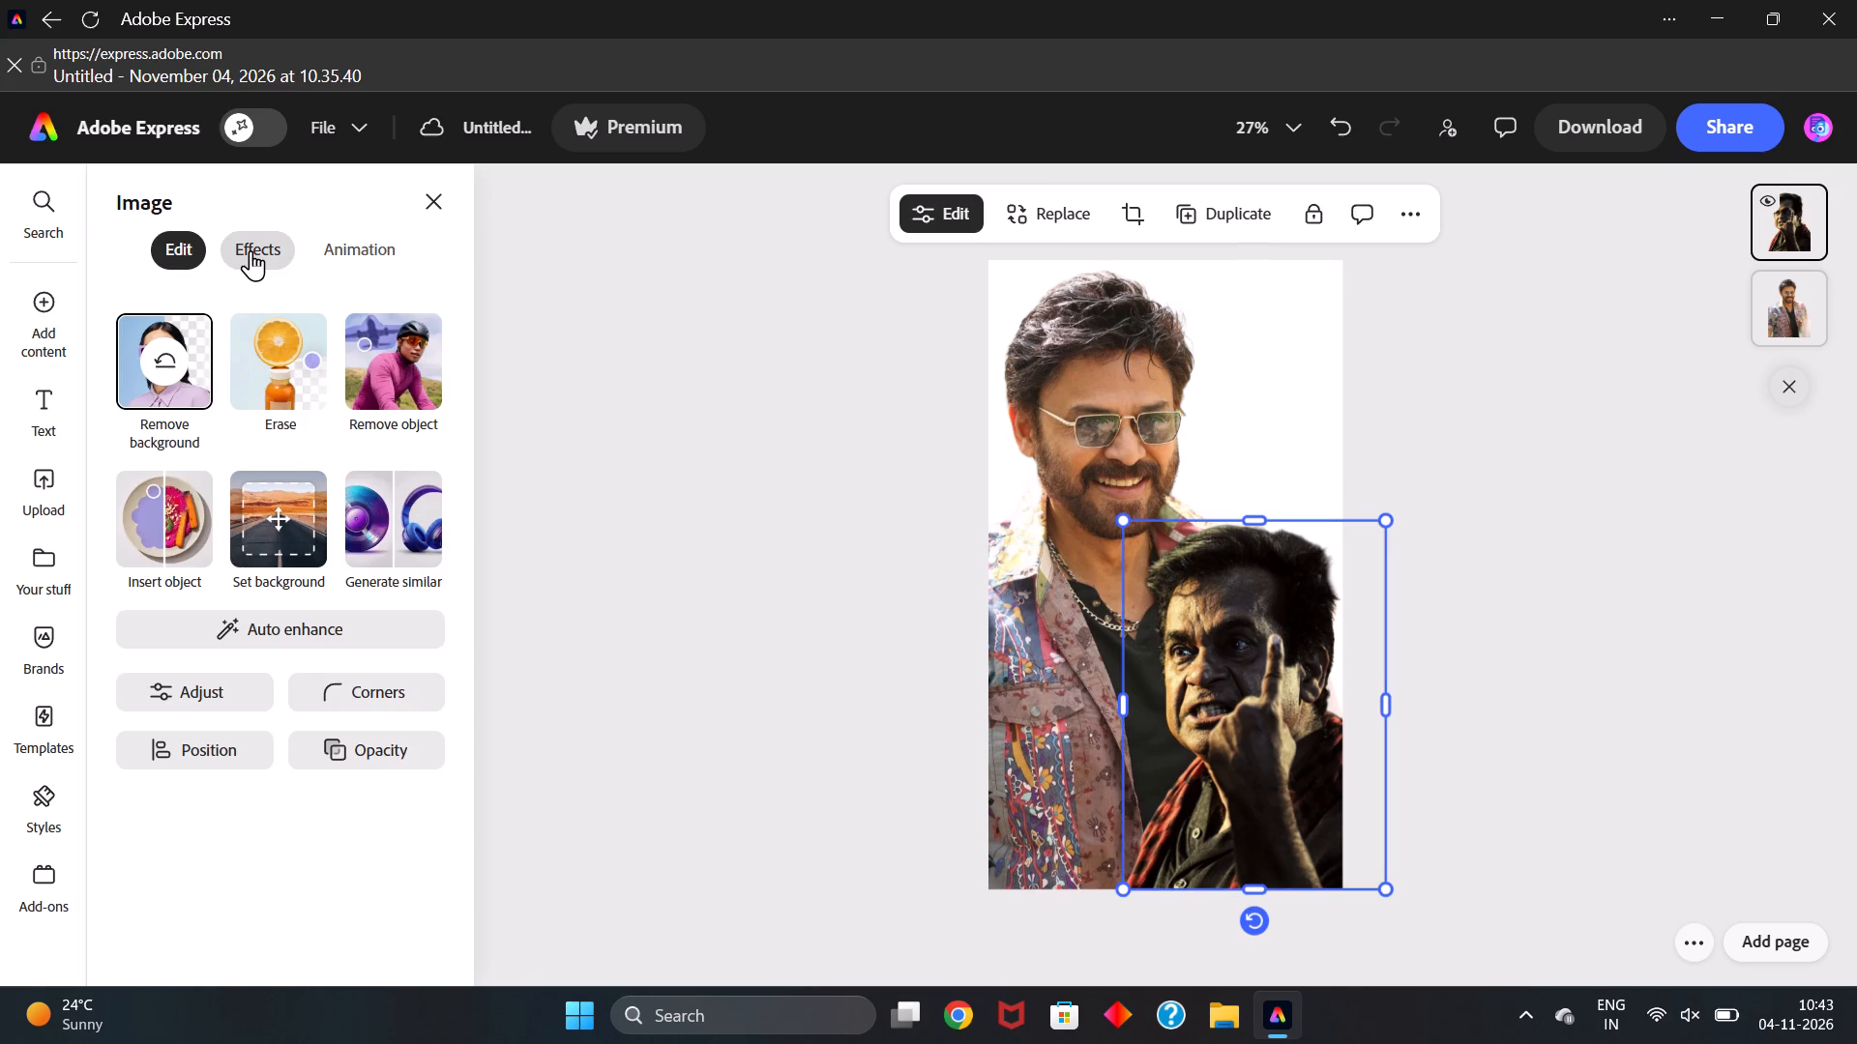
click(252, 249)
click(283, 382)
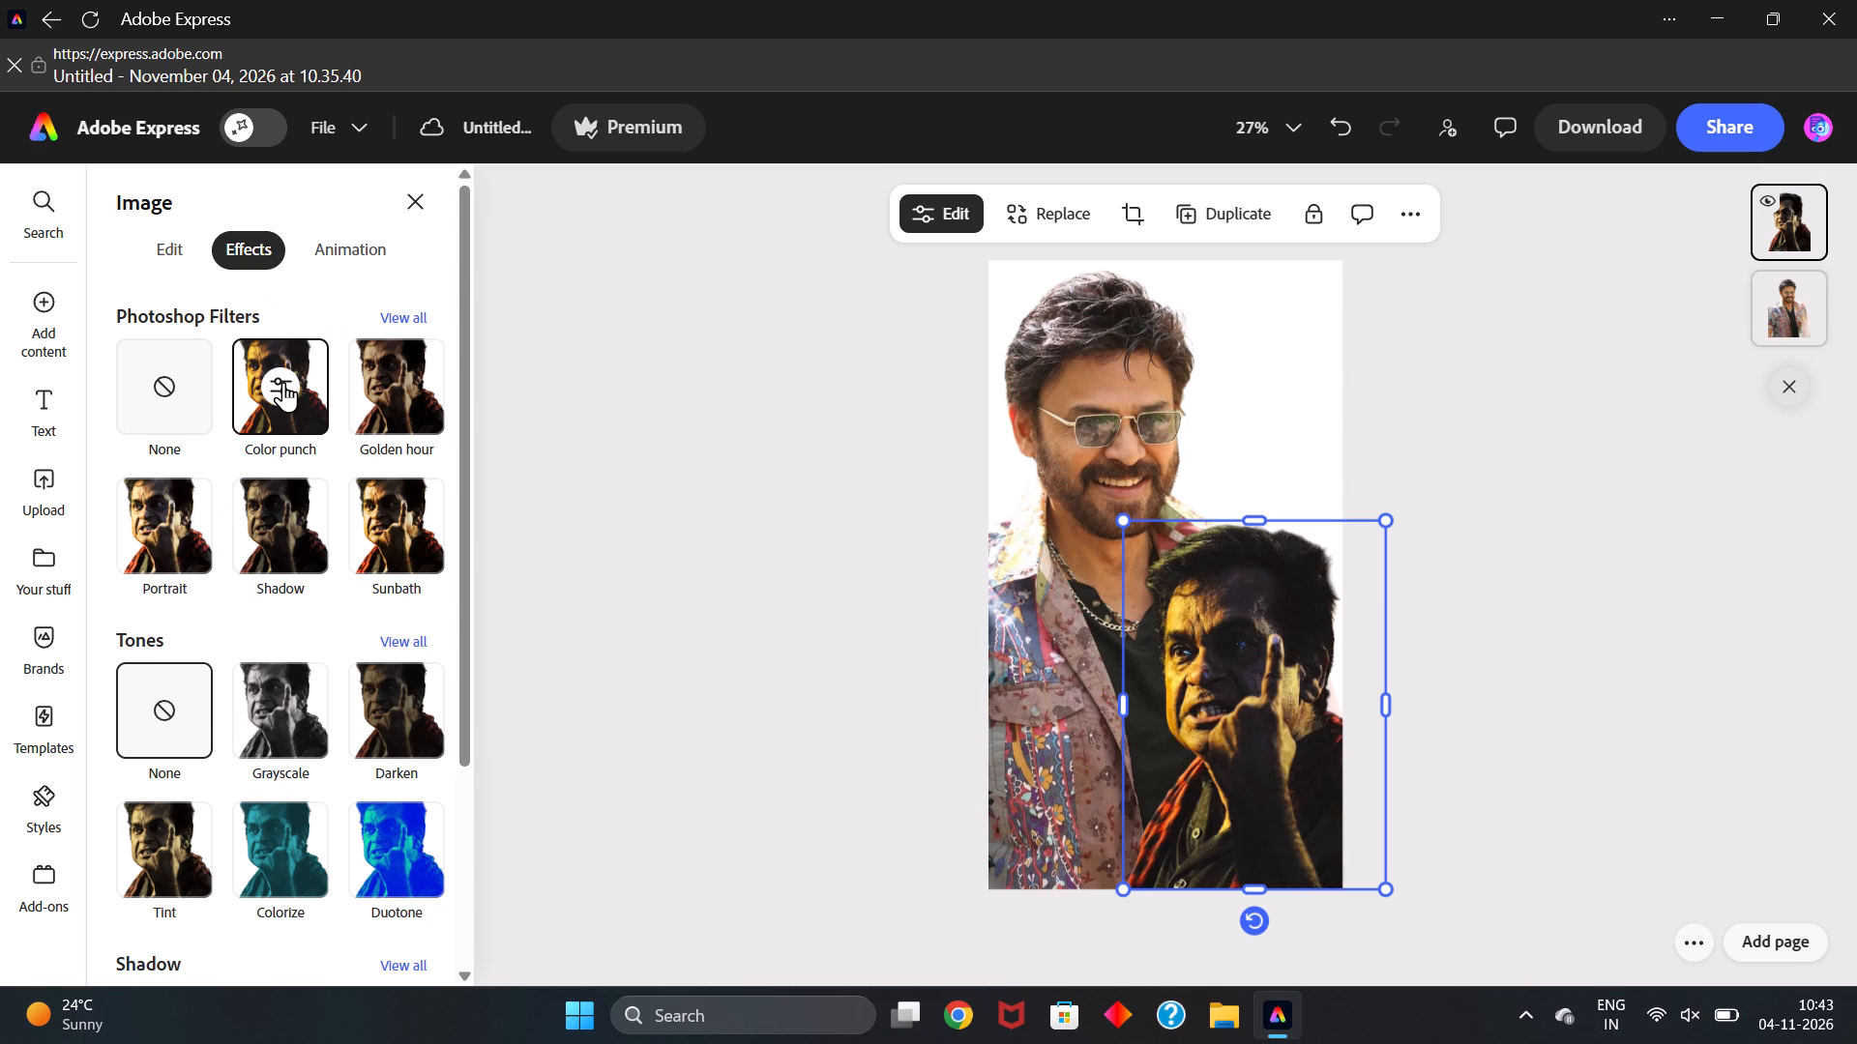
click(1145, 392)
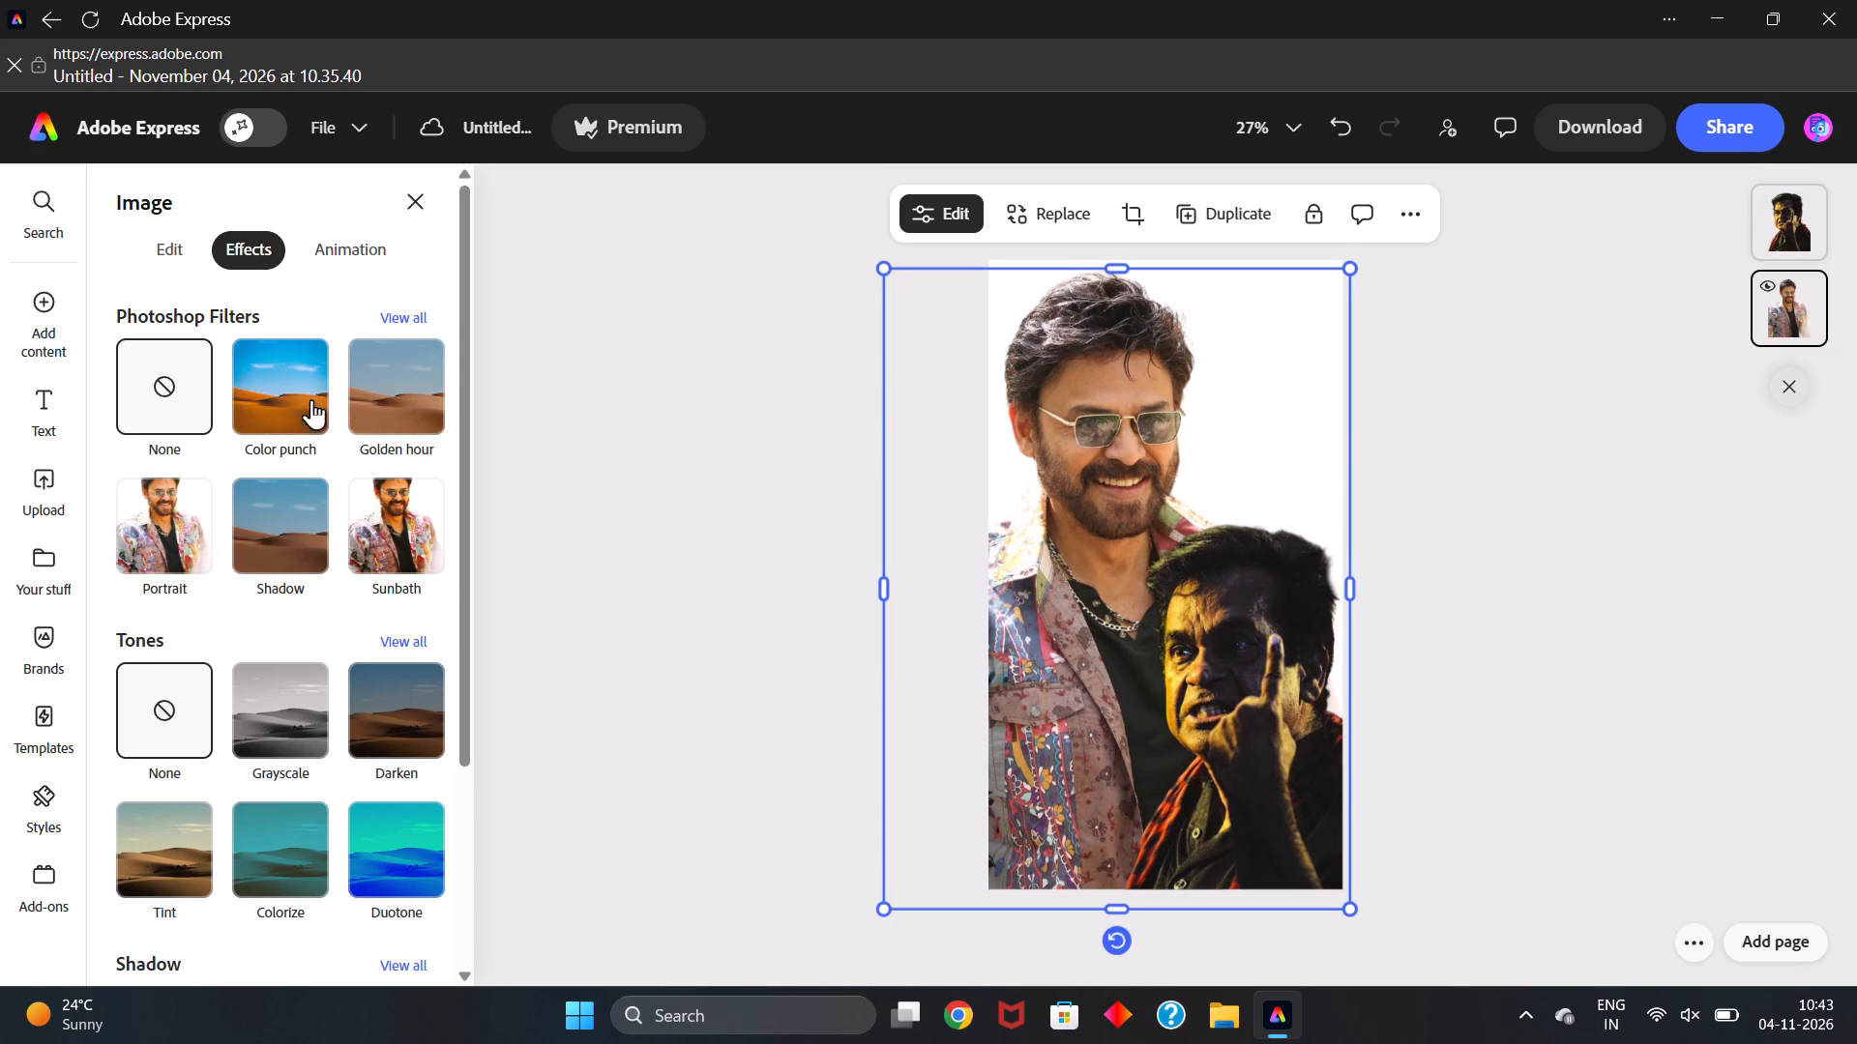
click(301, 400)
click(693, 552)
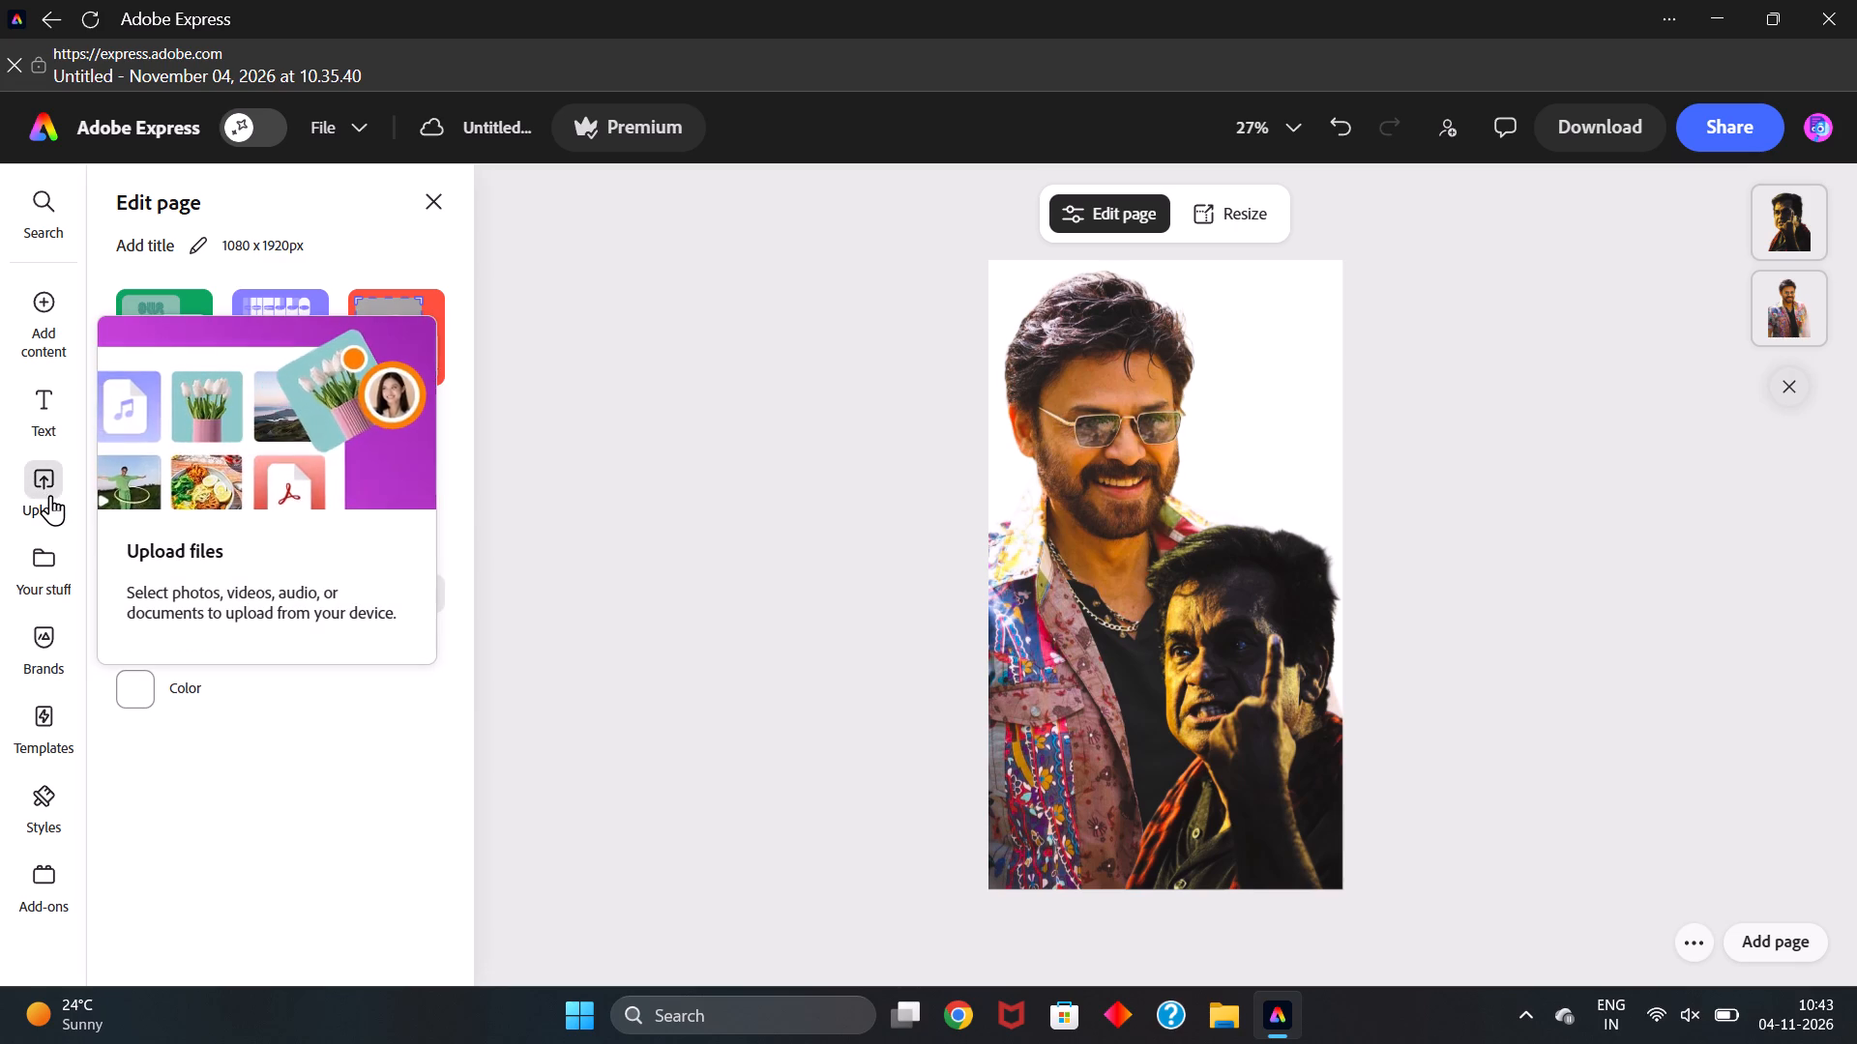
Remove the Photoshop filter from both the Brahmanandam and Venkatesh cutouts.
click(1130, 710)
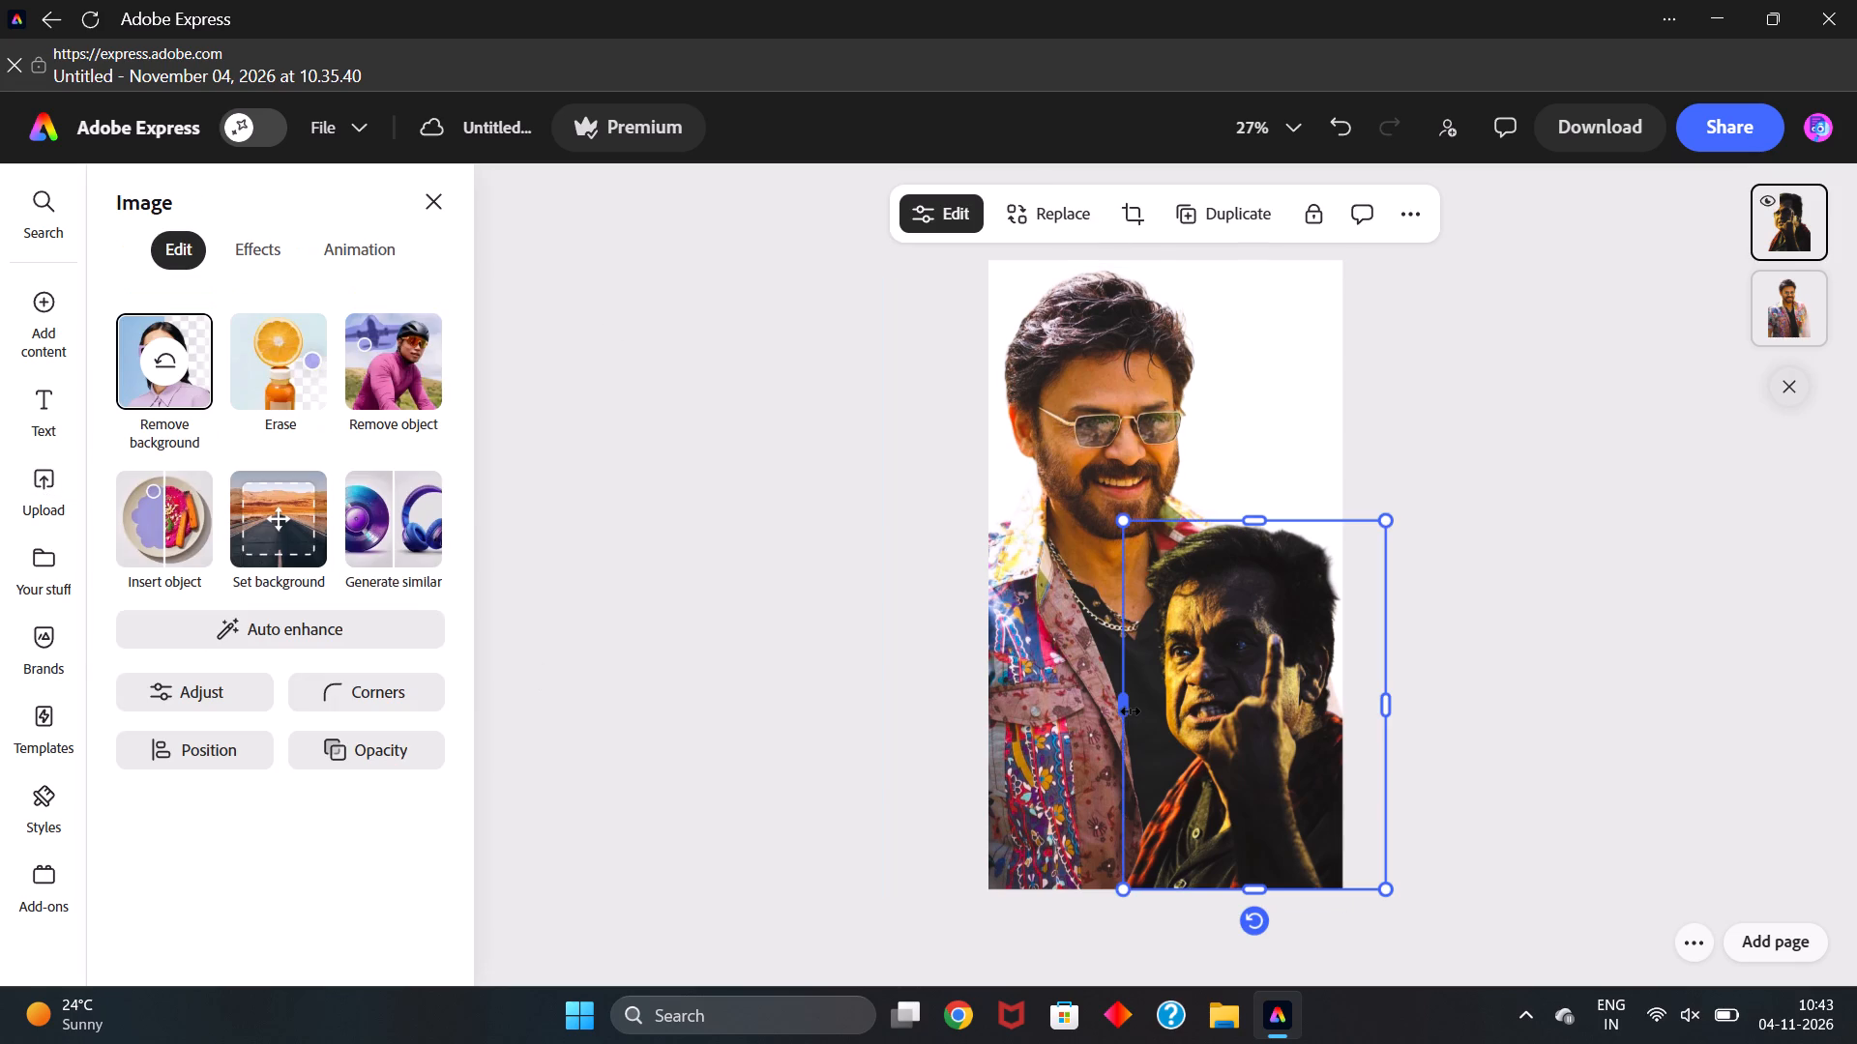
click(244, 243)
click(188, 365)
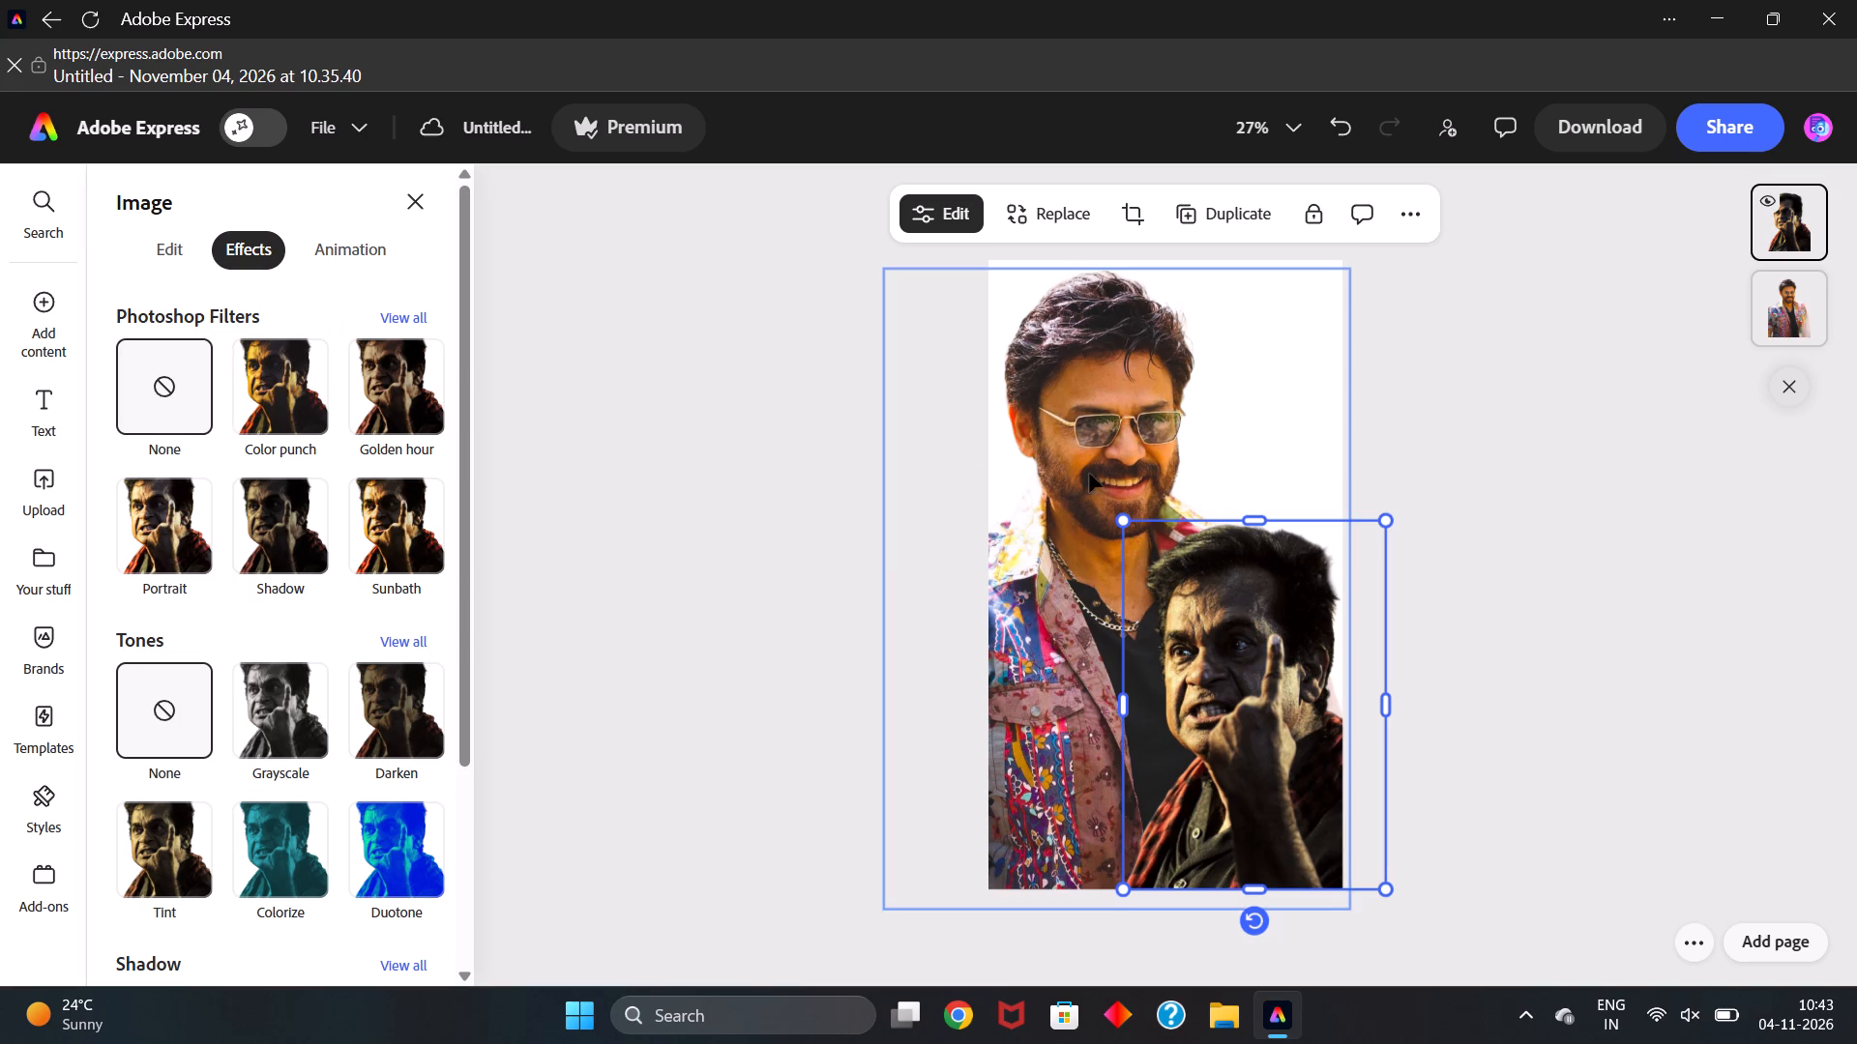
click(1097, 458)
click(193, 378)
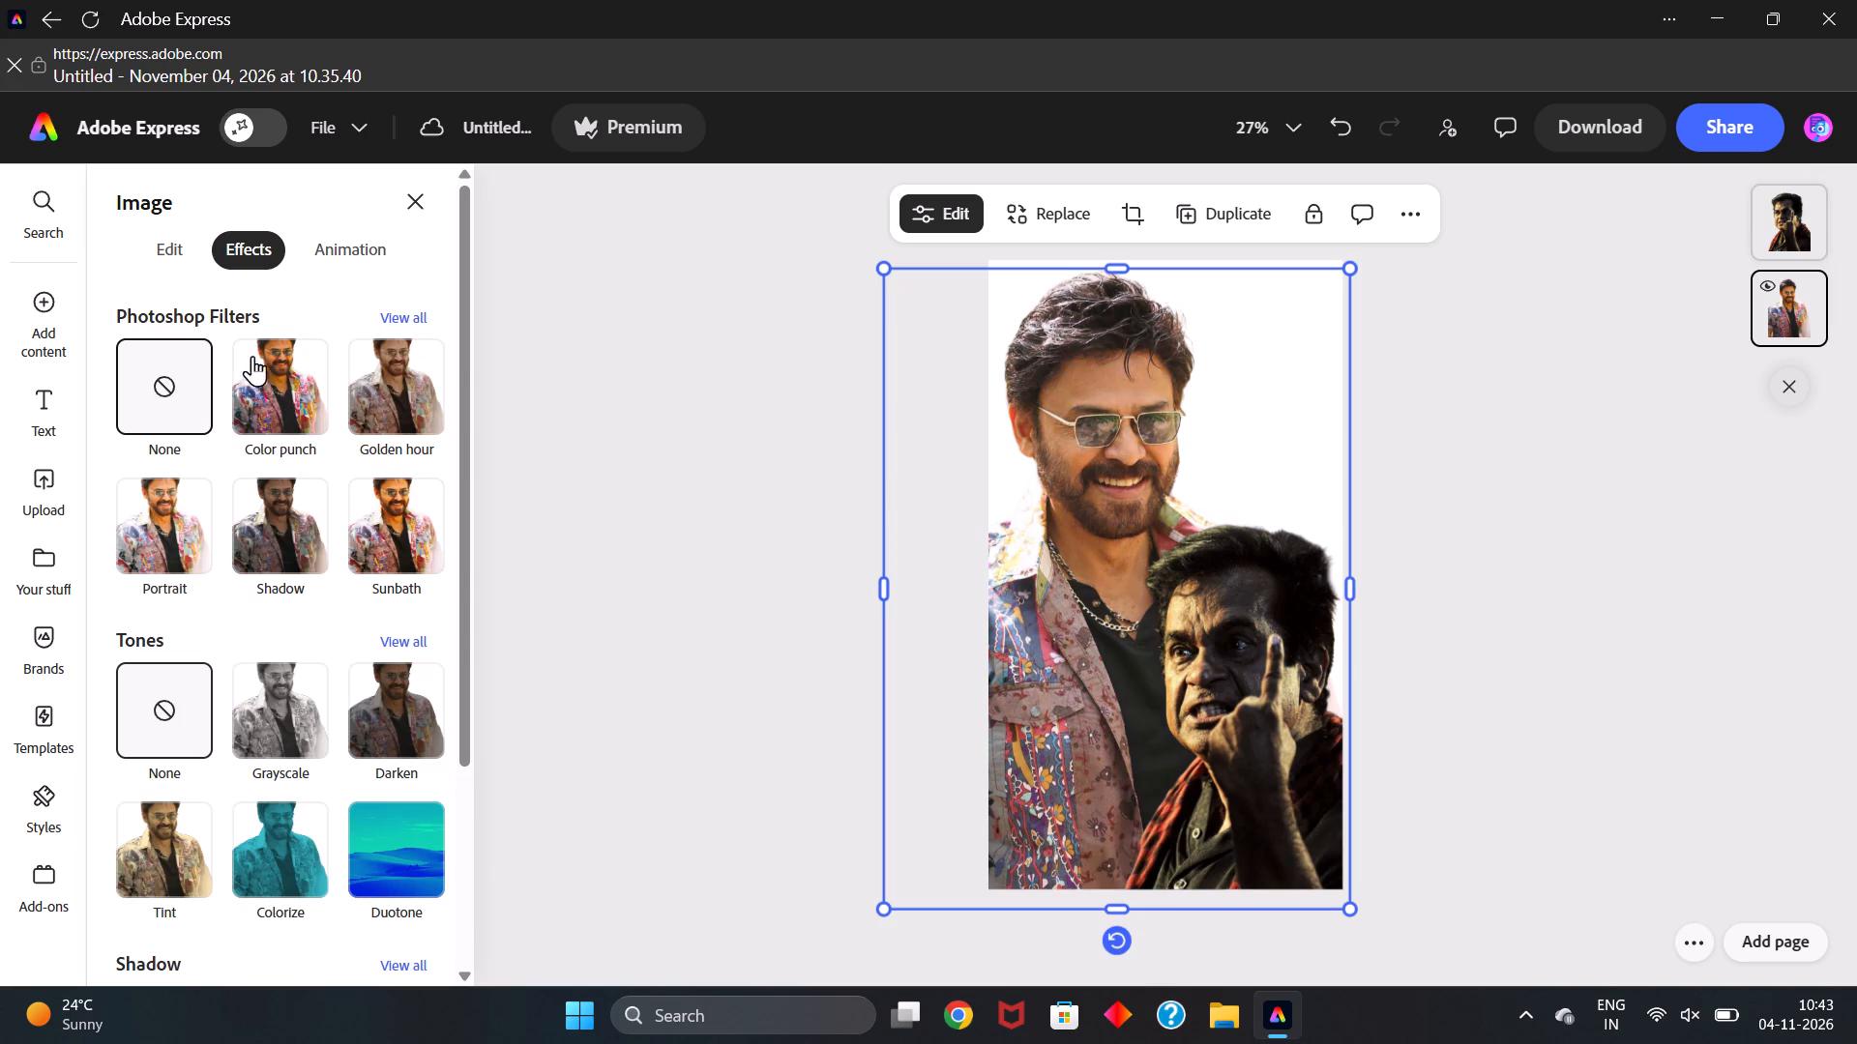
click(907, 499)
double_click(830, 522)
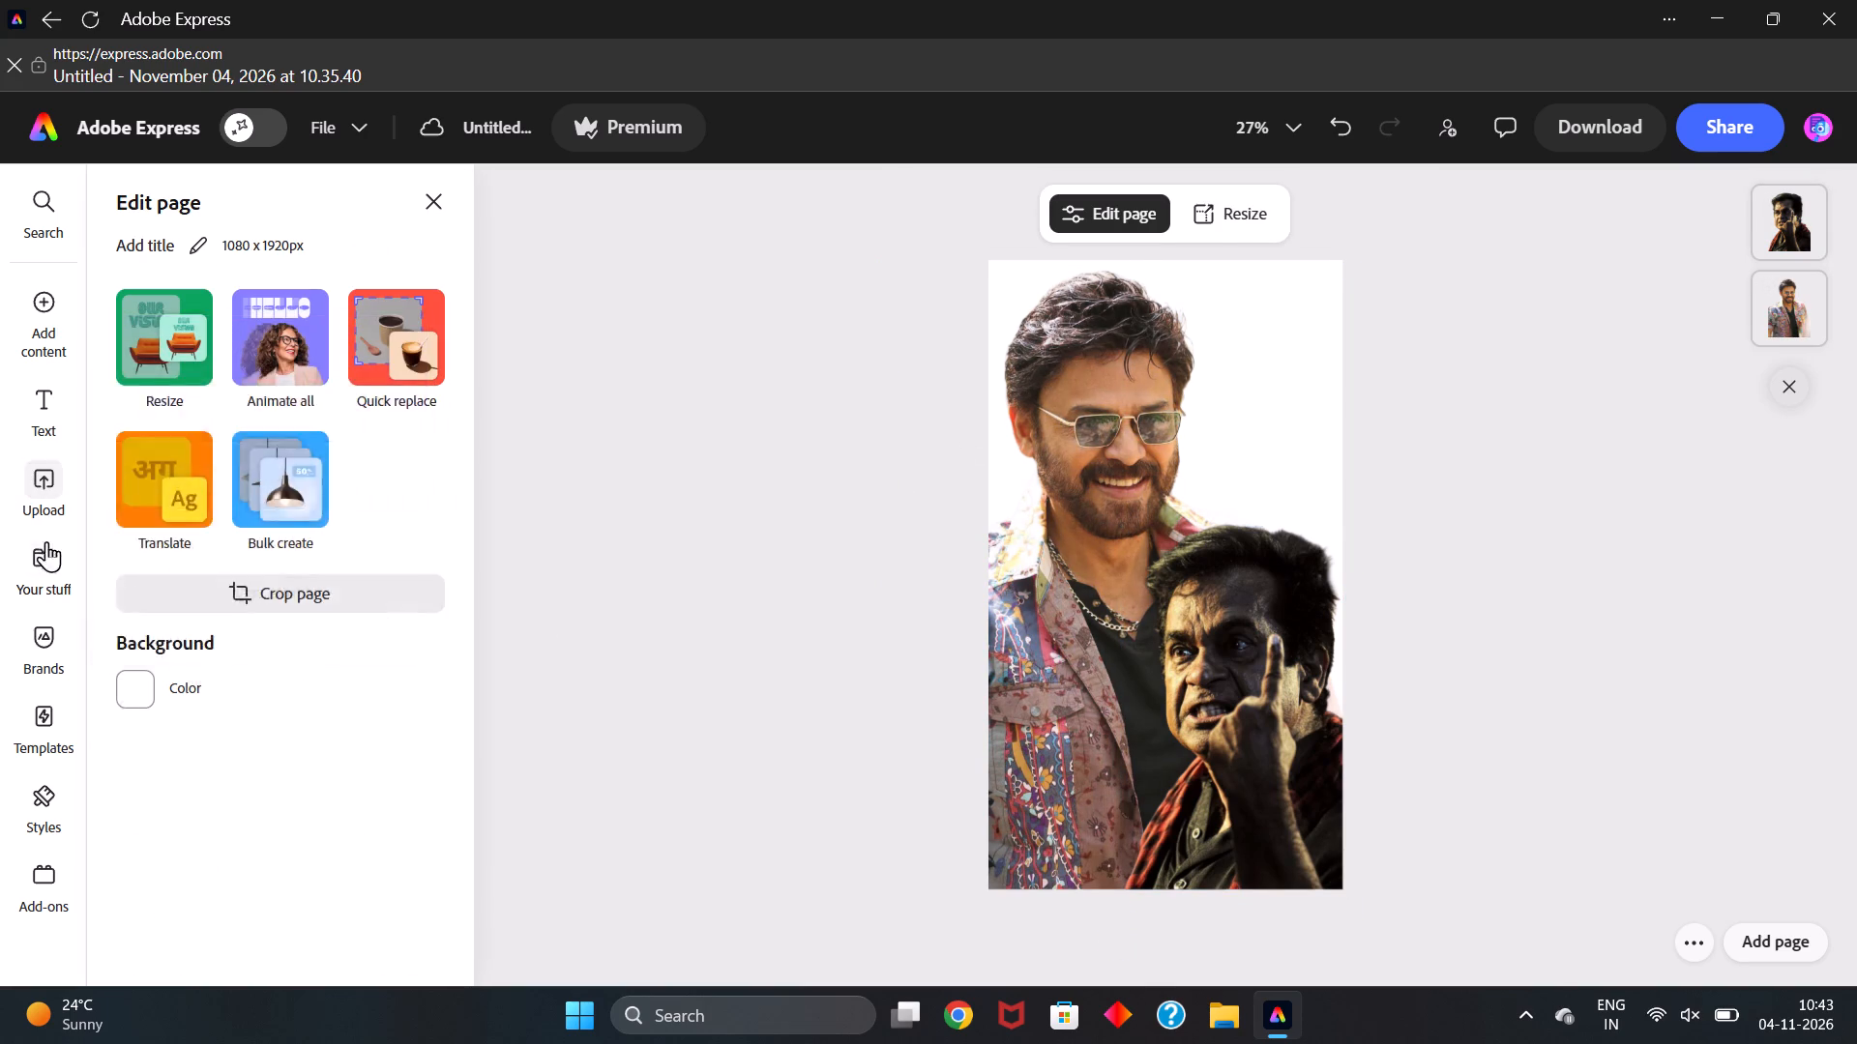
Add the uploaded yellow sunburst image to the page and move its layer behind both cutouts.
click(56, 502)
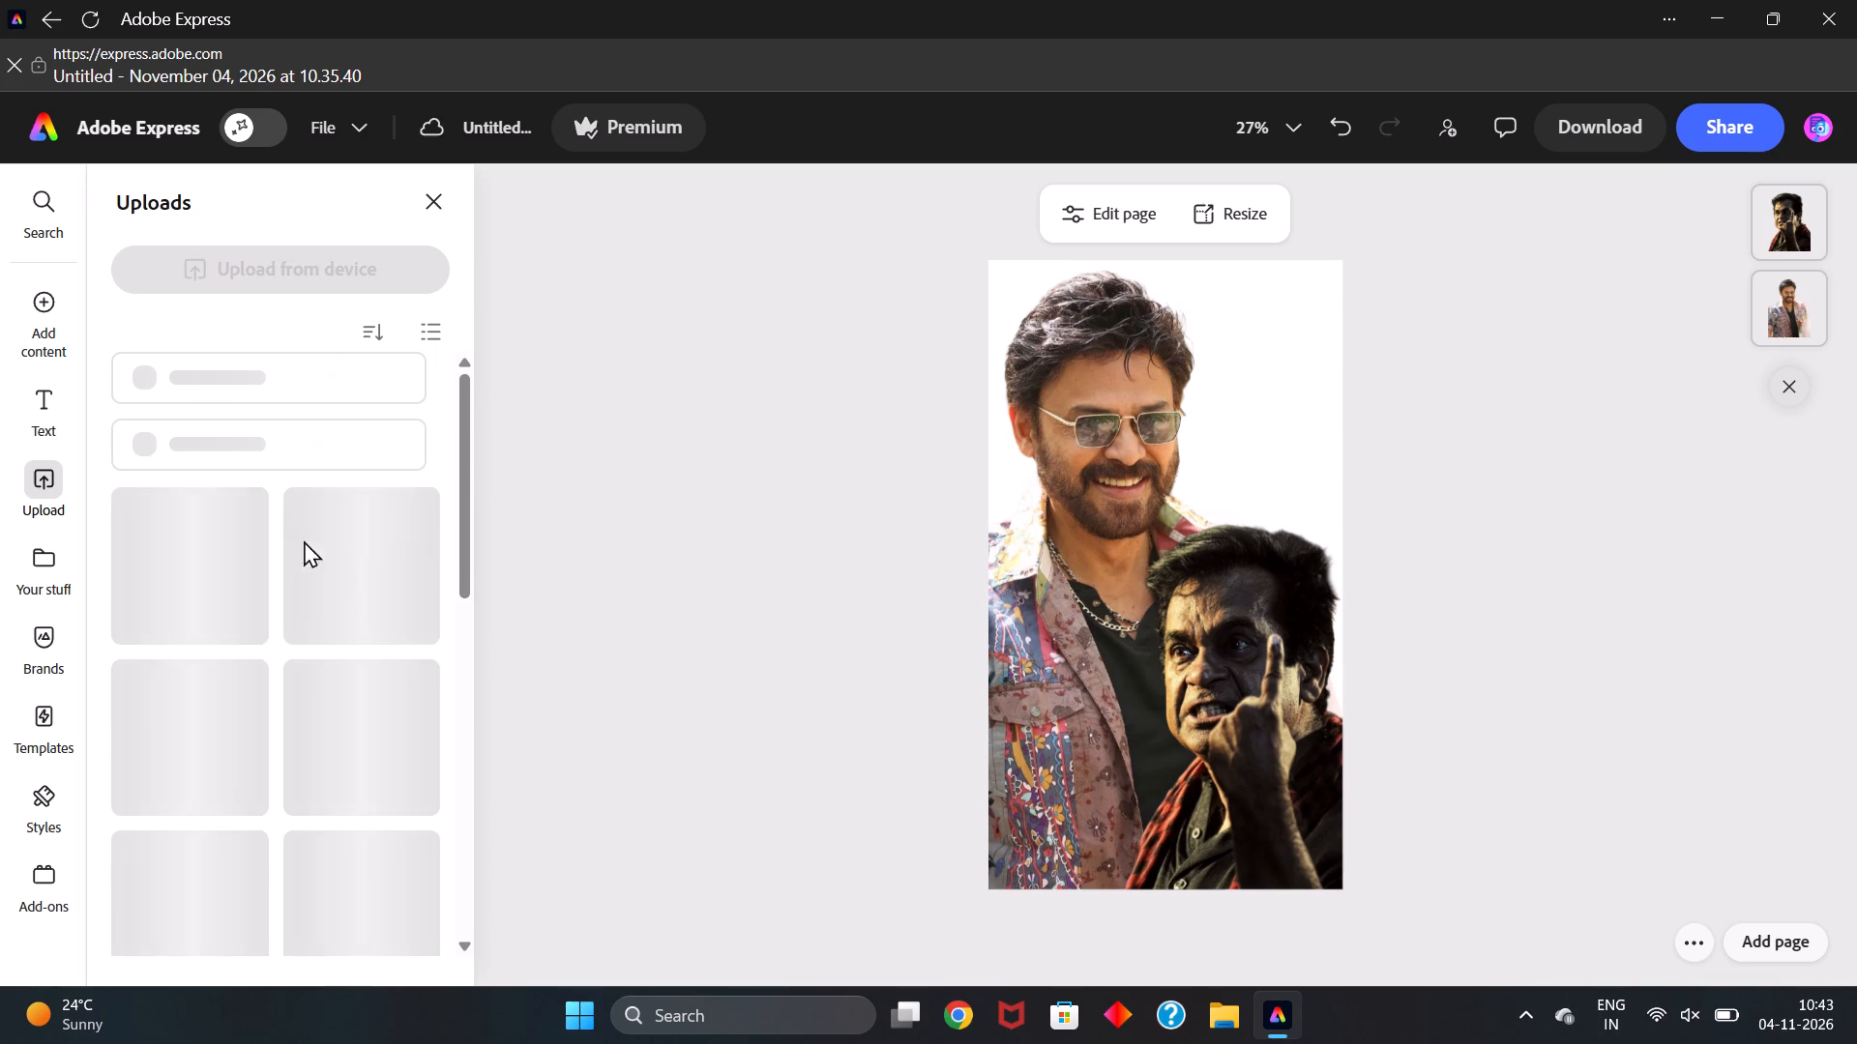
scroll(294, 642, down, 2)
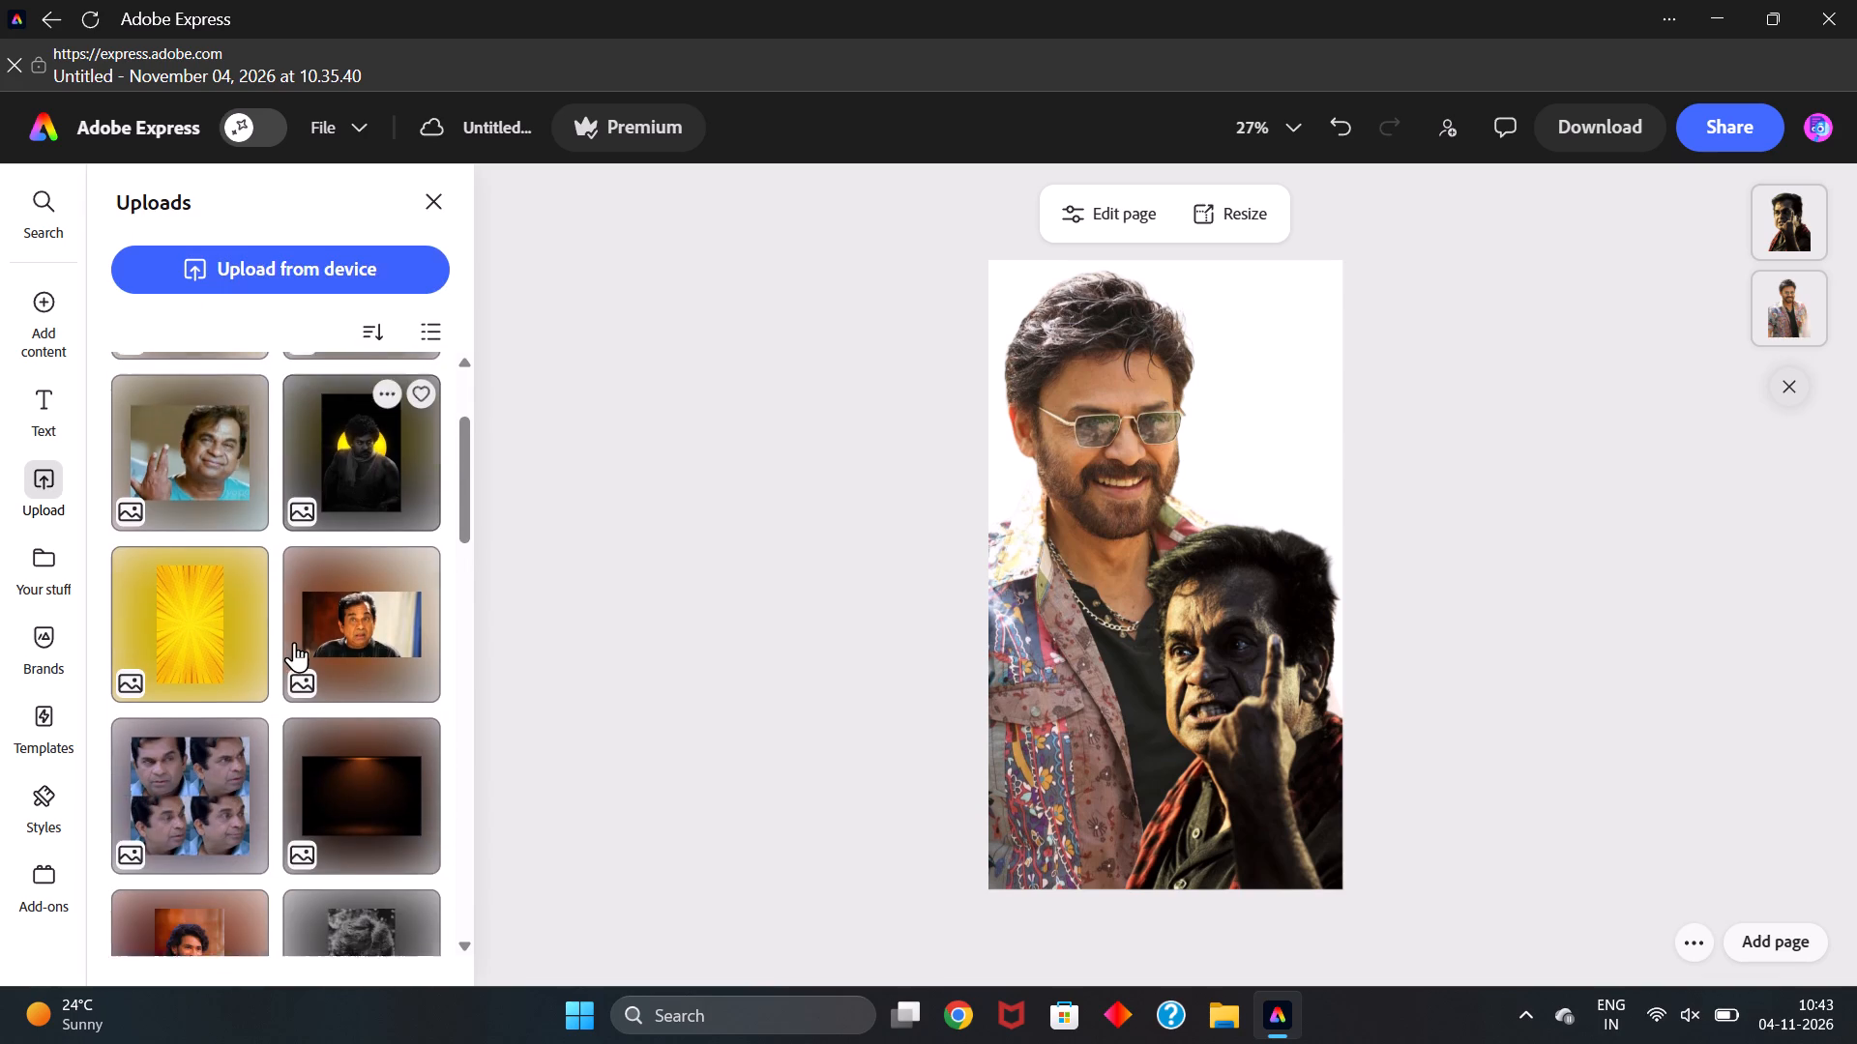
scroll(294, 642, down, 2)
click(194, 488)
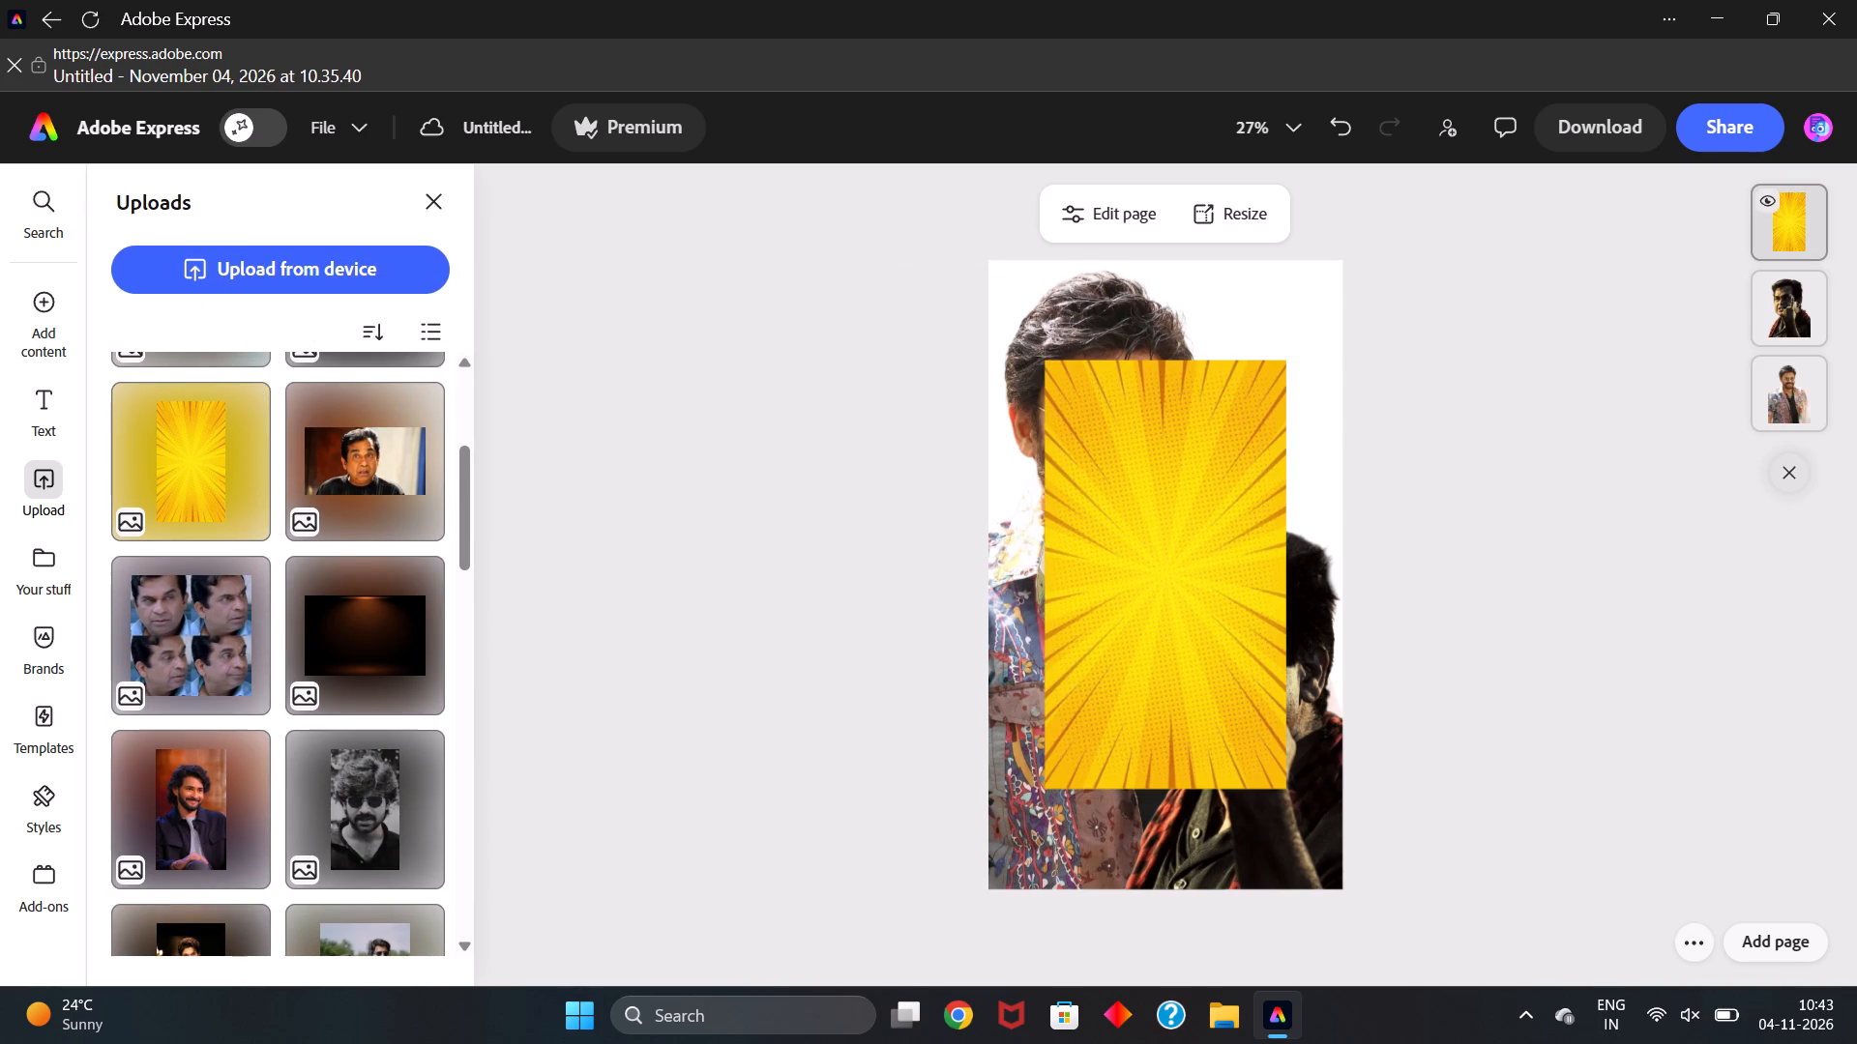
drag(1808, 228, 1828, 506)
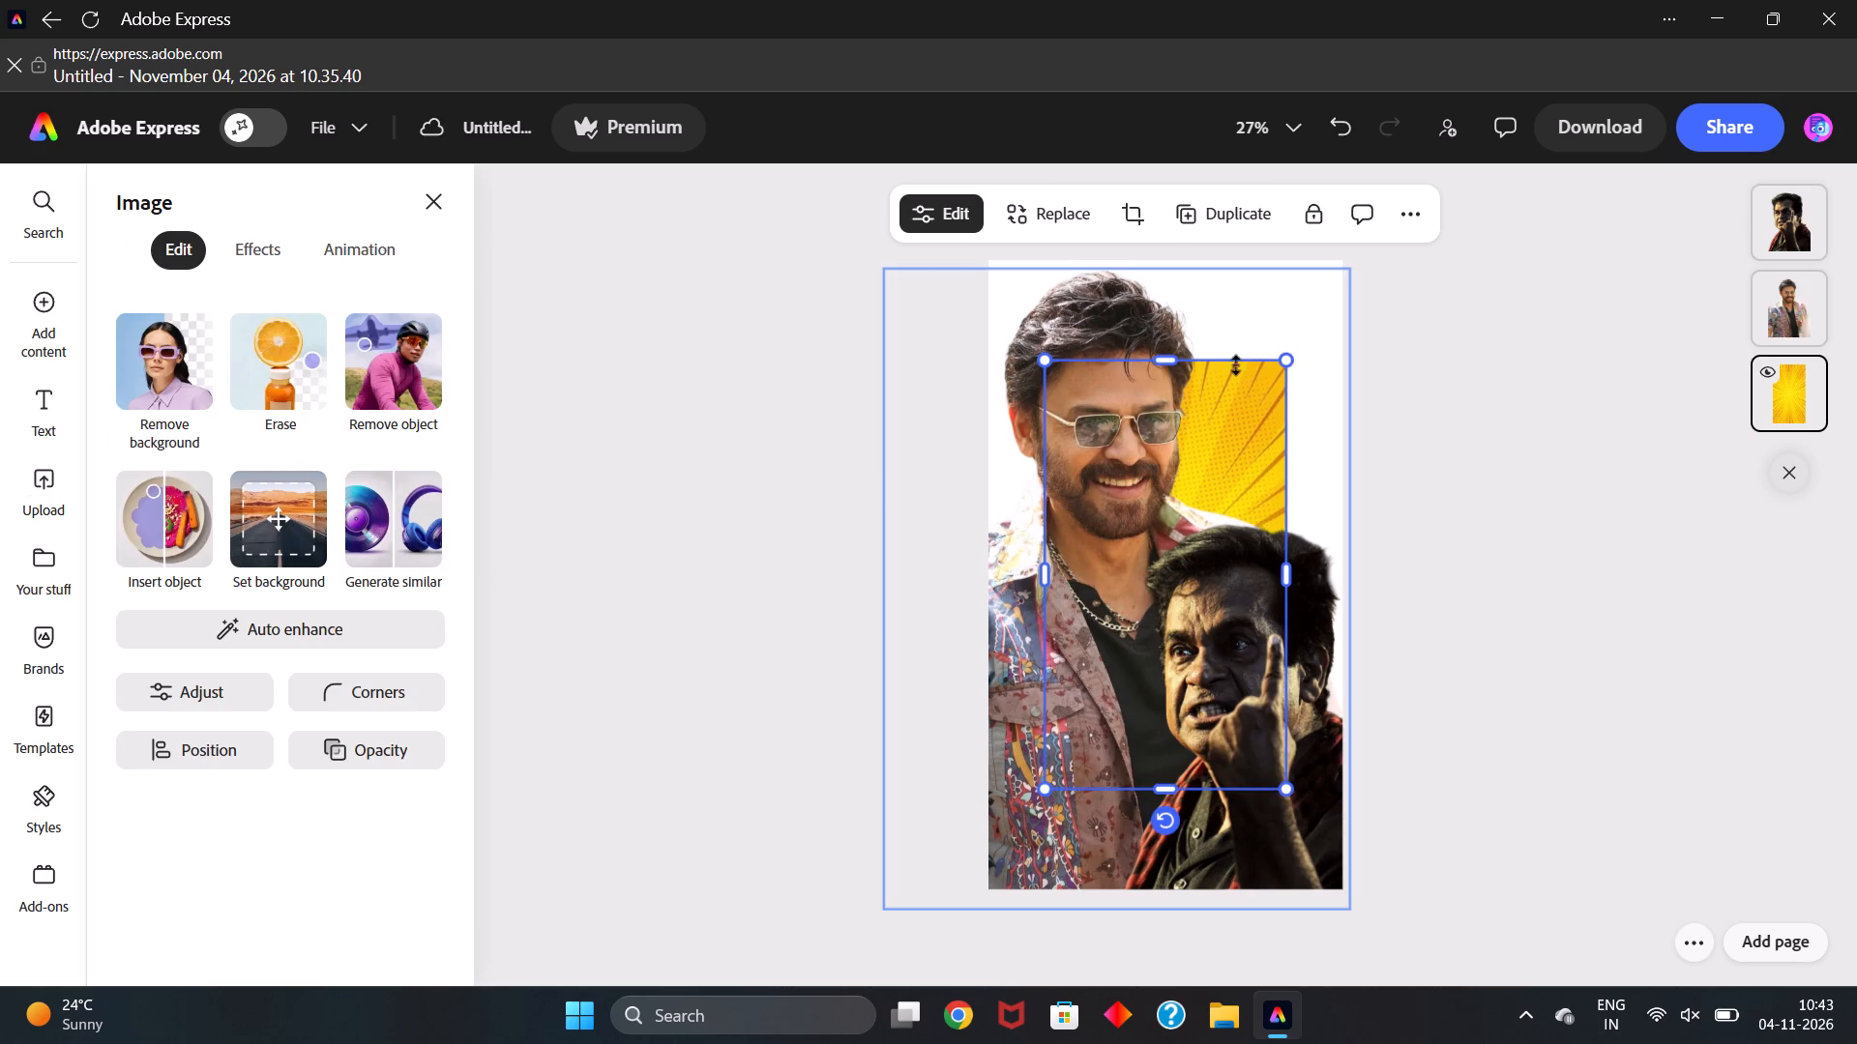
Enlarge and reposition the yellow sunburst image so it covers the whole page as the background.
drag(1285, 362, 1464, 153)
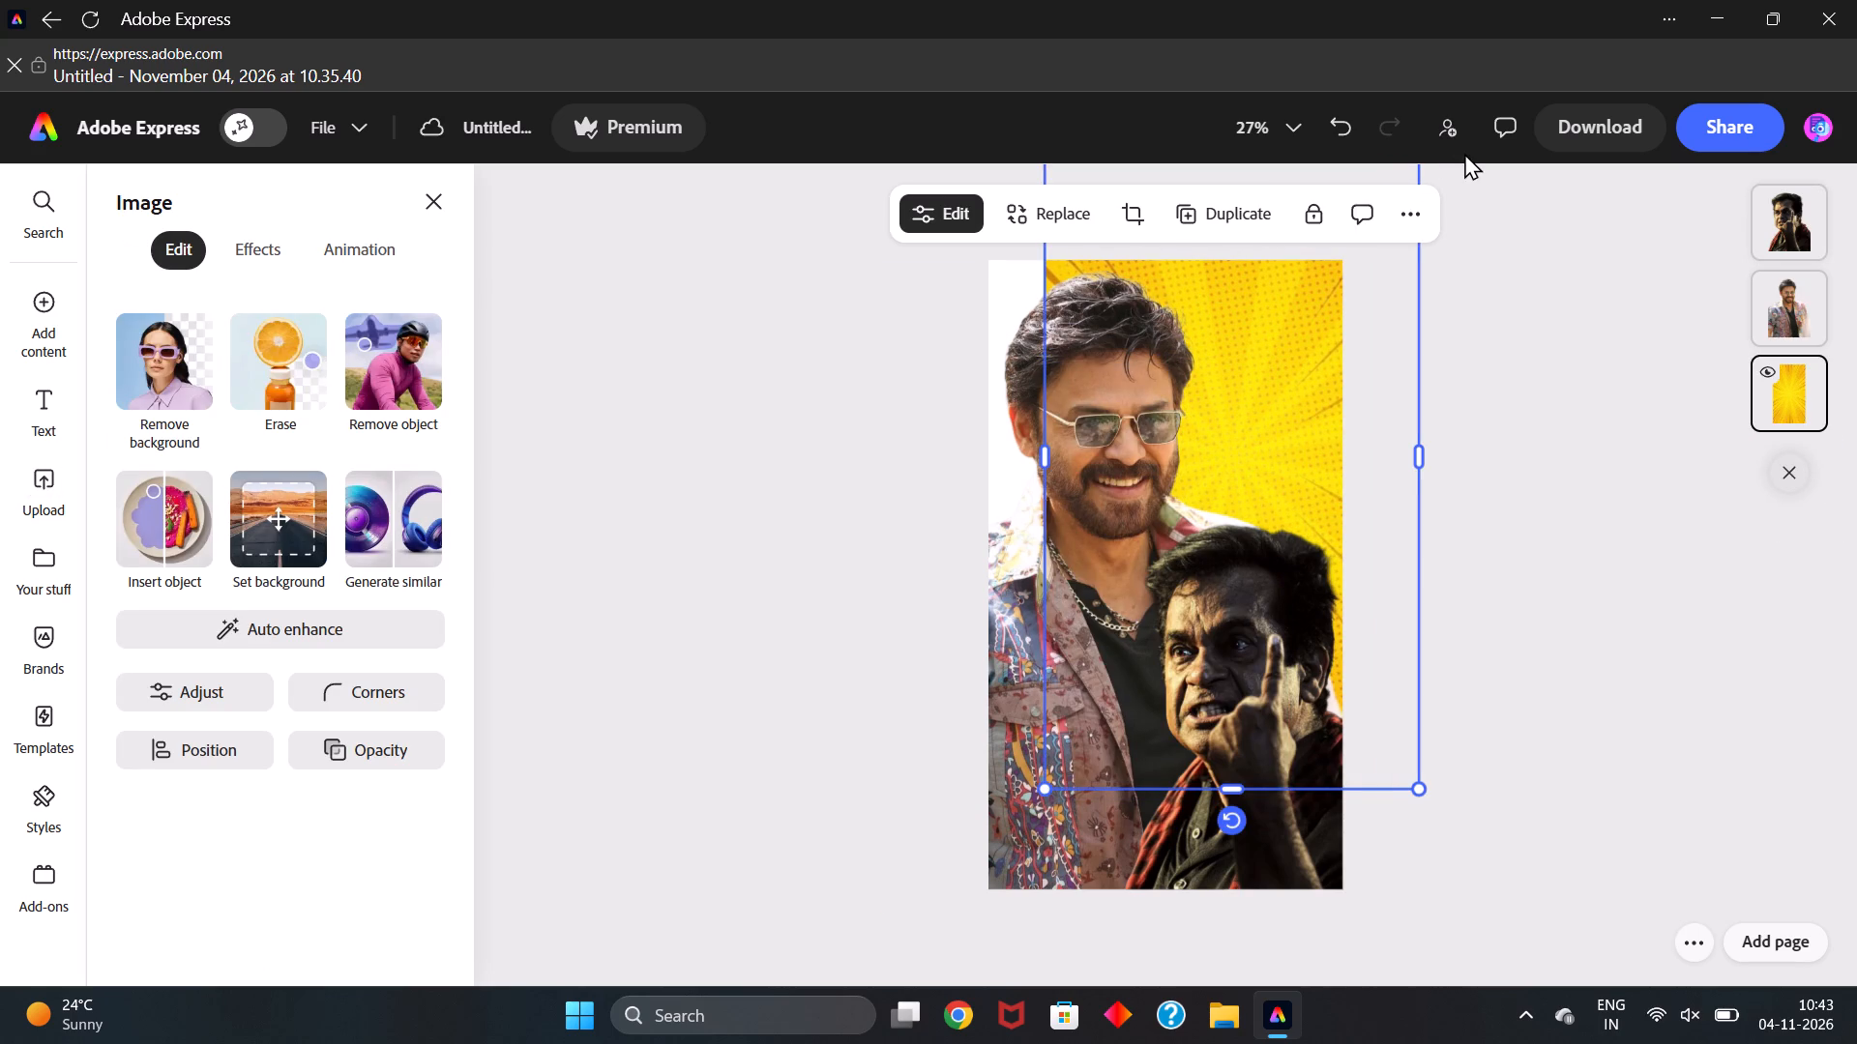
drag(1387, 373, 1336, 461)
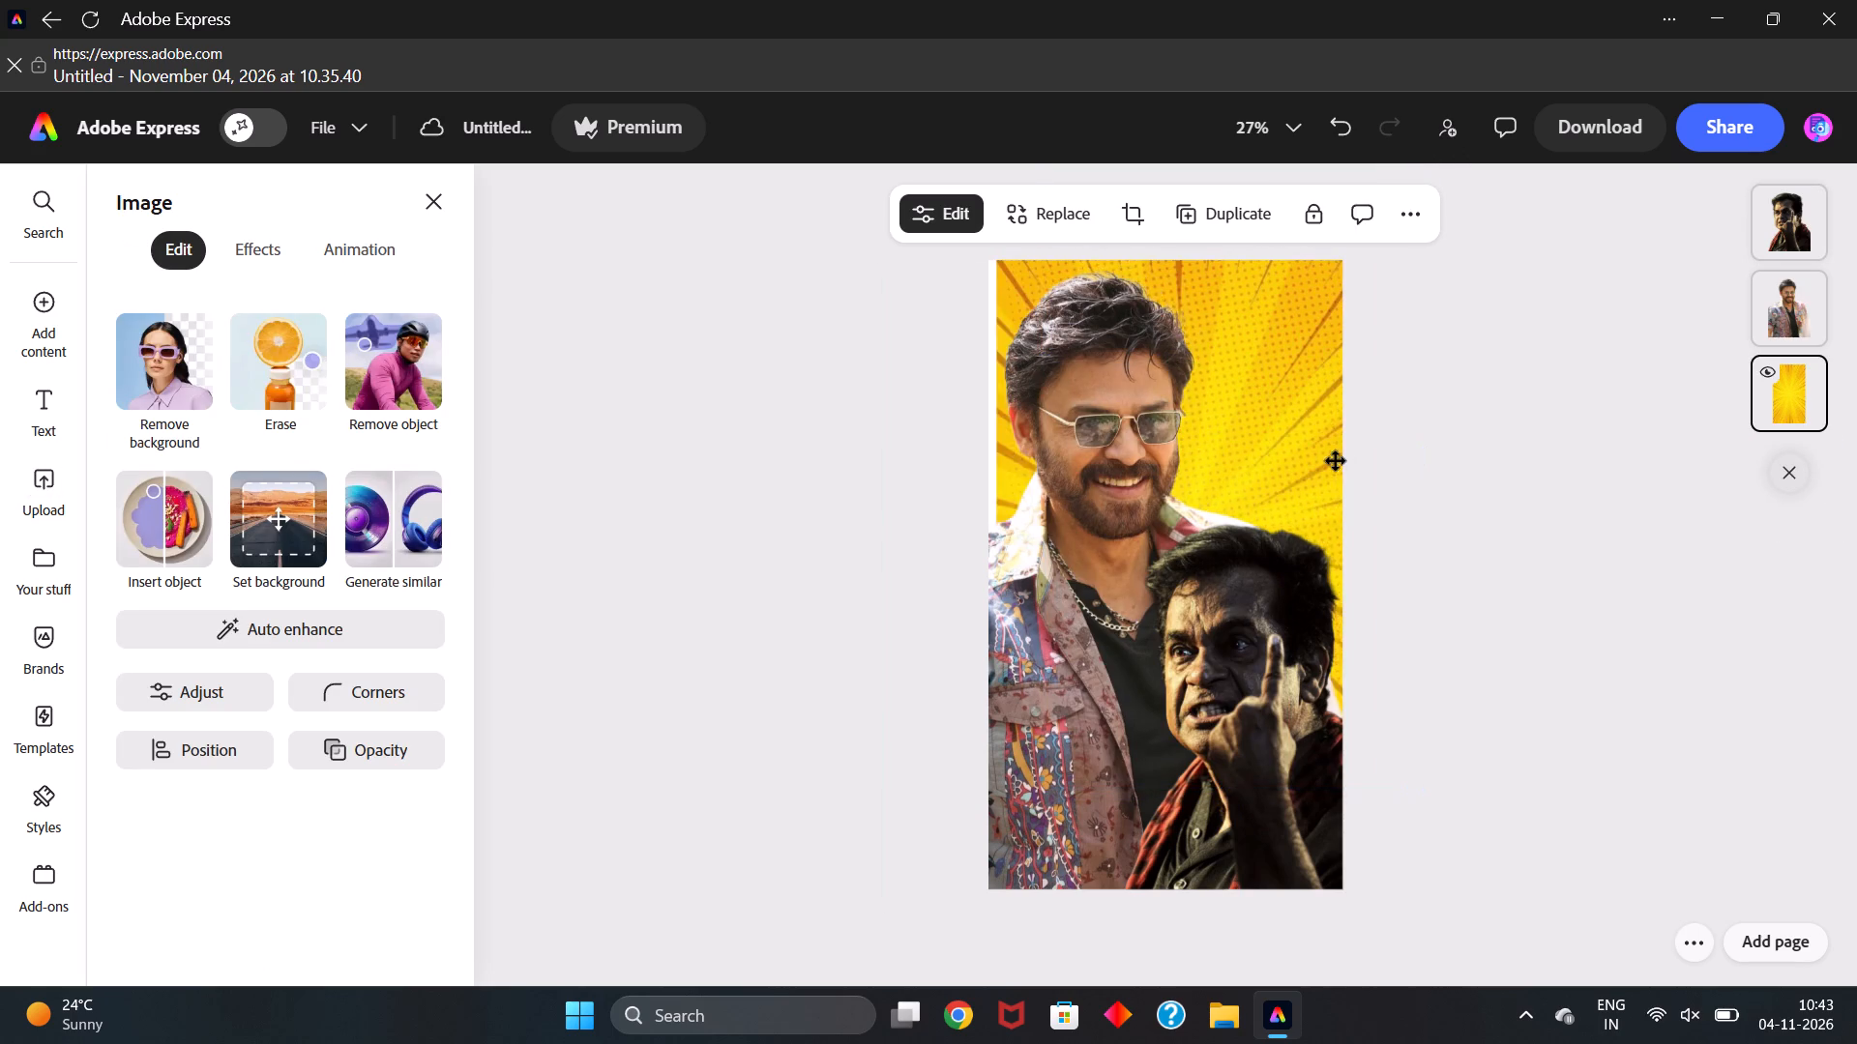
drag(1336, 461, 1326, 511)
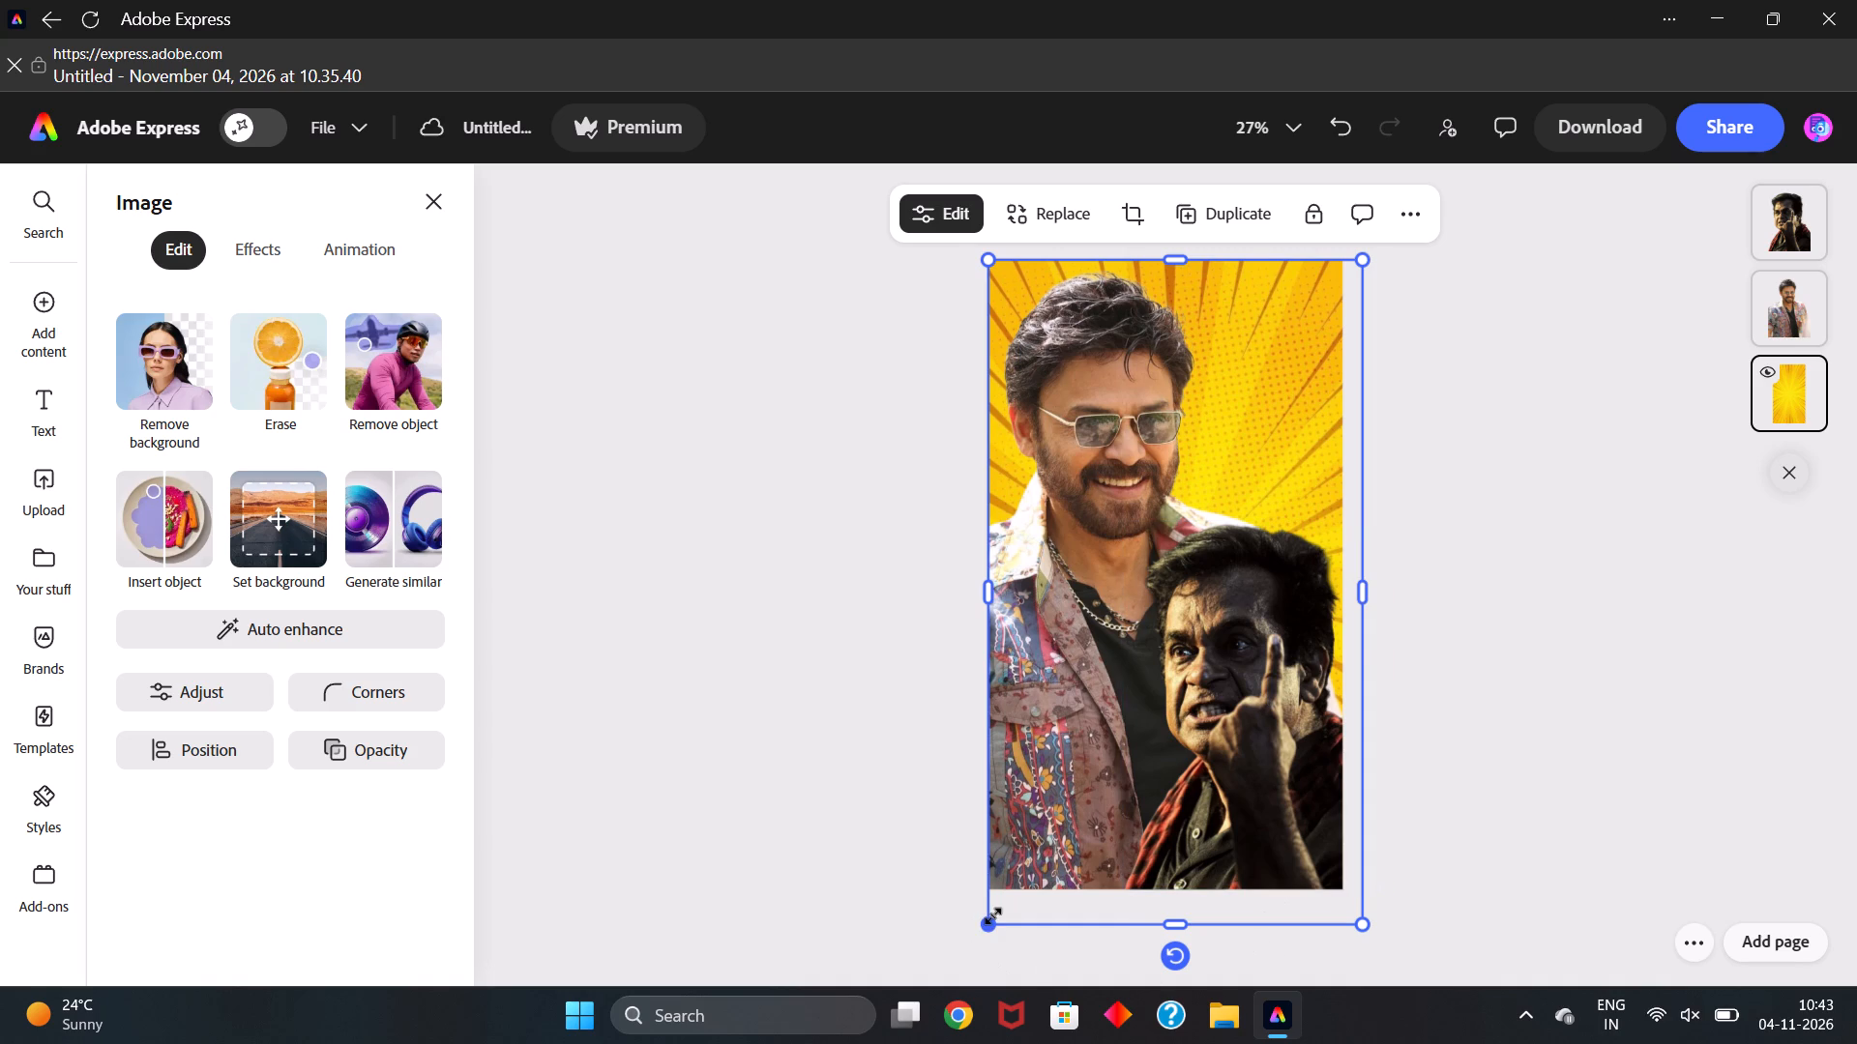
drag(992, 915, 967, 933)
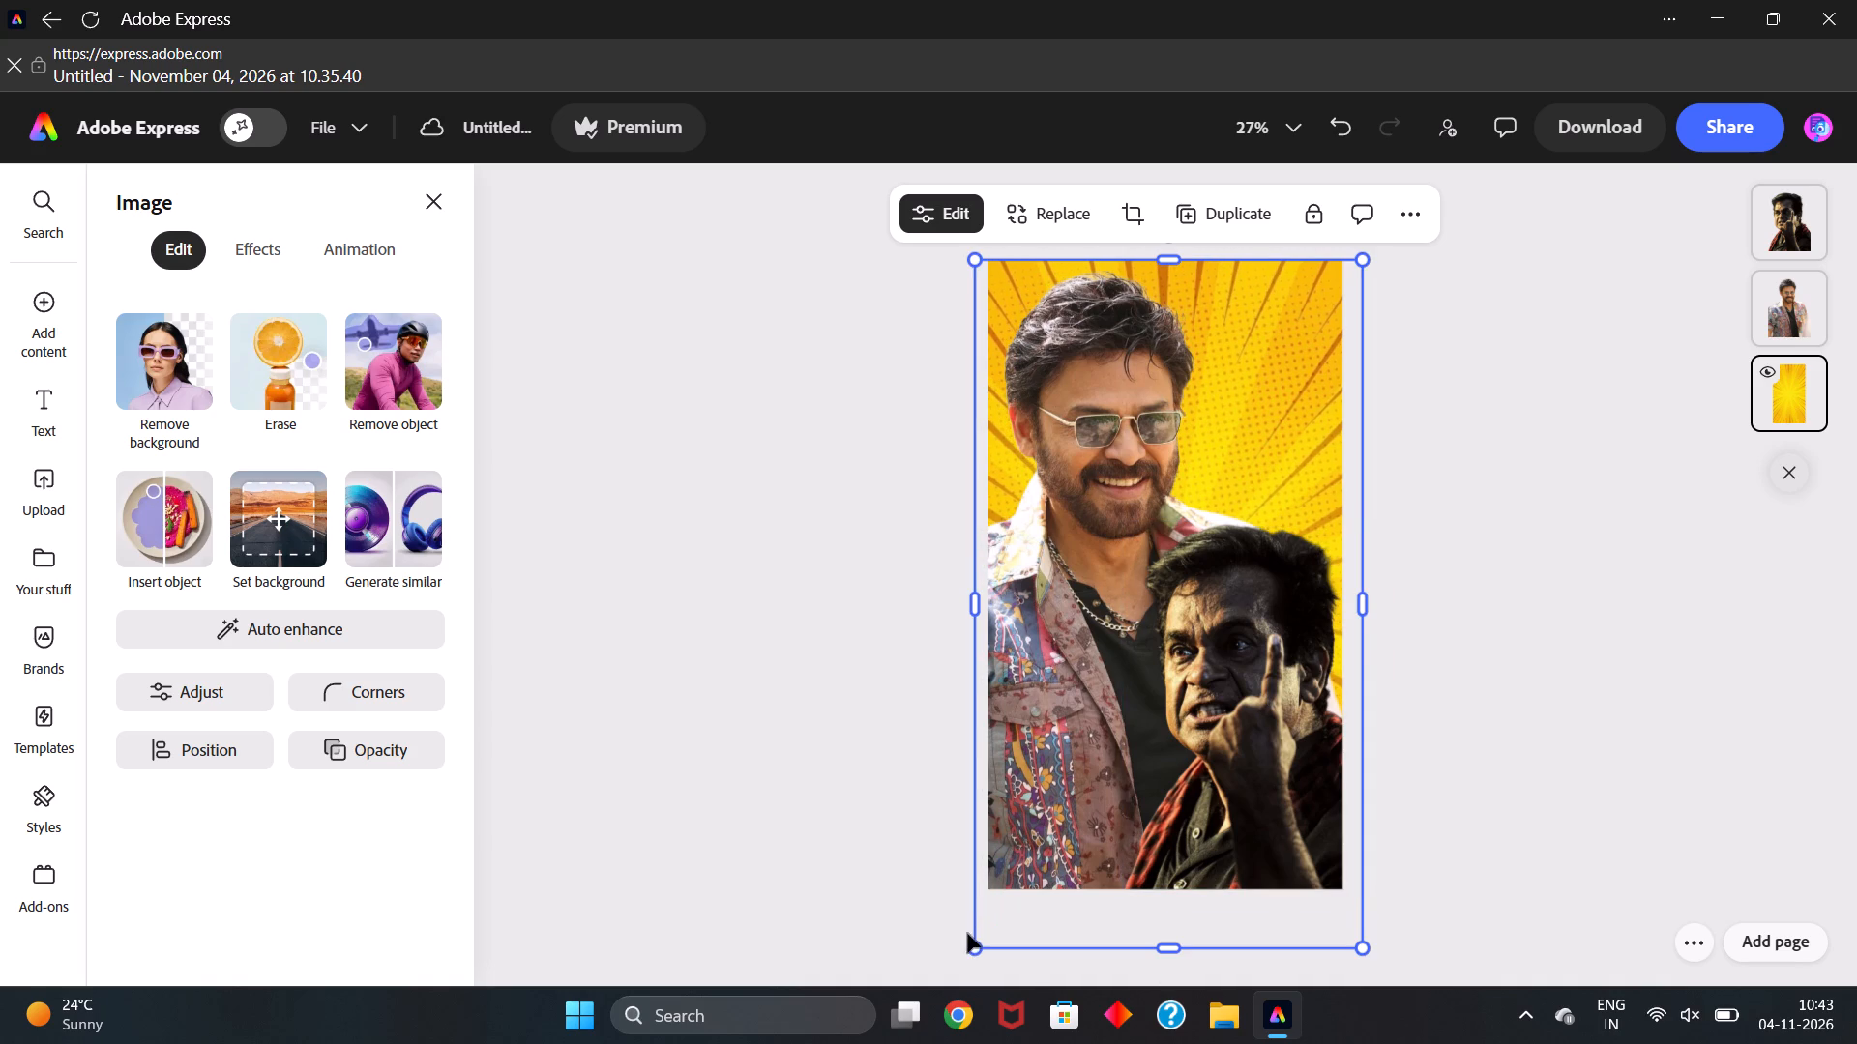
click(1676, 603)
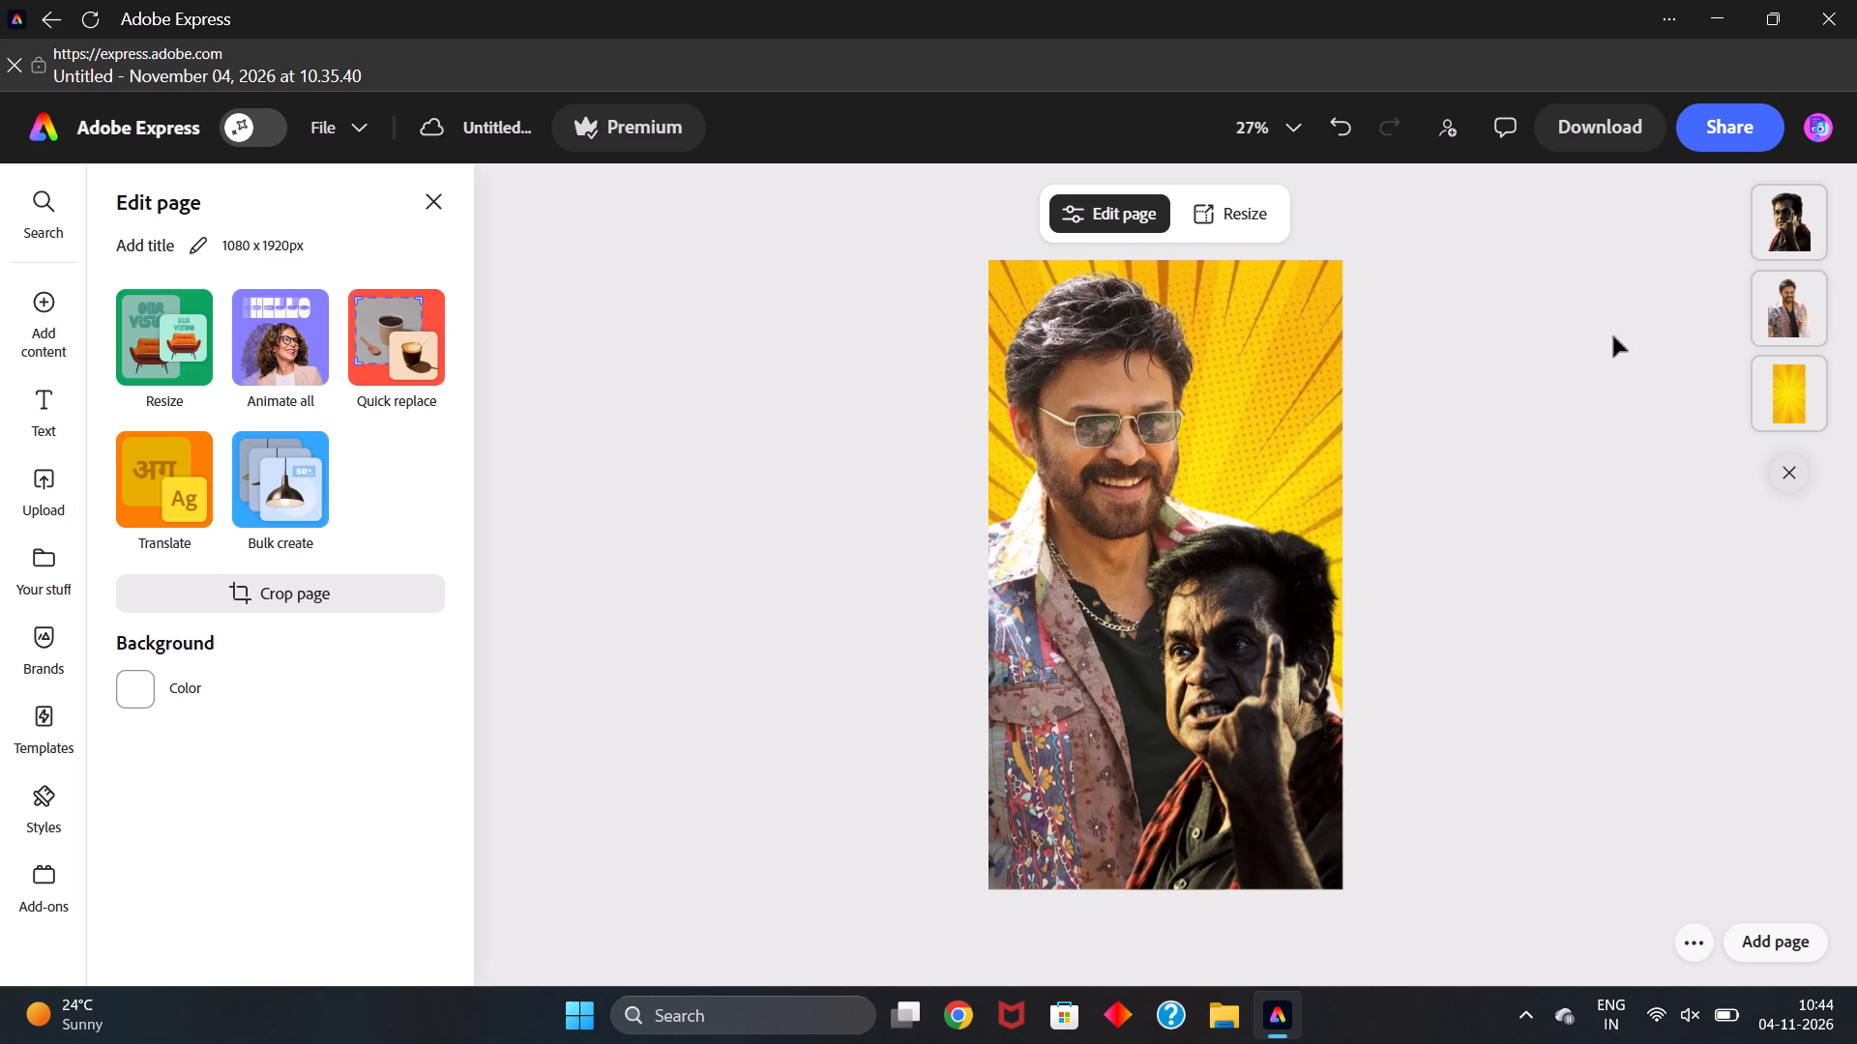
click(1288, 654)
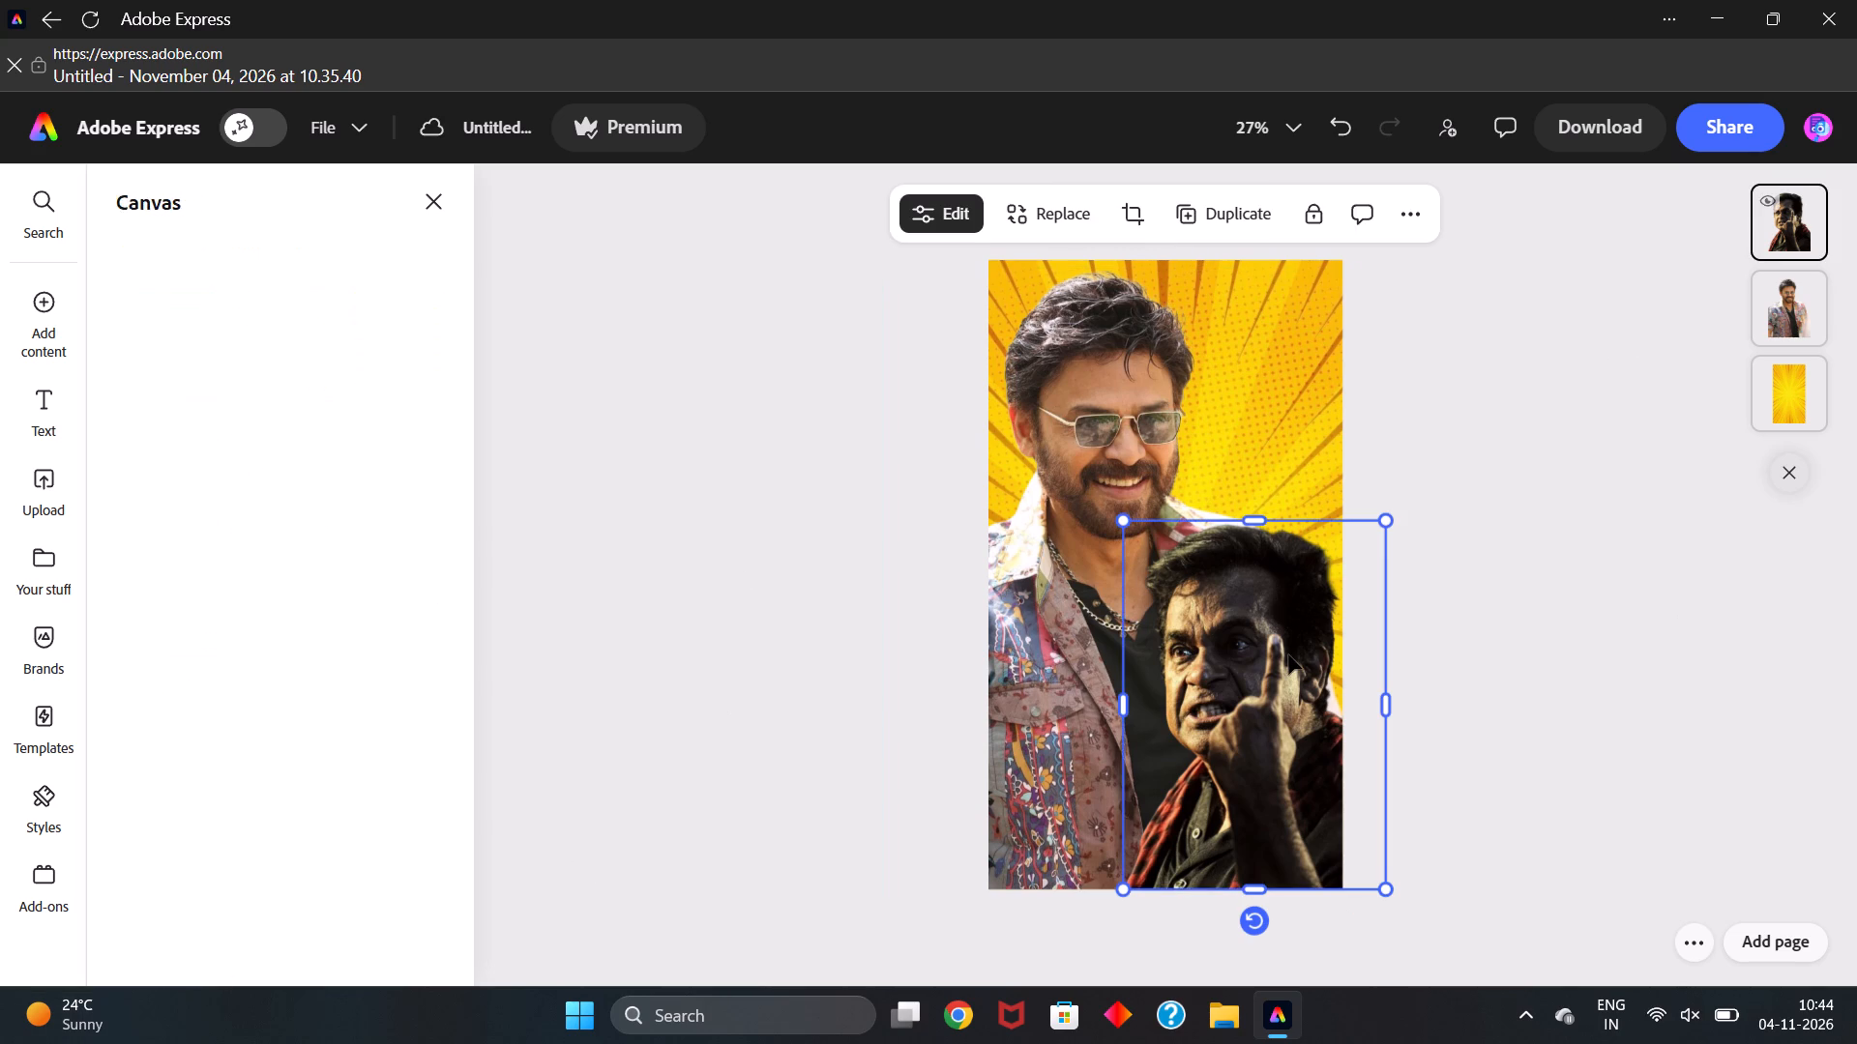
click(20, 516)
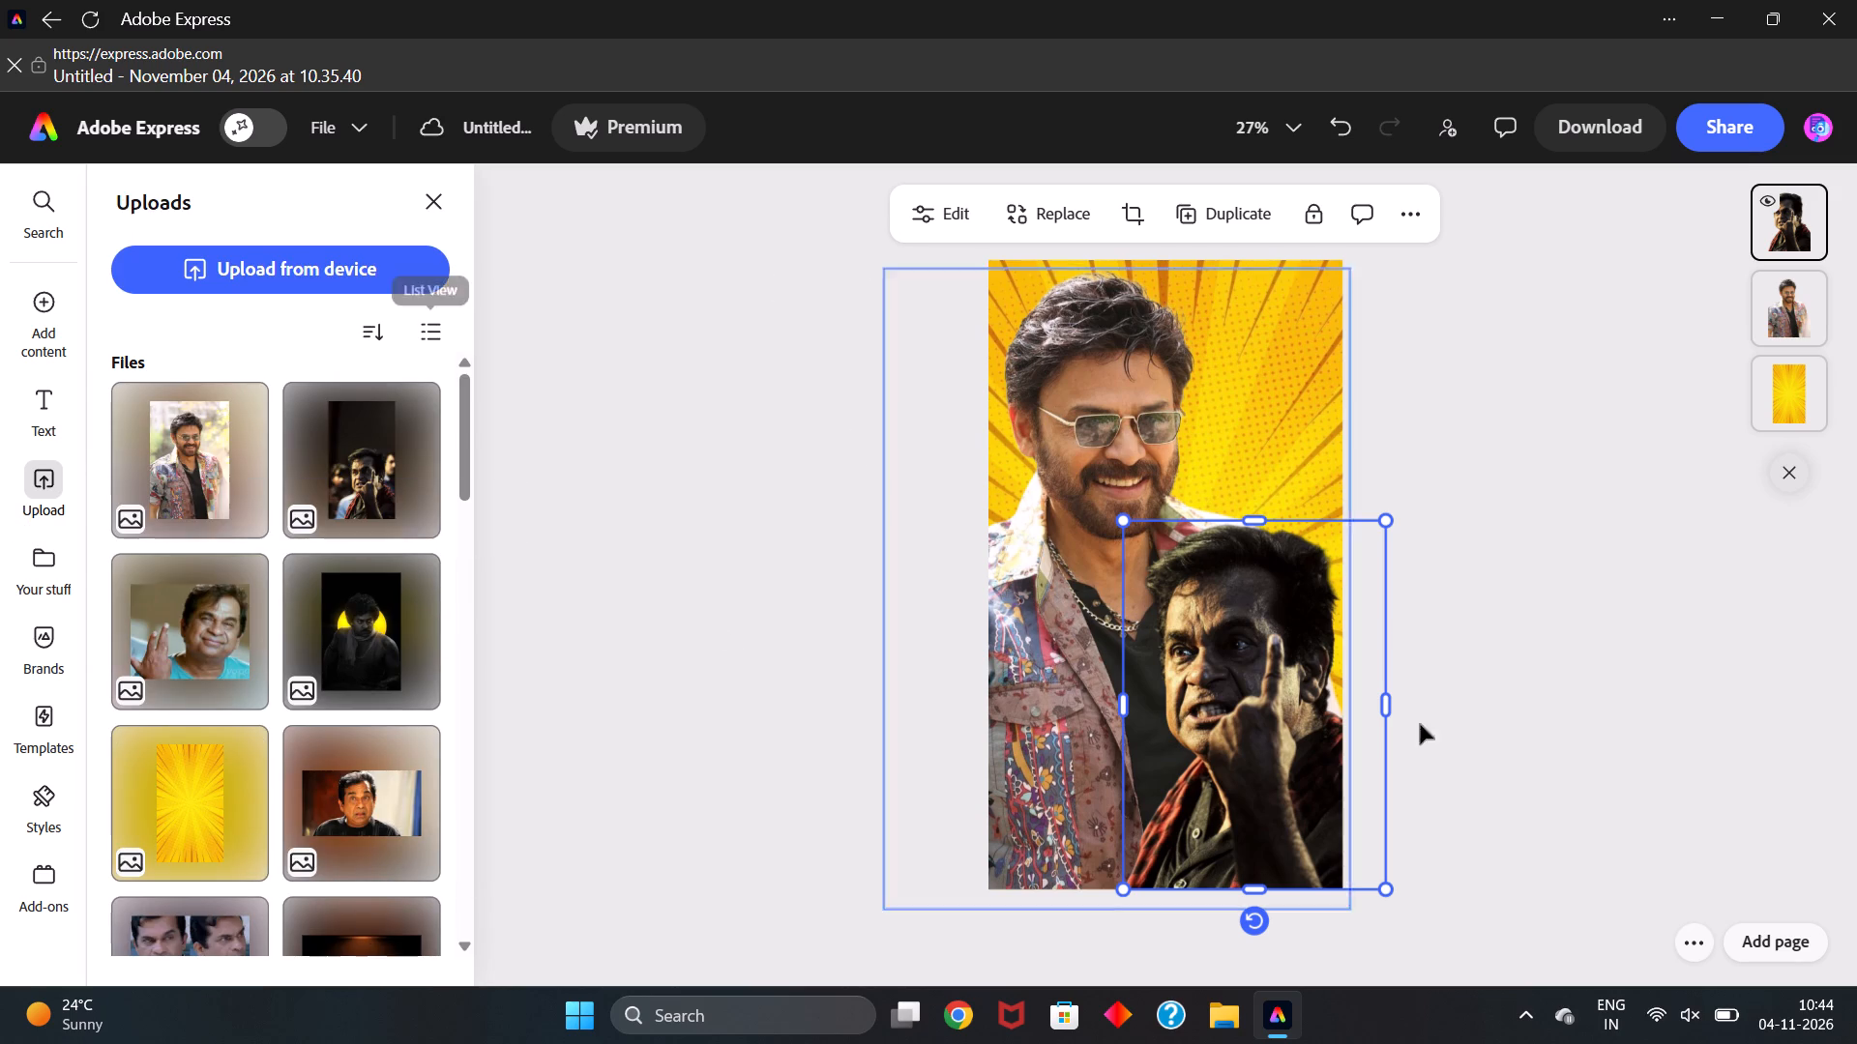
Apply the Color punch filter to the Venkatesh cutout and the Brahmanandam cutout.
click(1100, 491)
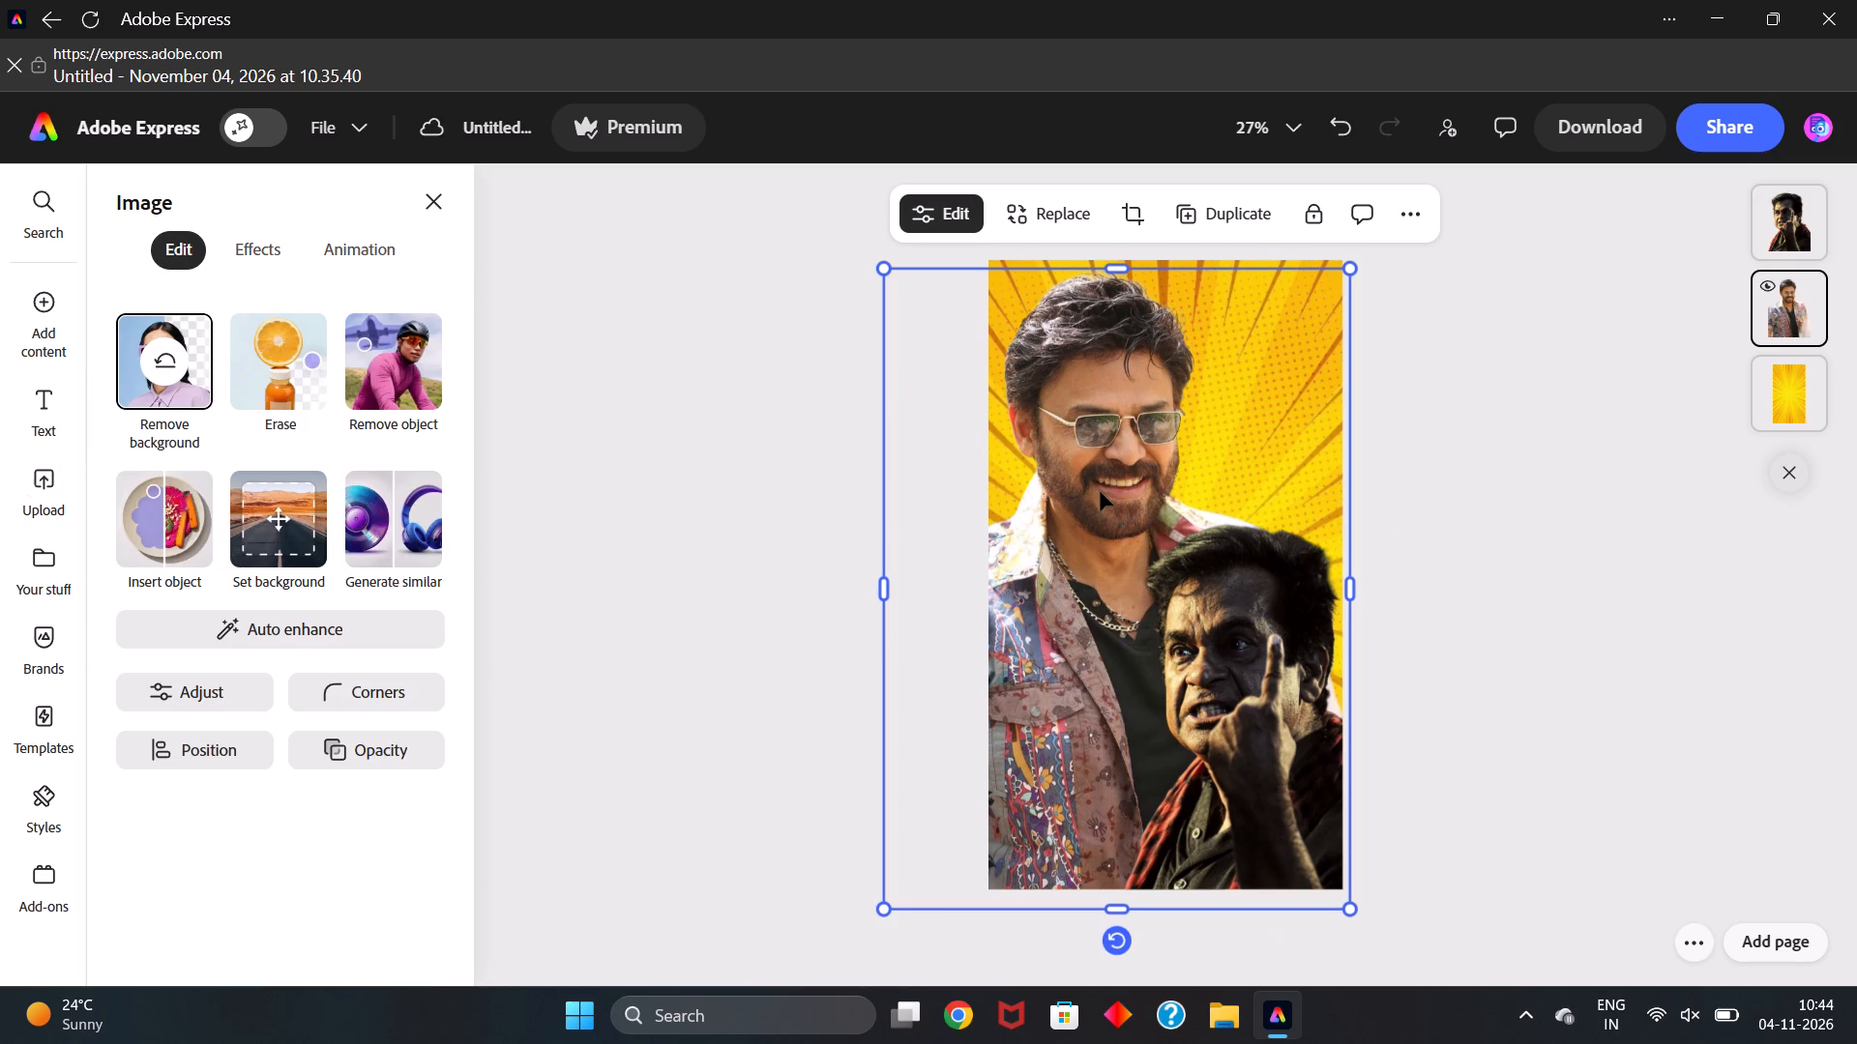
click(239, 230)
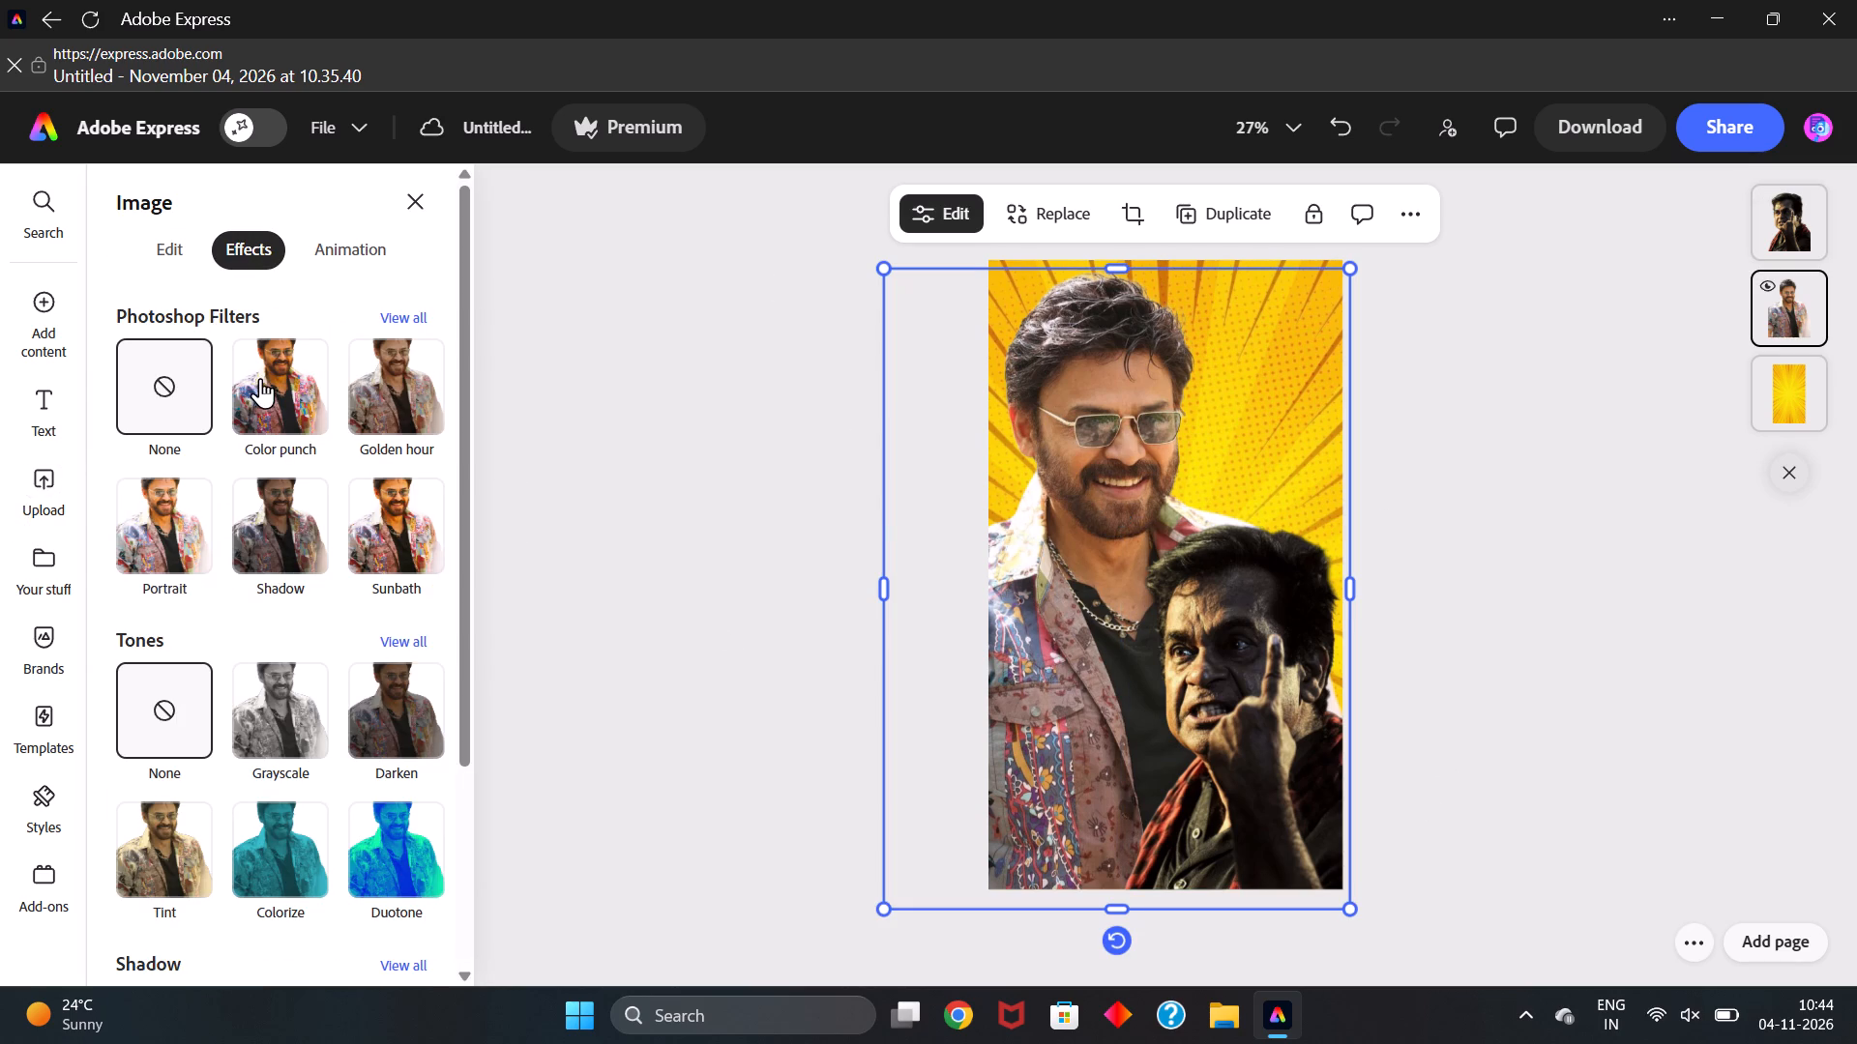
click(258, 377)
click(1240, 676)
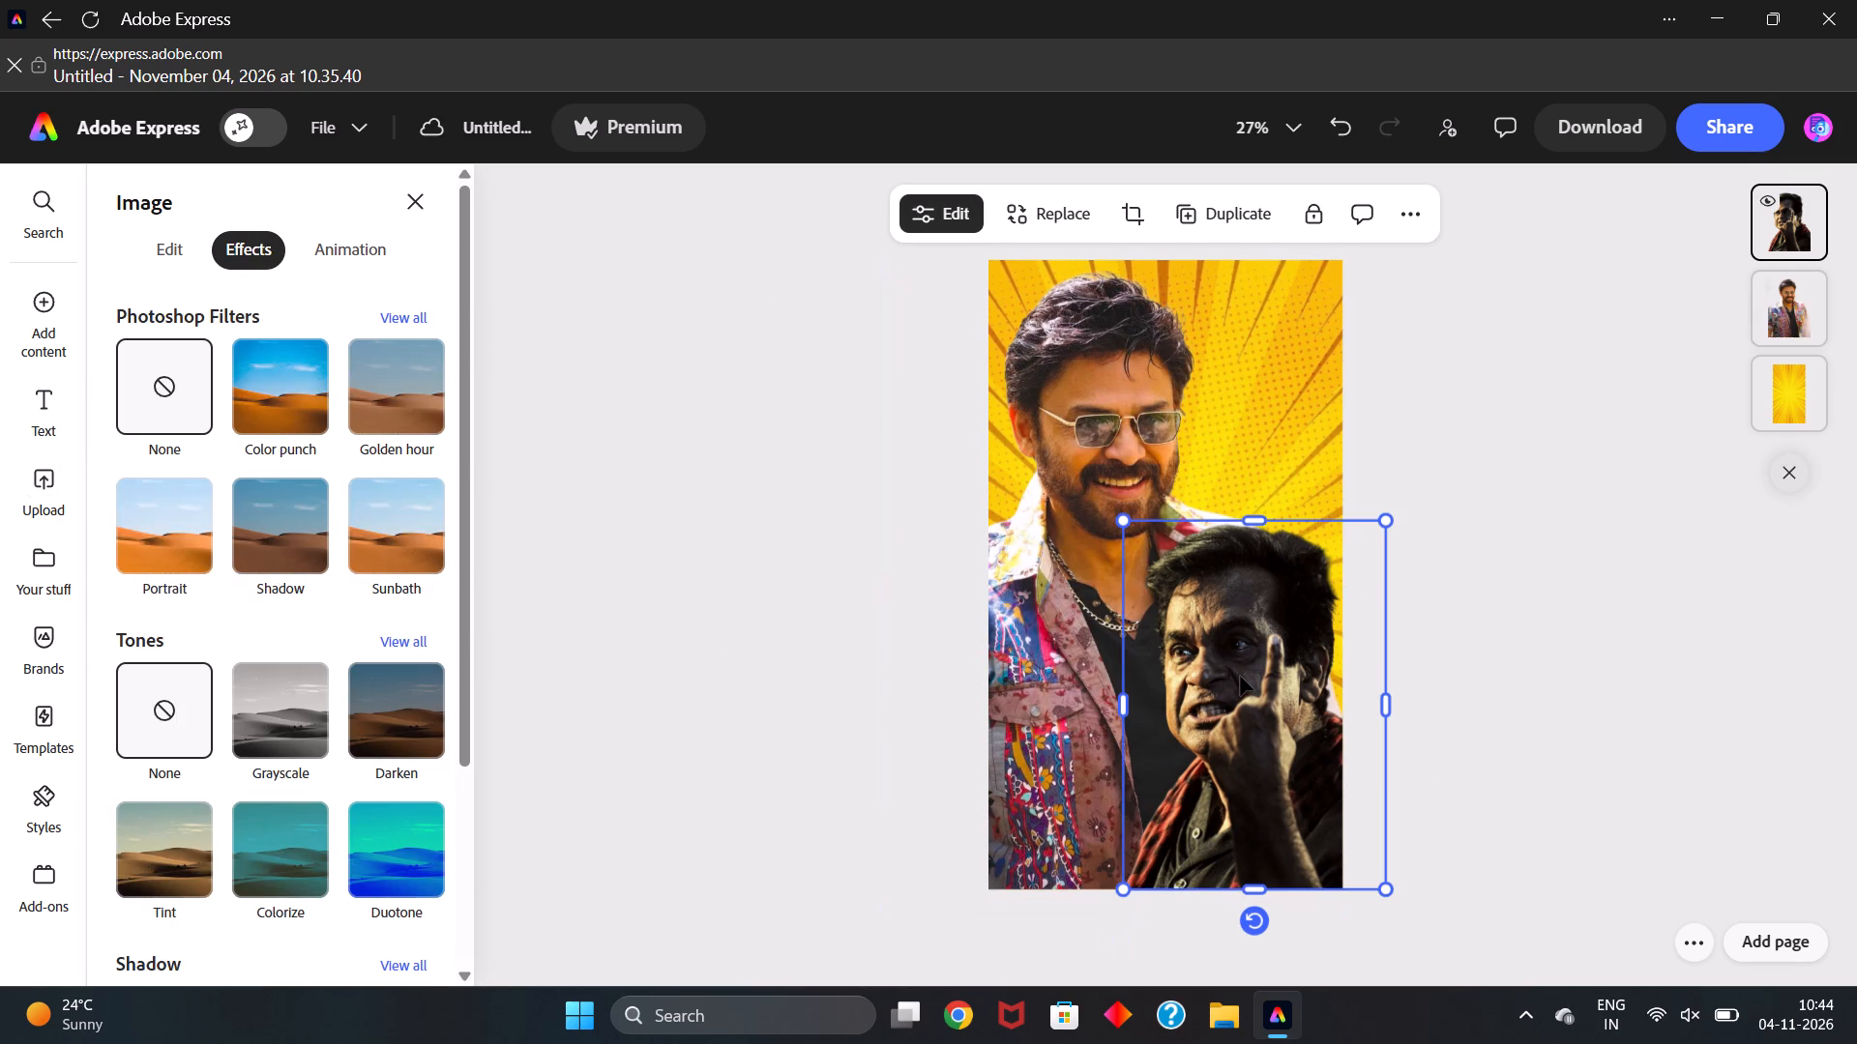
click(293, 412)
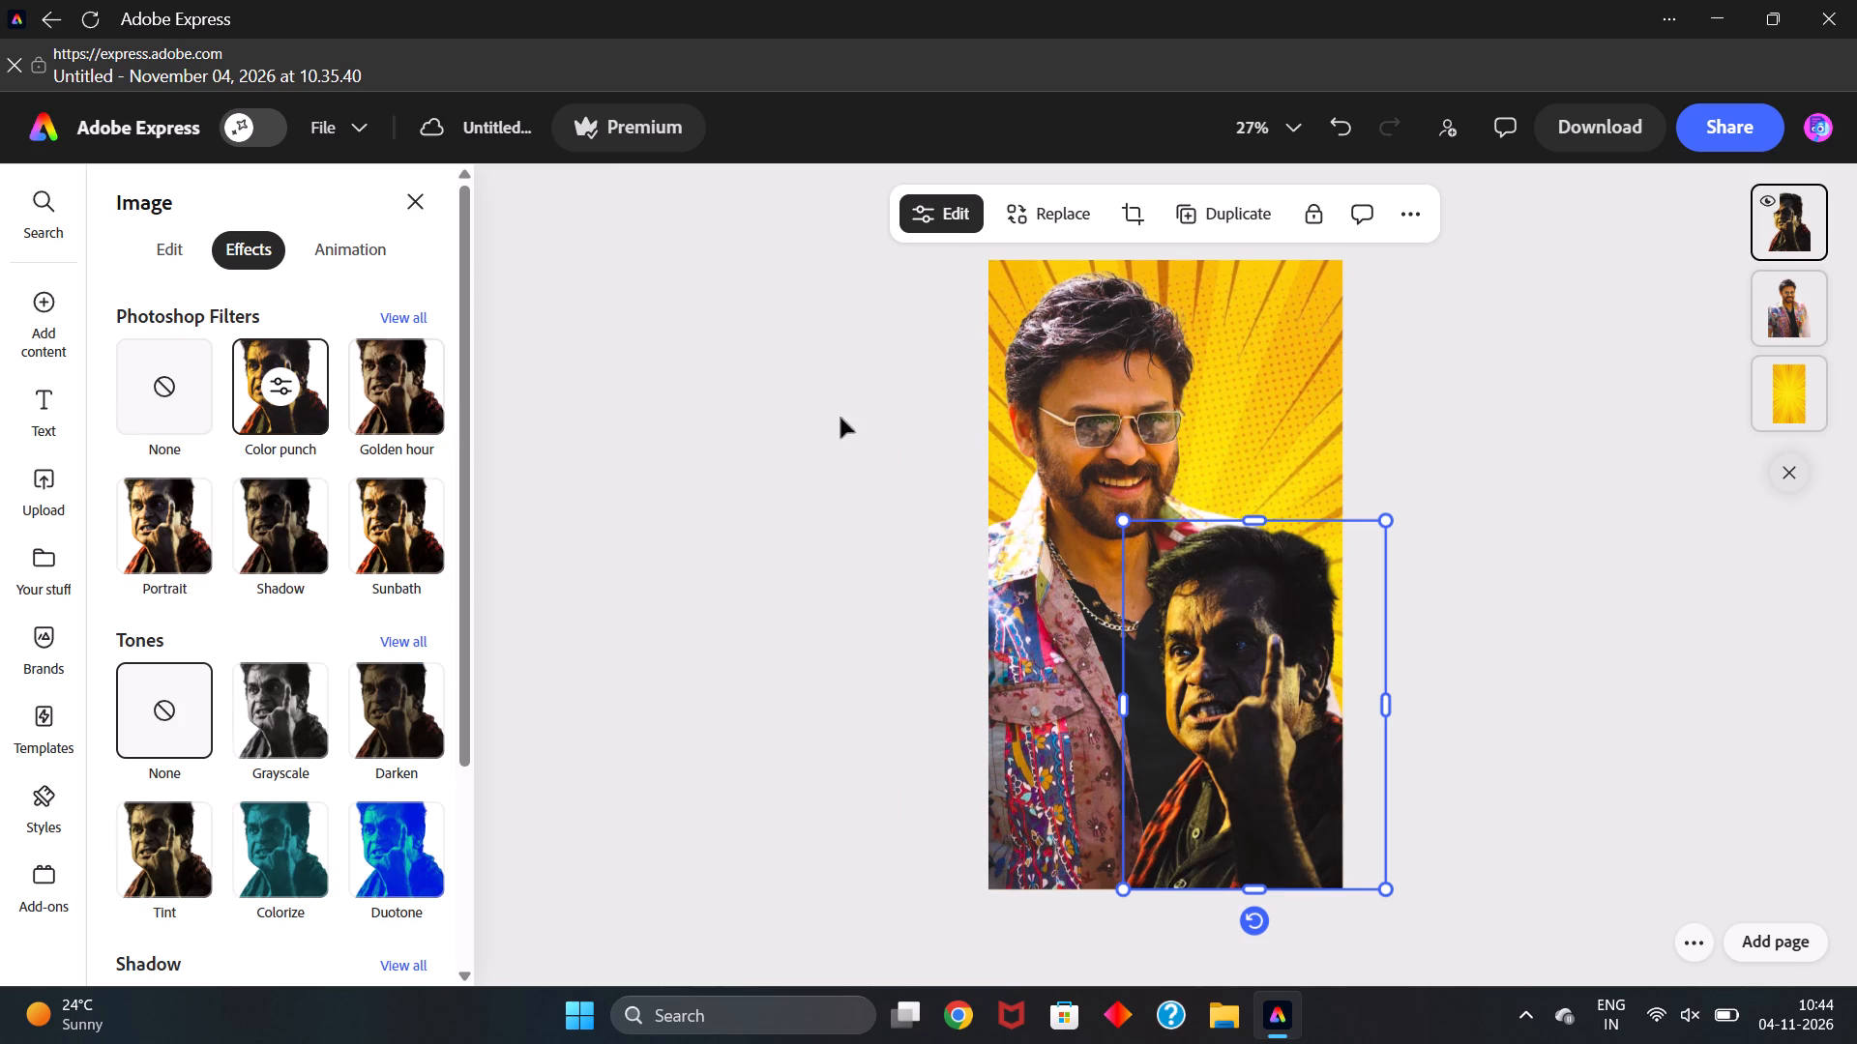
click(894, 446)
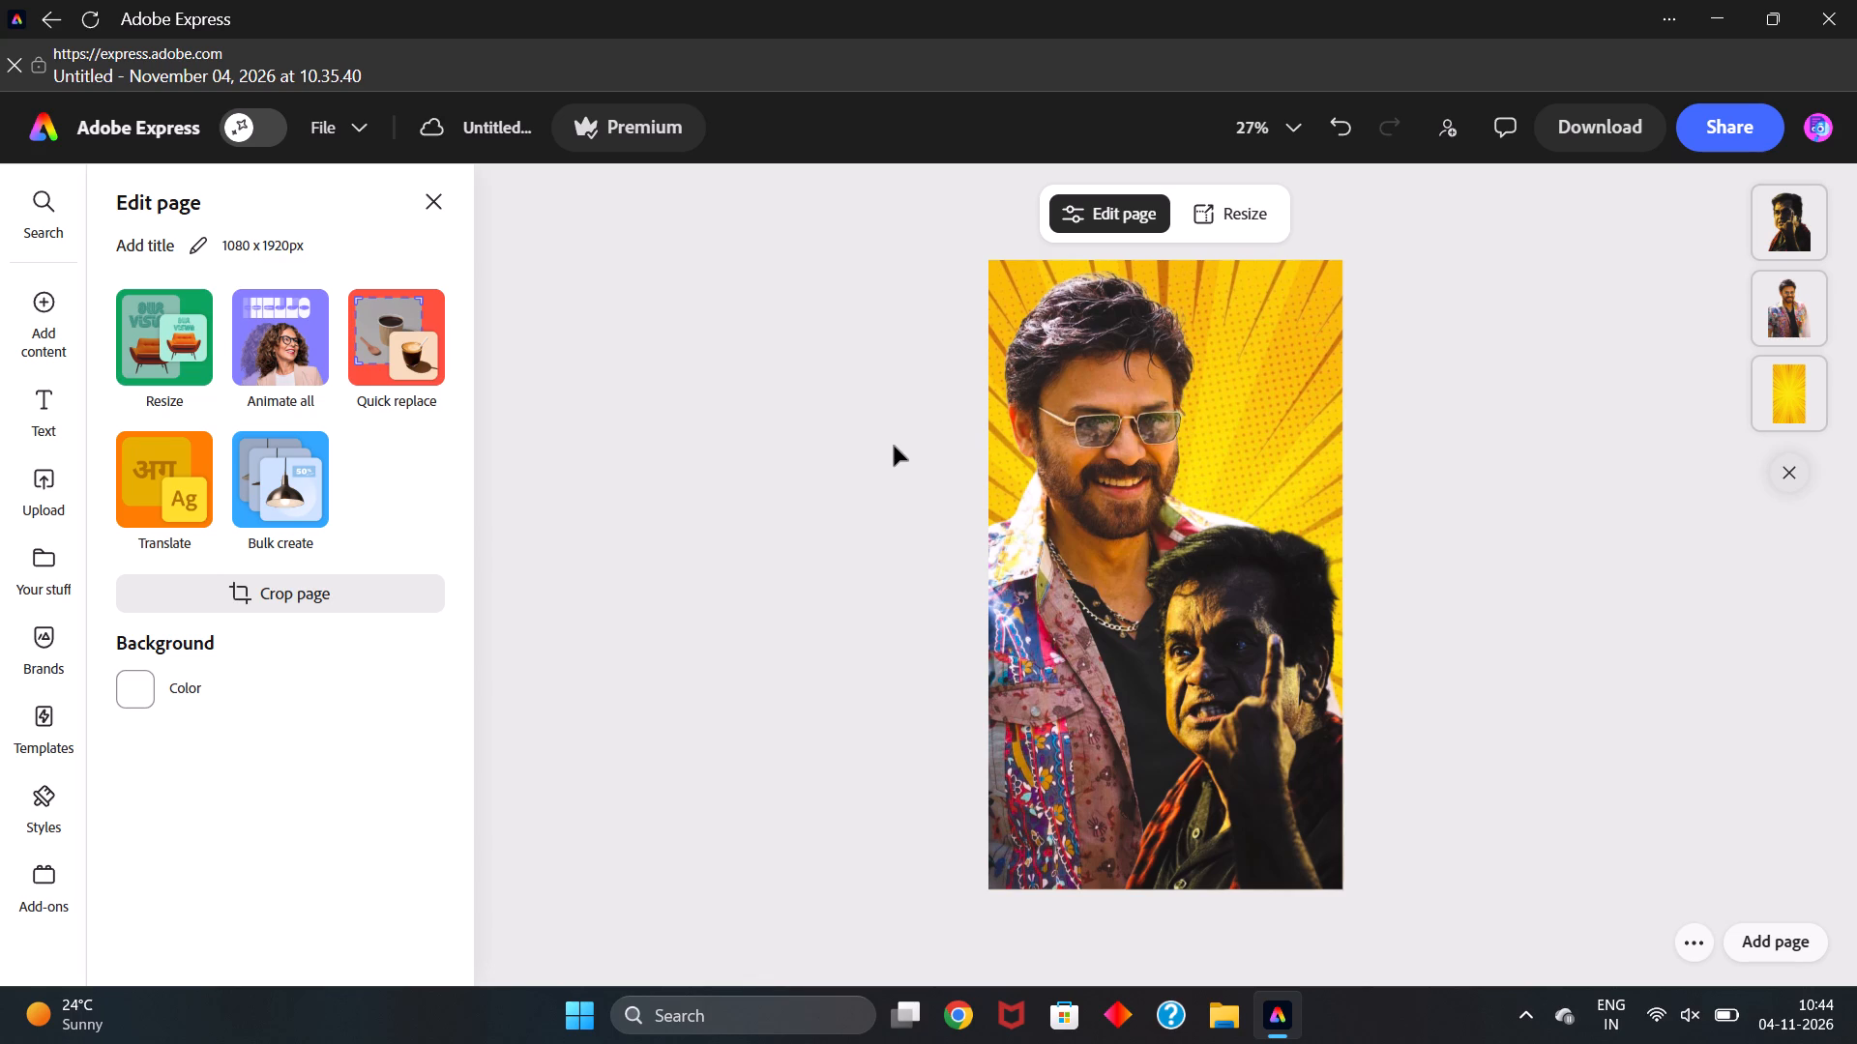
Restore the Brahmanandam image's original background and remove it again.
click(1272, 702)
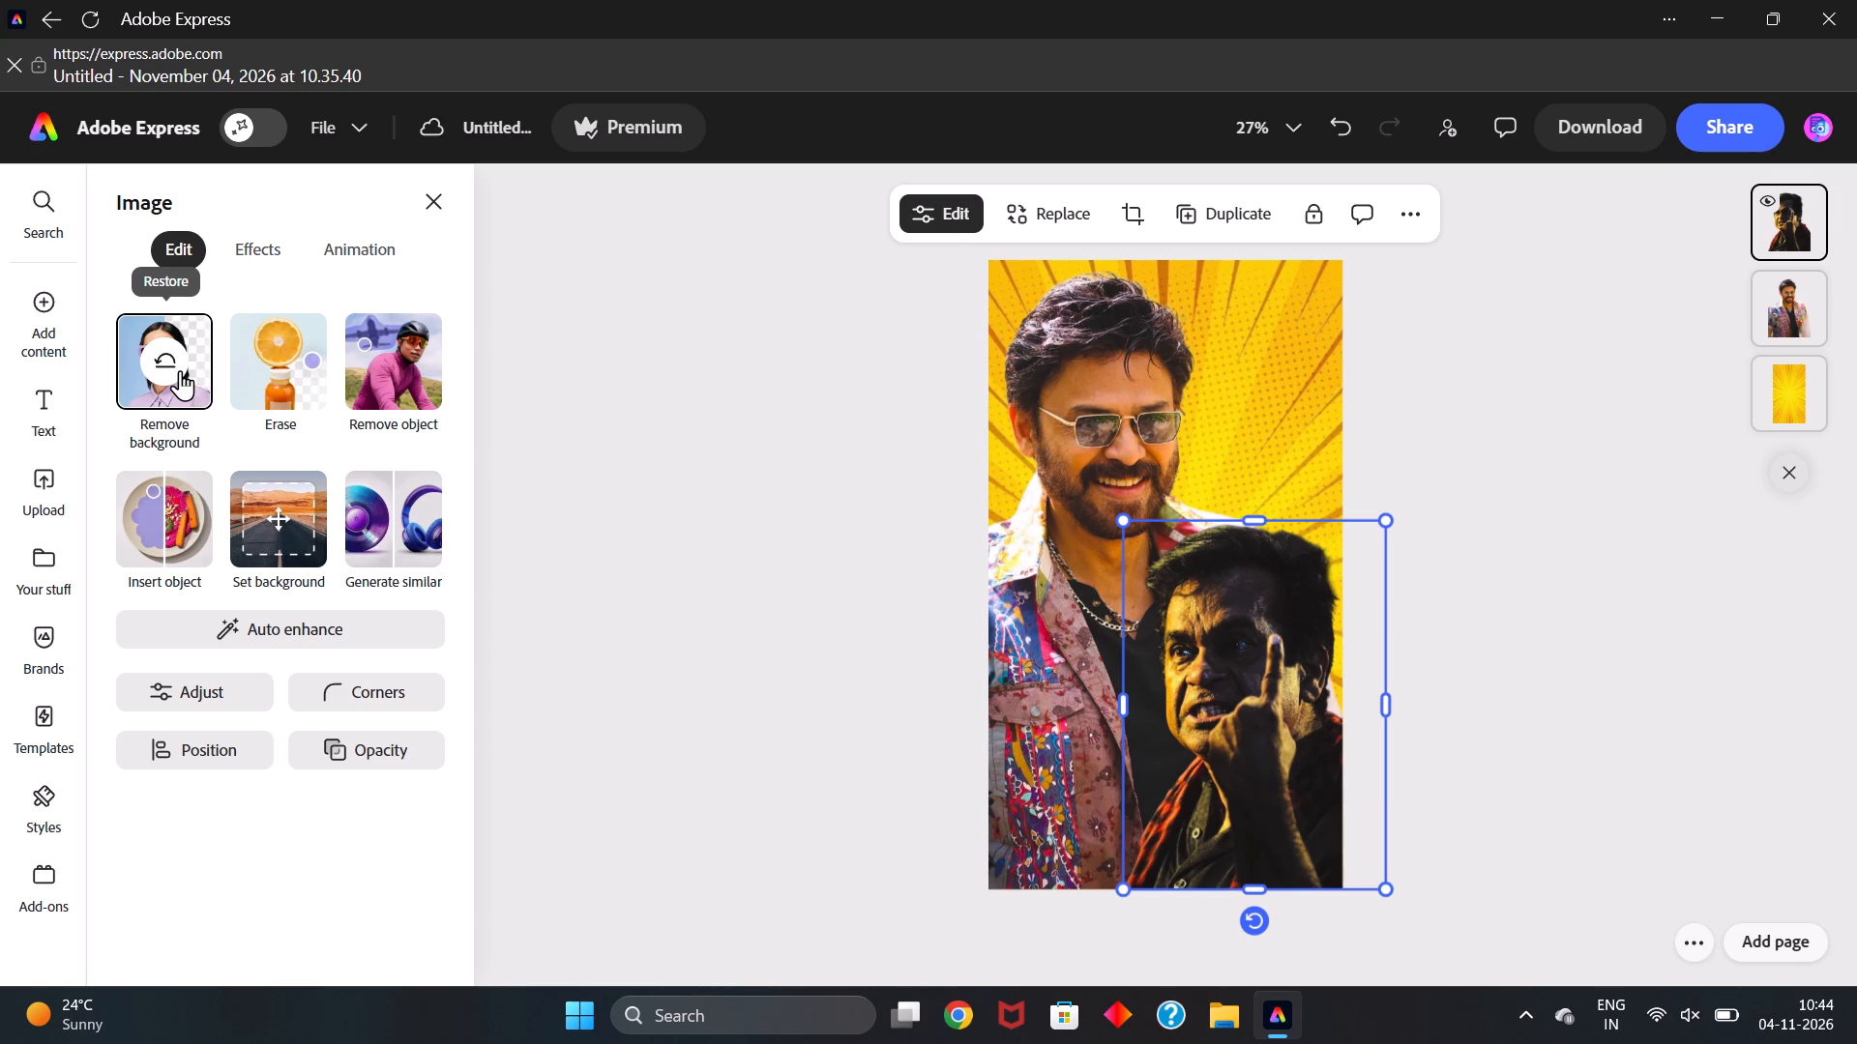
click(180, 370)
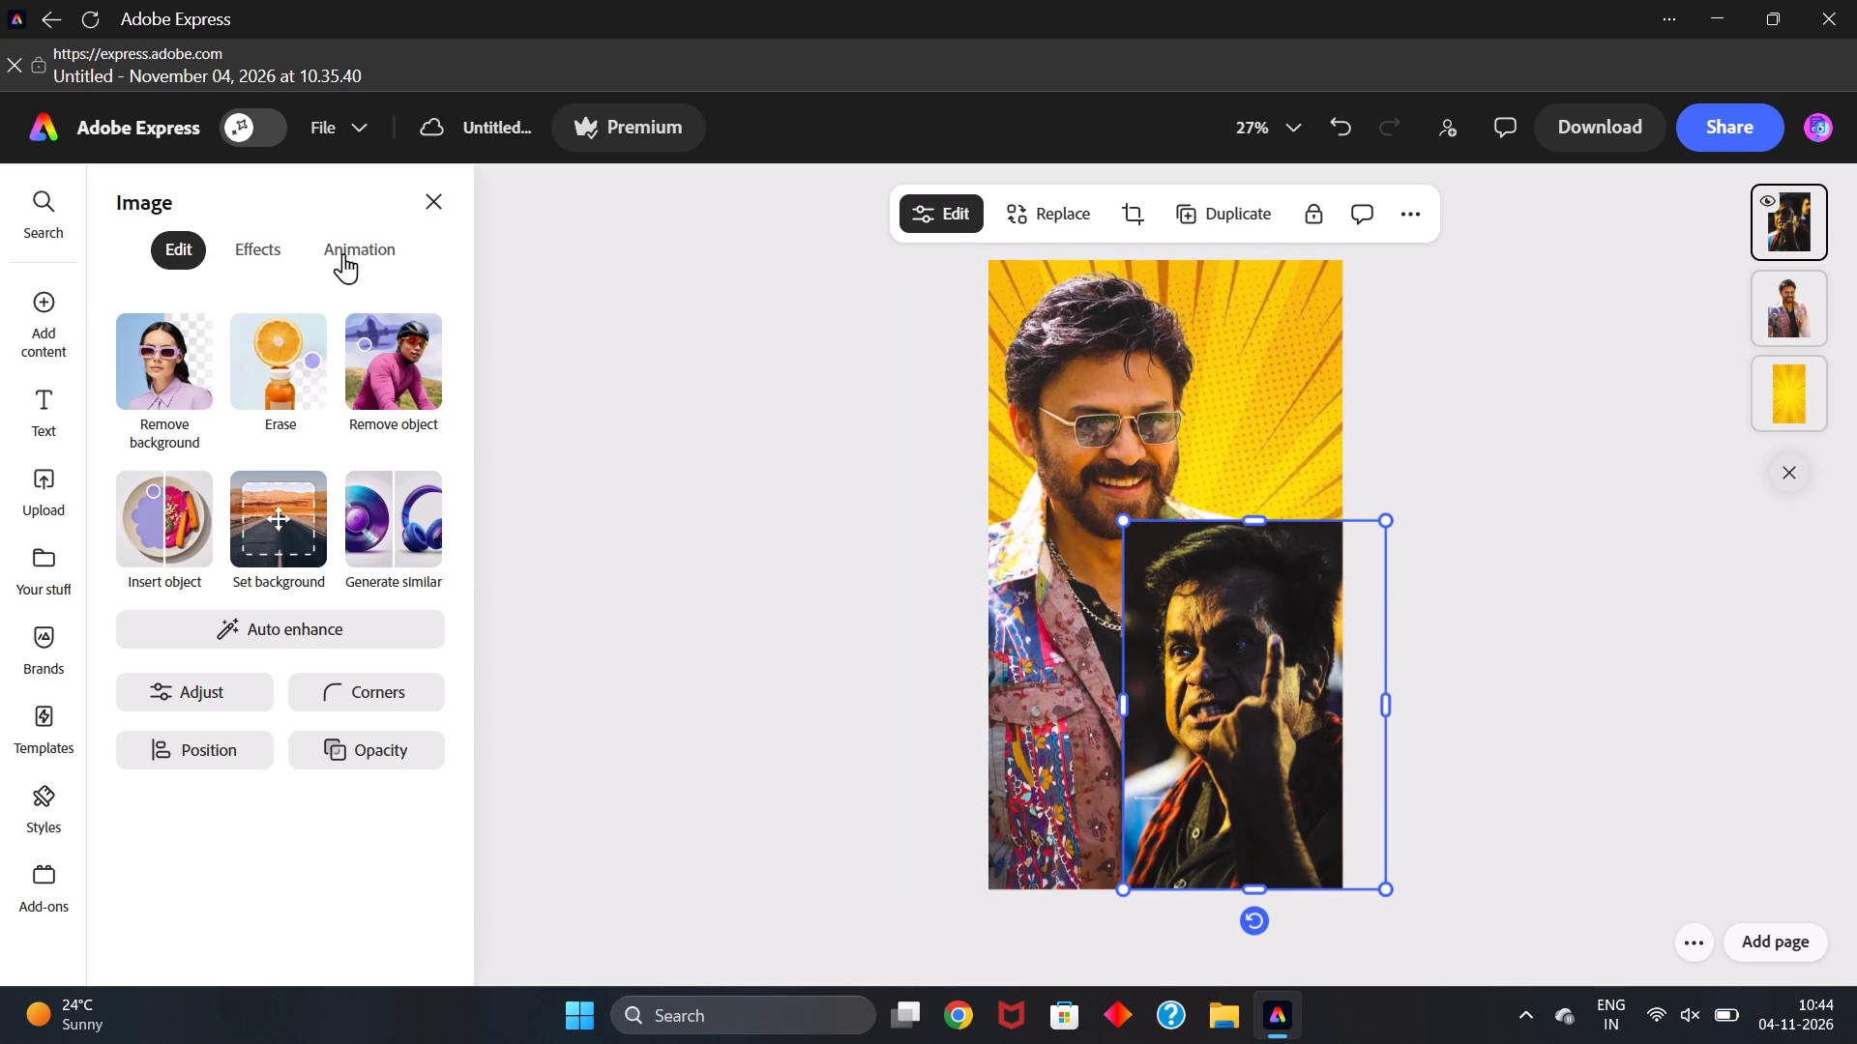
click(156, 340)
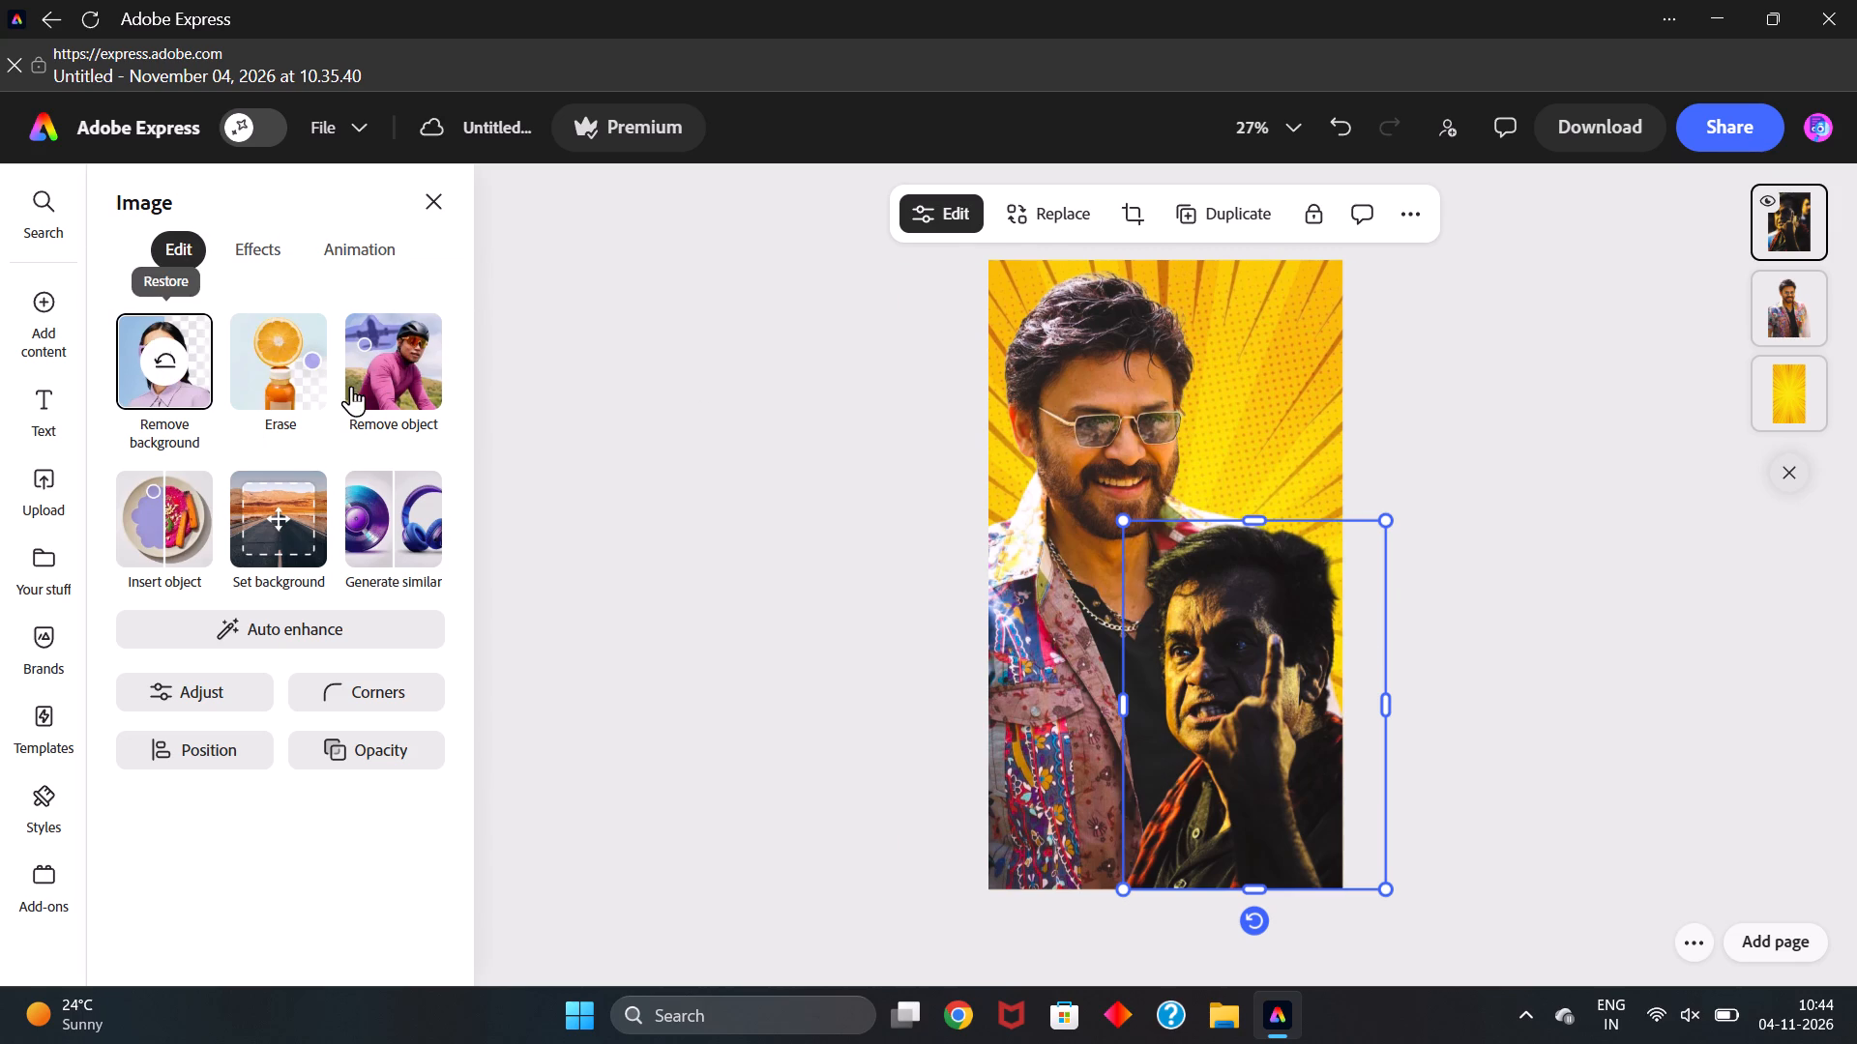
Apply the Glow shadow effect to the Brahmanandam cutout and the Venkatesh cutout.
click(586, 612)
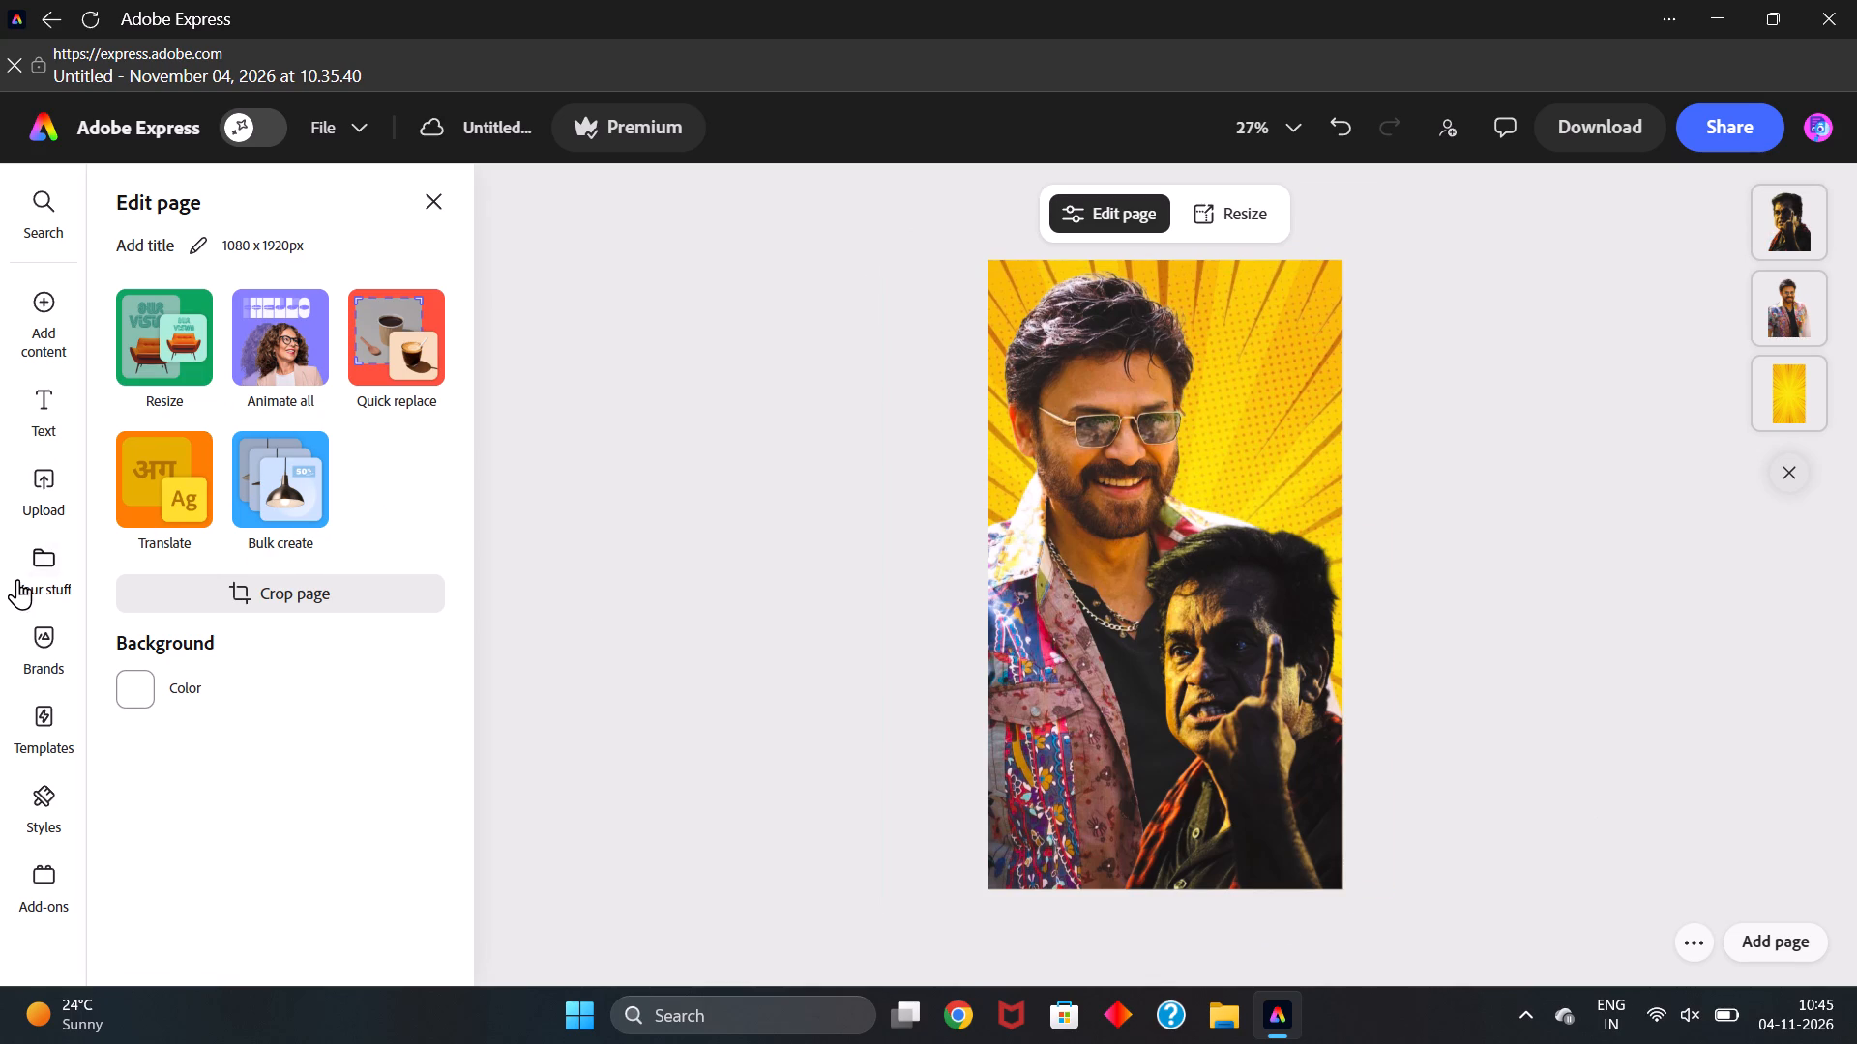
click(35, 486)
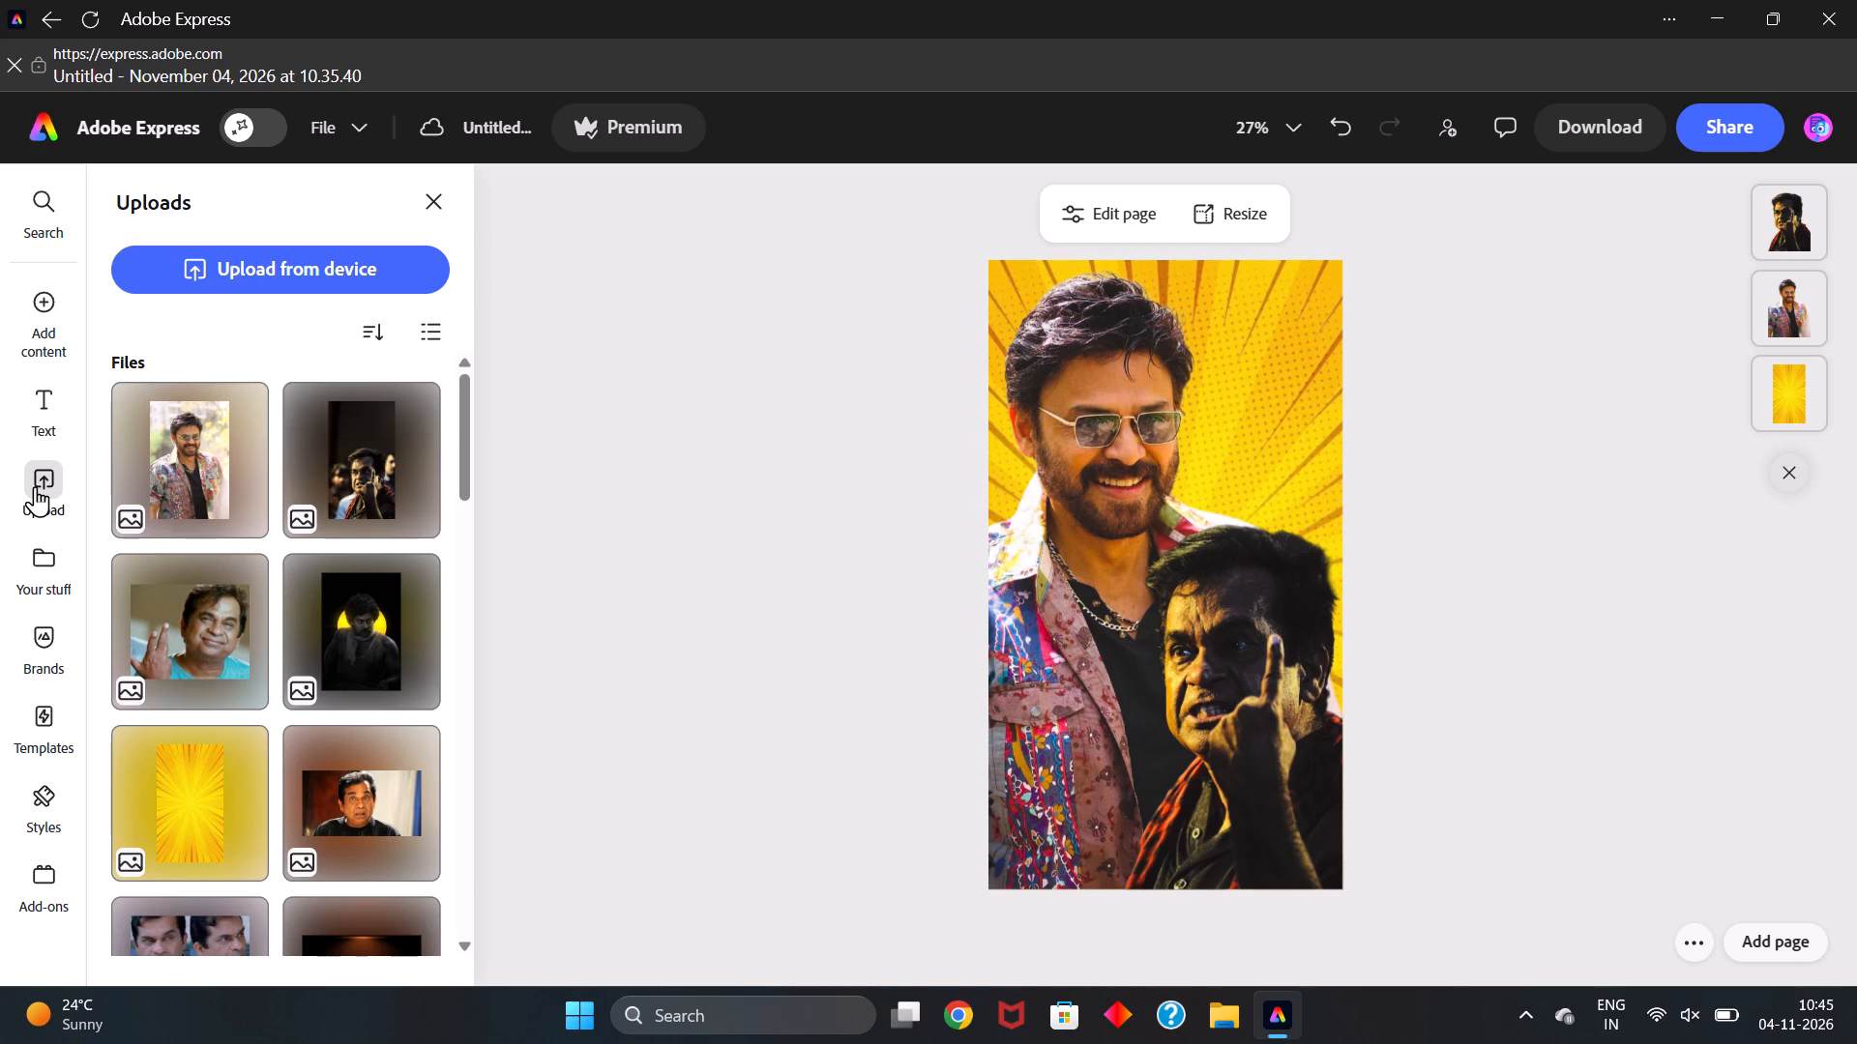
click(1030, 511)
scroll(907, 481, left, 2)
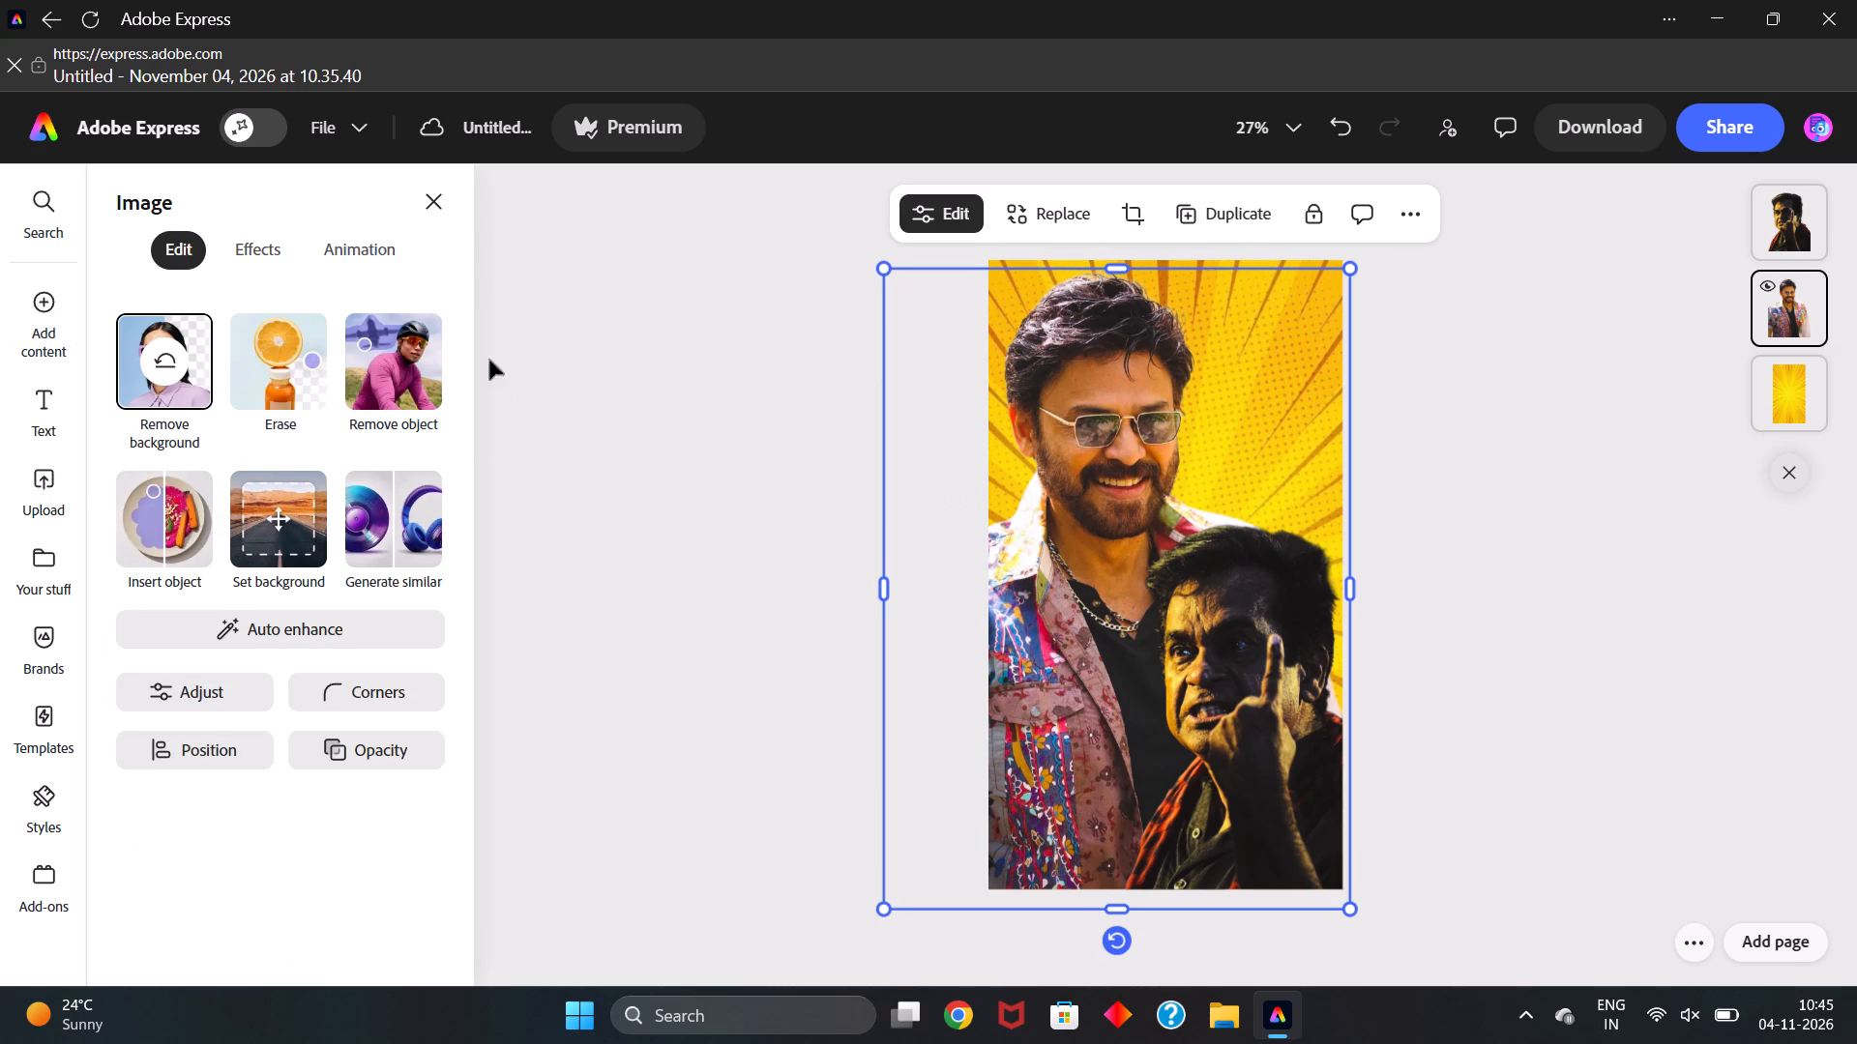
click(289, 260)
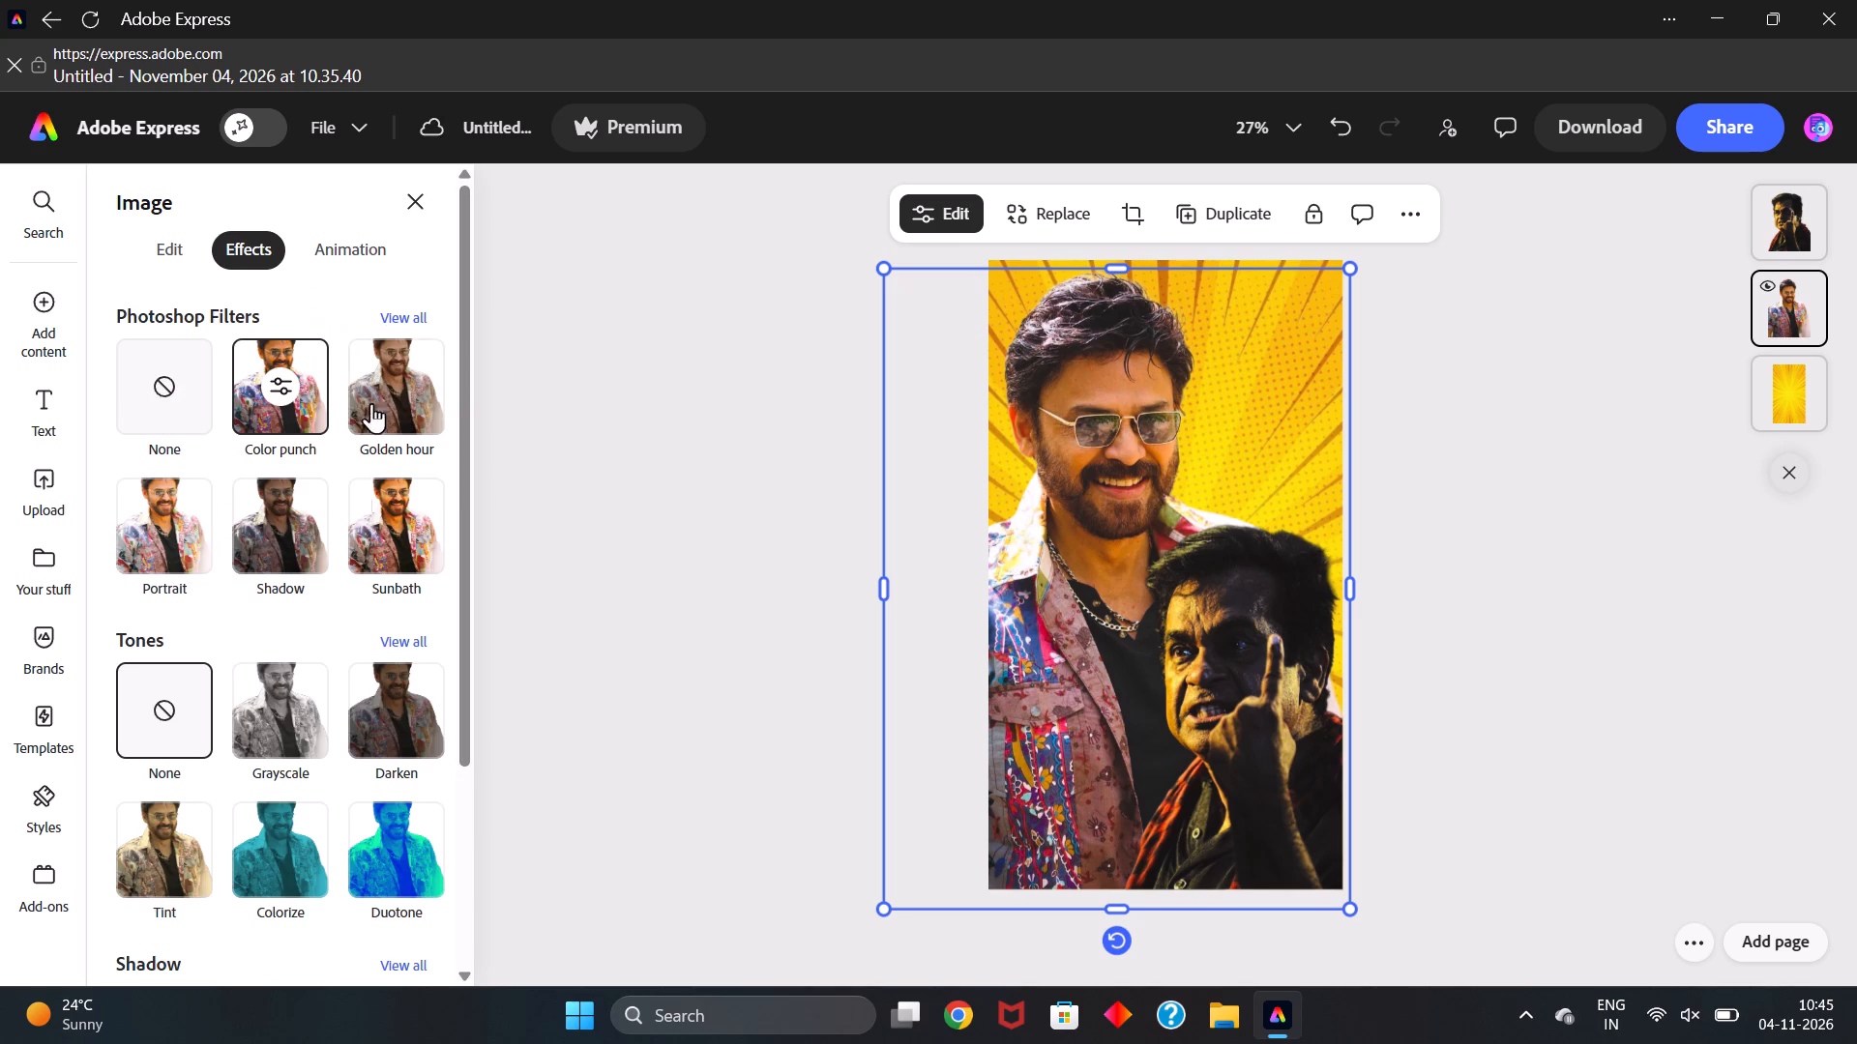
click(1270, 739)
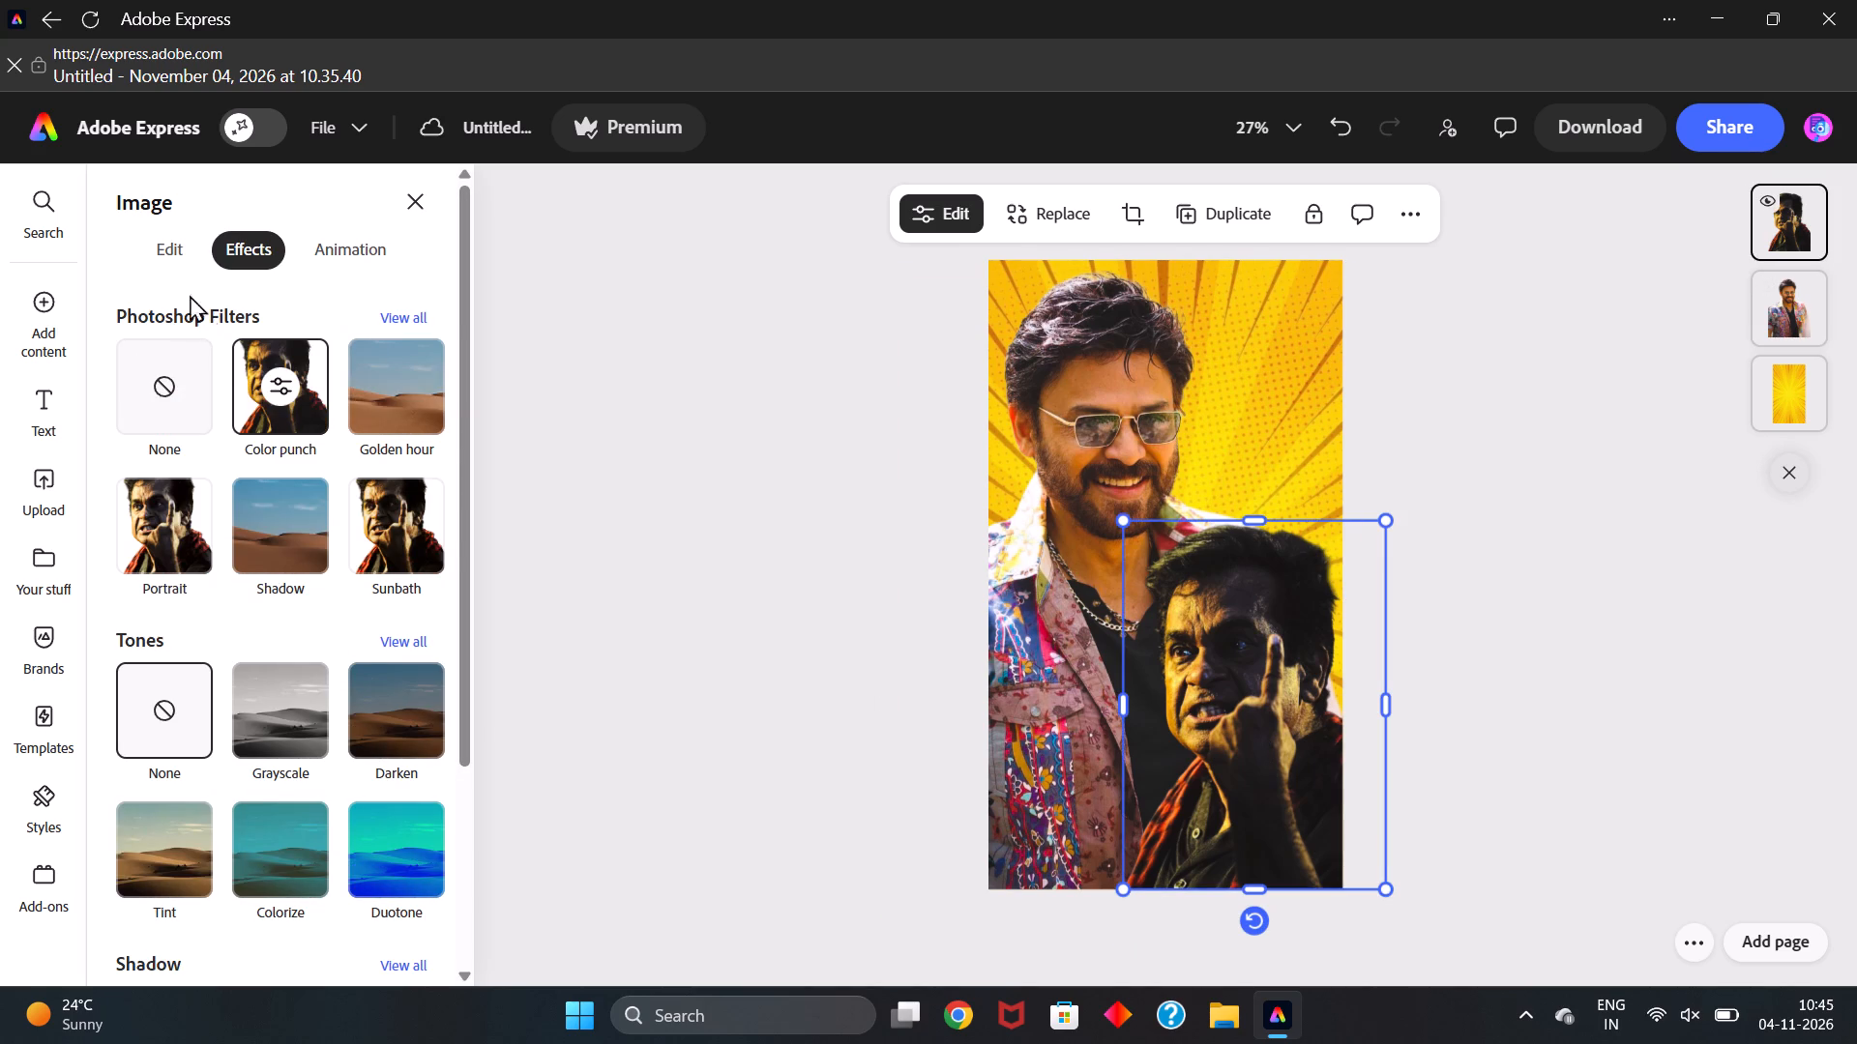
scroll(316, 594, down, 3)
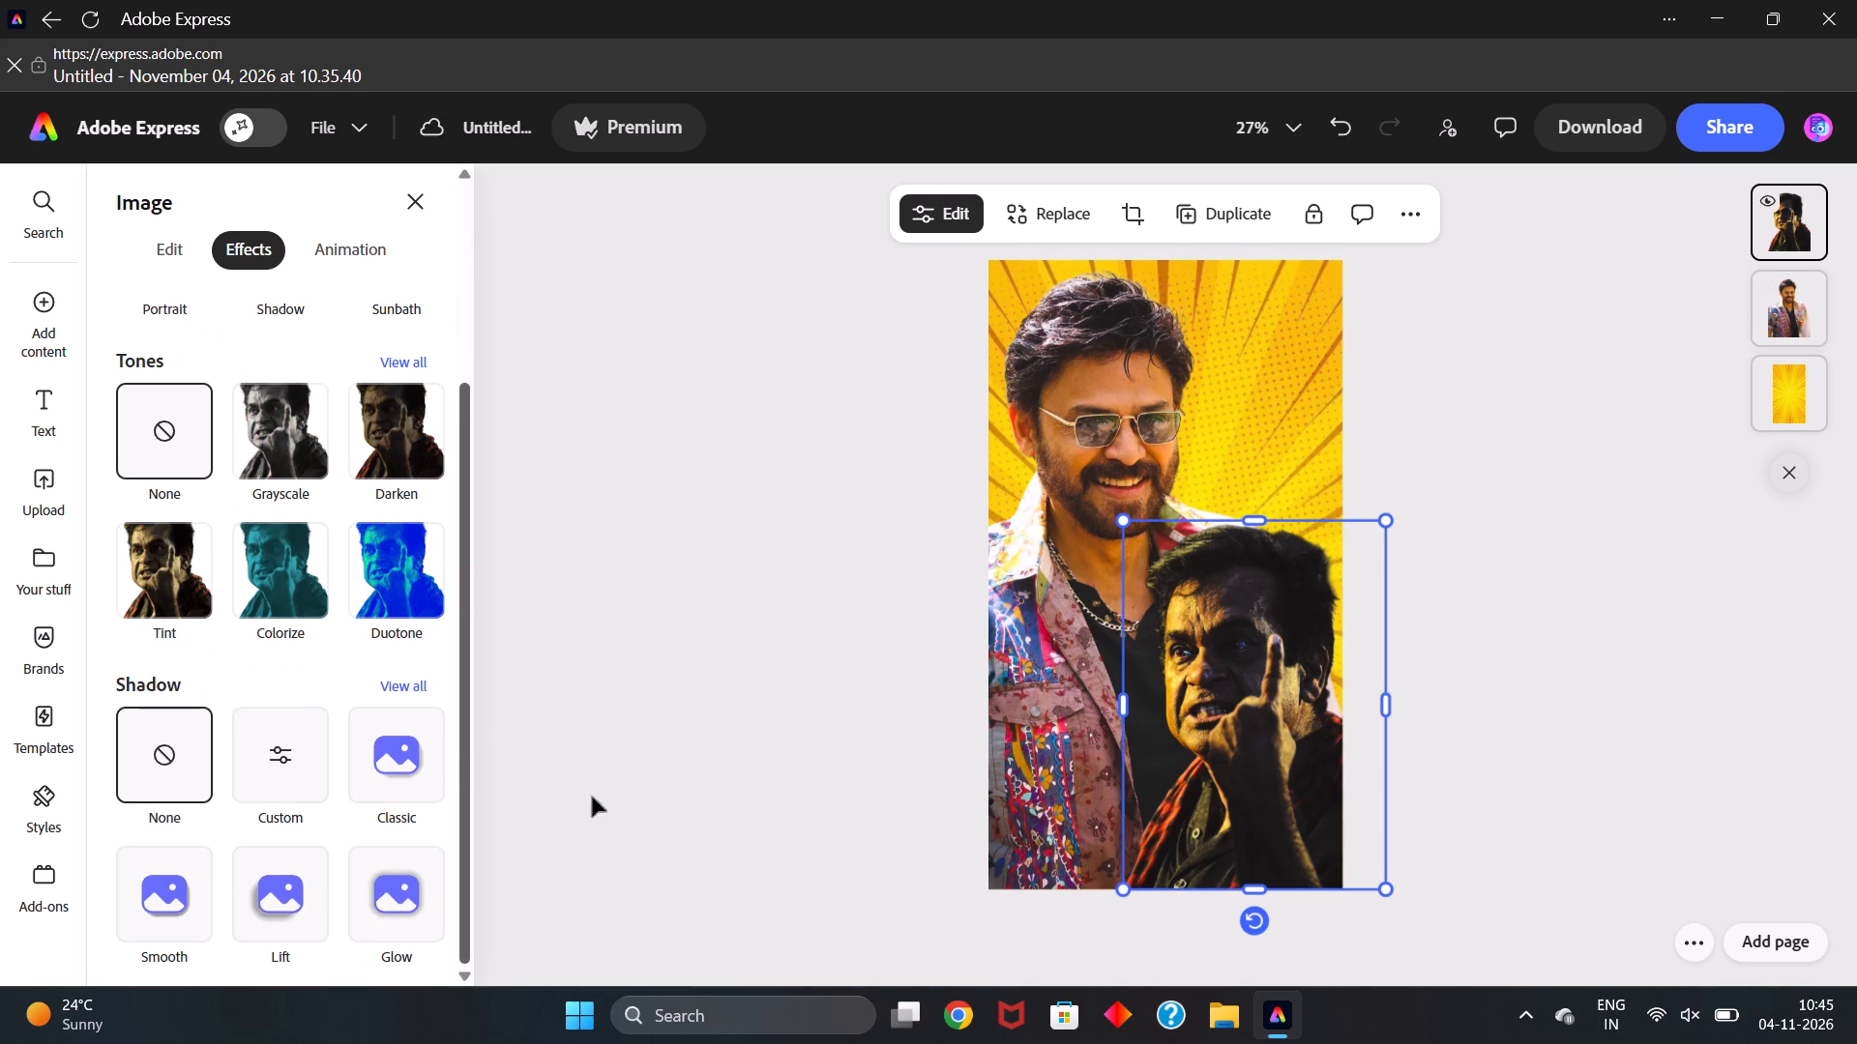
click(394, 901)
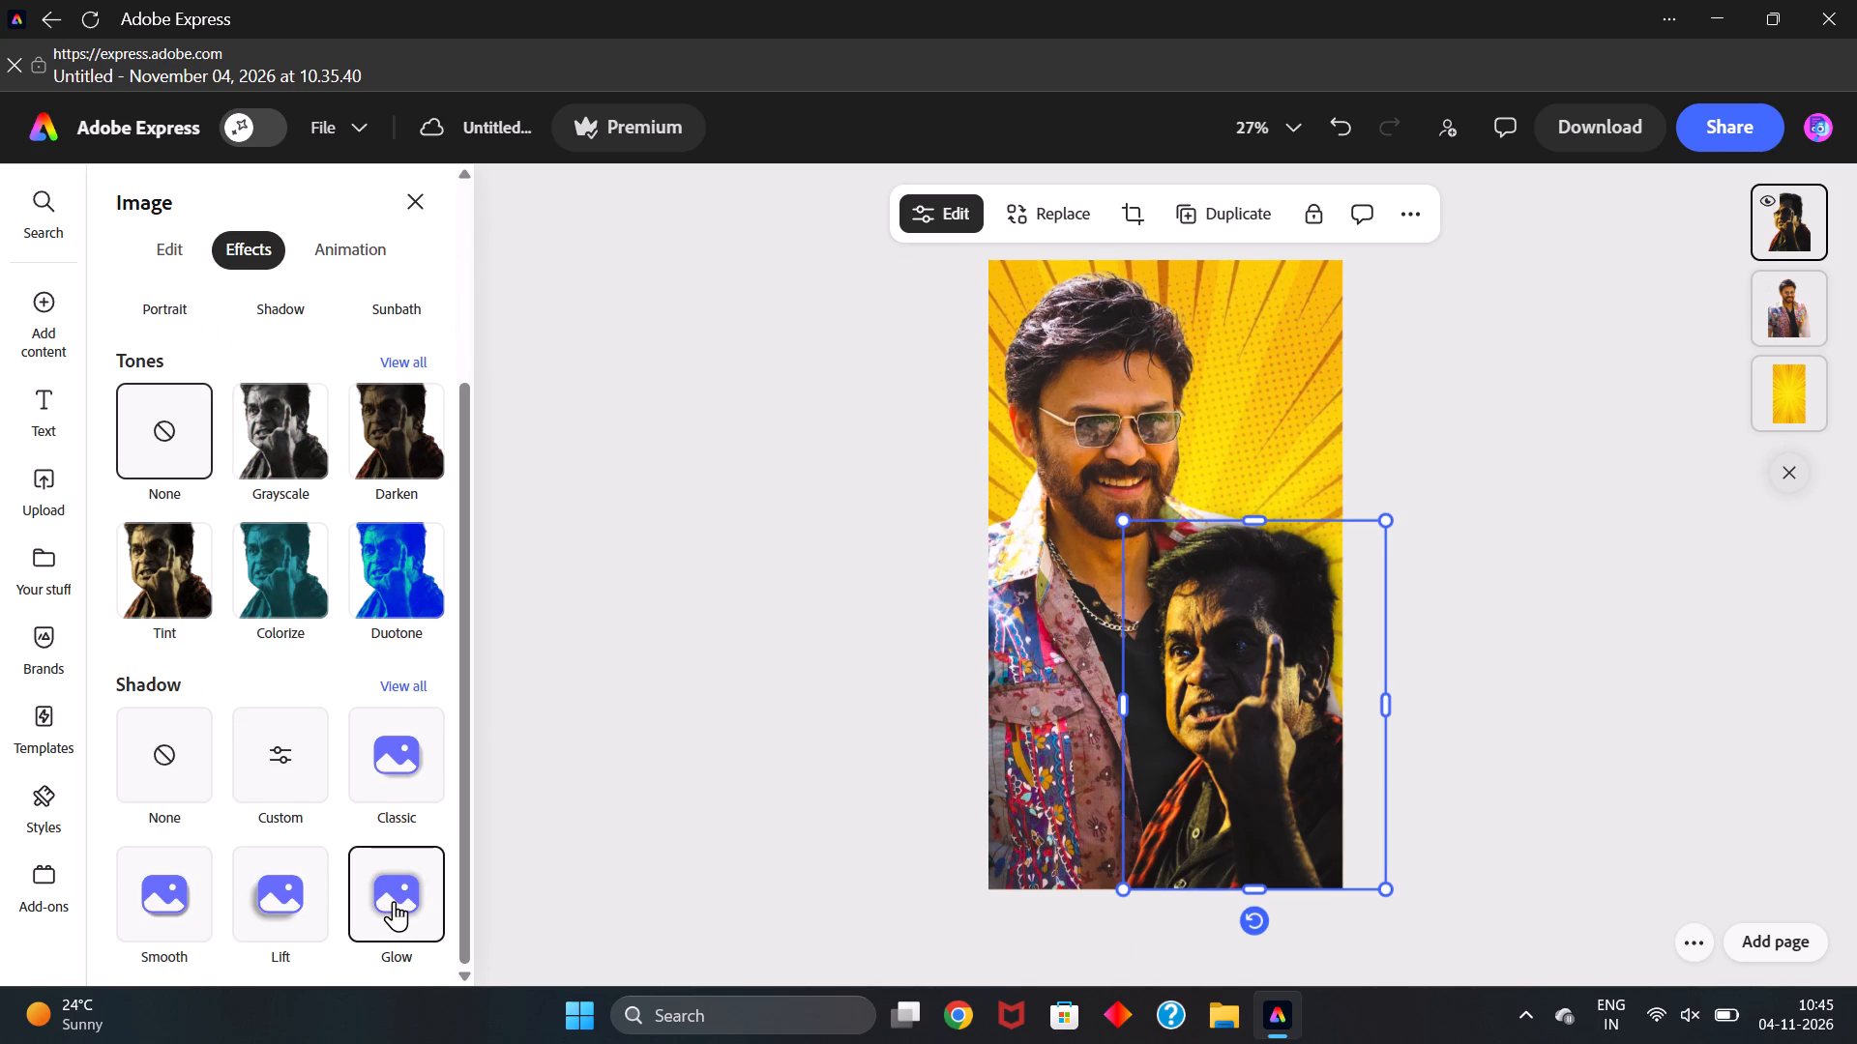
click(1194, 516)
scroll(106, 562, down, 2)
click(413, 891)
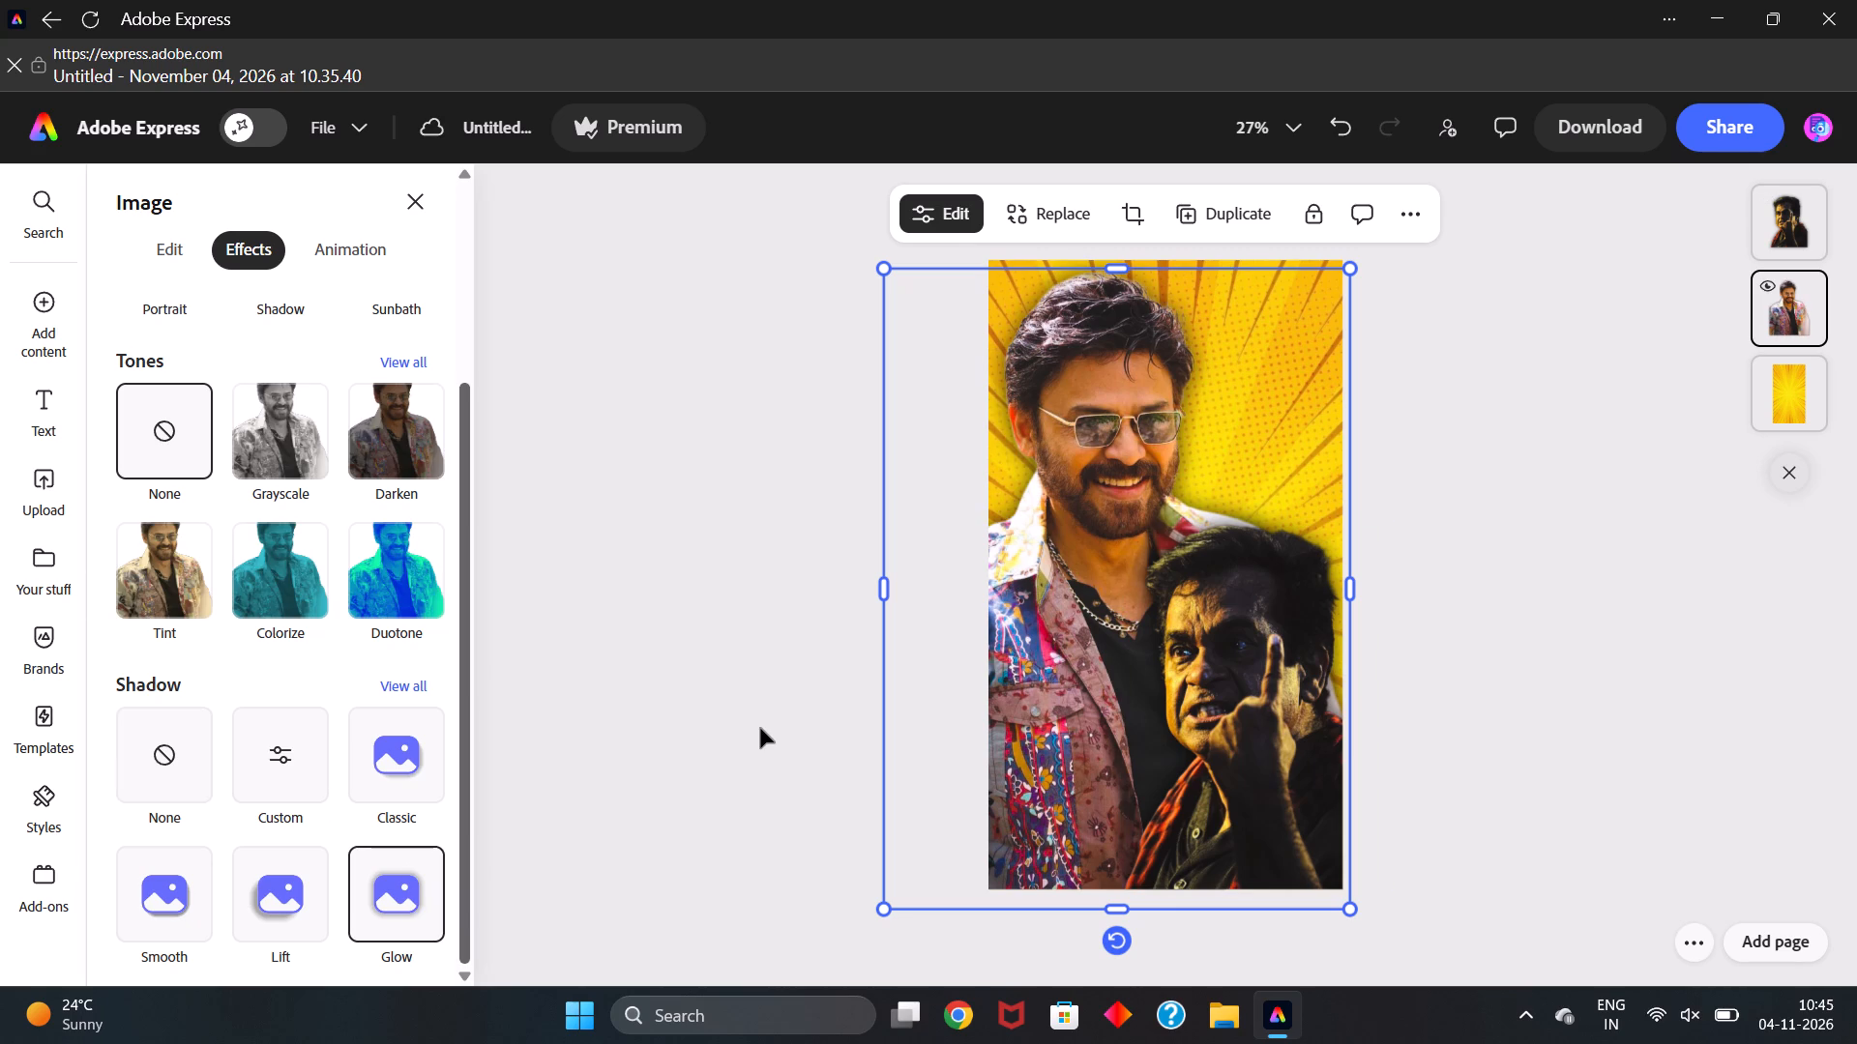
double_click(760, 728)
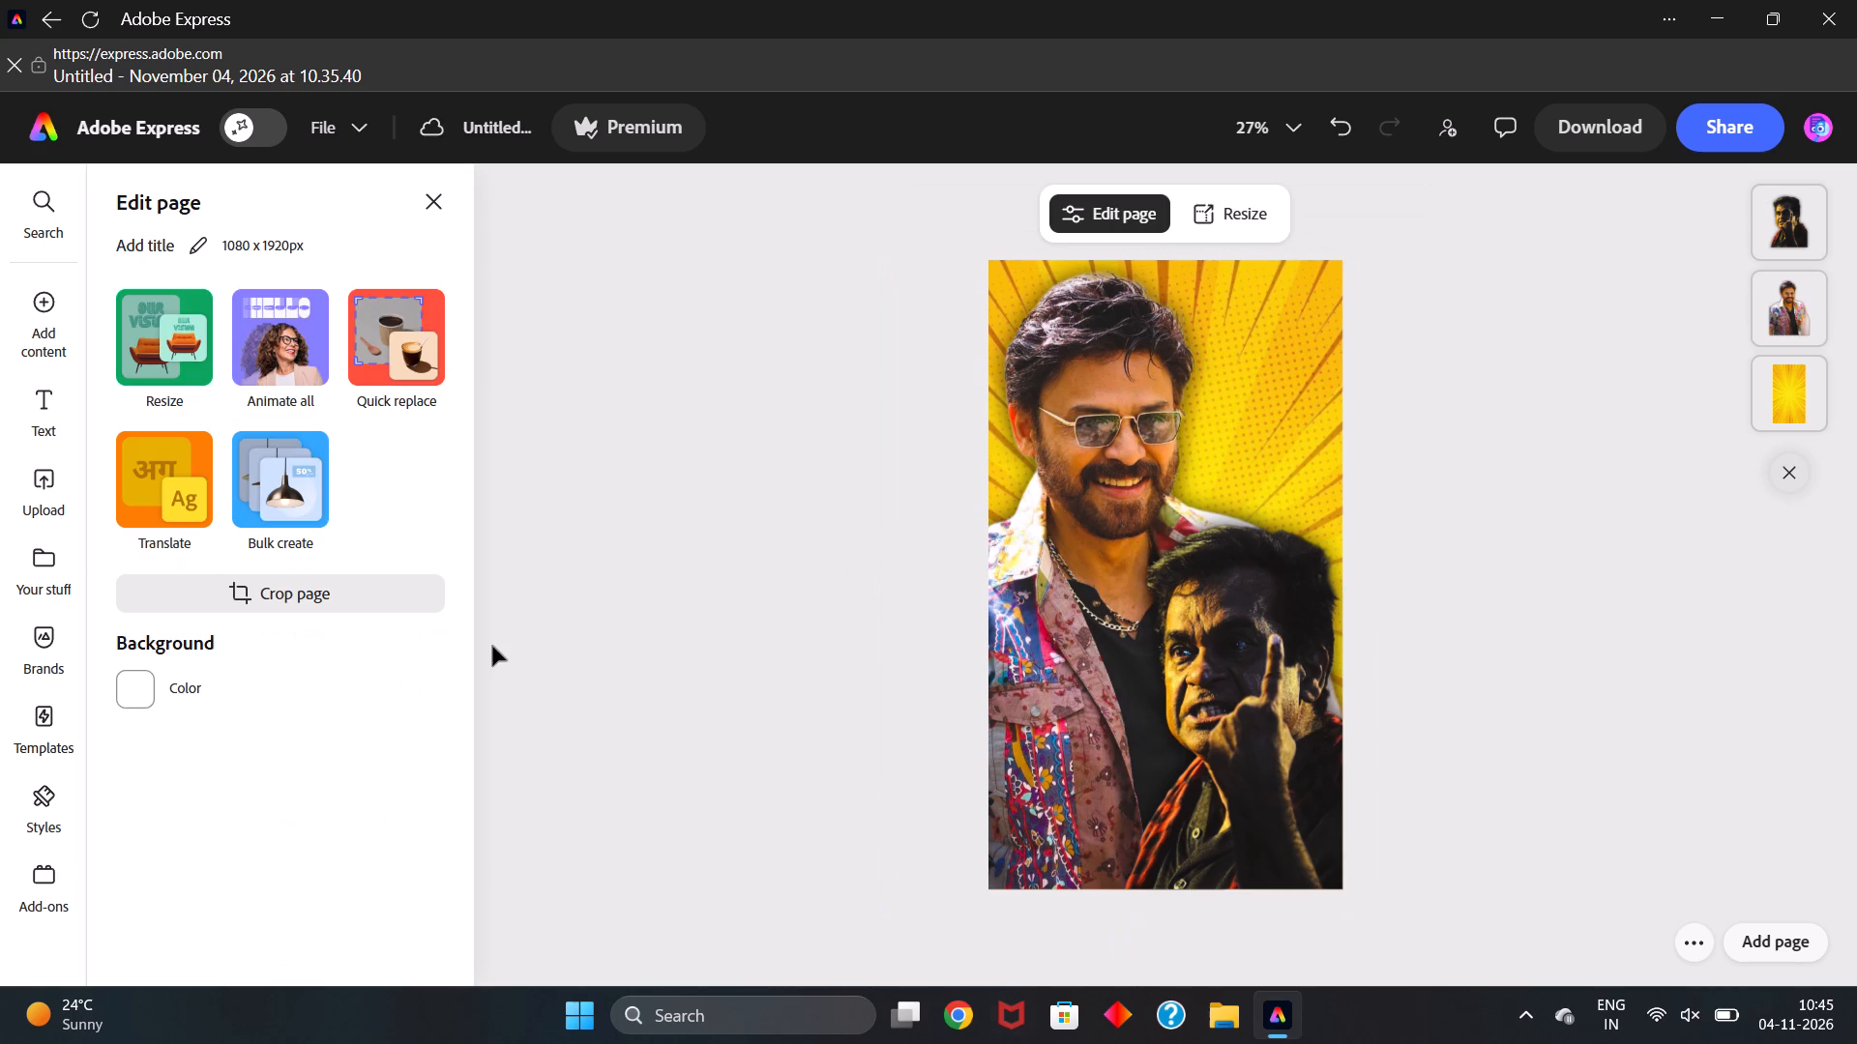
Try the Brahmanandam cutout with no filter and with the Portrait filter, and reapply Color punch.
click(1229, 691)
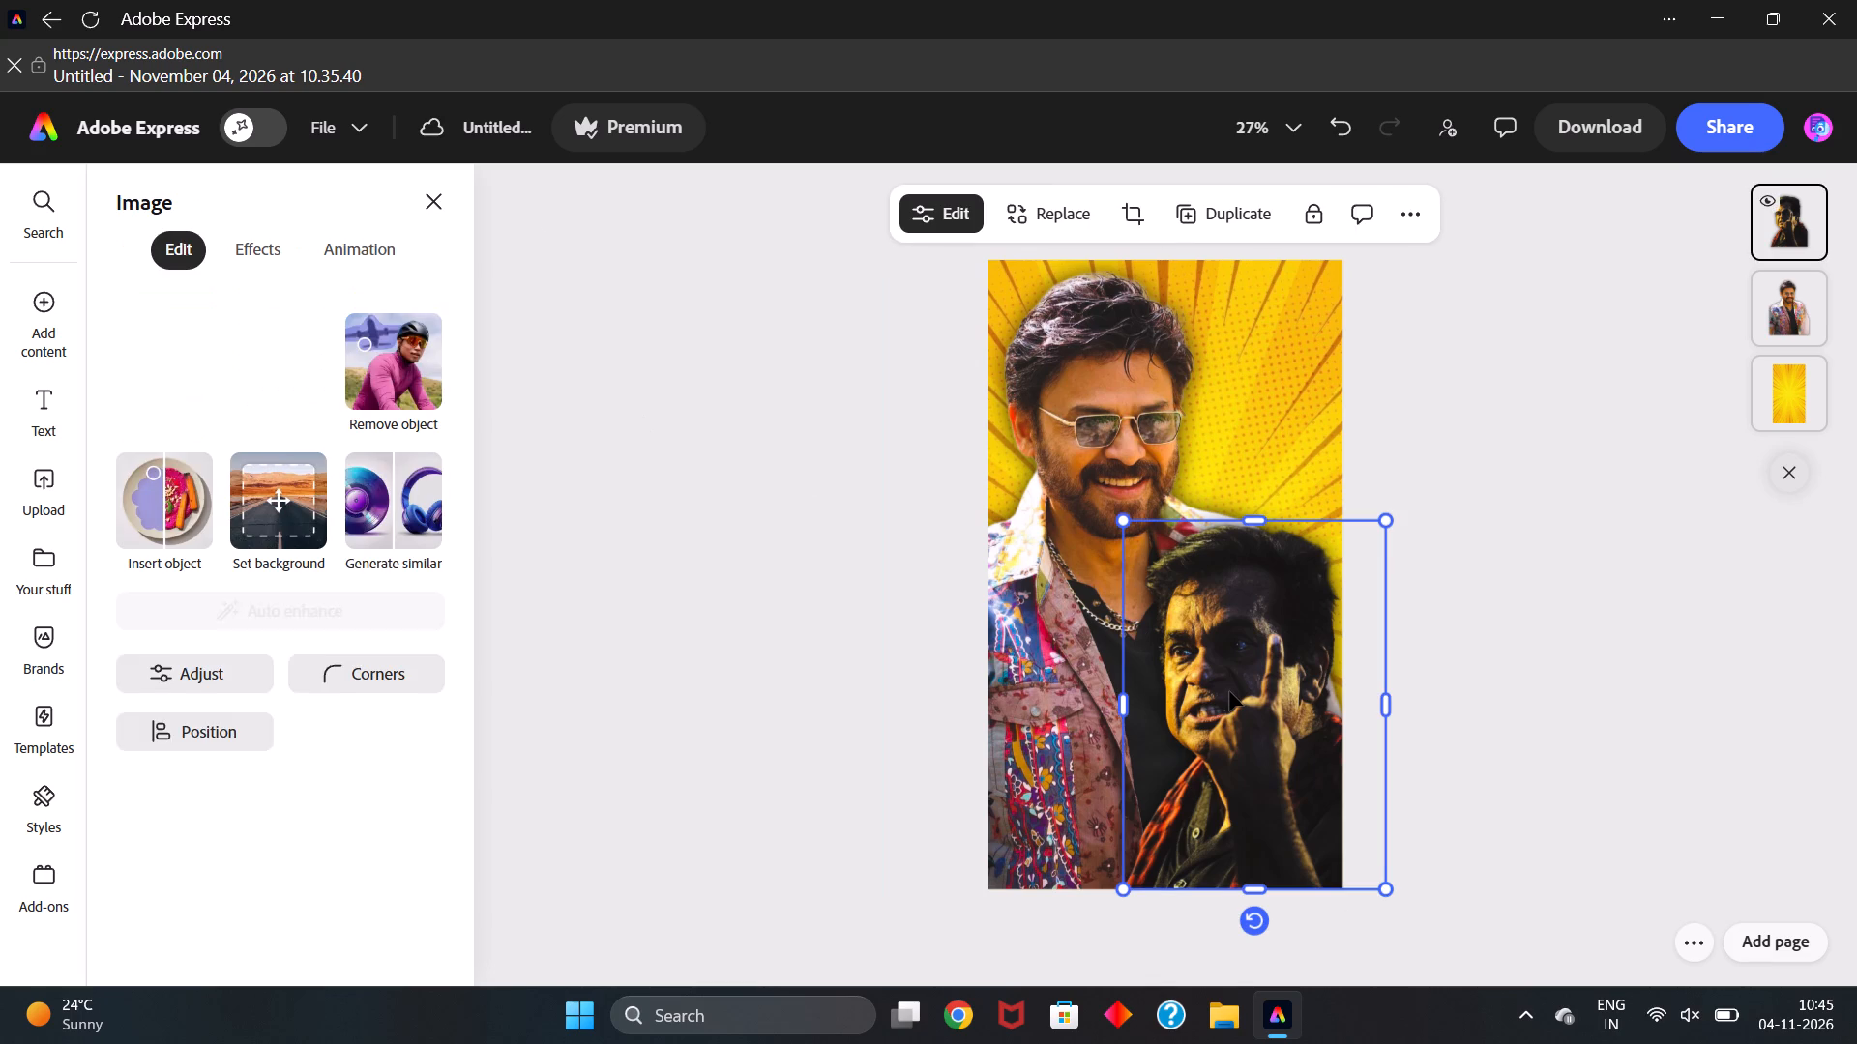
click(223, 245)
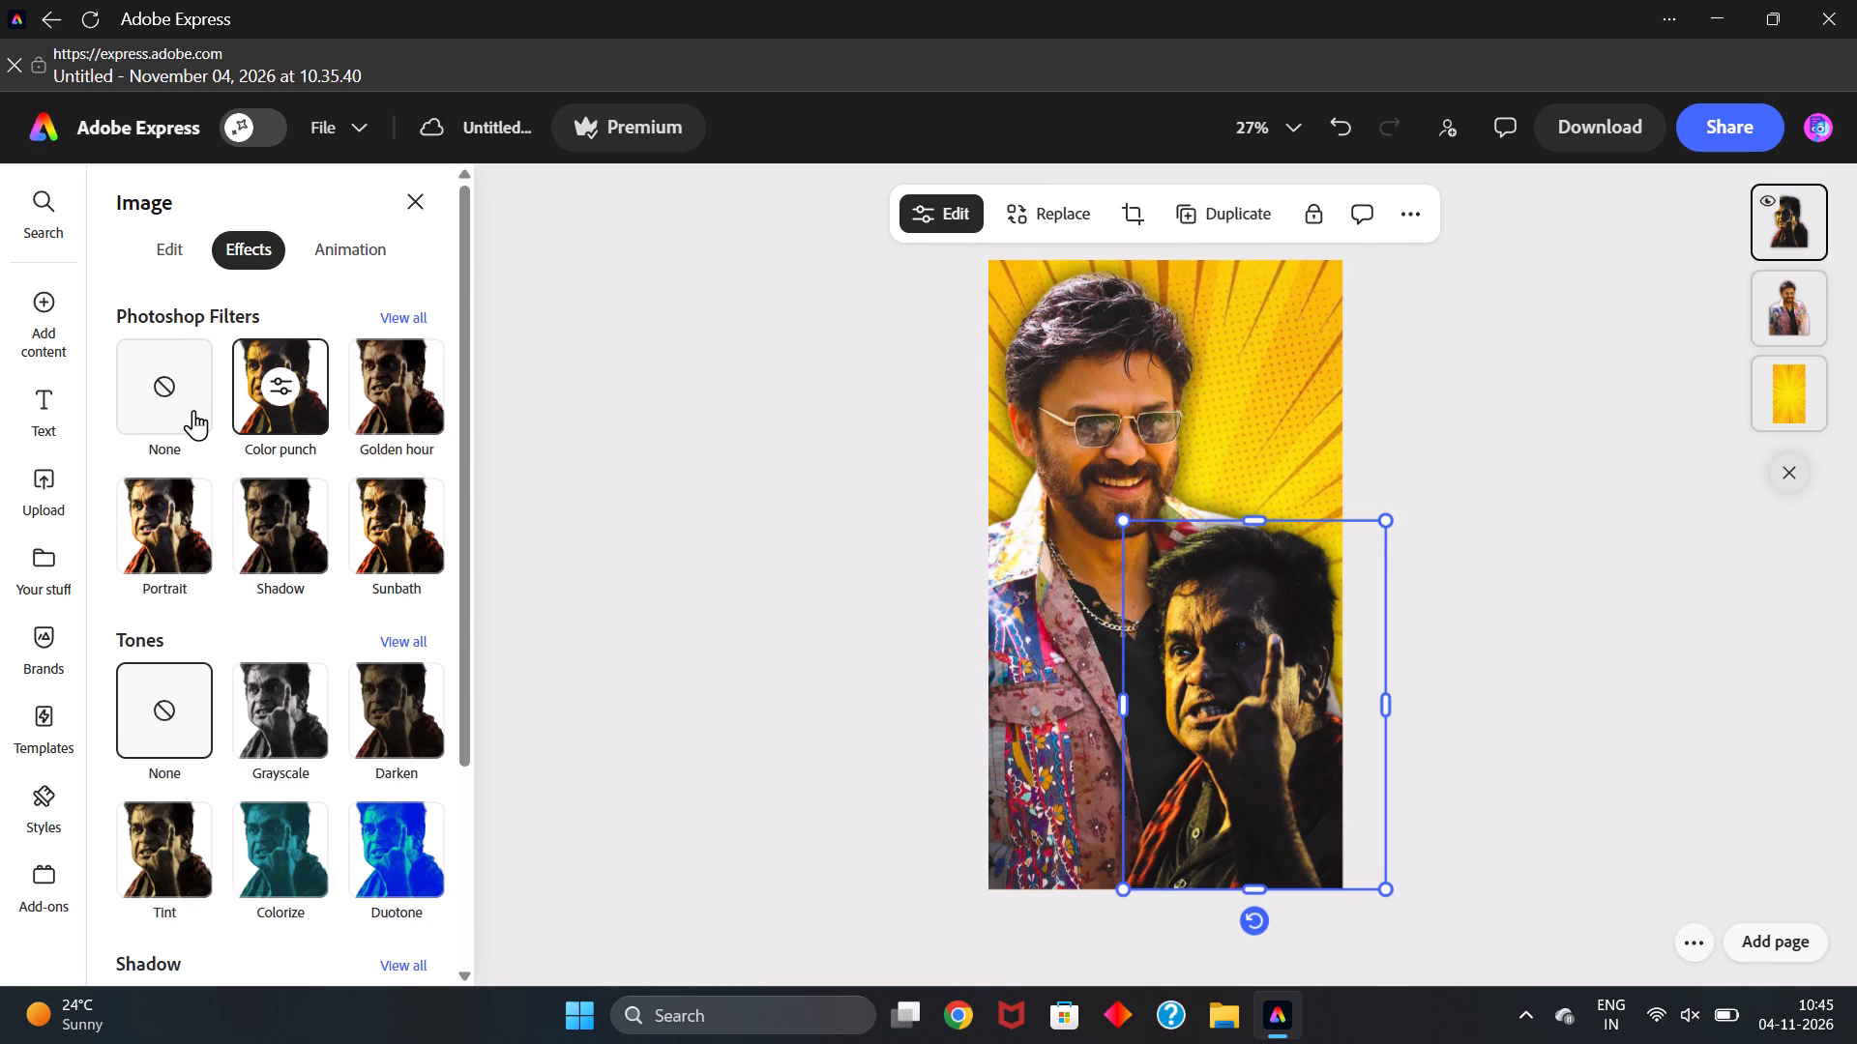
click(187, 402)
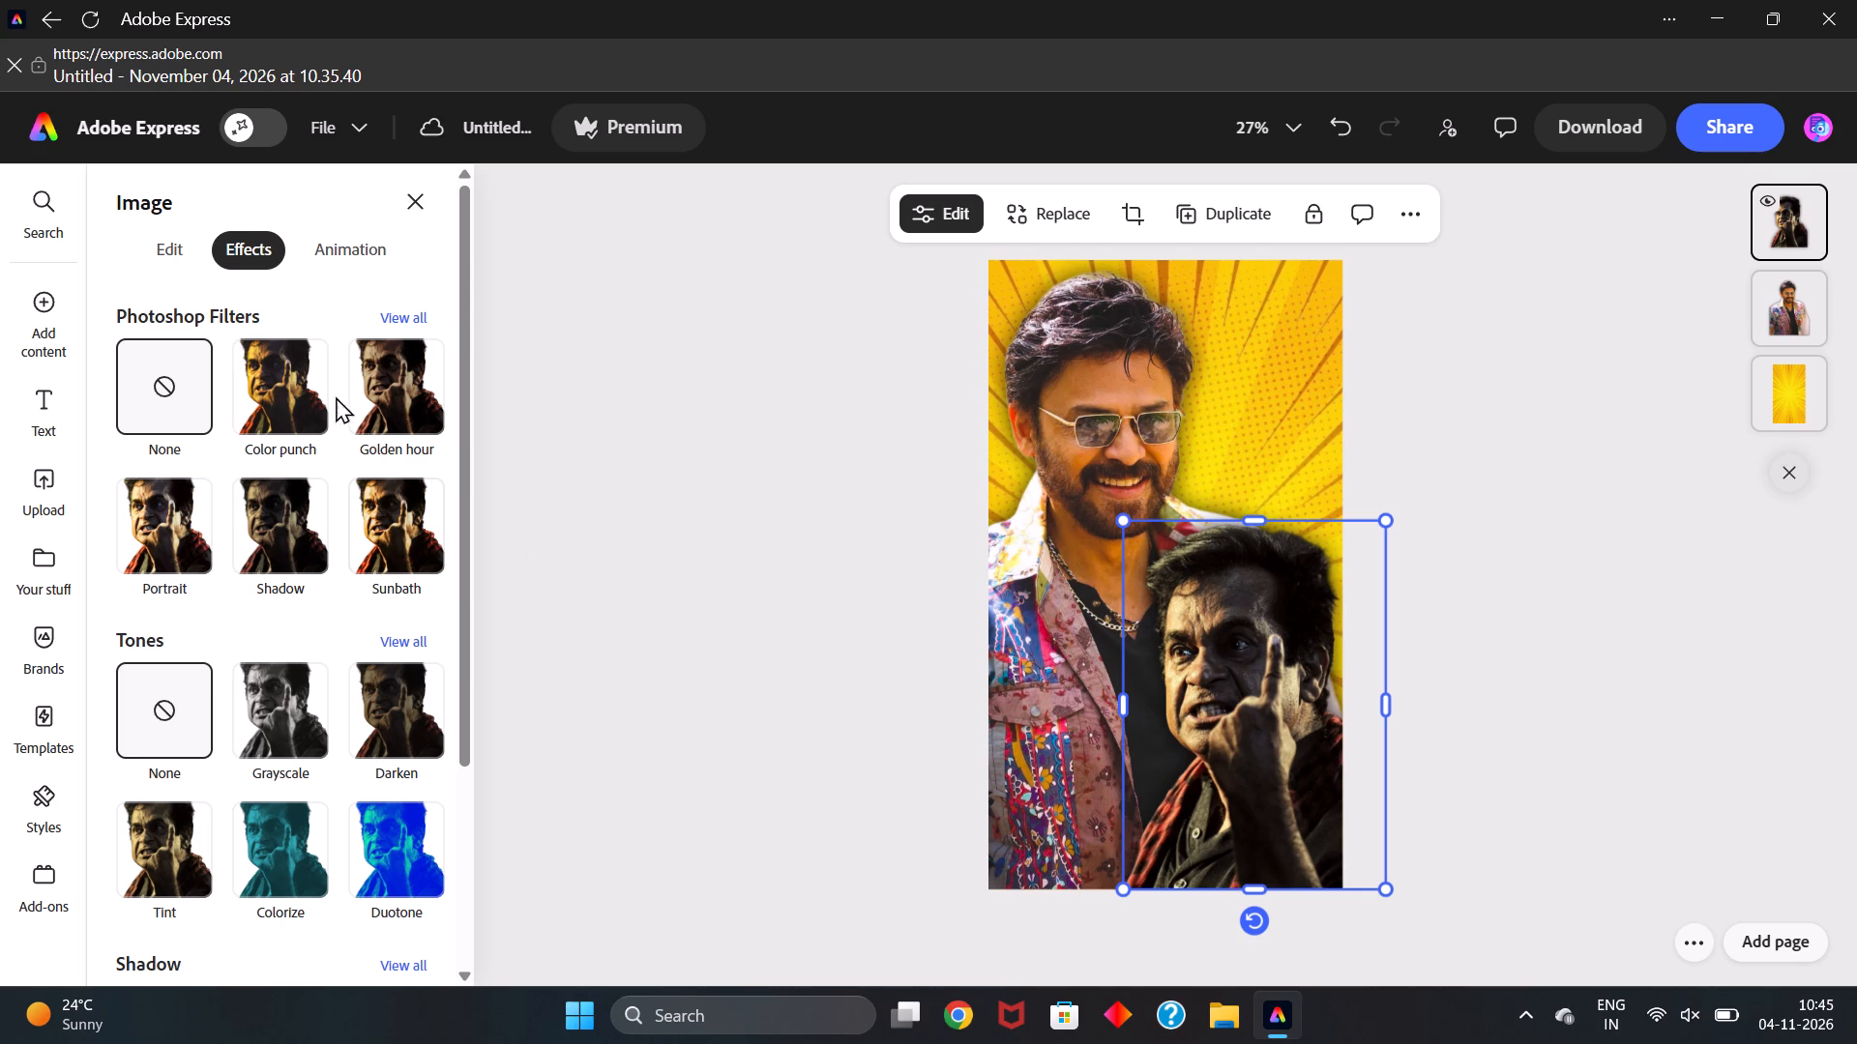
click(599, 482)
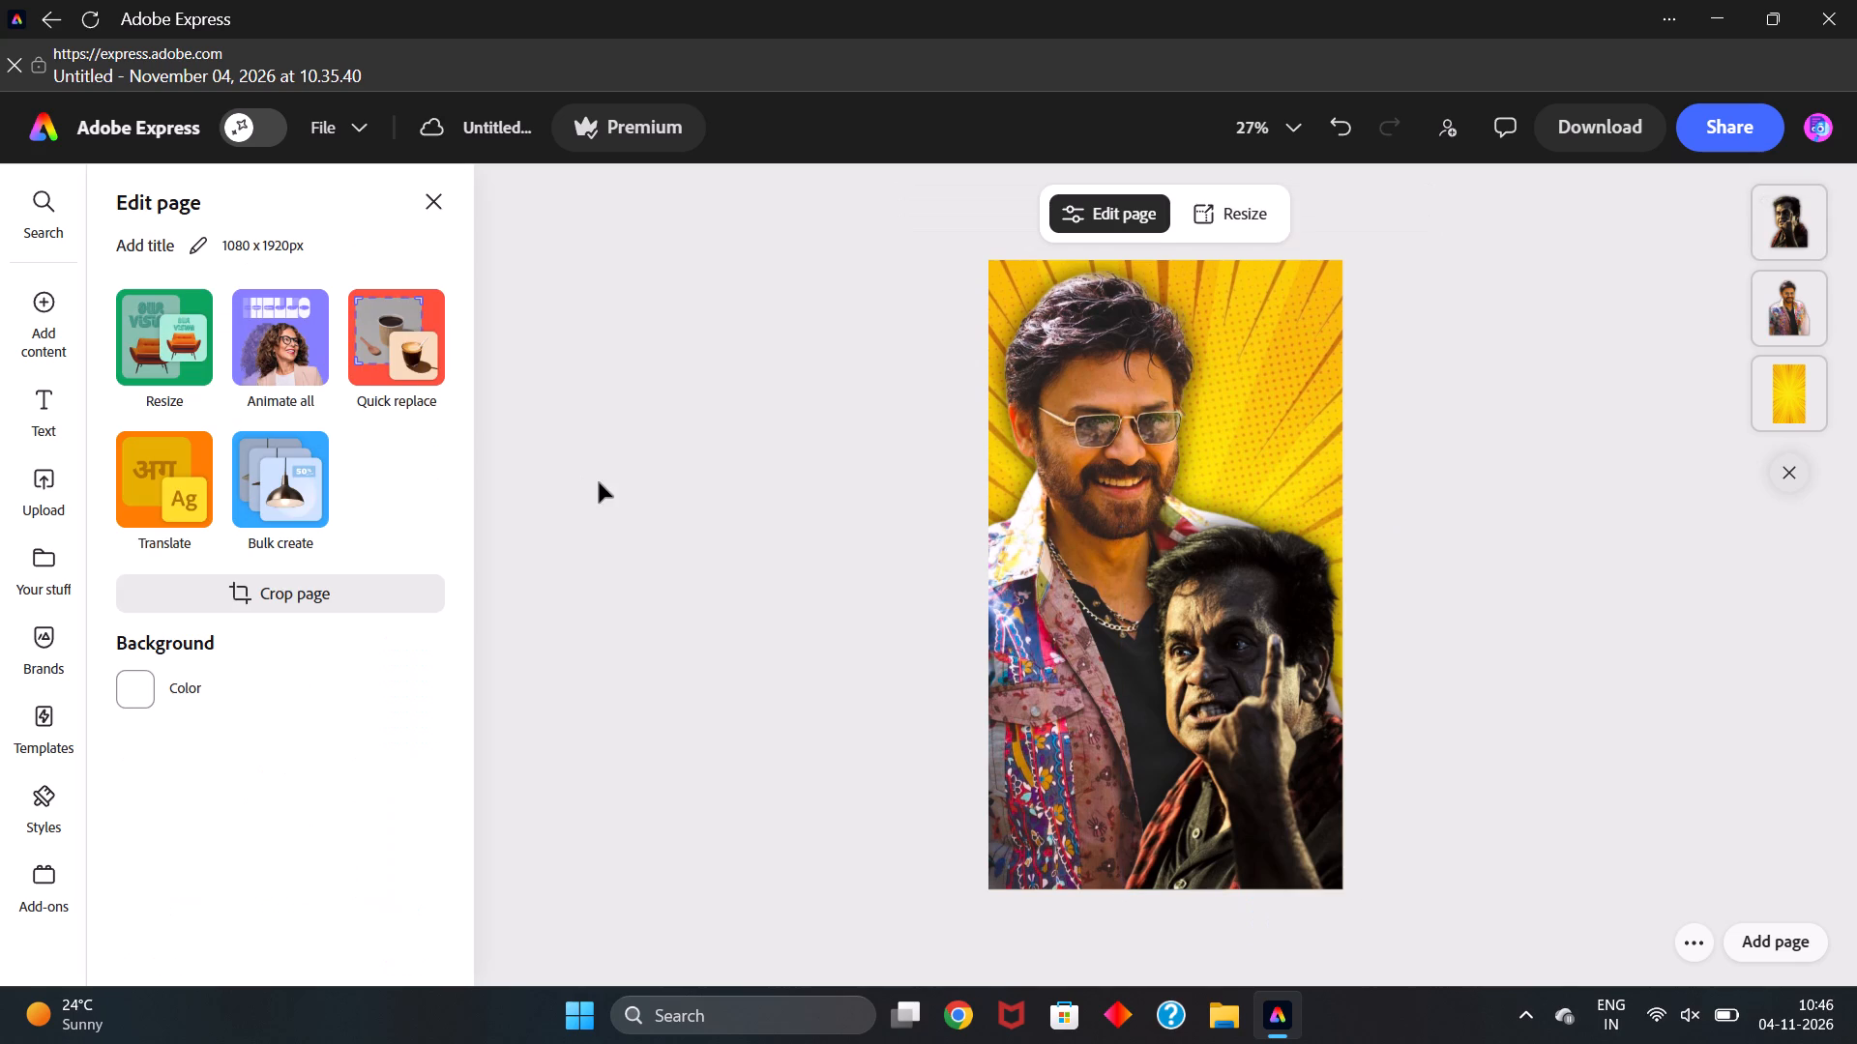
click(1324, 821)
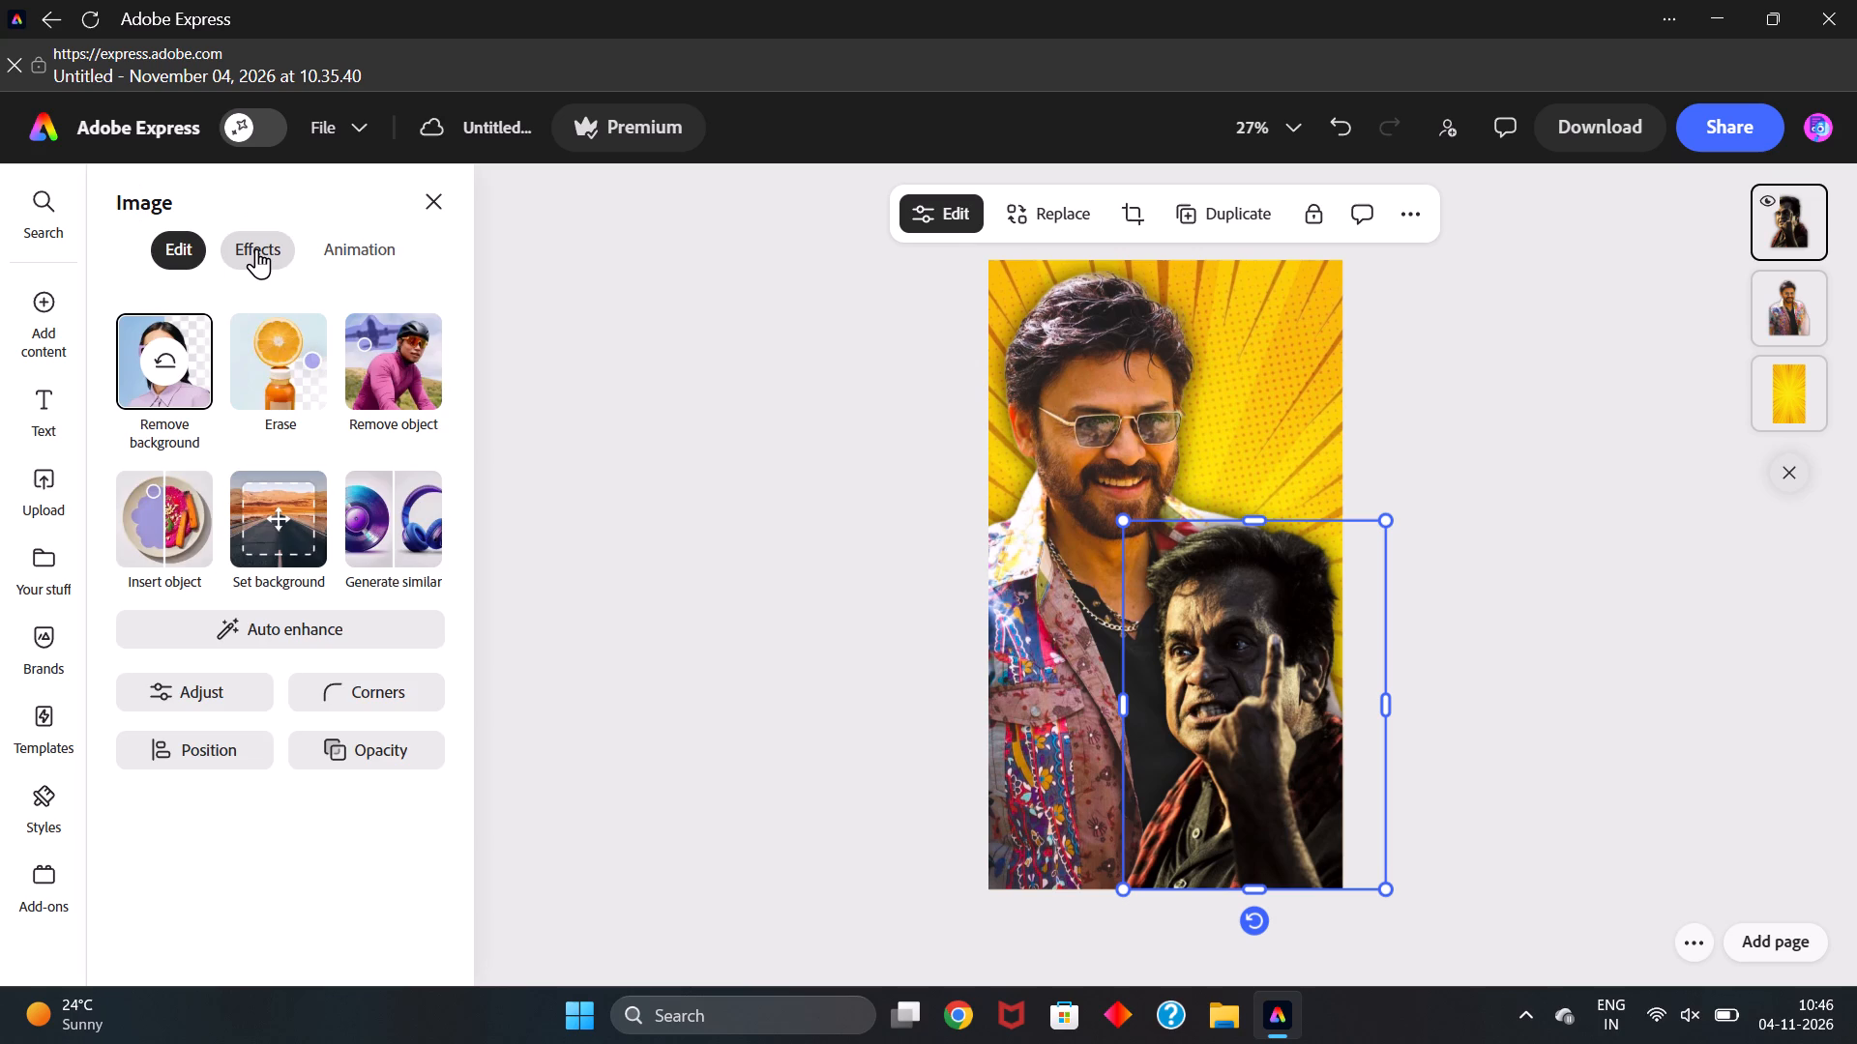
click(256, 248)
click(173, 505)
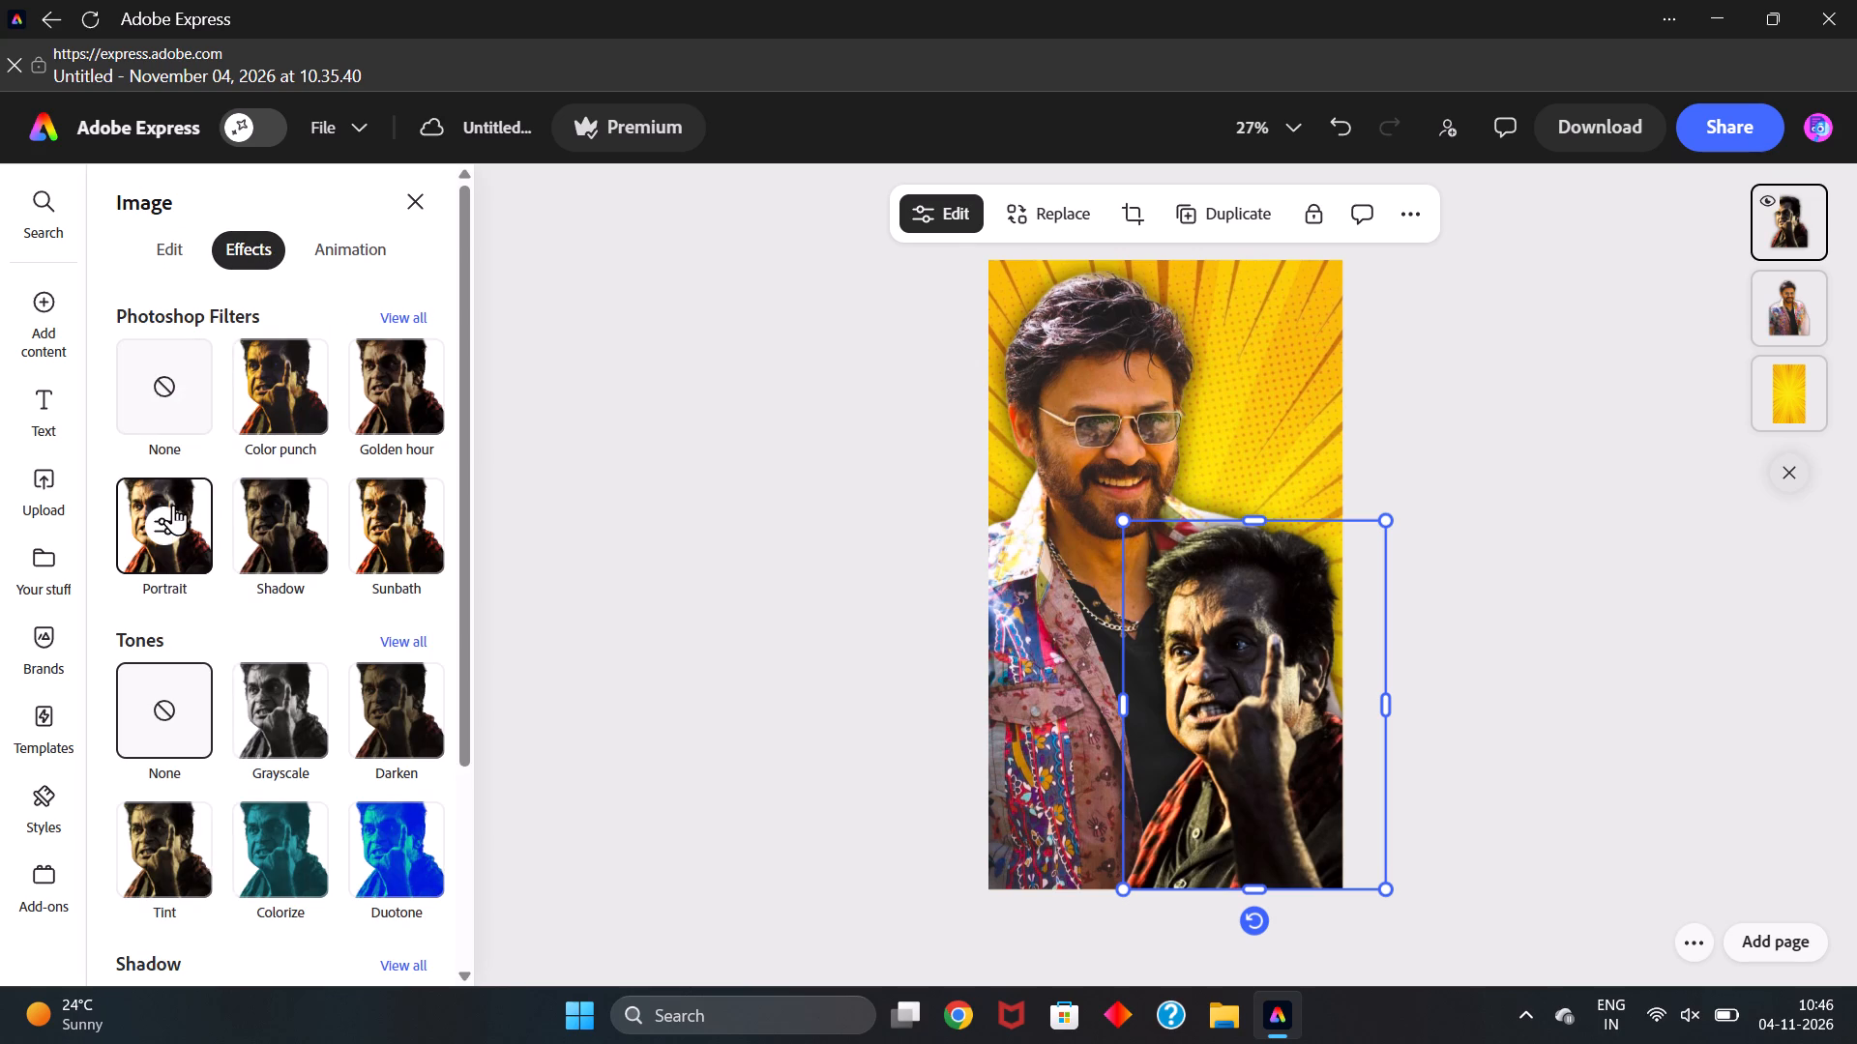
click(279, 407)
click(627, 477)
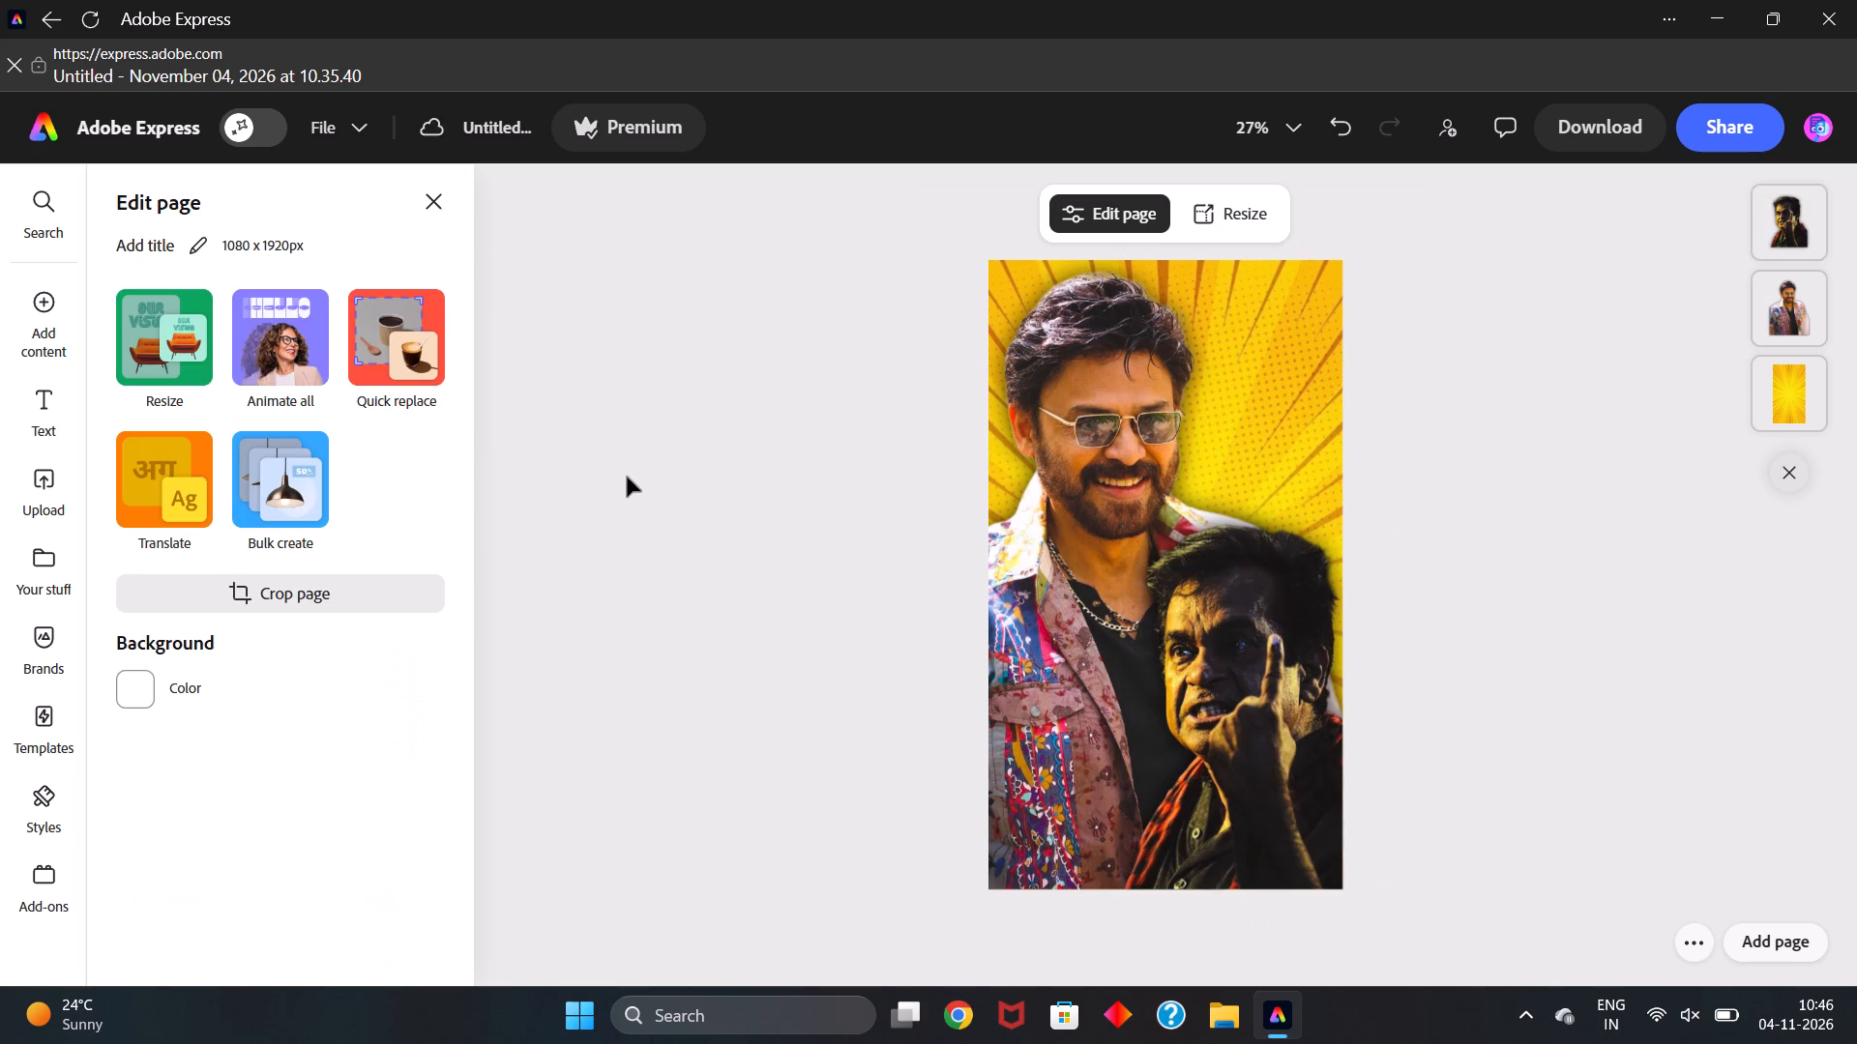
Add a Title-style text reading "Venky and brahmi combo" to the page.
click(77, 428)
click(54, 408)
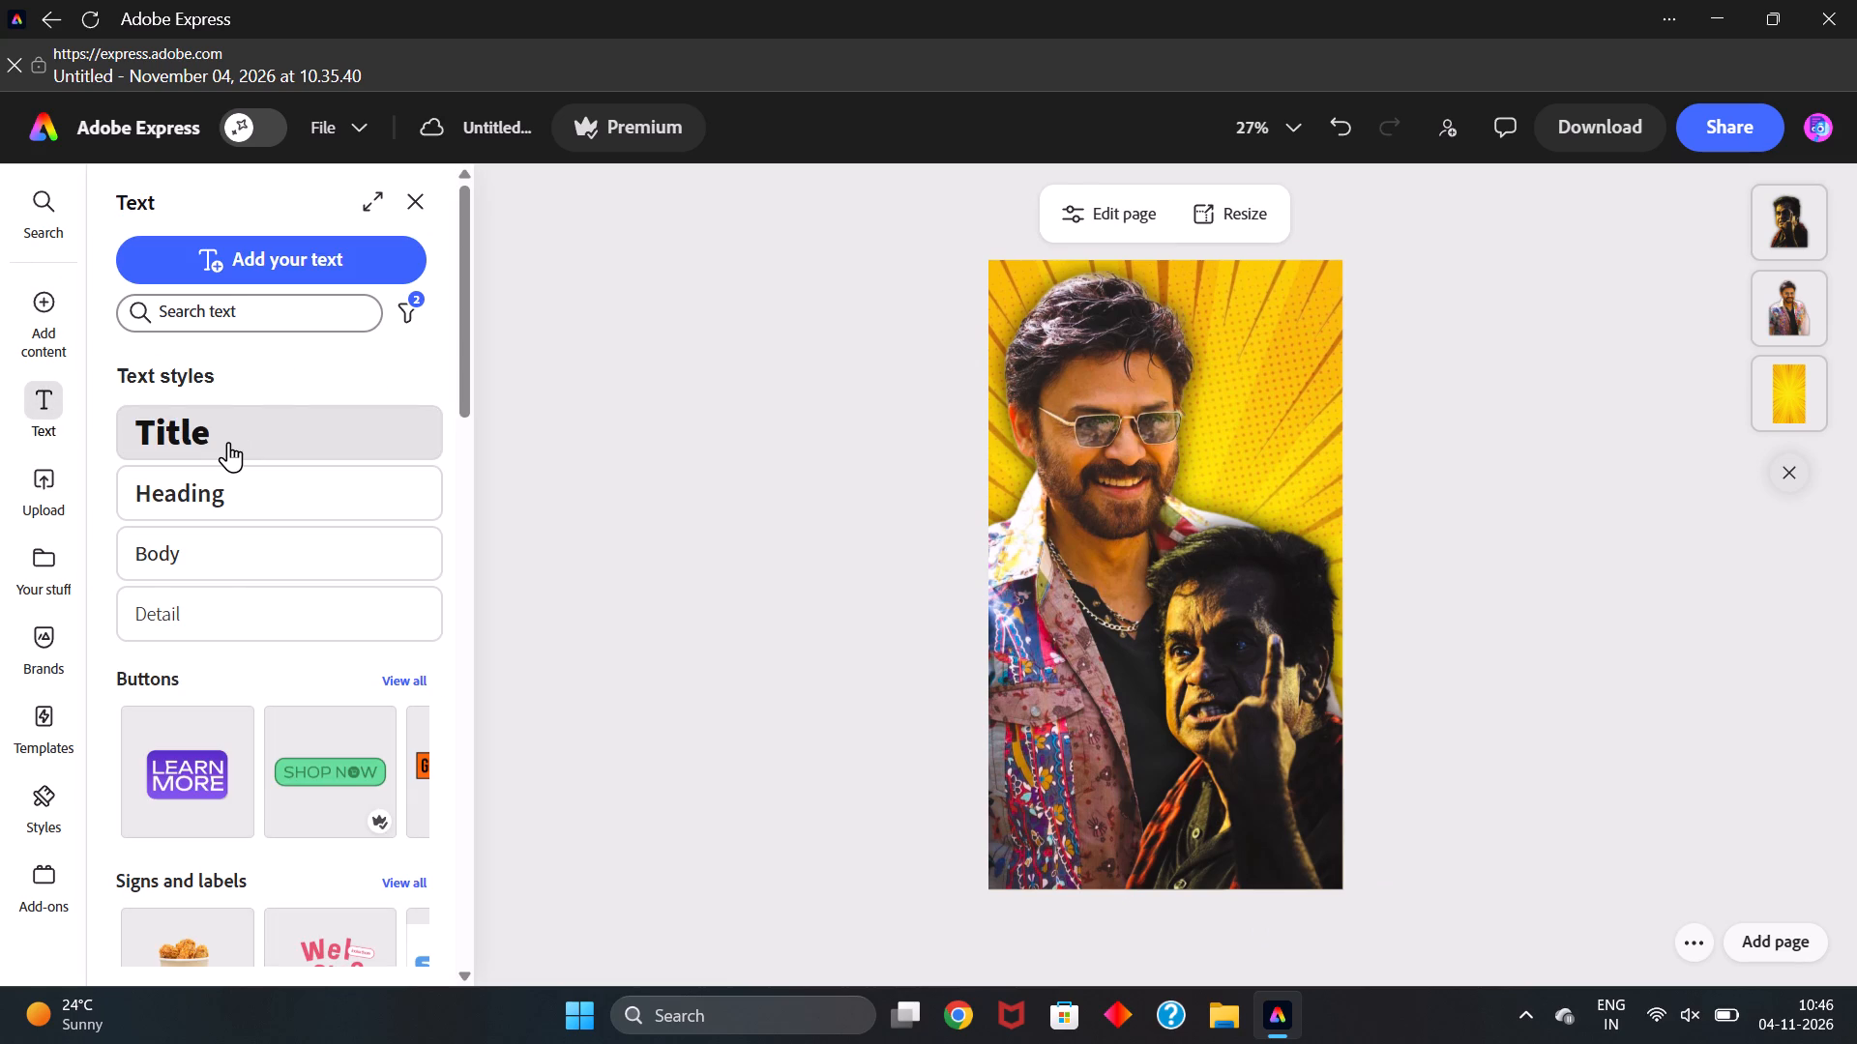
click(223, 443)
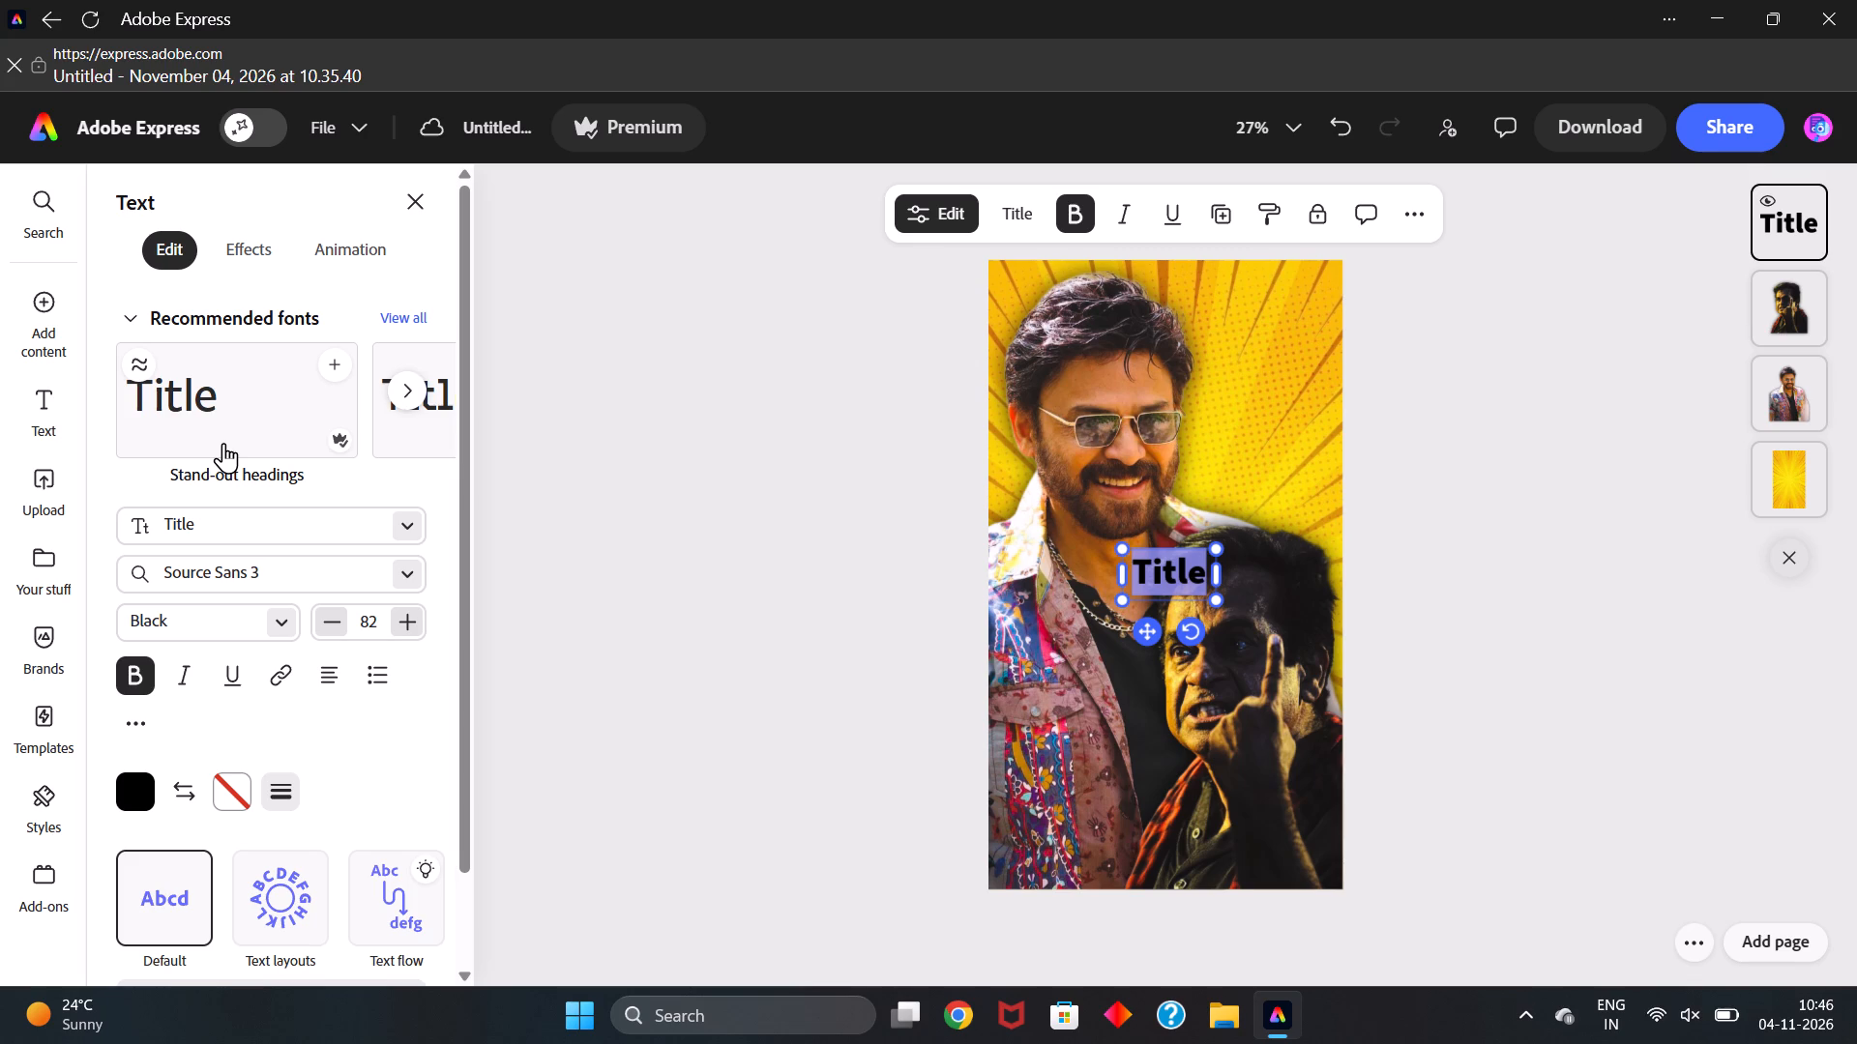
text(Ve)
text(nky)
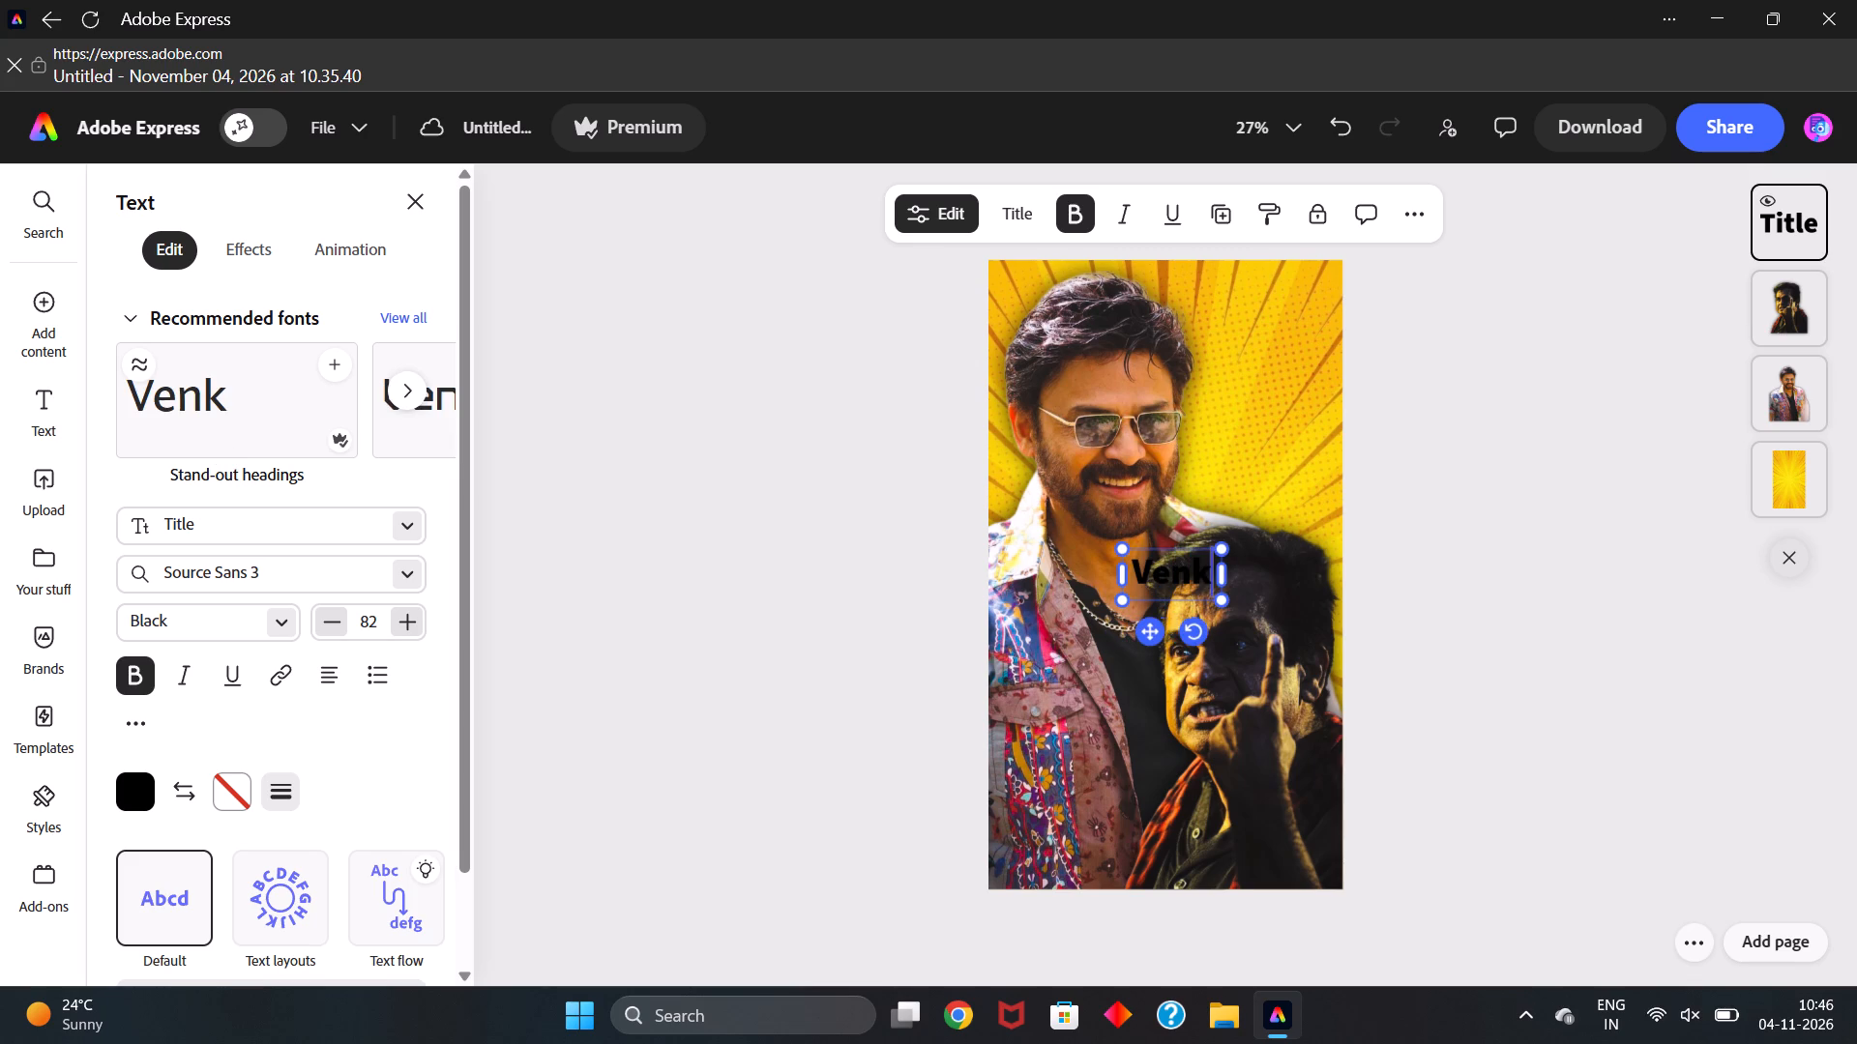
key(space)
text(and)
key(space)
text(bra)
text(hmi)
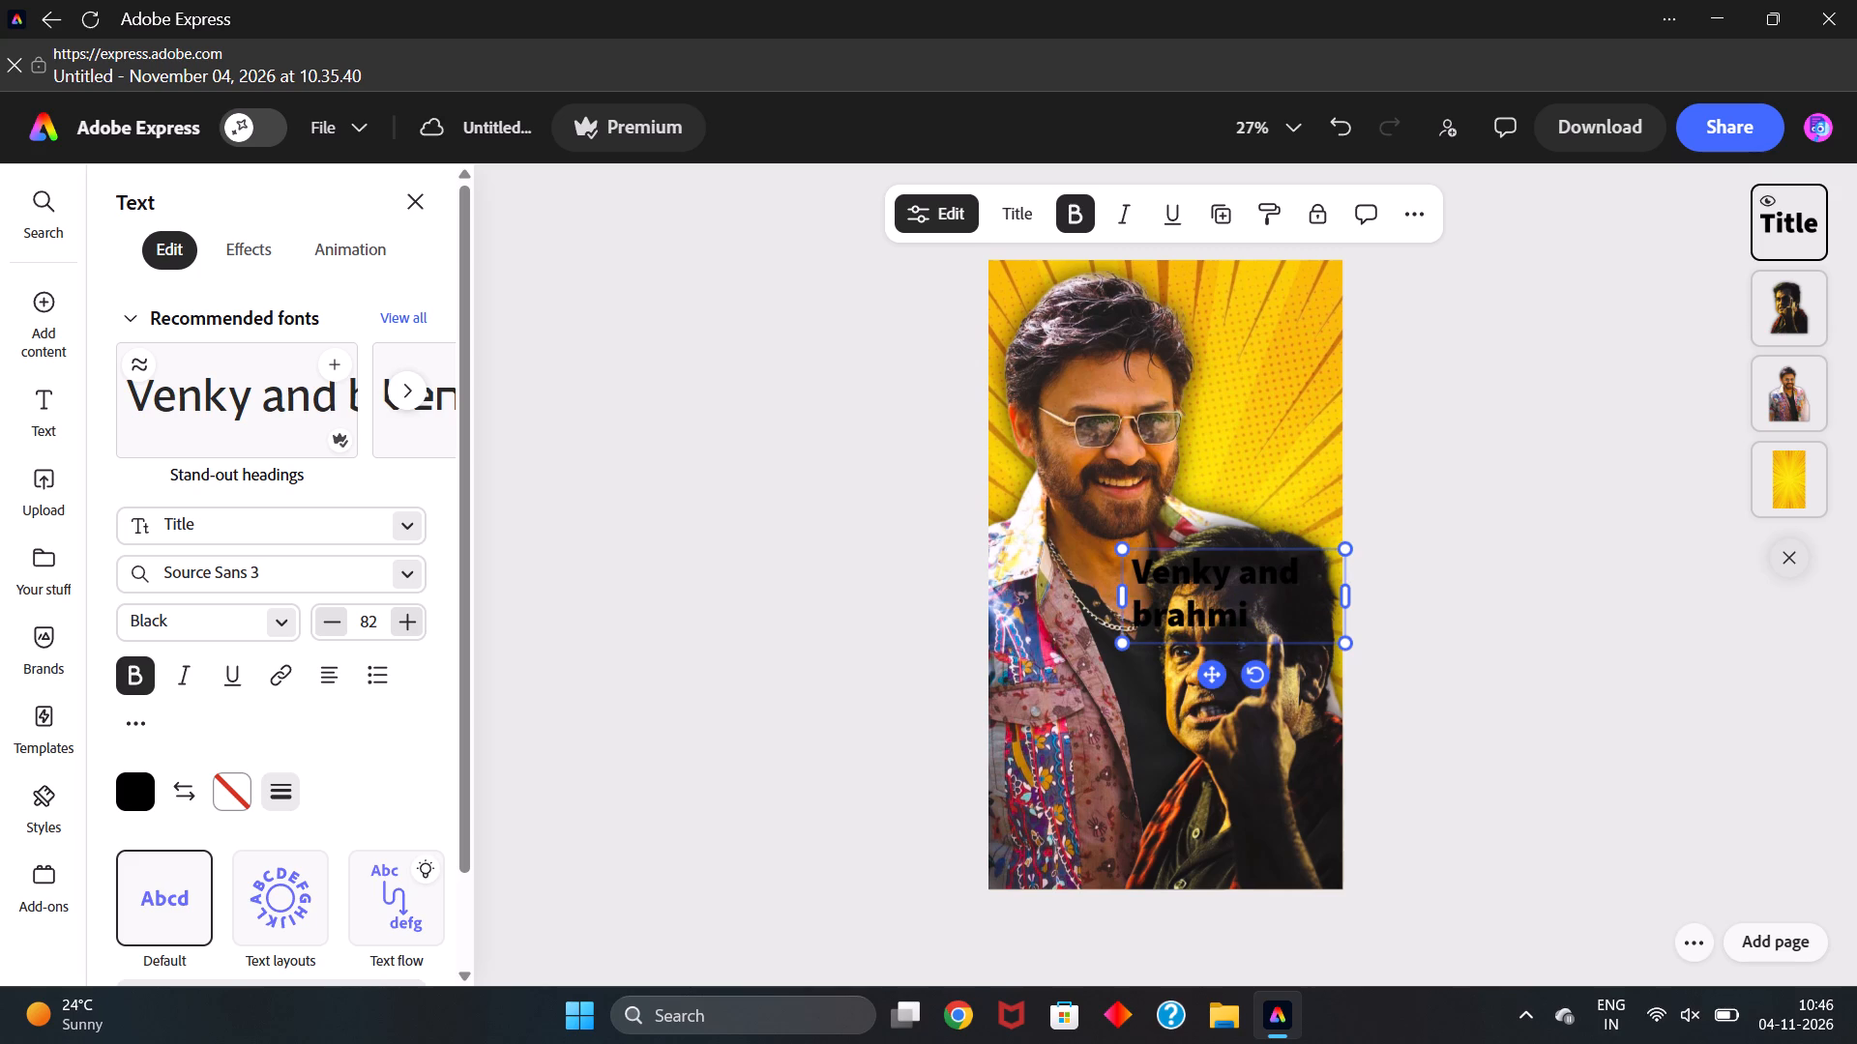
key(space)
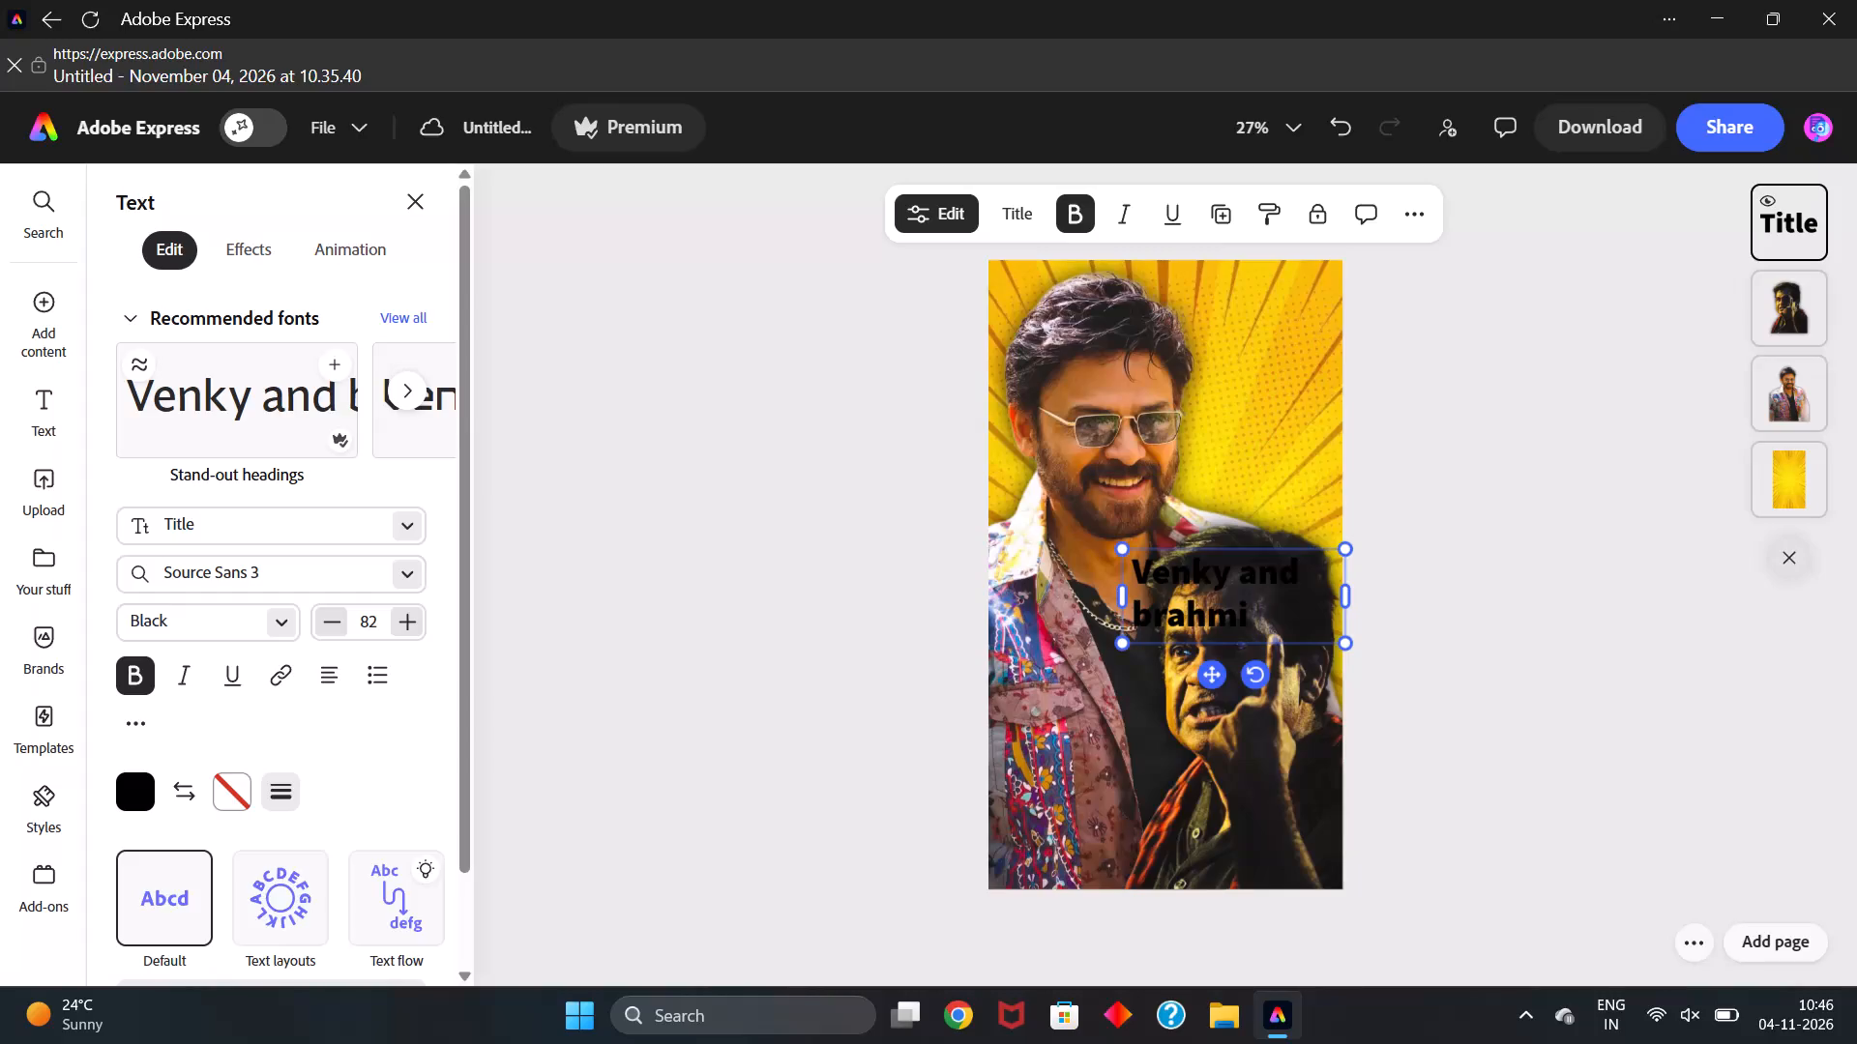
text(com)
text(bo)
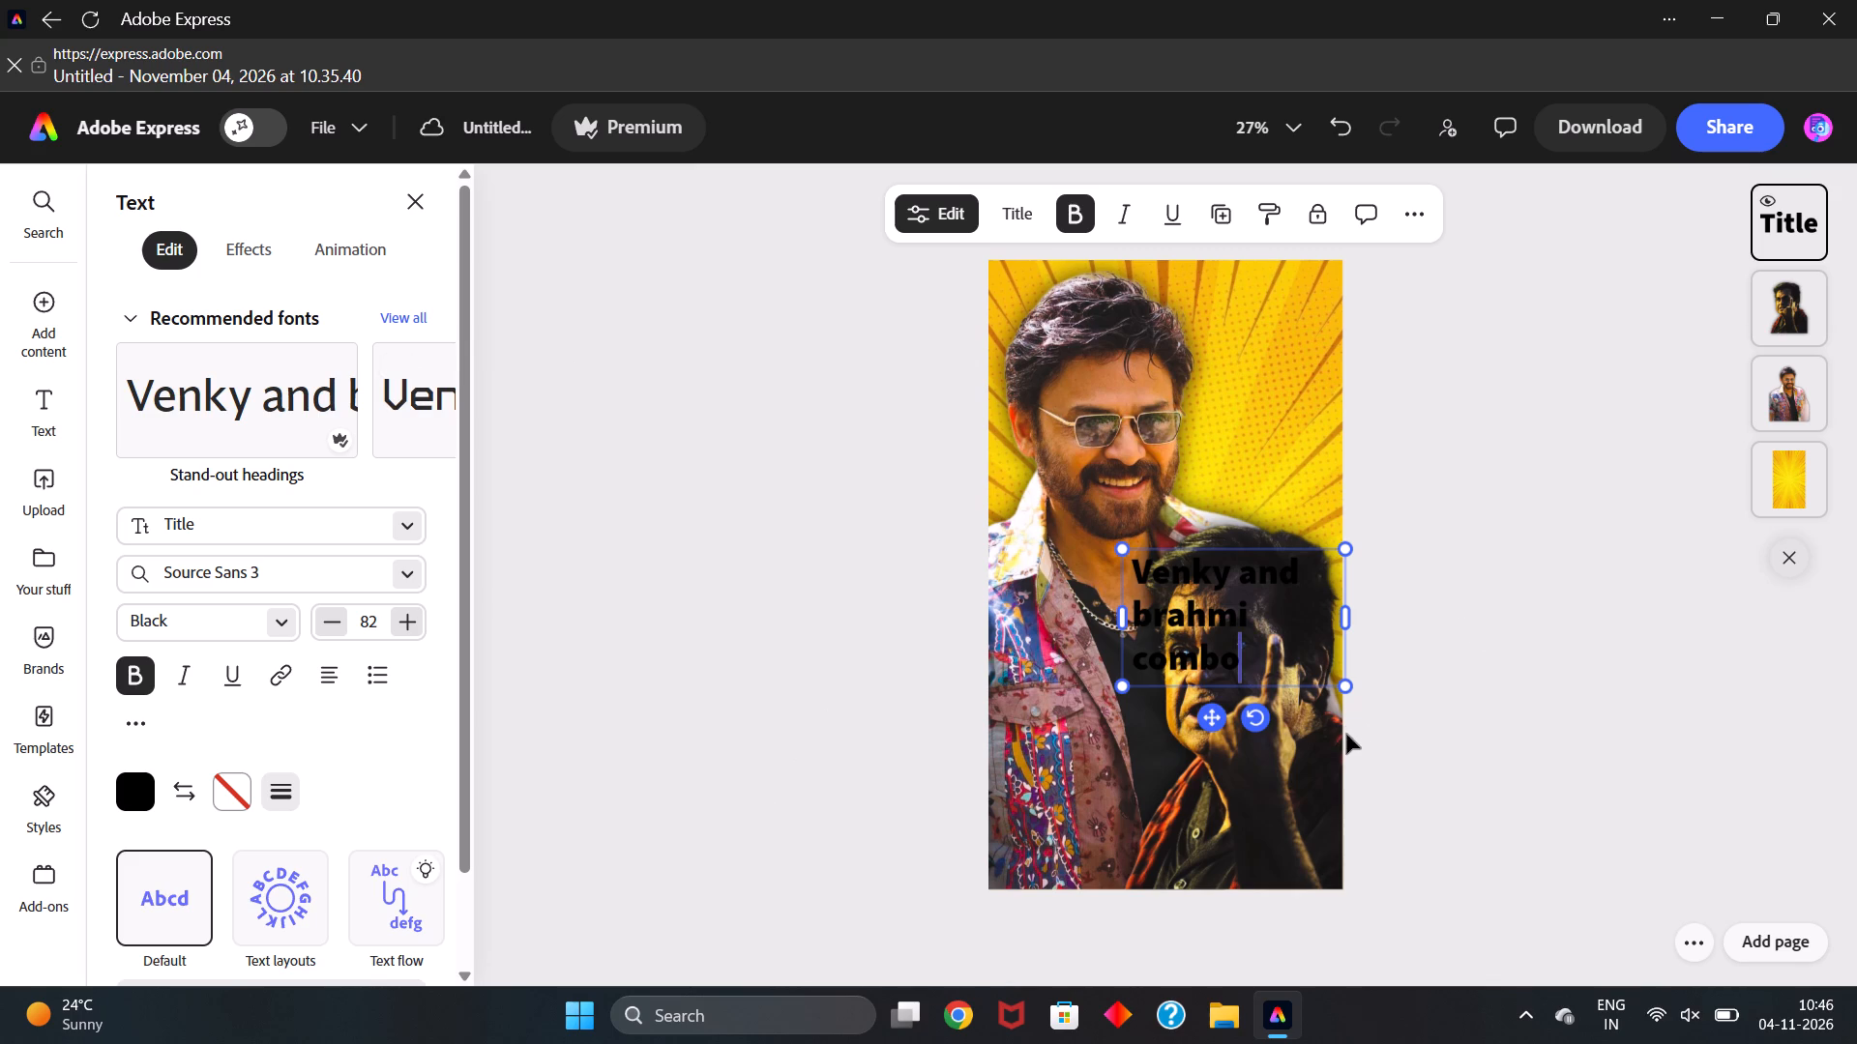
Enlarge the title text to size 142, put it on a single line and move it across the middle of the page.
drag(1347, 689, 1530, 735)
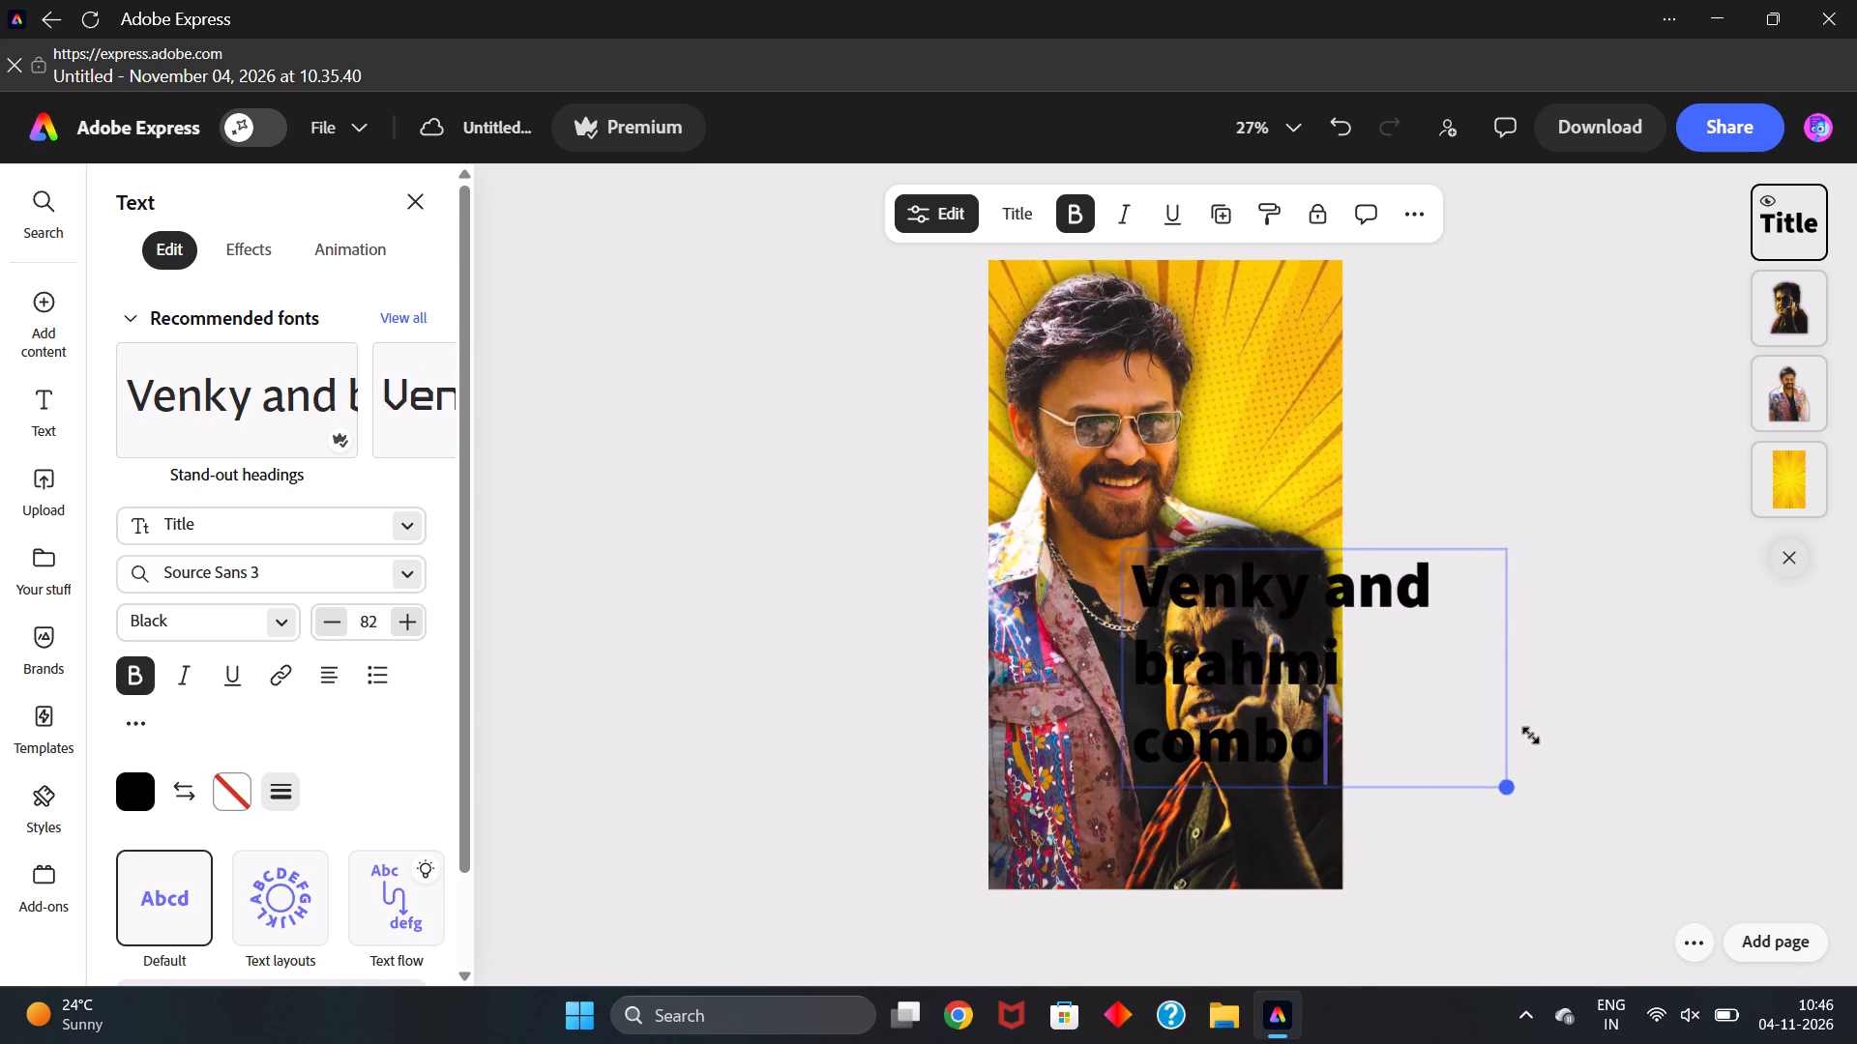
drag(1530, 735, 1527, 735)
drag(1515, 681, 1496, 664)
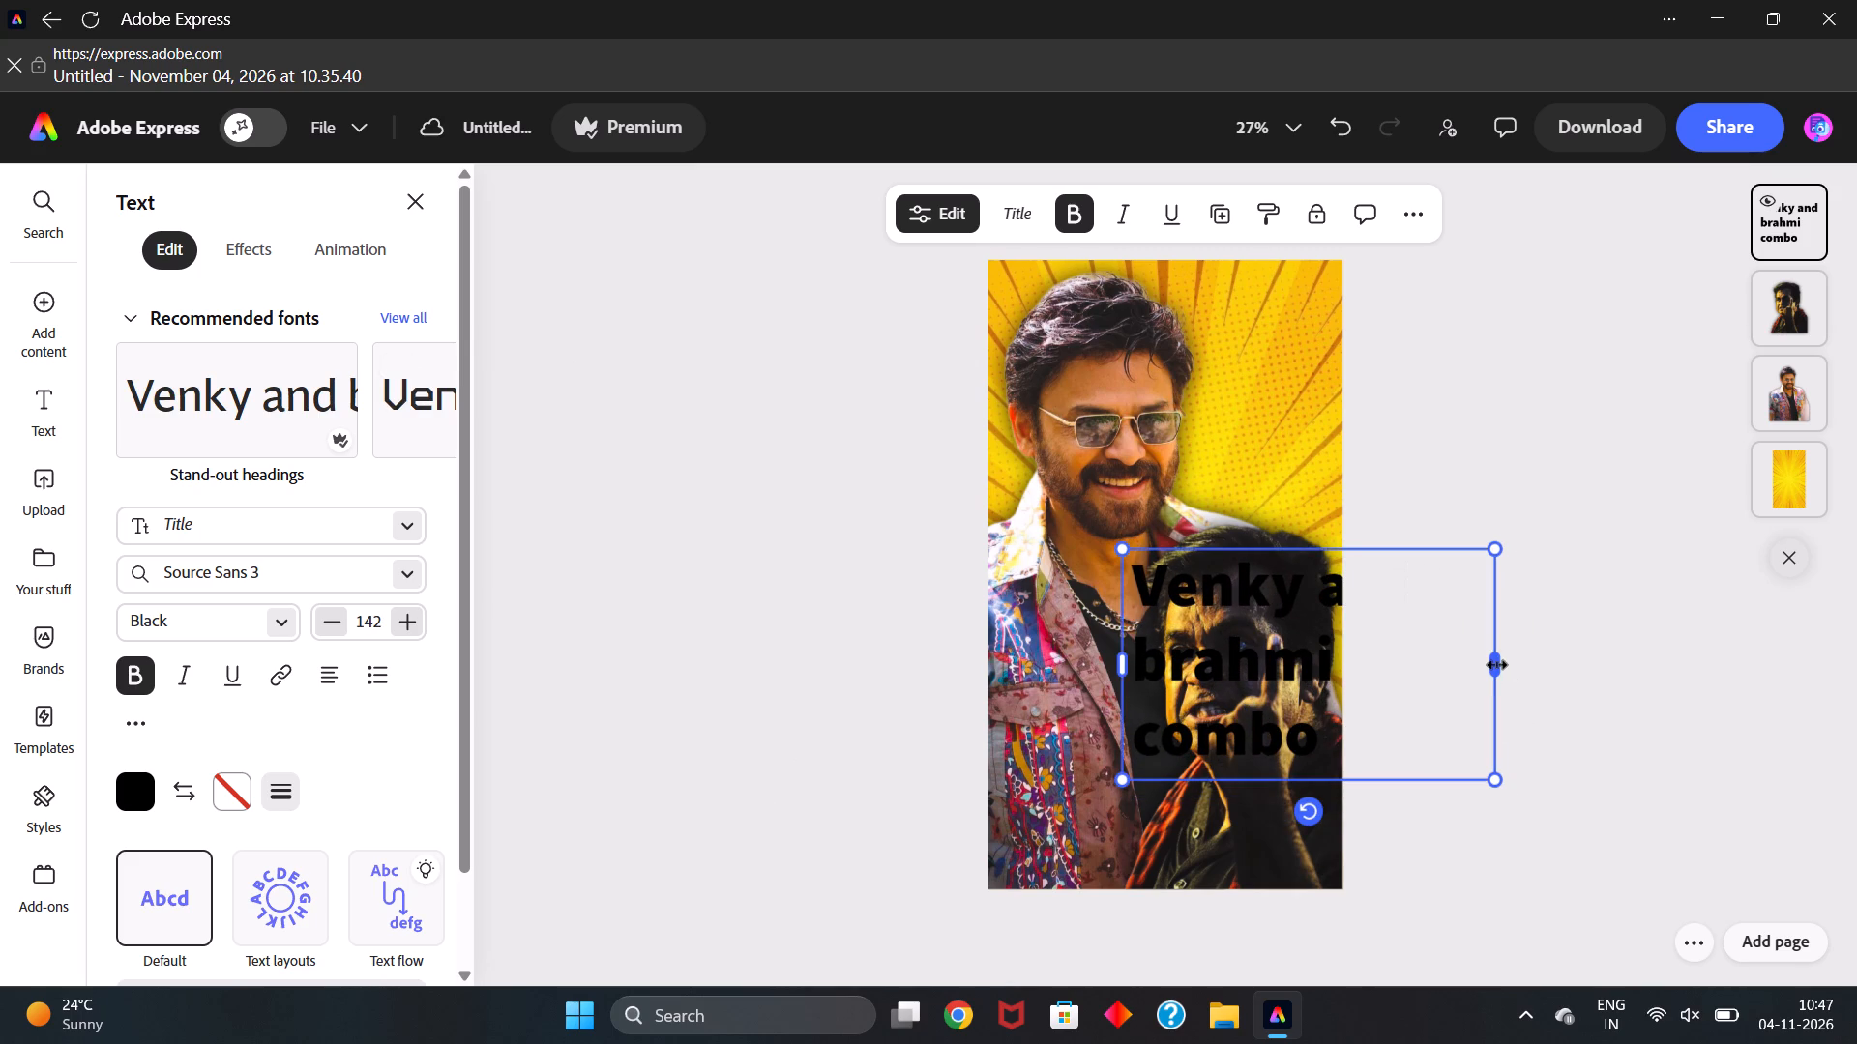
click(1496, 664)
drag(1496, 664, 1492, 689)
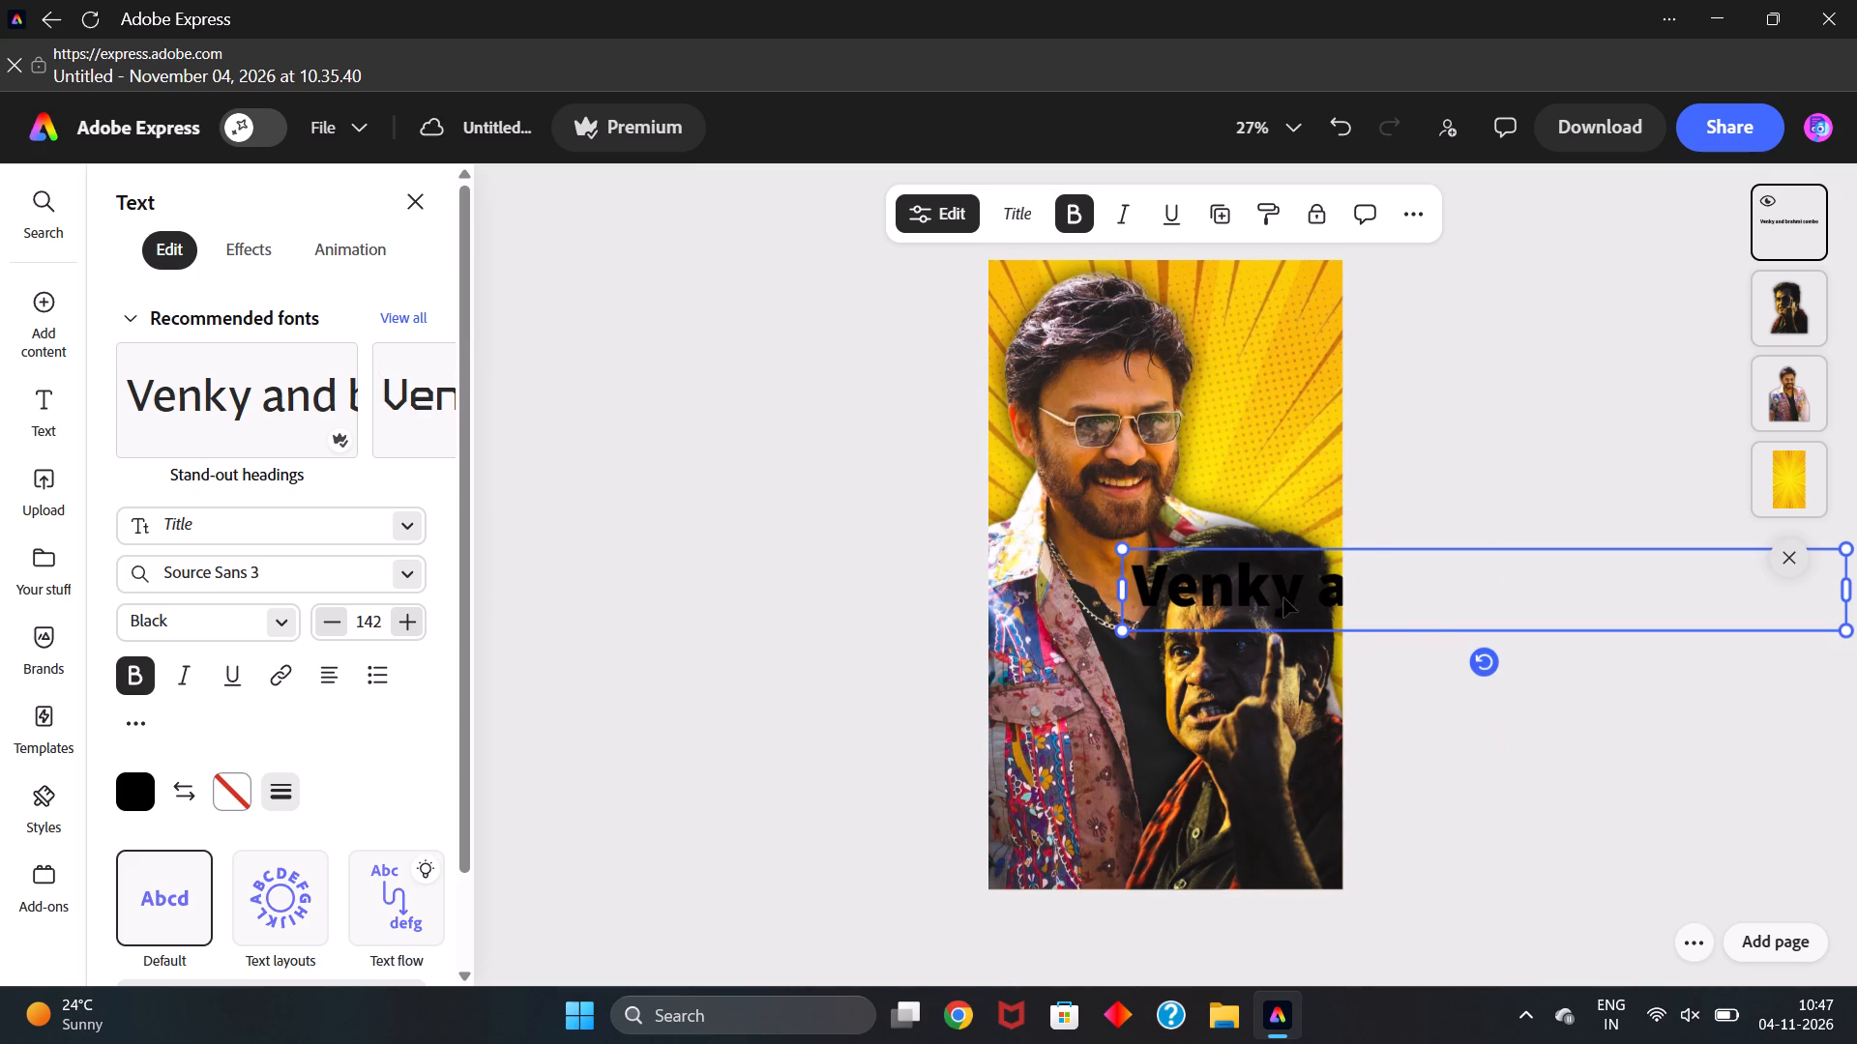
drag(1413, 604, 1223, 694)
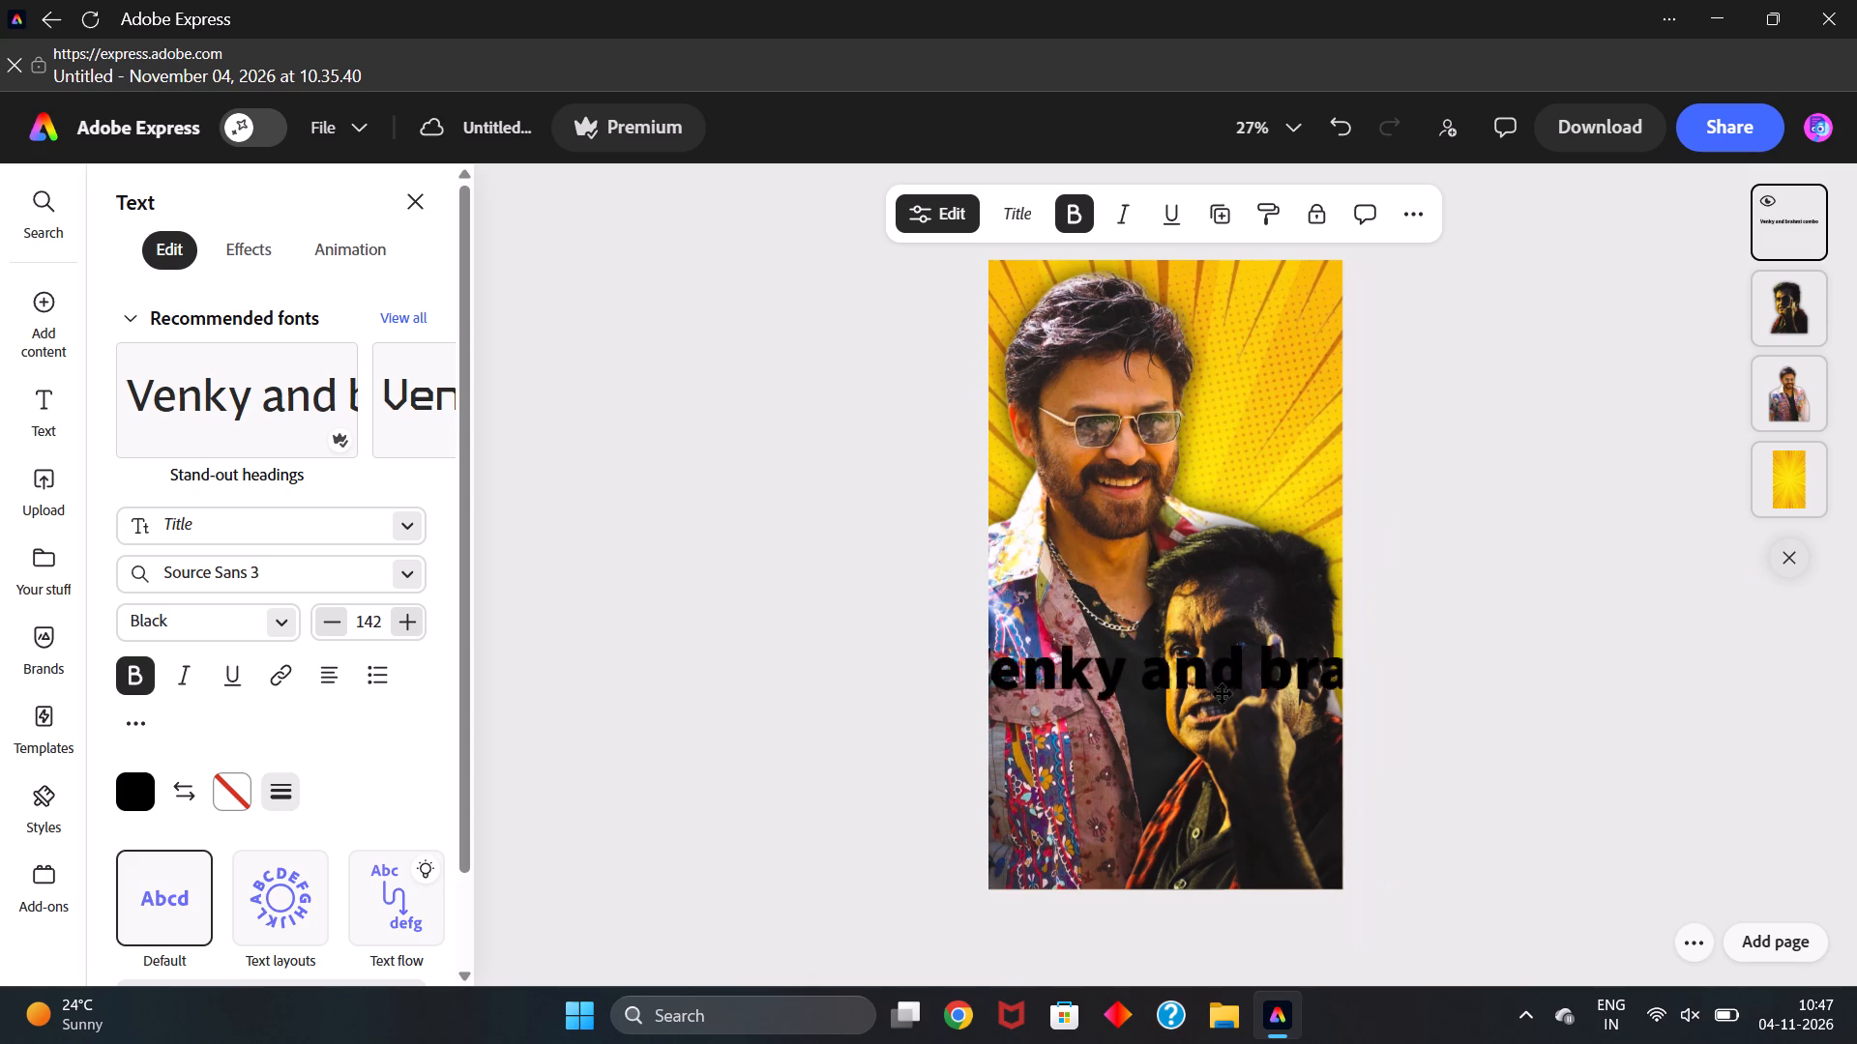
drag(1223, 694, 1149, 711)
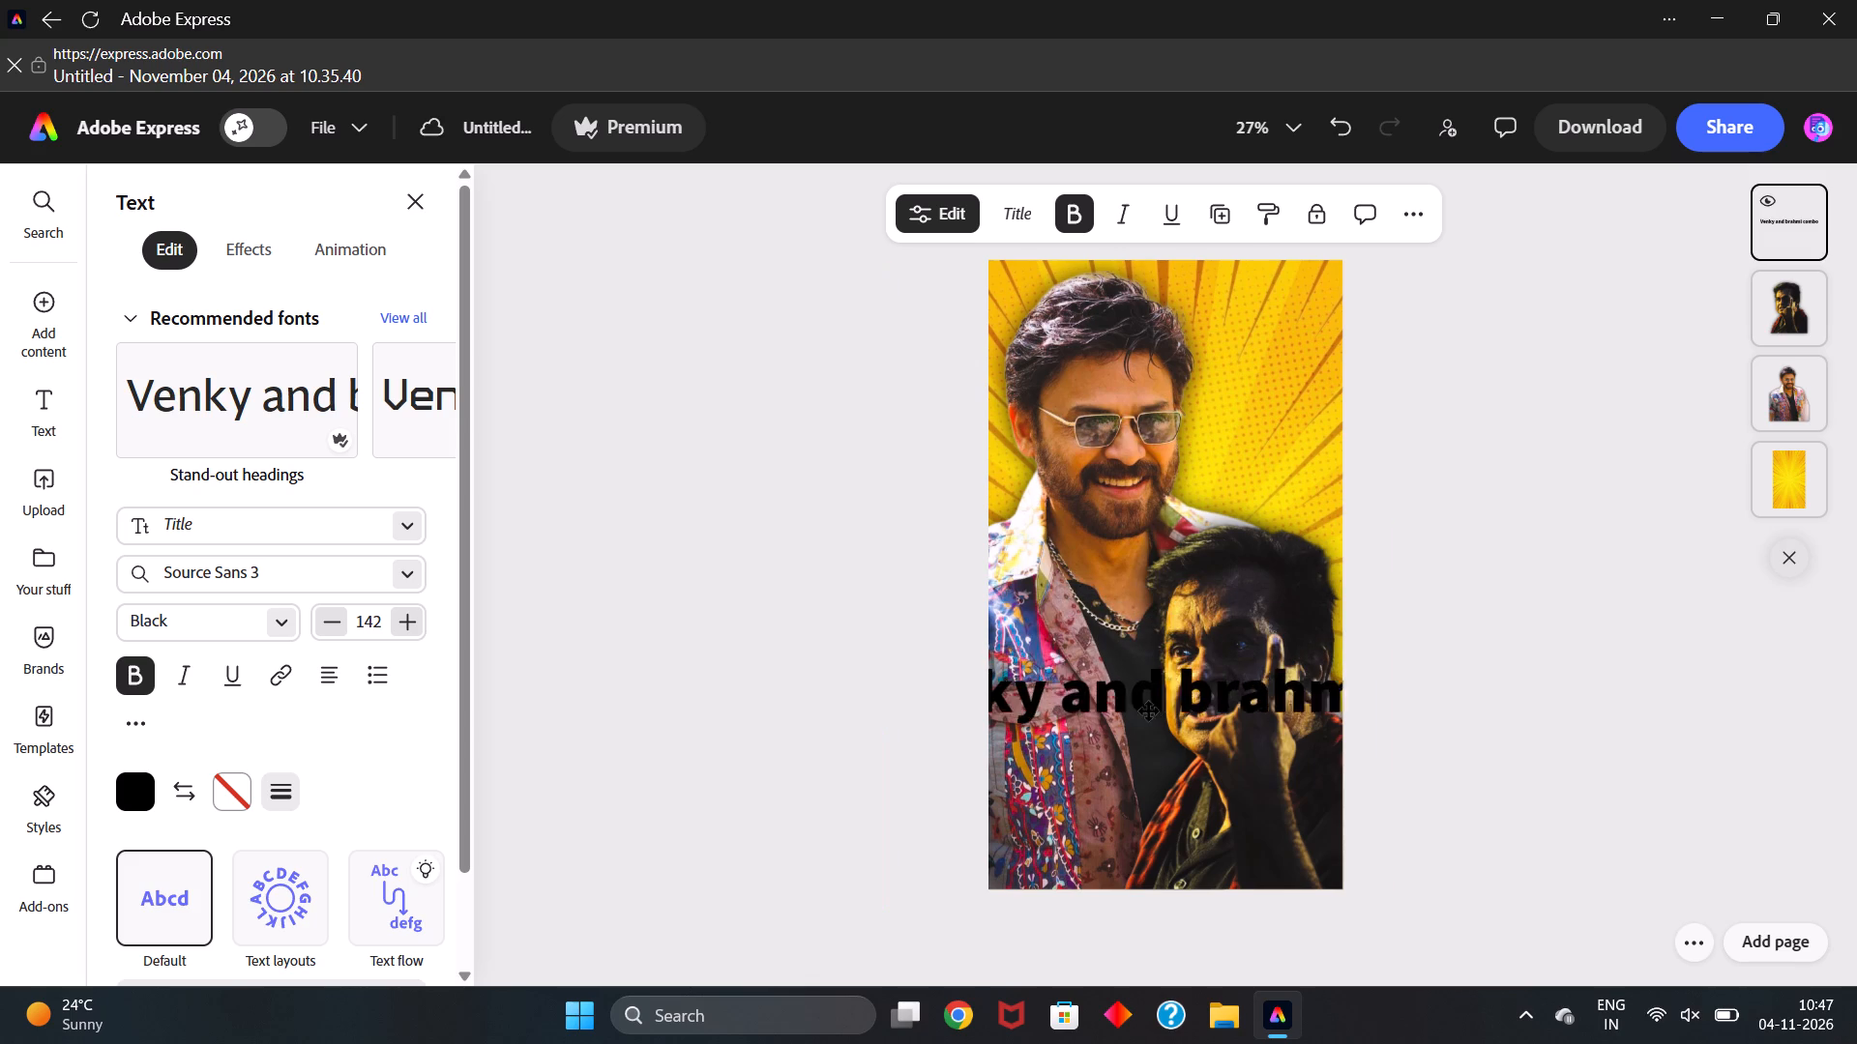
drag(1149, 711, 1152, 635)
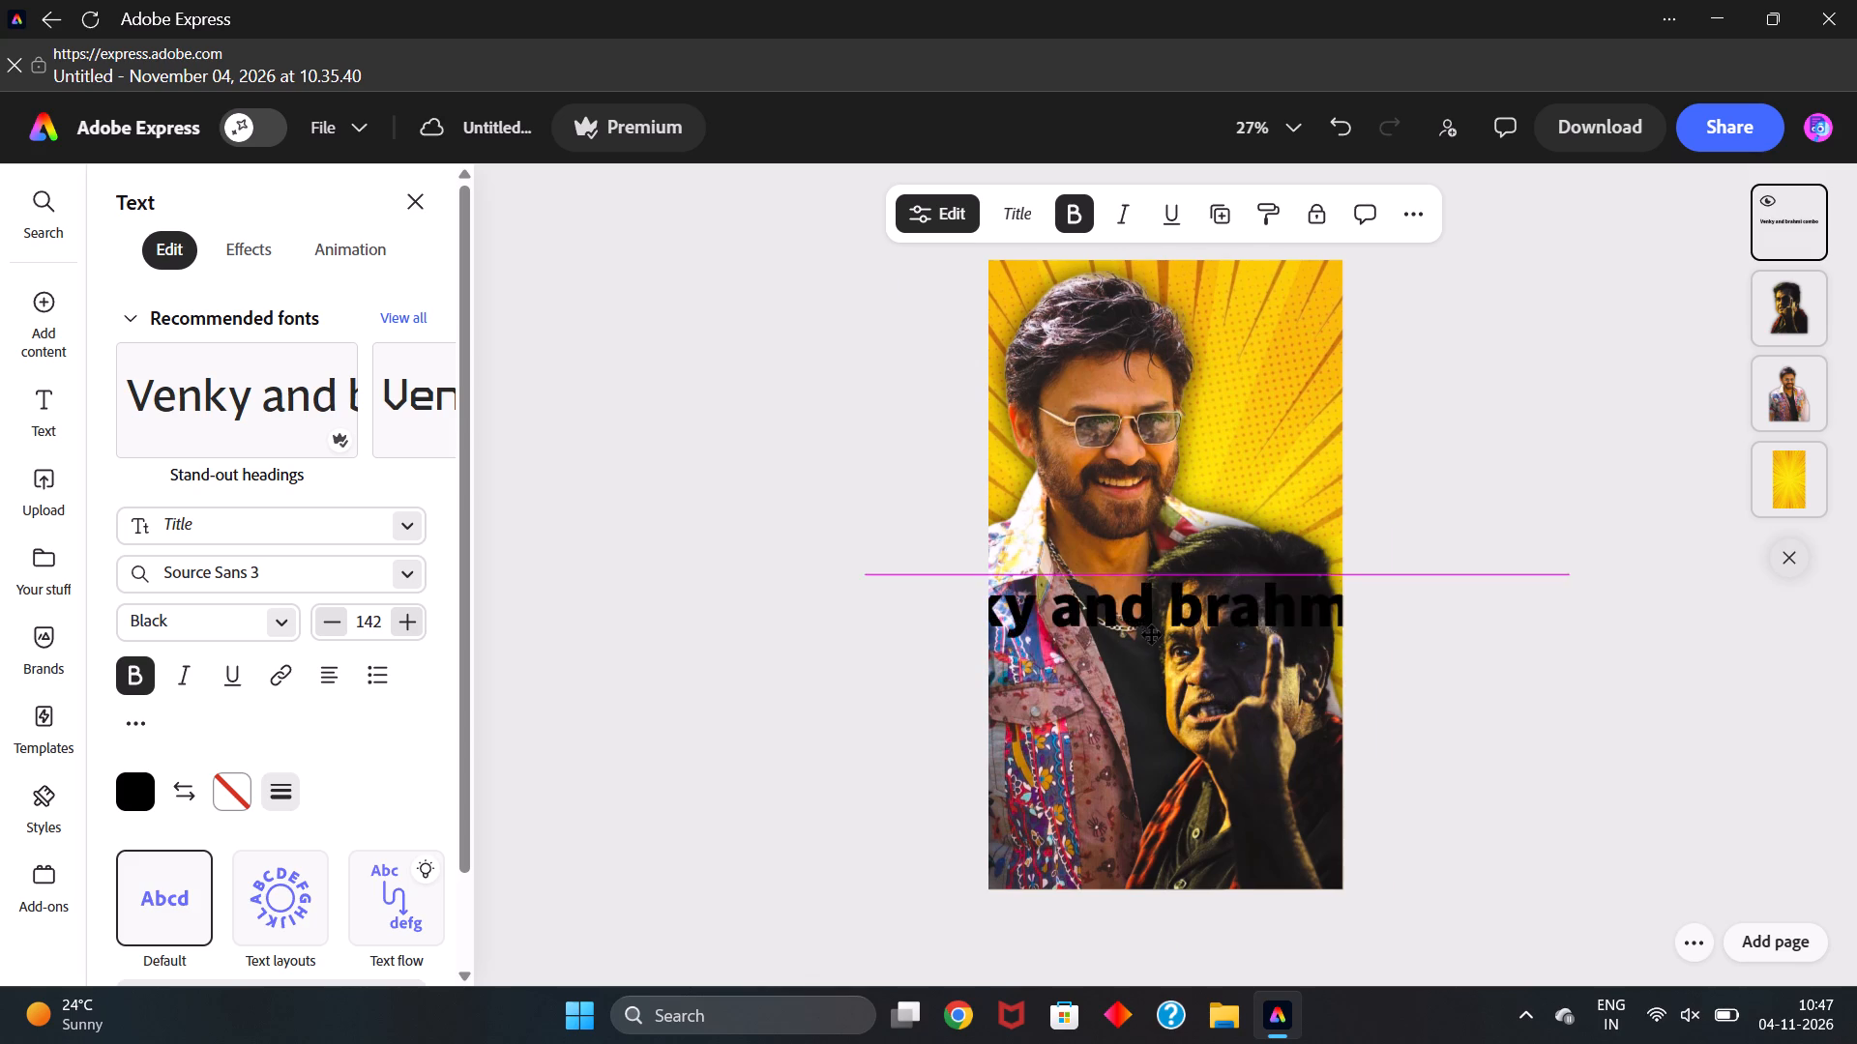
drag(1152, 635, 1164, 667)
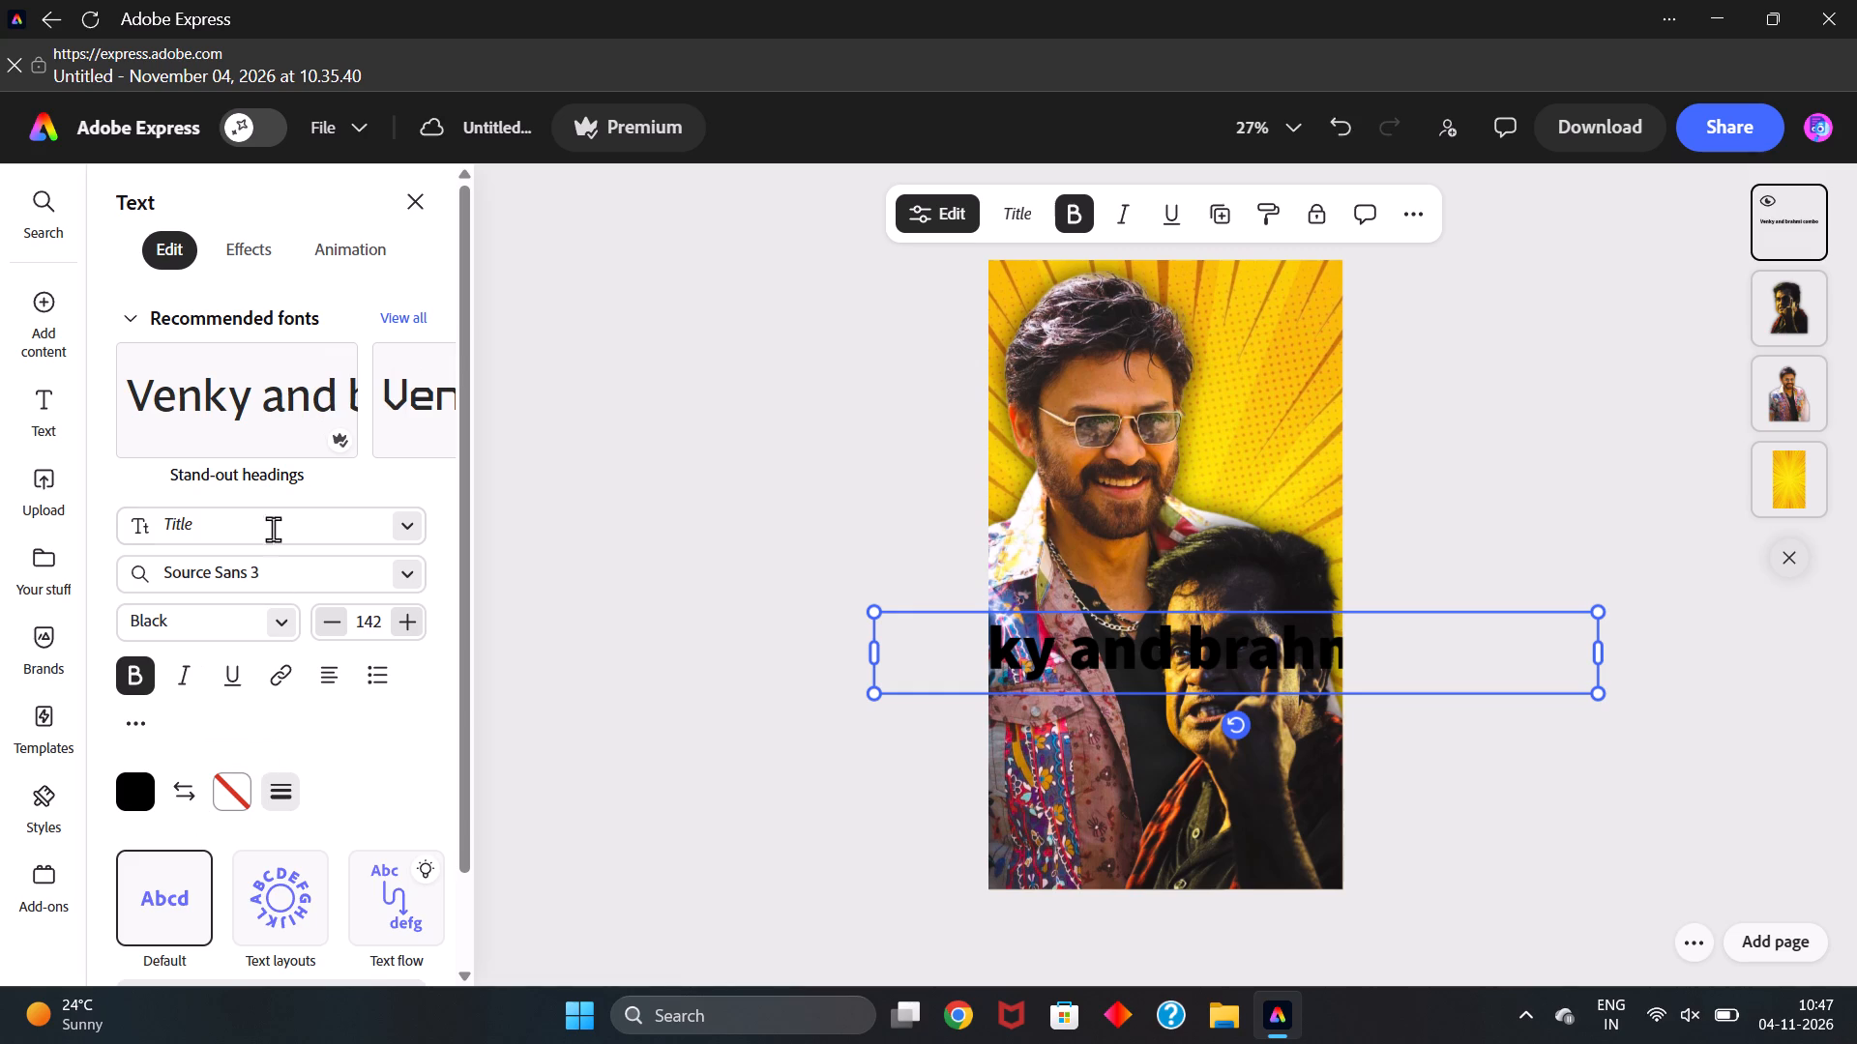
Restyle the title text with the recommended Serif fonts option and a white text color.
scroll(256, 396, left, 2)
click(256, 396)
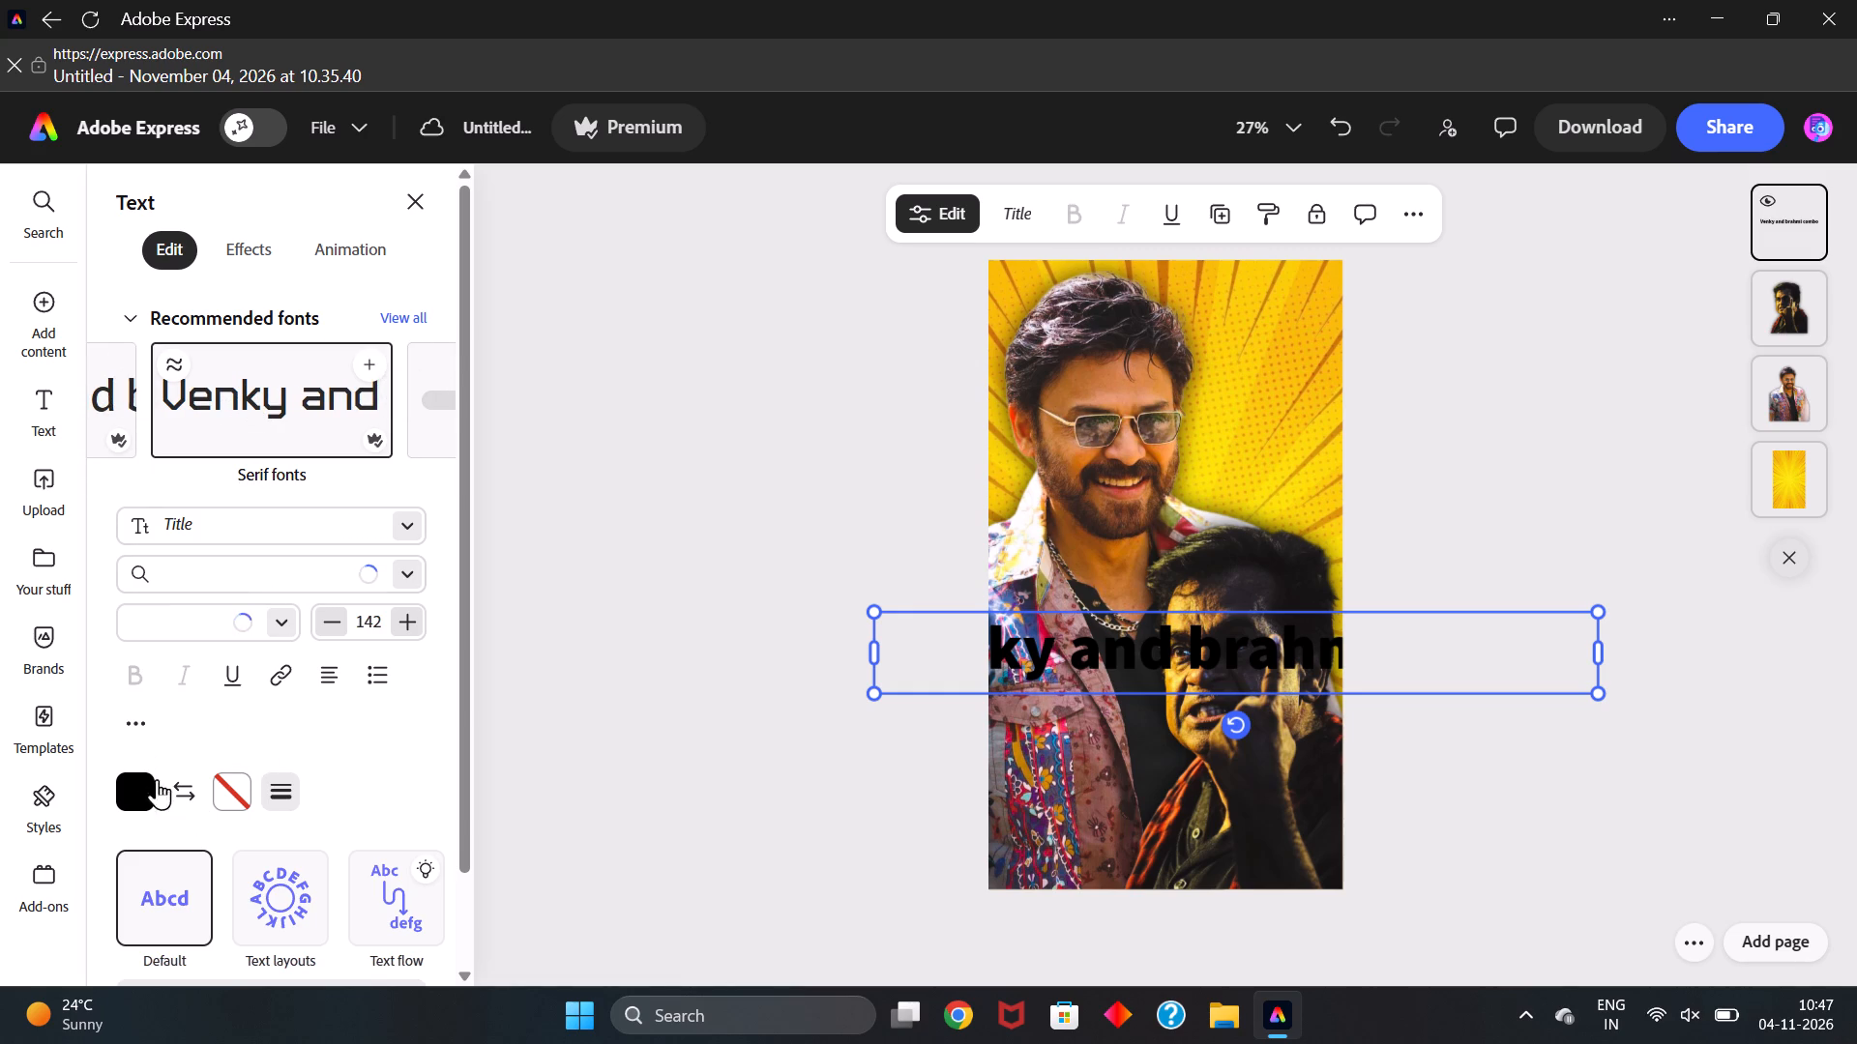
click(135, 791)
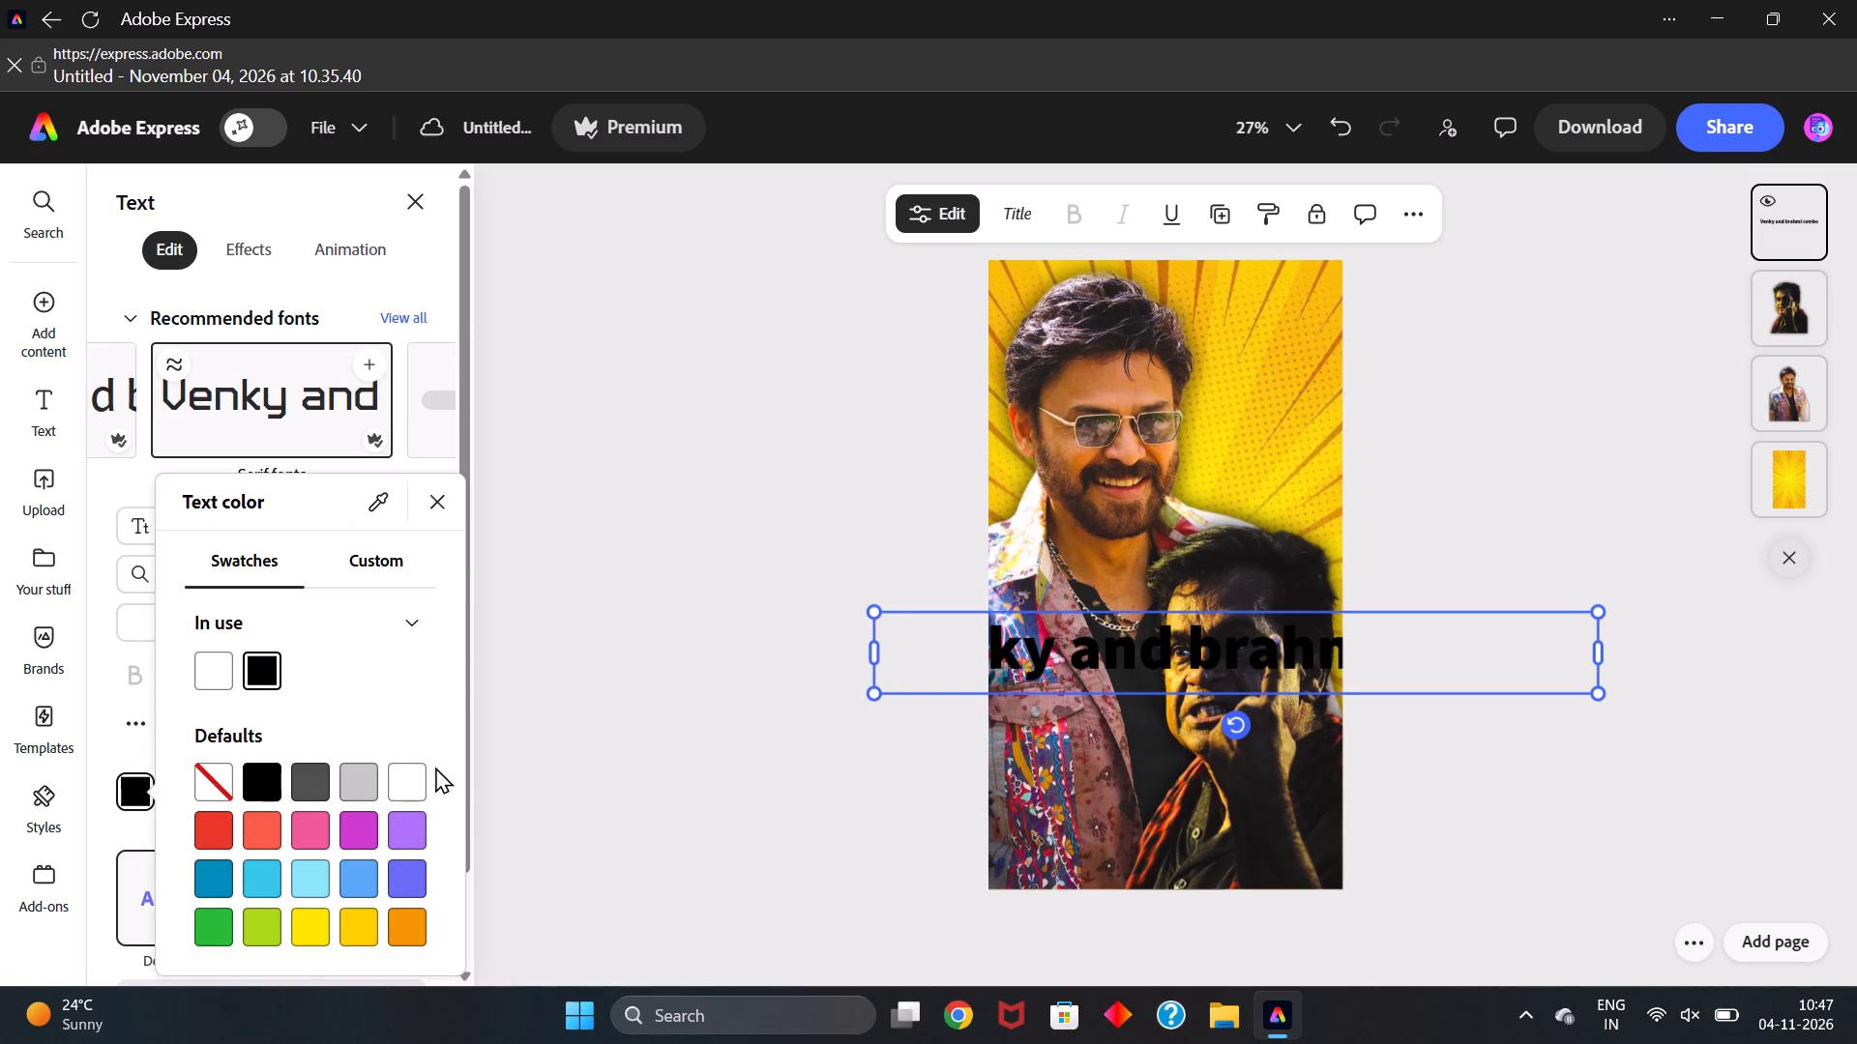
click(418, 778)
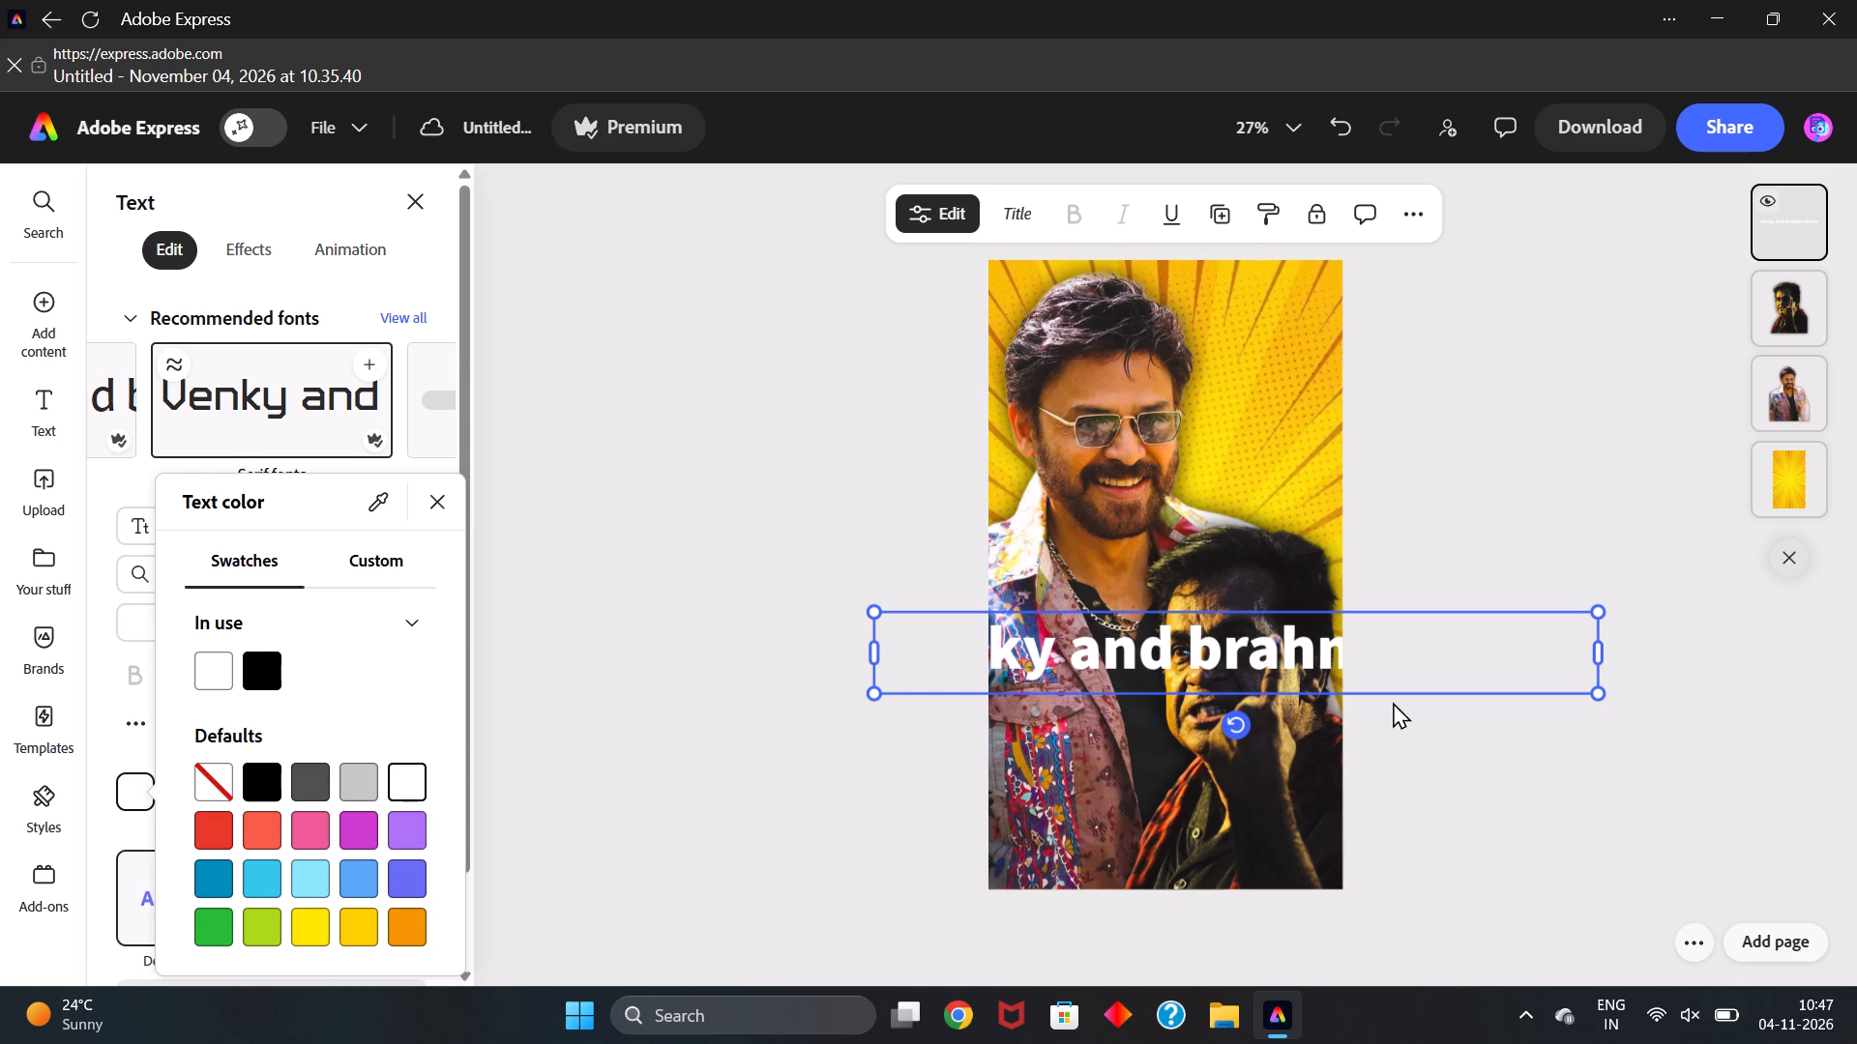
Shrink the title text to size 54 and move it to the upper part of the page, over Venkatesh's forehead.
drag(1297, 678, 1270, 409)
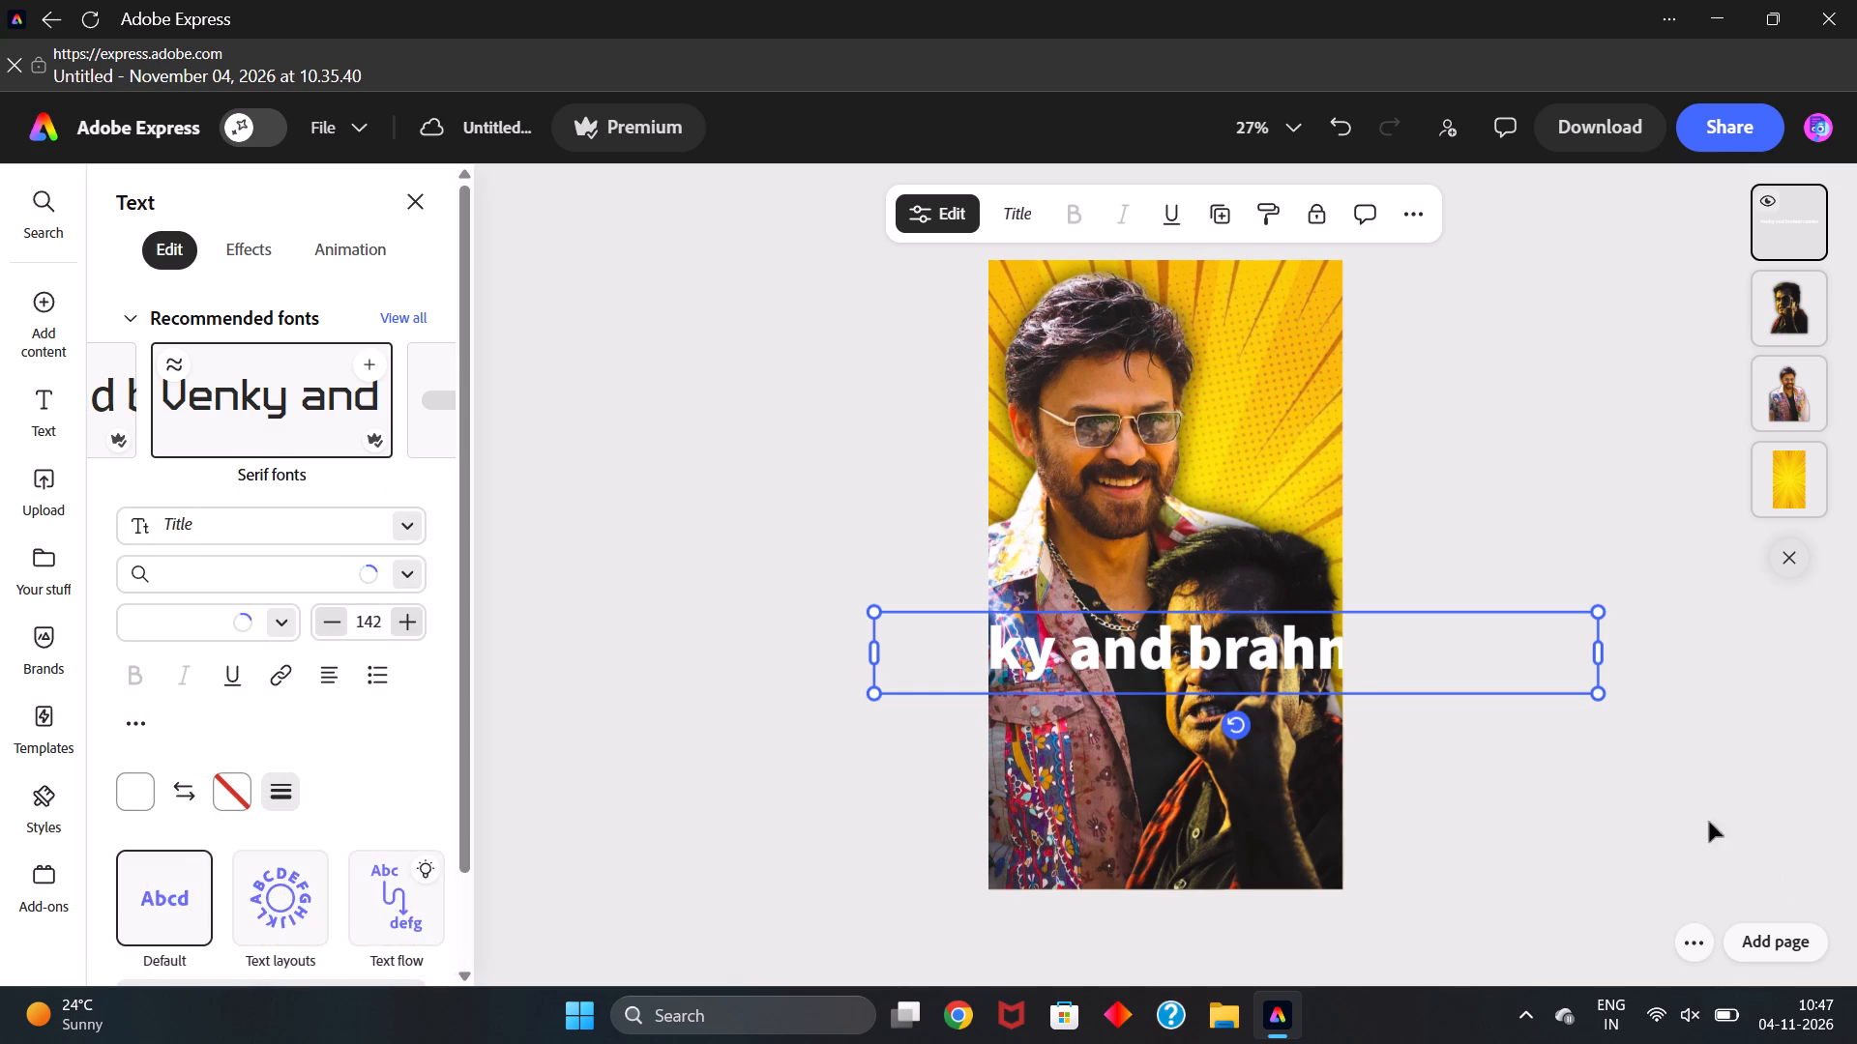
drag(1598, 696, 1330, 664)
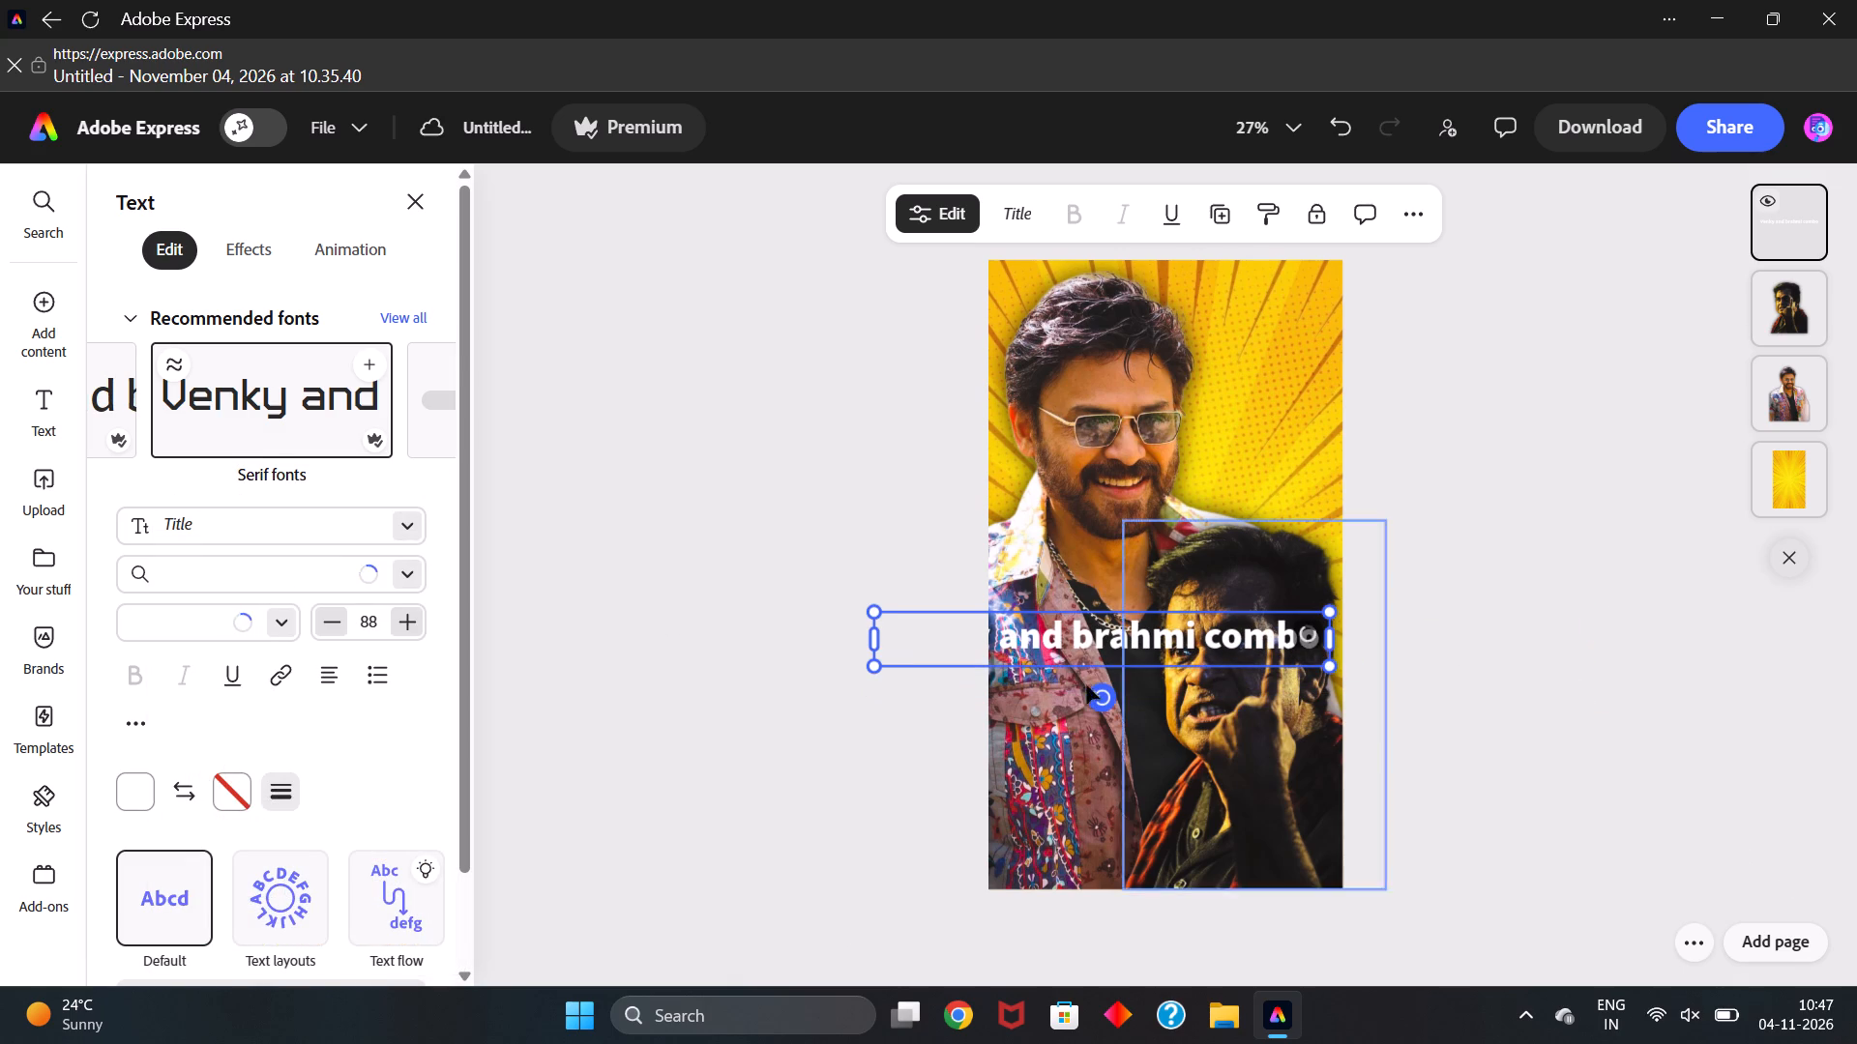
drag(1078, 639, 1245, 389)
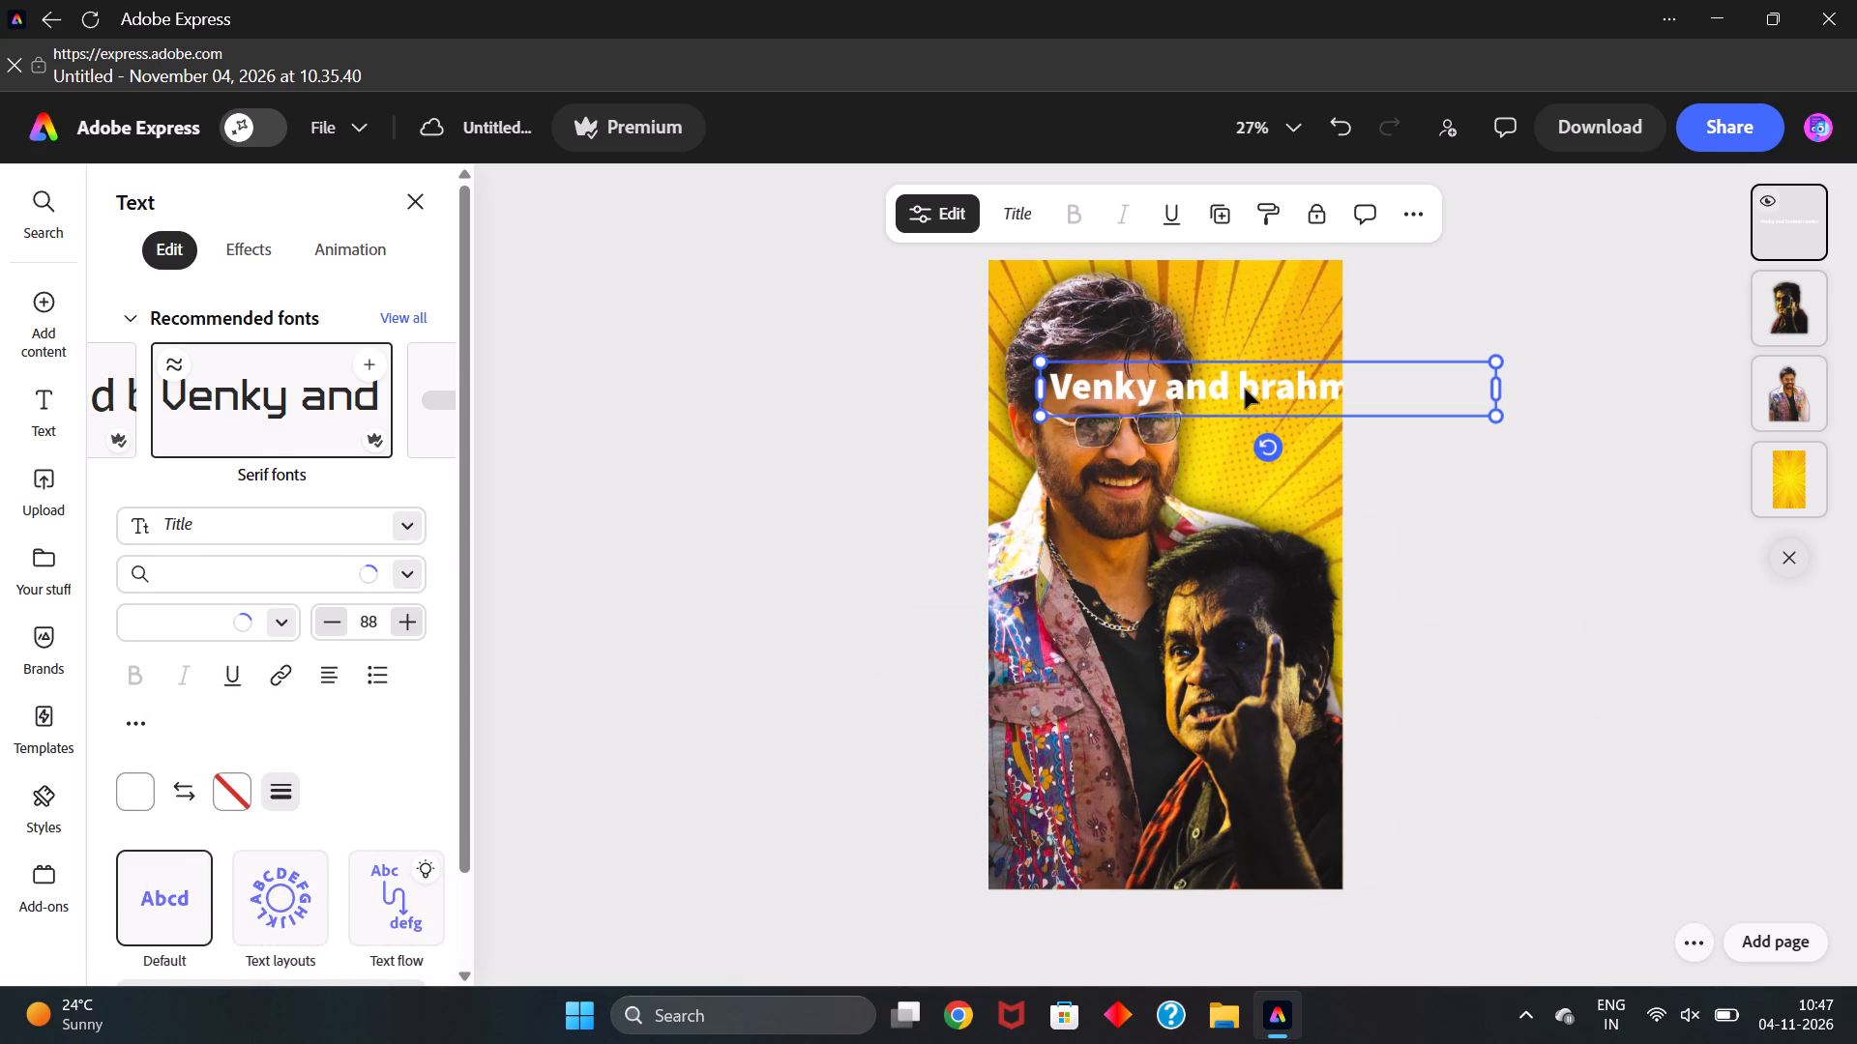
drag(1502, 413, 1330, 379)
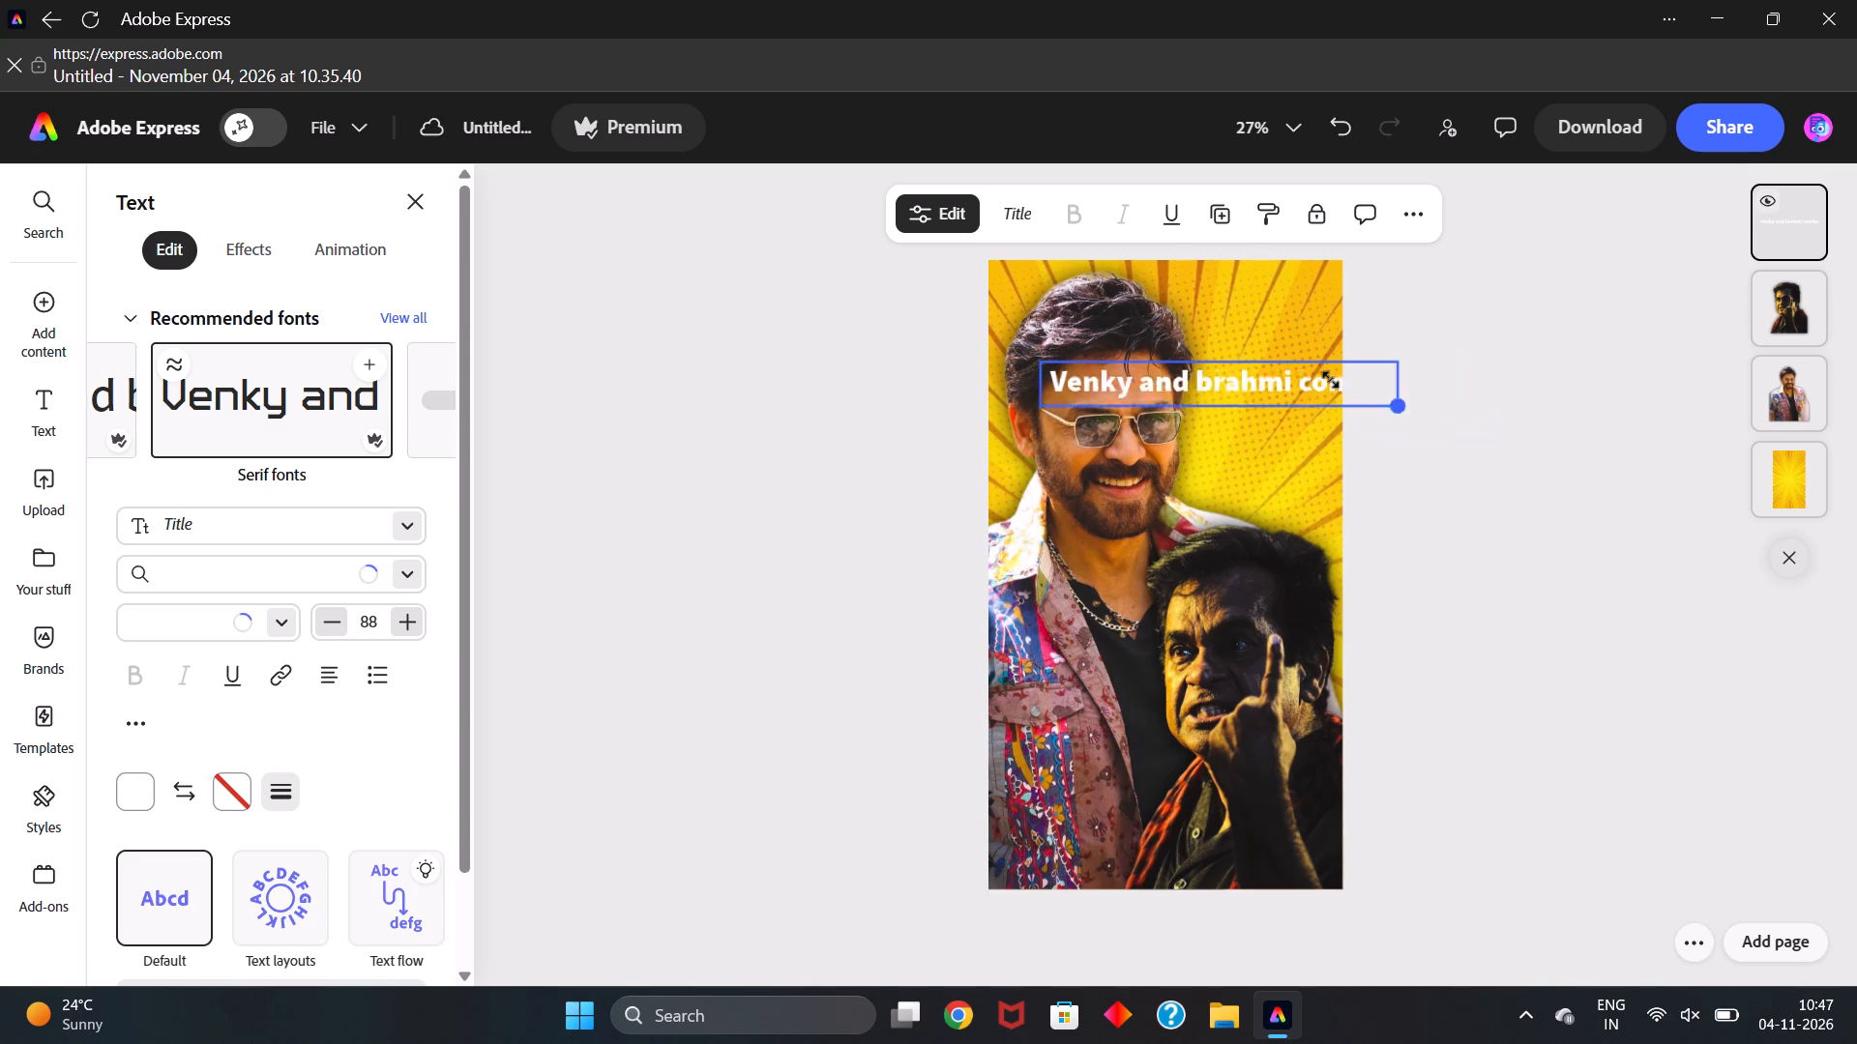
drag(1330, 379, 1334, 380)
drag(1194, 376, 1243, 358)
scroll(315, 419, left, 2)
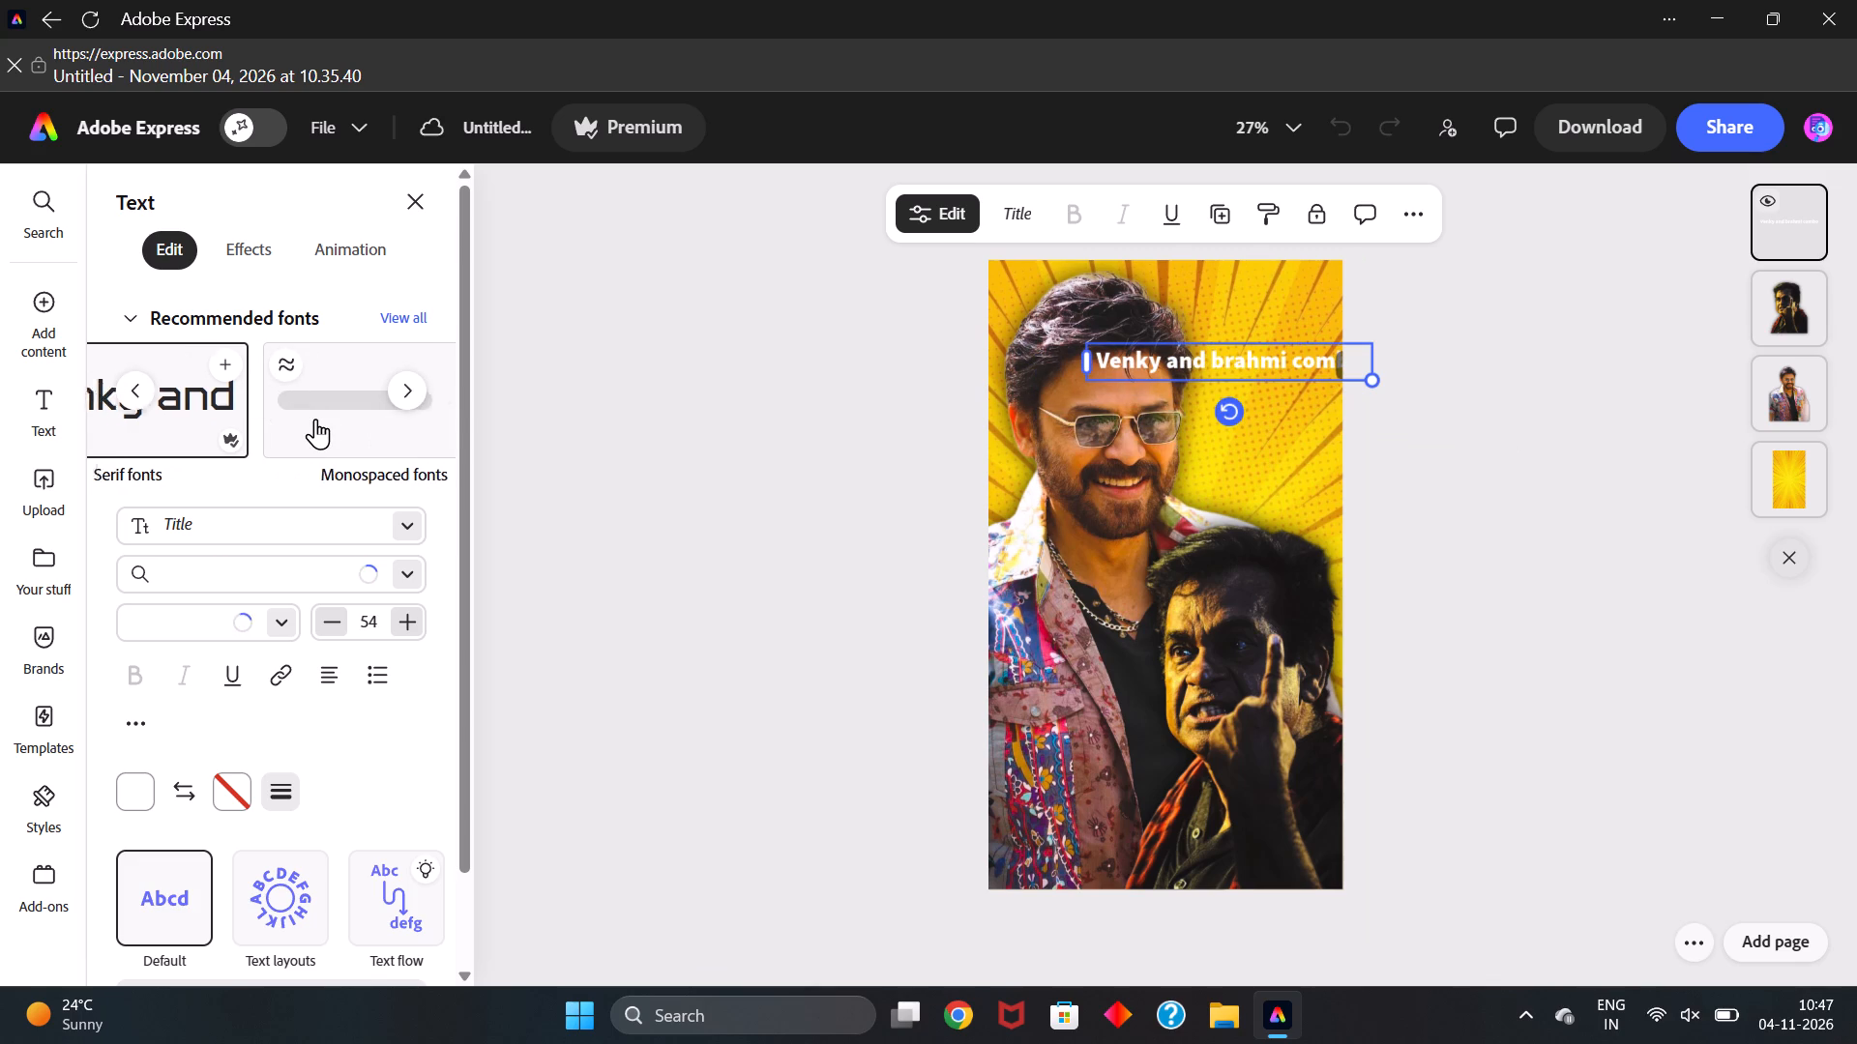
scroll(315, 419, left, 2)
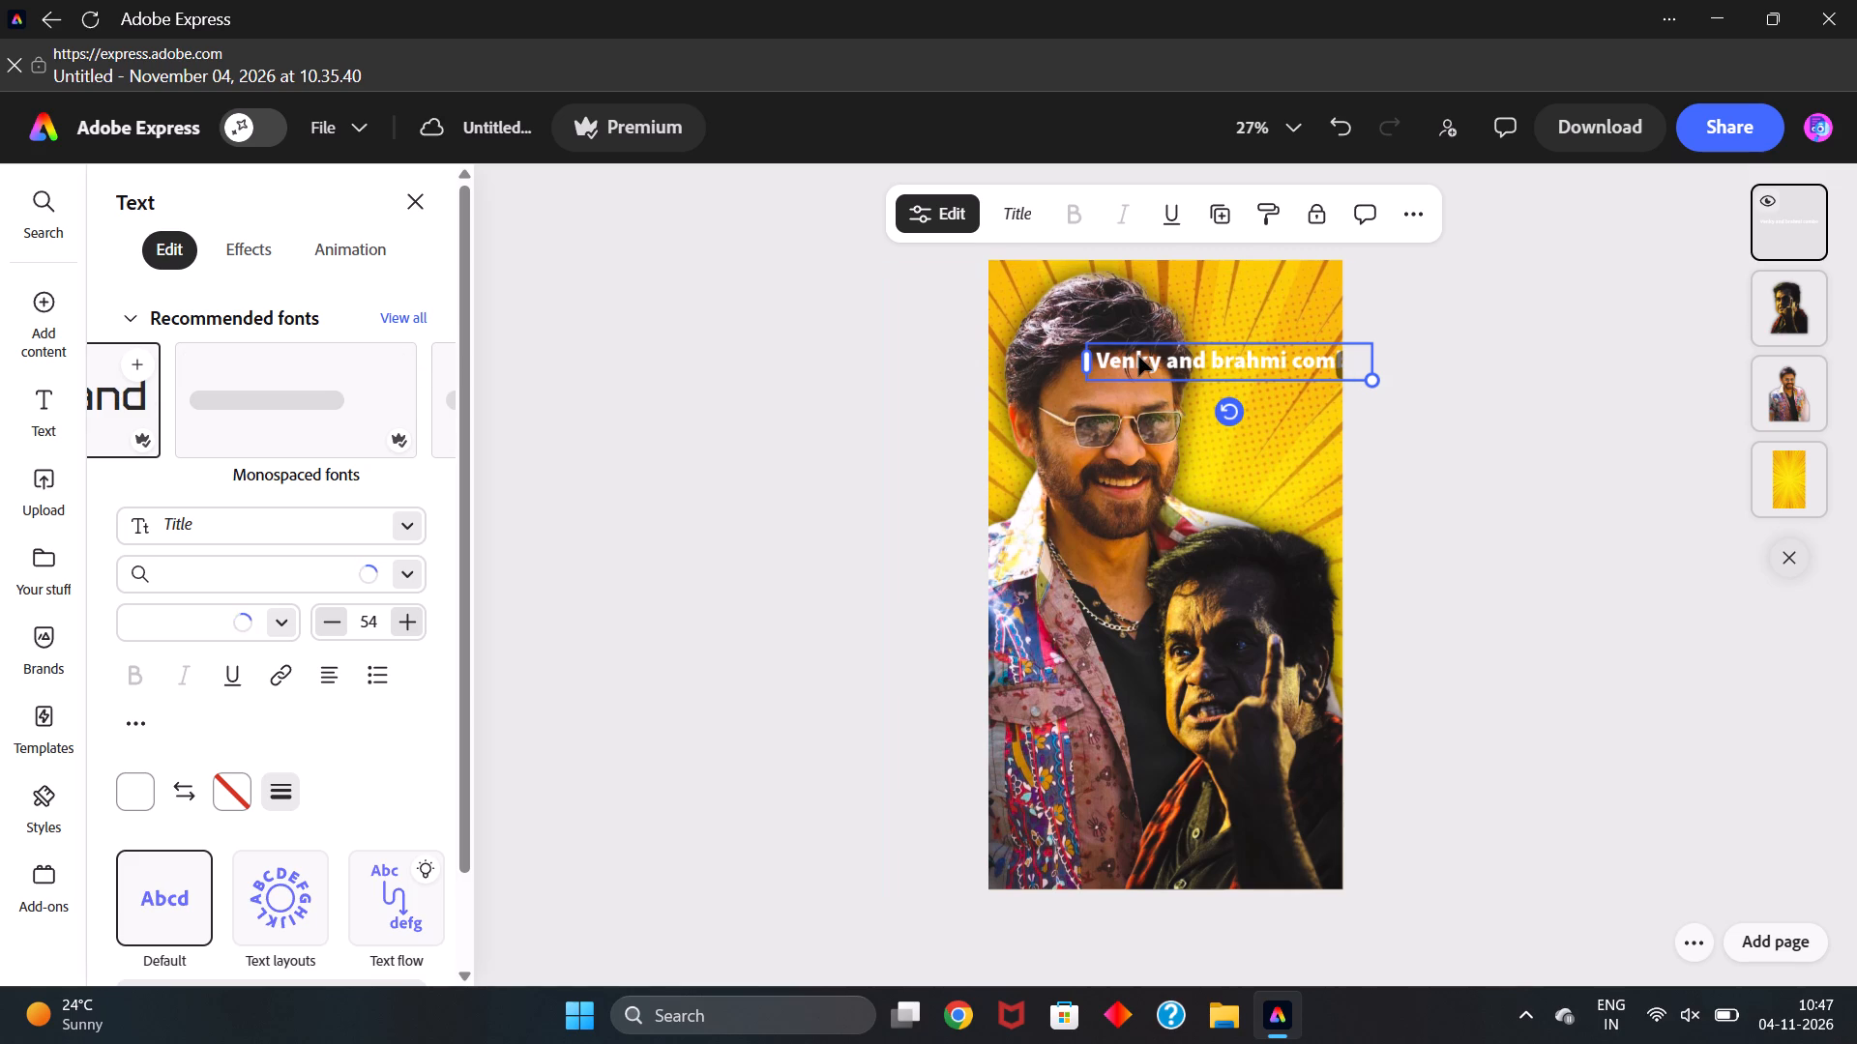
Resize the title text to size 64 and place it on a single line across the top of the page.
drag(1379, 381, 1283, 374)
drag(1169, 362, 1083, 327)
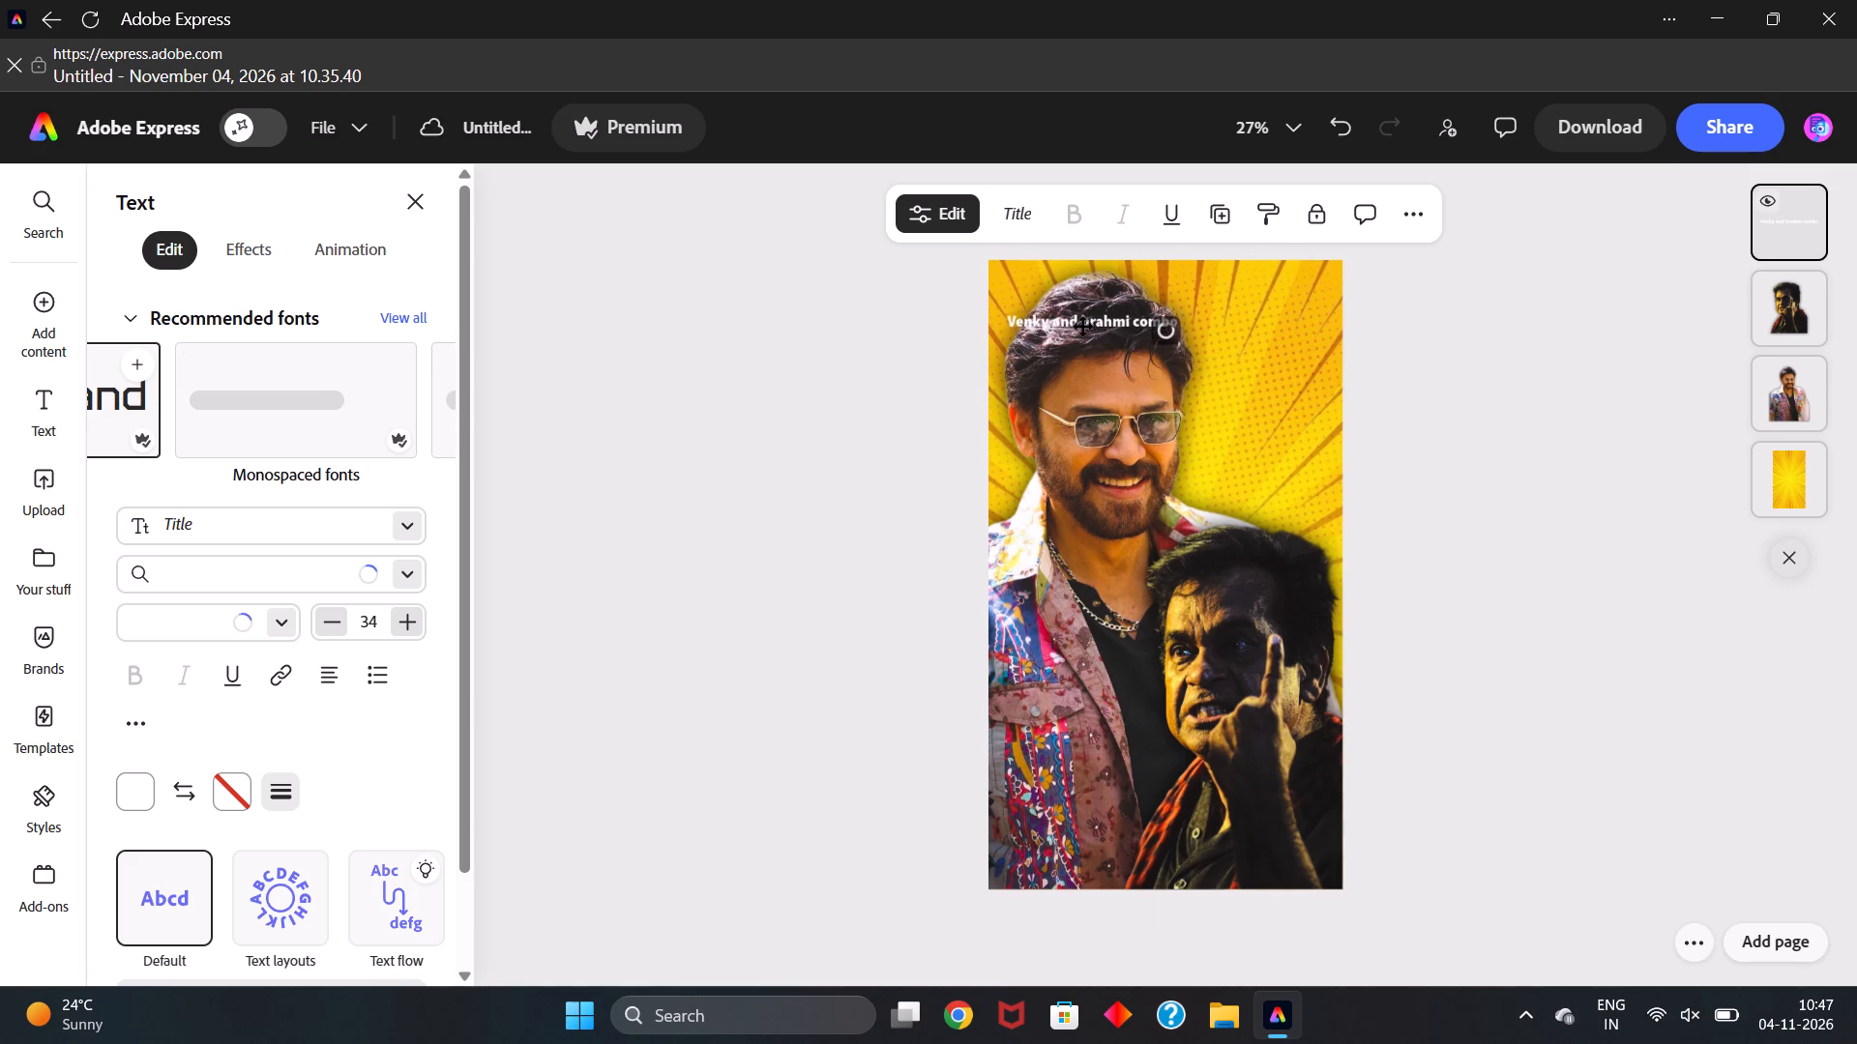
drag(1083, 327, 1110, 328)
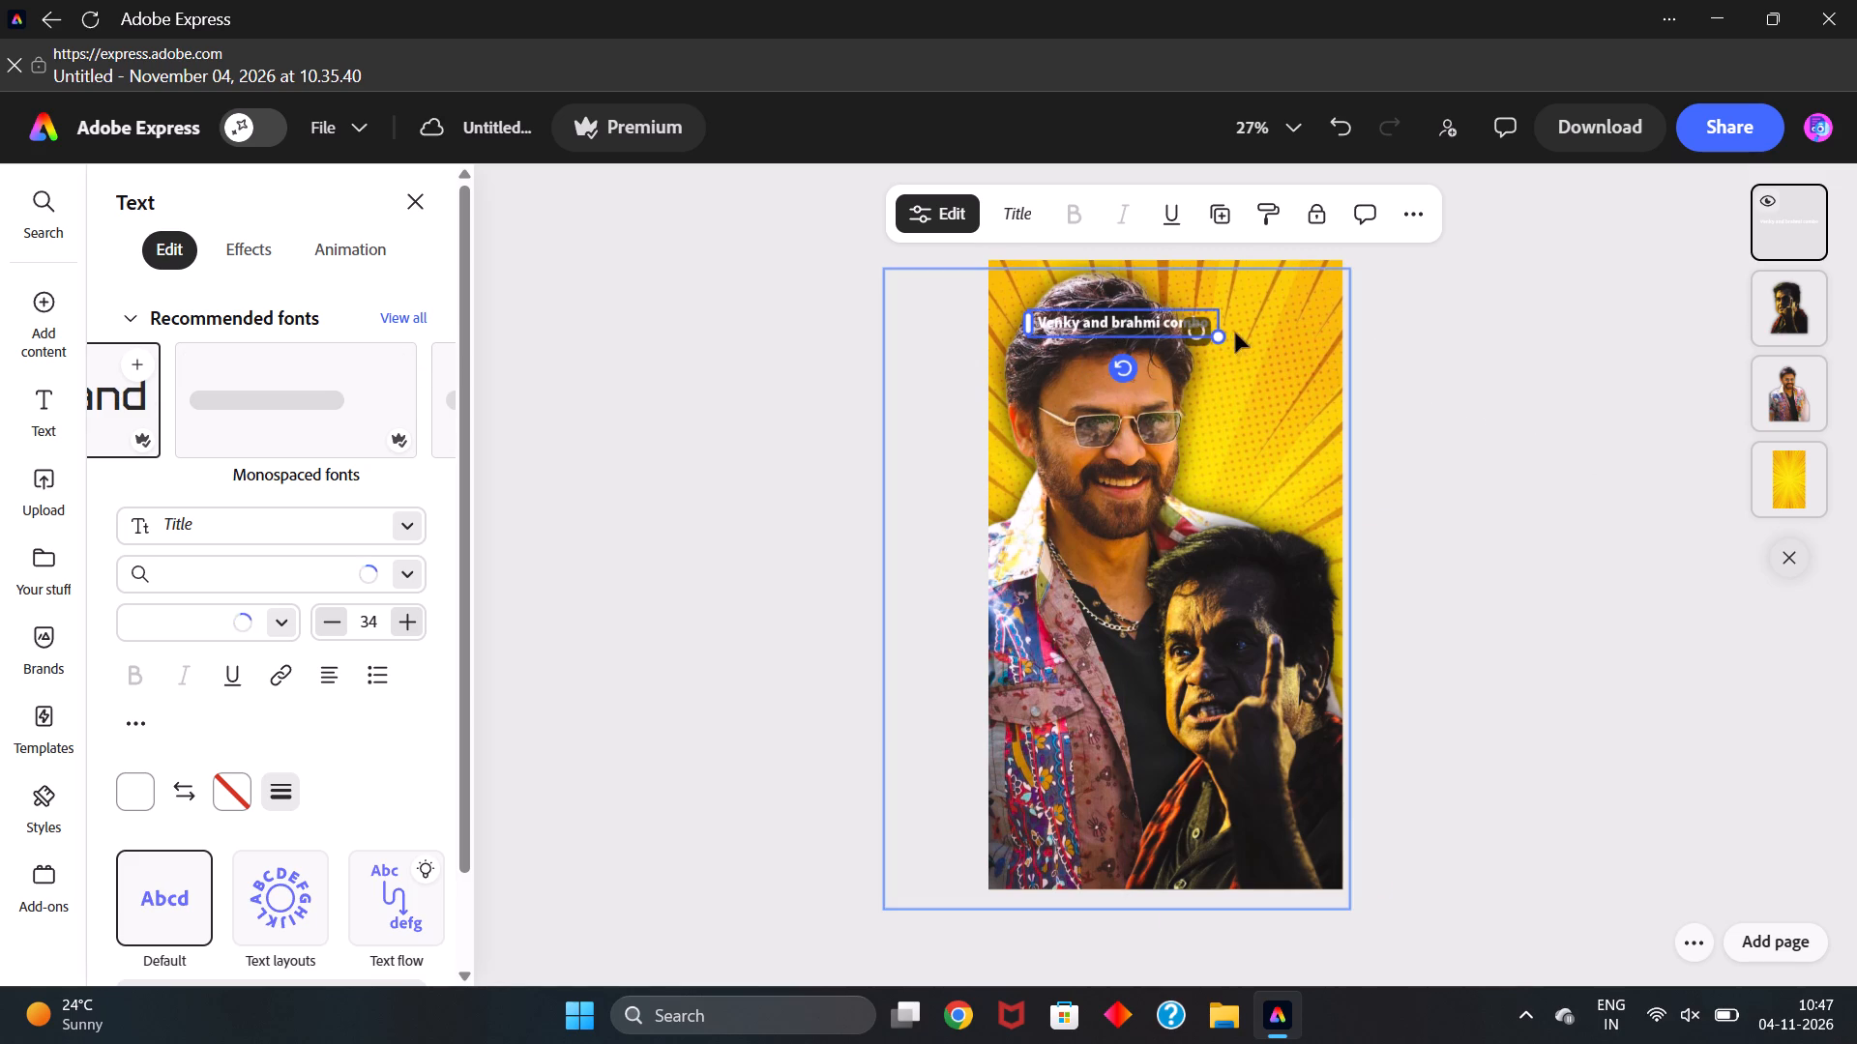
drag(1208, 336, 1370, 447)
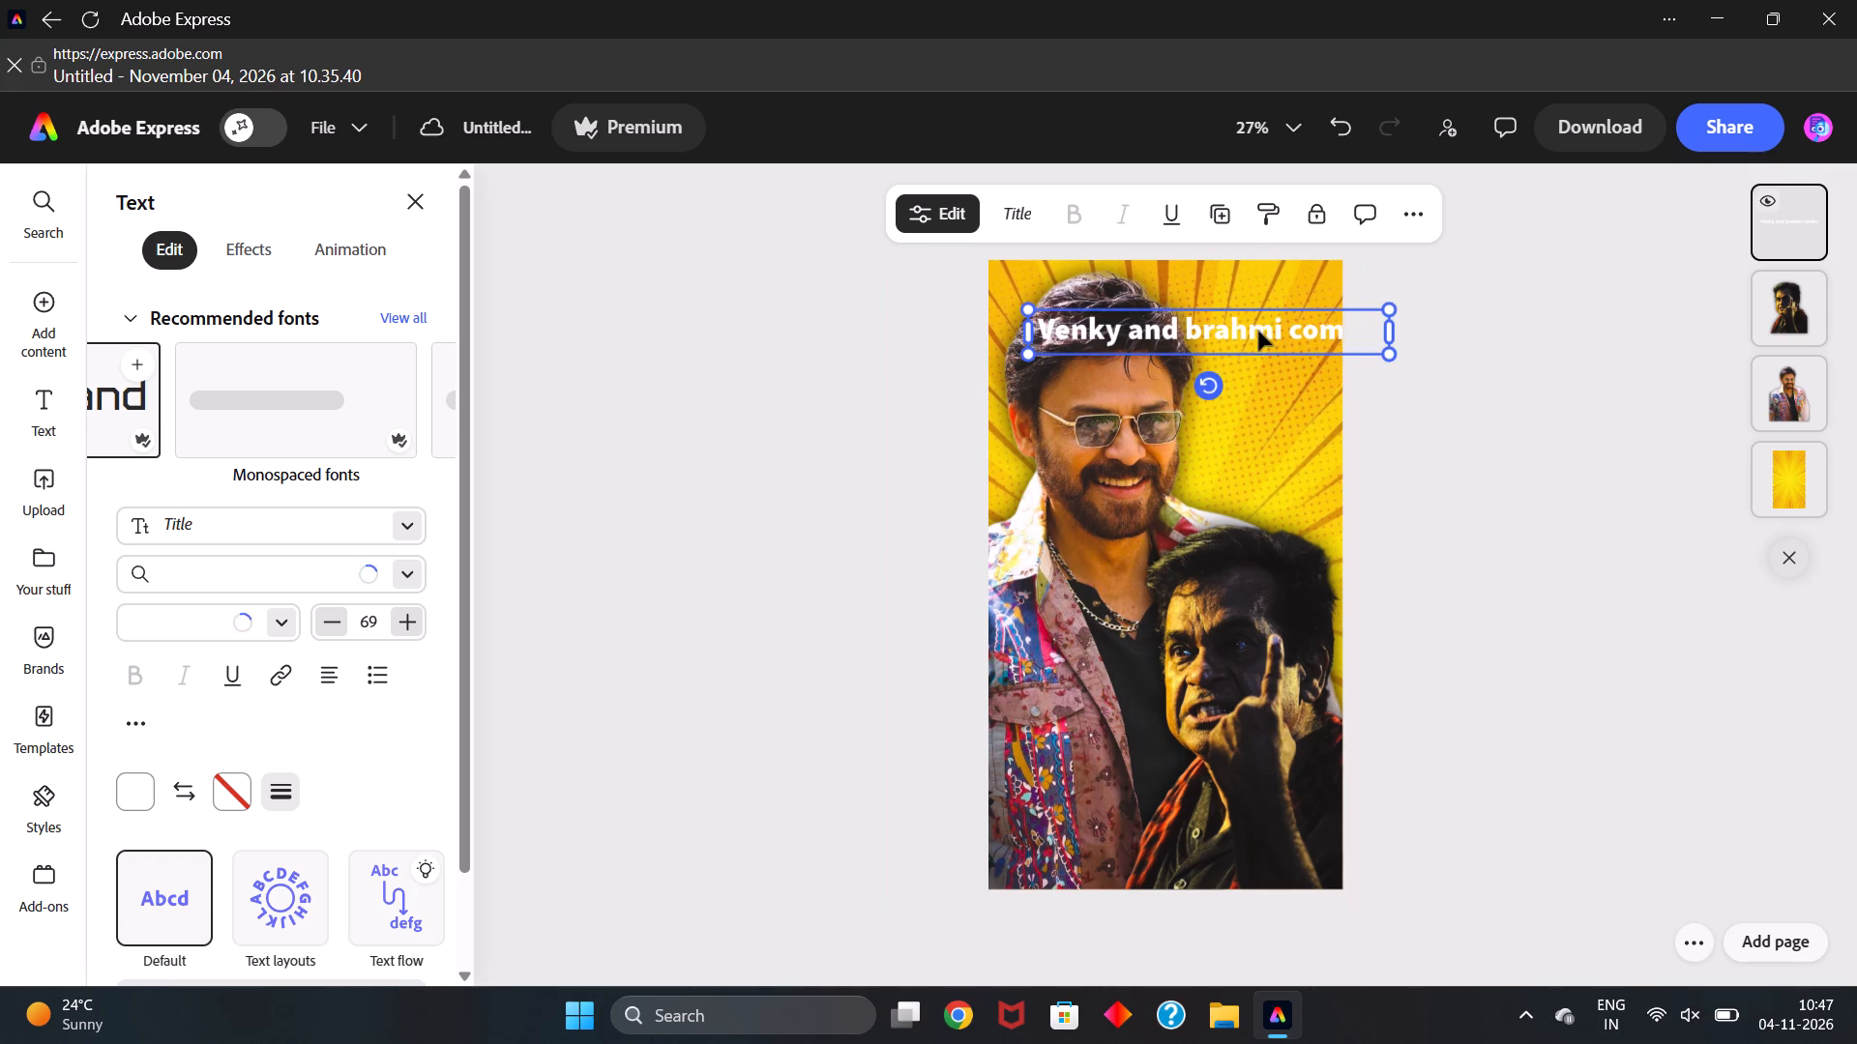
drag(1256, 341, 1201, 334)
click(1201, 334)
drag(1201, 334, 1223, 334)
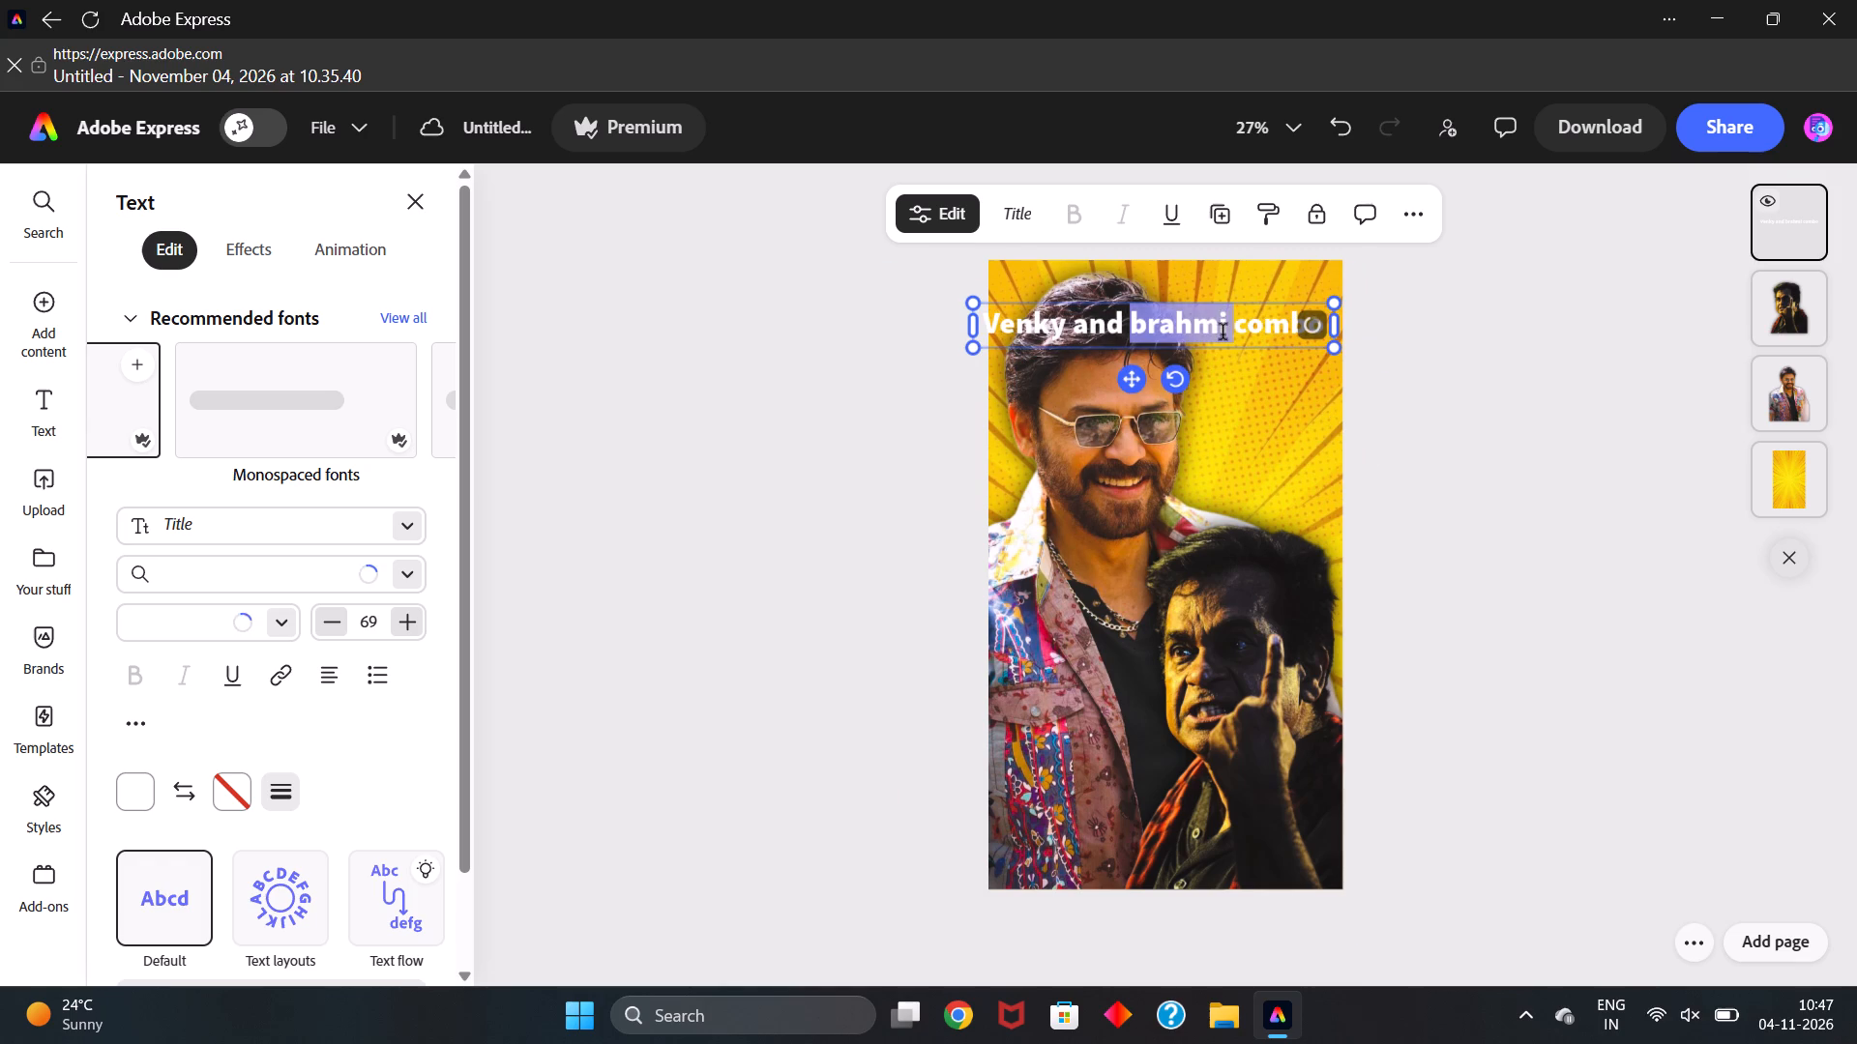
drag(1223, 334, 1226, 334)
drag(1135, 377, 1164, 391)
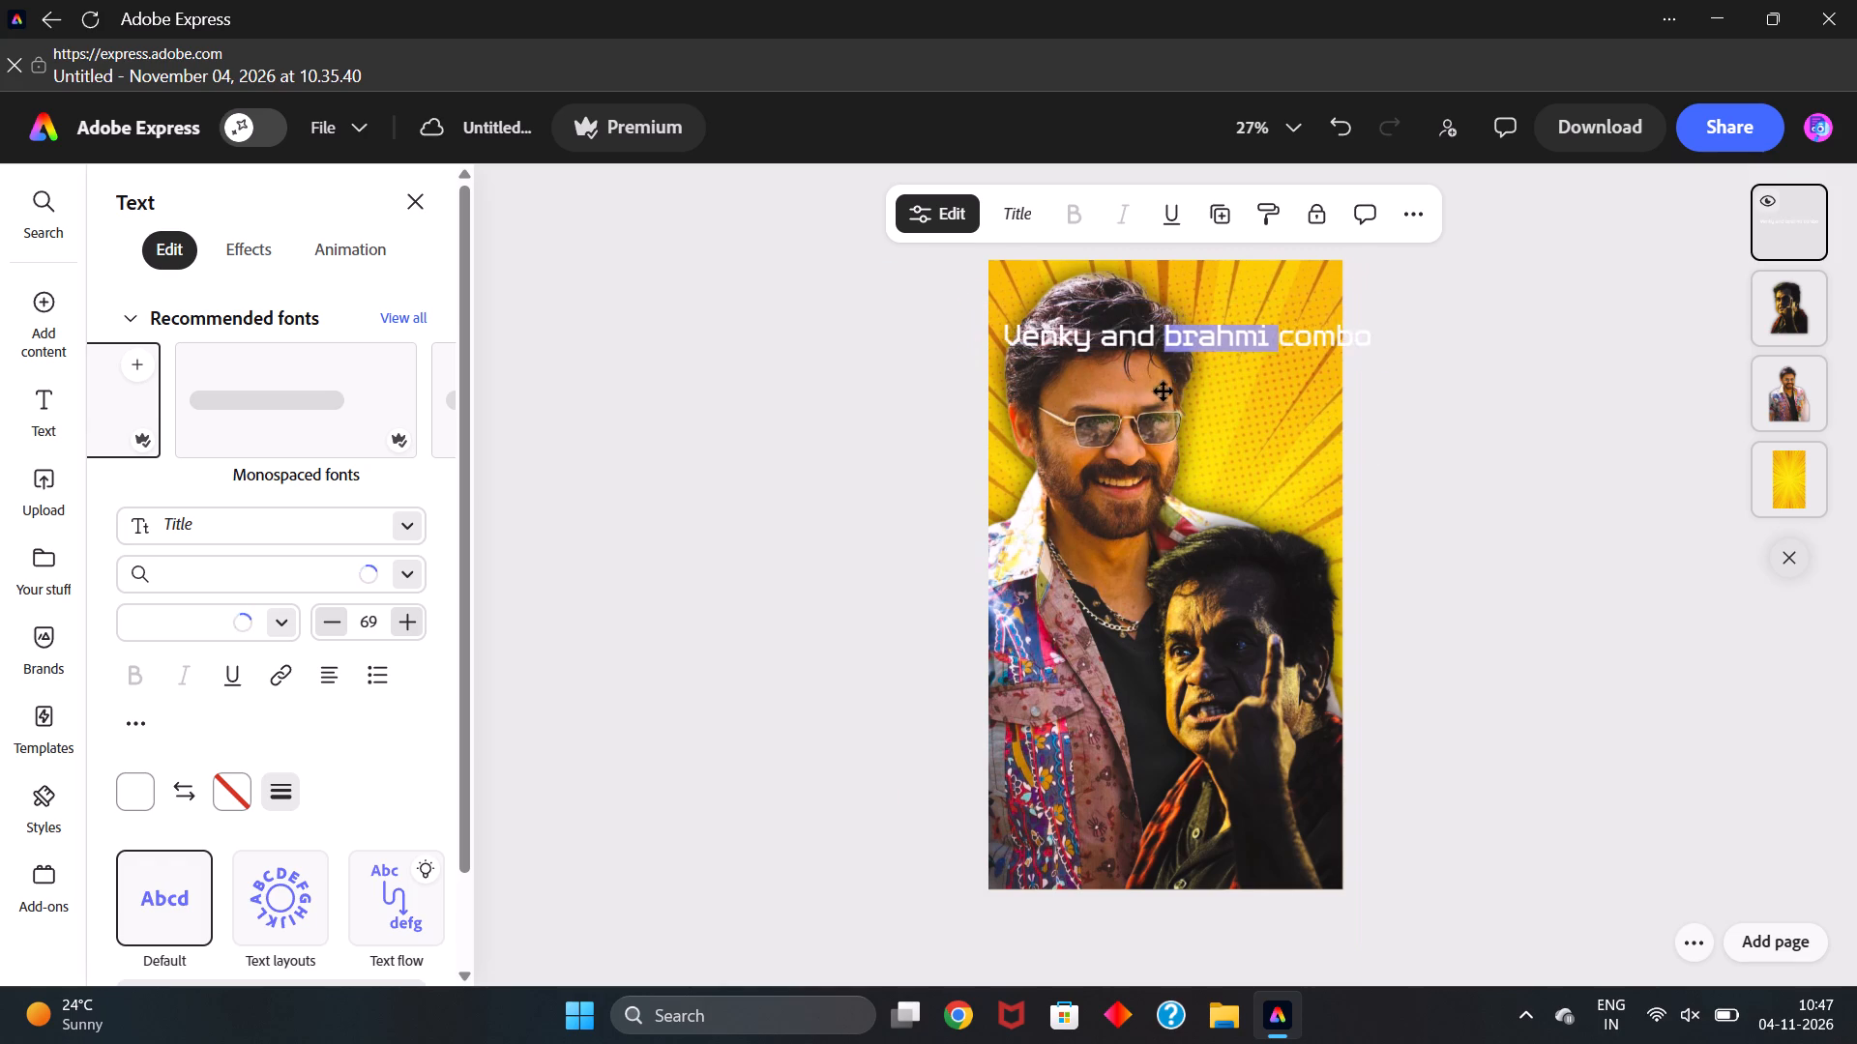
drag(1164, 391, 1137, 354)
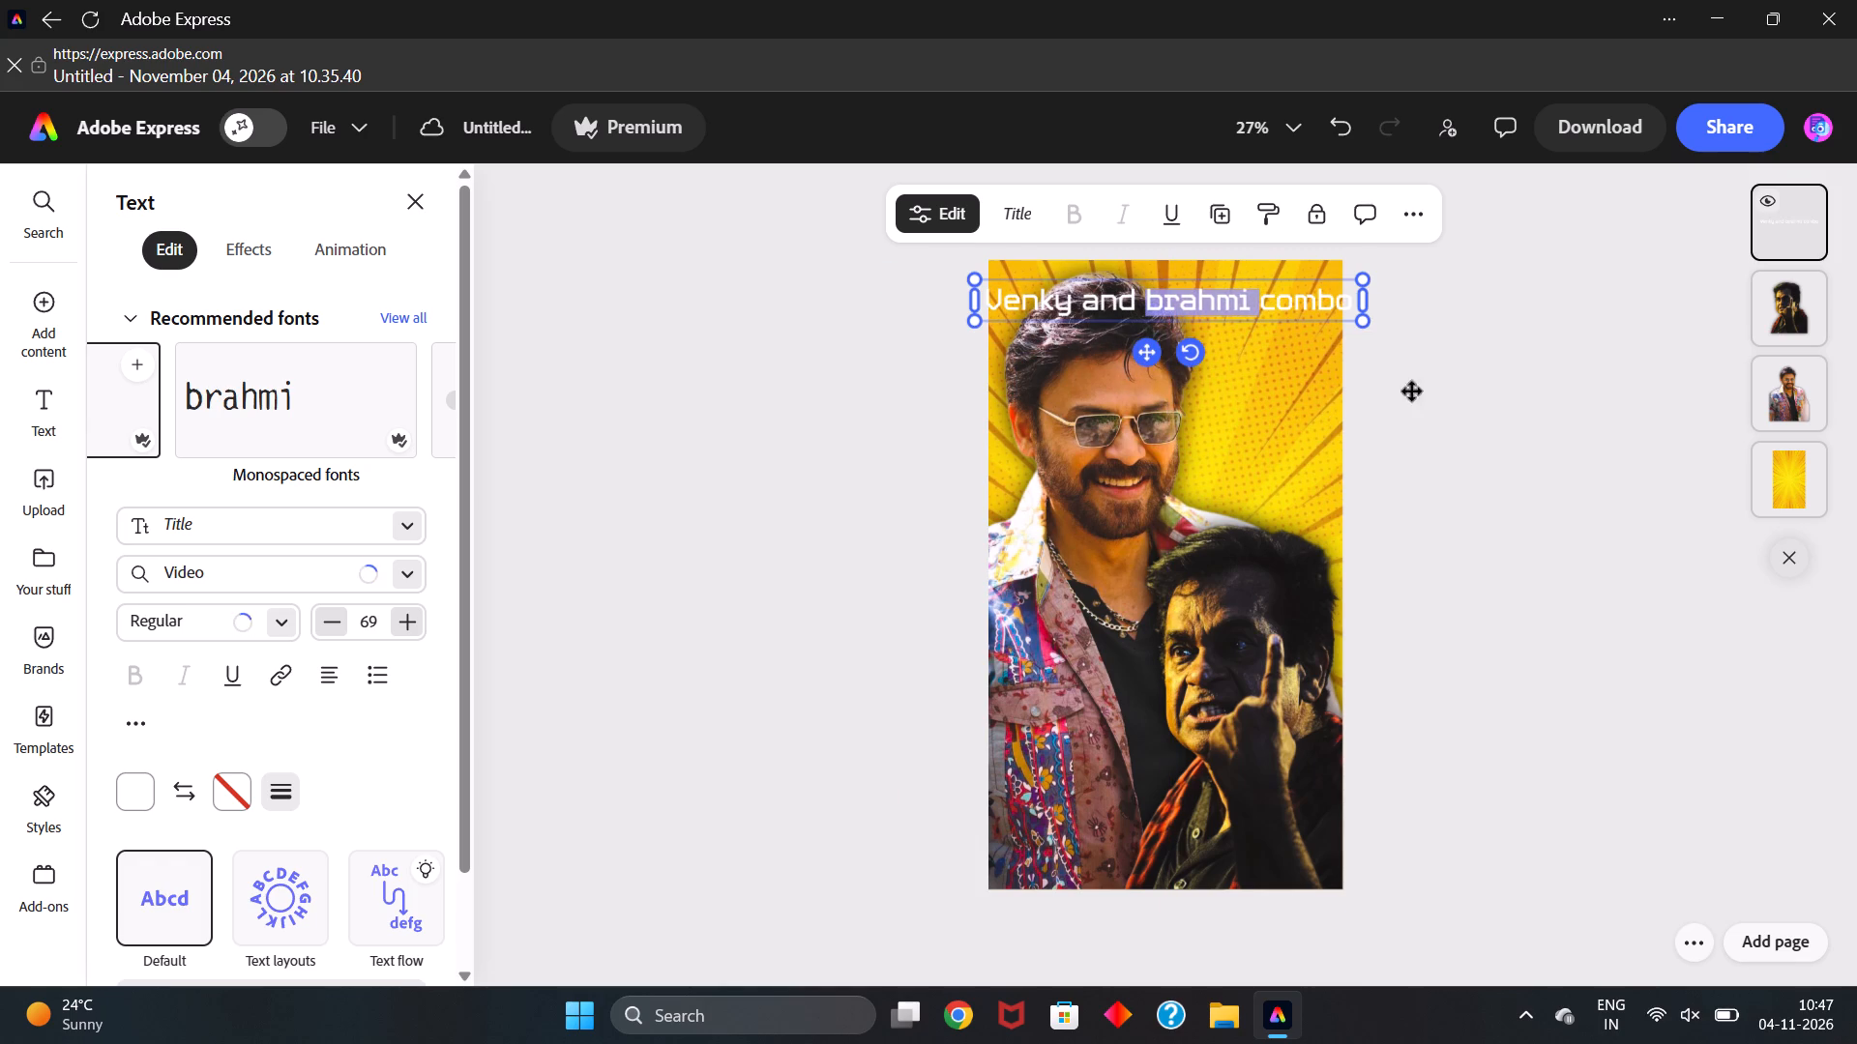
drag(1363, 328, 1338, 320)
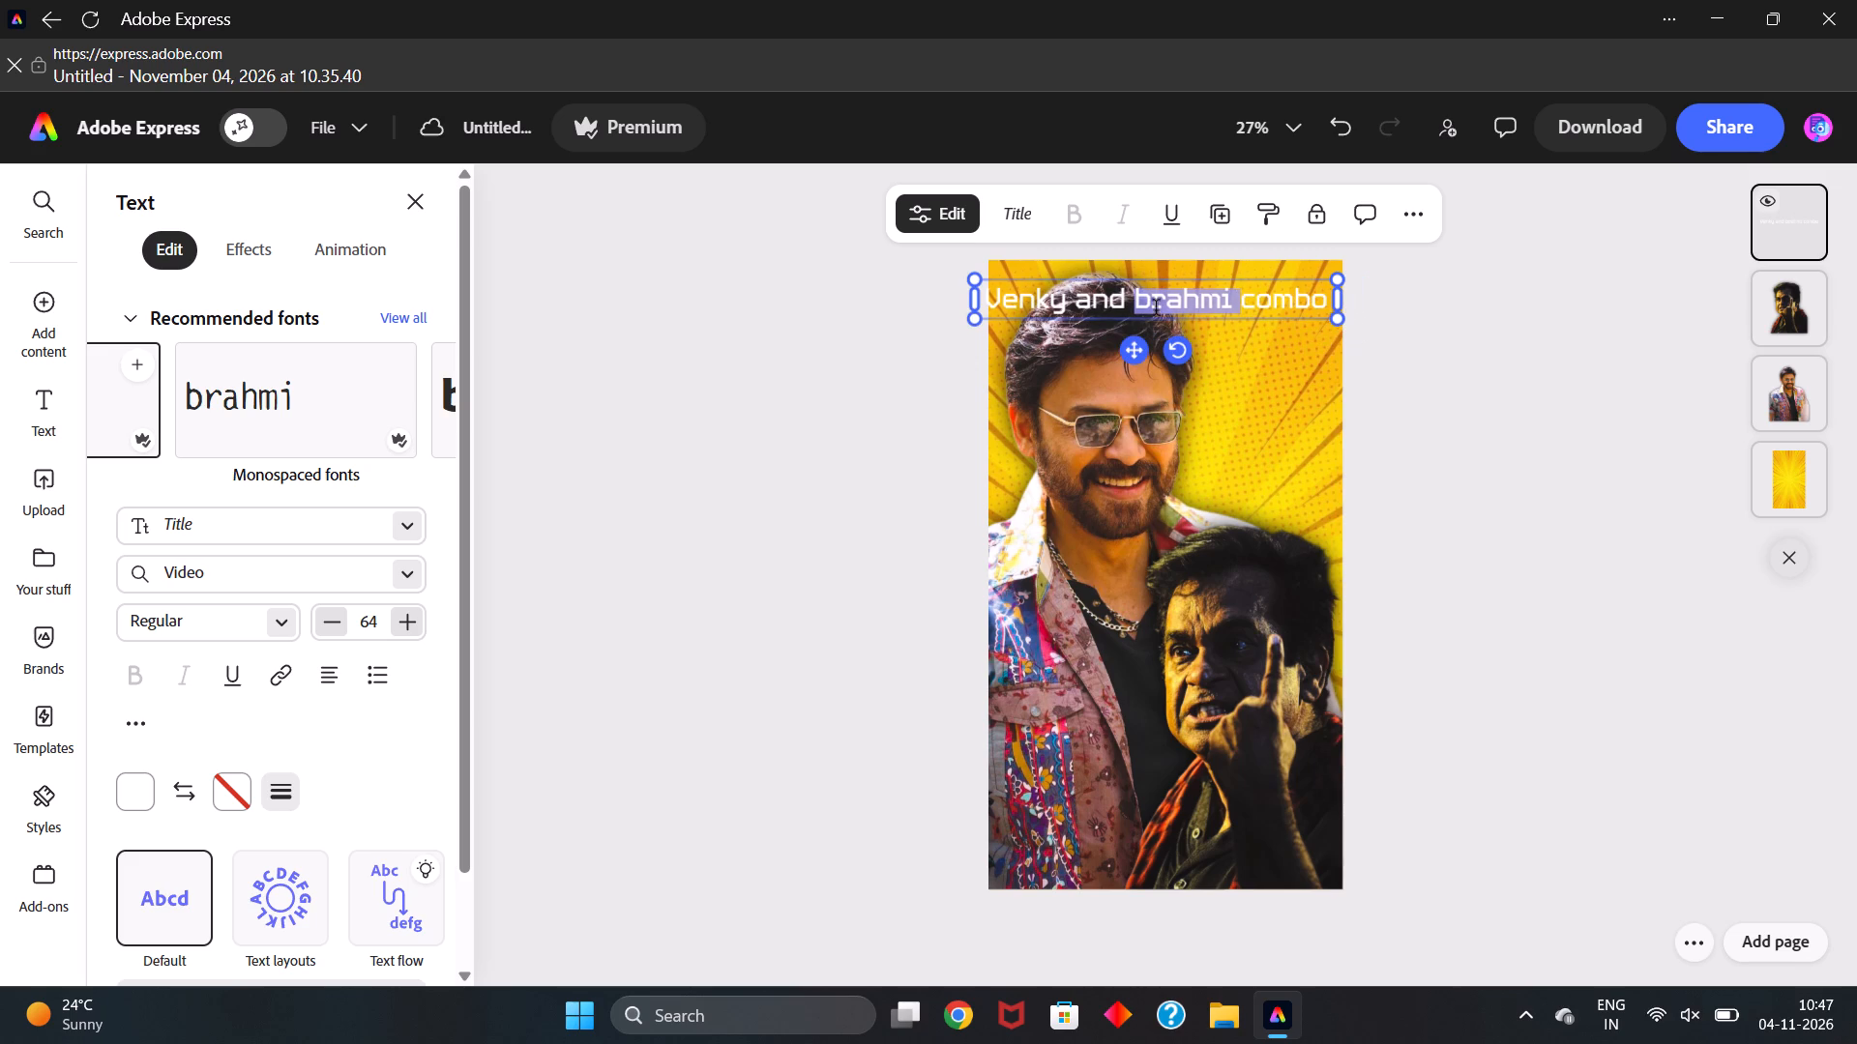
drag(1135, 344, 1146, 340)
Move the title layer behind both cutouts, directly above the sunburst background.
drag(1790, 231, 1787, 450)
double_click(1642, 491)
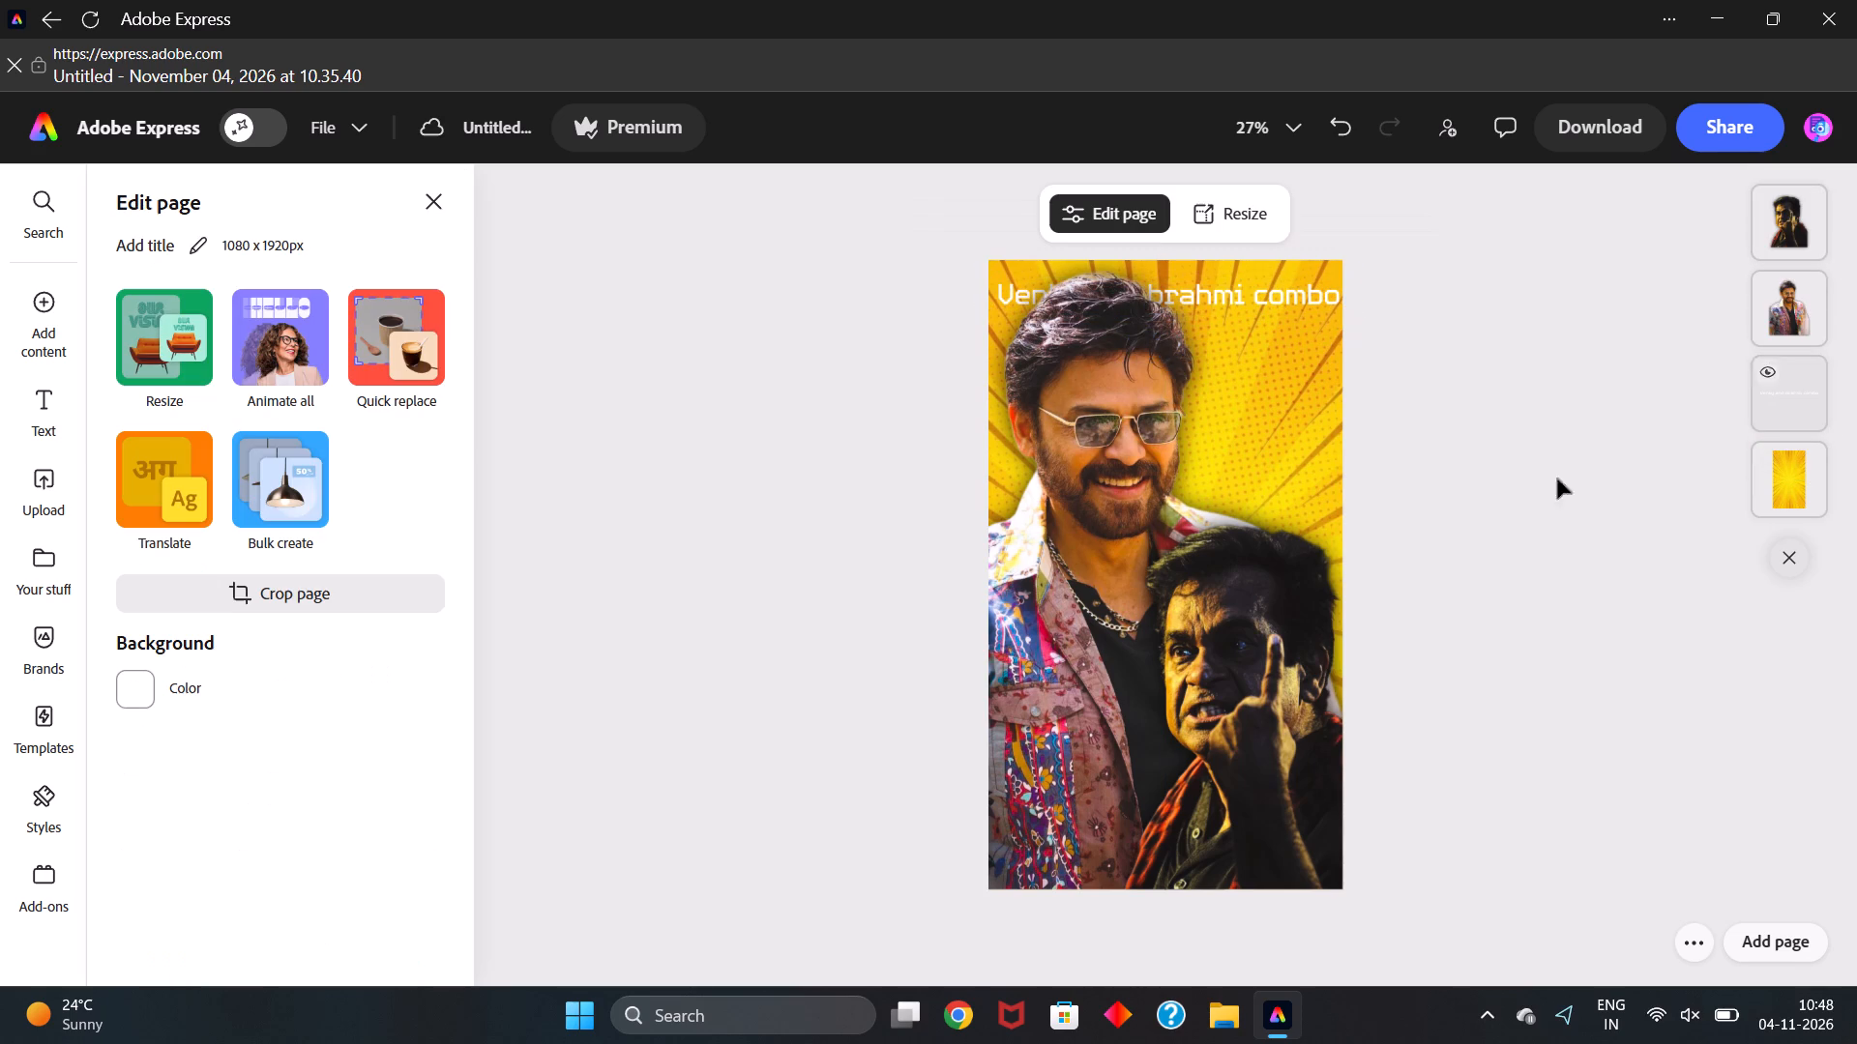
Reduce the title text to size 61 and shift it towards the page's right edge, behind Venkatesh's head.
click(1292, 305)
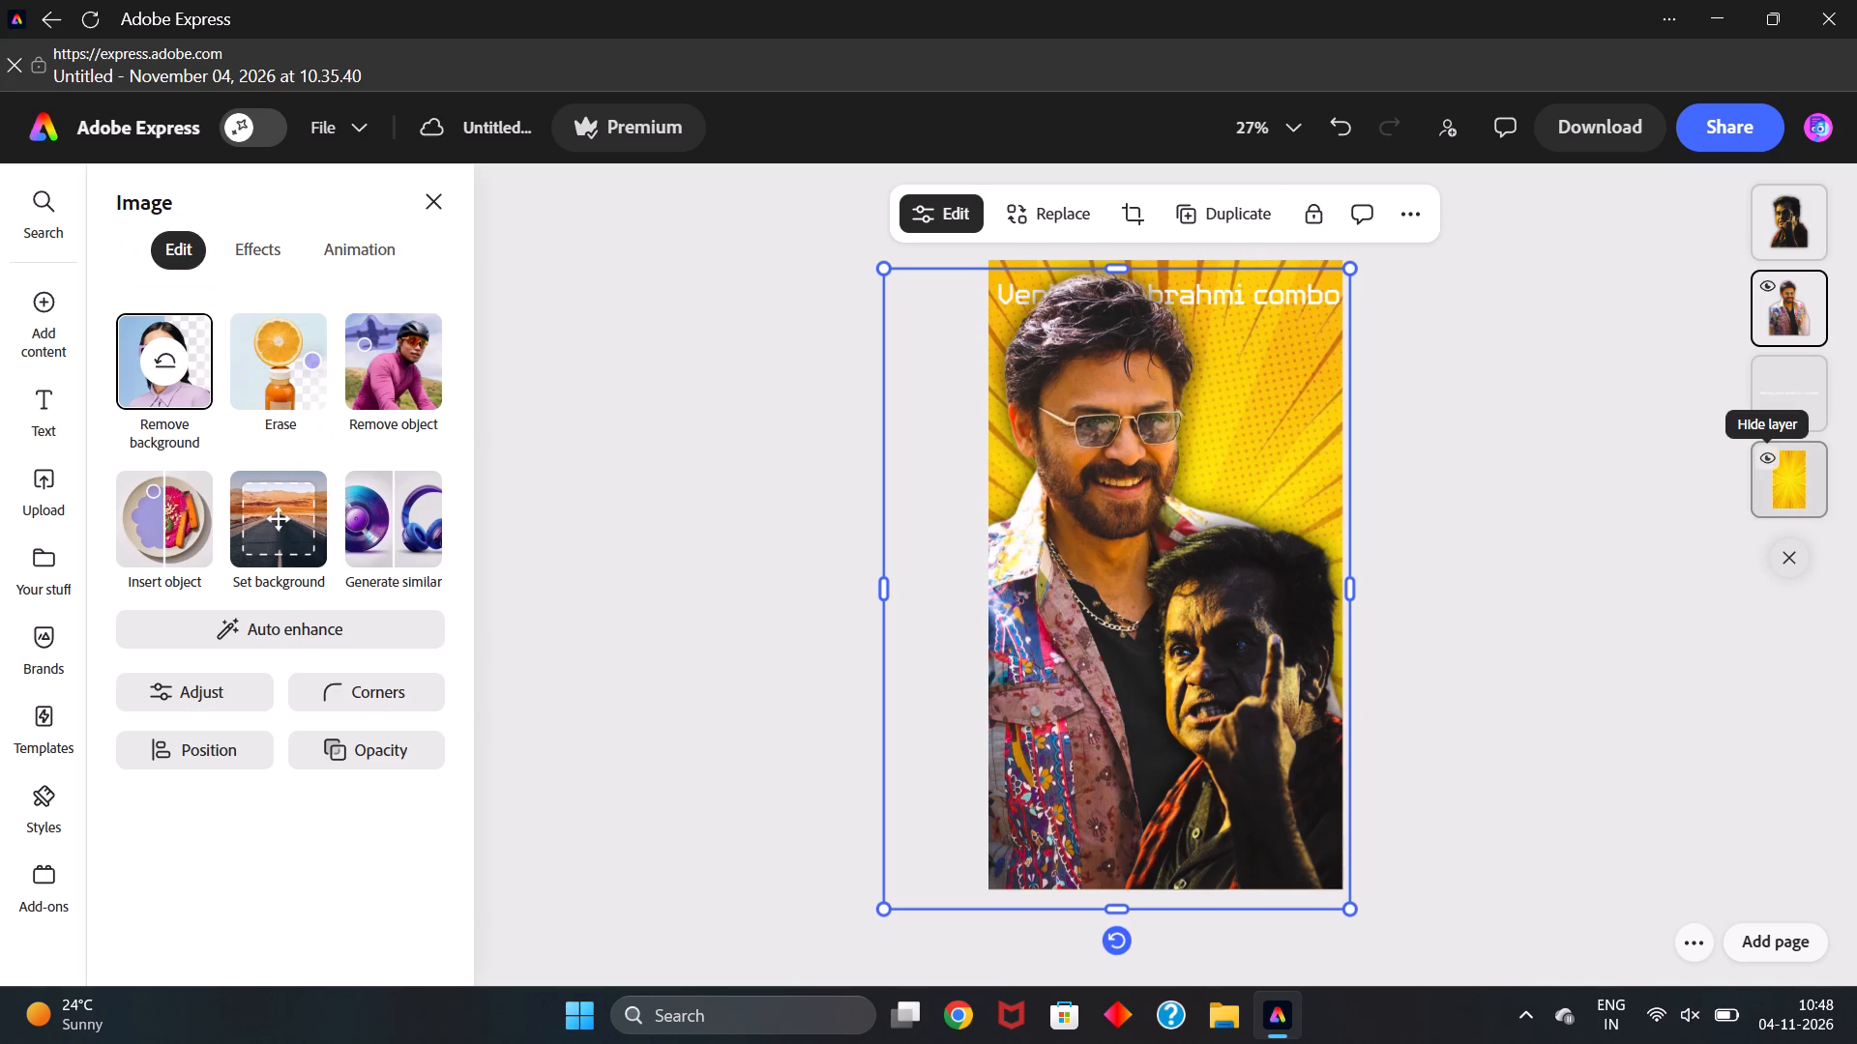
click(1795, 384)
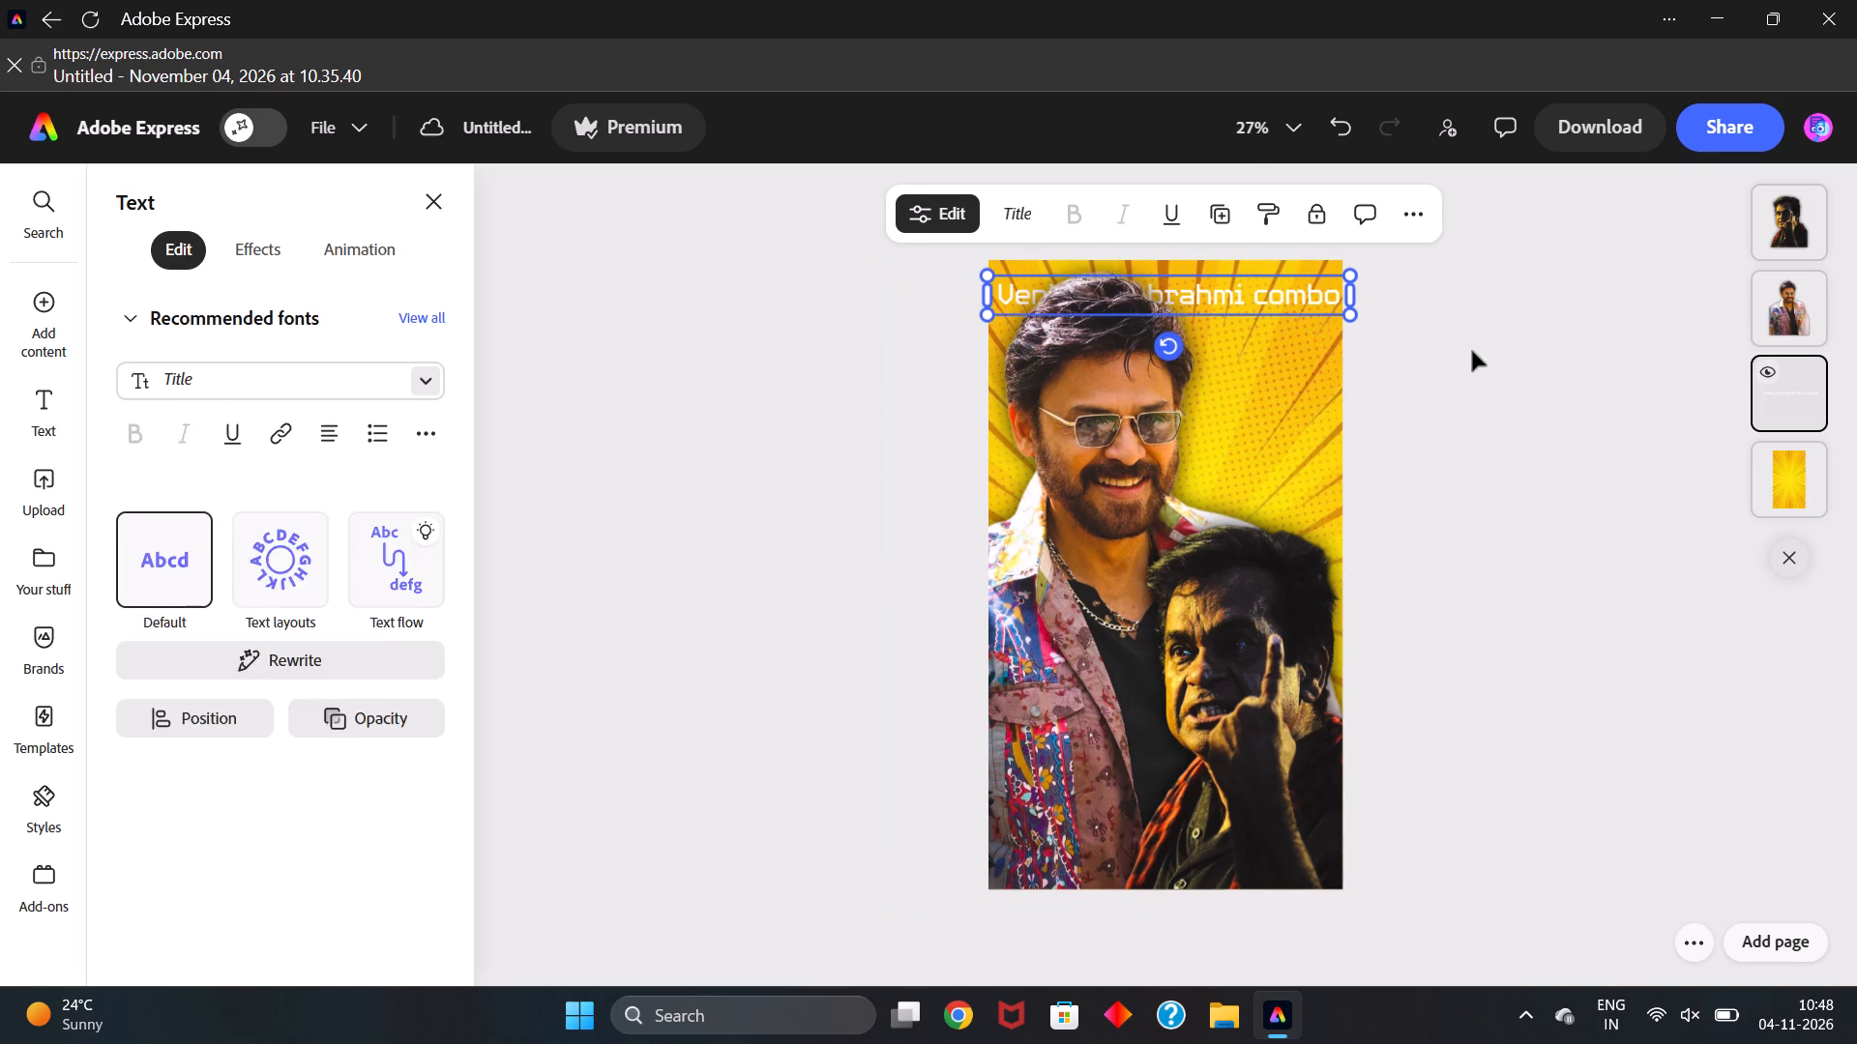
drag(1349, 318, 1372, 343)
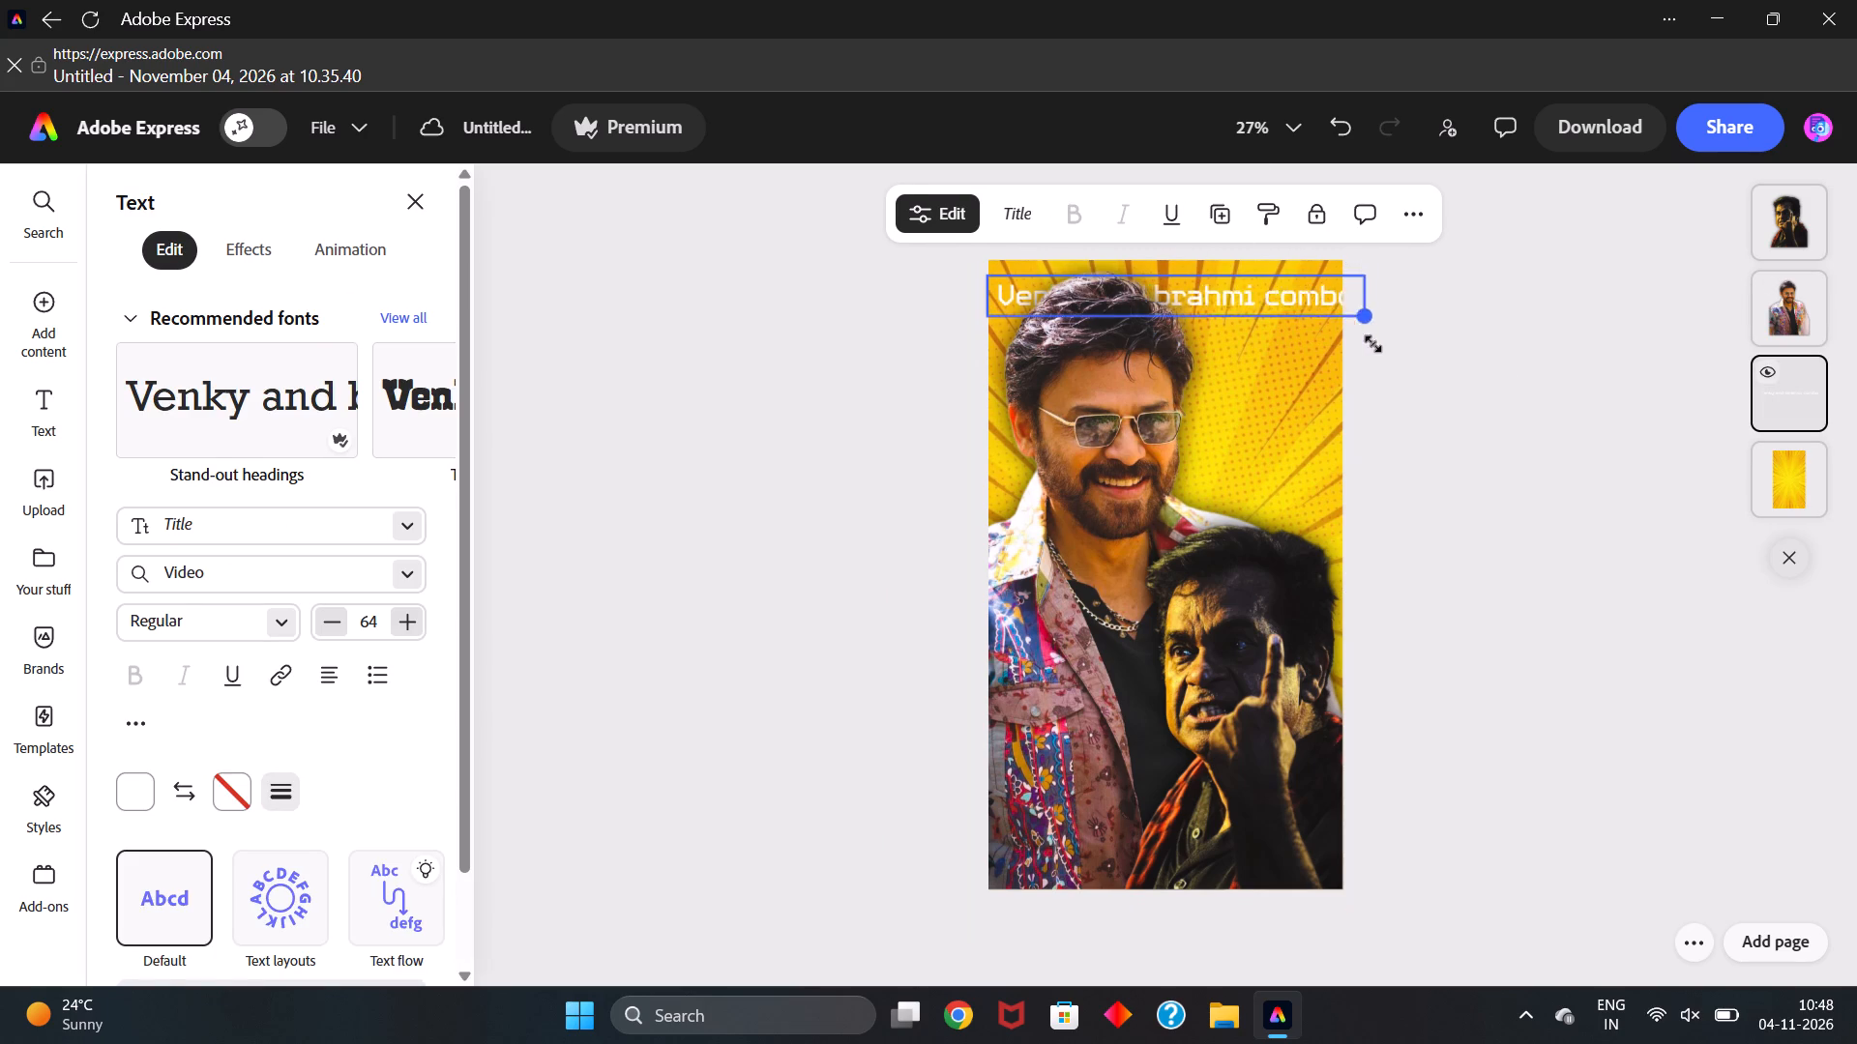
drag(1372, 343, 1311, 368)
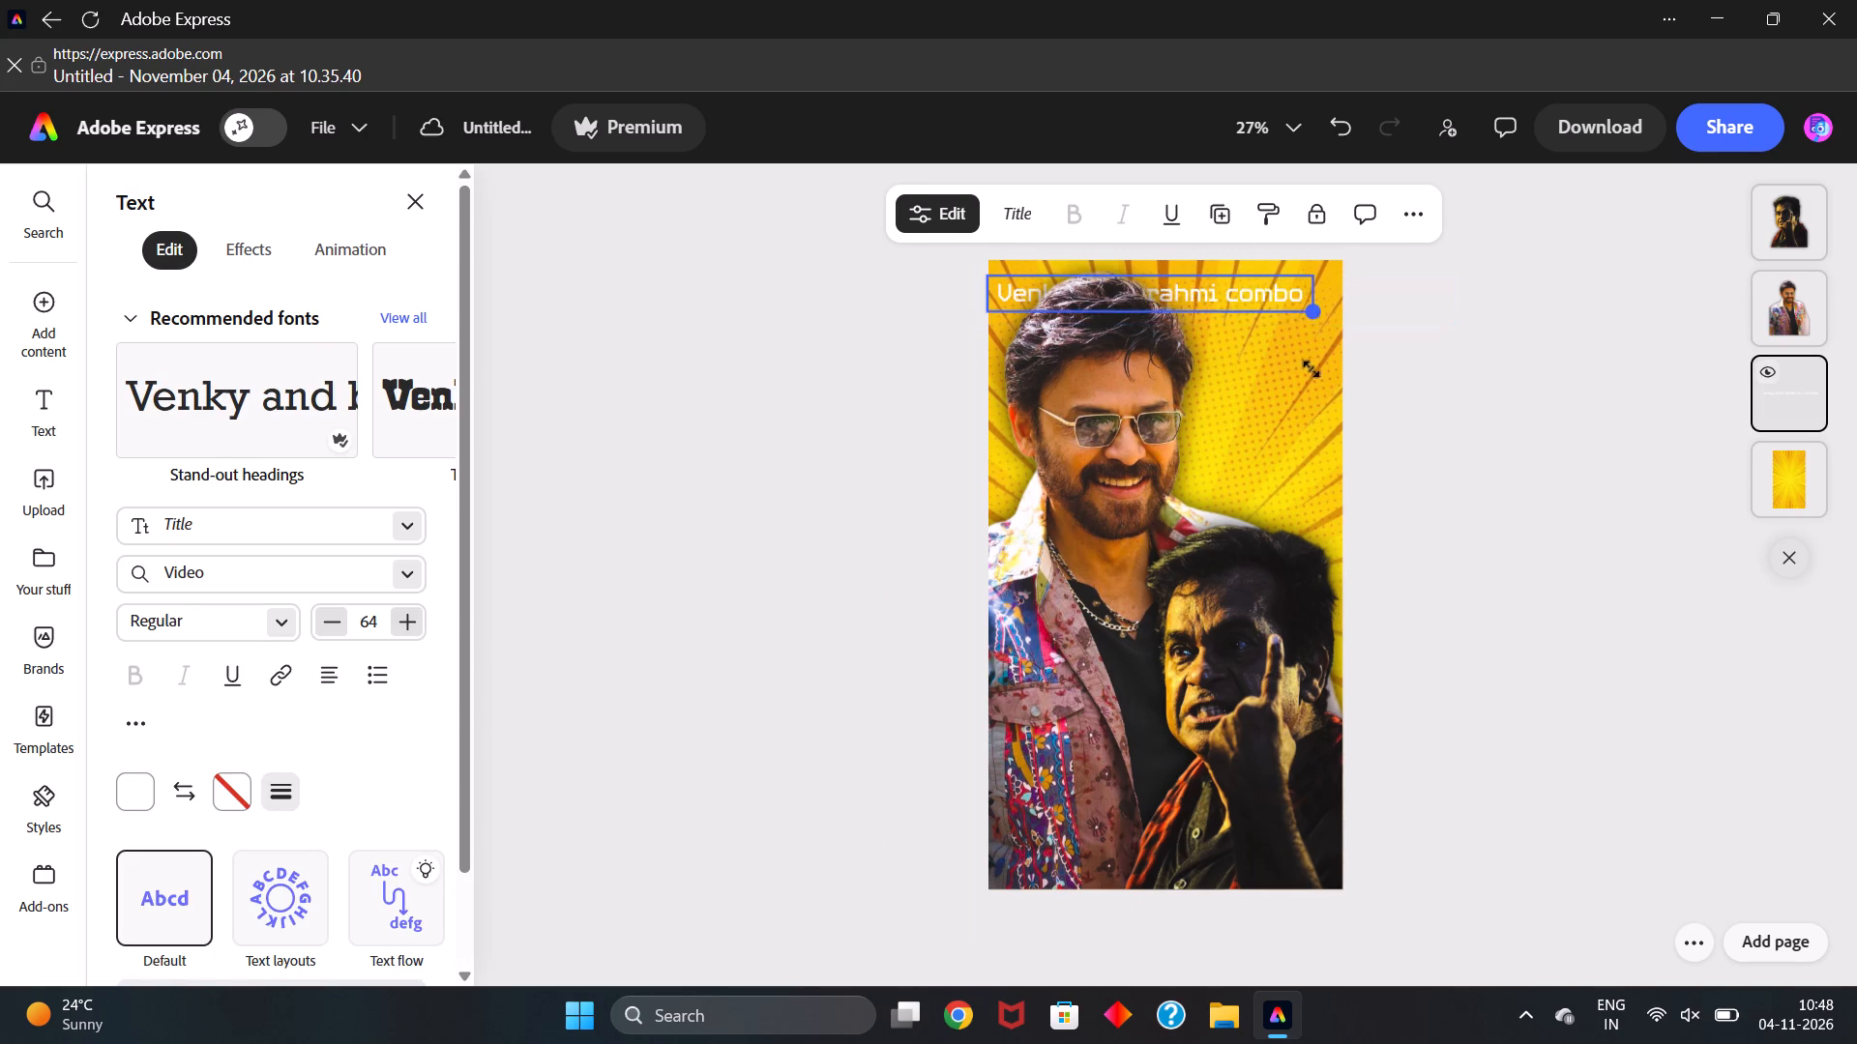
drag(1311, 368, 1327, 371)
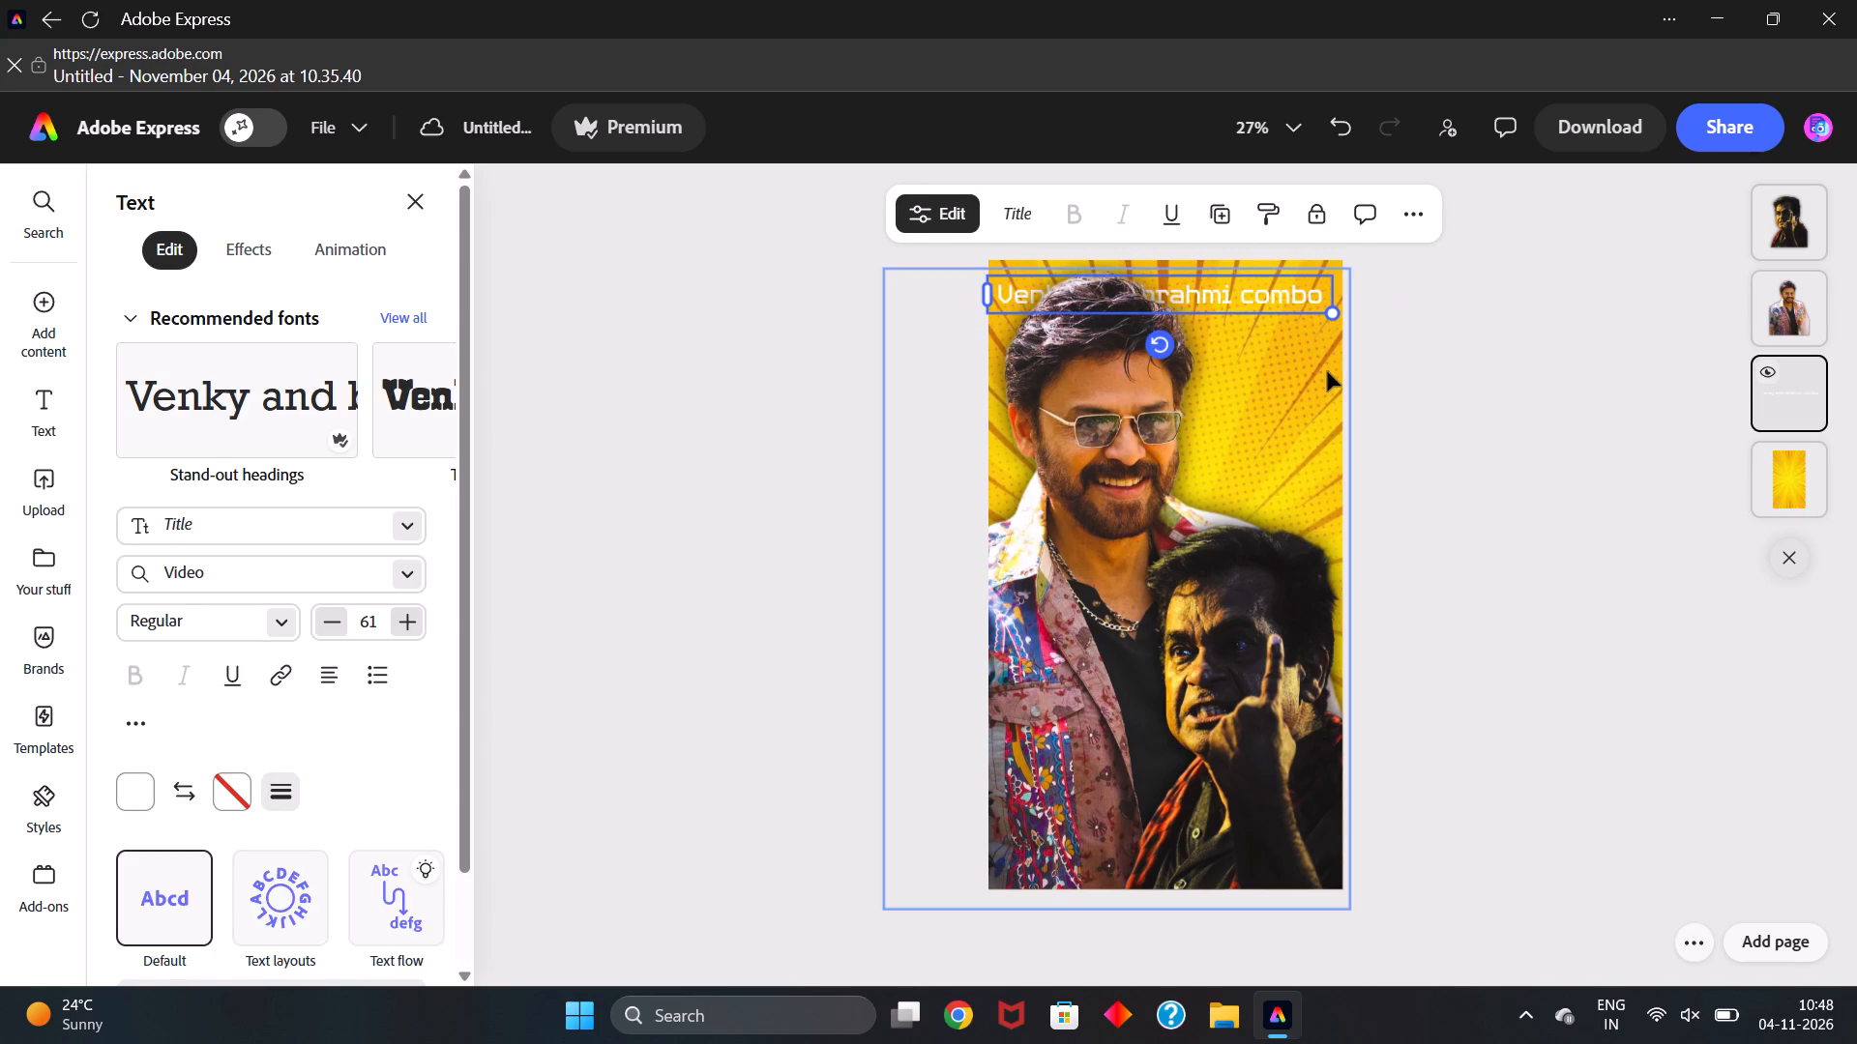
drag(1194, 292, 1223, 303)
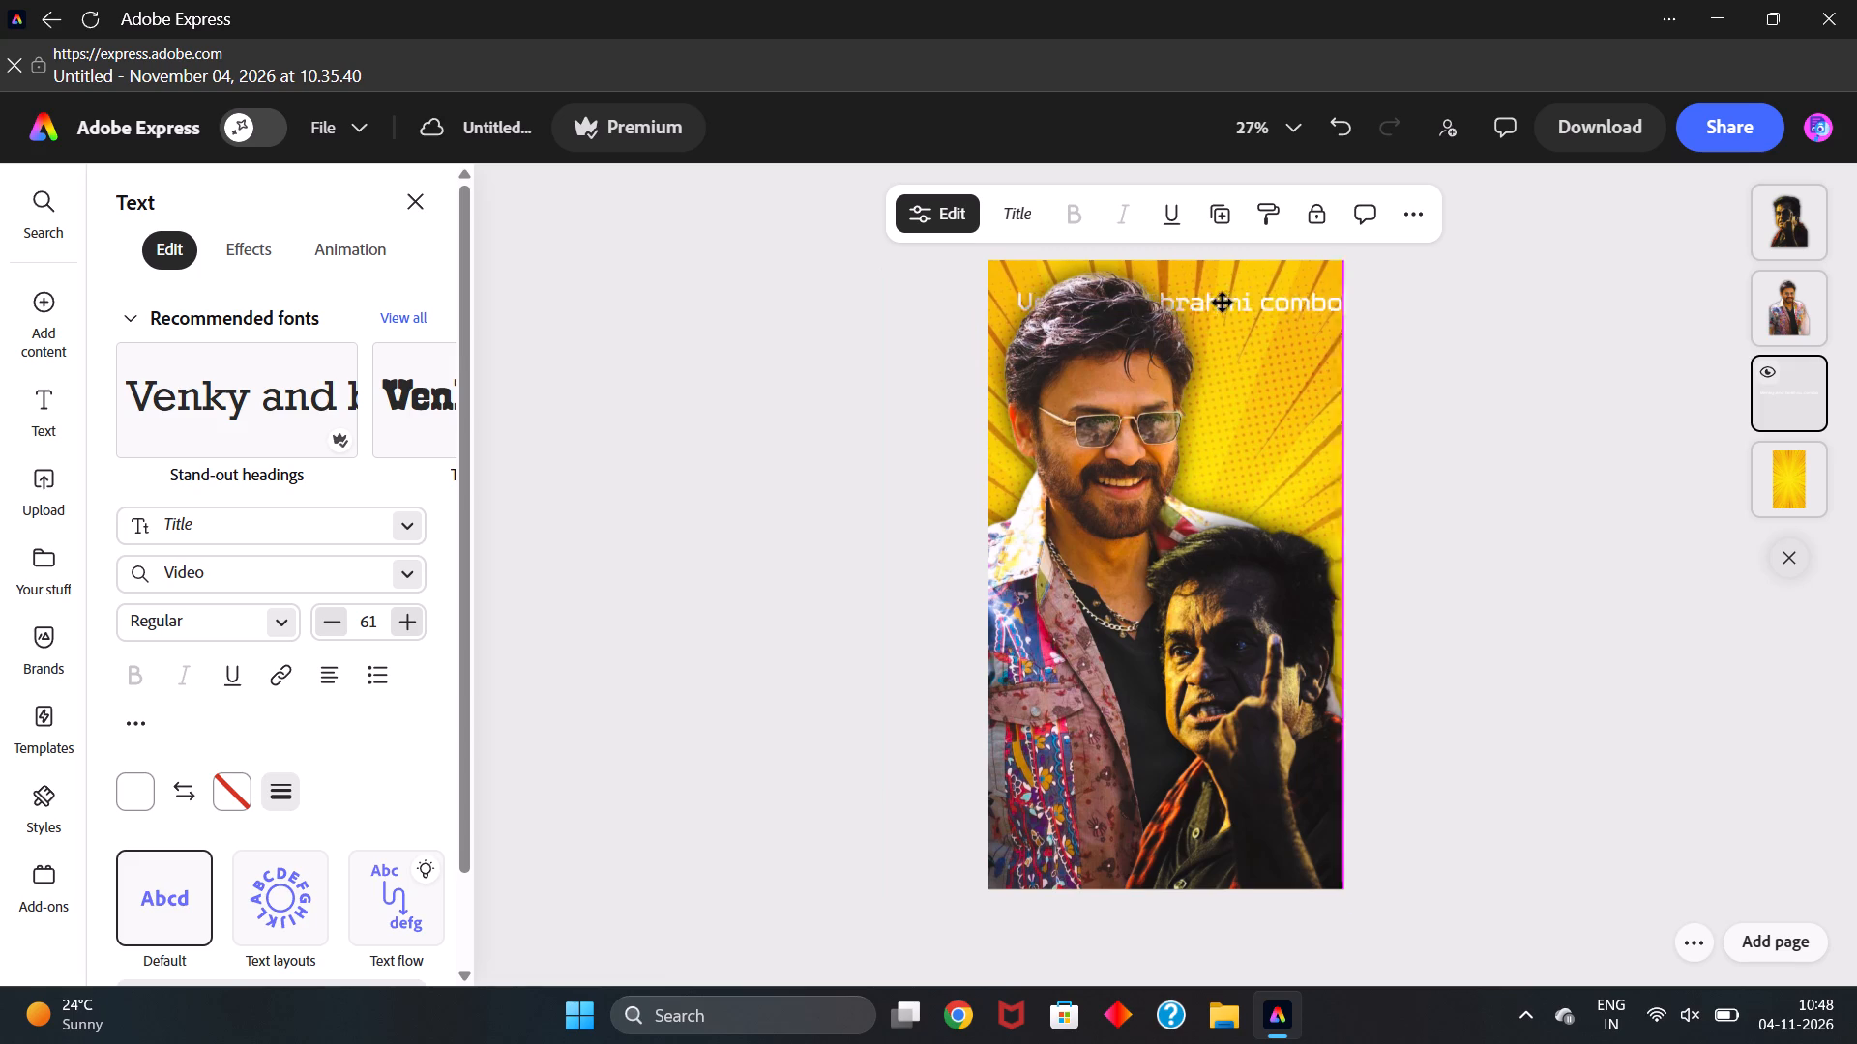
drag(1223, 303, 1268, 300)
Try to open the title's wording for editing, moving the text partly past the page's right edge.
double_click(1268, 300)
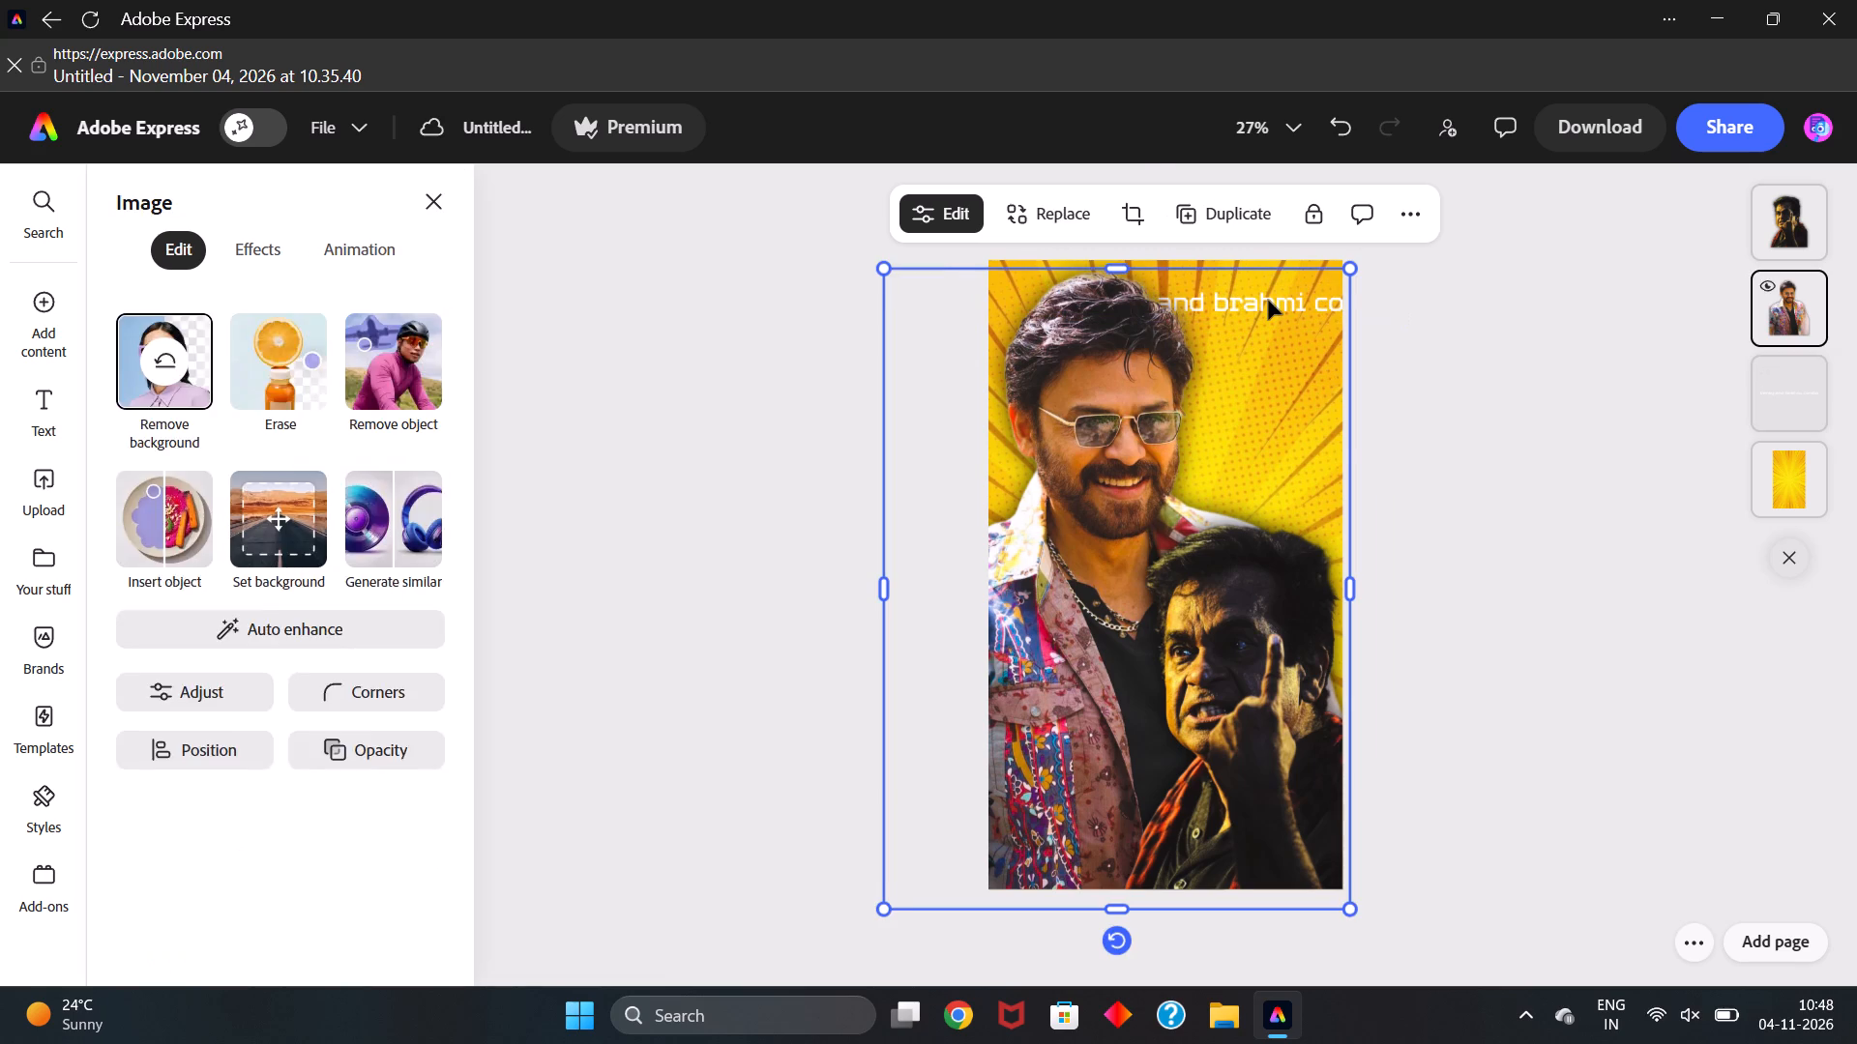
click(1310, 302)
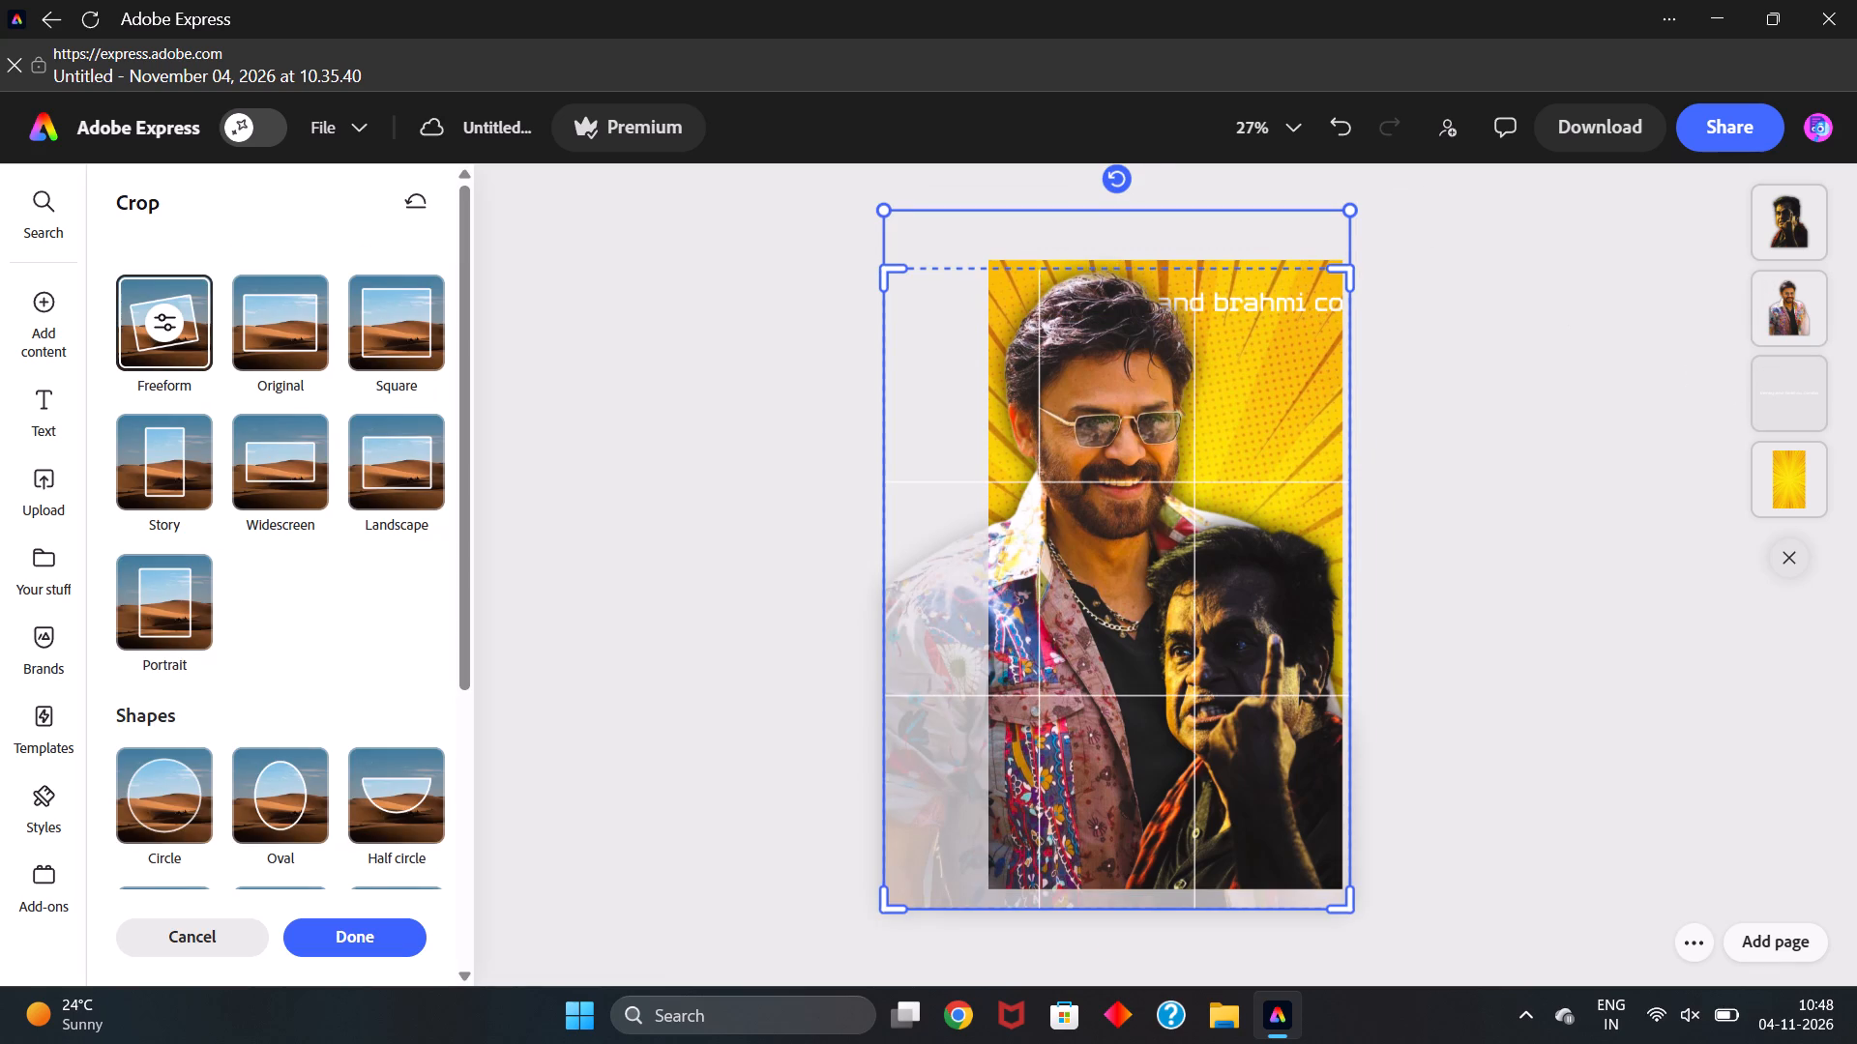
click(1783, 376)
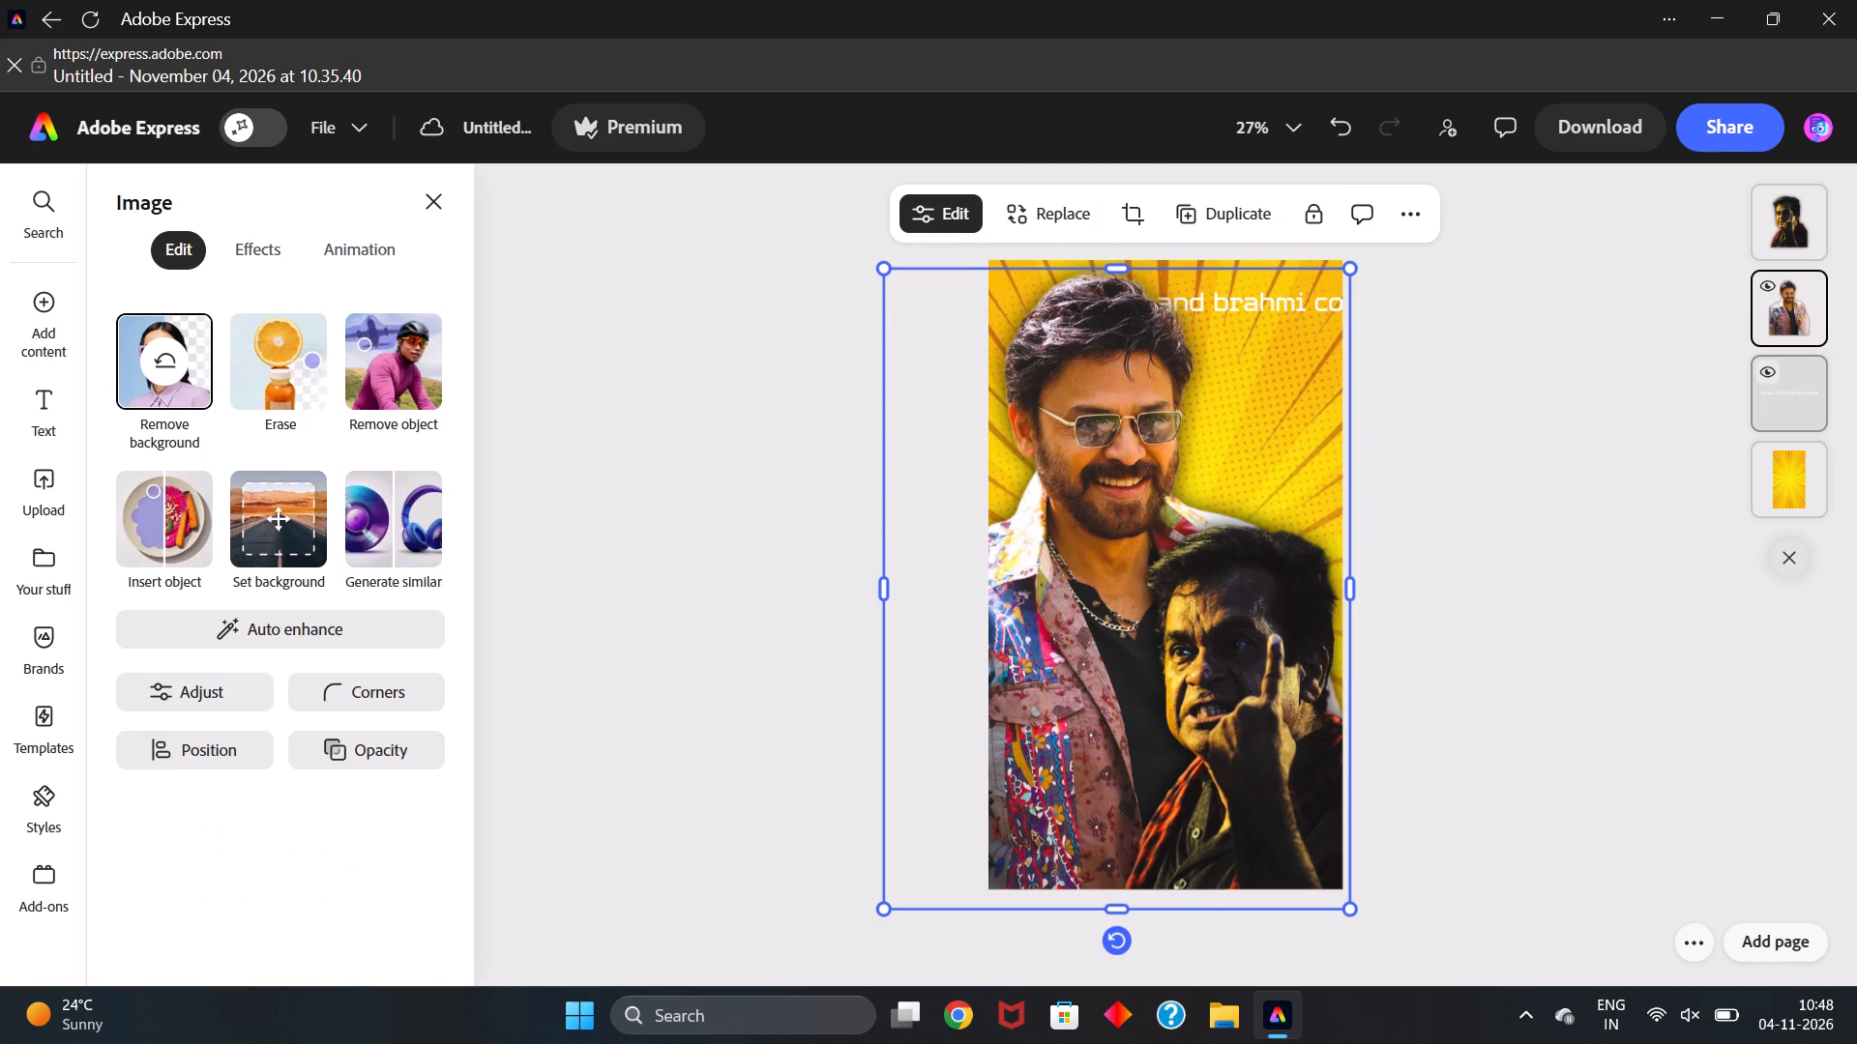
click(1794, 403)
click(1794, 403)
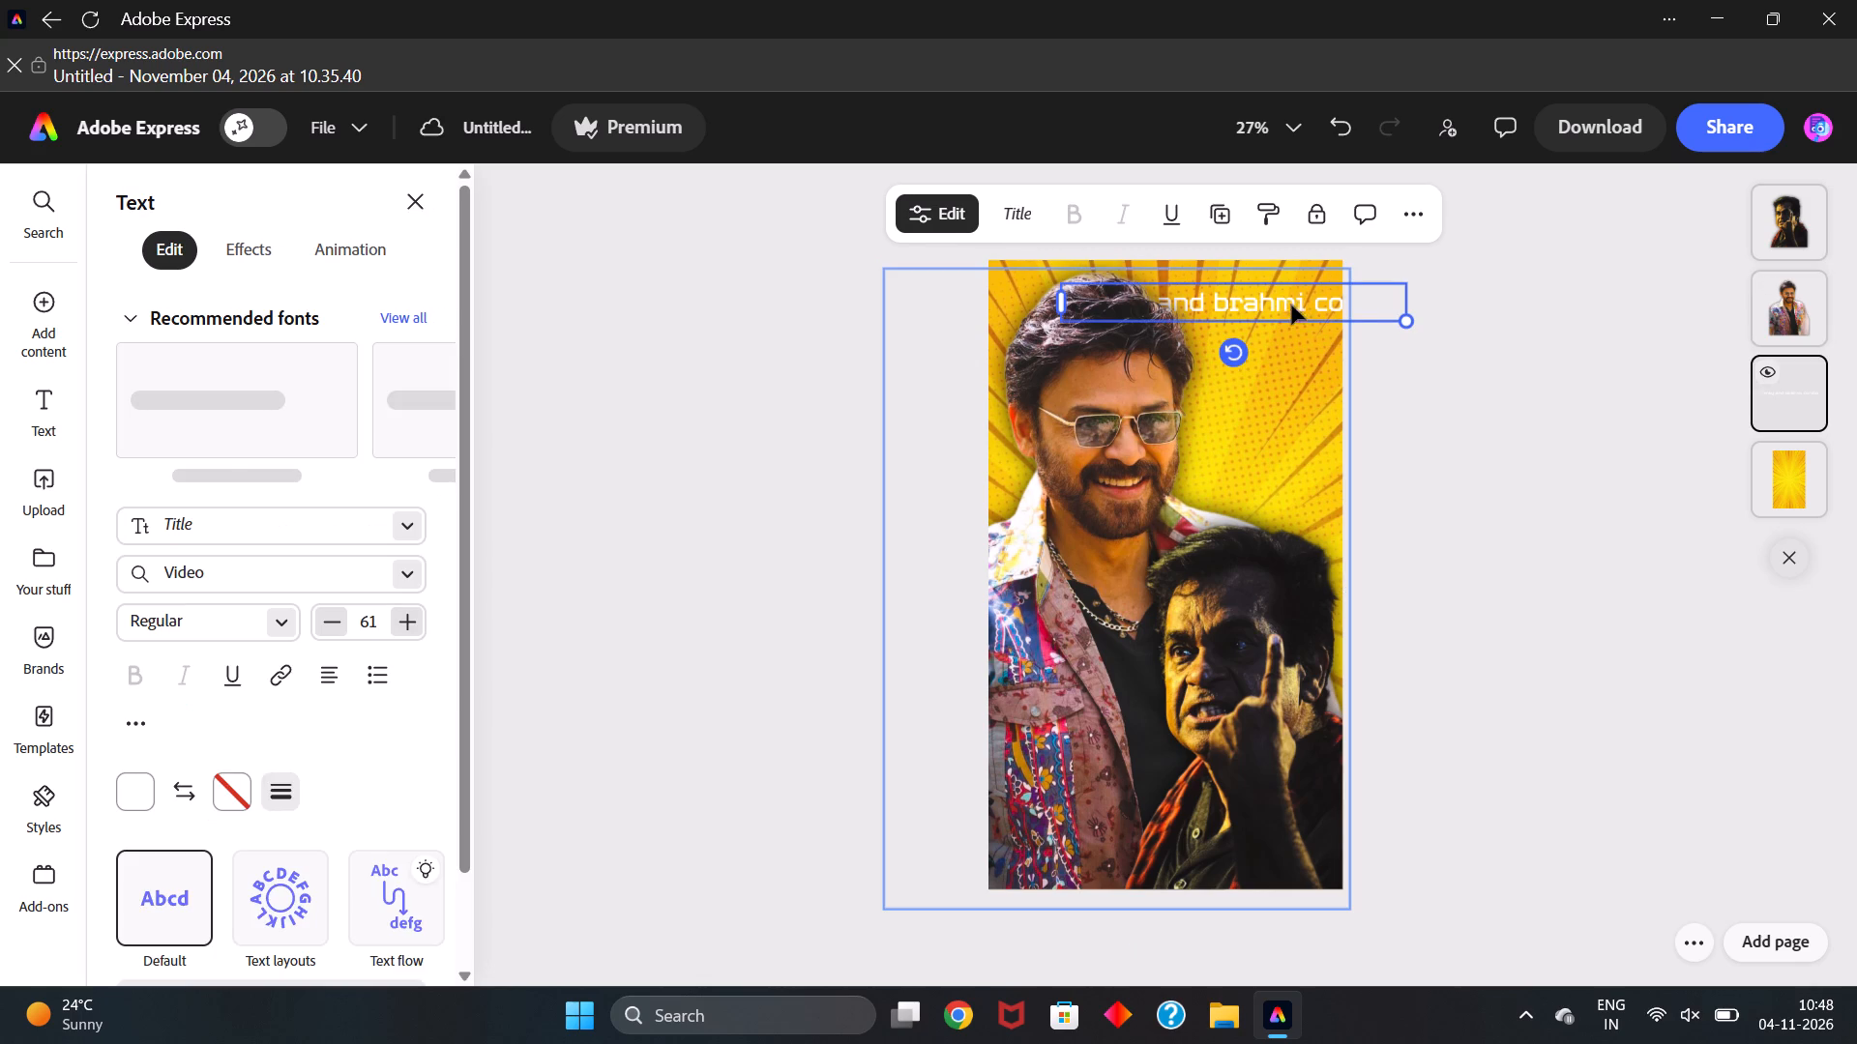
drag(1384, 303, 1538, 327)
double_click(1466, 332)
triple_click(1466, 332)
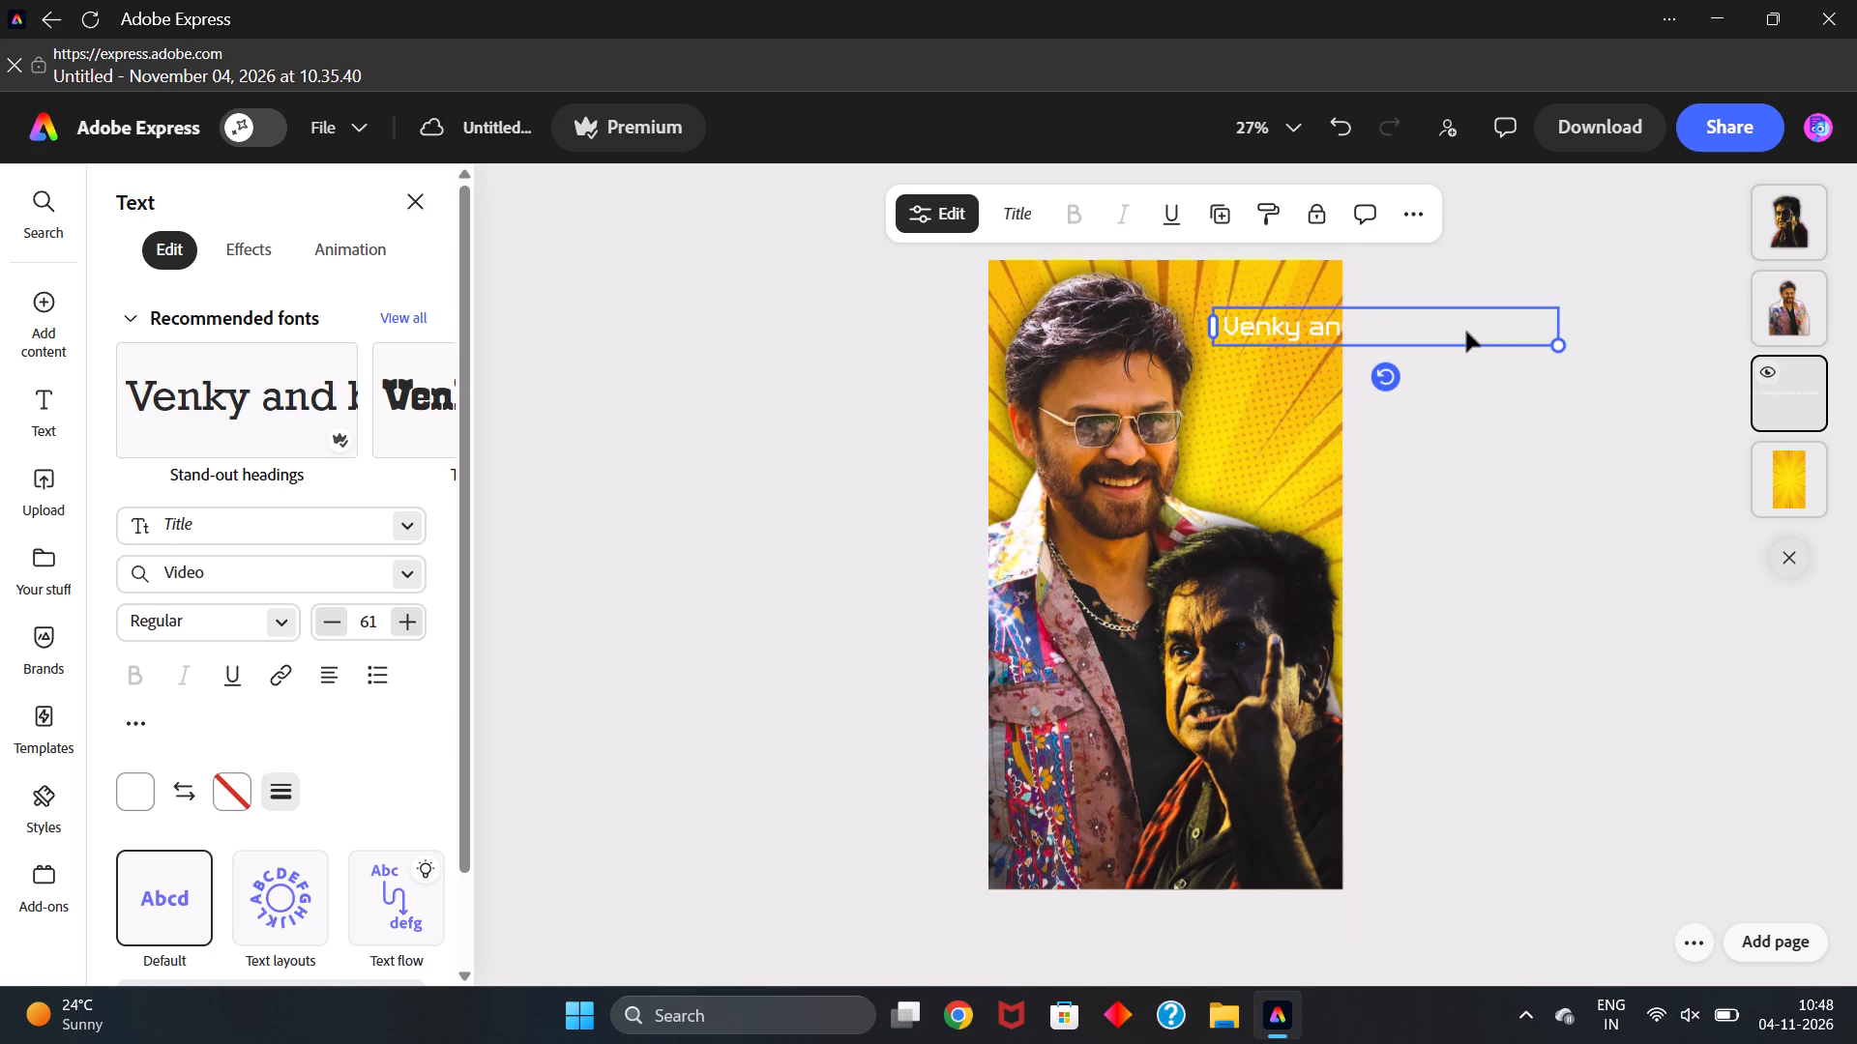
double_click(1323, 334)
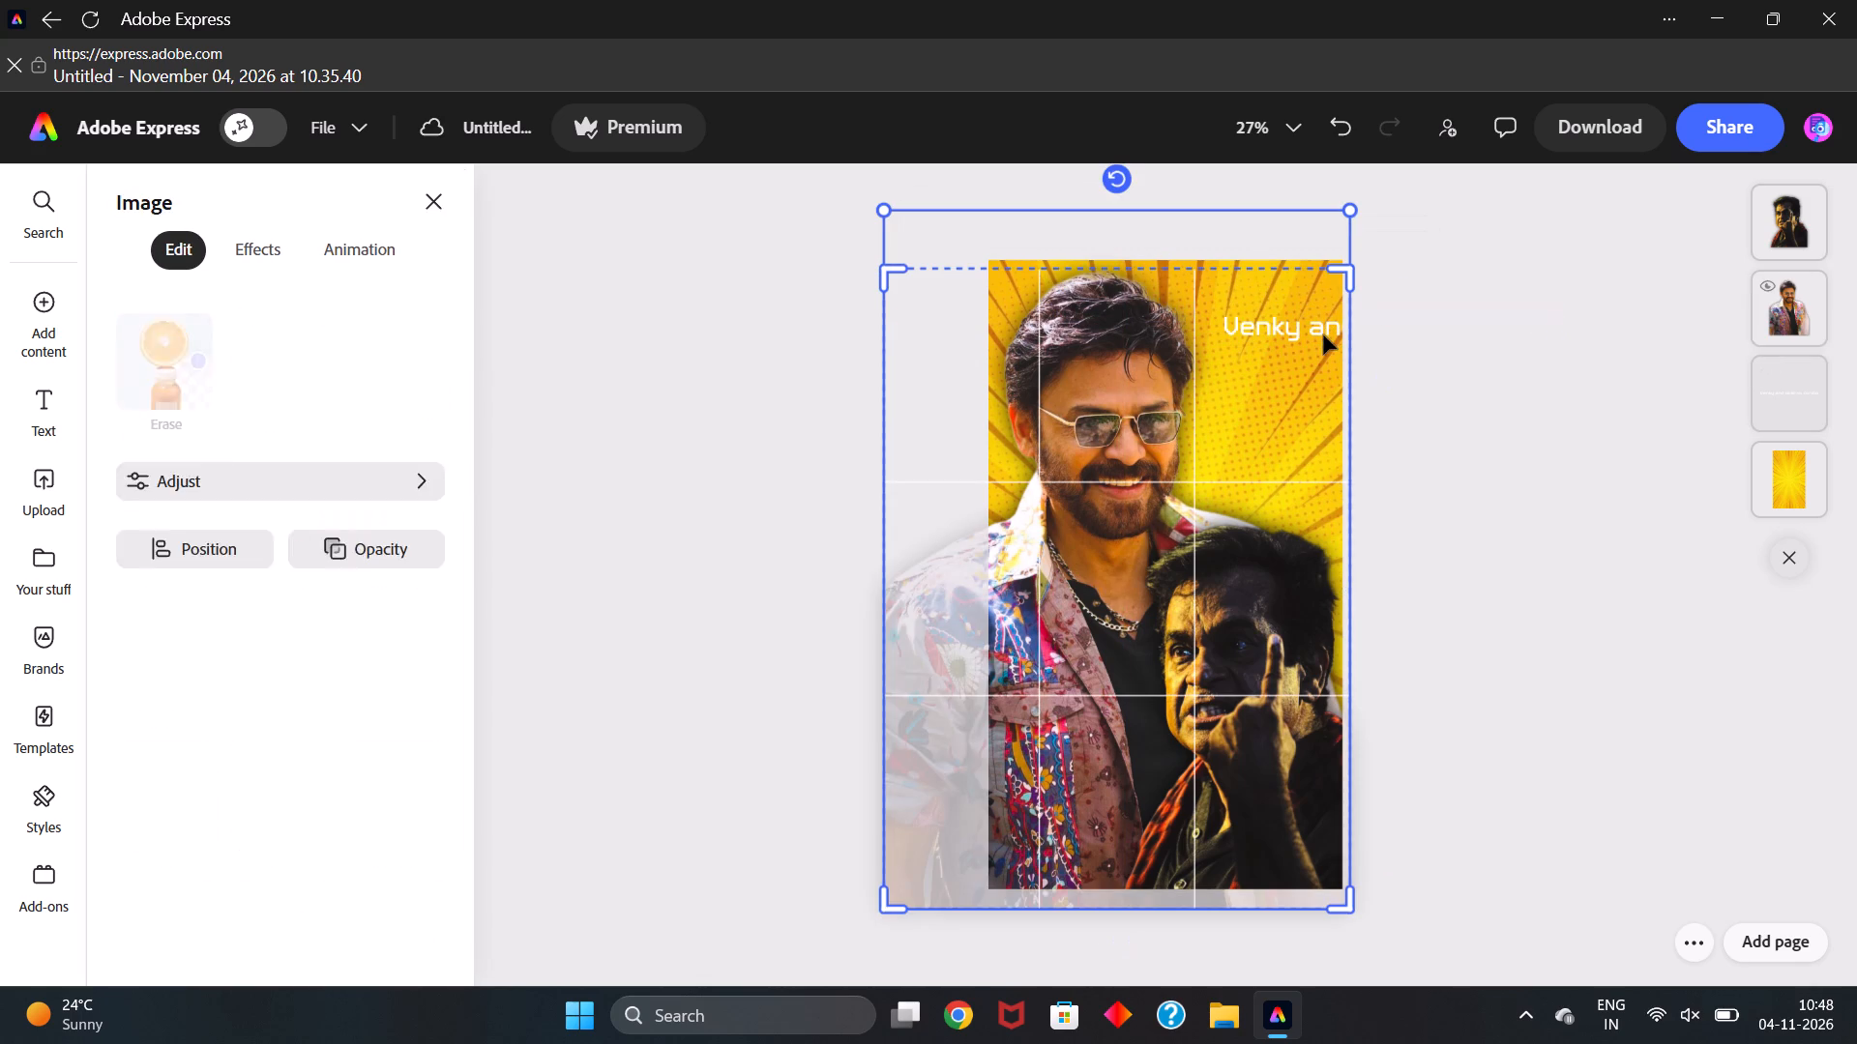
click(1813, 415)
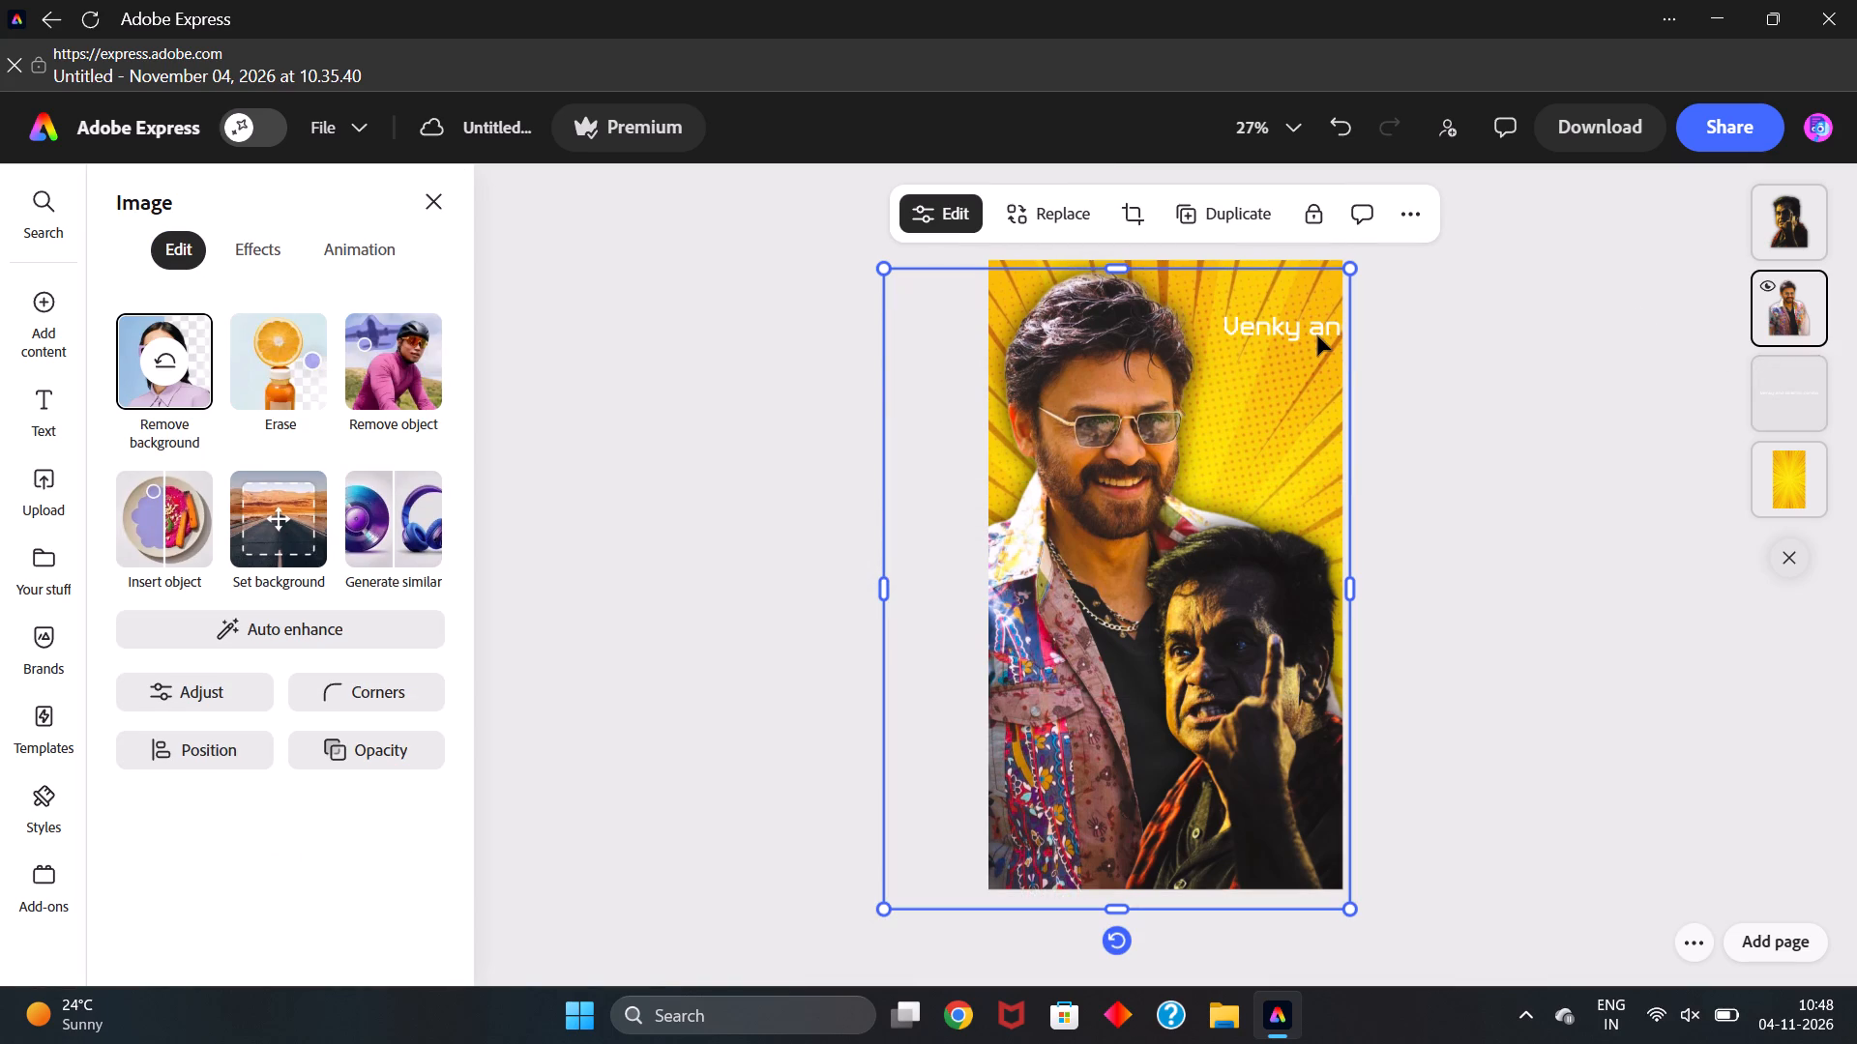
Resize the title text to size 49, wrap "combo" onto a second line, and place it beside Venkatesh's hair.
click(1804, 391)
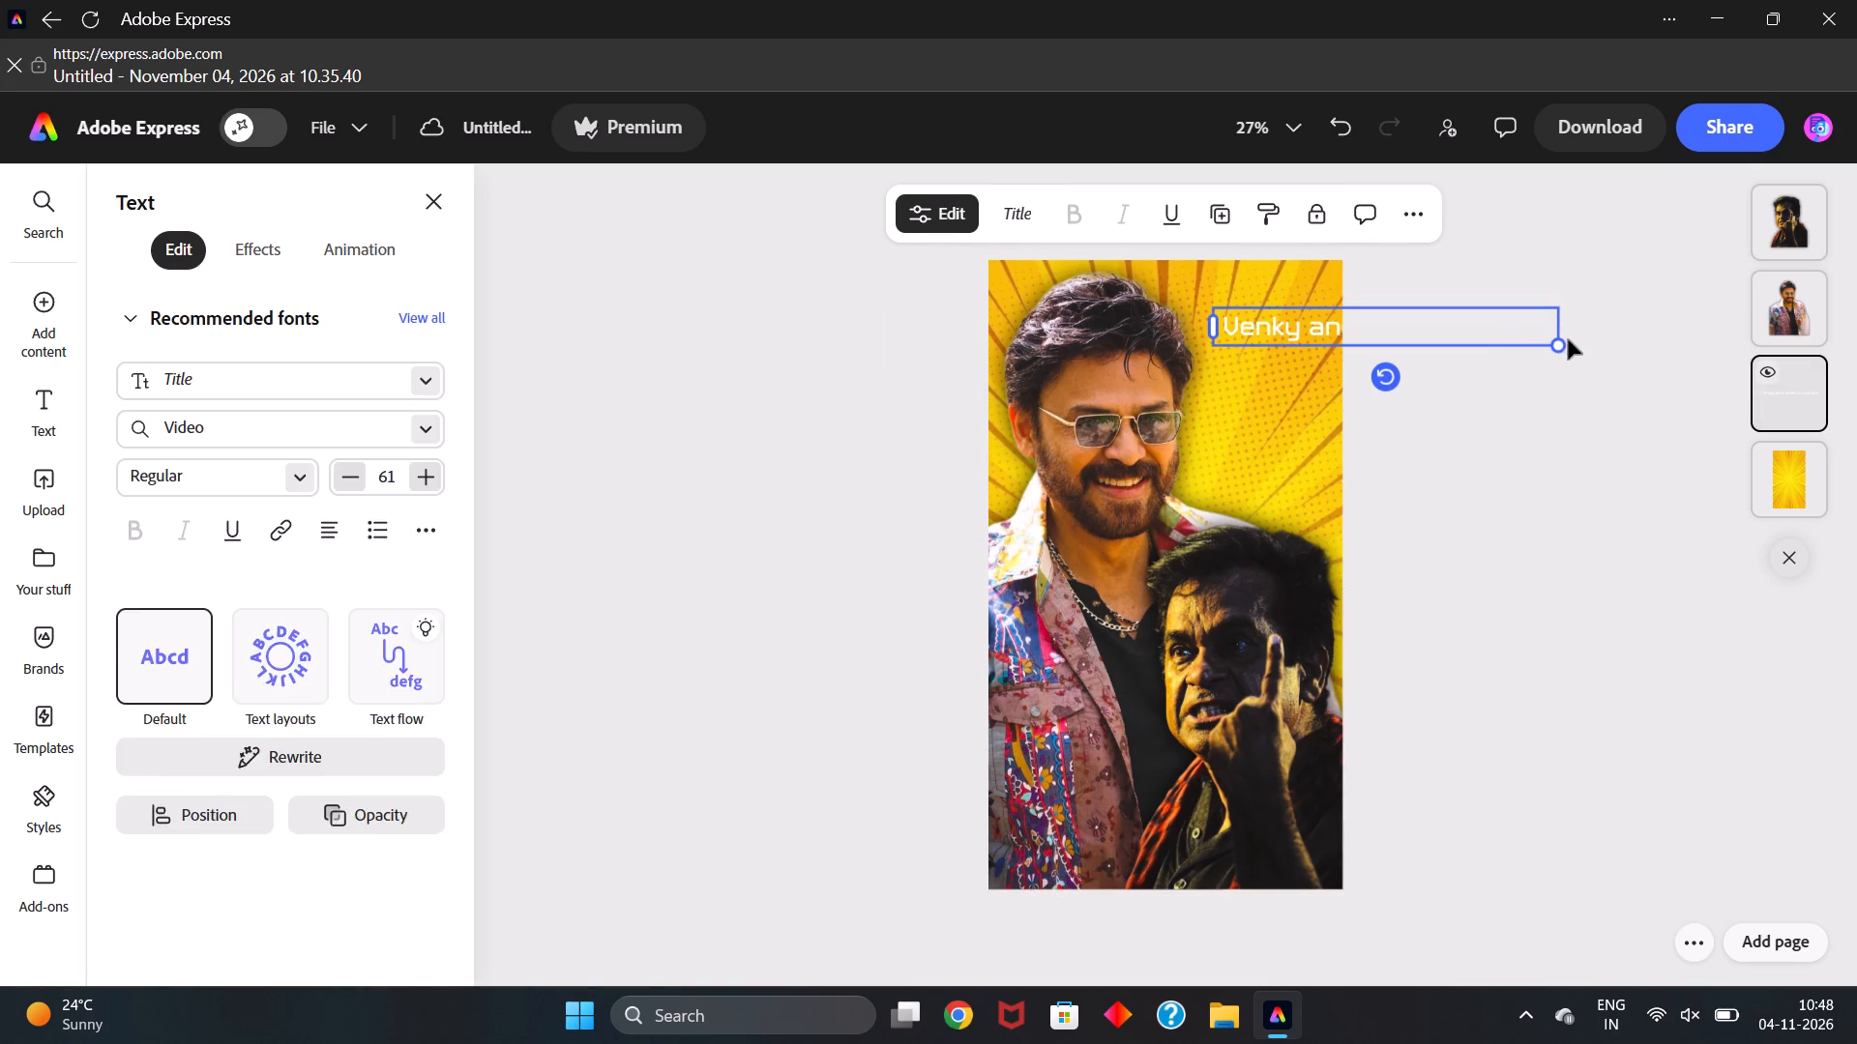
click(1566, 344)
drag(1566, 344, 1355, 355)
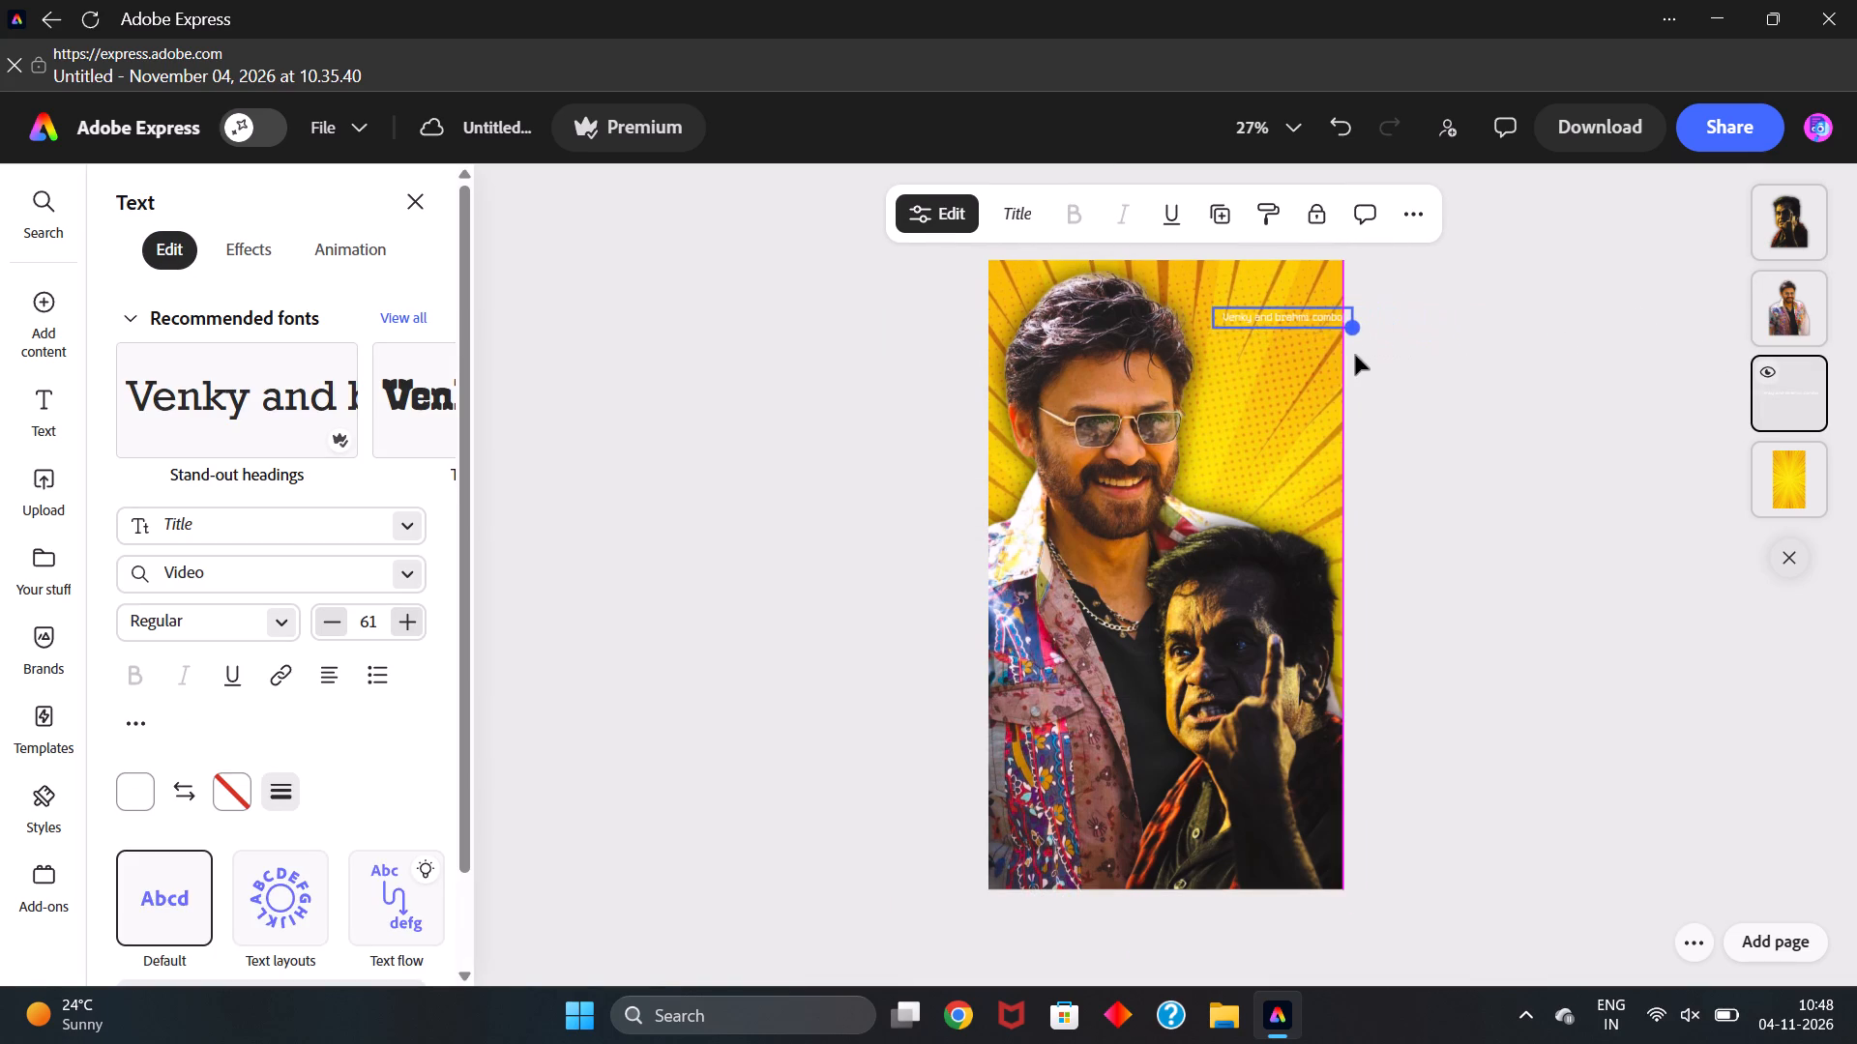
drag(1355, 355, 1726, 368)
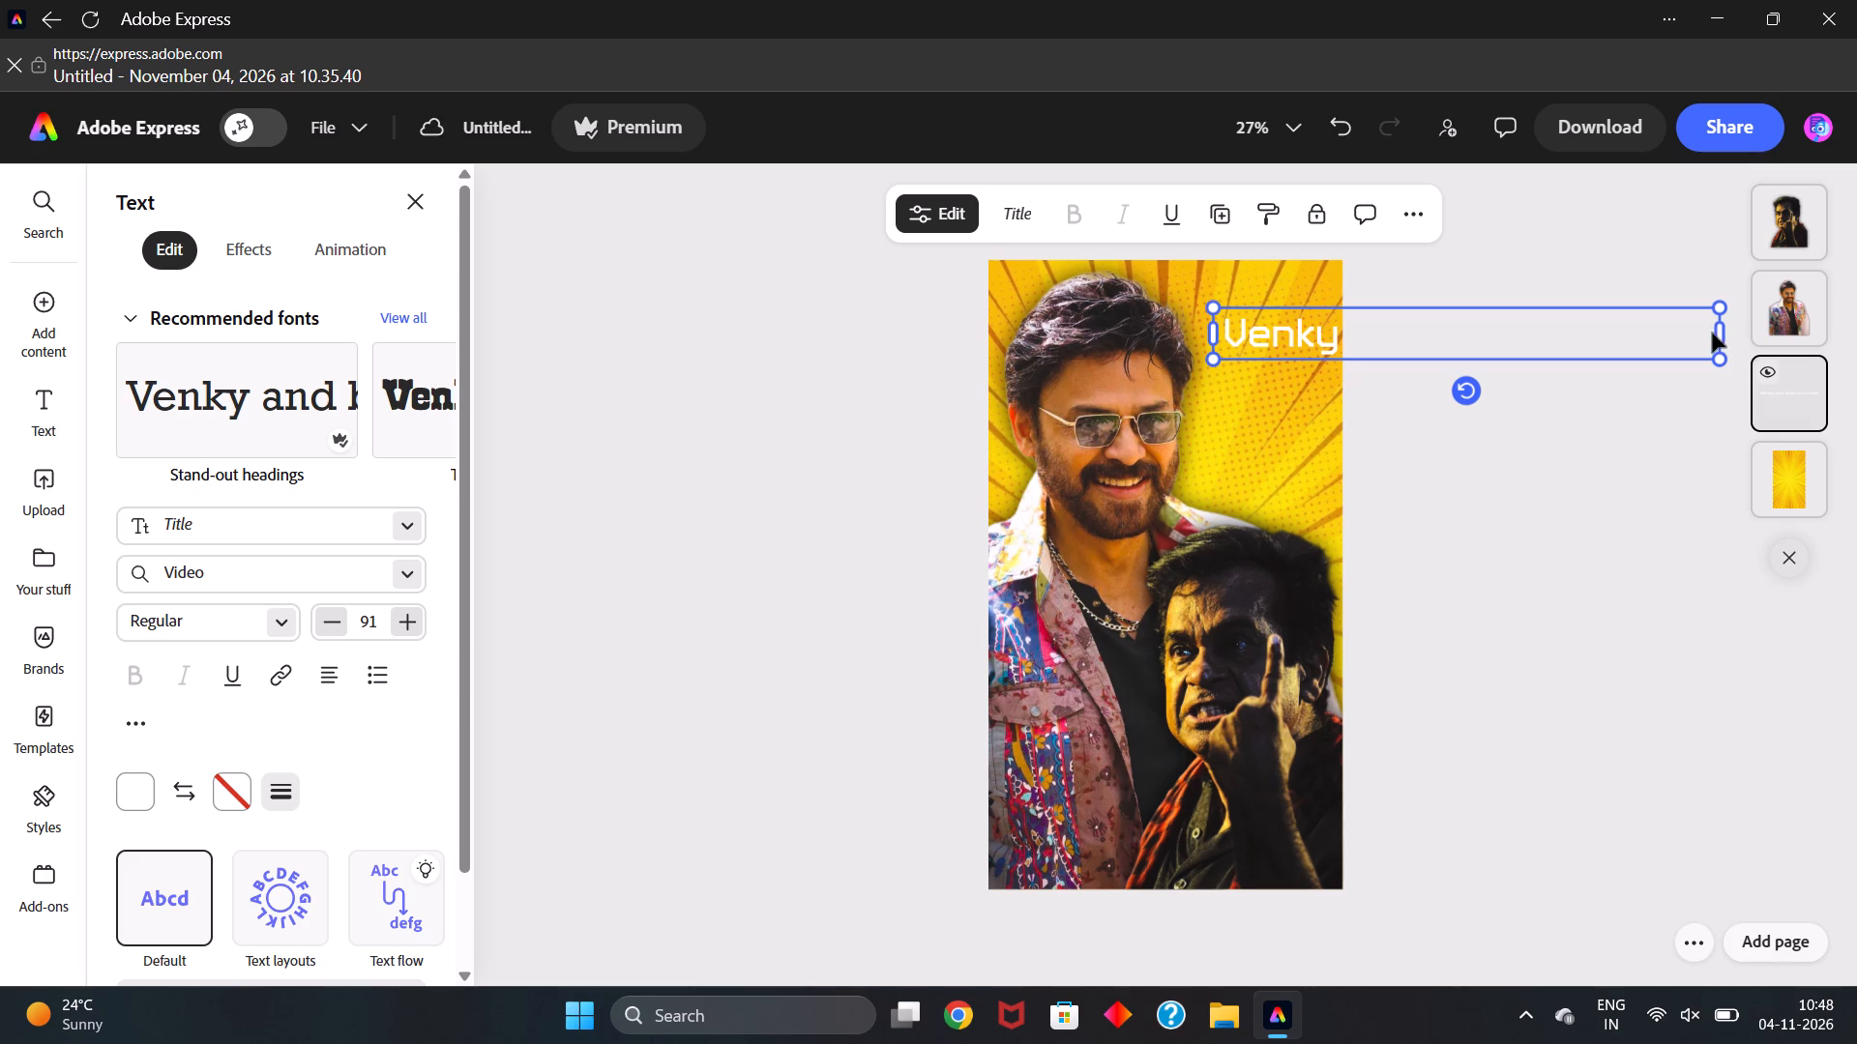
drag(1722, 337, 1682, 337)
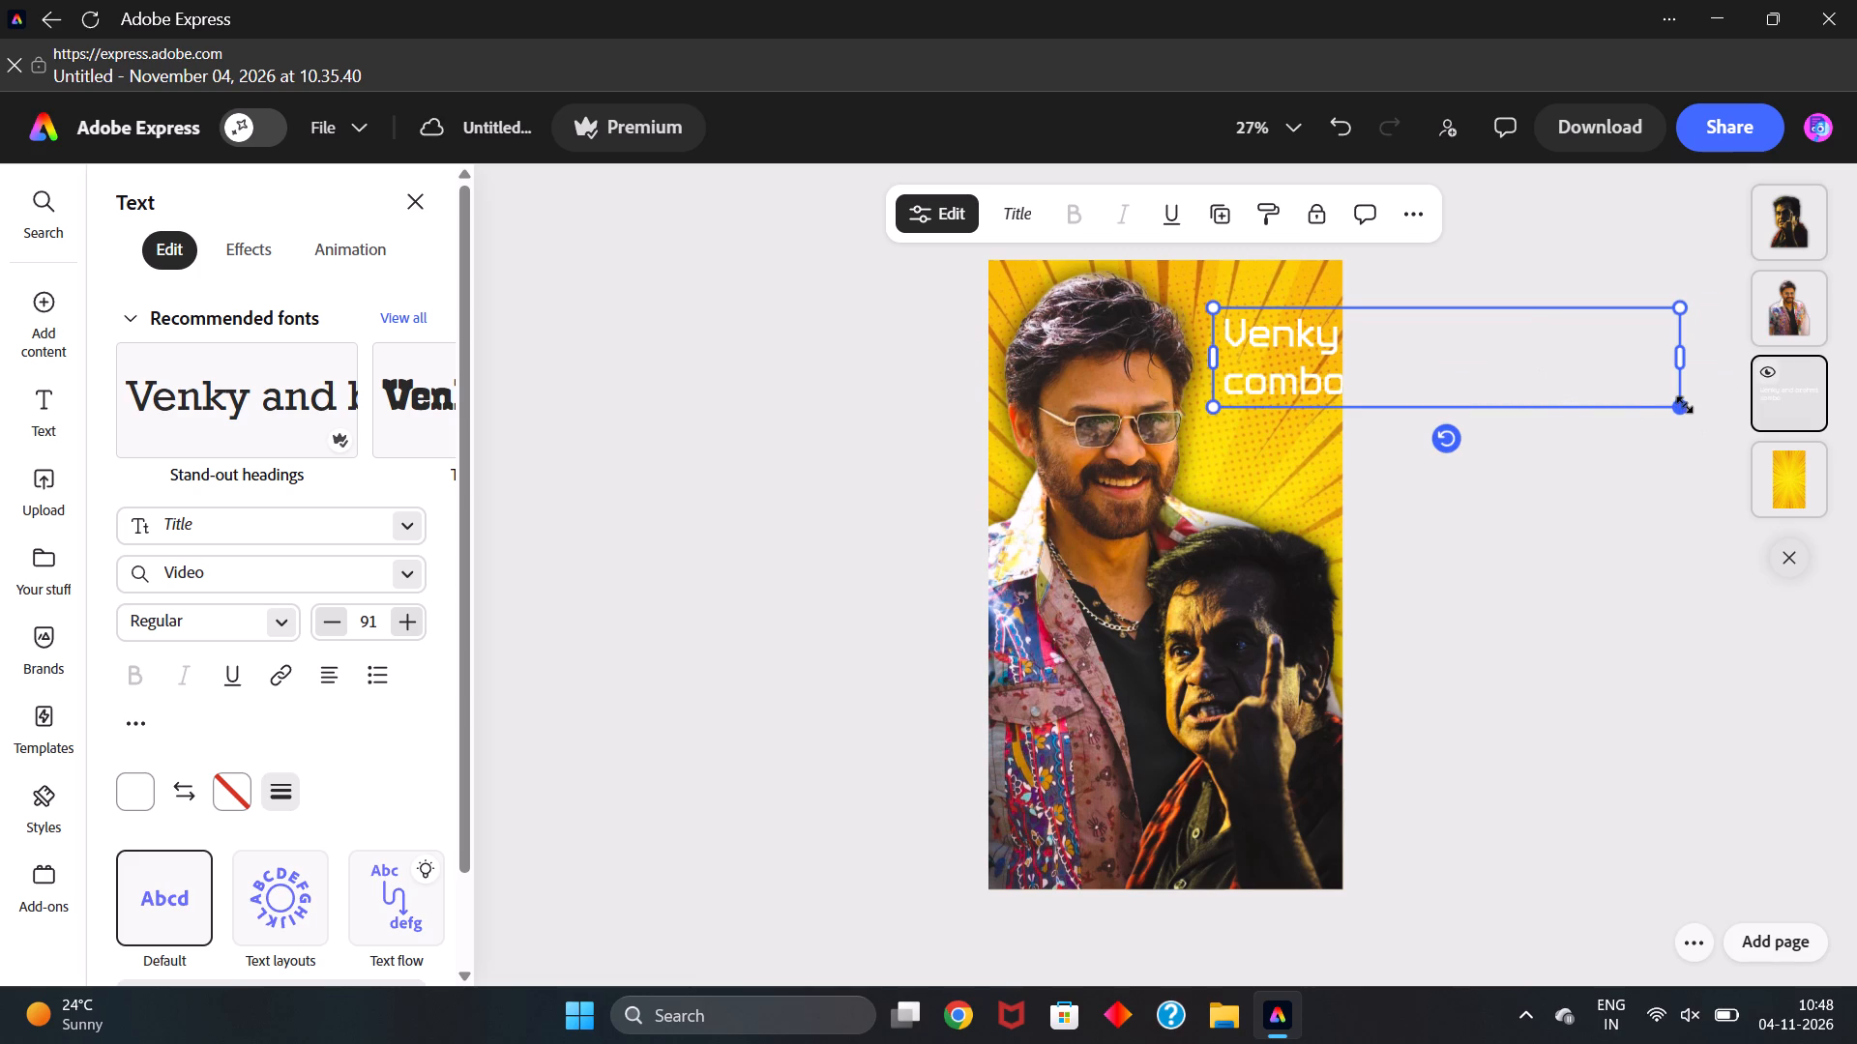
drag(1684, 404, 1470, 390)
drag(1313, 343, 1267, 351)
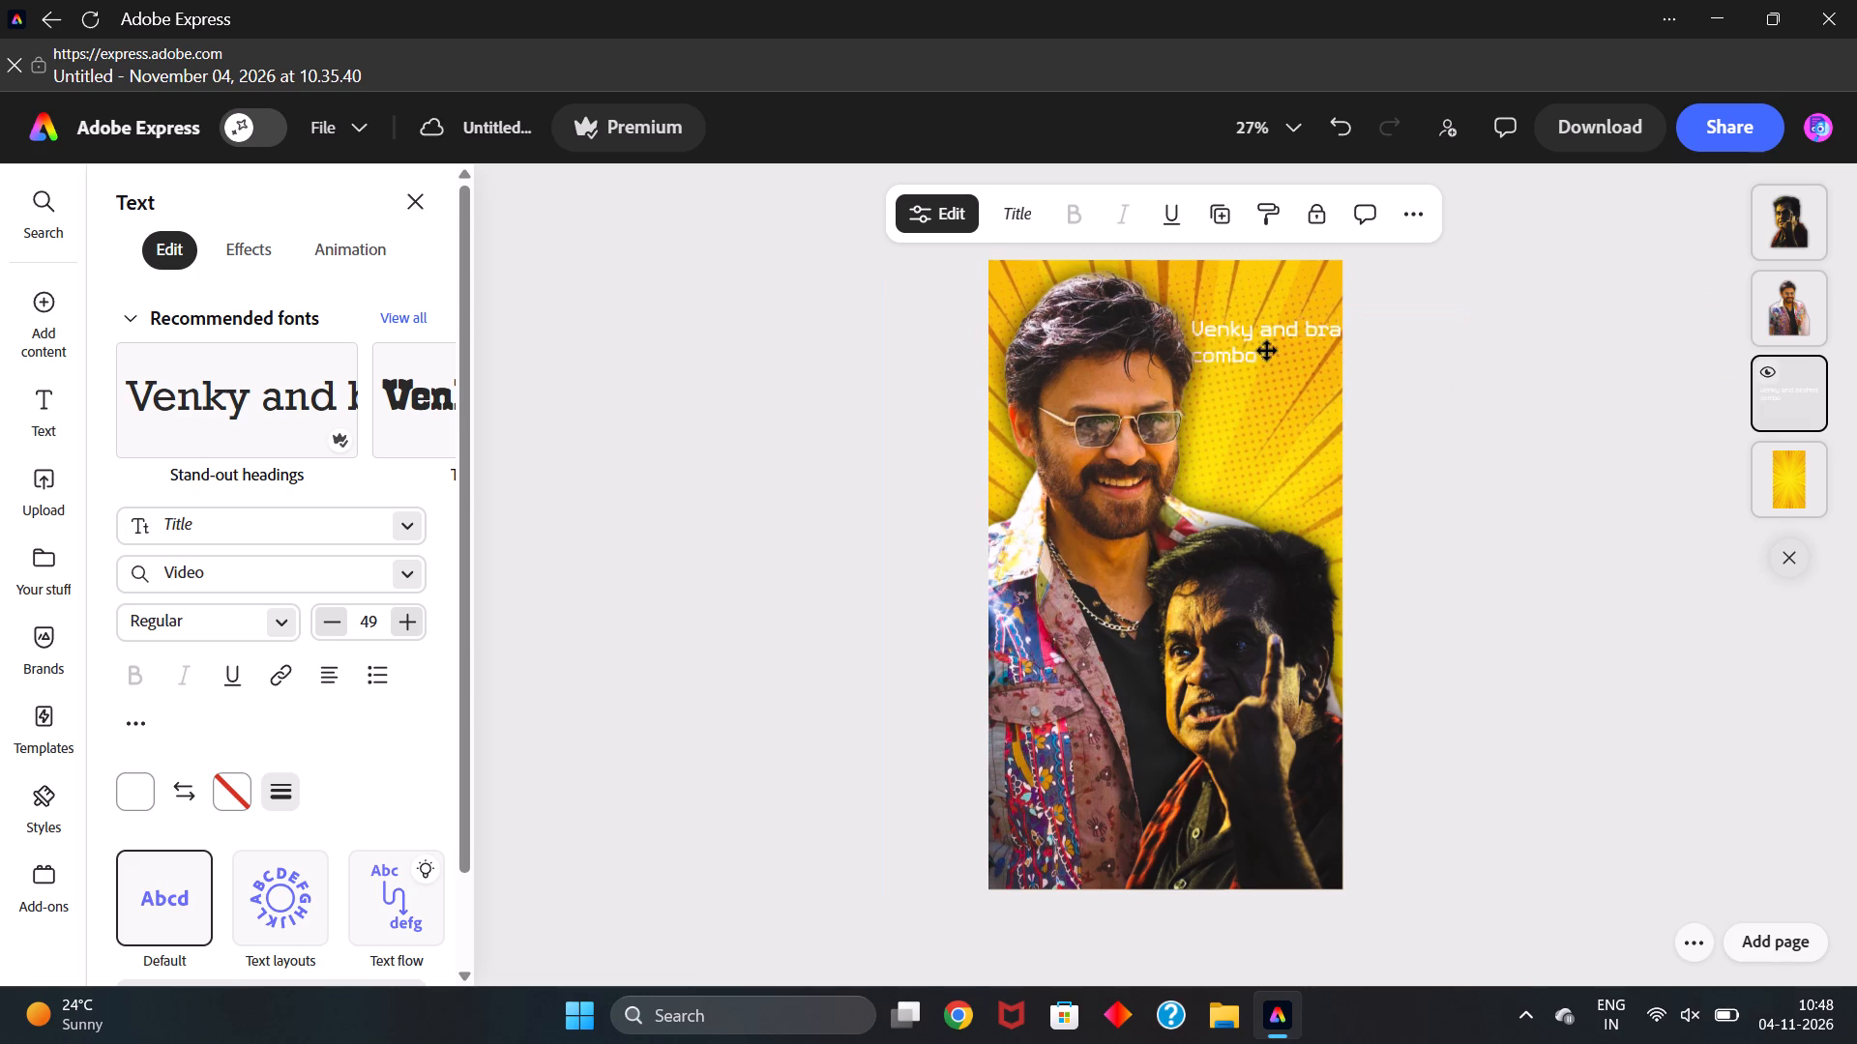
drag(1267, 351, 1253, 322)
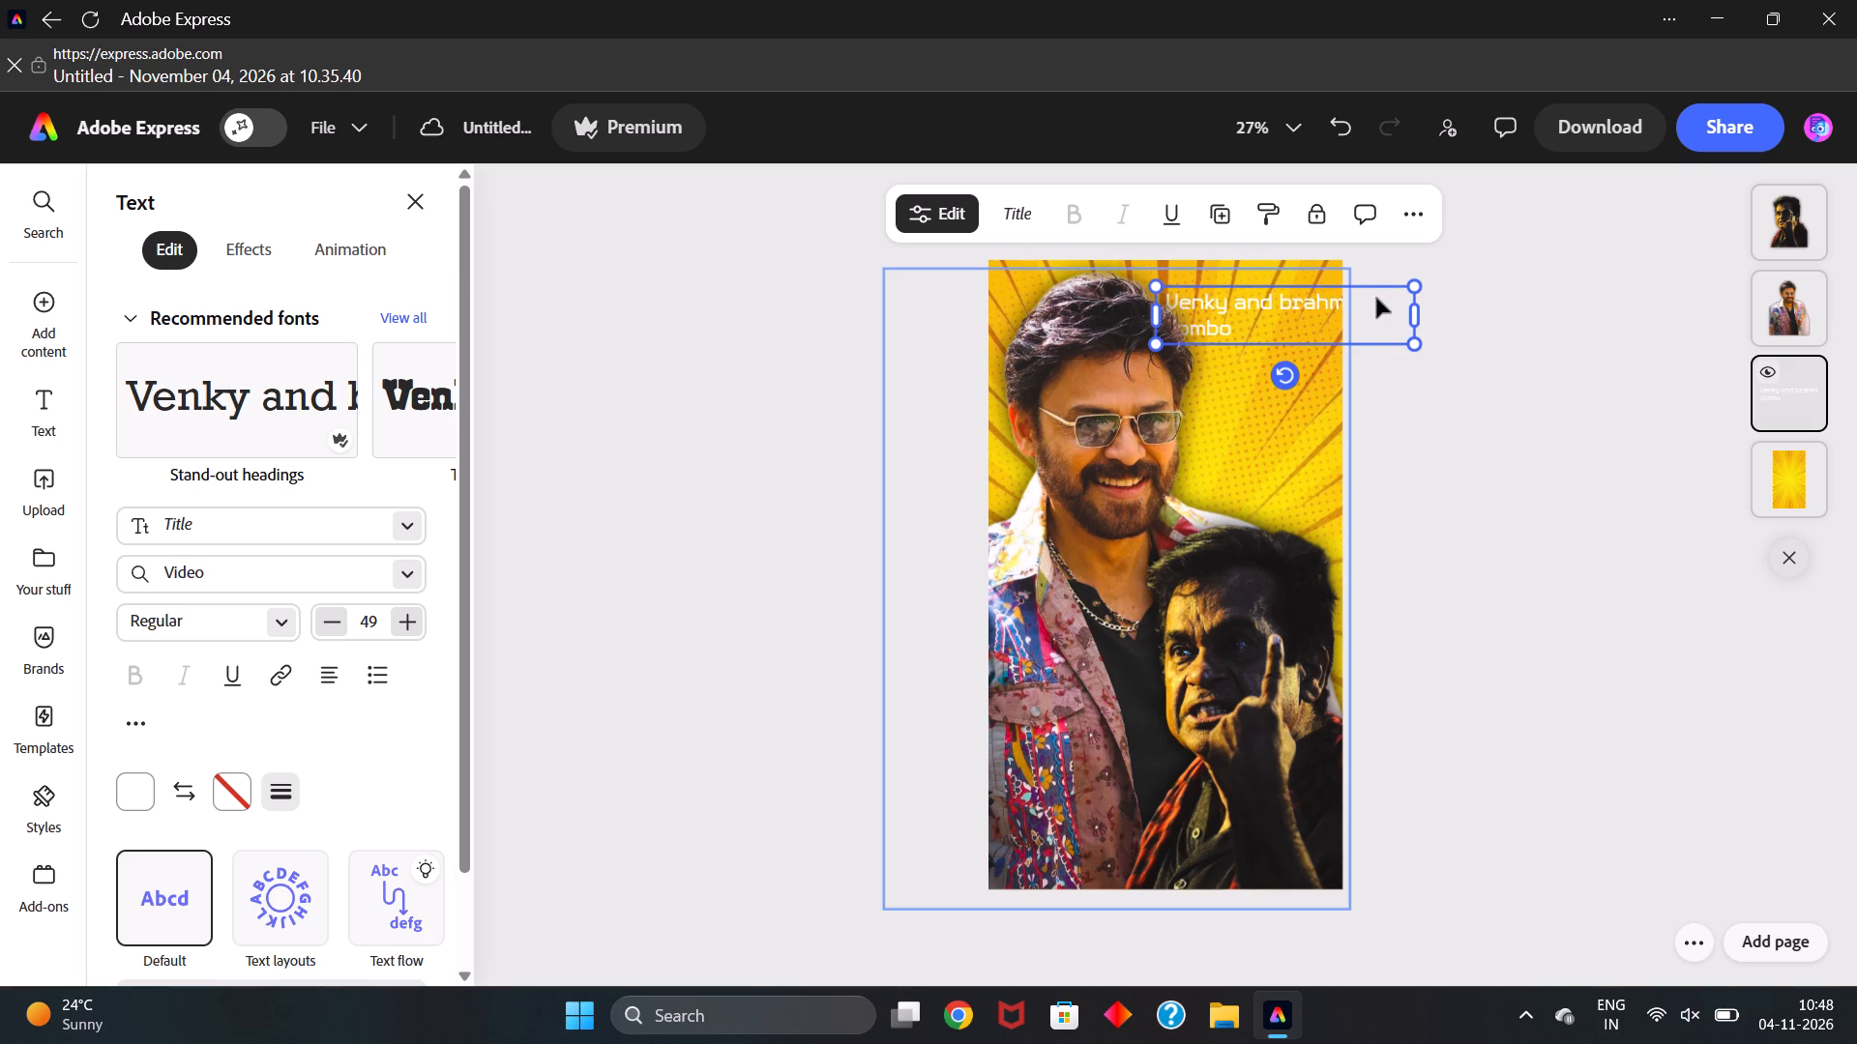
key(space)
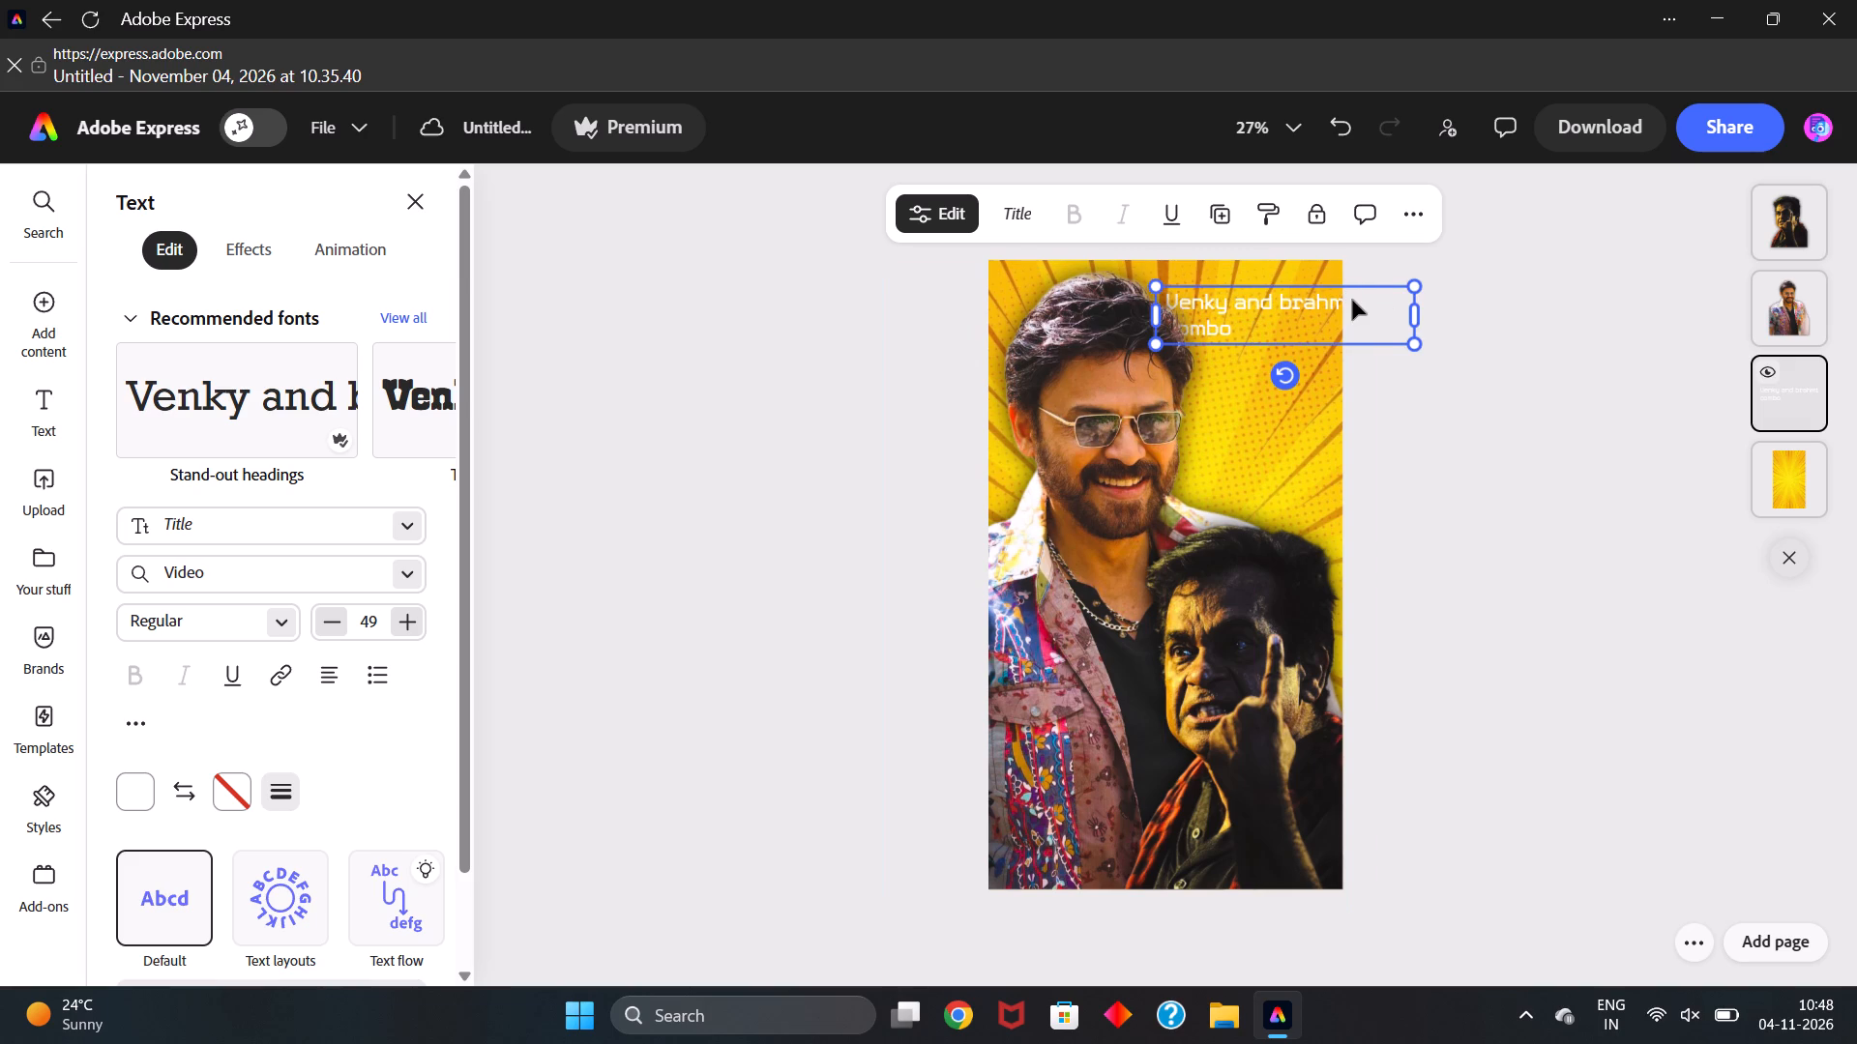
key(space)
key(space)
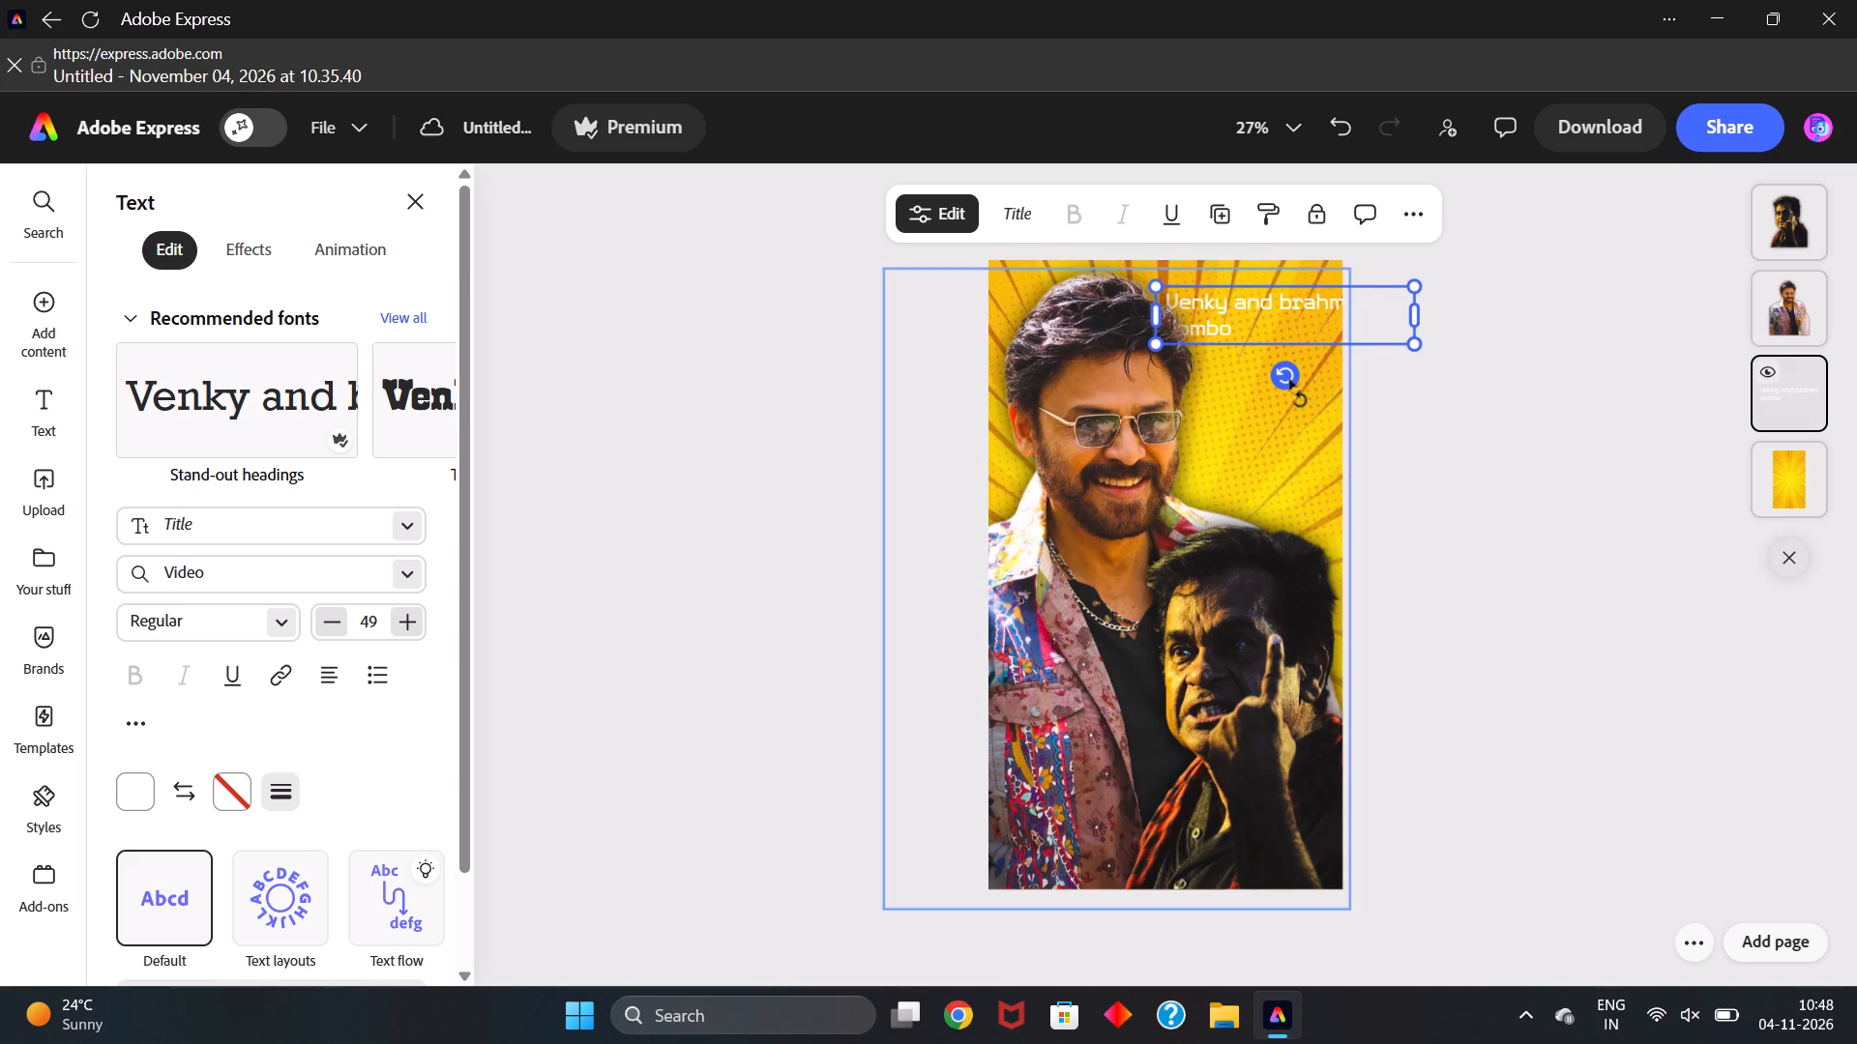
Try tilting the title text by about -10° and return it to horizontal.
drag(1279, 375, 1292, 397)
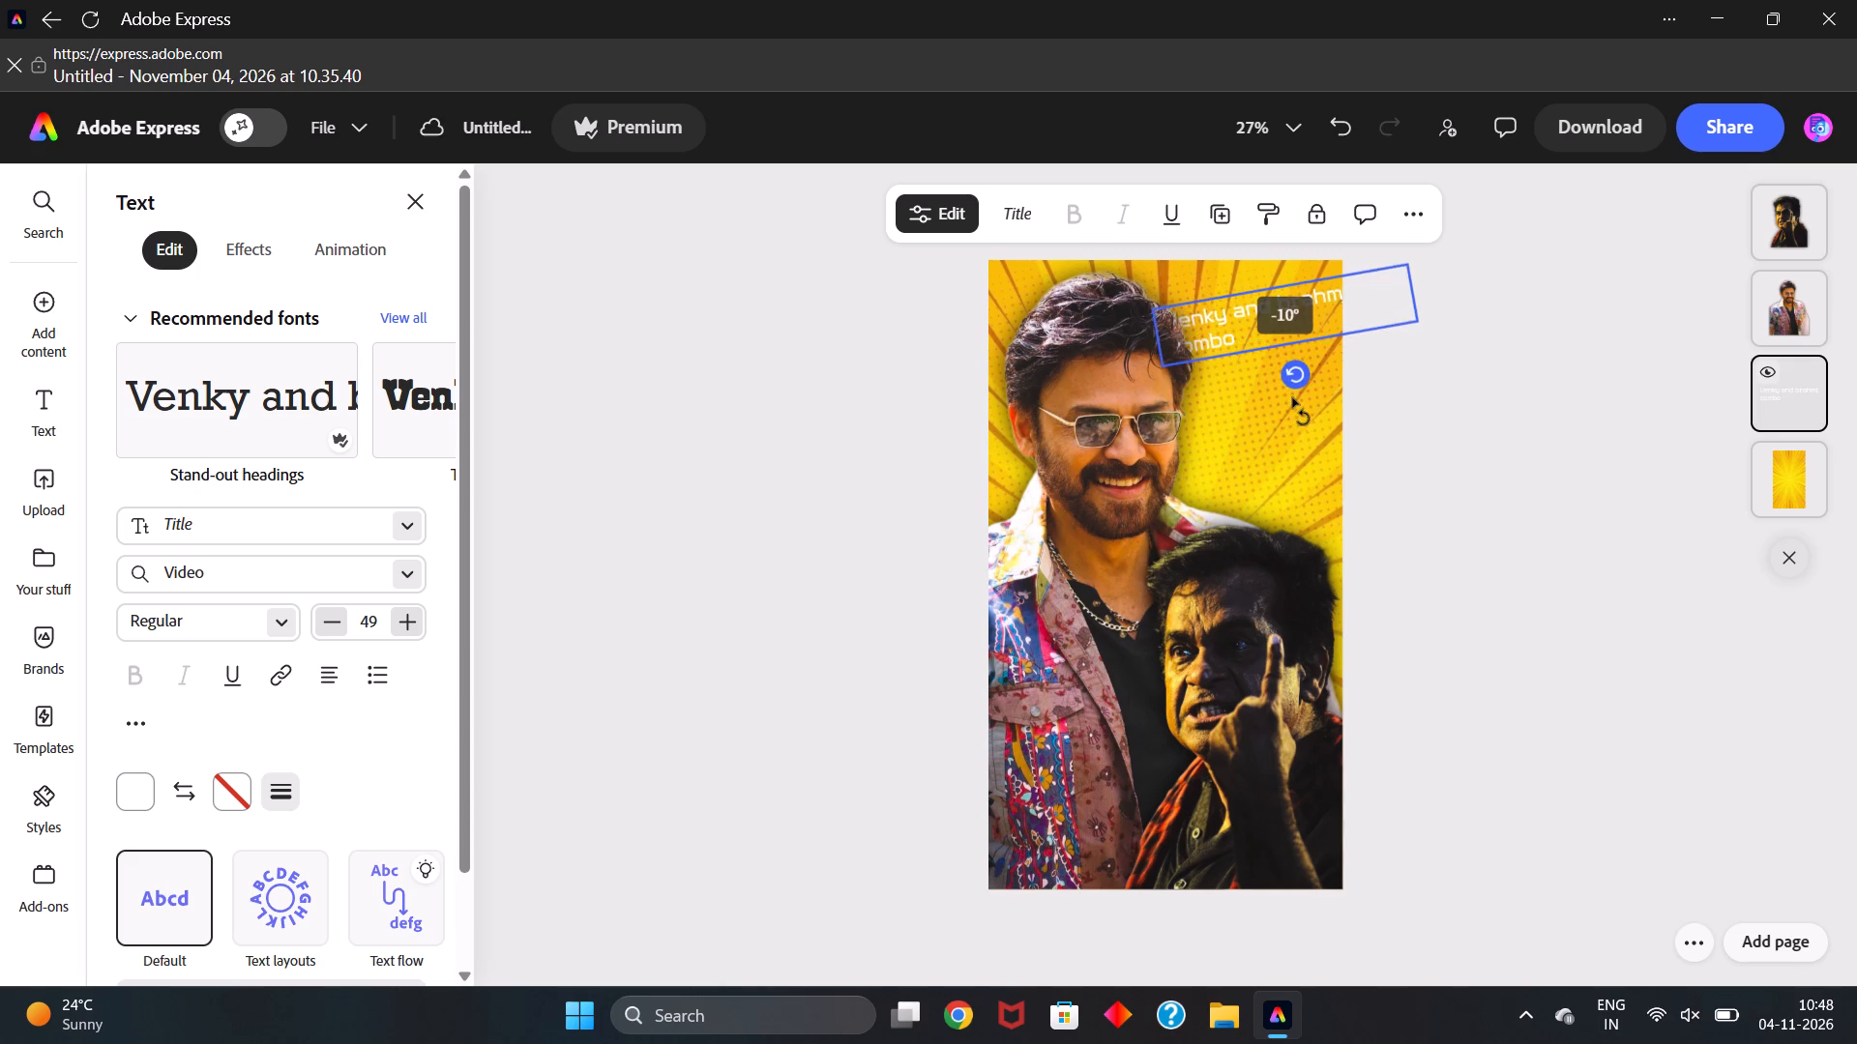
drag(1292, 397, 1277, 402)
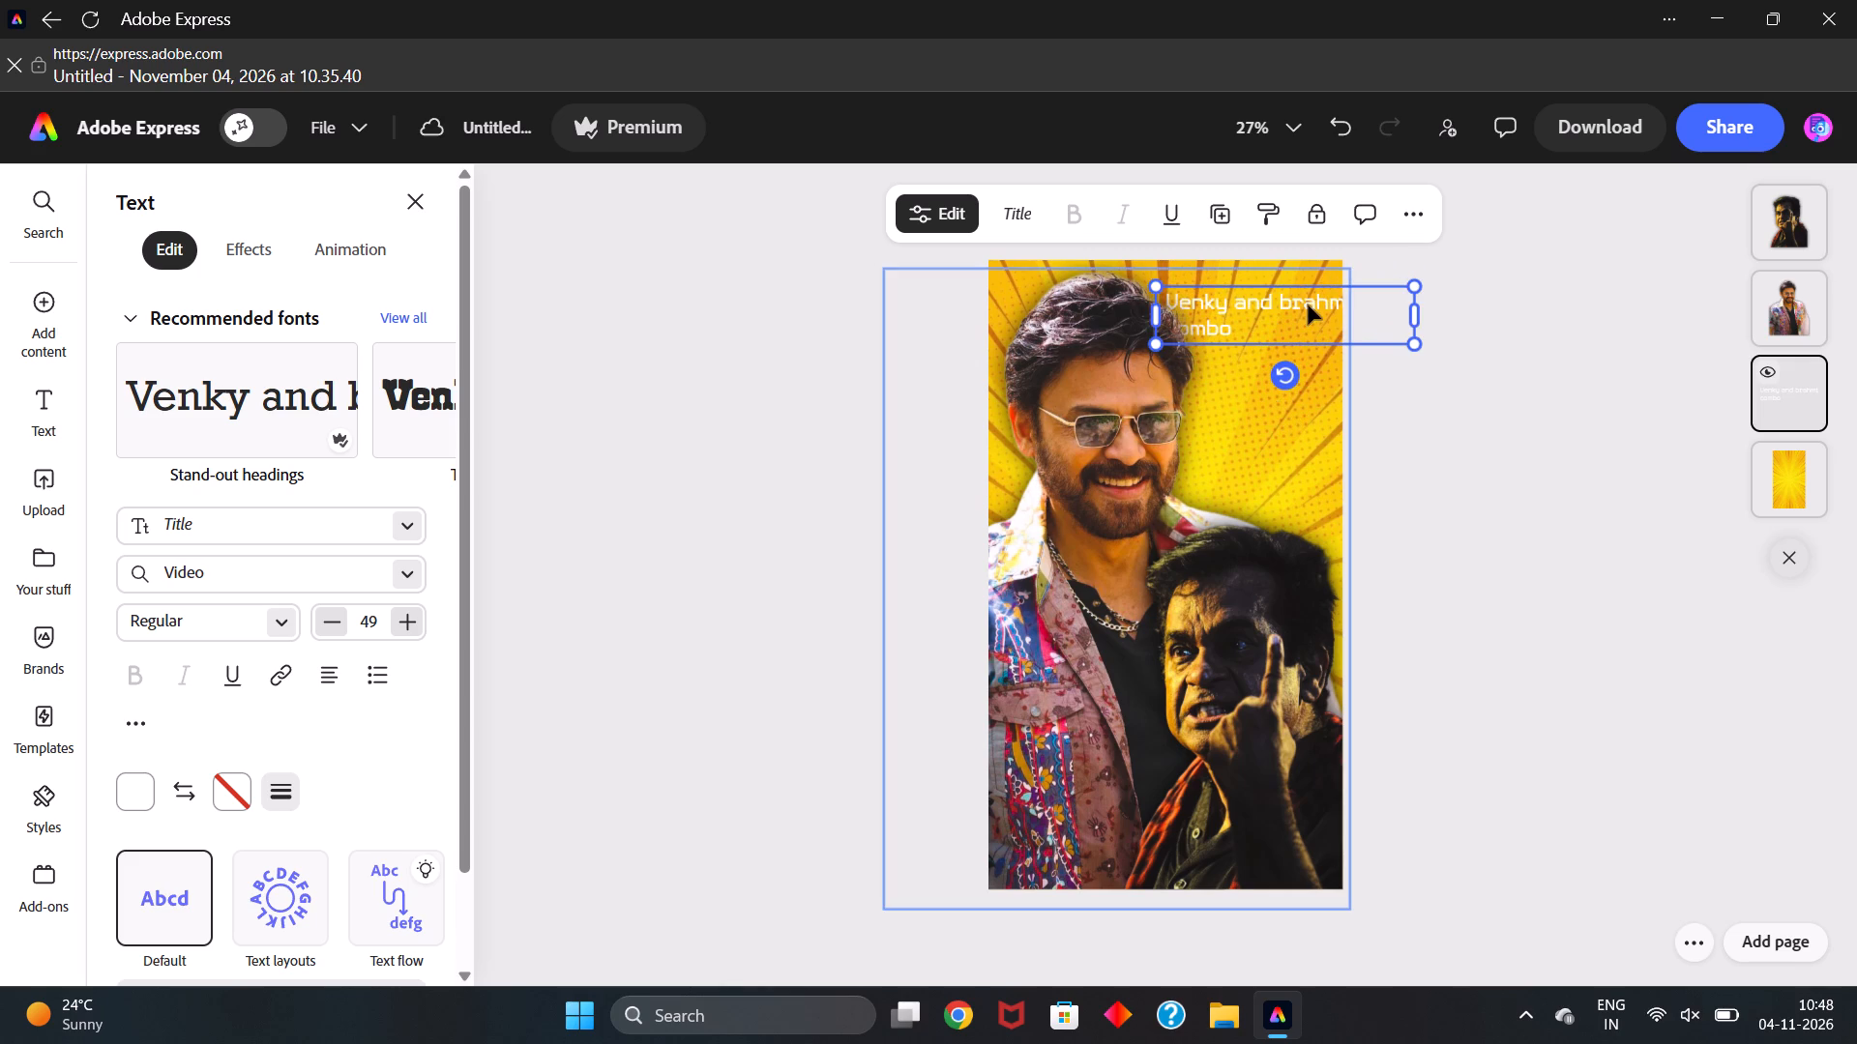
Move the title down across Venkatesh's chest and Brahmanandam's forehead, and bring its layer in front of both cutouts.
drag(1308, 304, 1208, 578)
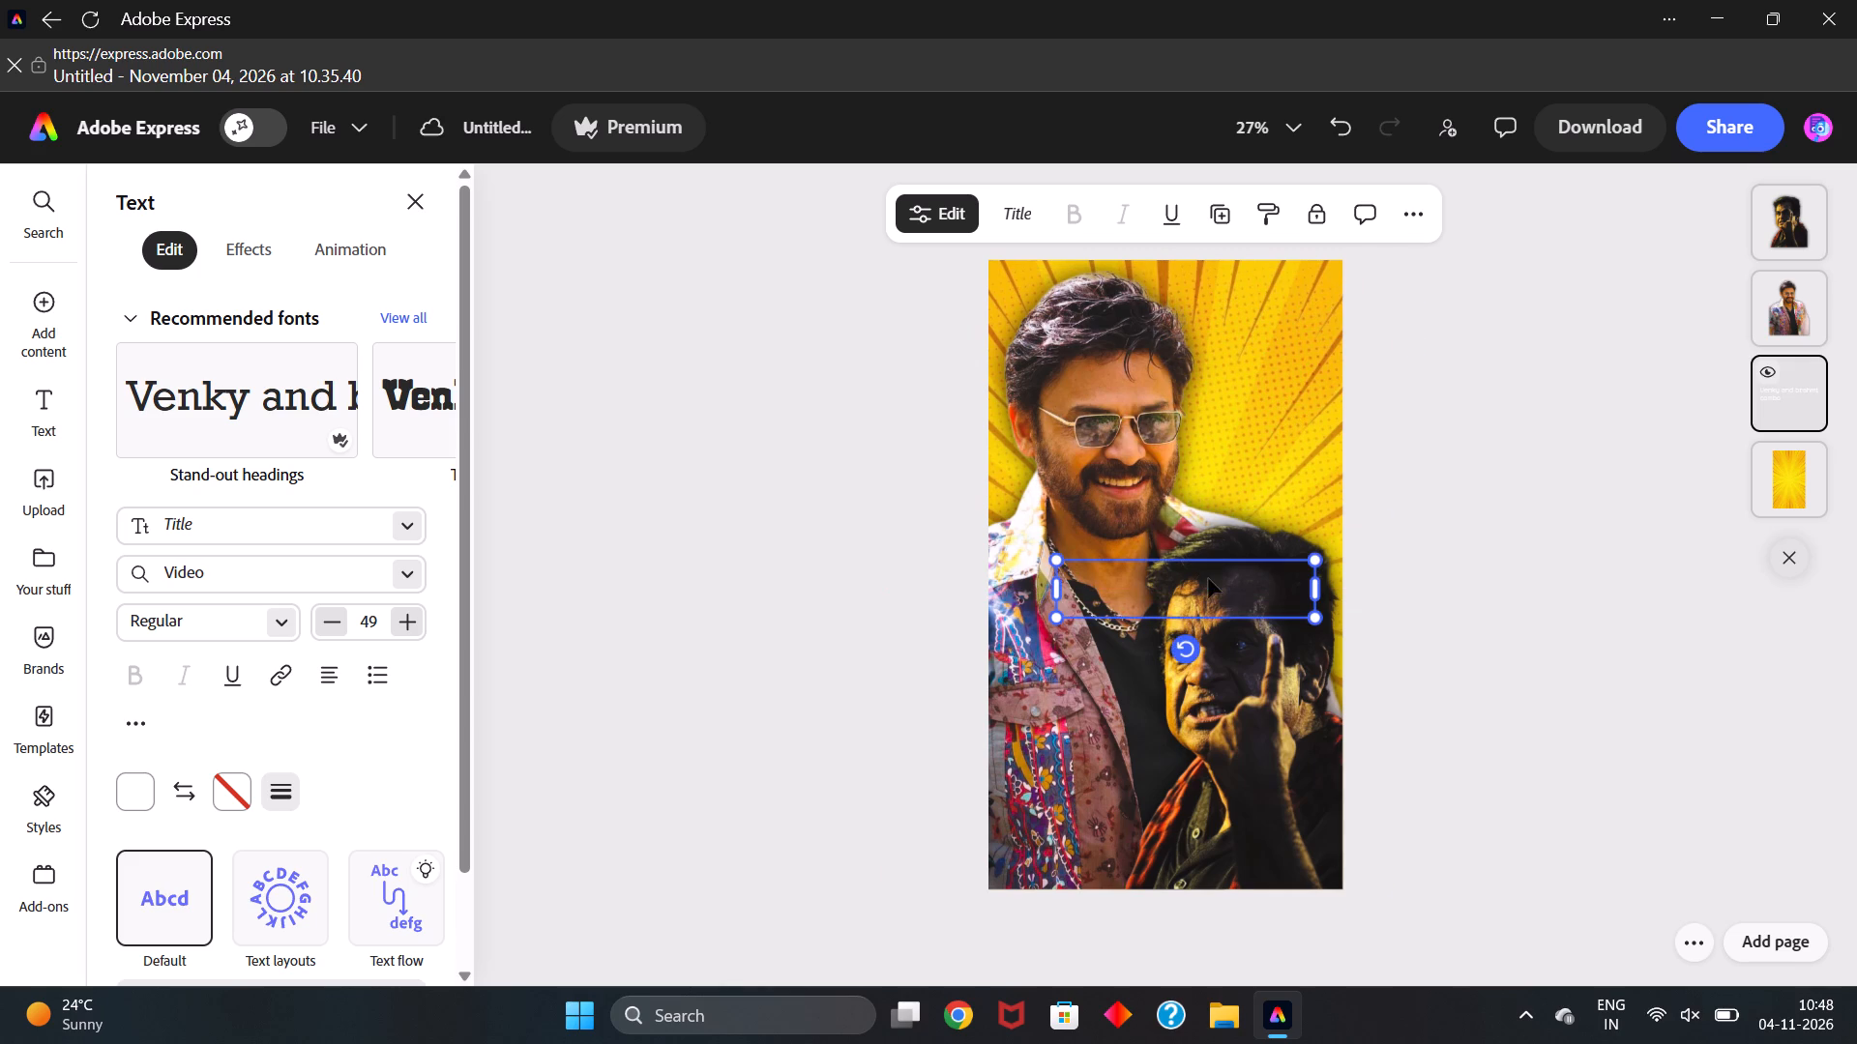
drag(1803, 401, 1814, 170)
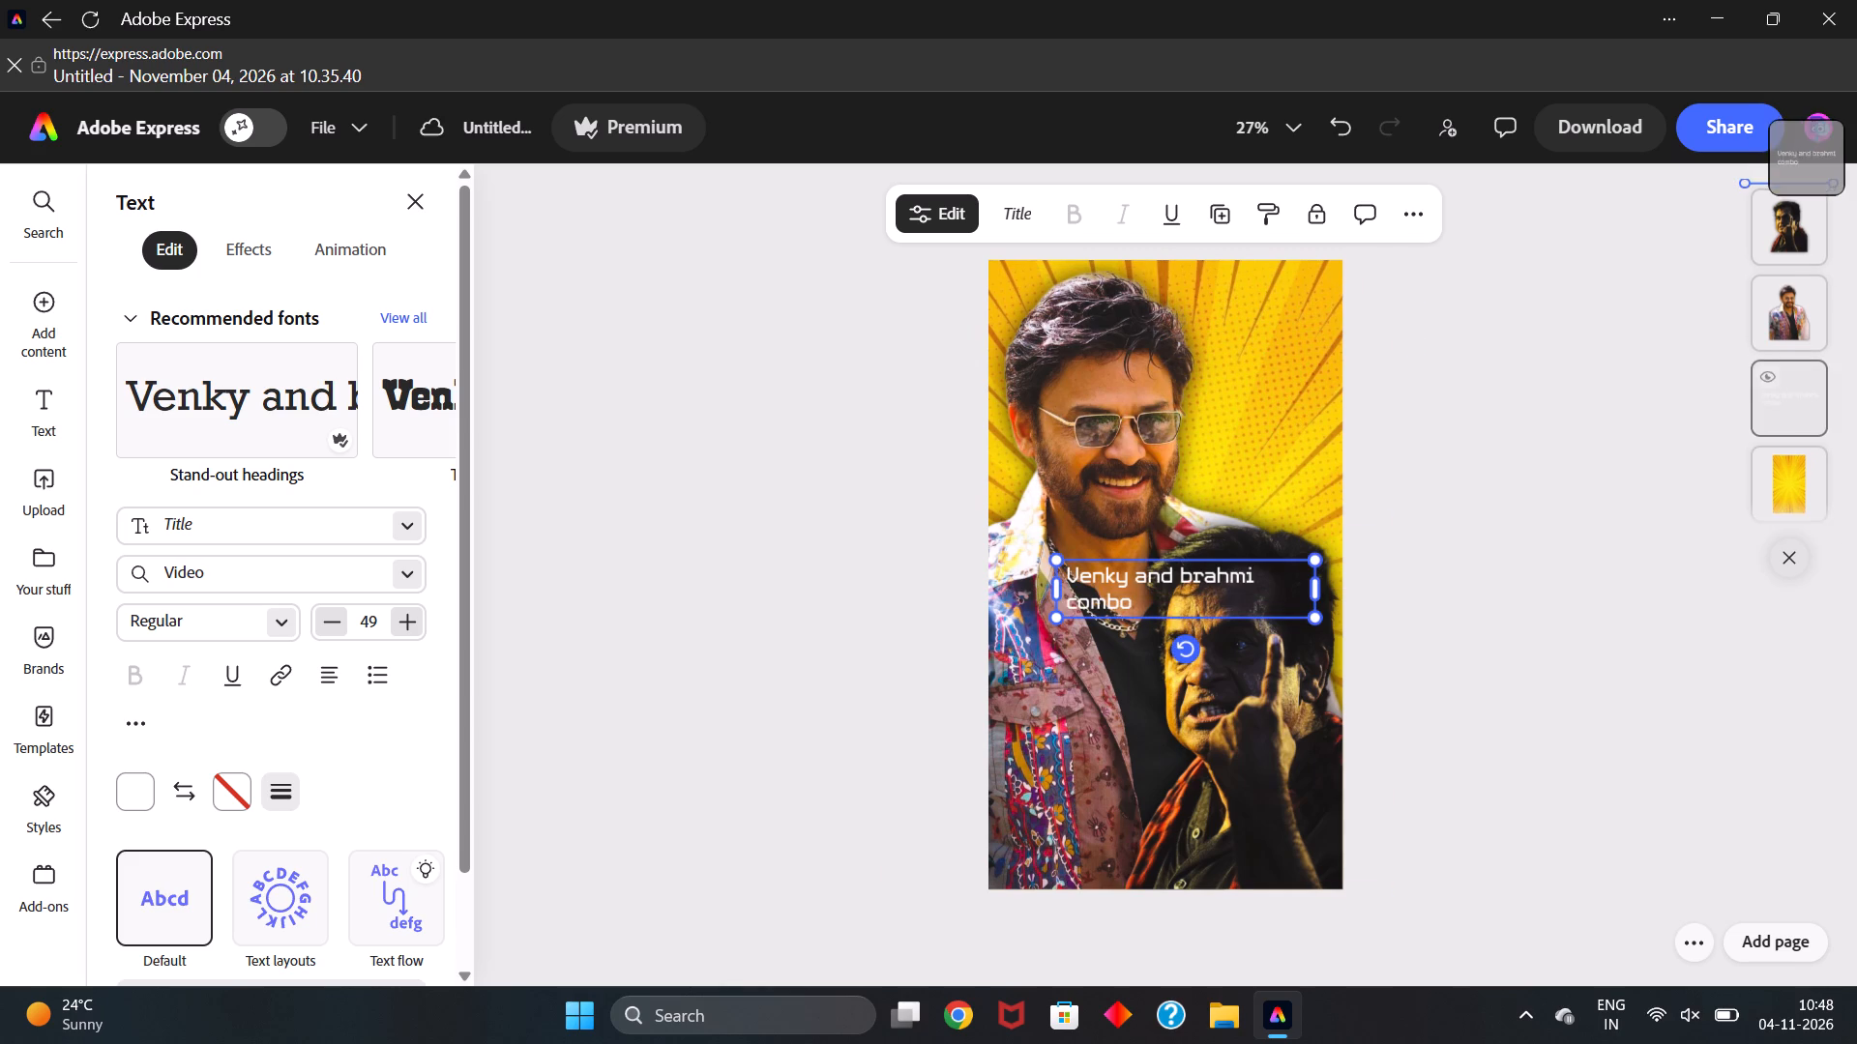
drag(1814, 170, 1807, 175)
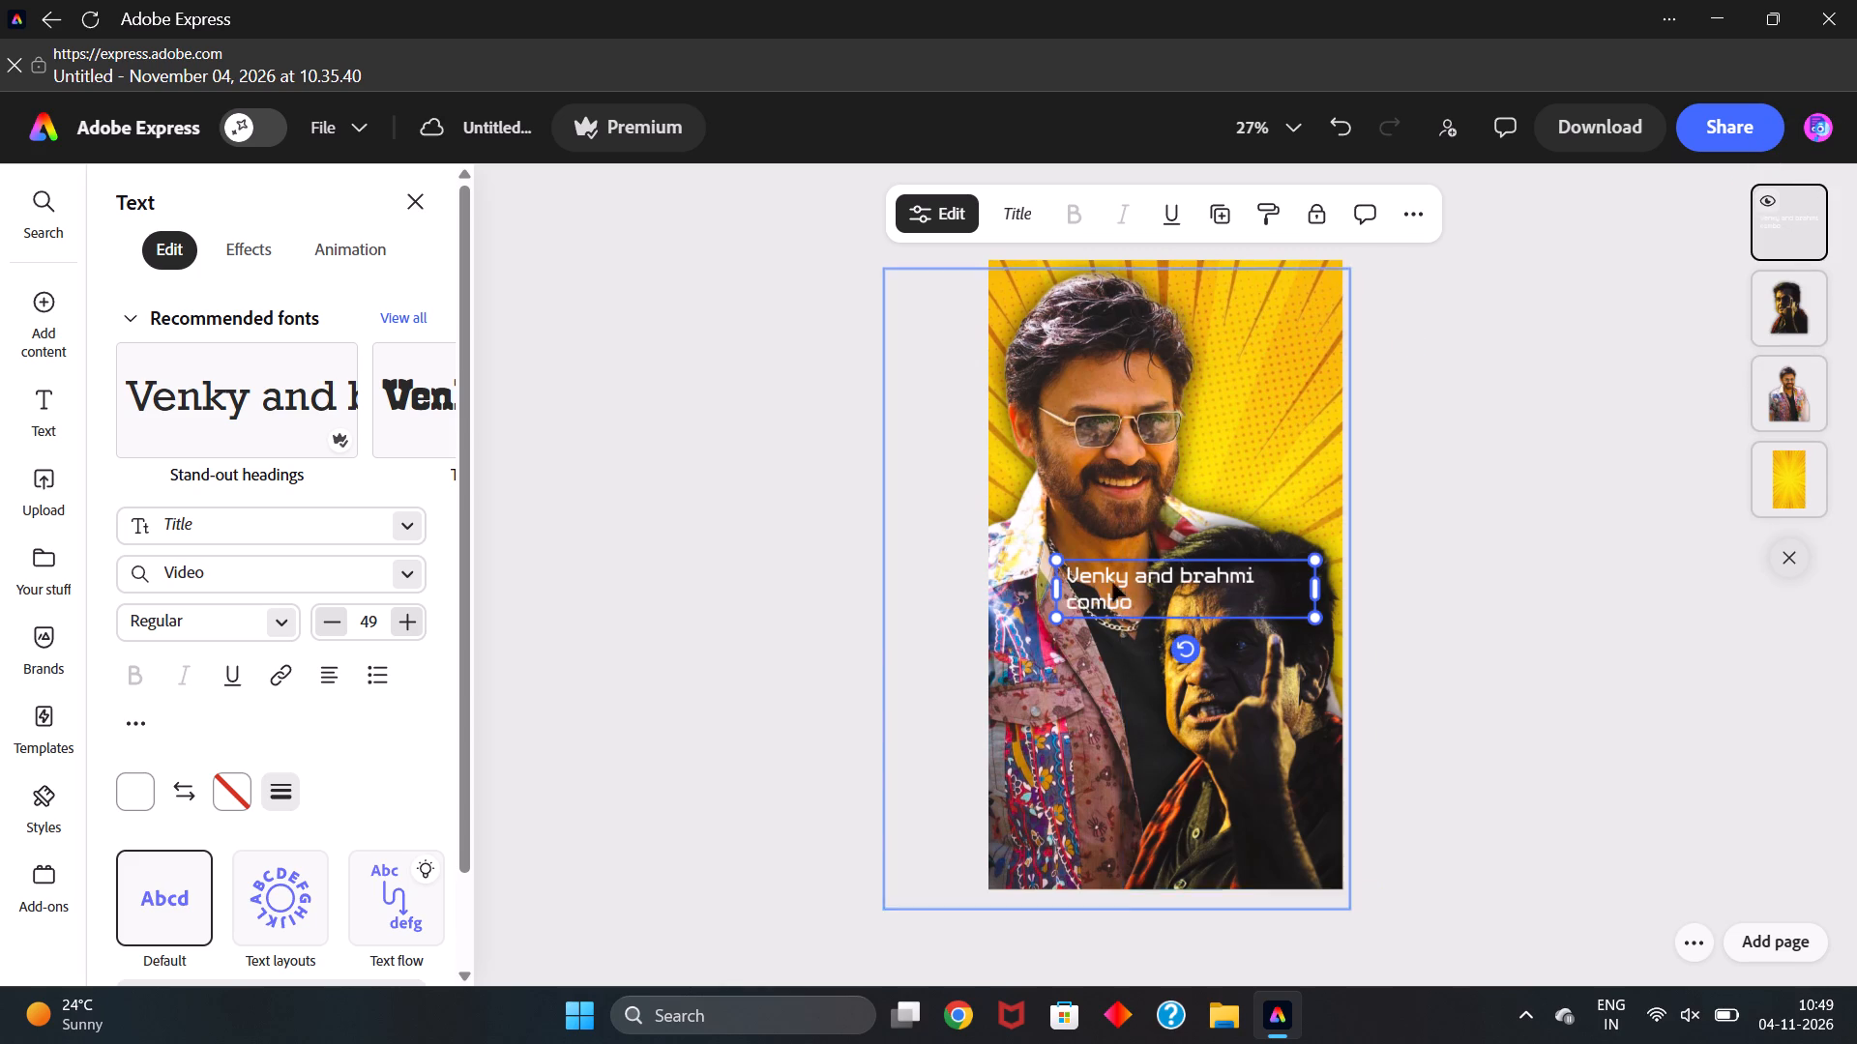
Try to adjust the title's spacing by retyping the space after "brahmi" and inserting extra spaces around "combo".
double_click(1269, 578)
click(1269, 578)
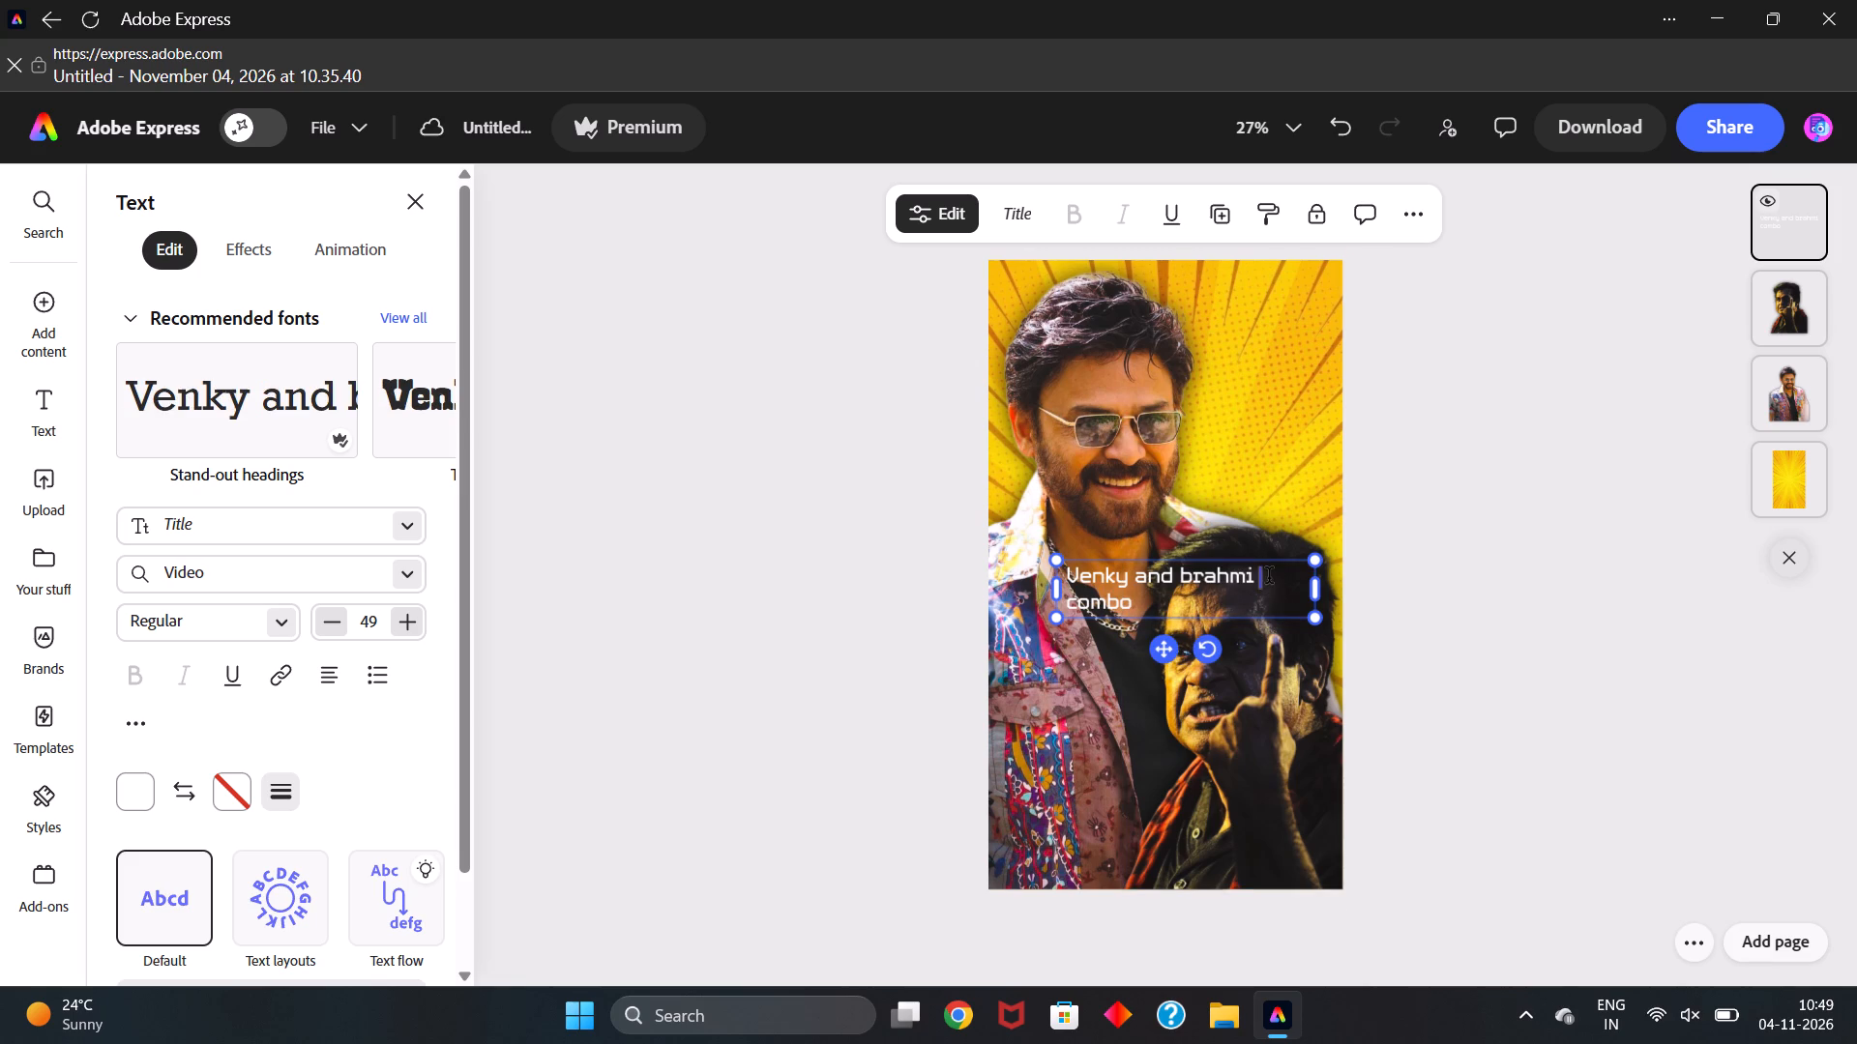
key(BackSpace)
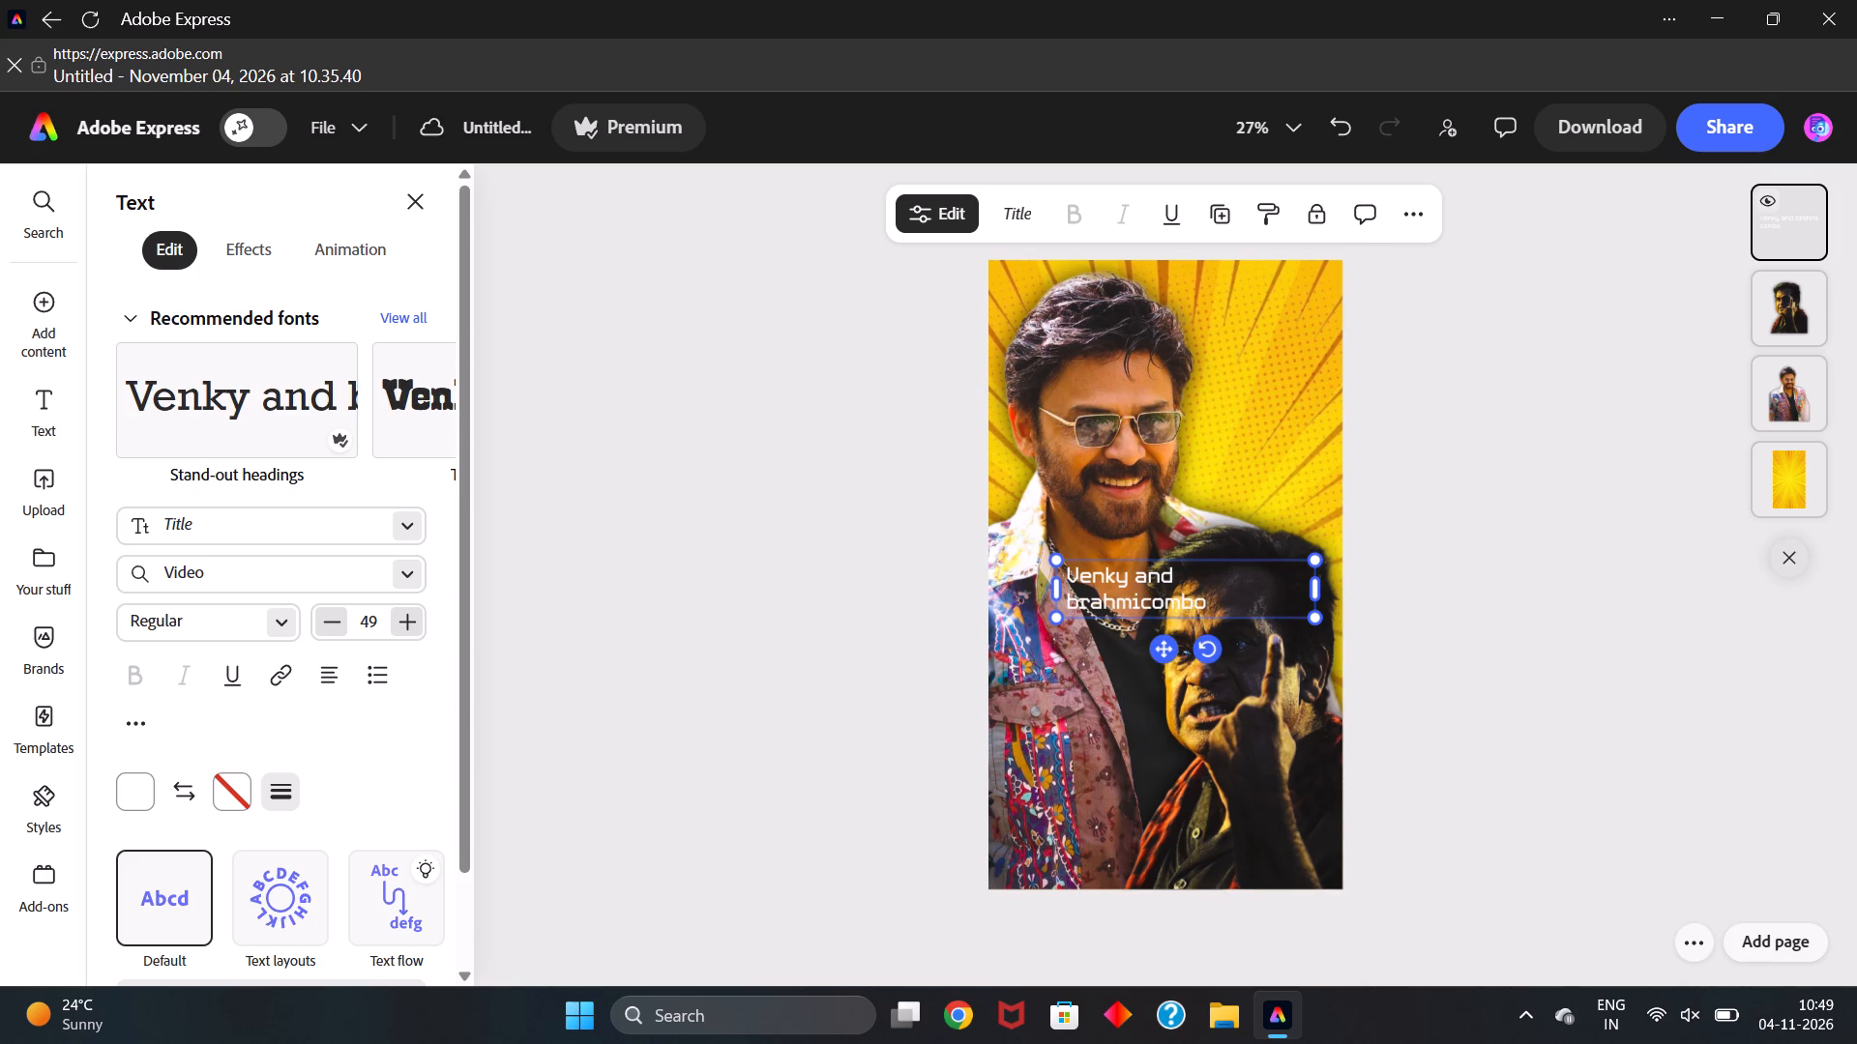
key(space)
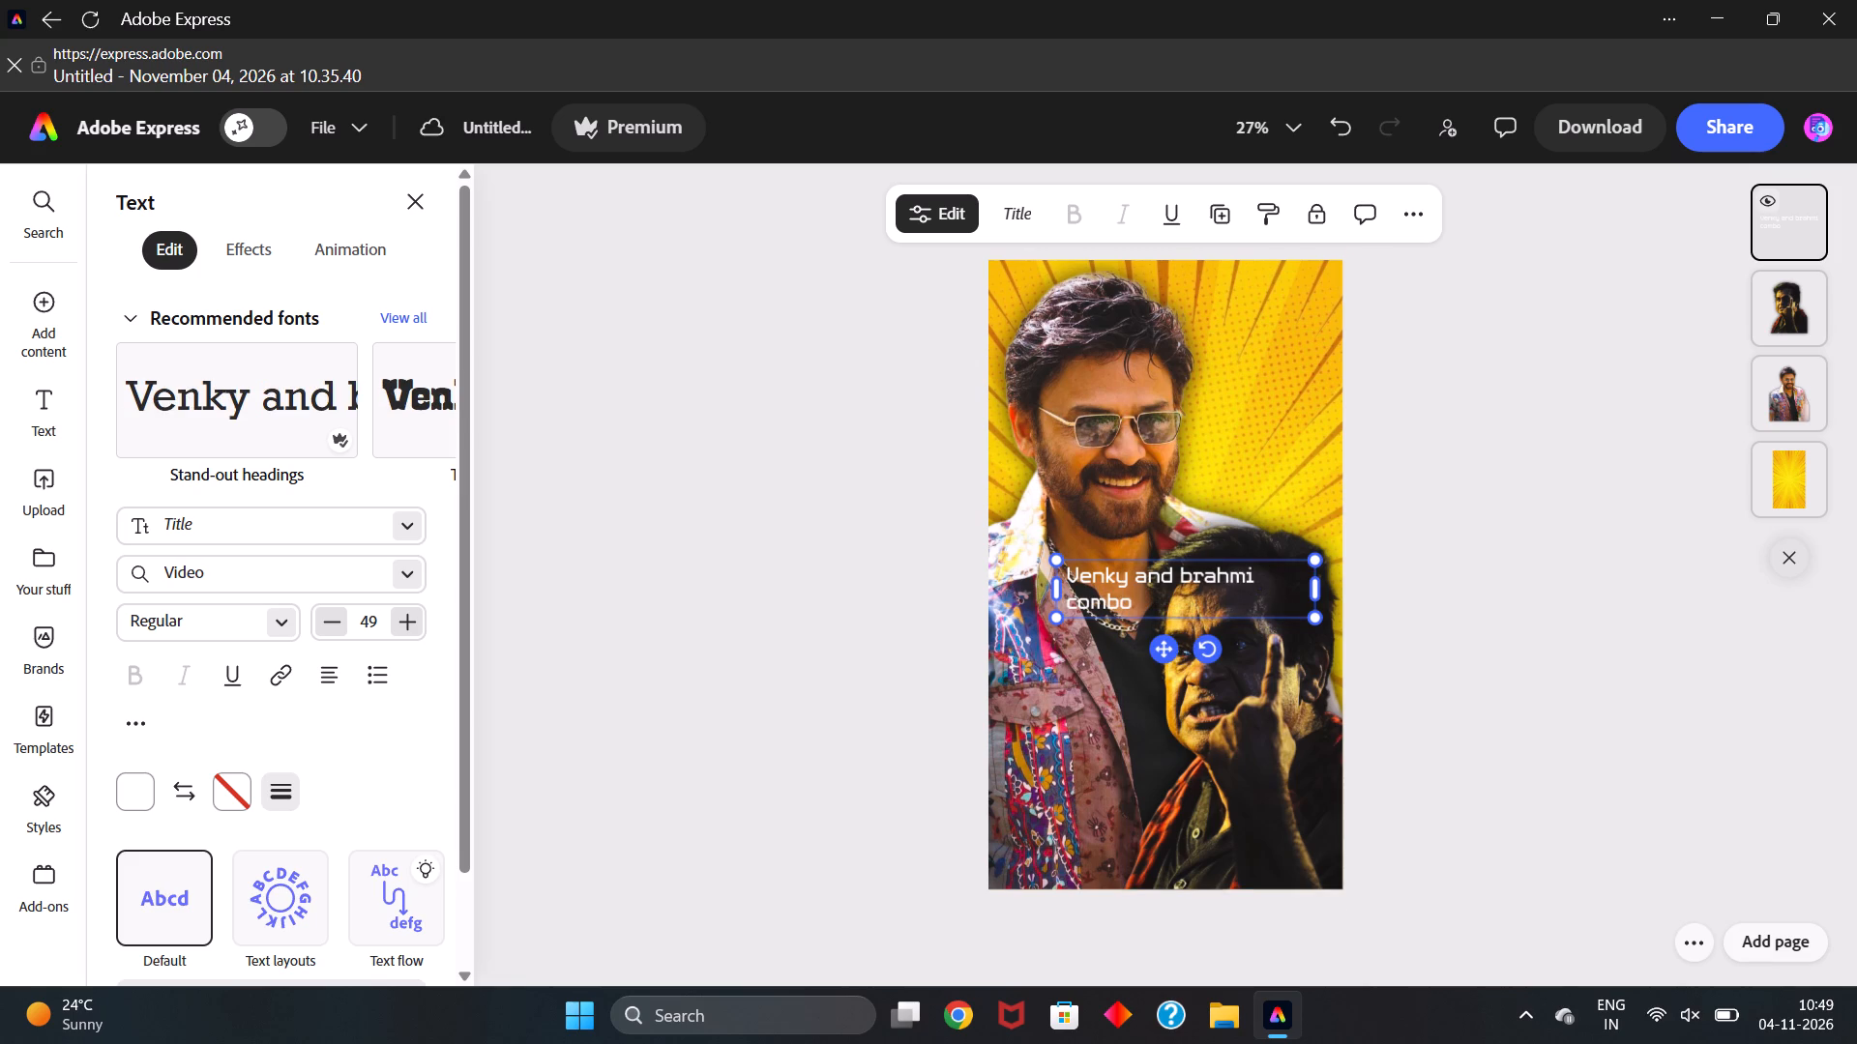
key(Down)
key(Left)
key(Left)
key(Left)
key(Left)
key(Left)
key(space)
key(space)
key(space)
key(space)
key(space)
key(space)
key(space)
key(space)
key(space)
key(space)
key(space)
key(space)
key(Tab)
Delete the word "combo" from the title so it reads "Venky and brahmi".
click(1156, 606)
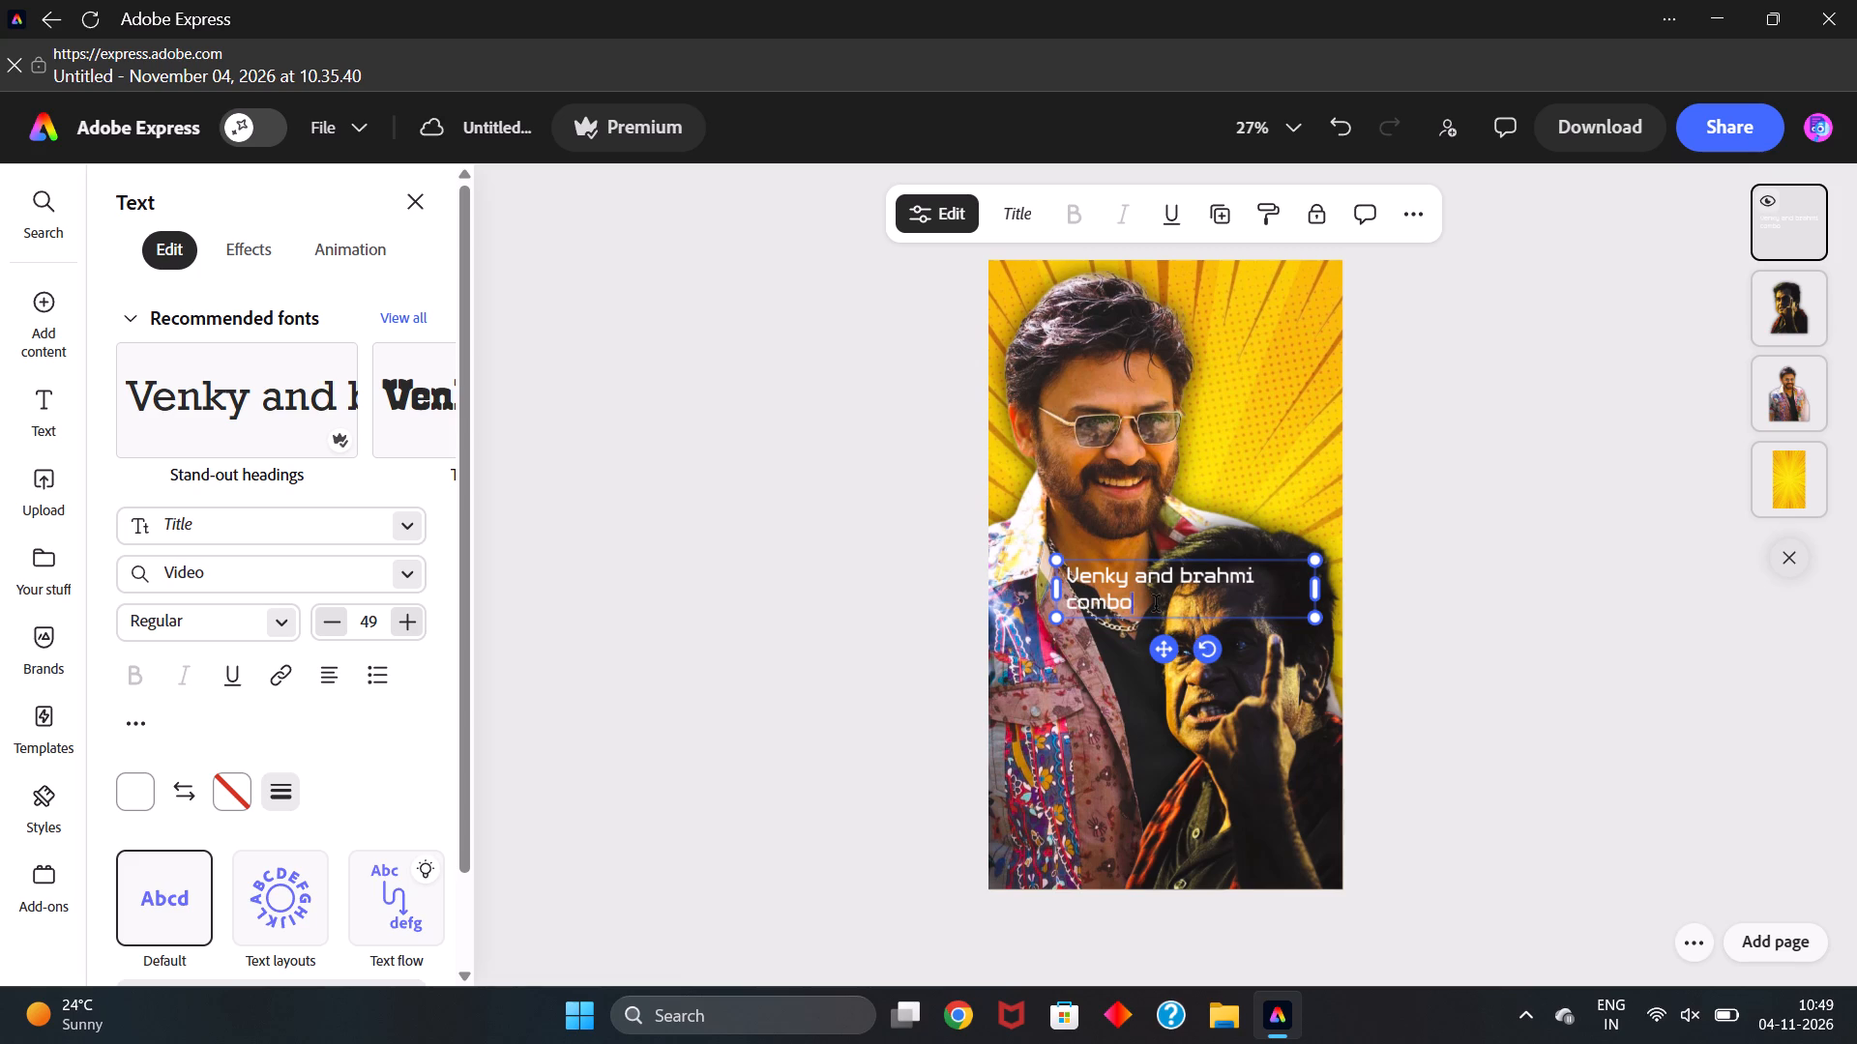
key(BackSpace)
key(BackSpace)
key(BackSpace)
key(BackSpace)
key(BackSpace)
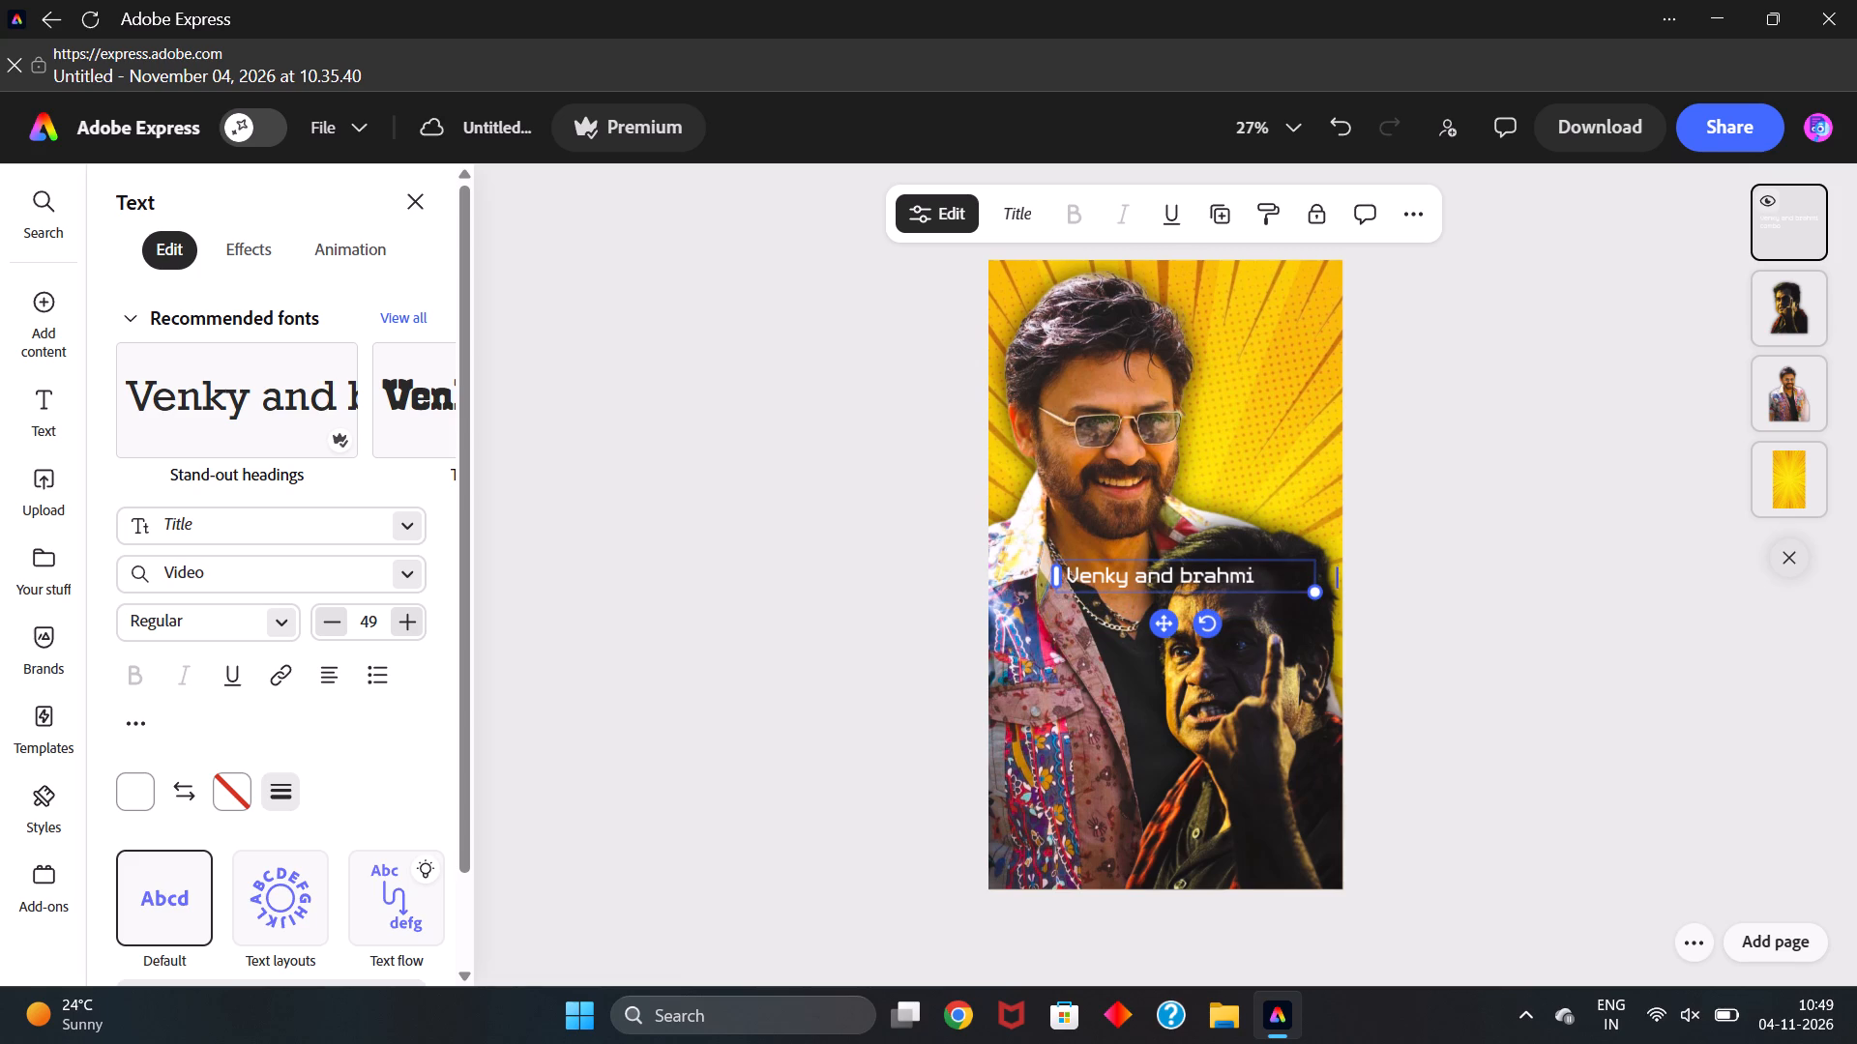
Narrow the title's text box to fit one line and scale the text down to size 40.
click(1308, 578)
drag(1315, 589, 1318, 590)
drag(1318, 590, 1410, 663)
drag(1418, 585, 1357, 585)
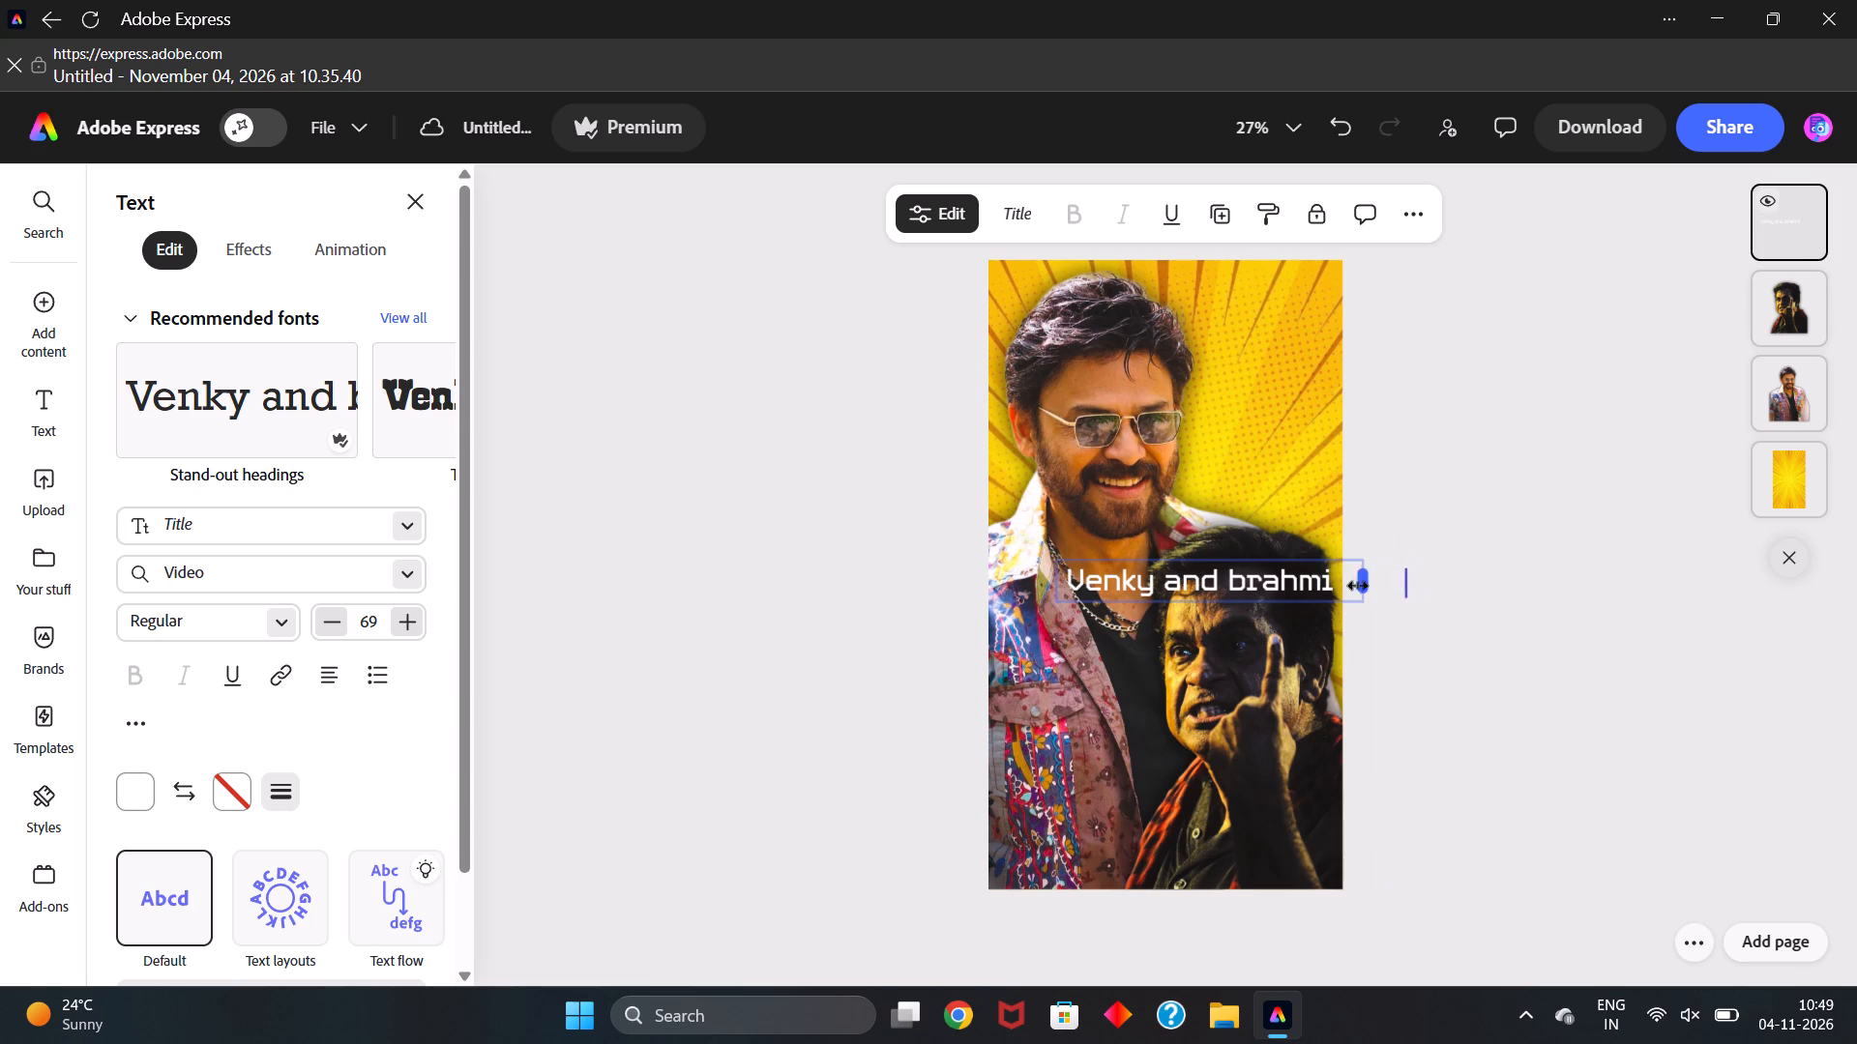
drag(1357, 585, 1349, 587)
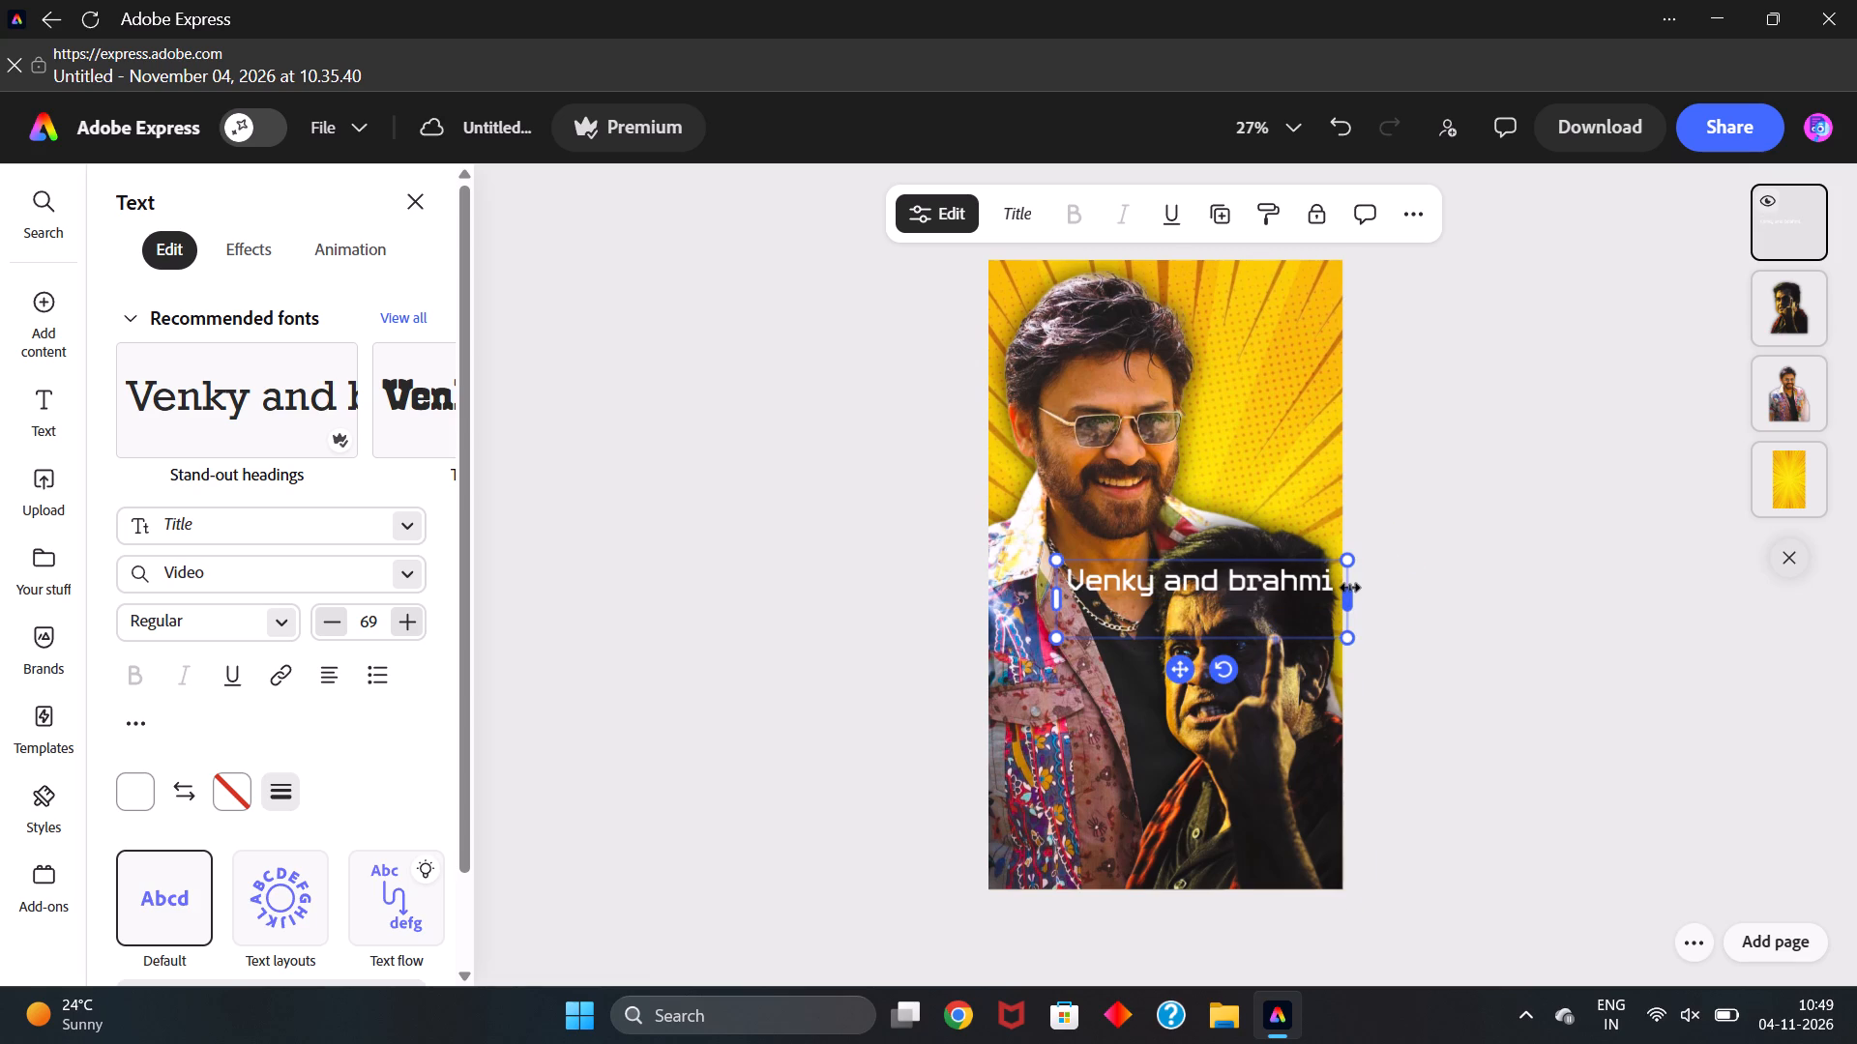
click(1344, 648)
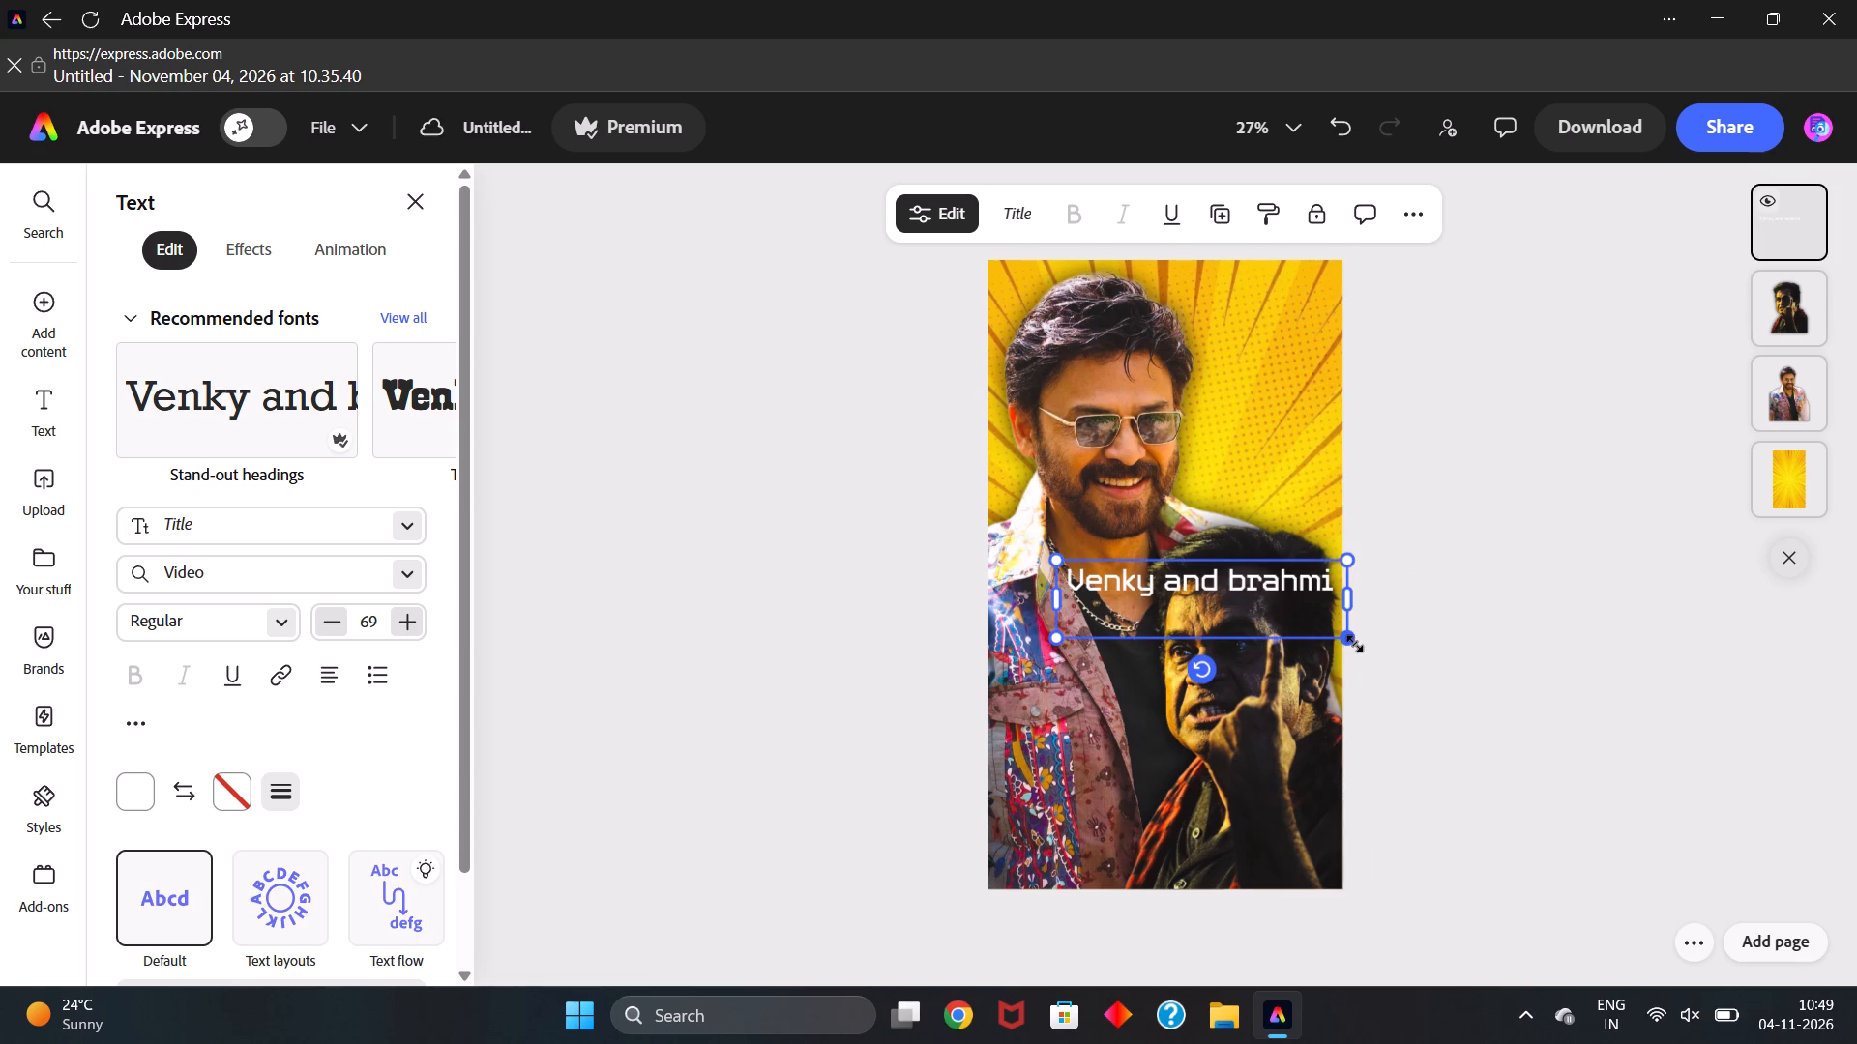
drag(1354, 643, 1243, 600)
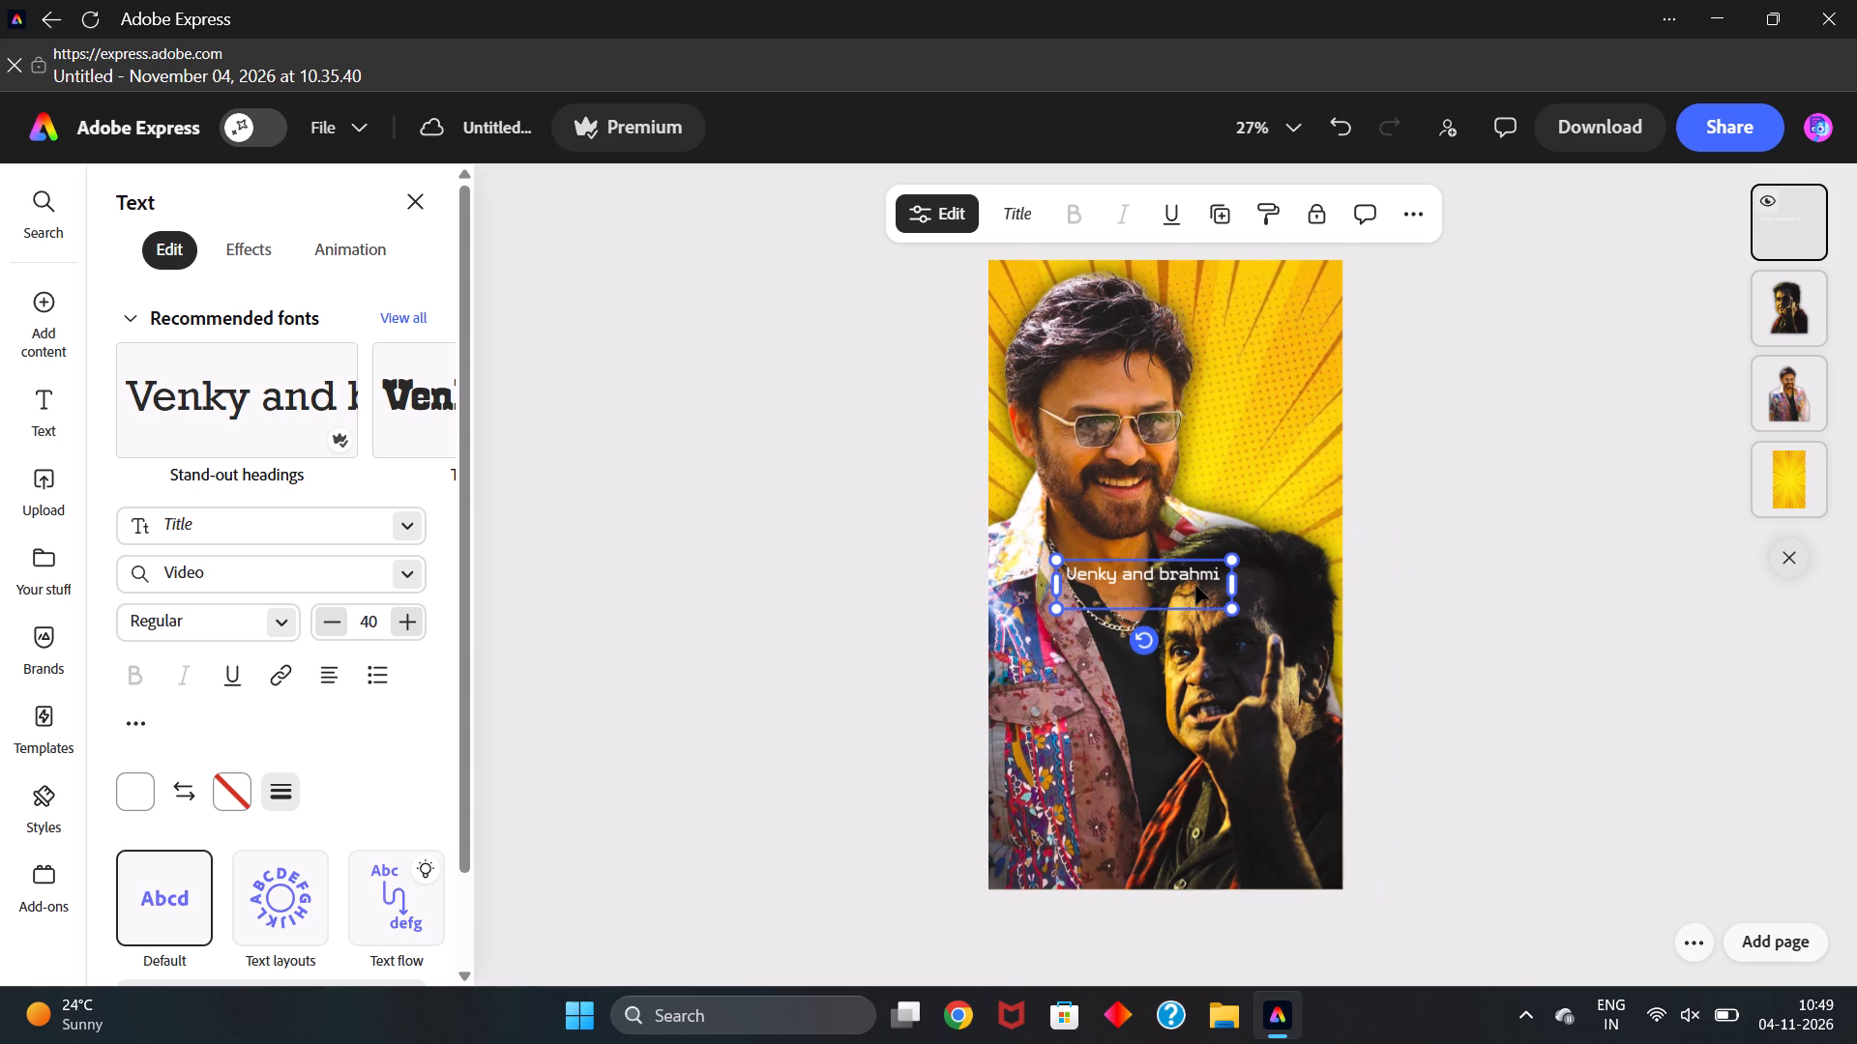
Place the title in the page's upper-right corner, beside Venkatesh's hair and against the page's right edge.
drag(1195, 585, 1245, 516)
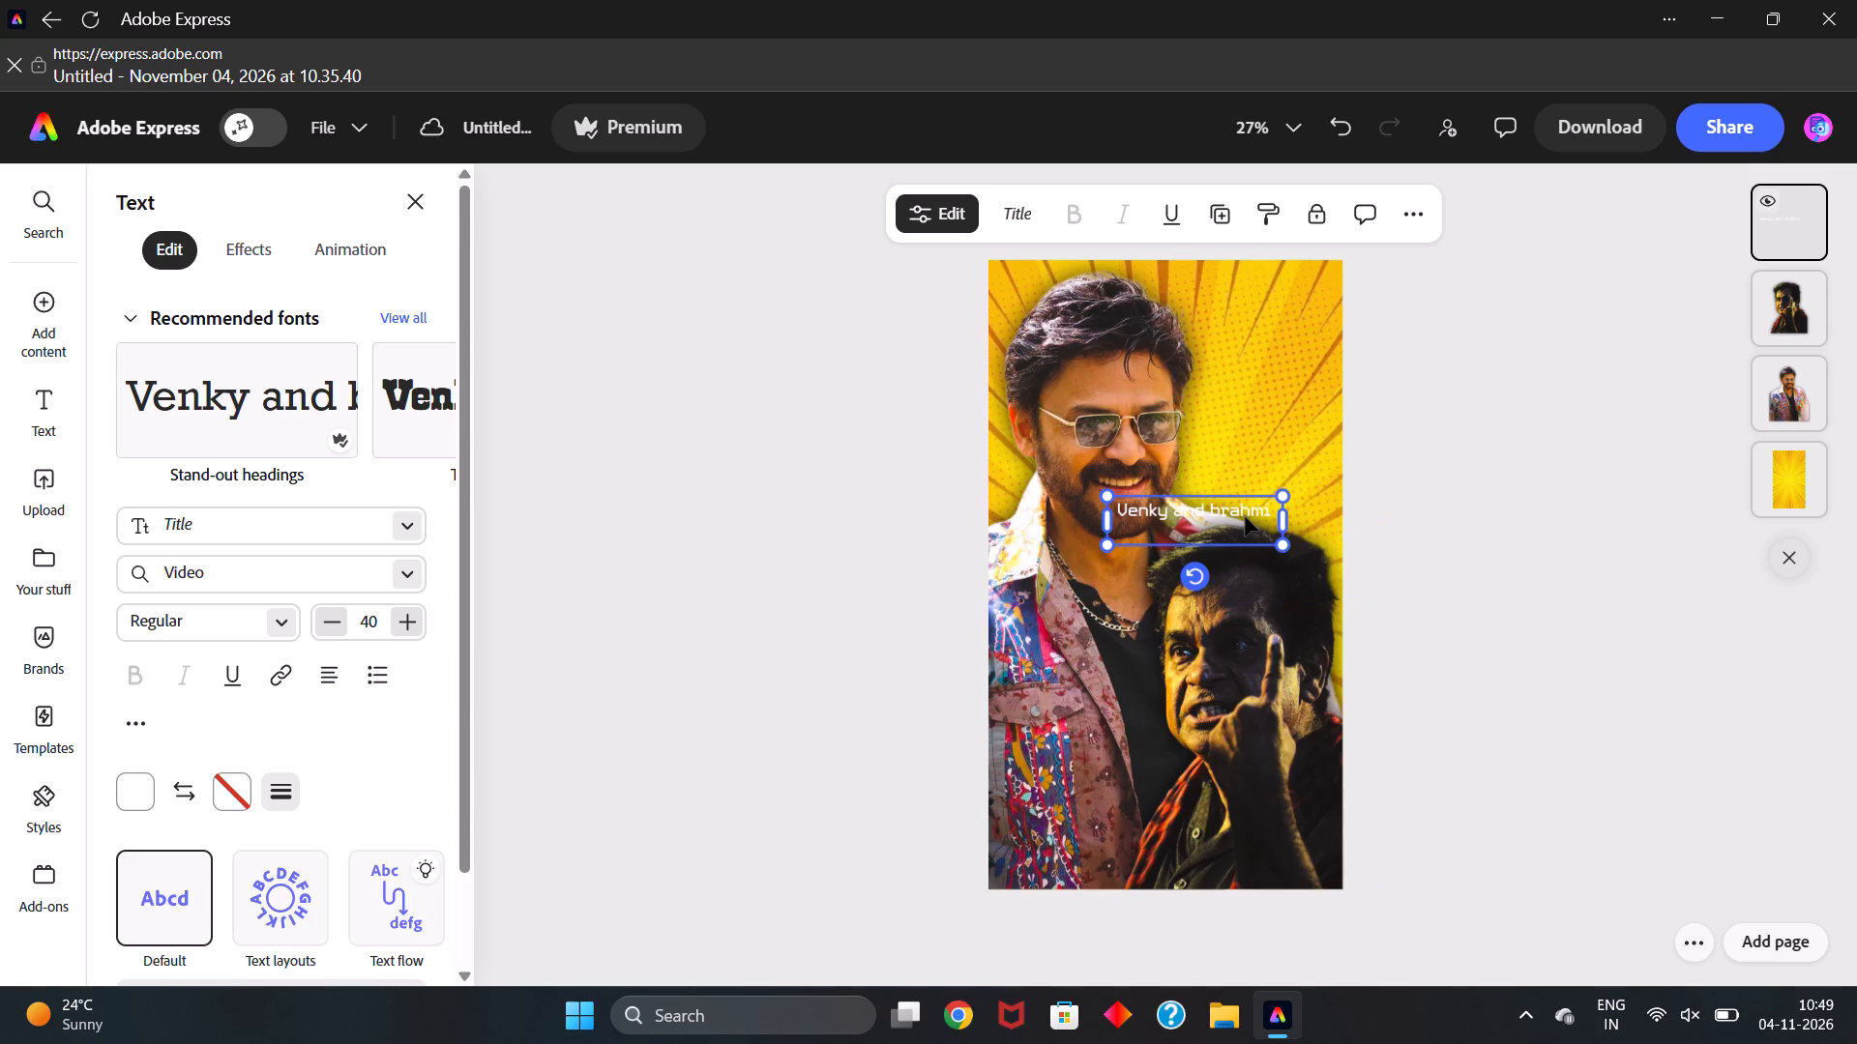
drag(1225, 508, 1300, 348)
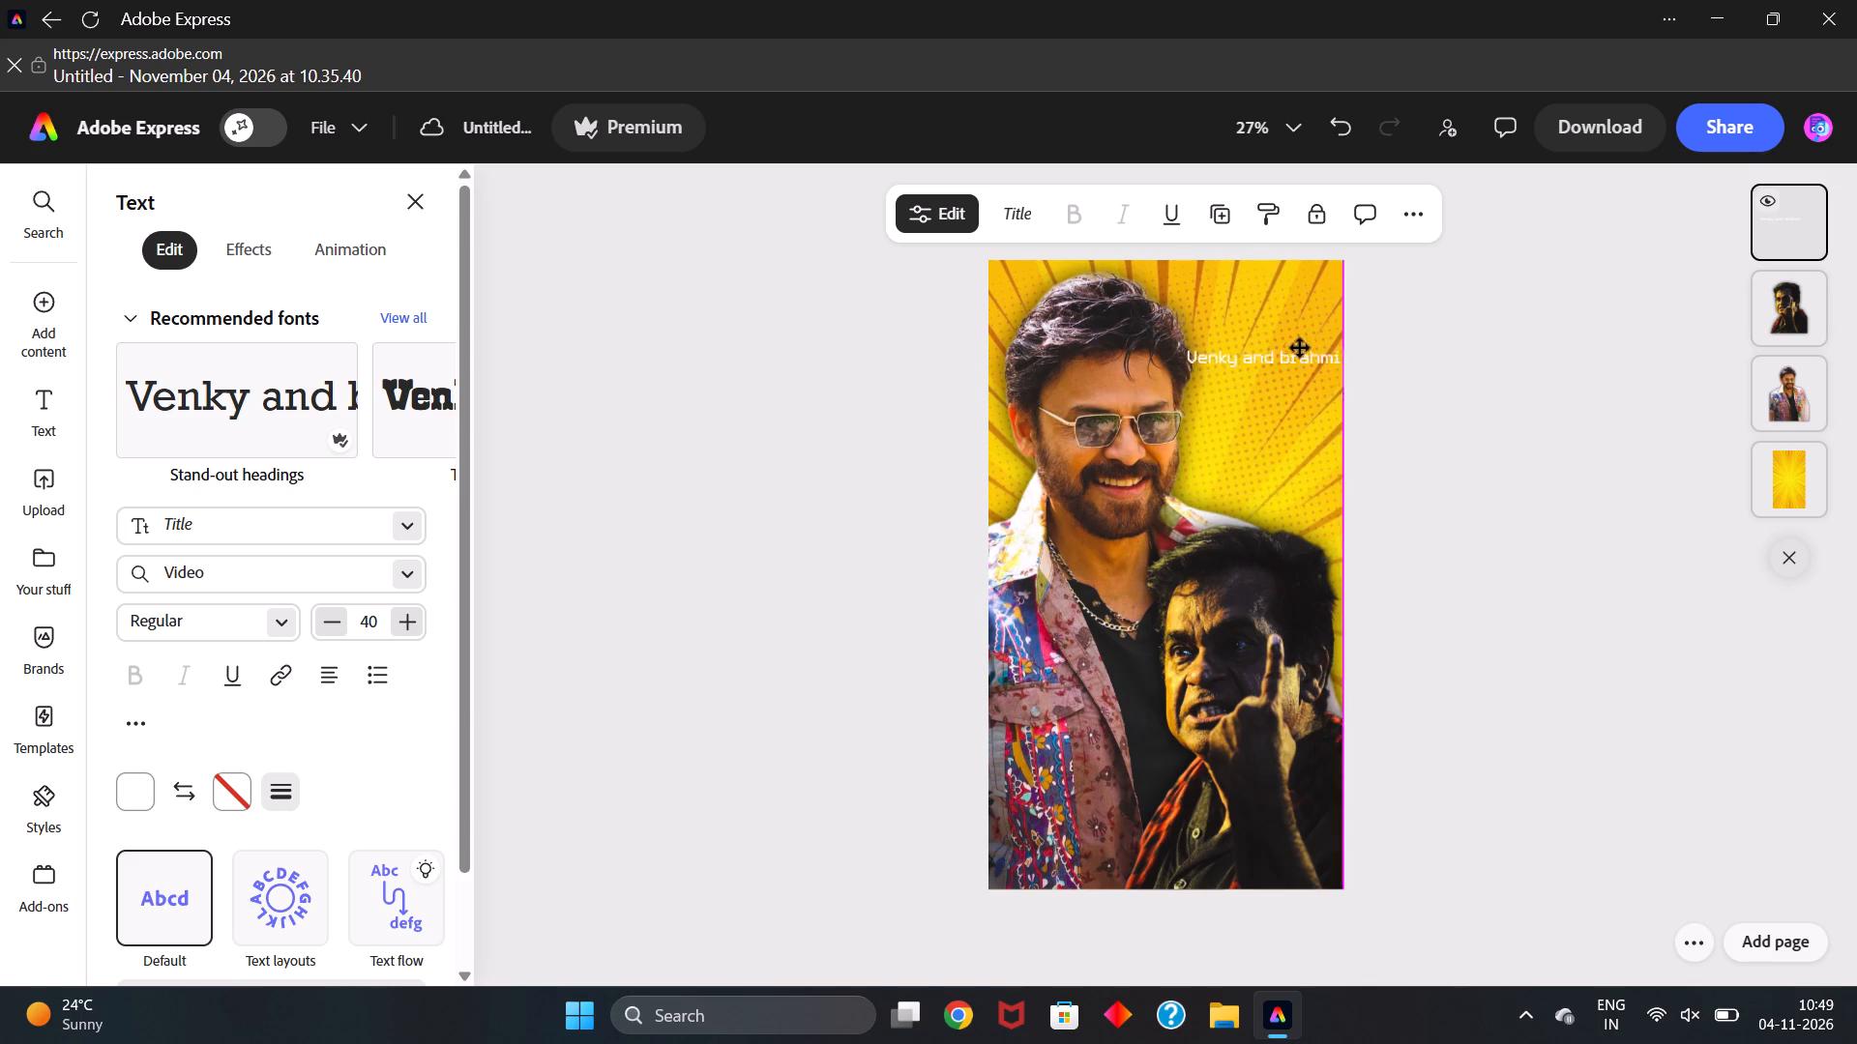
drag(1300, 348, 1282, 312)
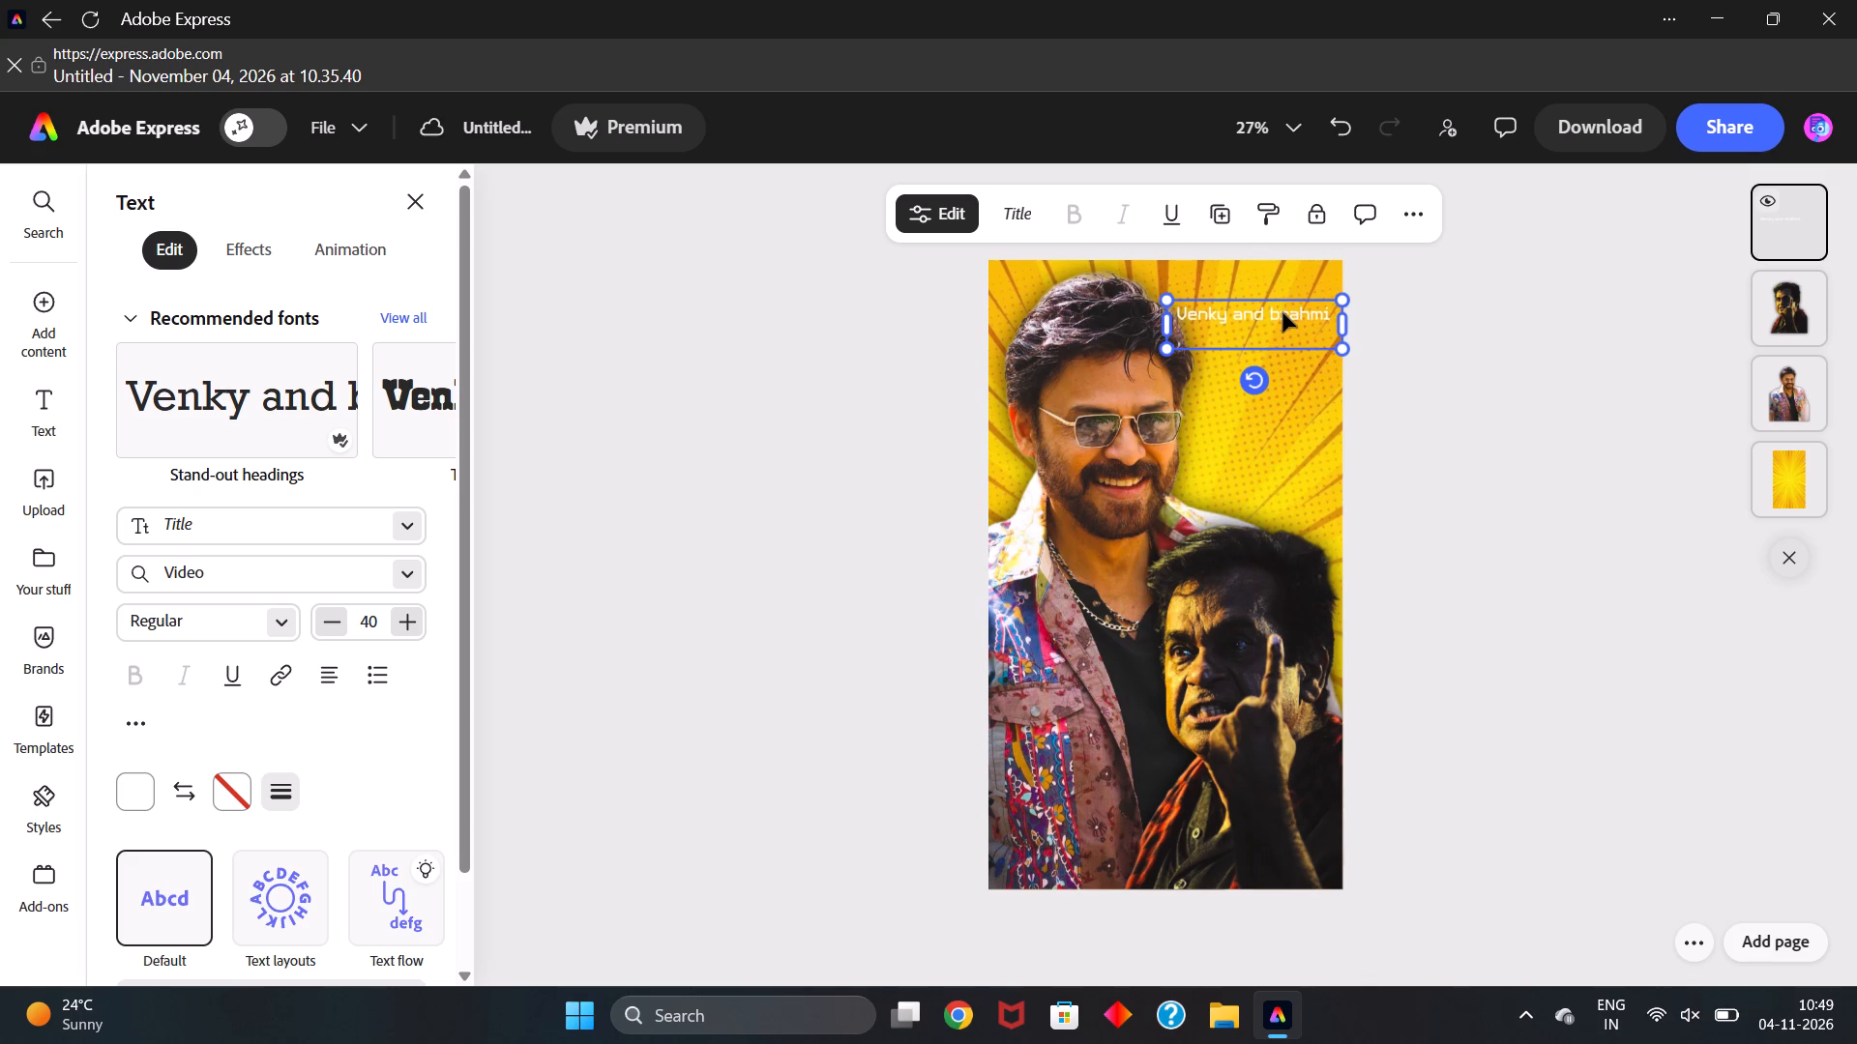
drag(1282, 312, 1283, 291)
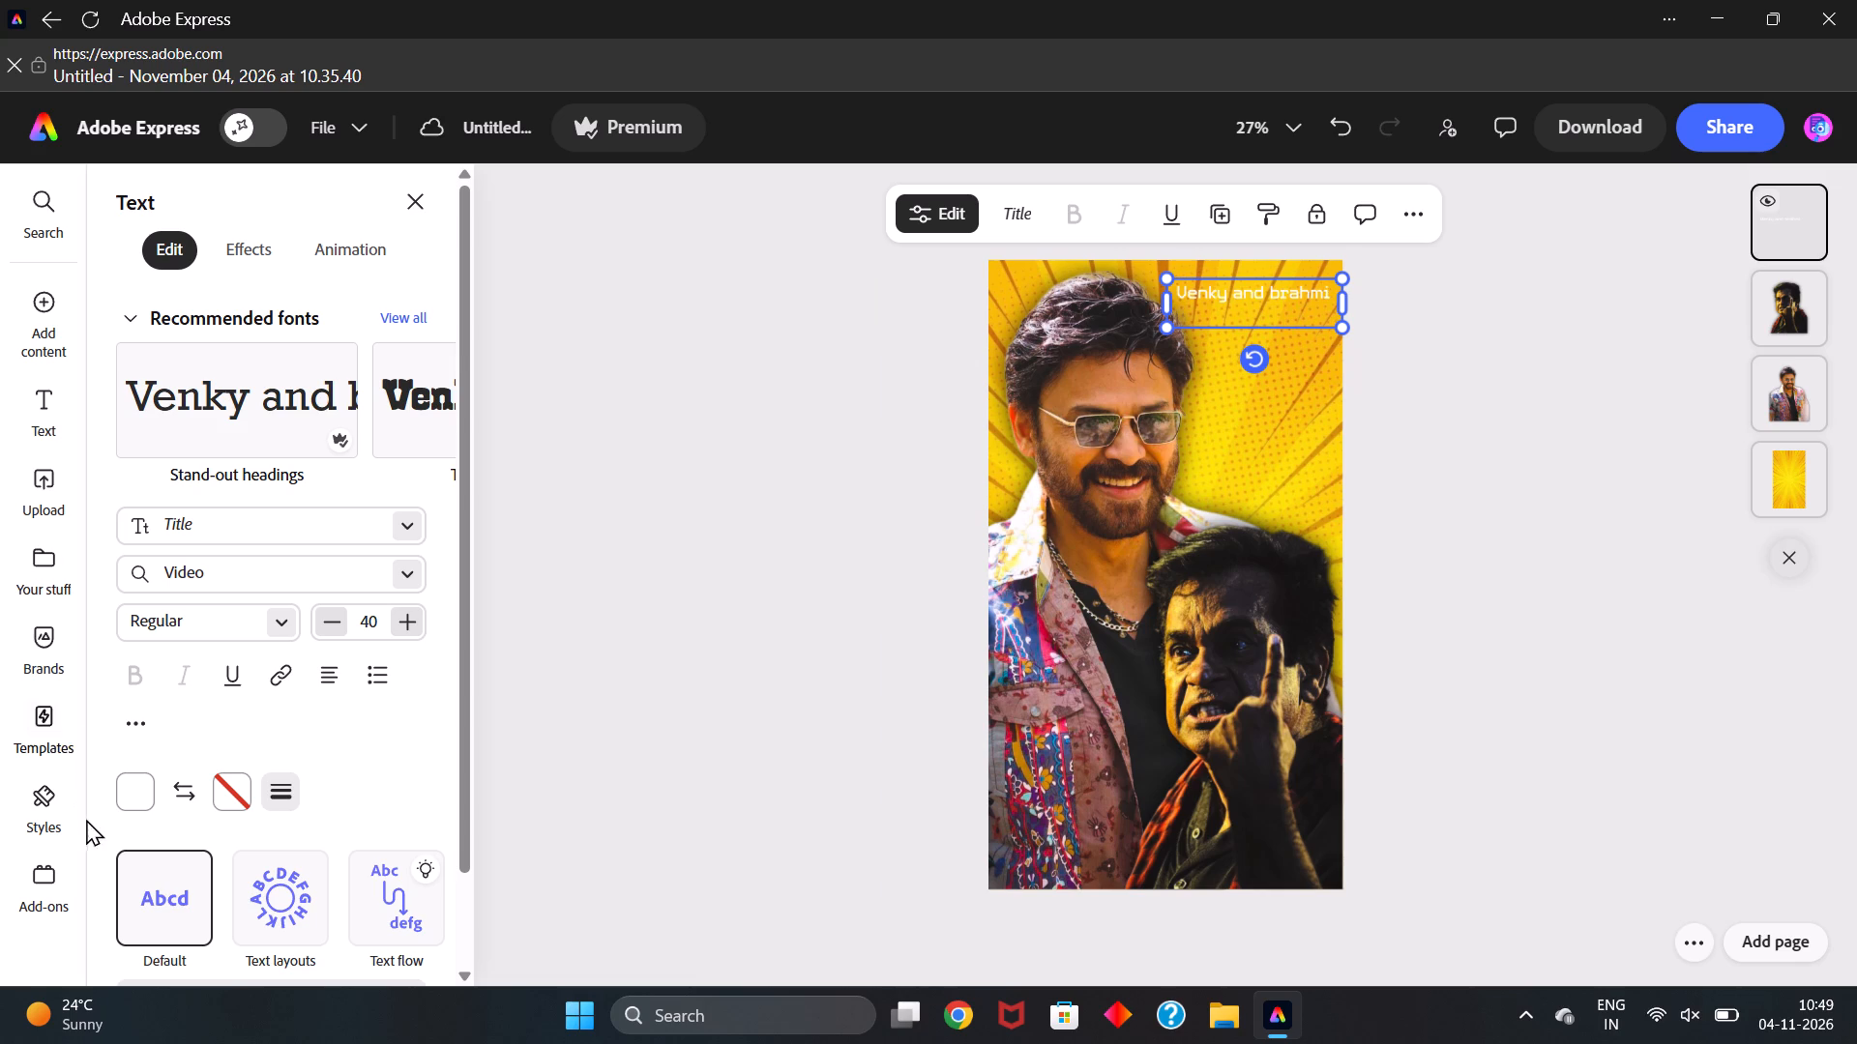
Add a white outline to the title text.
click(234, 798)
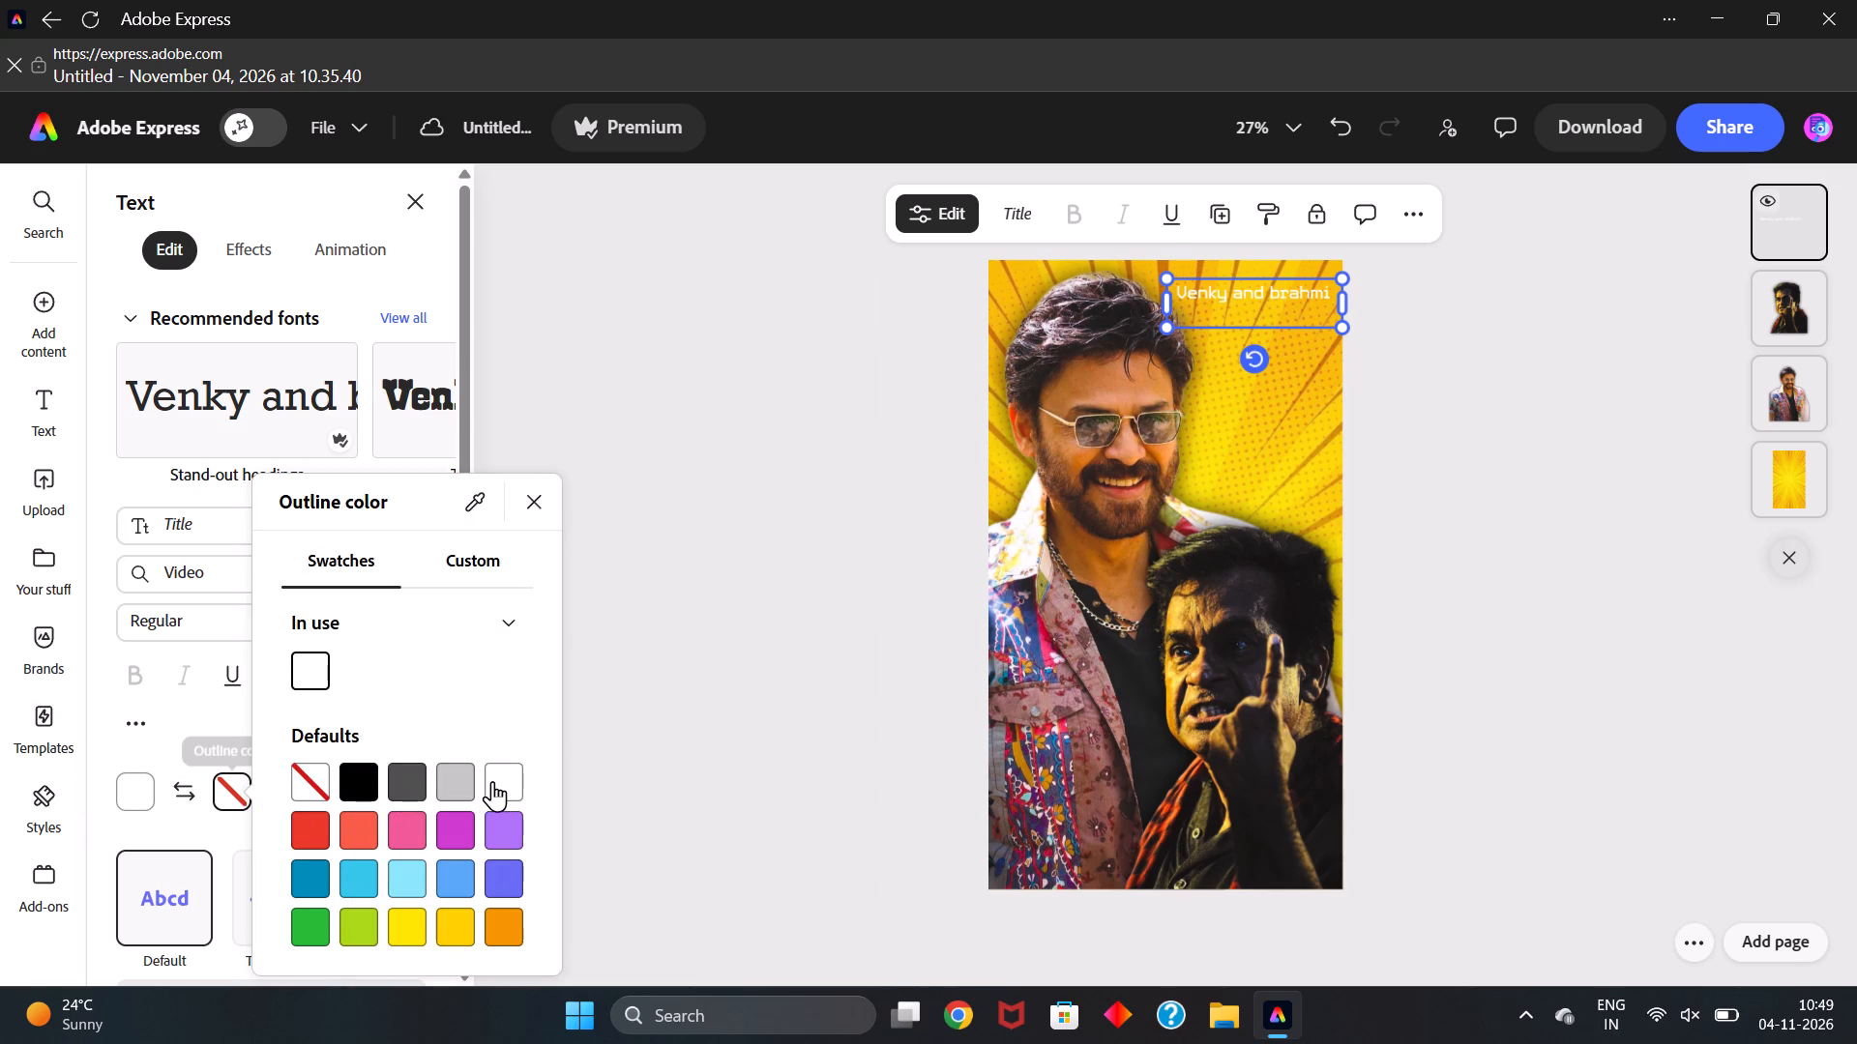
click(495, 781)
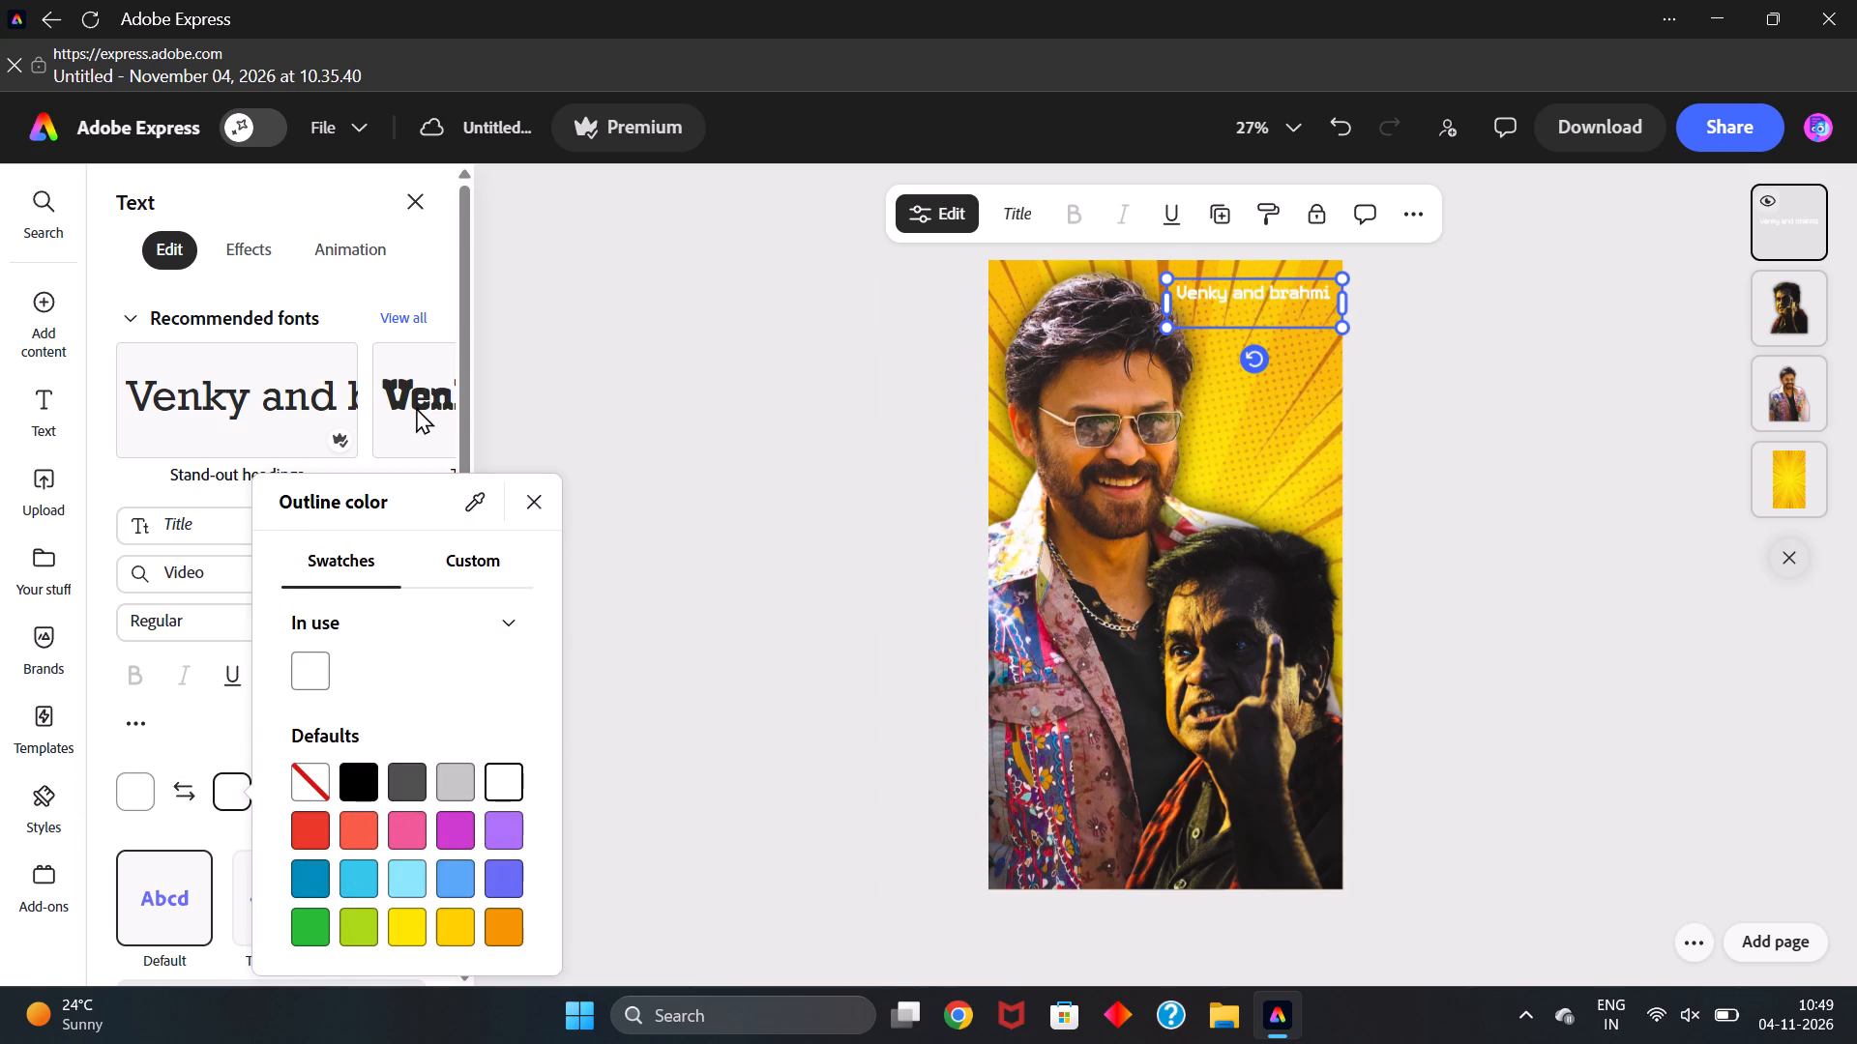
click(417, 403)
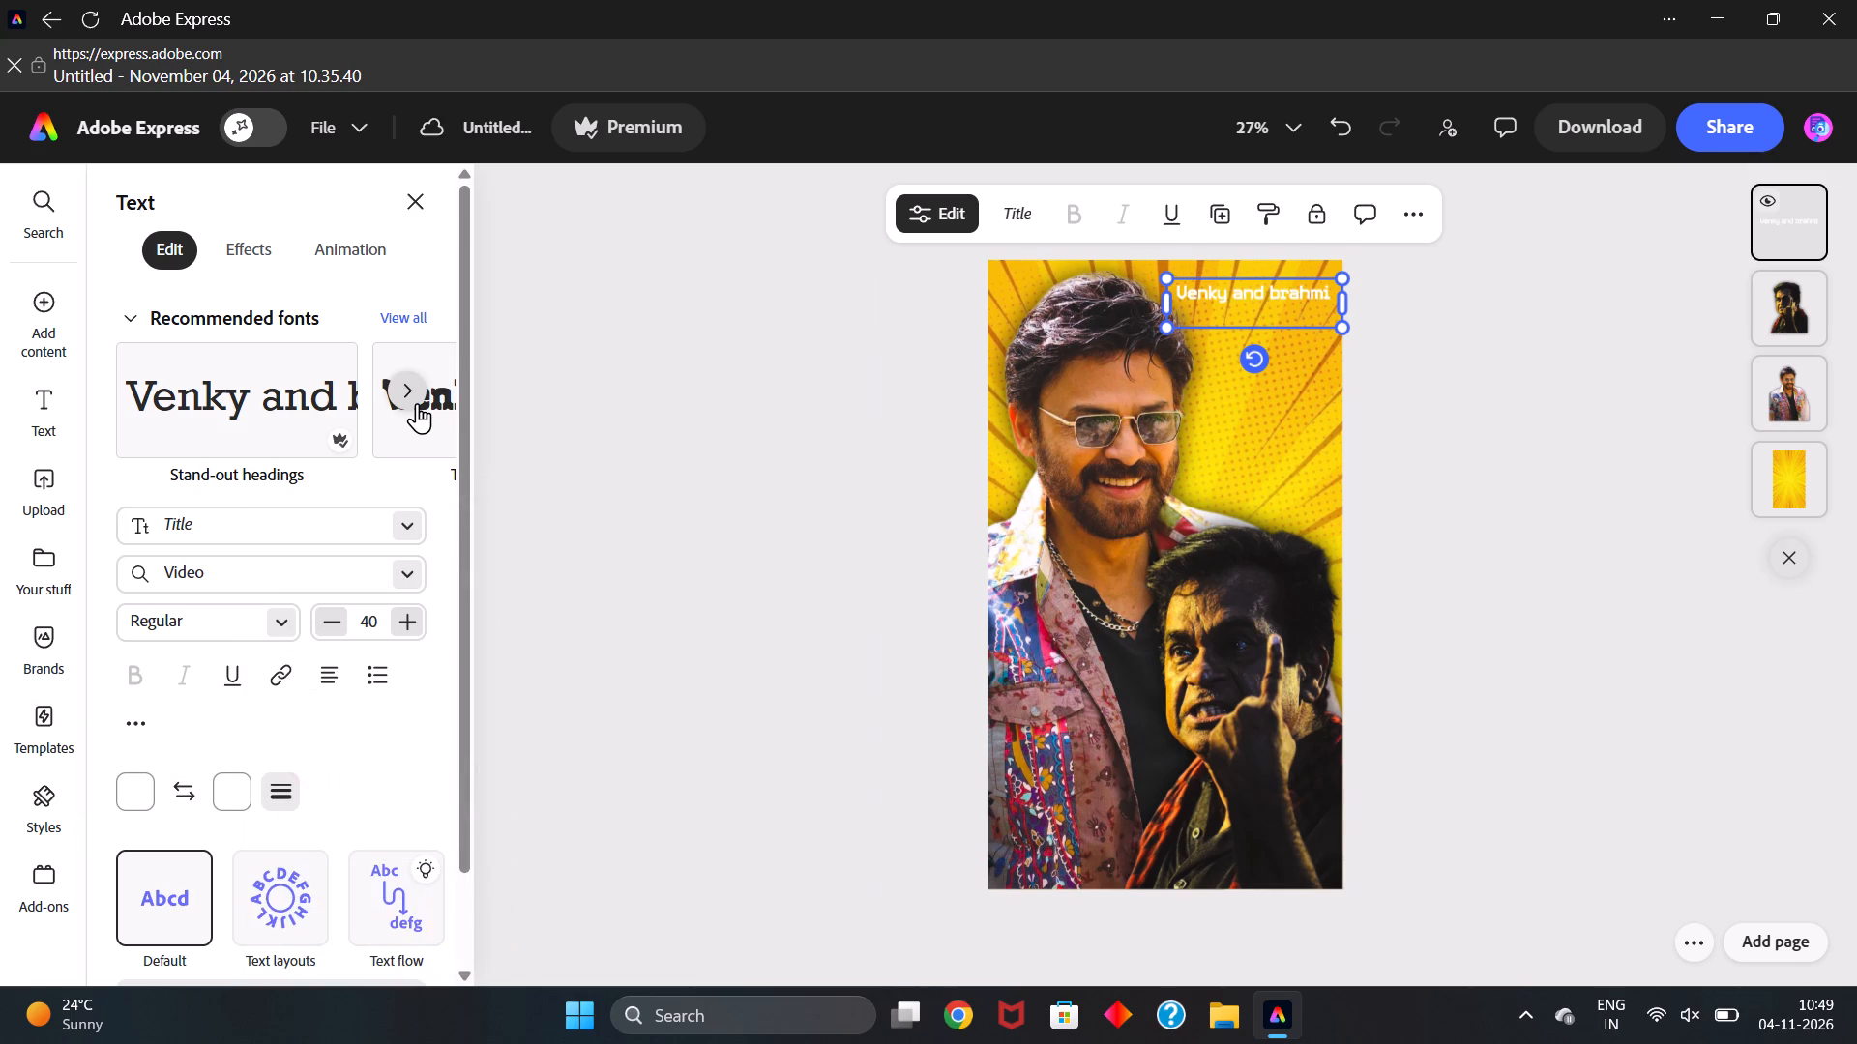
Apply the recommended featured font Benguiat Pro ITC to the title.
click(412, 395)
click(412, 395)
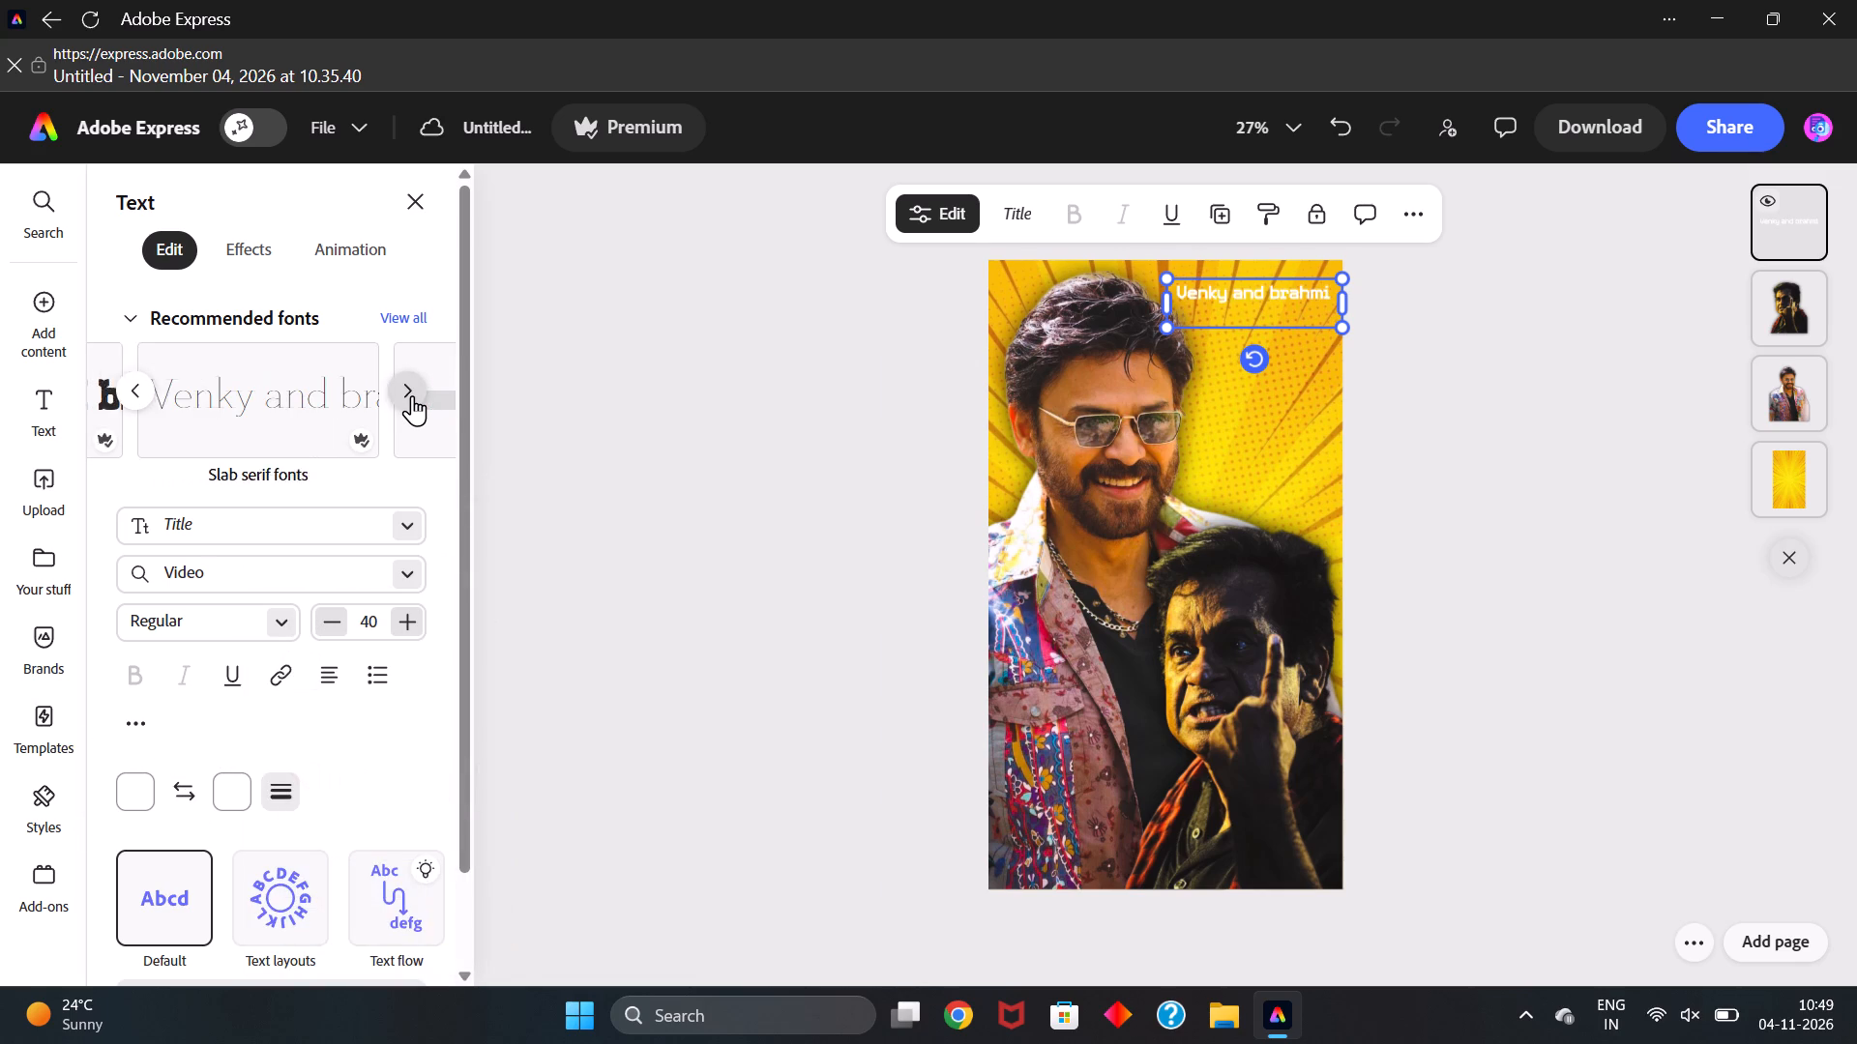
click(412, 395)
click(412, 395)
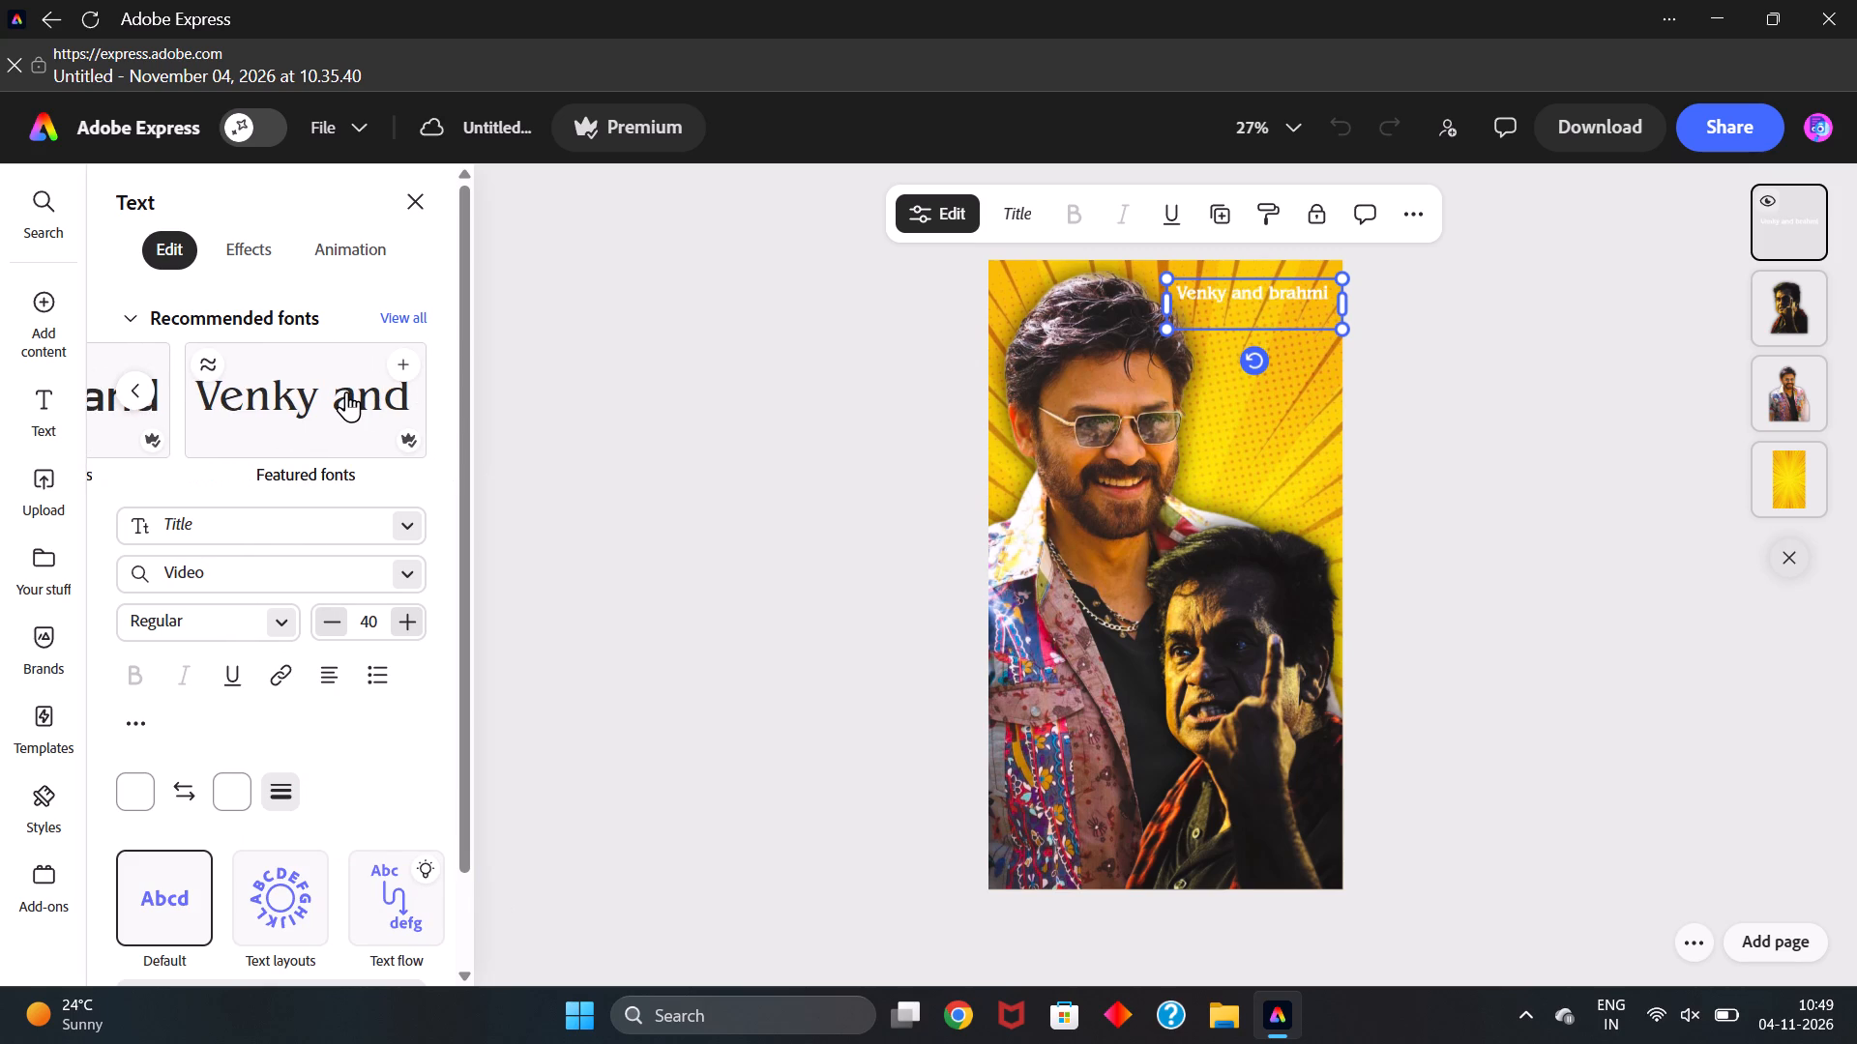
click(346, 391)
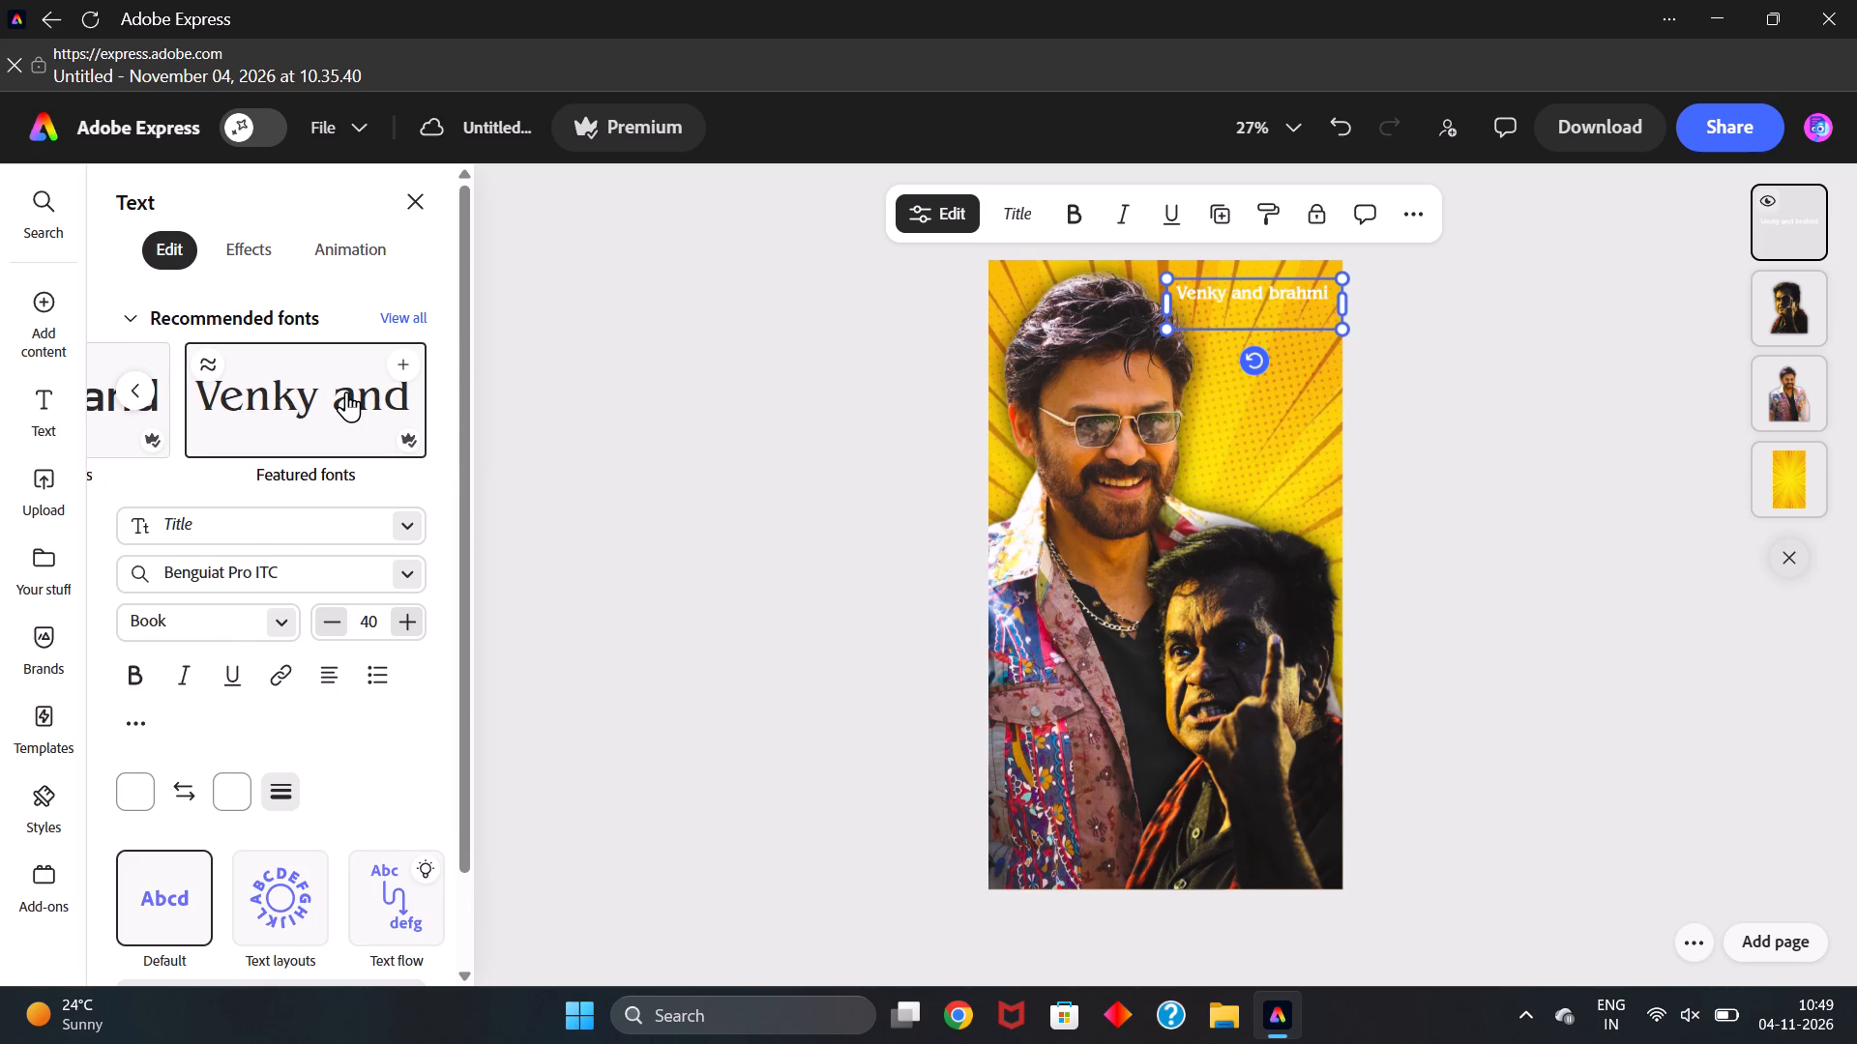
Browse the full set of recommended fonts, try LeKick Brush on the title, and set it to Shlop Regular.
click(406, 323)
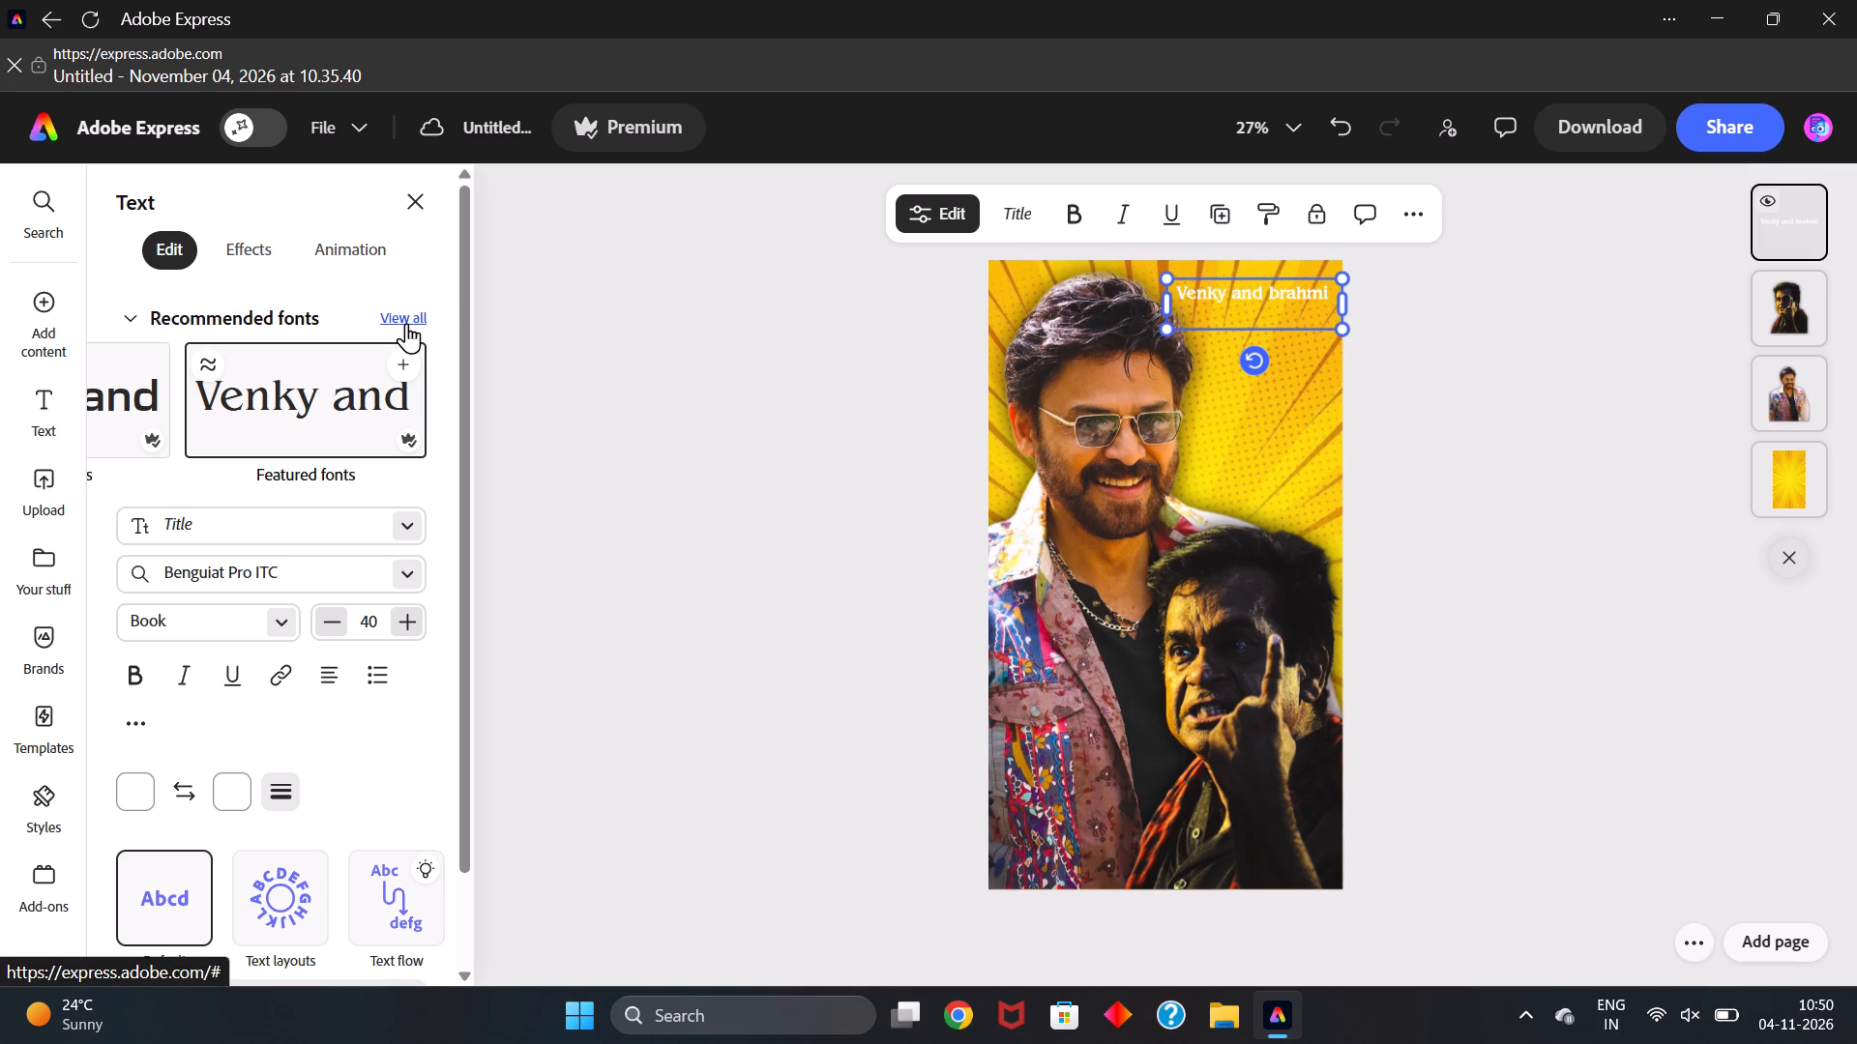
scroll(379, 529, down, 5)
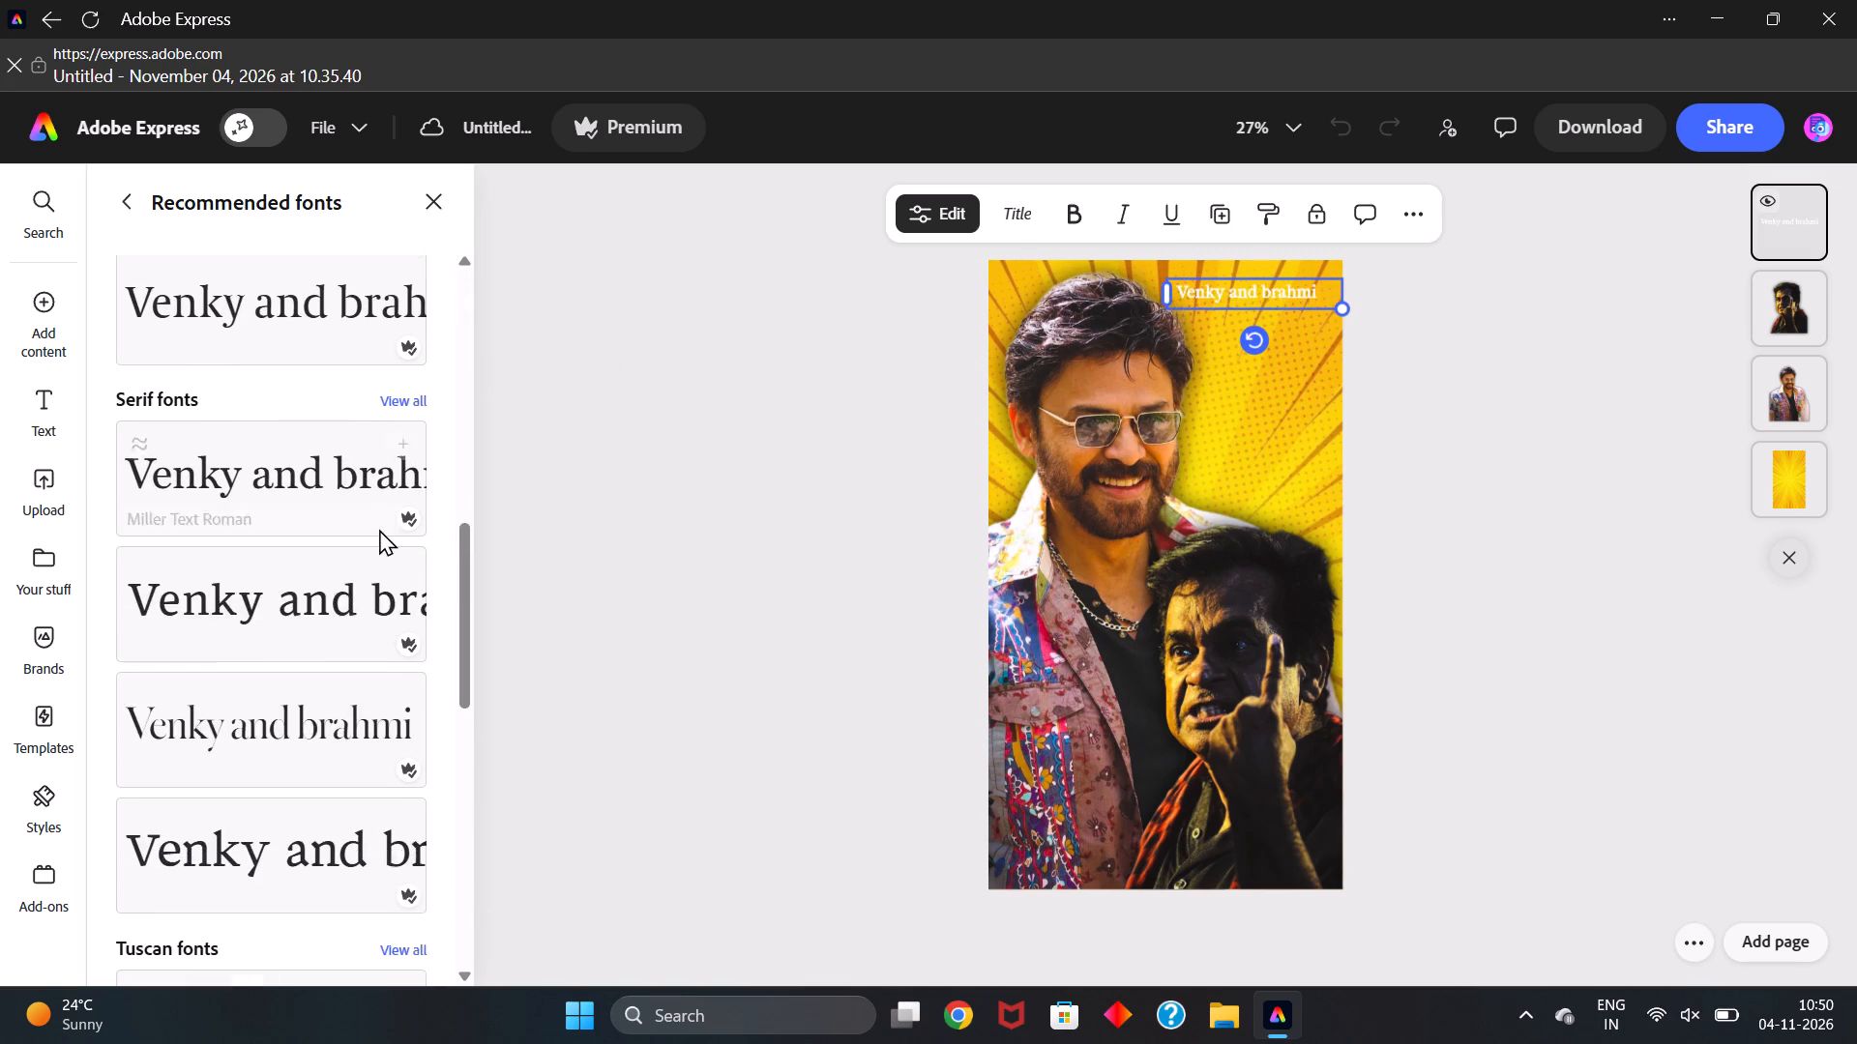
scroll(379, 529, down, 5)
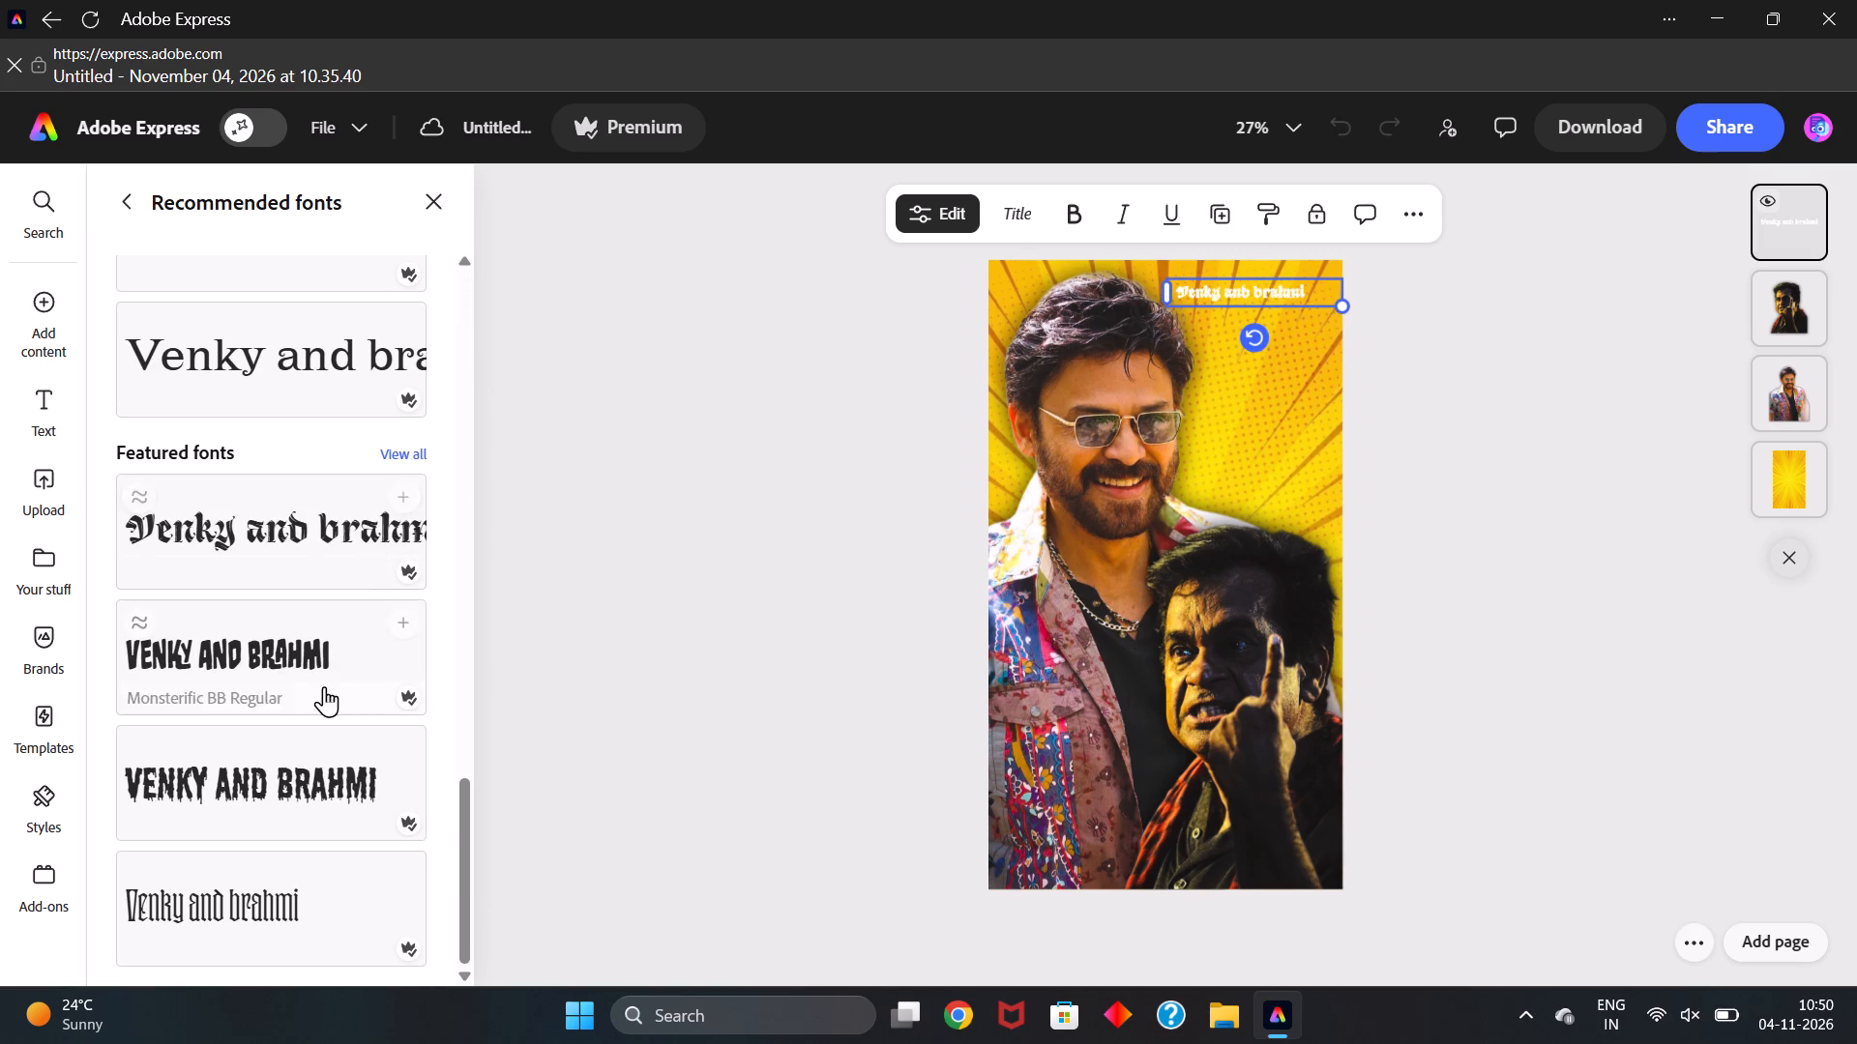
click(332, 535)
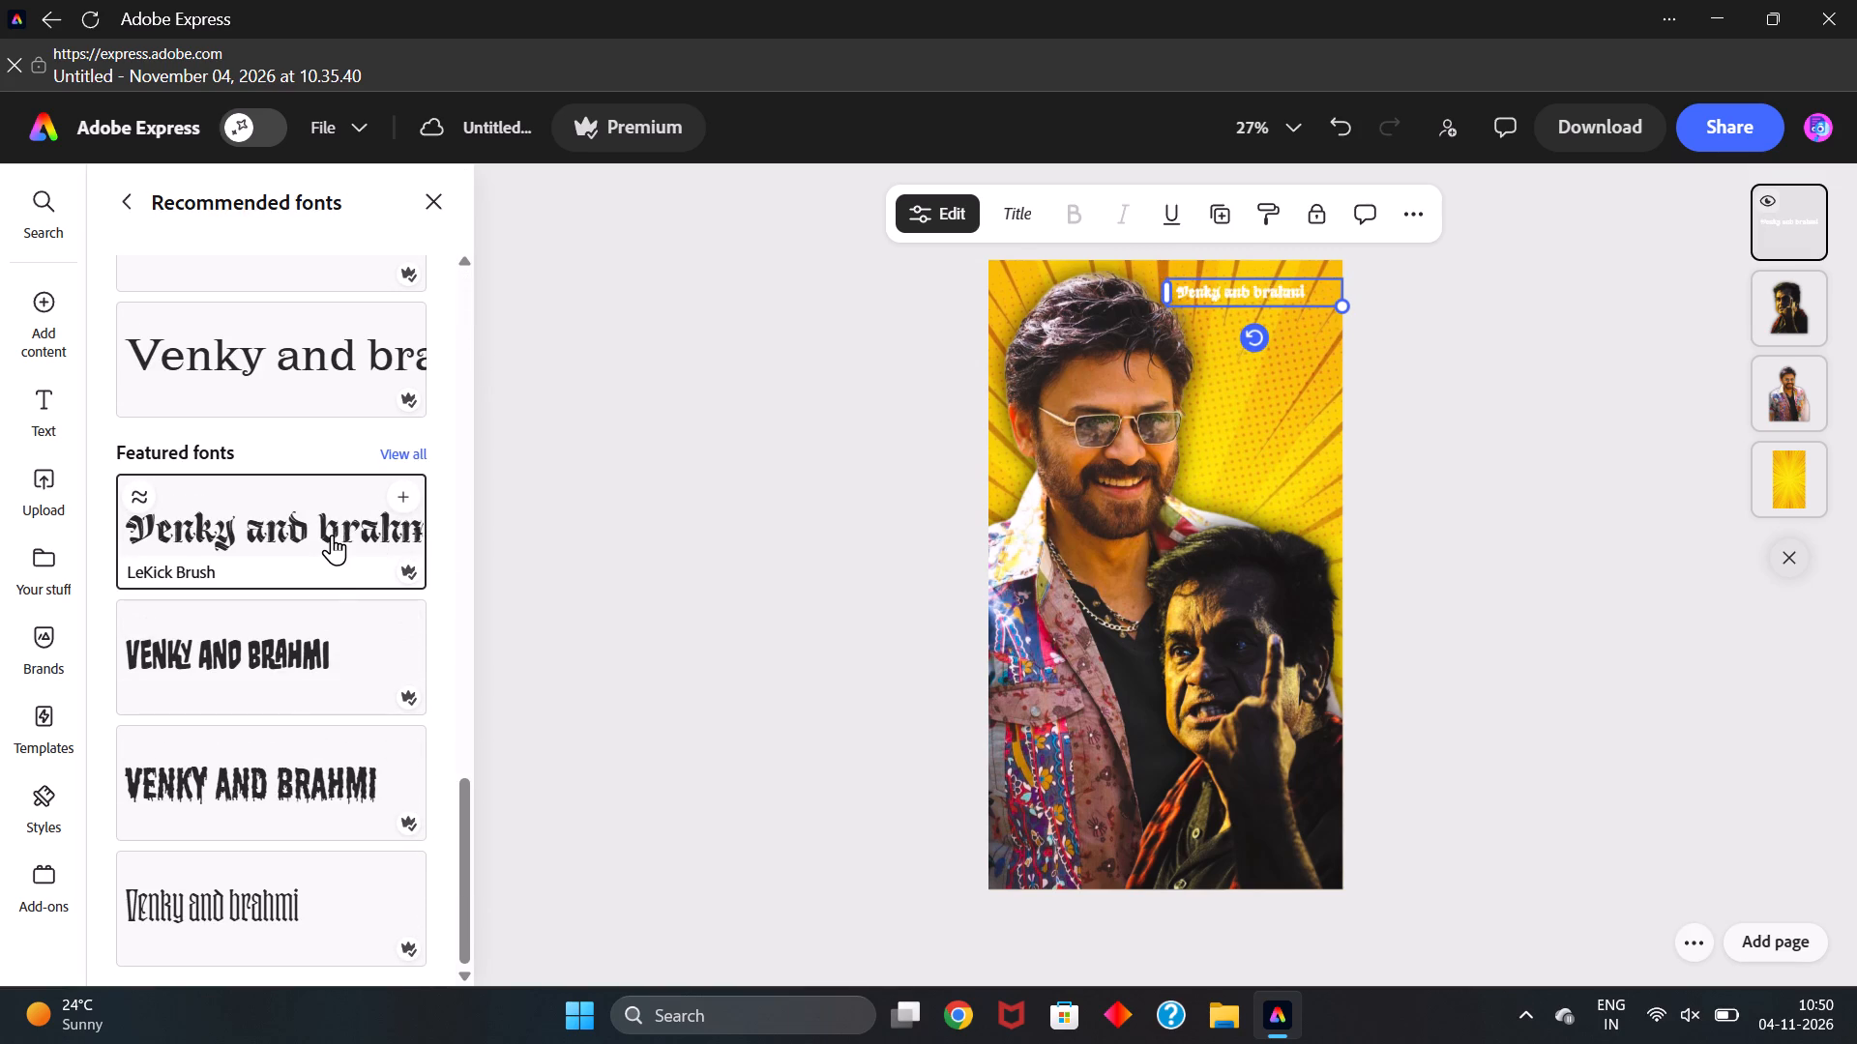
scroll(317, 617, down, 1)
click(292, 772)
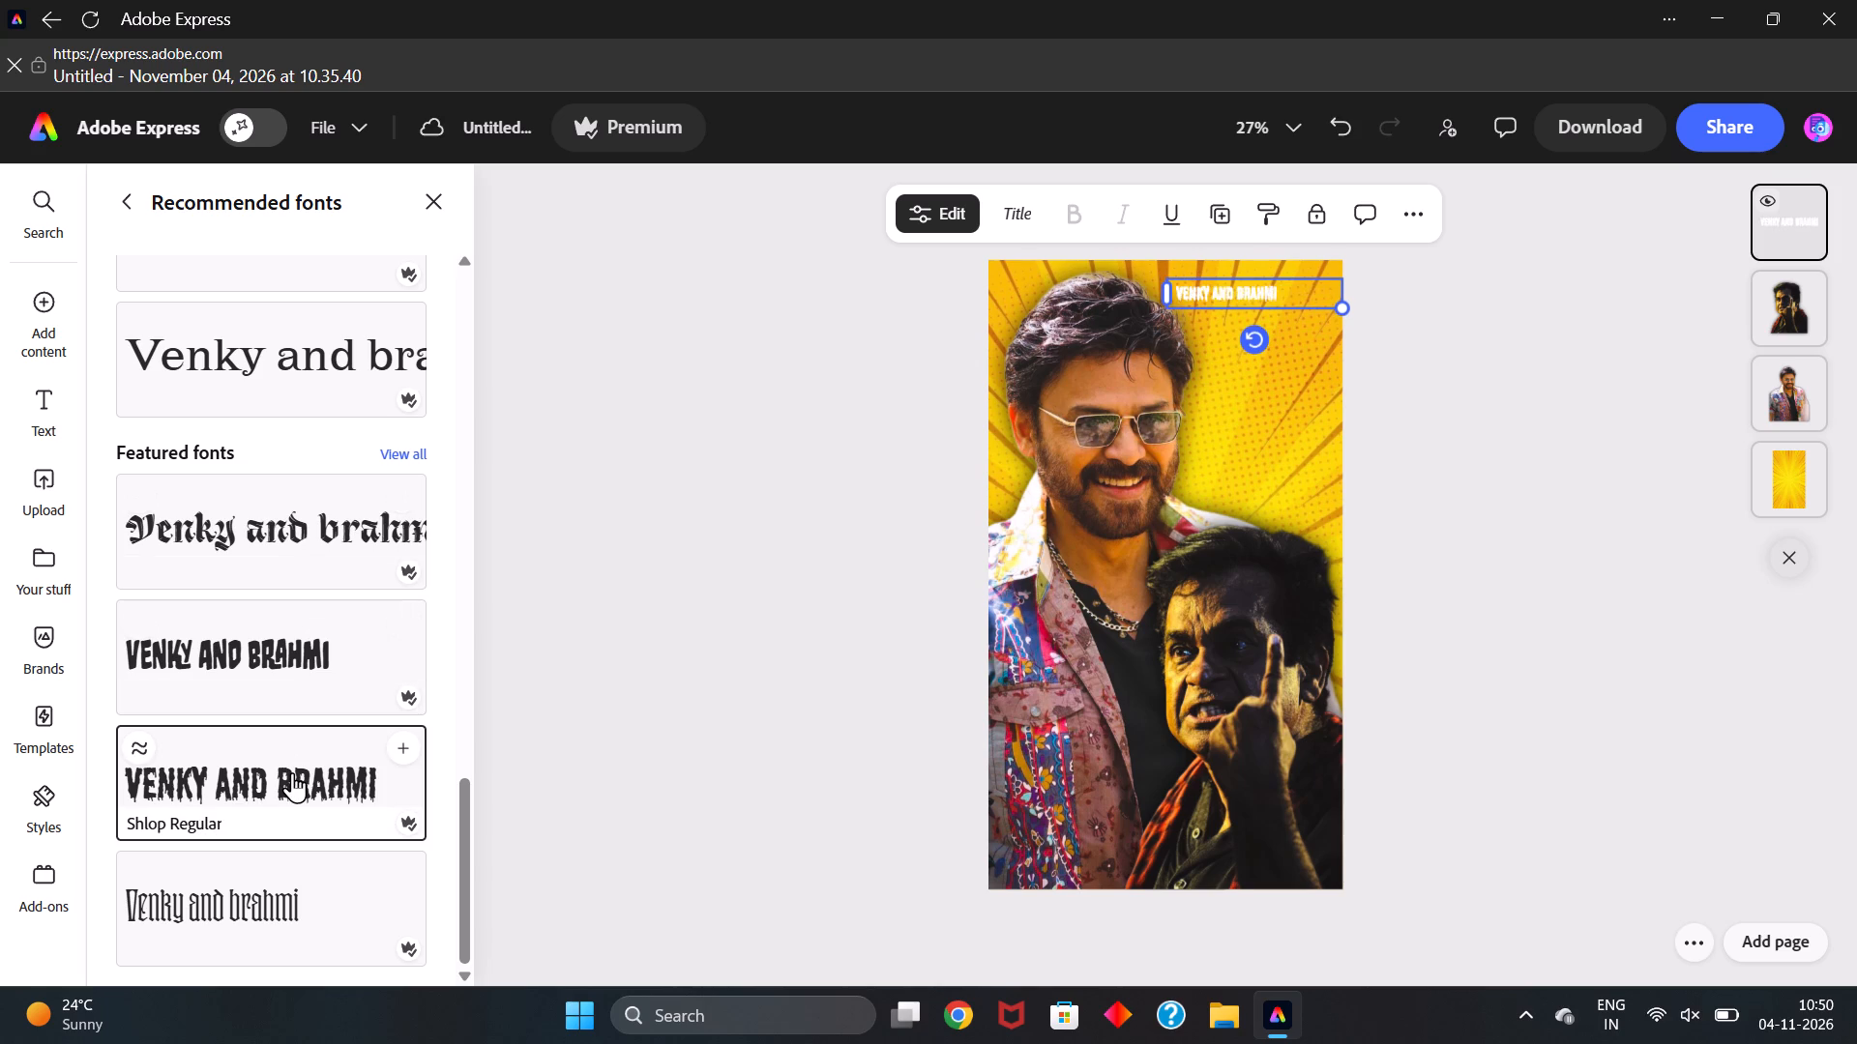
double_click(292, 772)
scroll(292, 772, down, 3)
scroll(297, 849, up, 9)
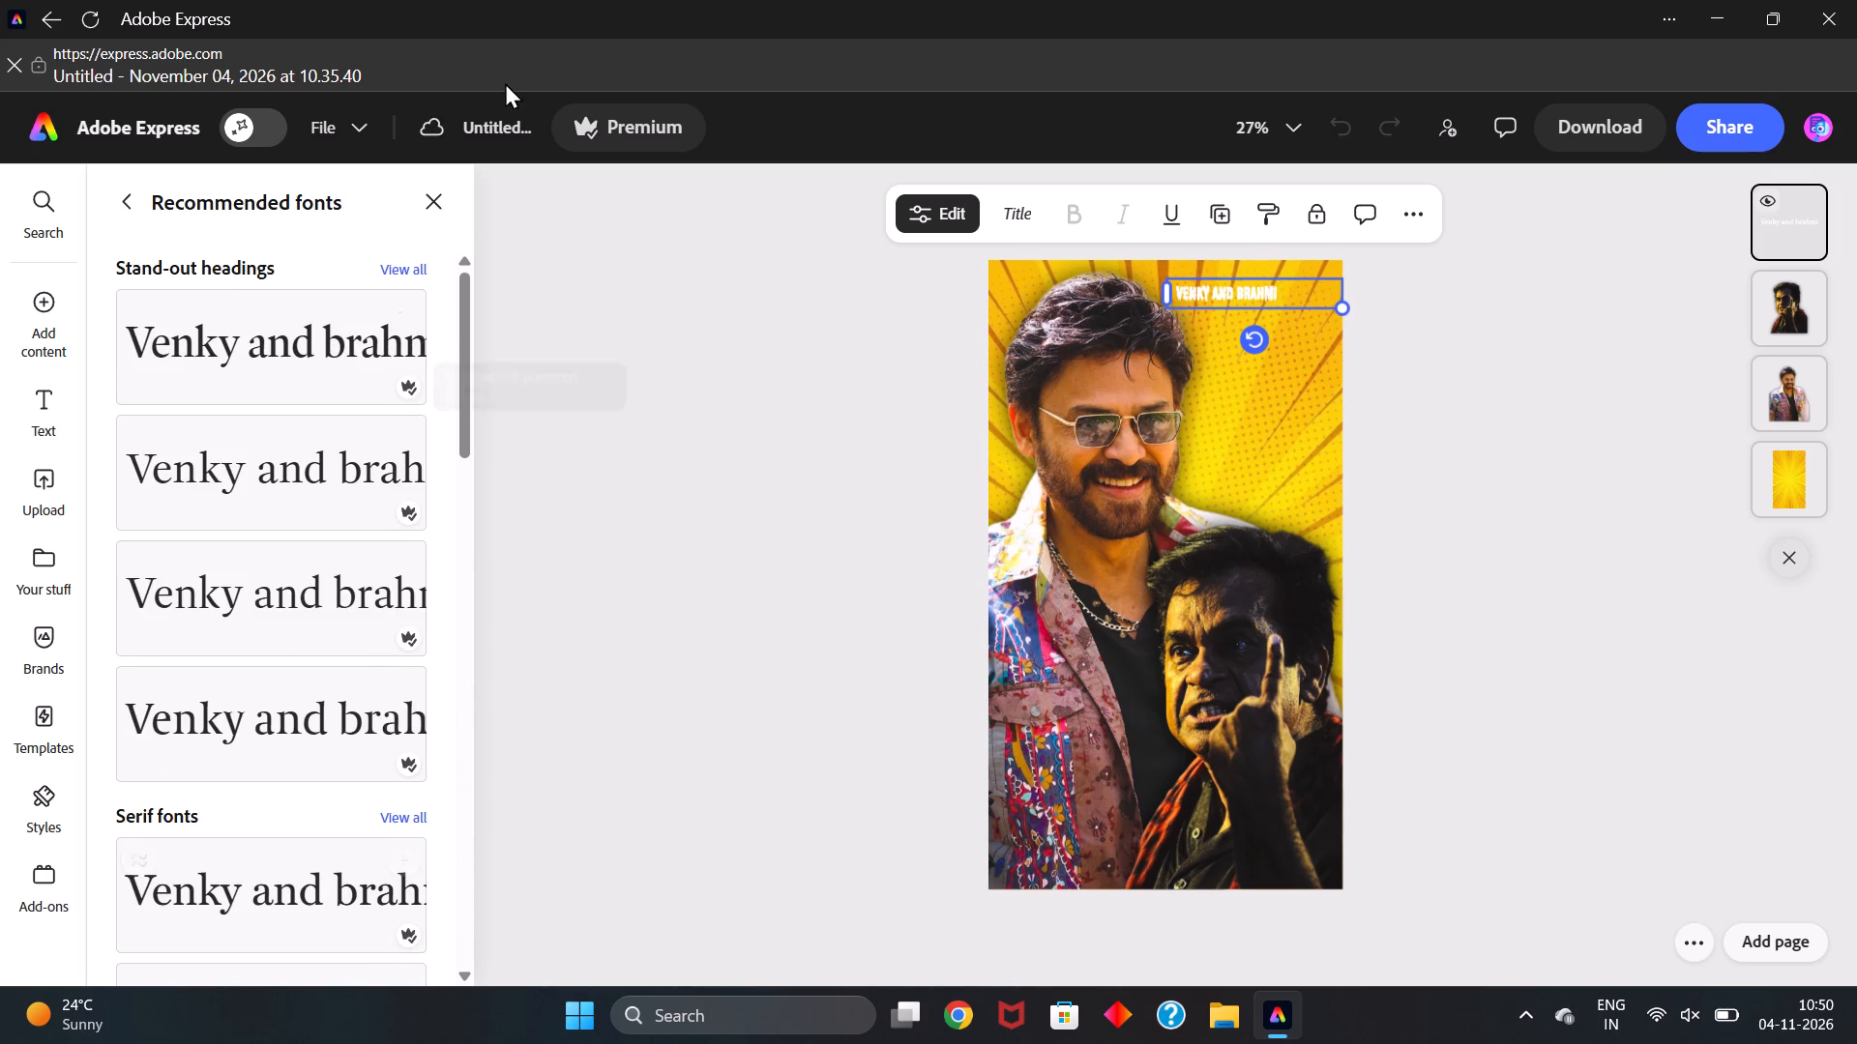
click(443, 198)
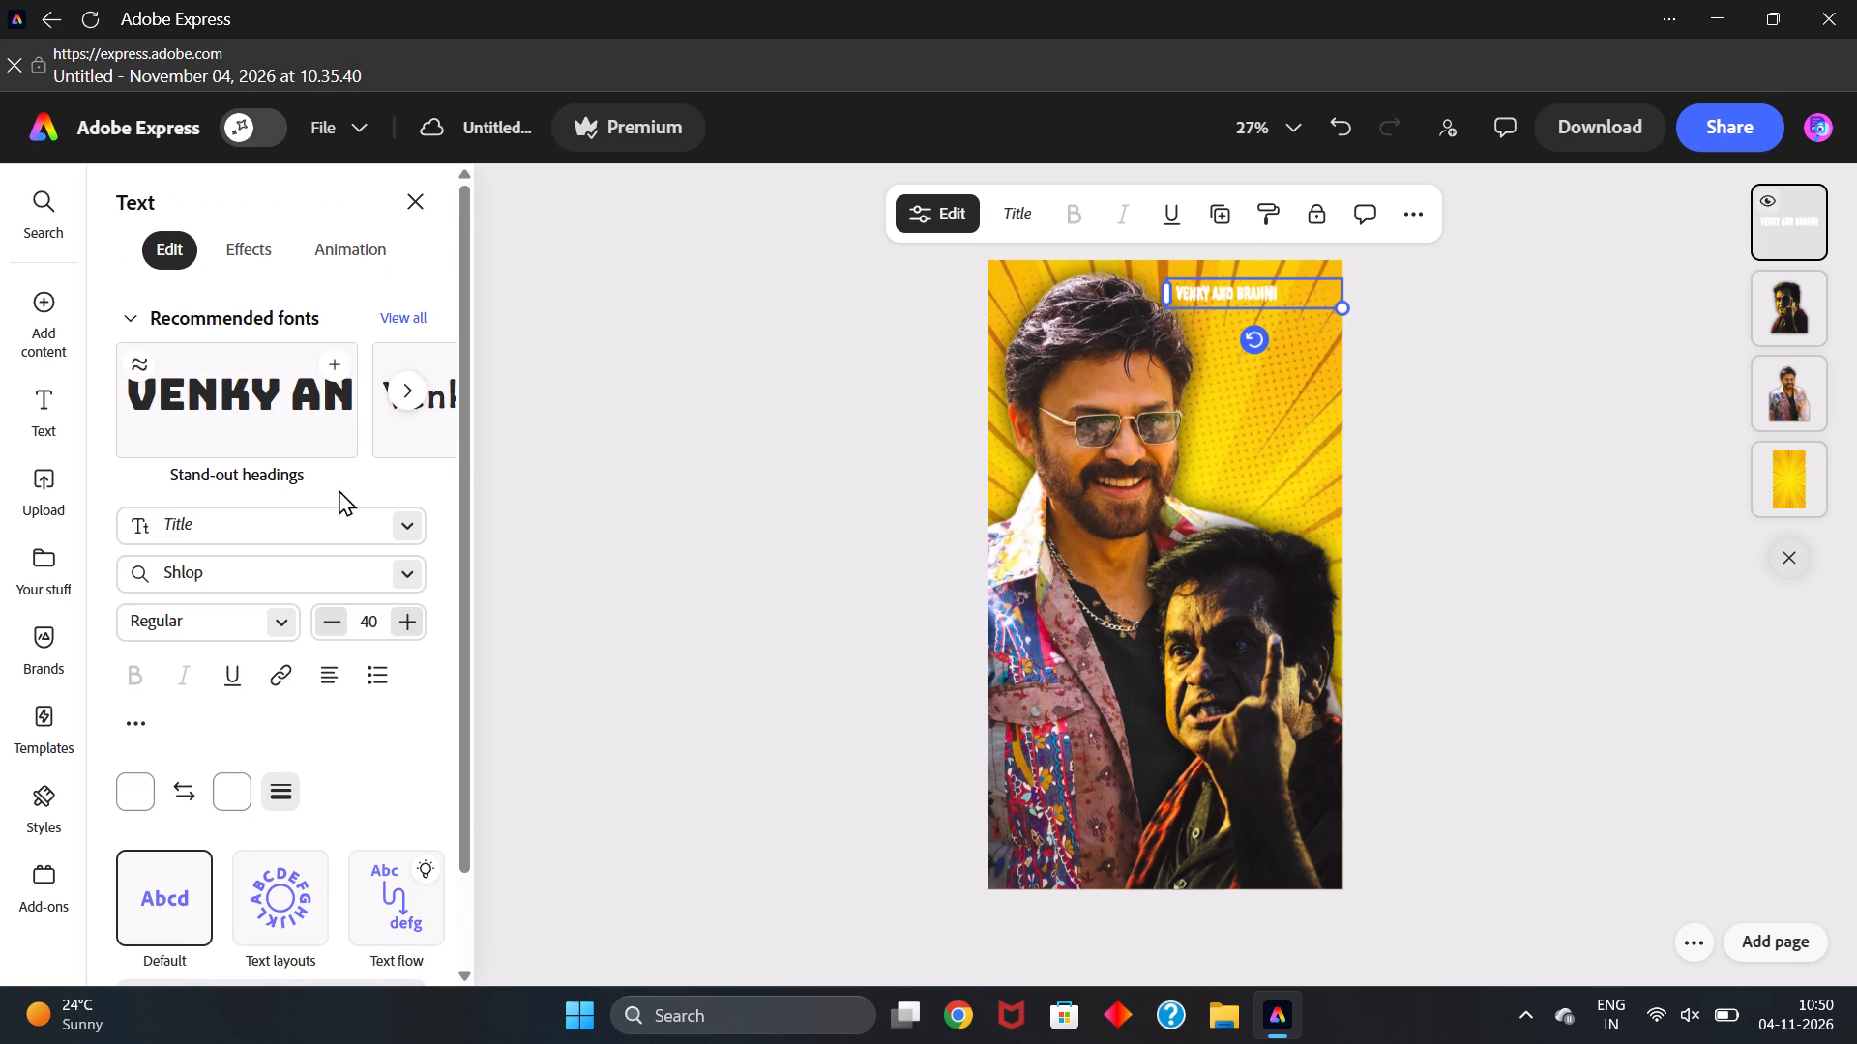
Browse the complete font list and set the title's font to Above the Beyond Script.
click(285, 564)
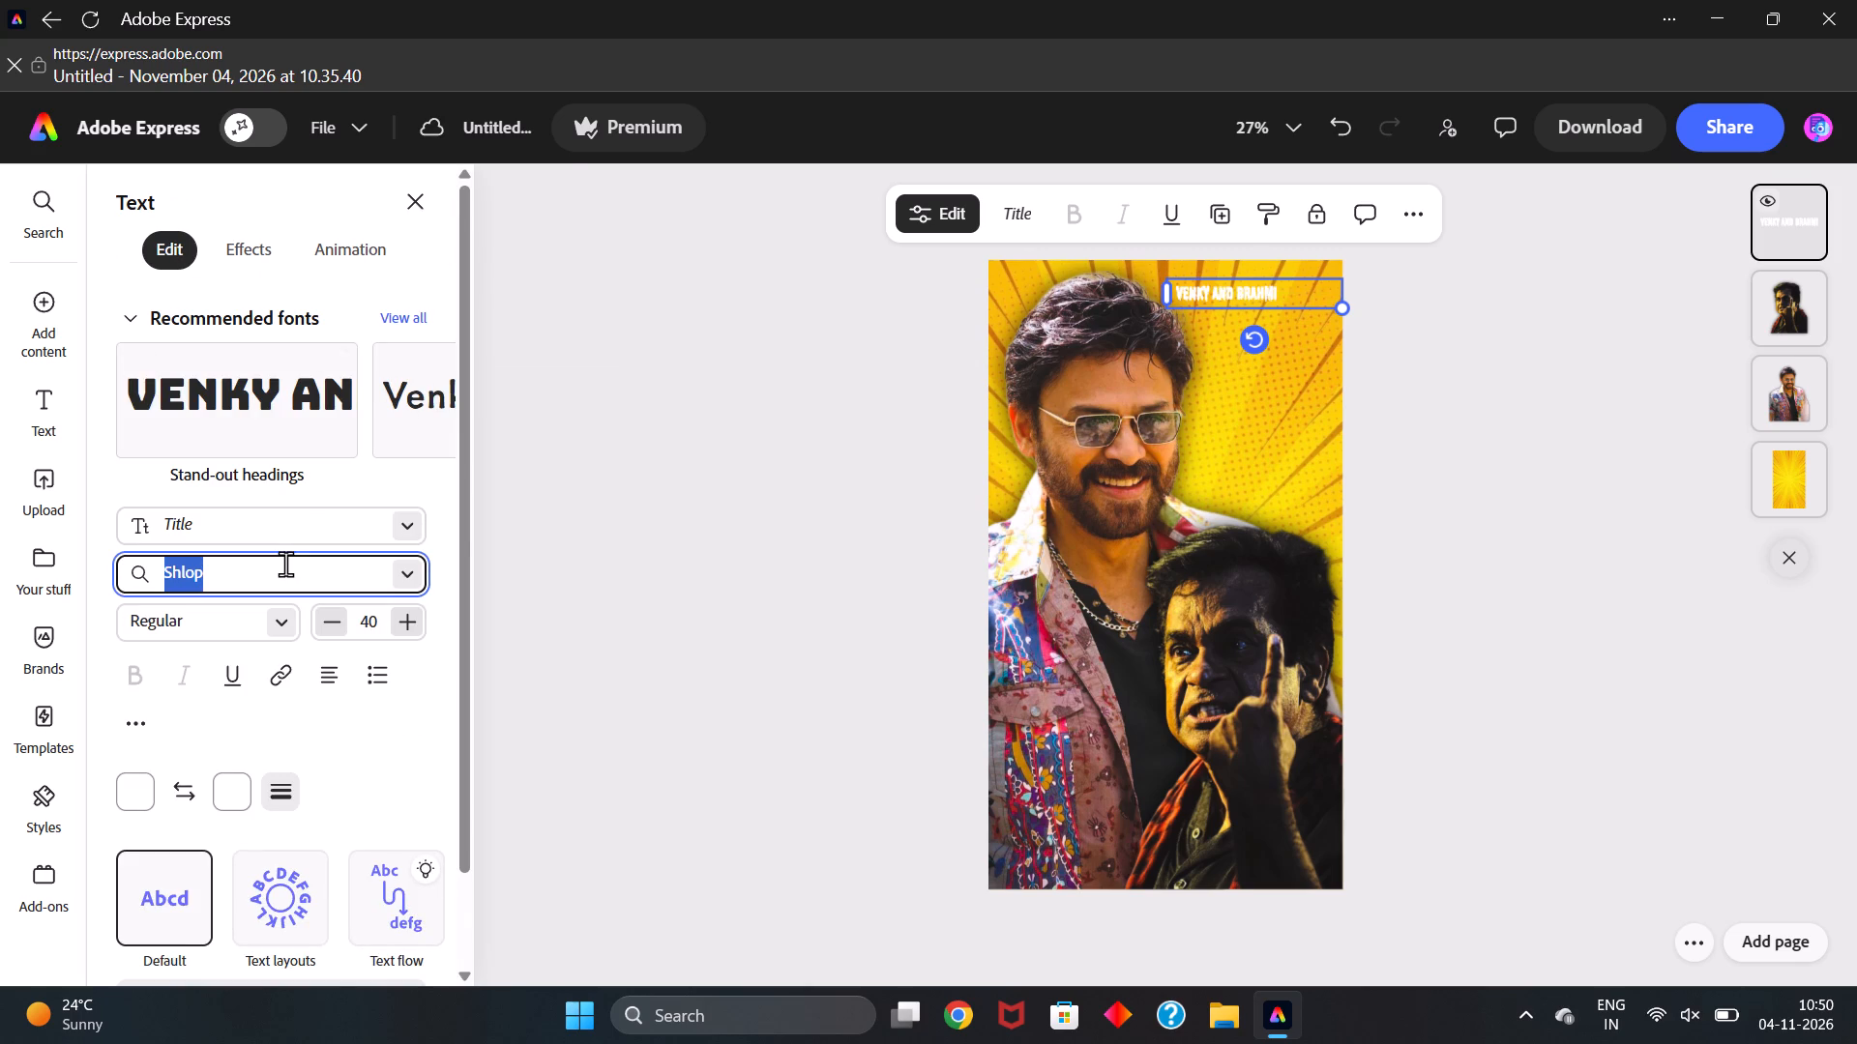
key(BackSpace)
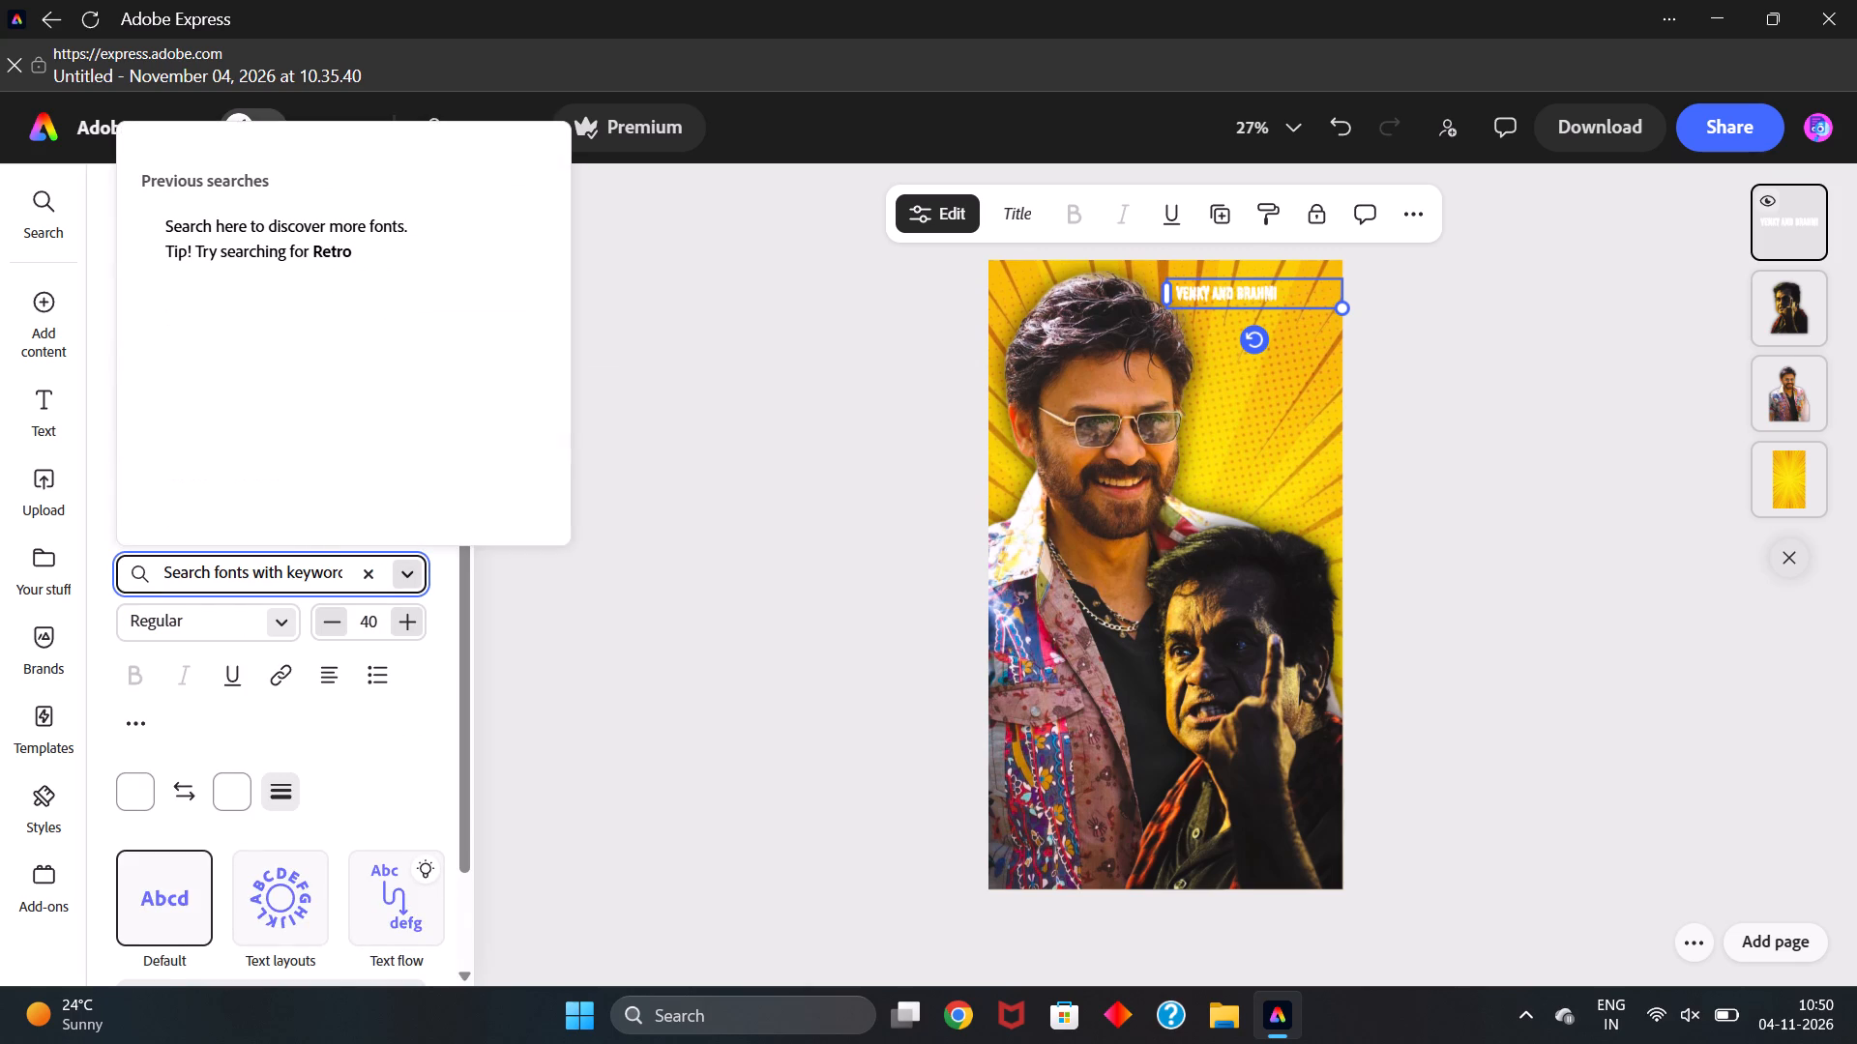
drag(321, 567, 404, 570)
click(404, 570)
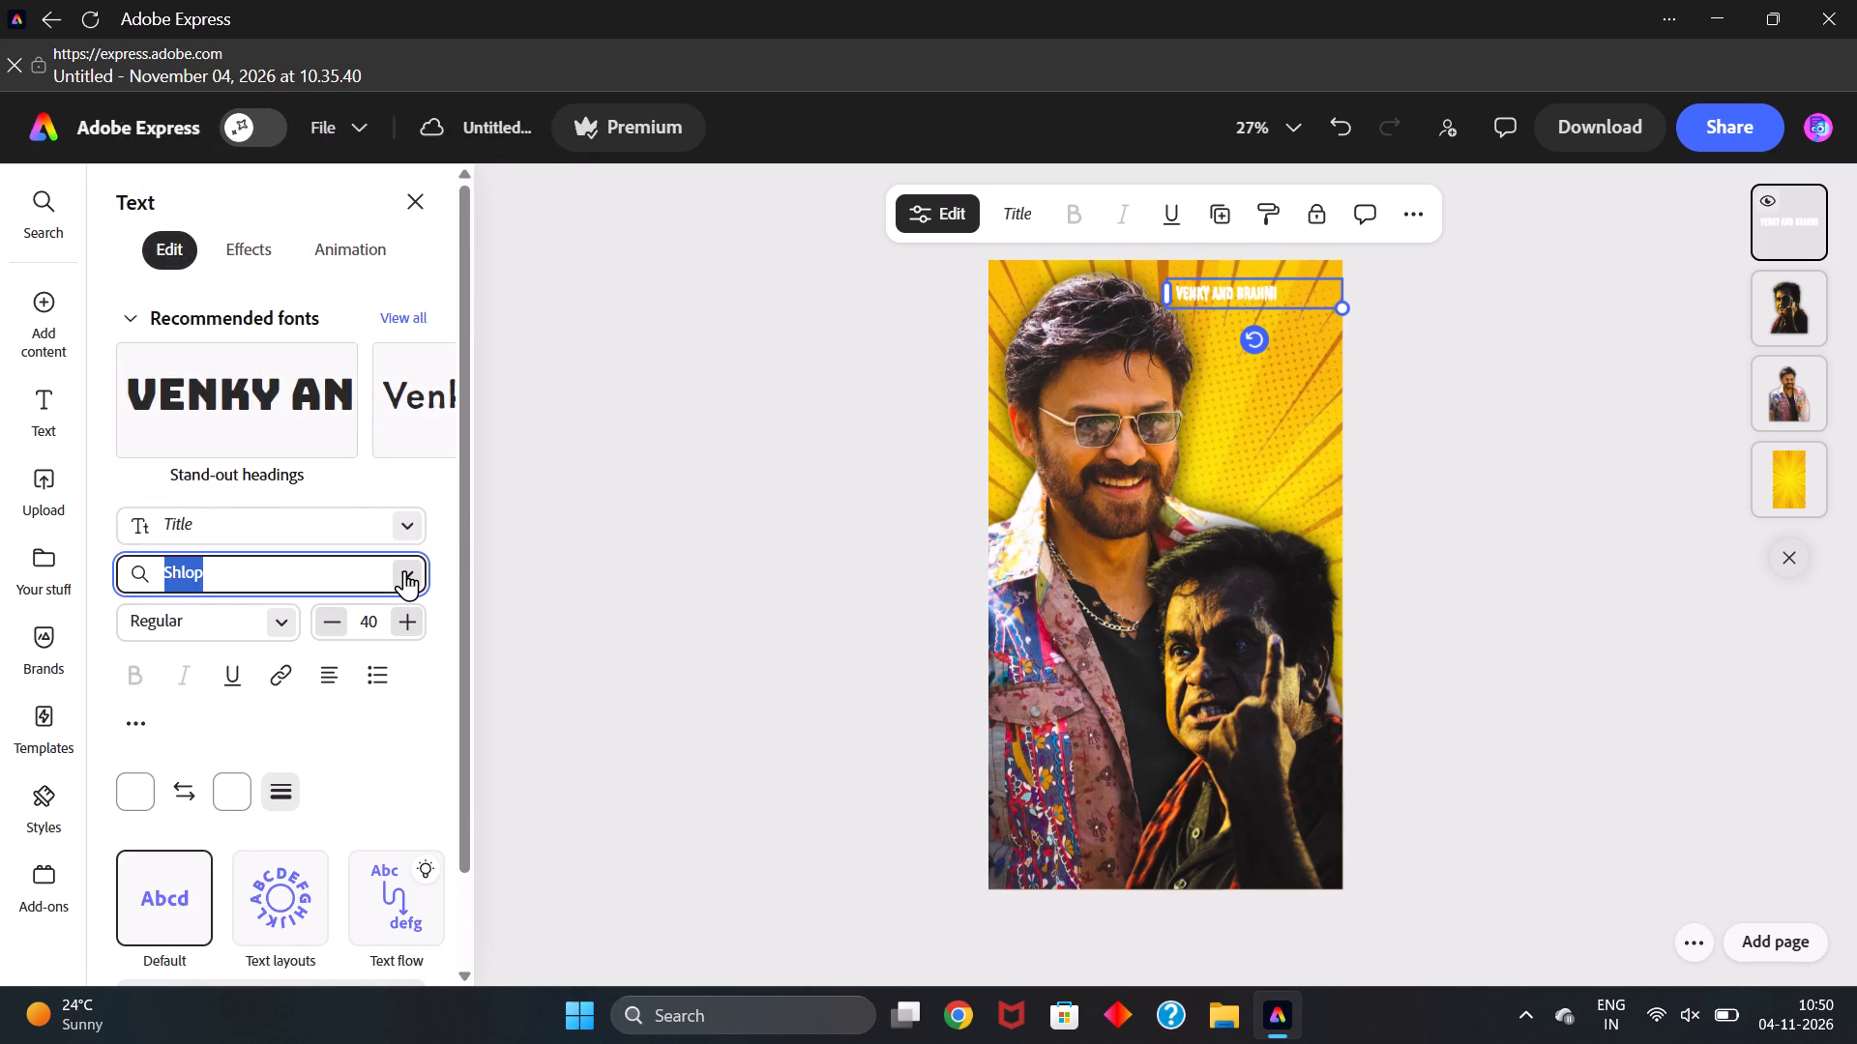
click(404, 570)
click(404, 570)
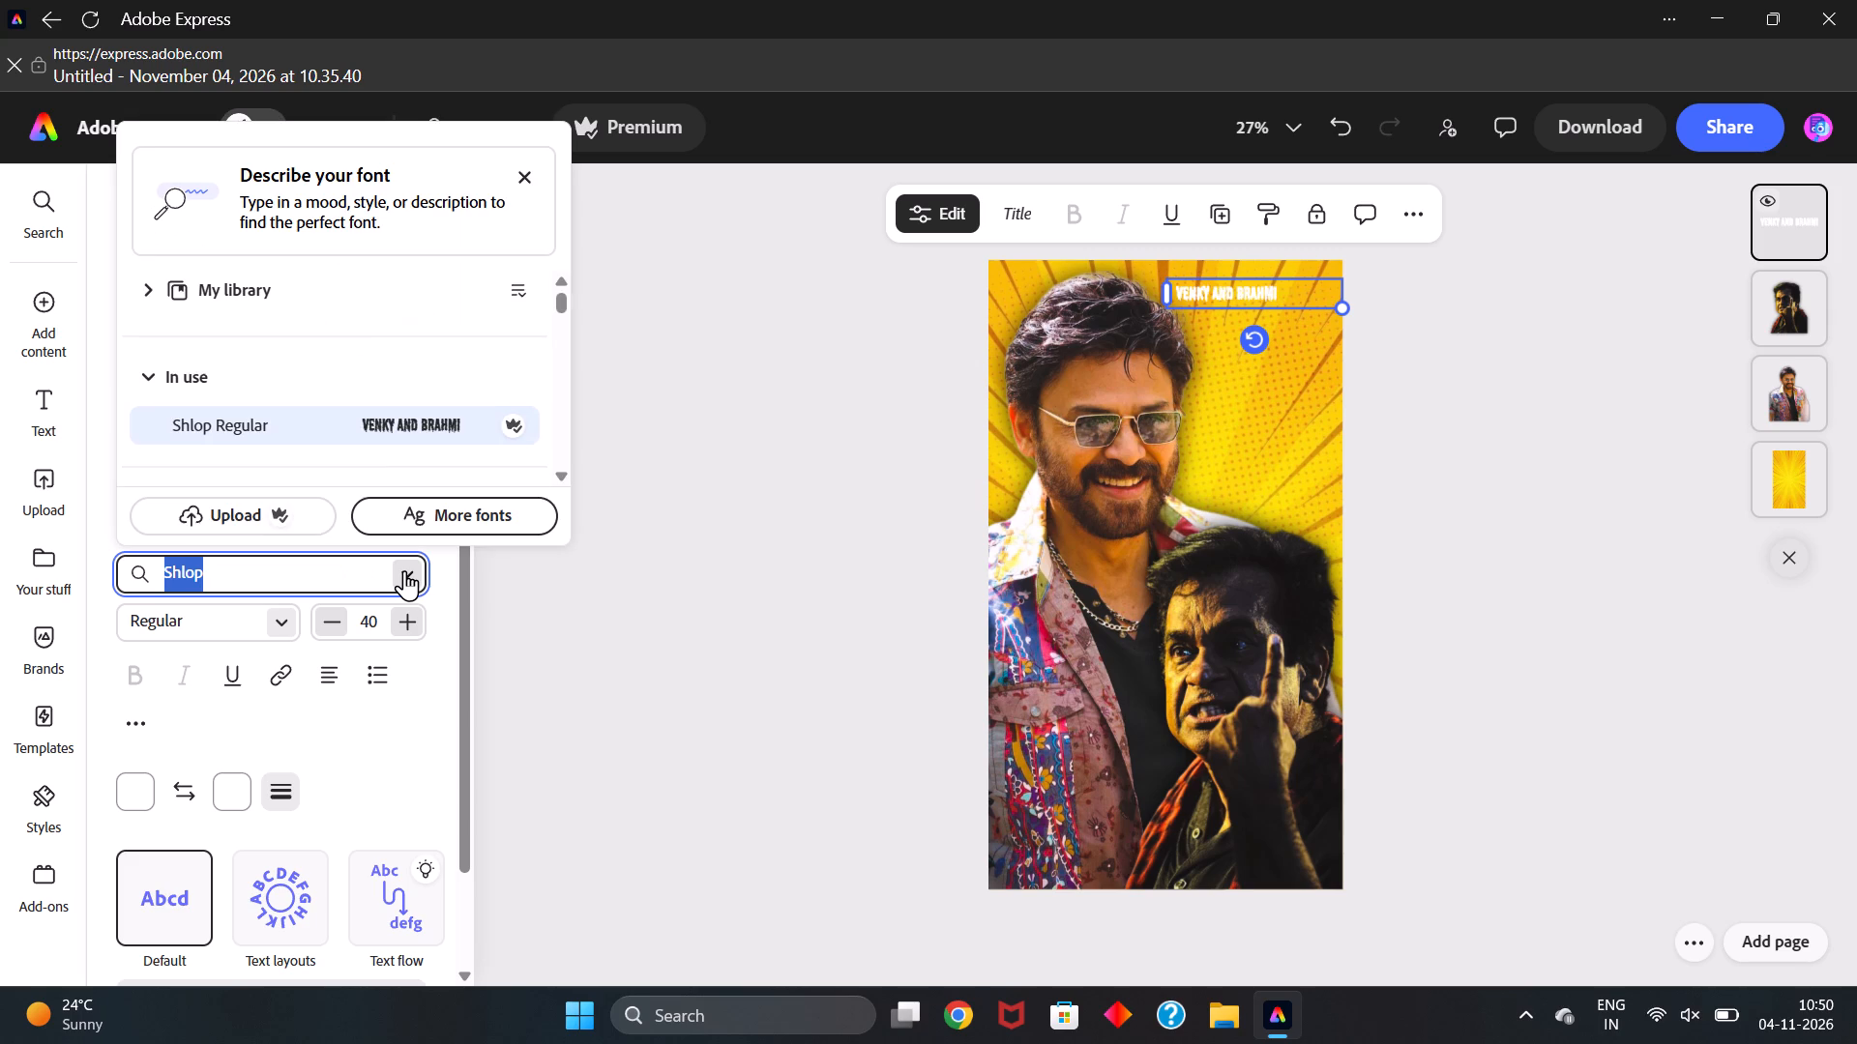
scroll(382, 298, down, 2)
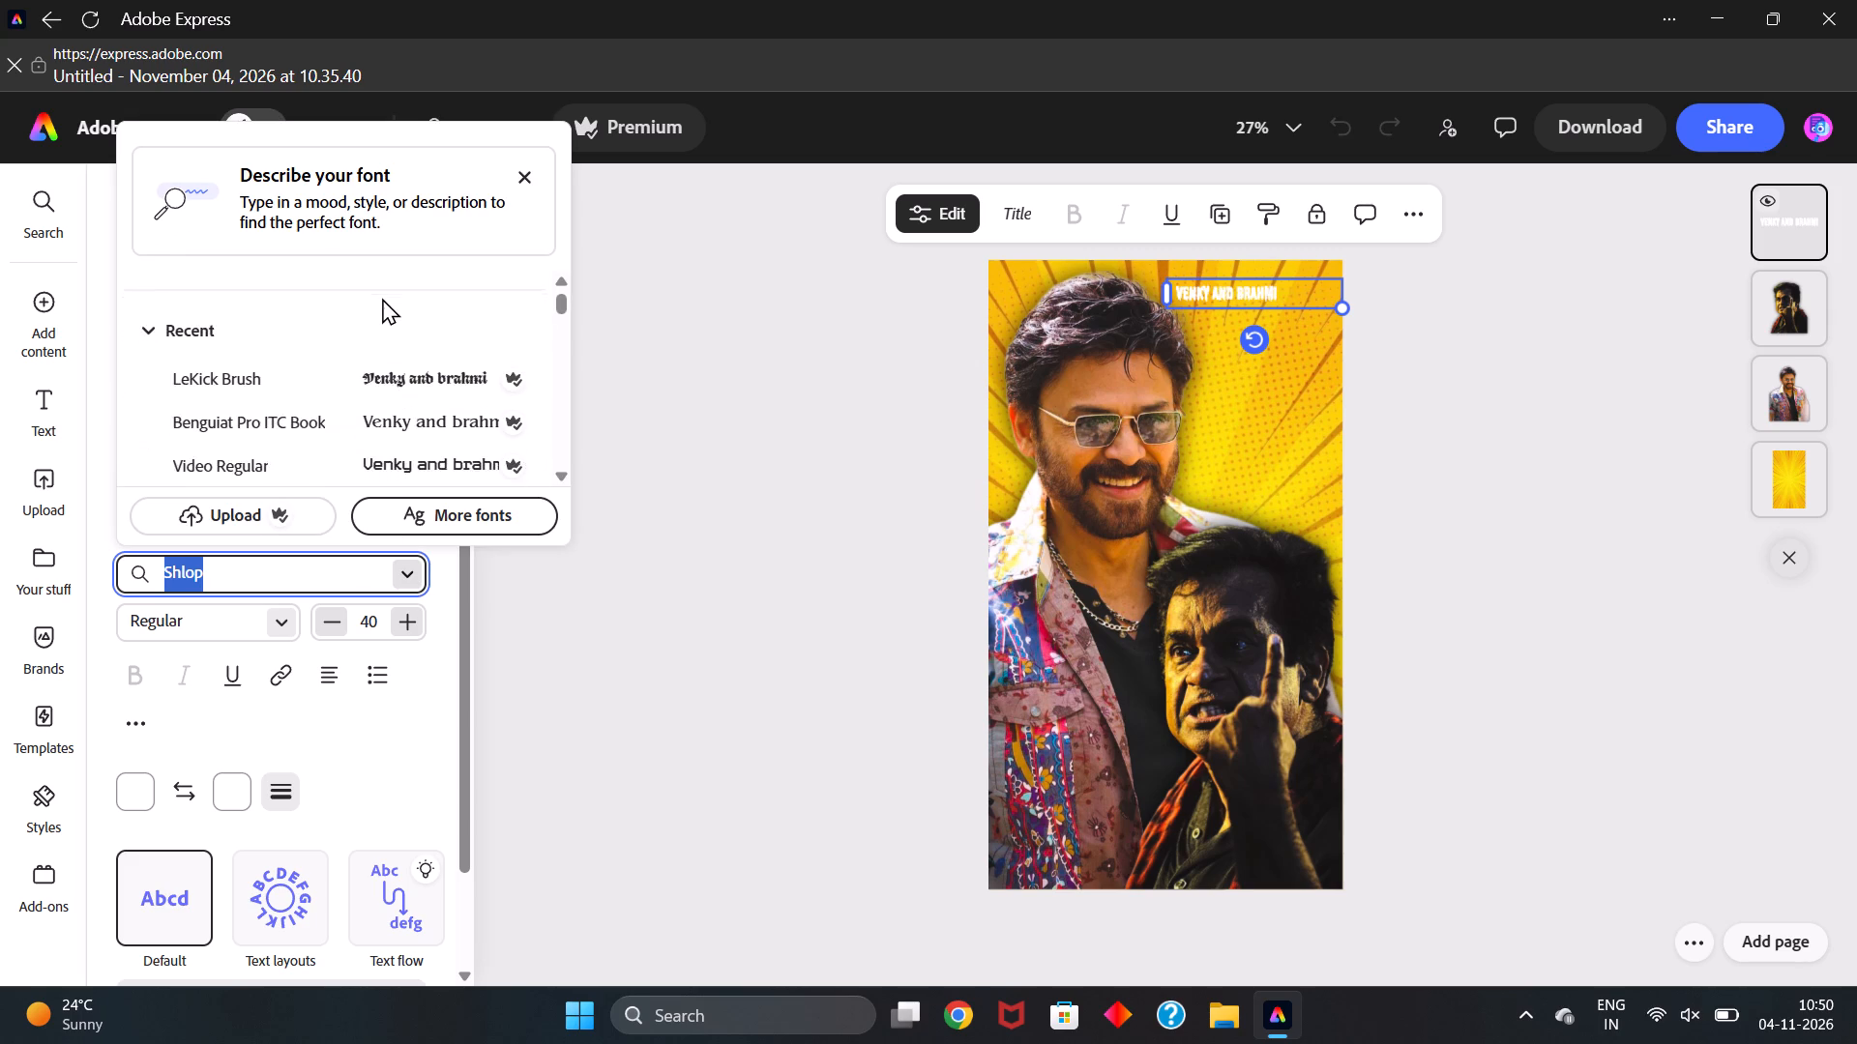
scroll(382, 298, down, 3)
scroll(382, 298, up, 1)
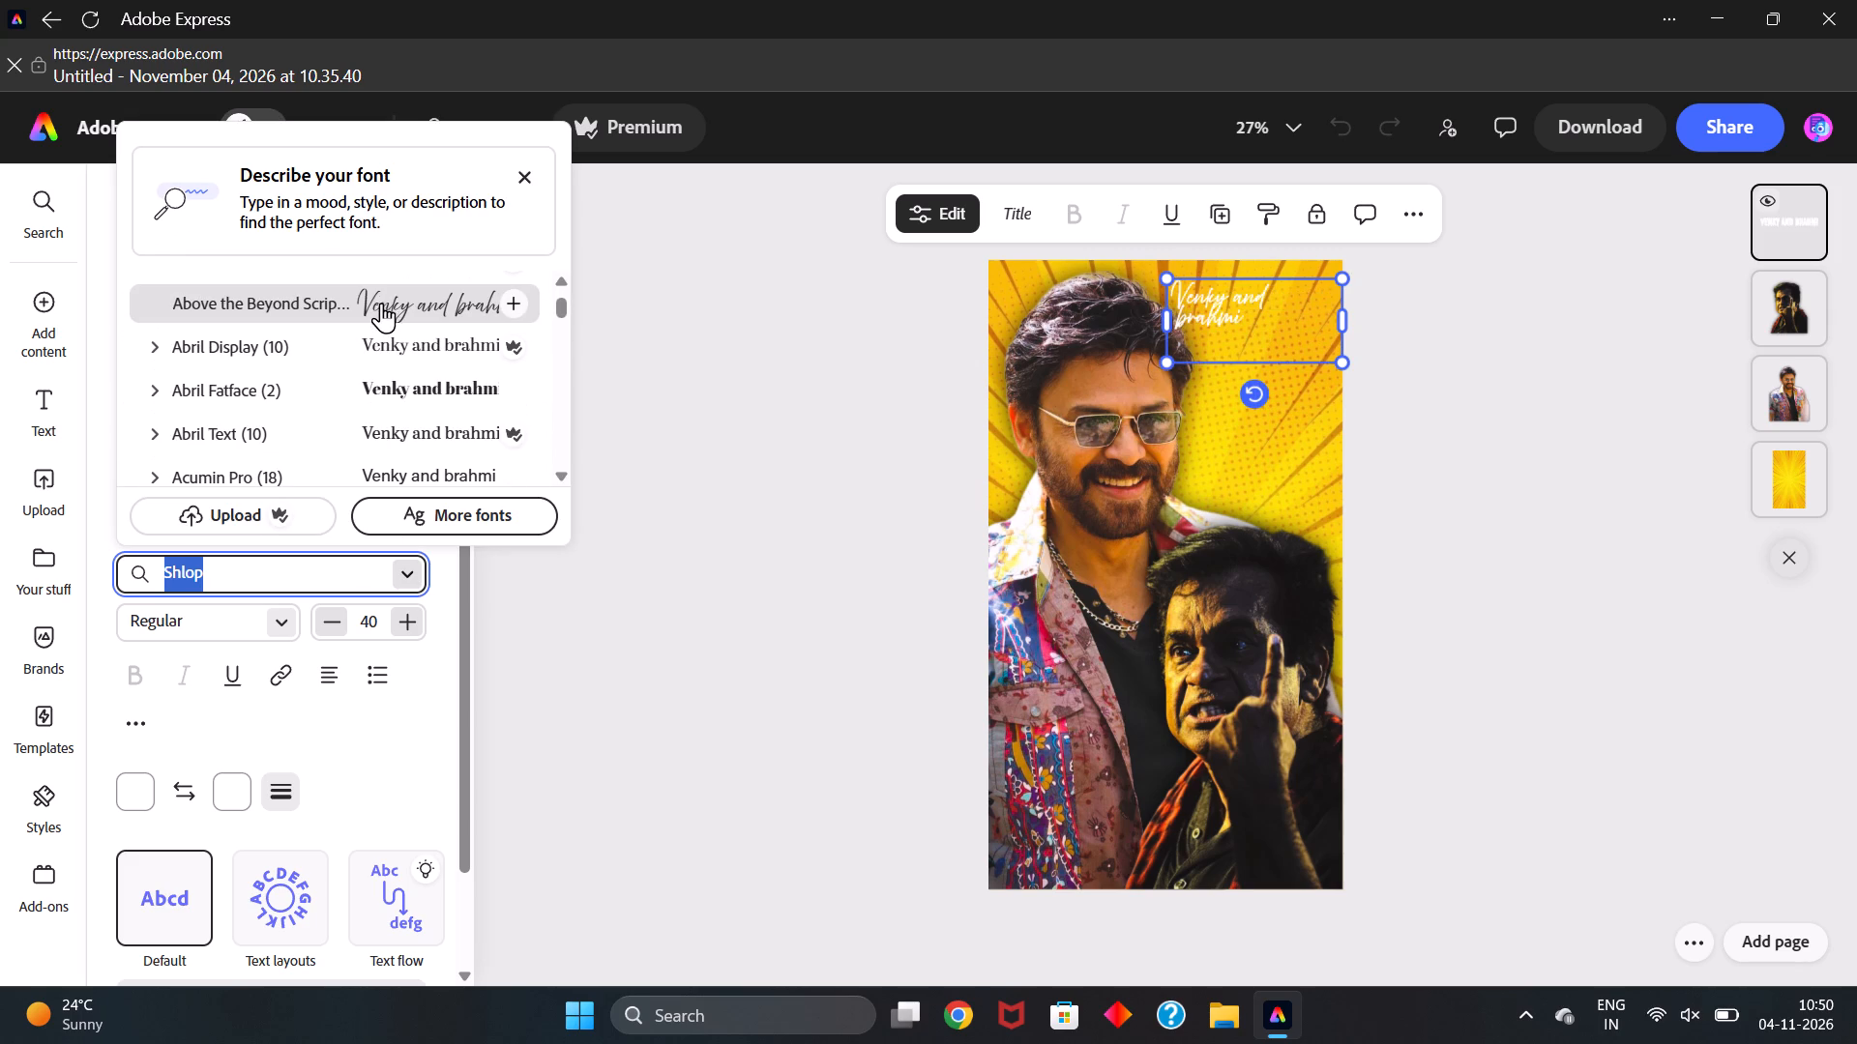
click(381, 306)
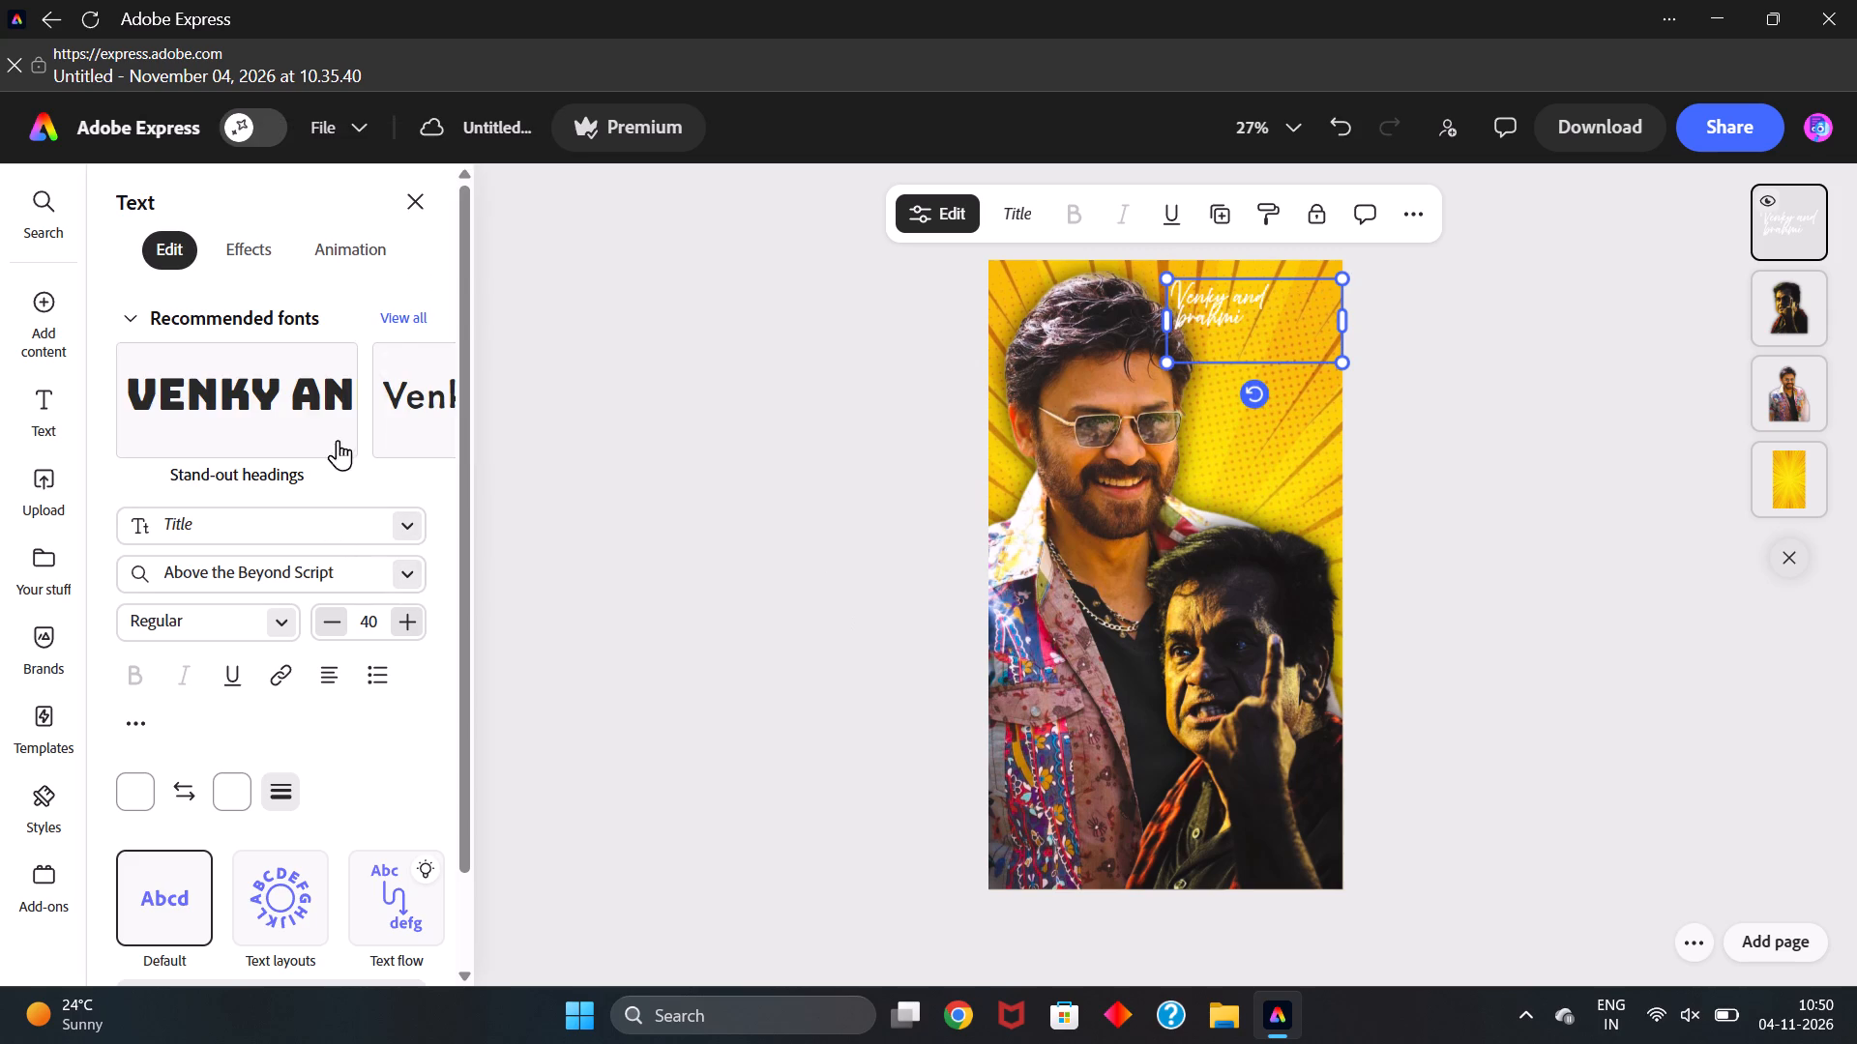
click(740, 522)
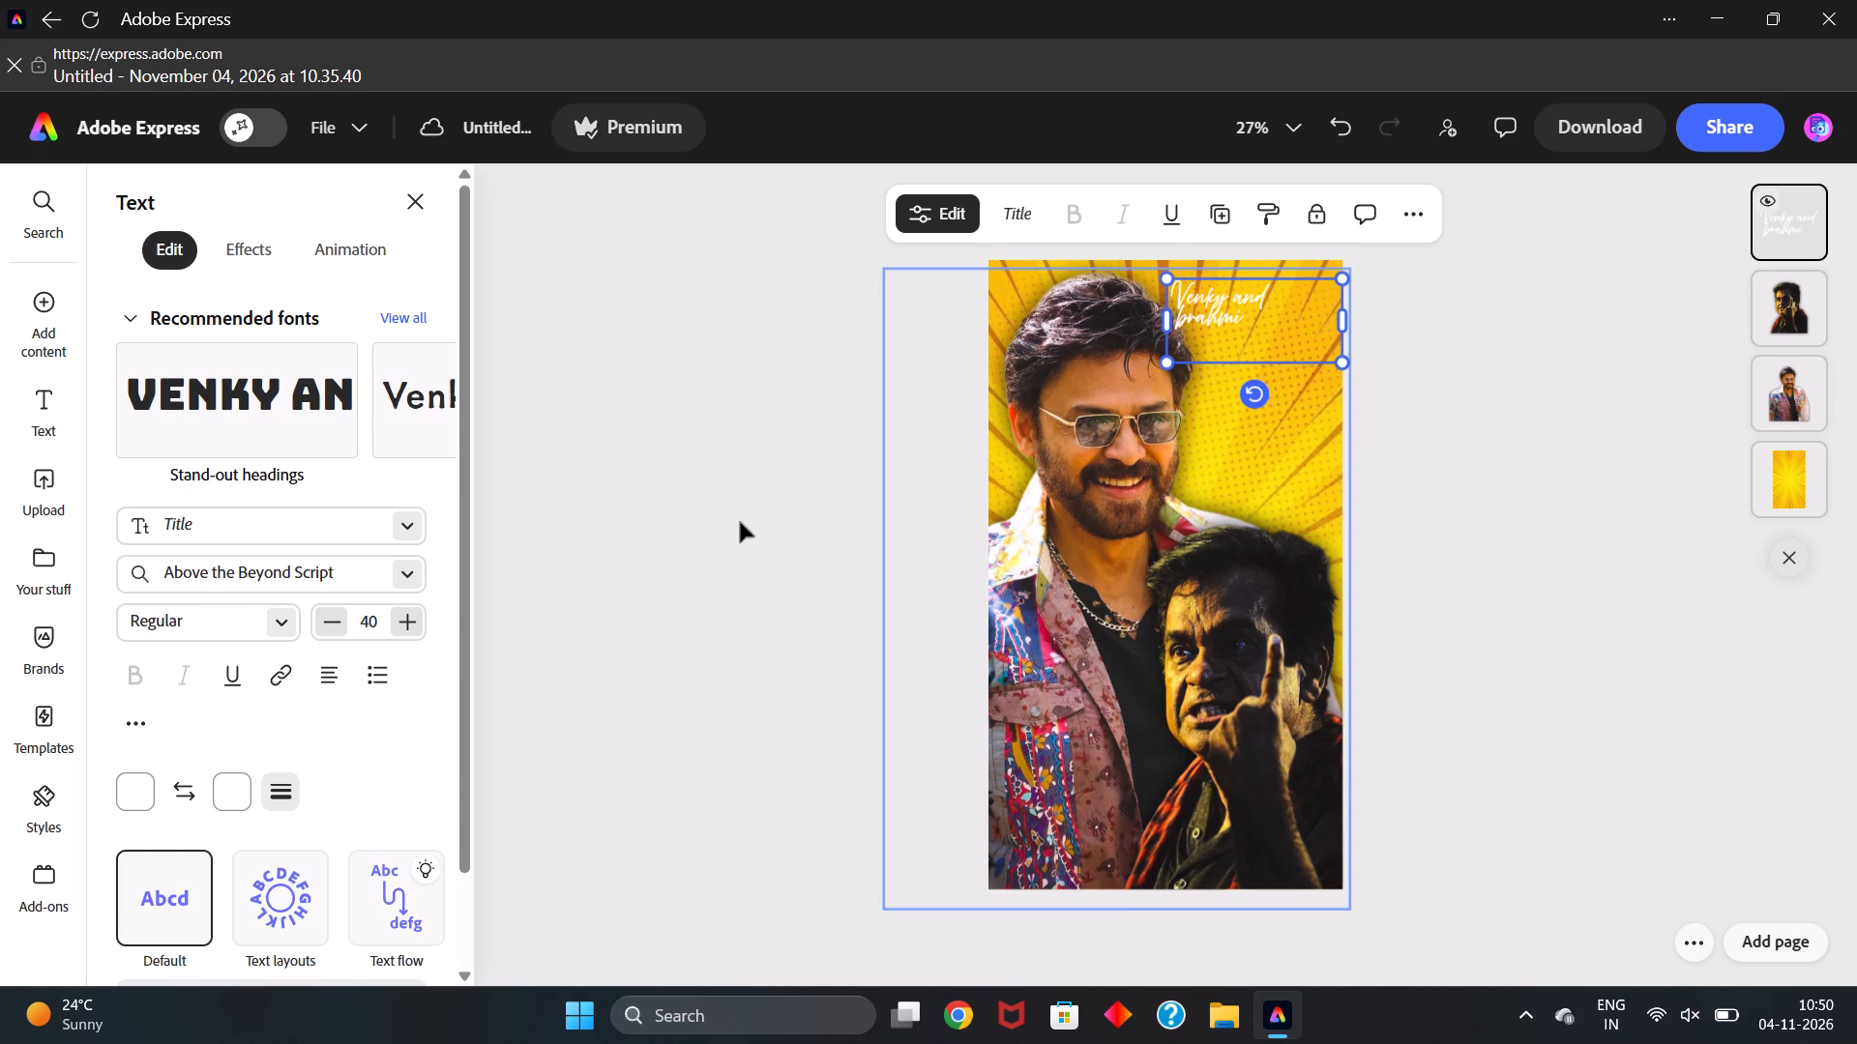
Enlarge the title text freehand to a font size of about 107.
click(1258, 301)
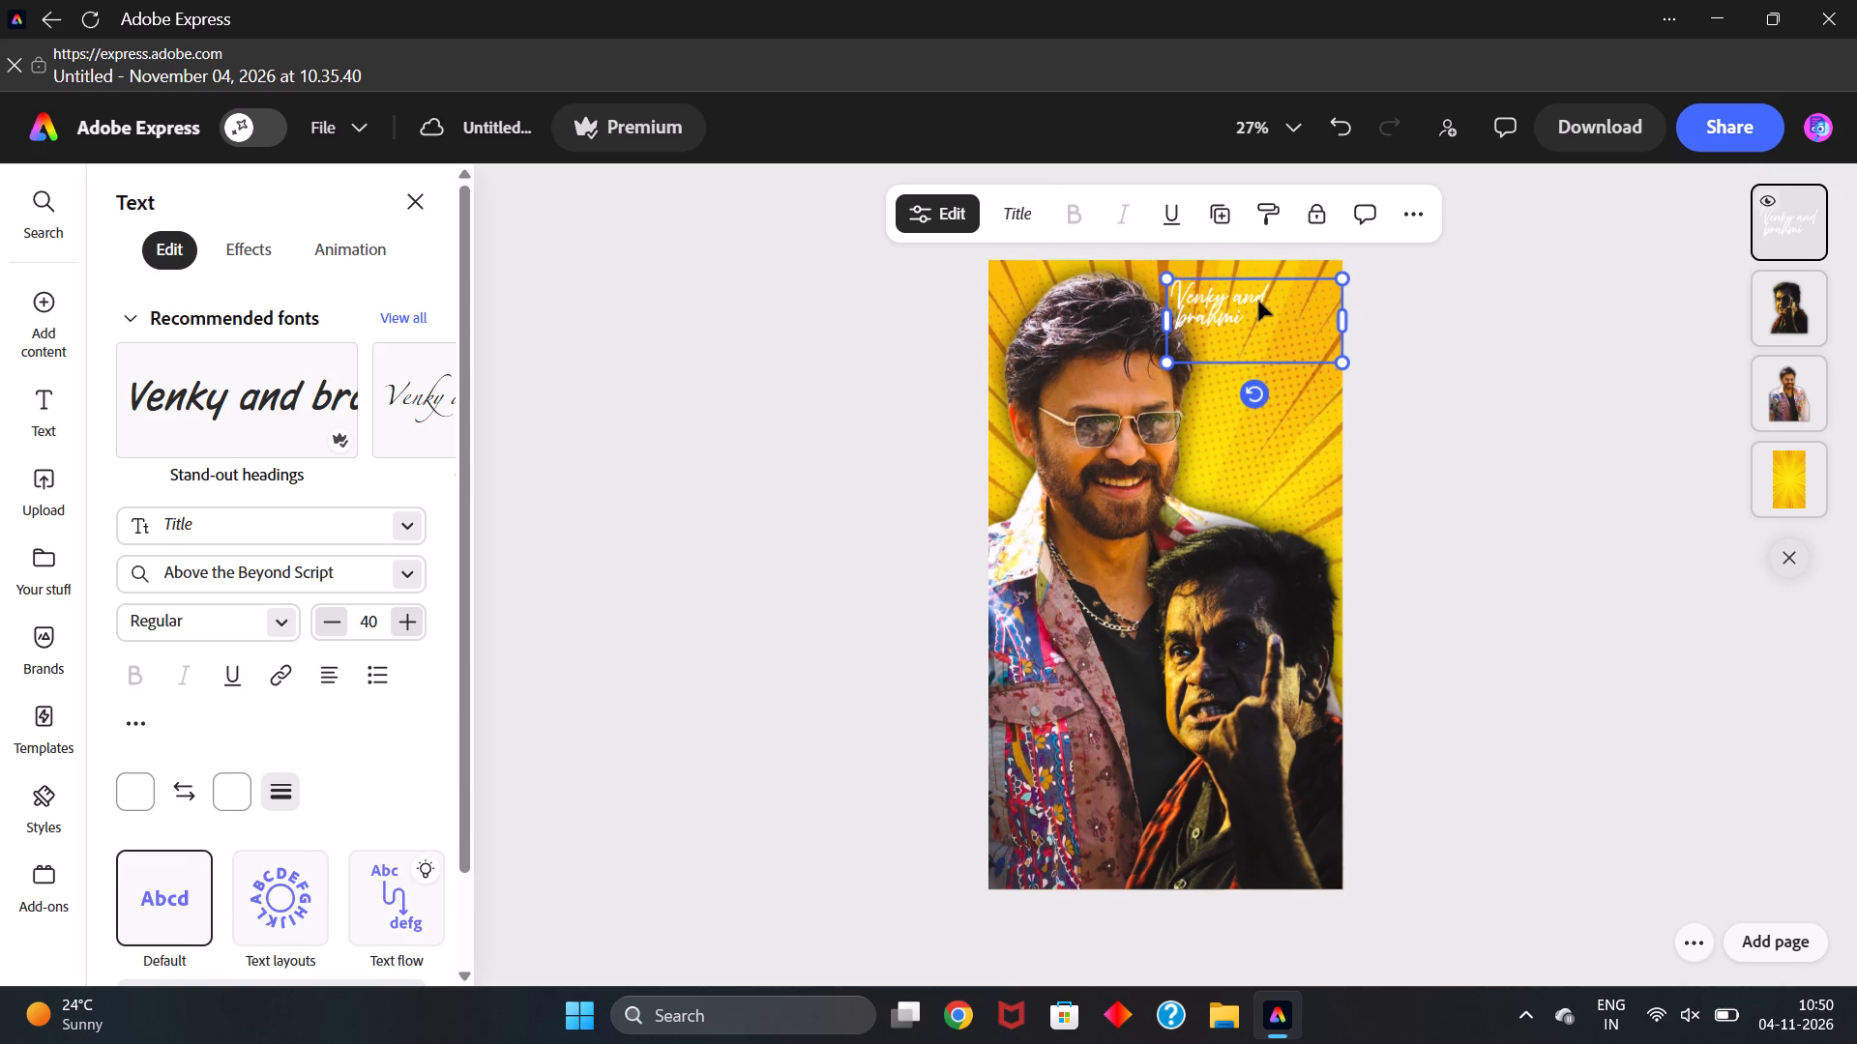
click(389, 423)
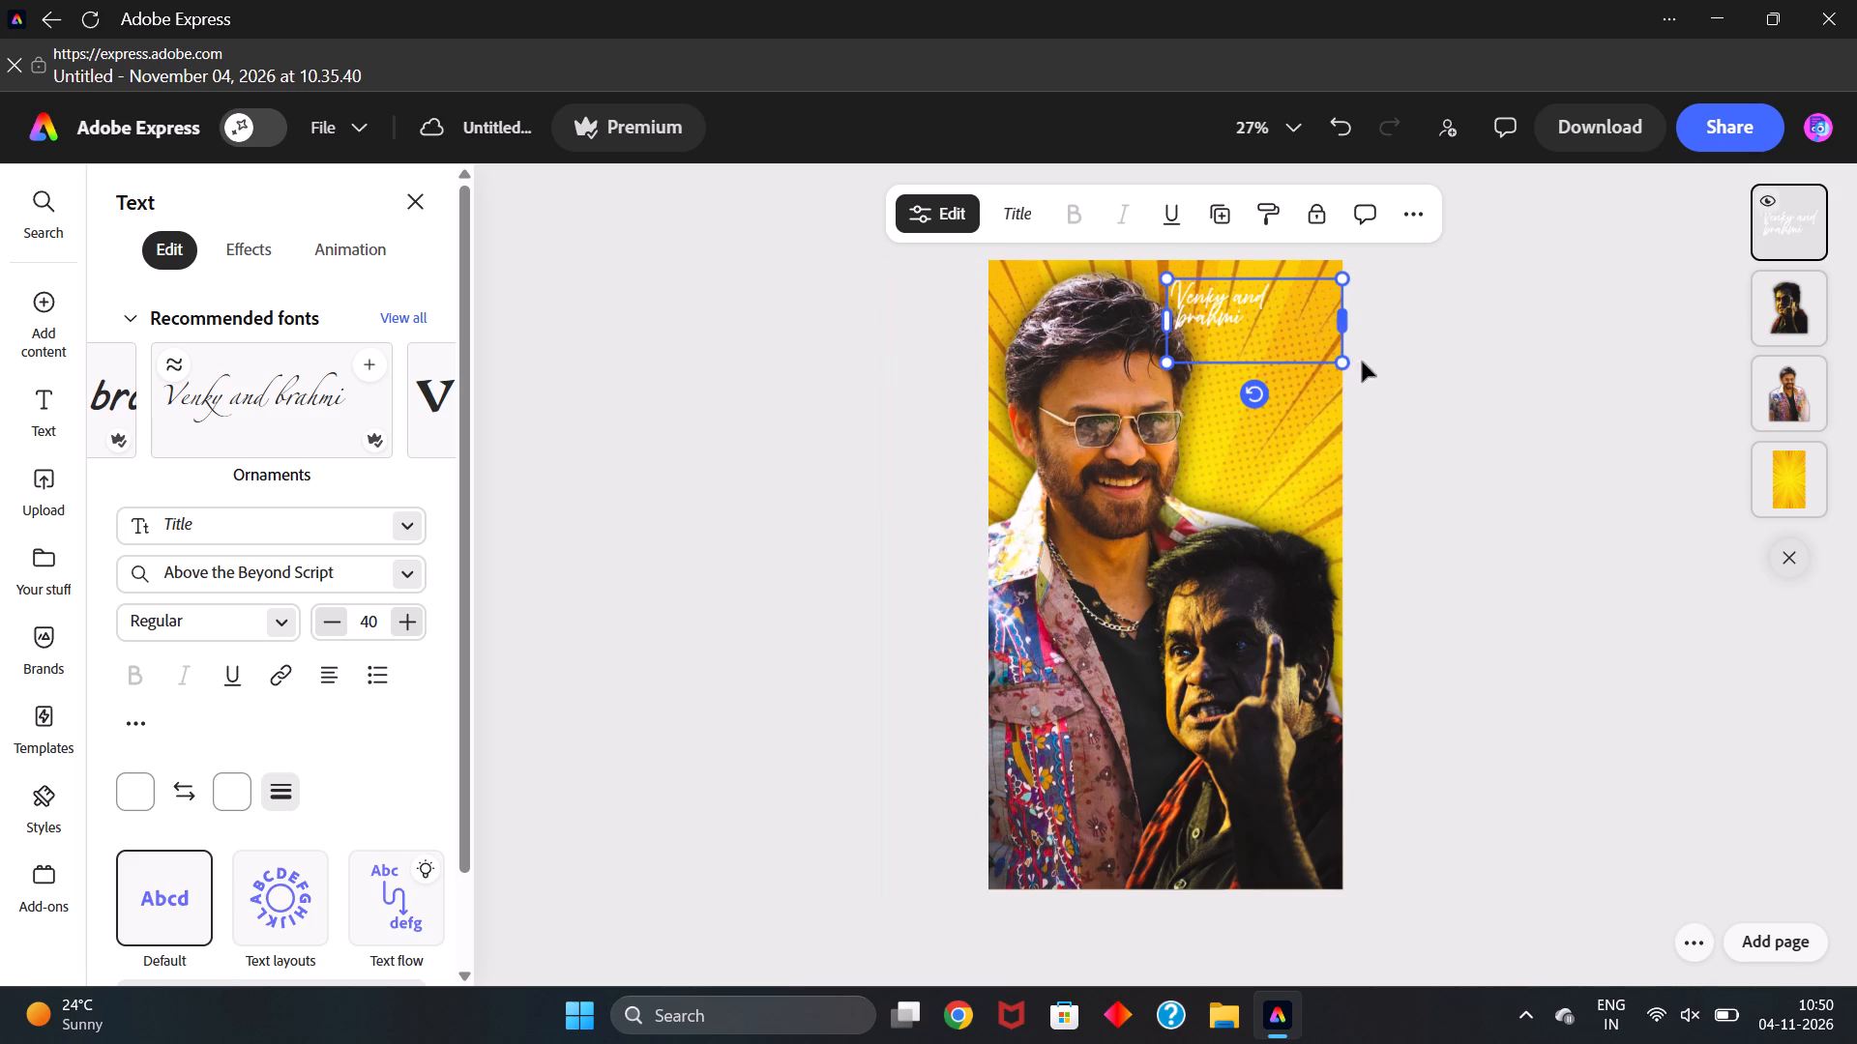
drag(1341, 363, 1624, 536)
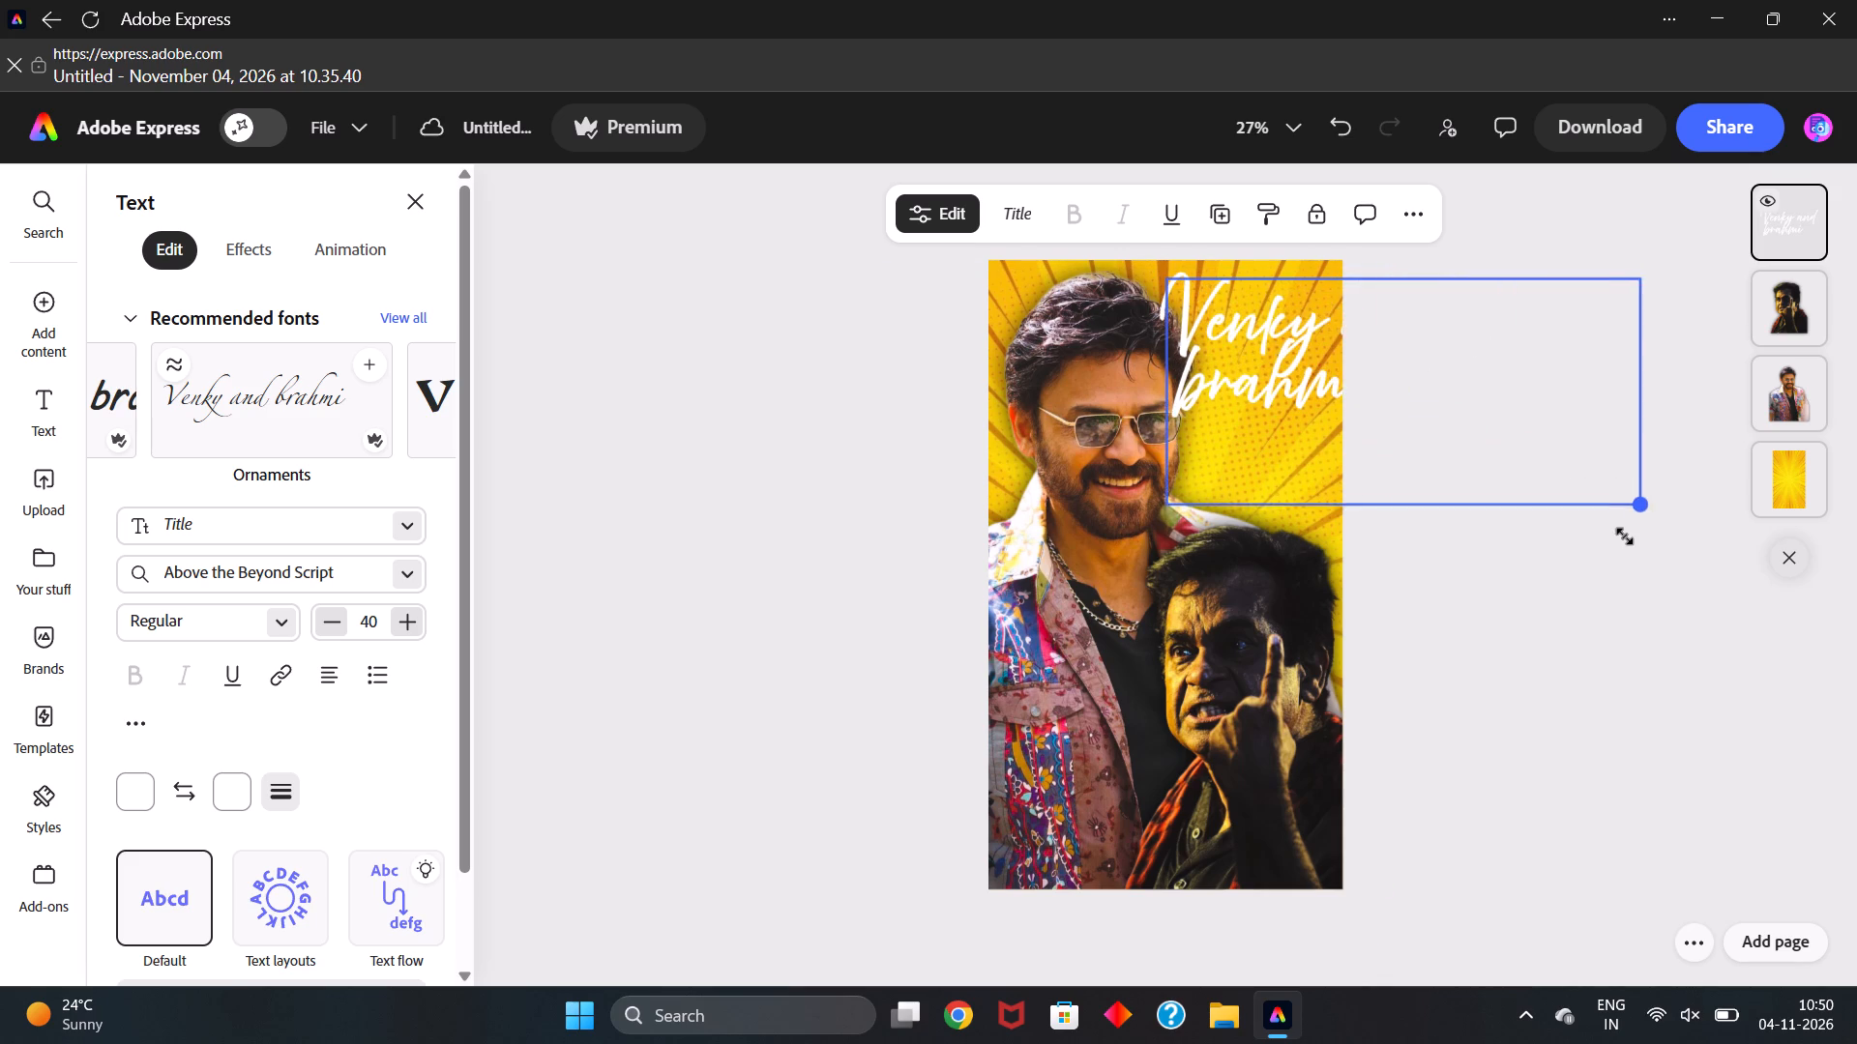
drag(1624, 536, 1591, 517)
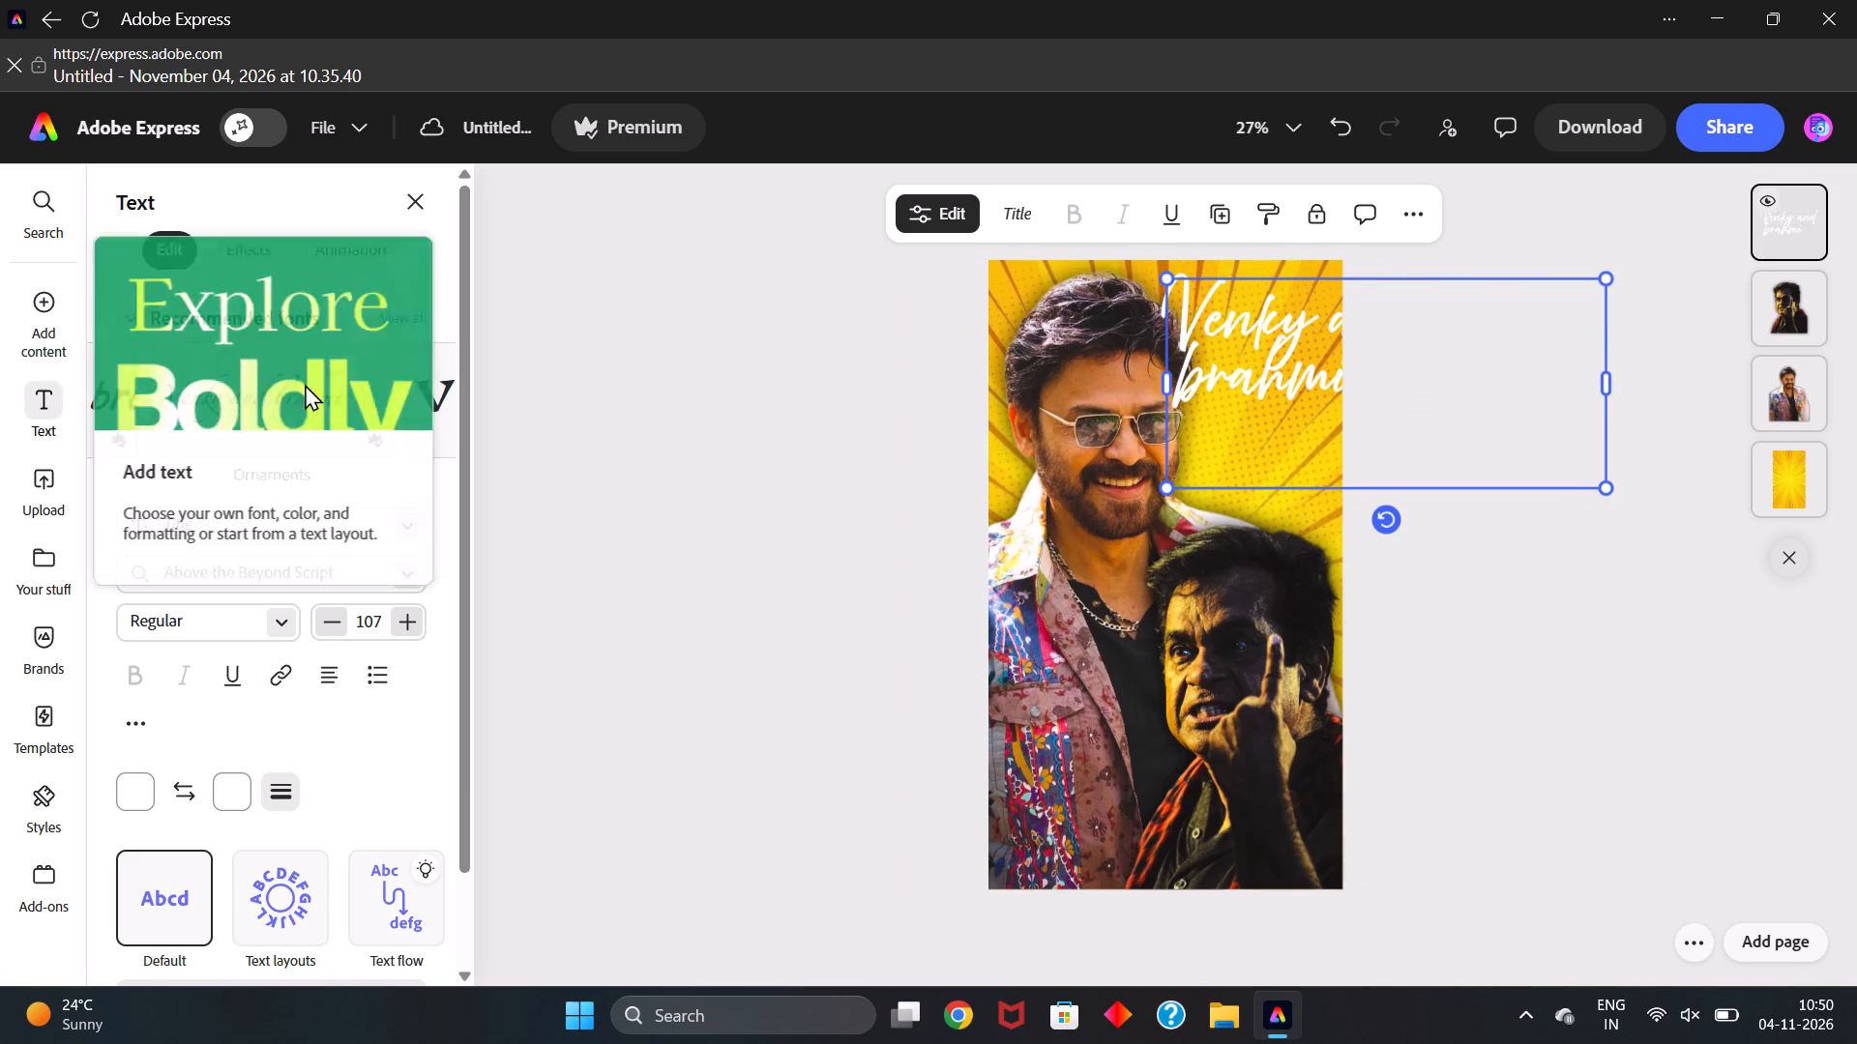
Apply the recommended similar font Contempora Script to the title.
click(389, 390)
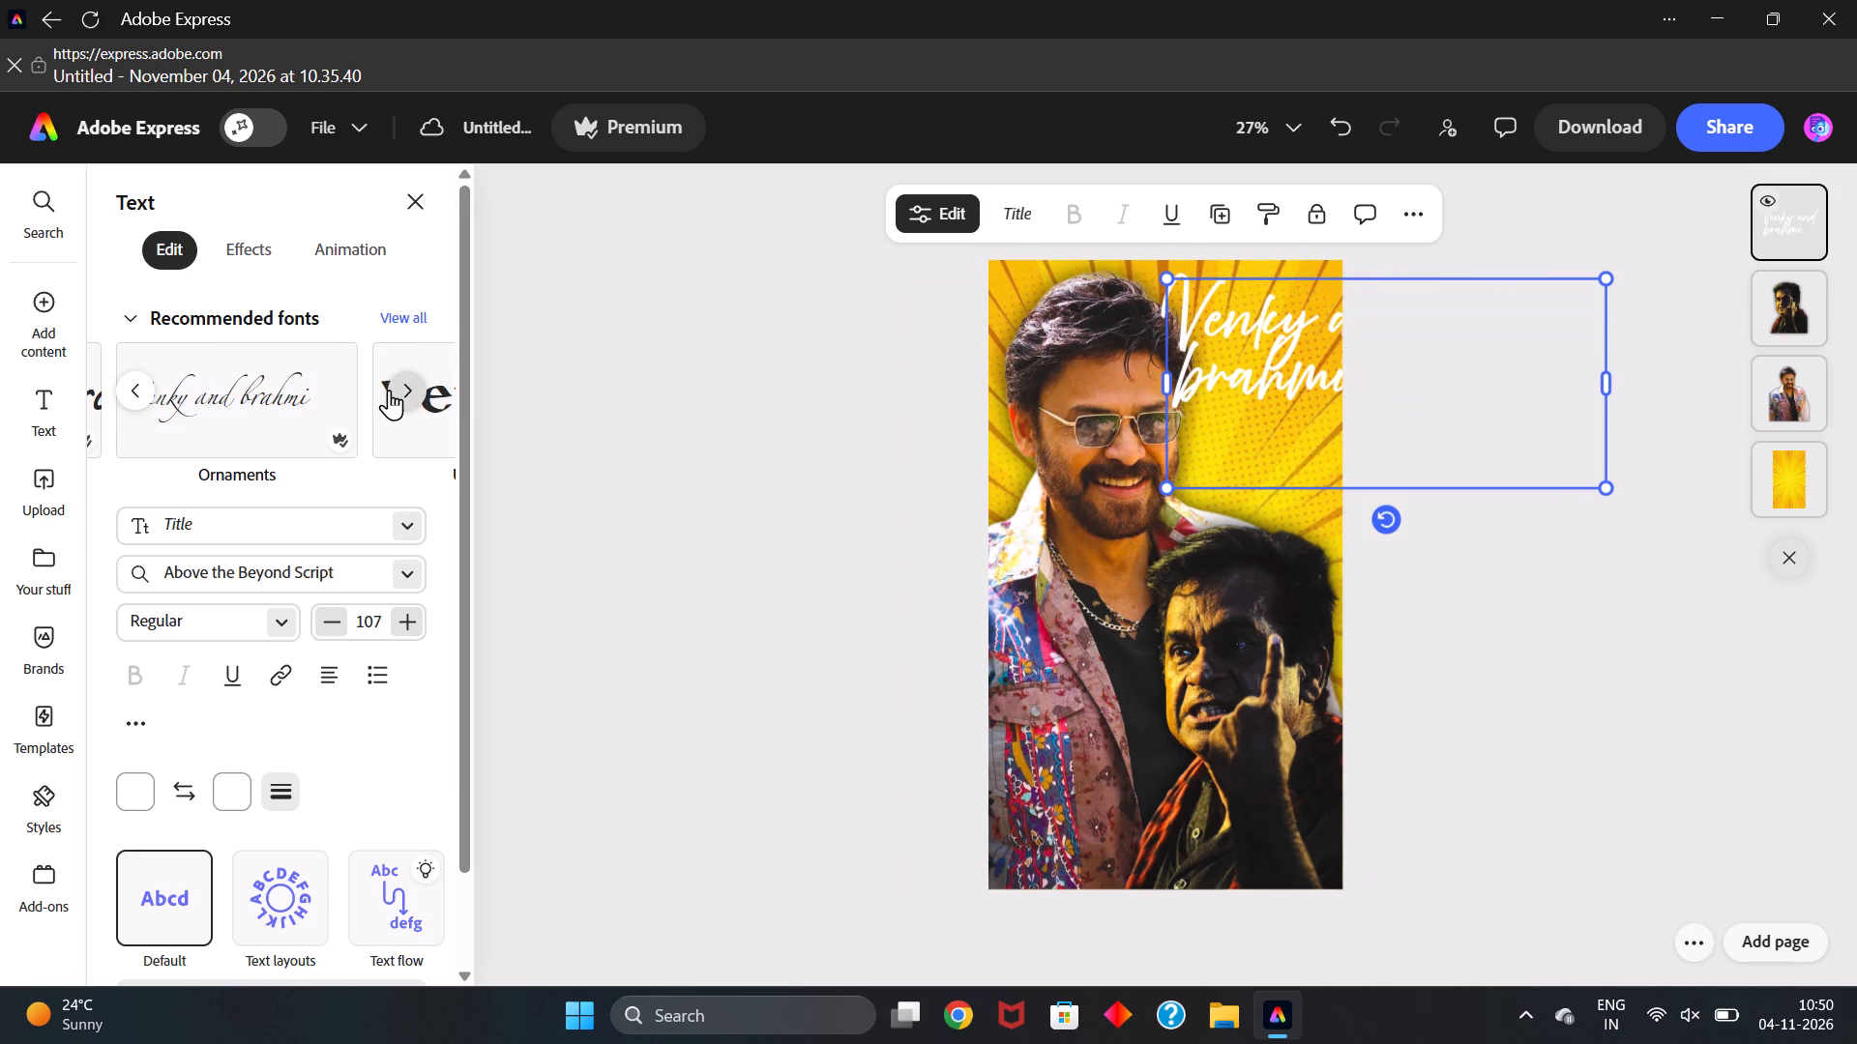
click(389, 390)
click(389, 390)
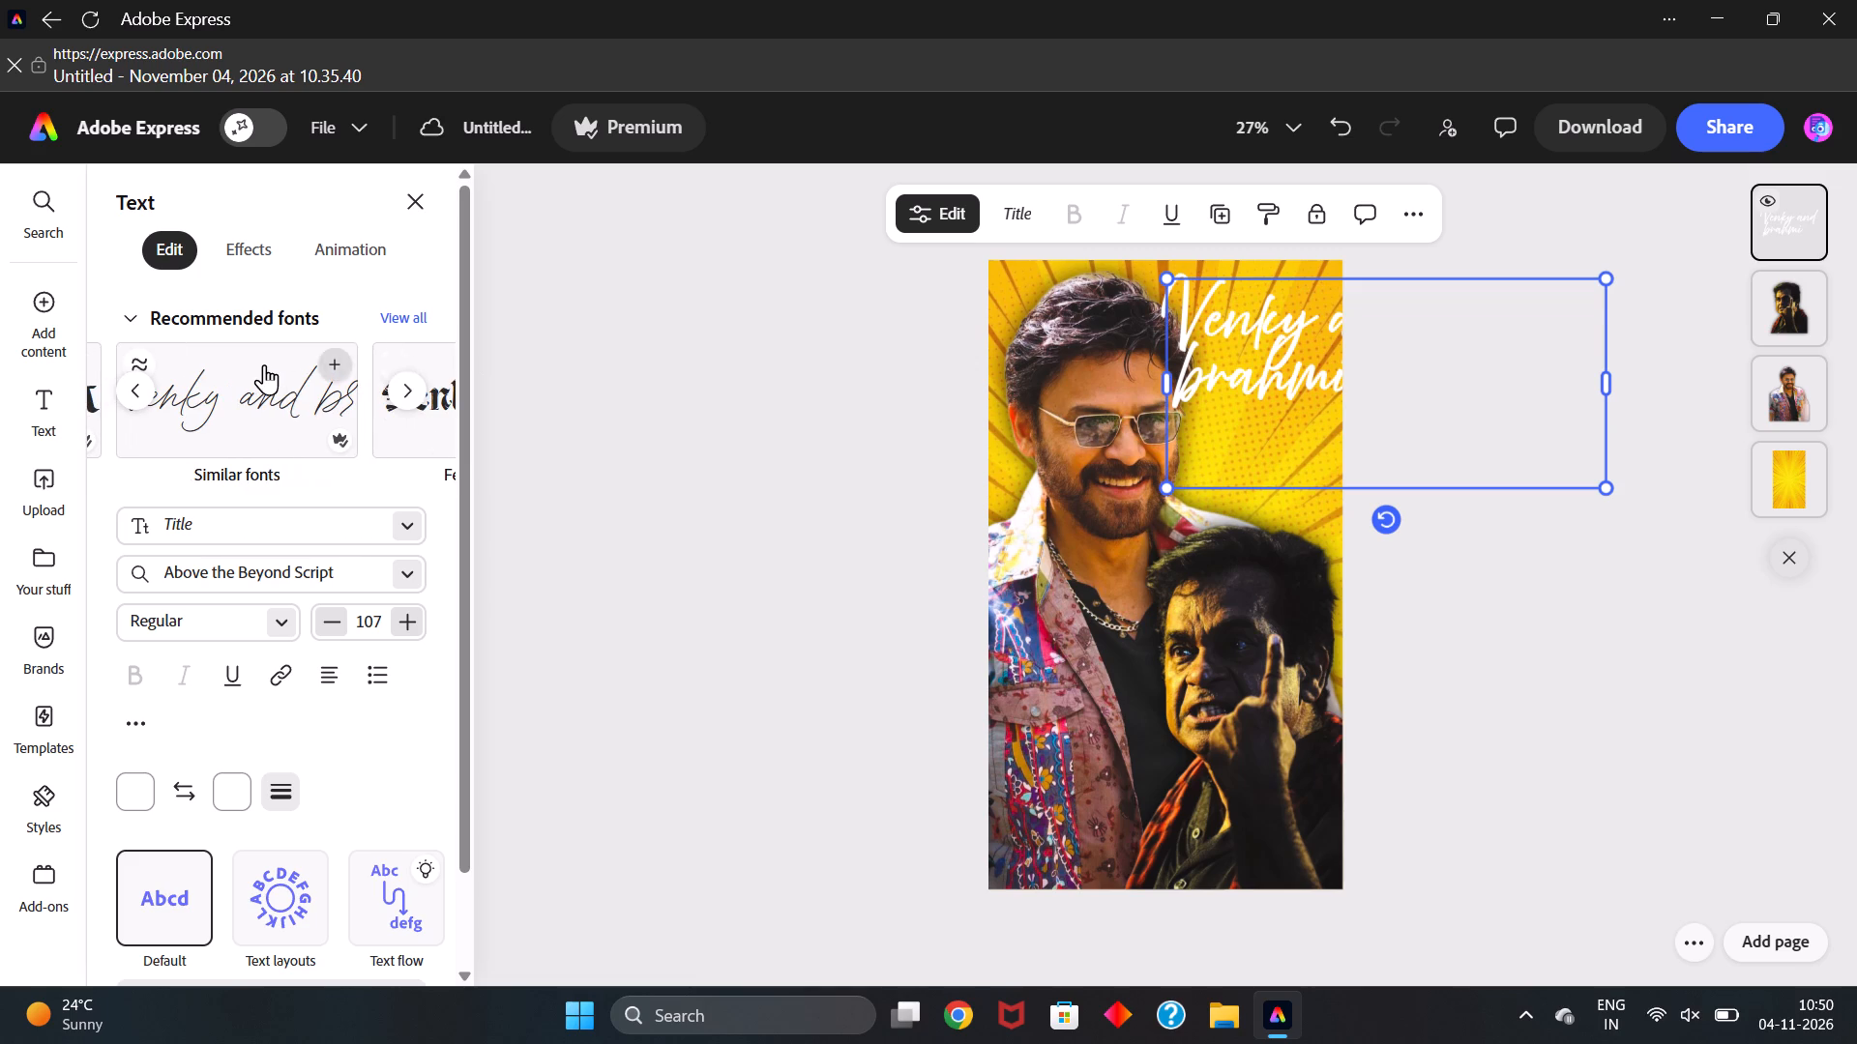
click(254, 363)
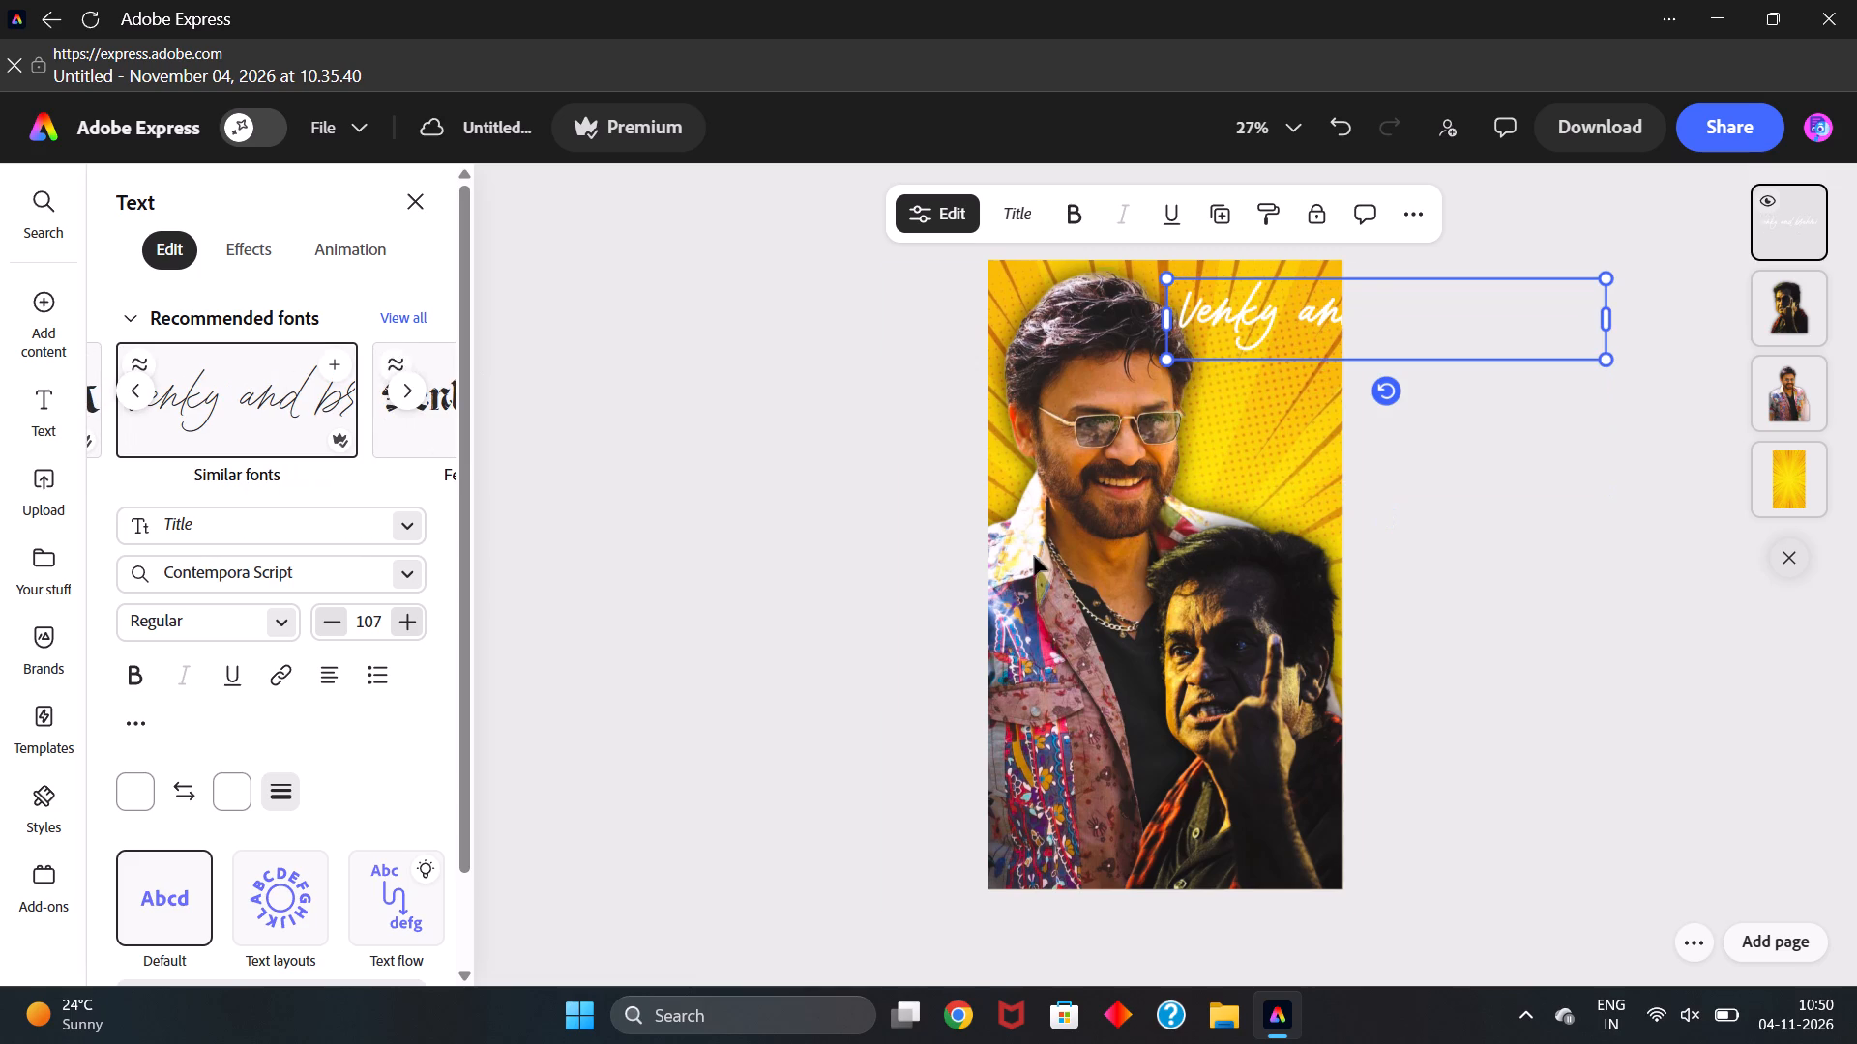
Shrink the title freehand to a font size of about 49, keeping it beside Venkatesh's hair.
drag(1604, 358, 1461, 311)
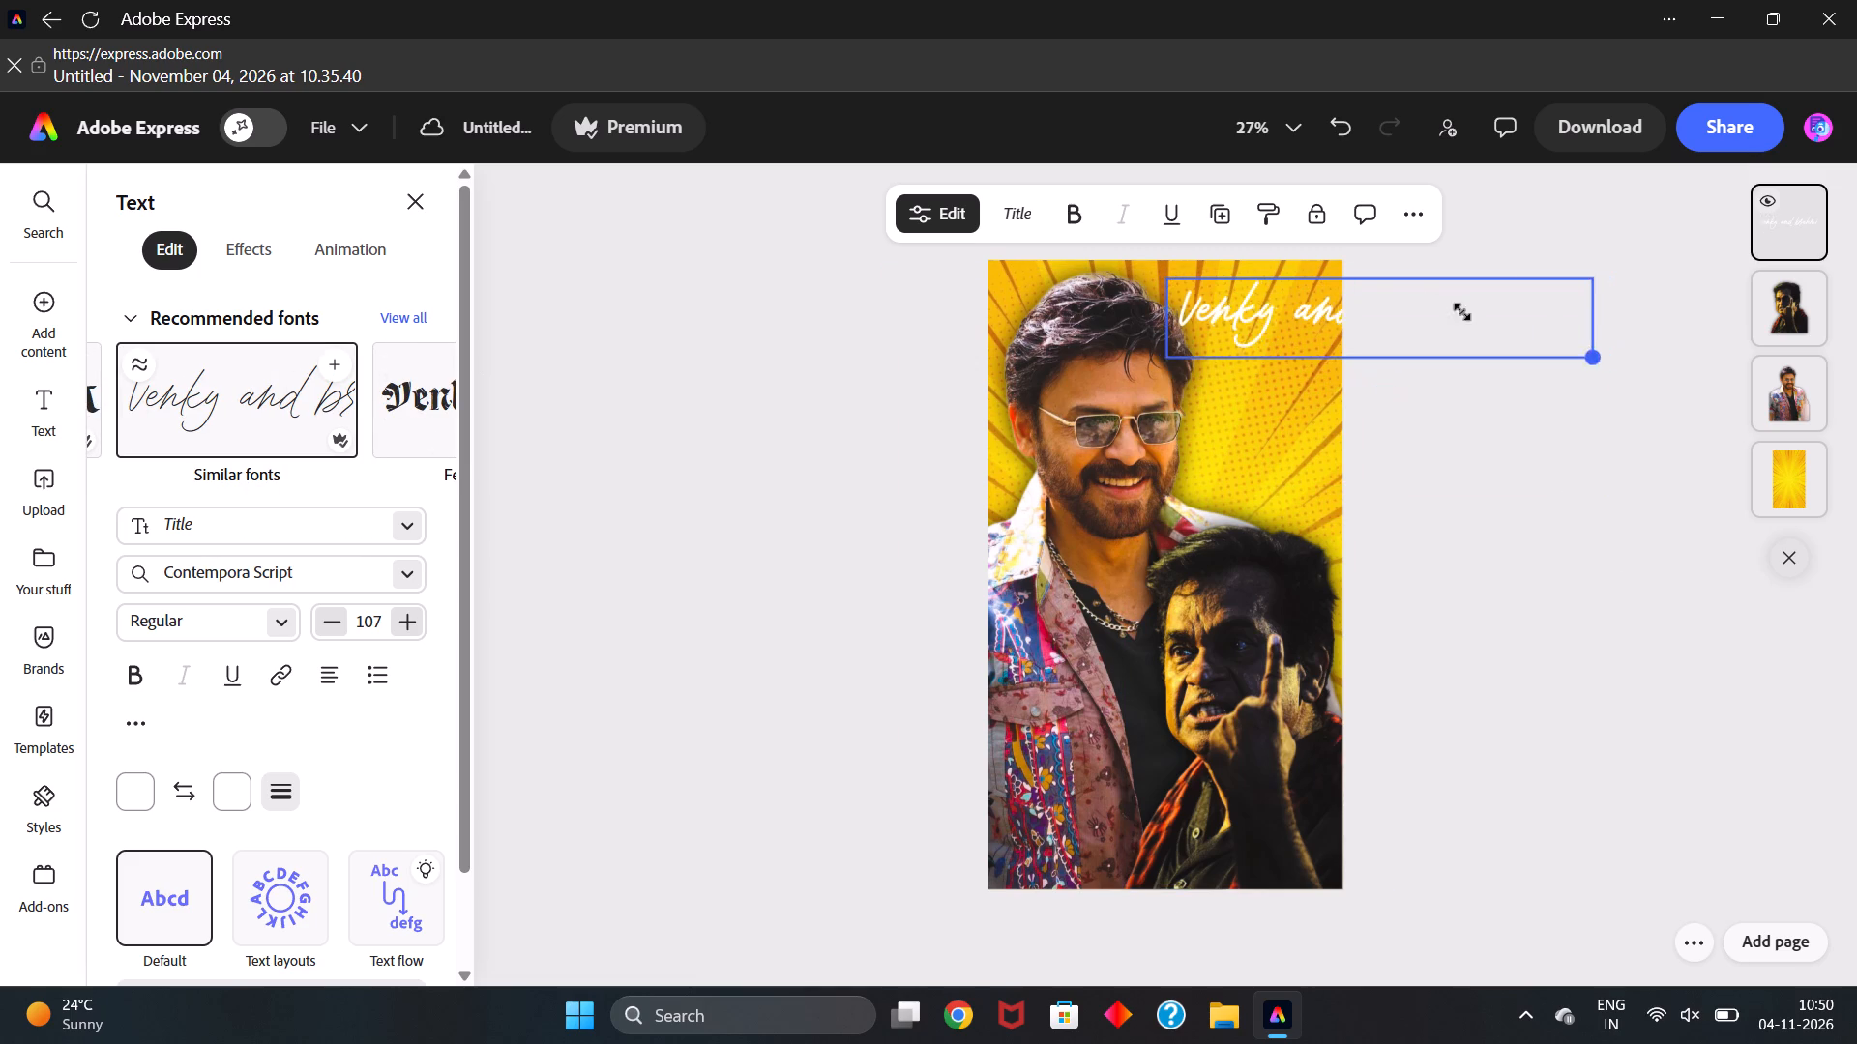
drag(1461, 311, 1377, 315)
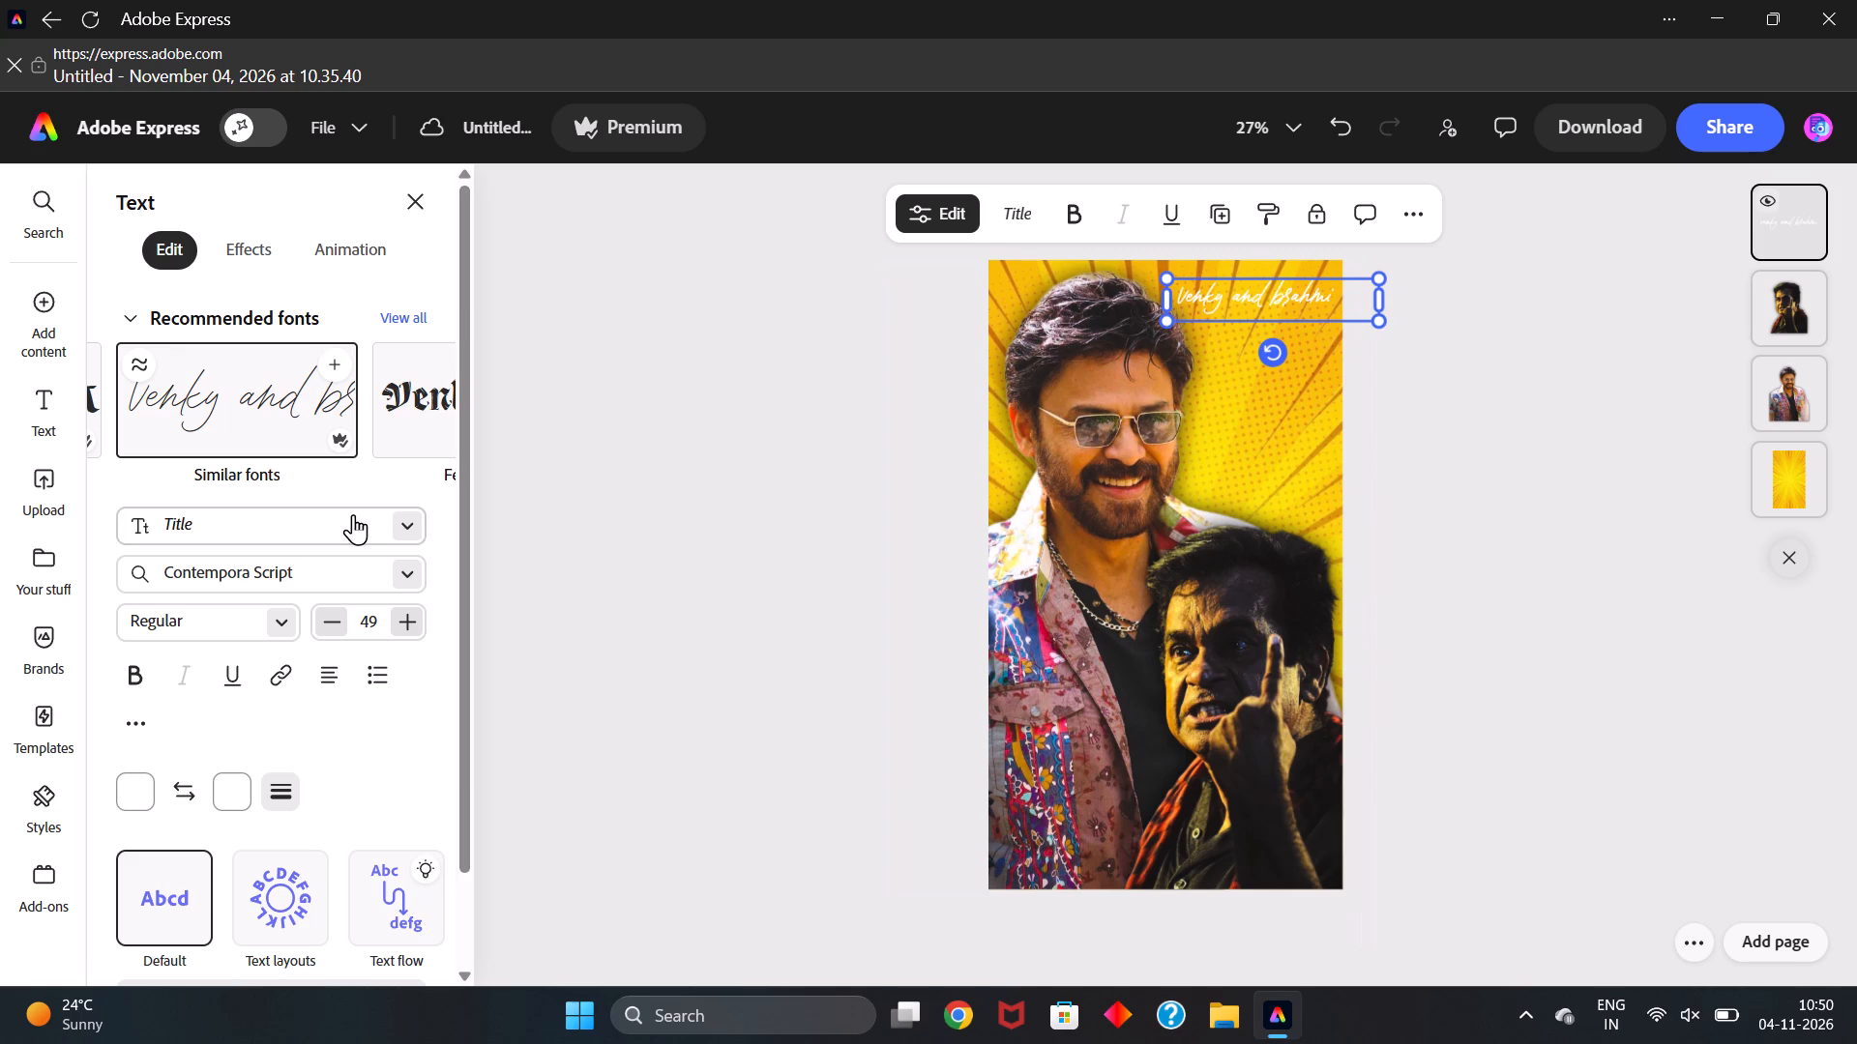
Add a Glow shadow effect to the title and set its shadow colour to white.
click(248, 262)
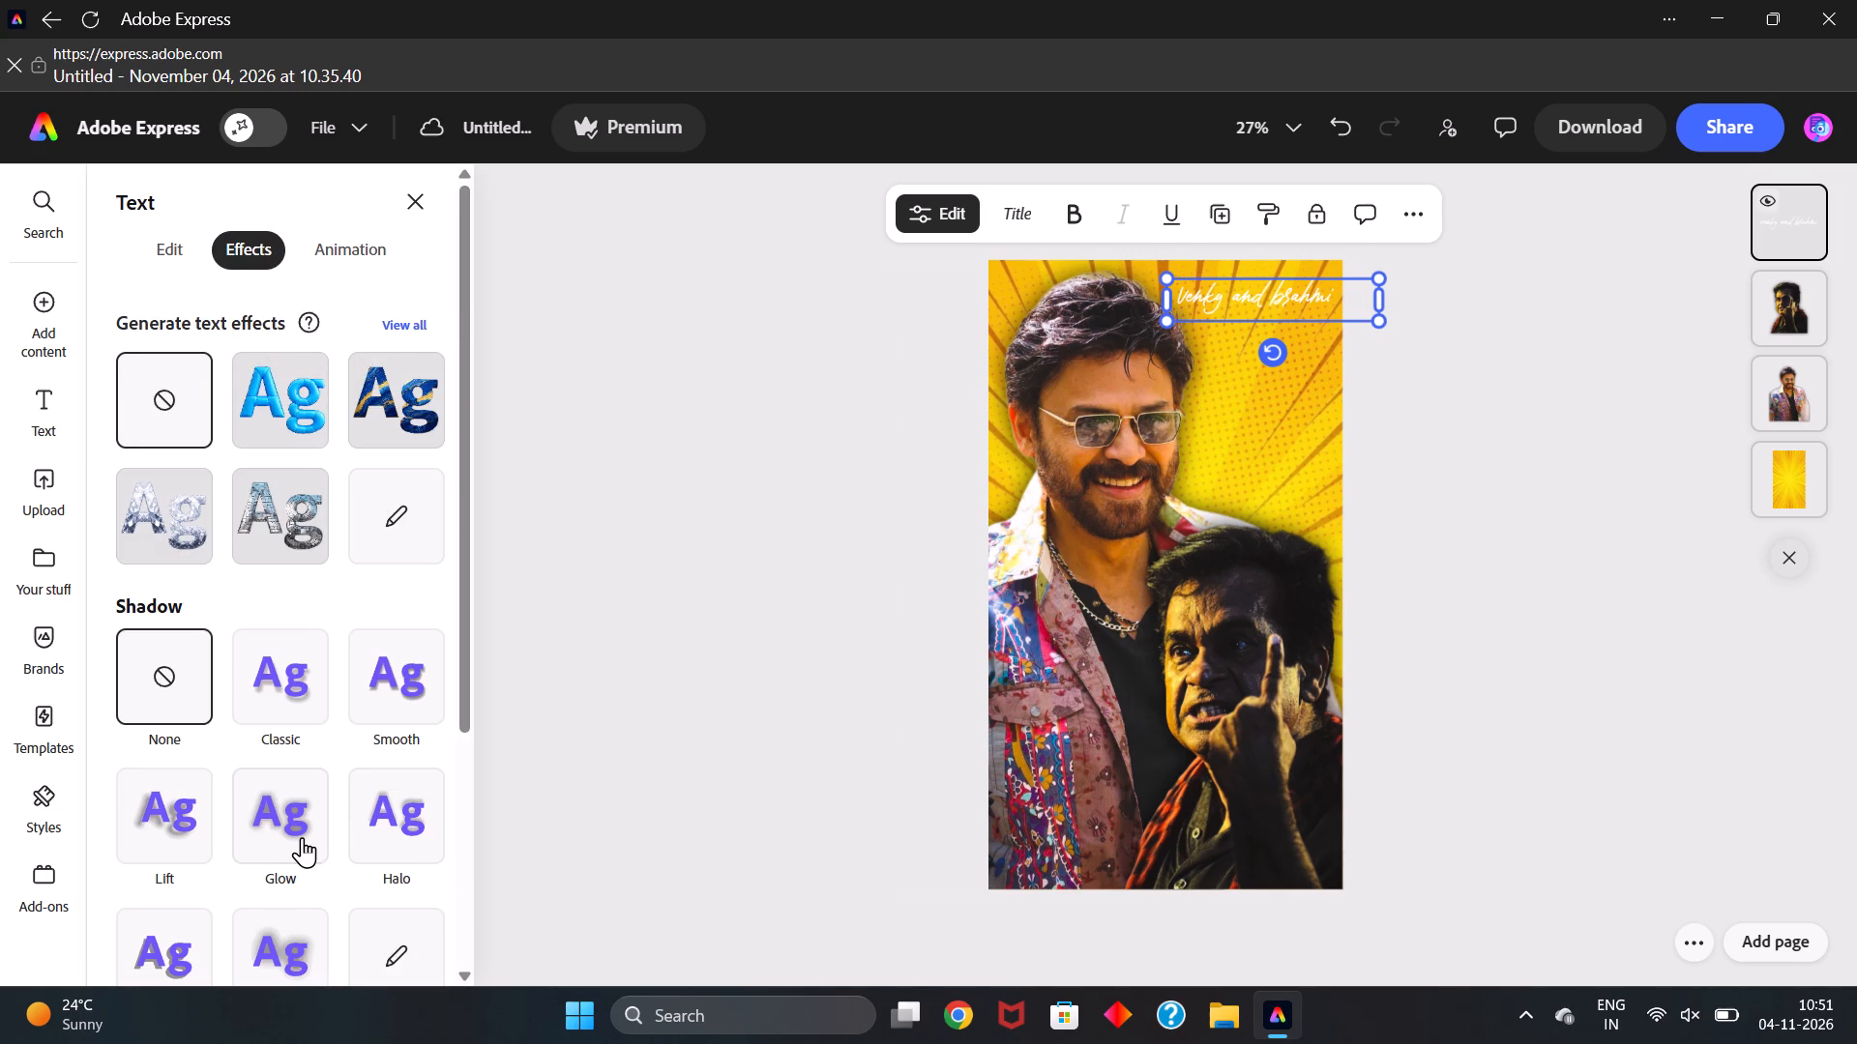
click(308, 797)
click(278, 815)
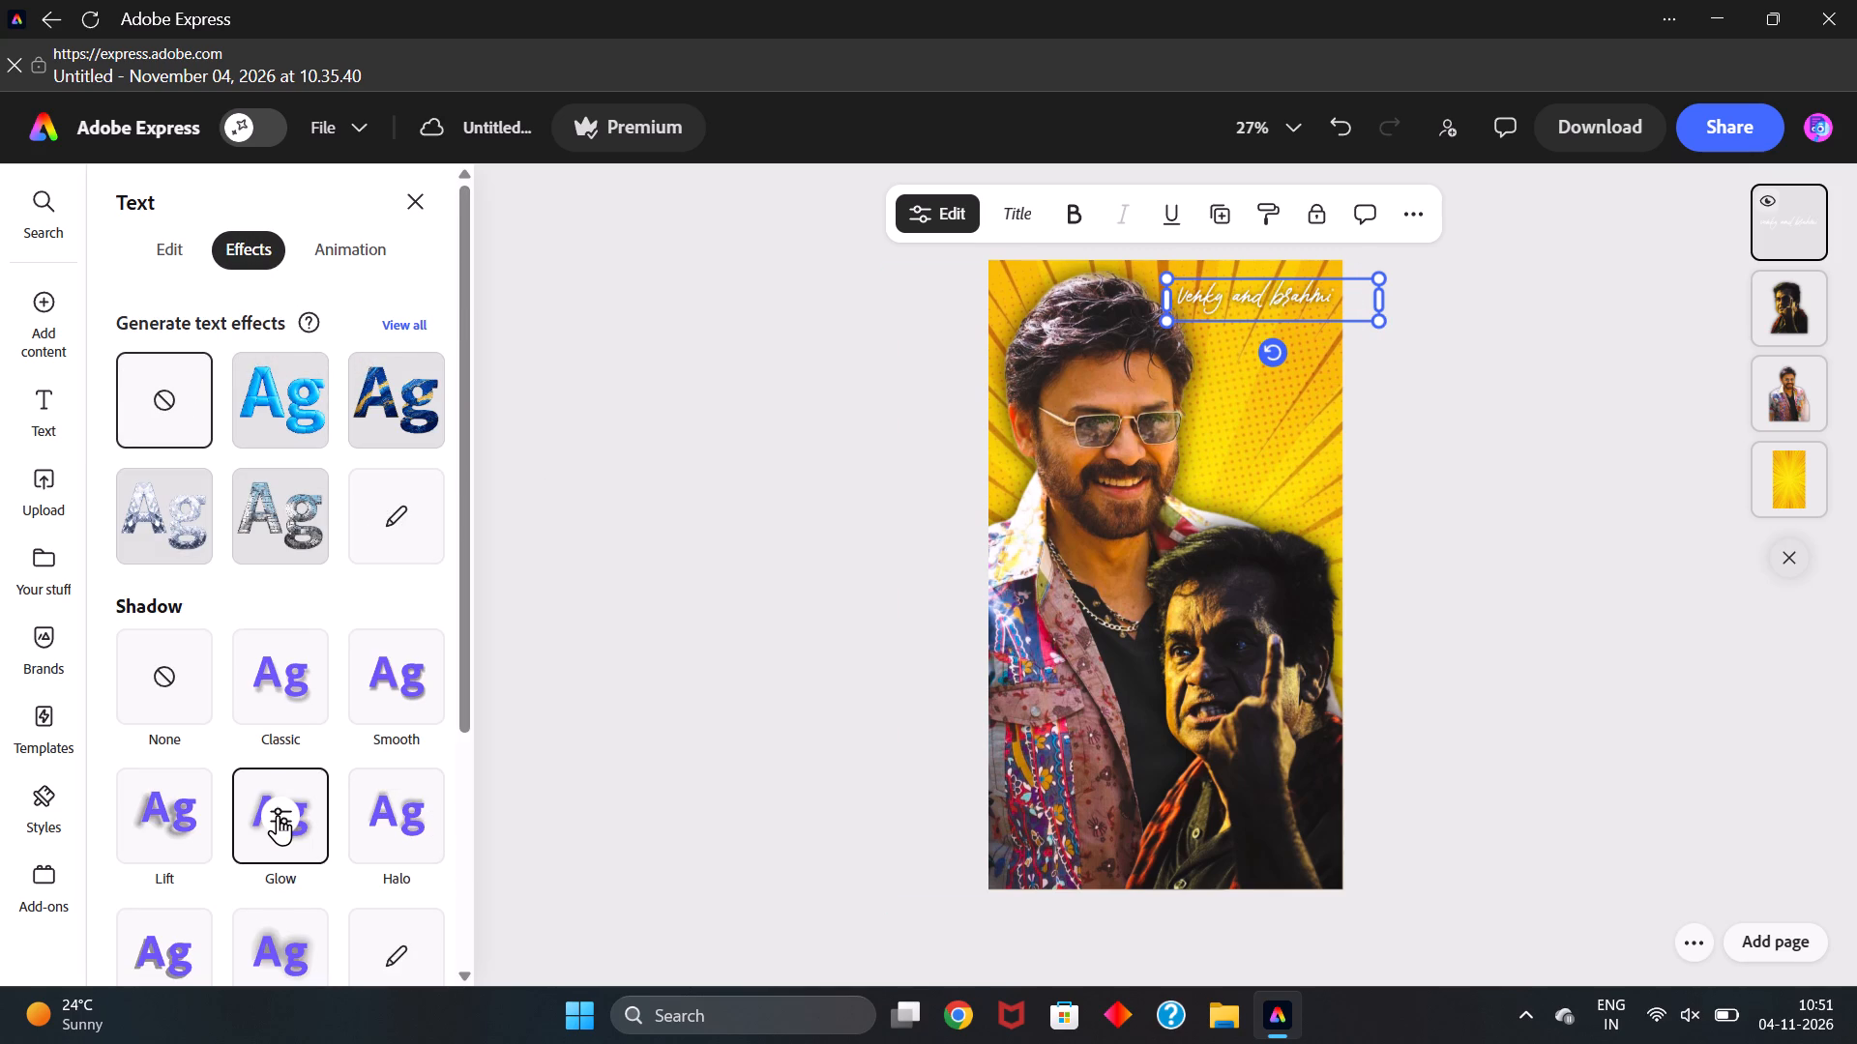
click(468, 825)
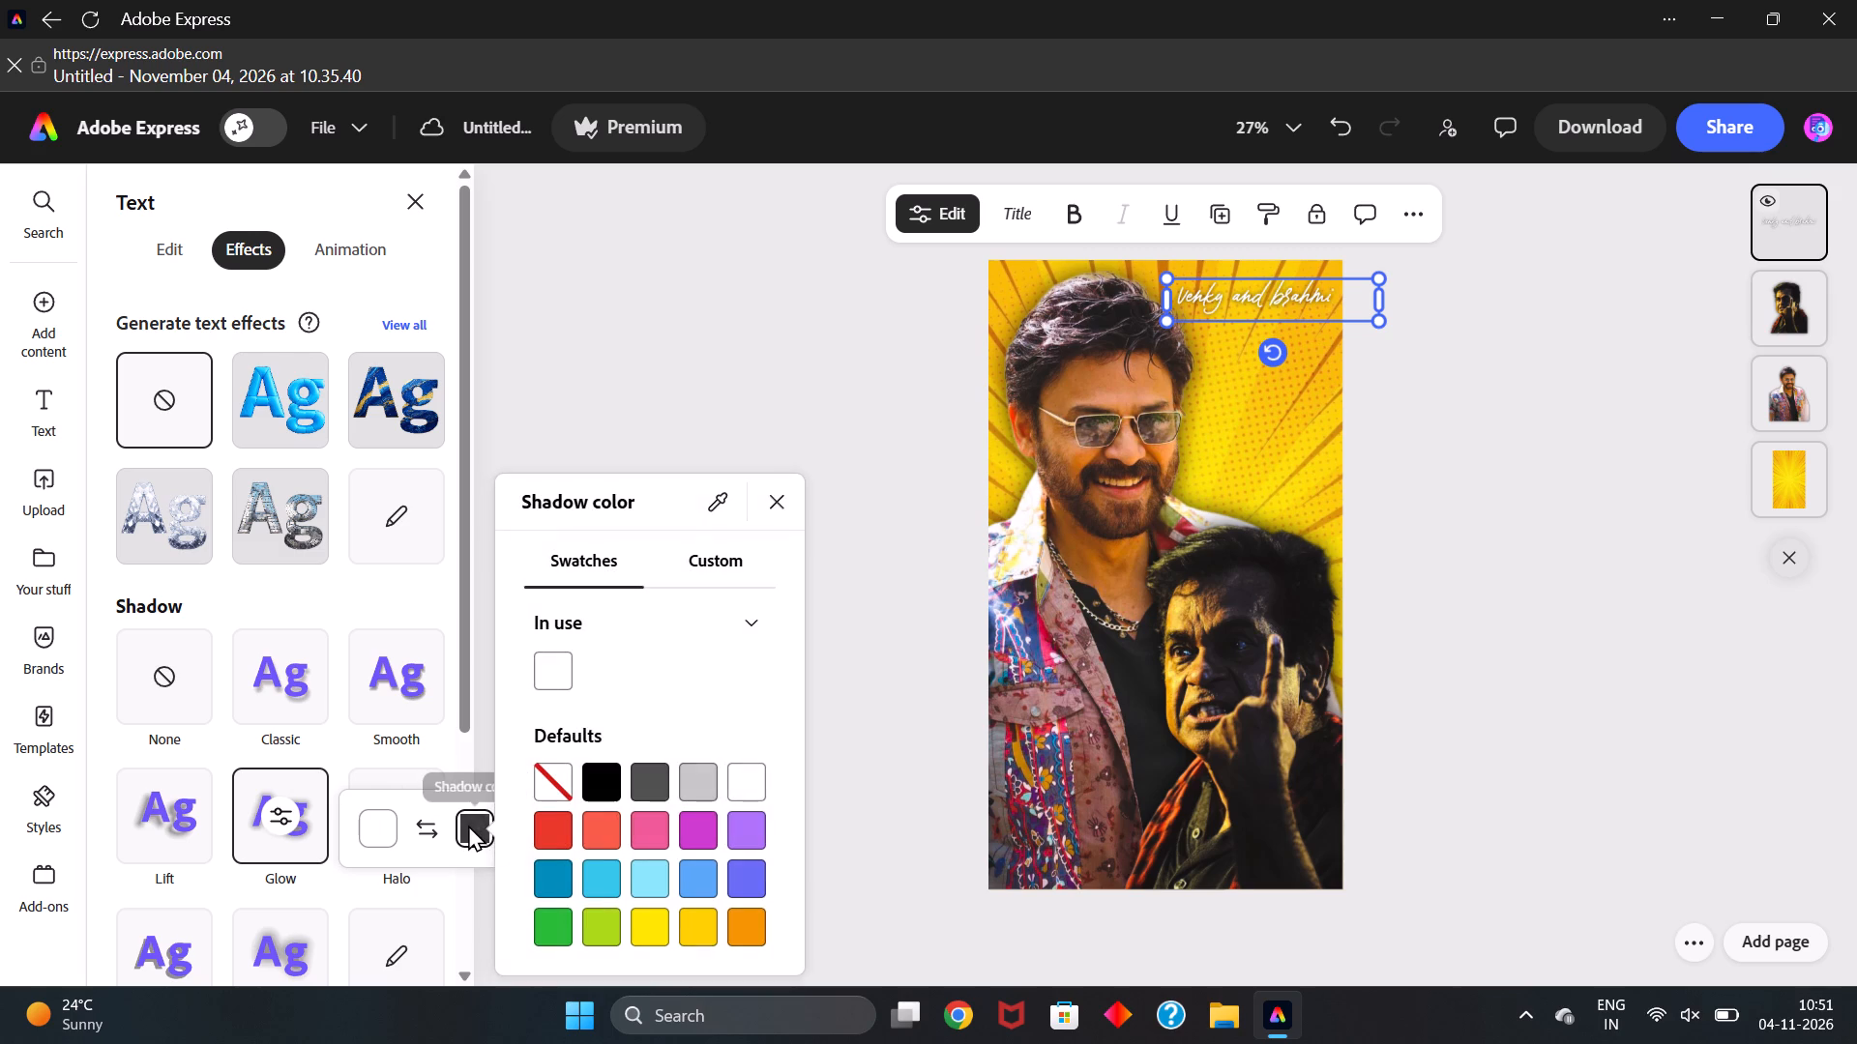
click(752, 783)
click(707, 387)
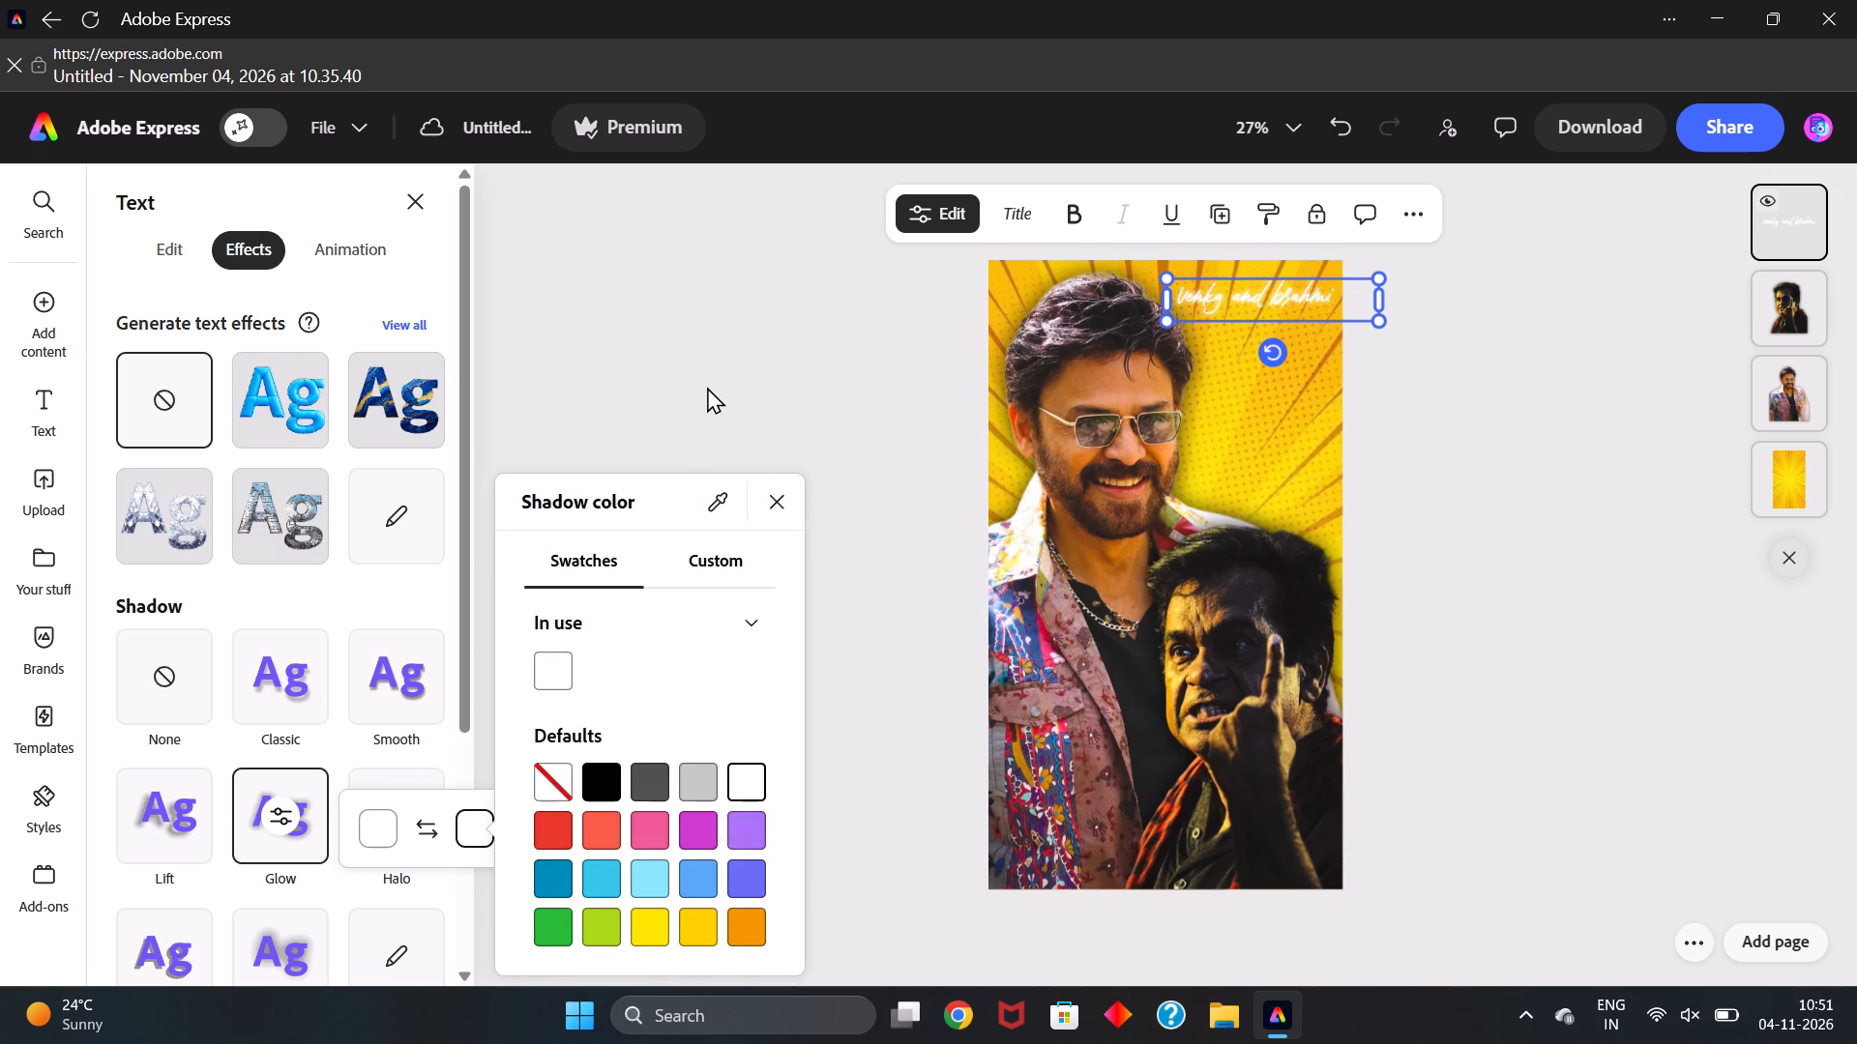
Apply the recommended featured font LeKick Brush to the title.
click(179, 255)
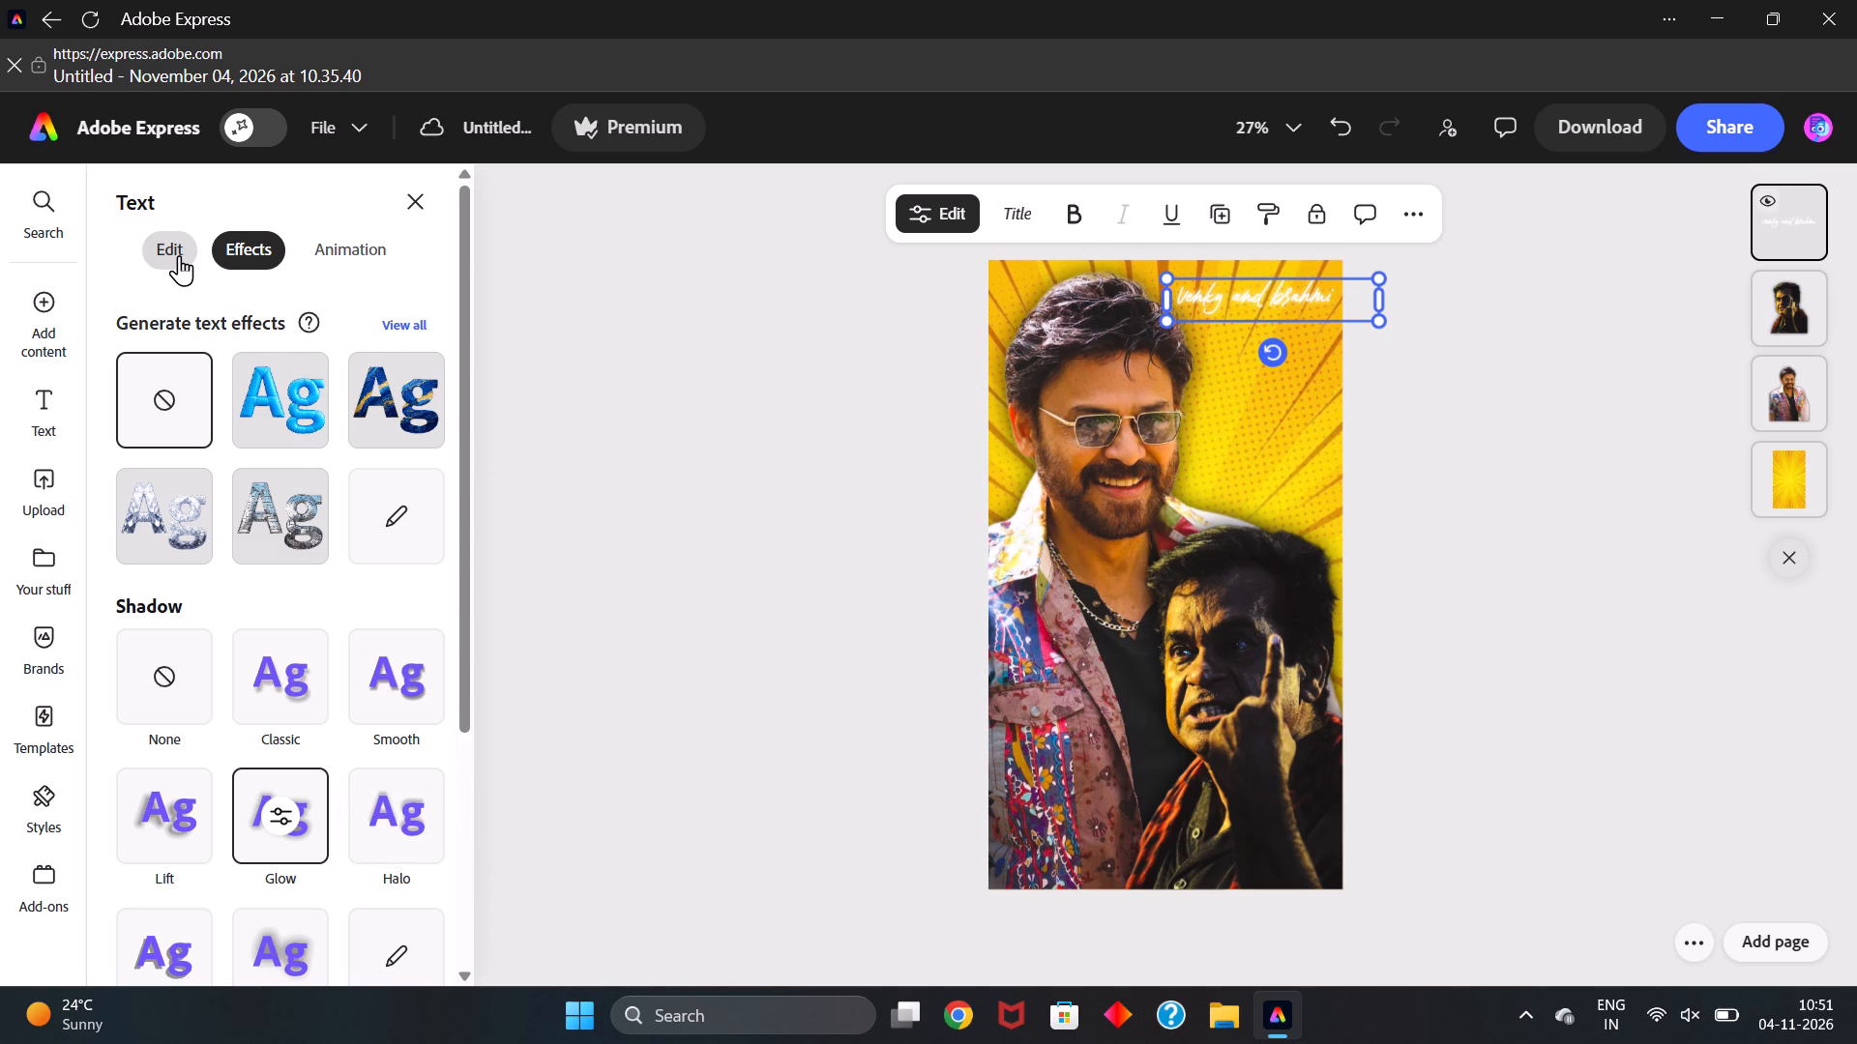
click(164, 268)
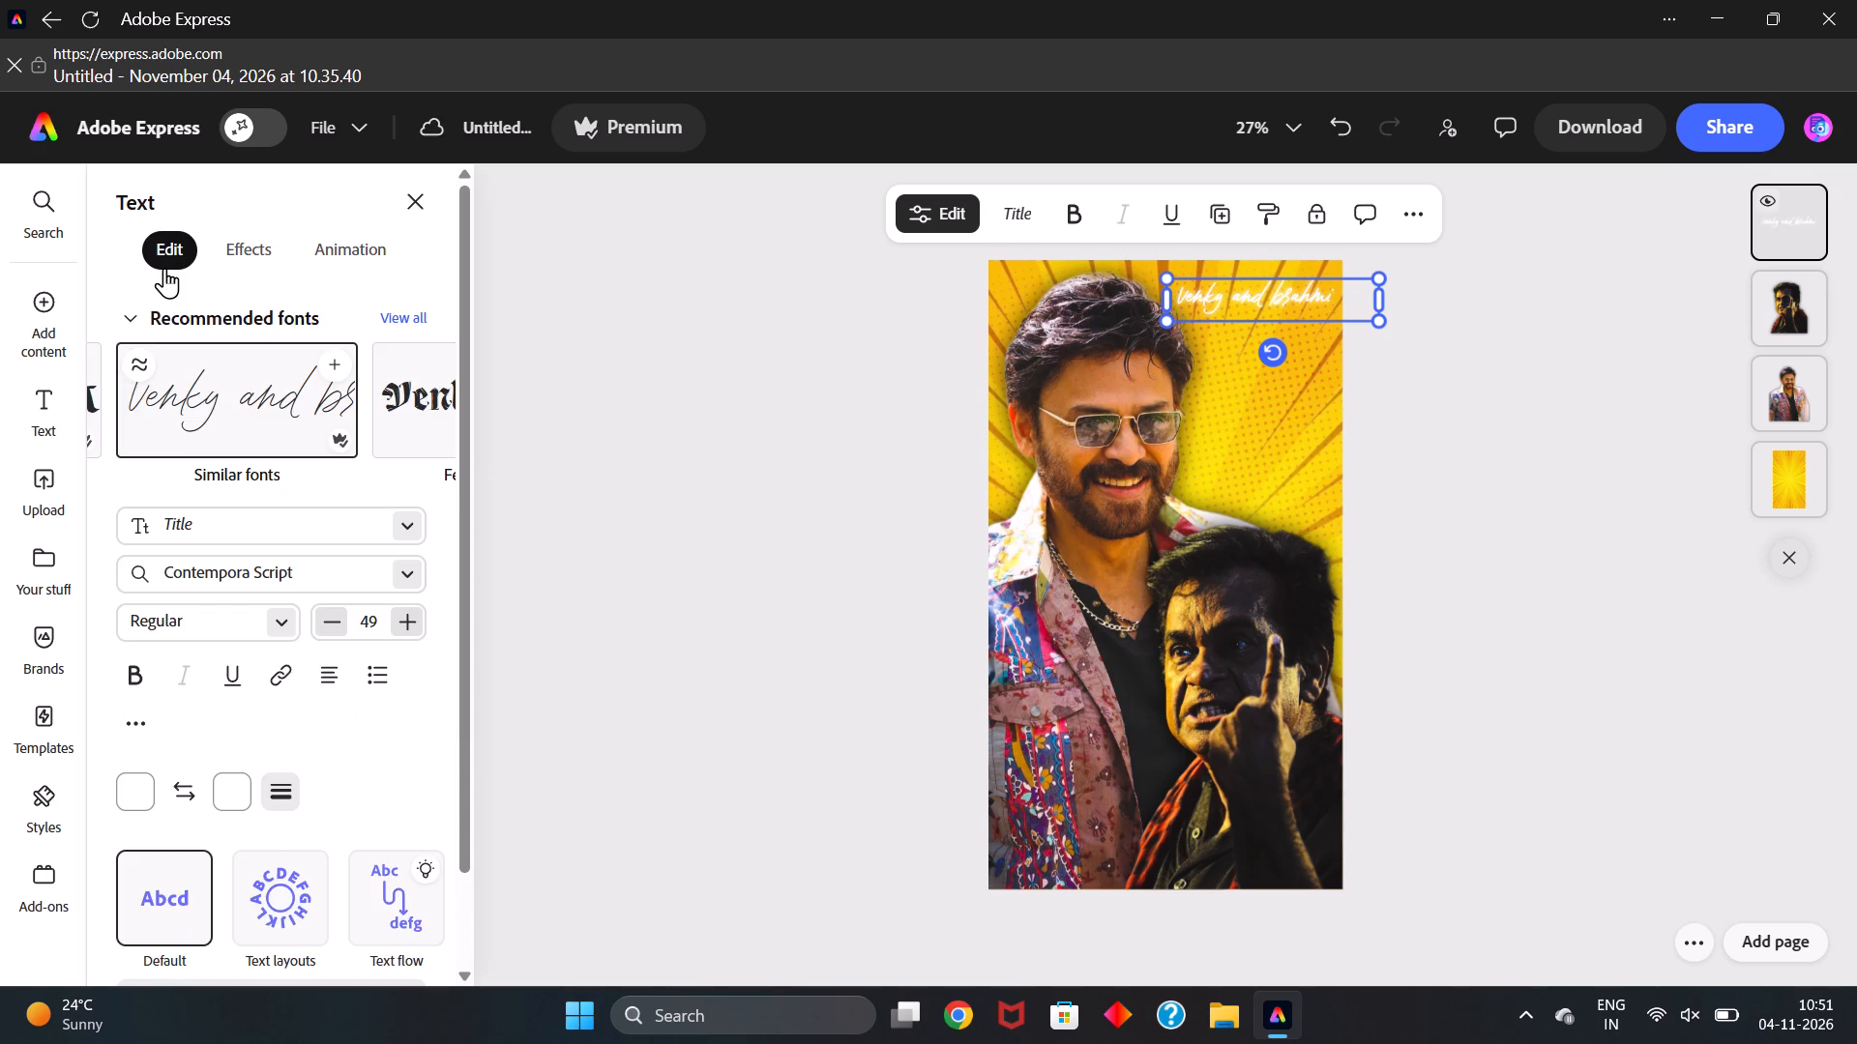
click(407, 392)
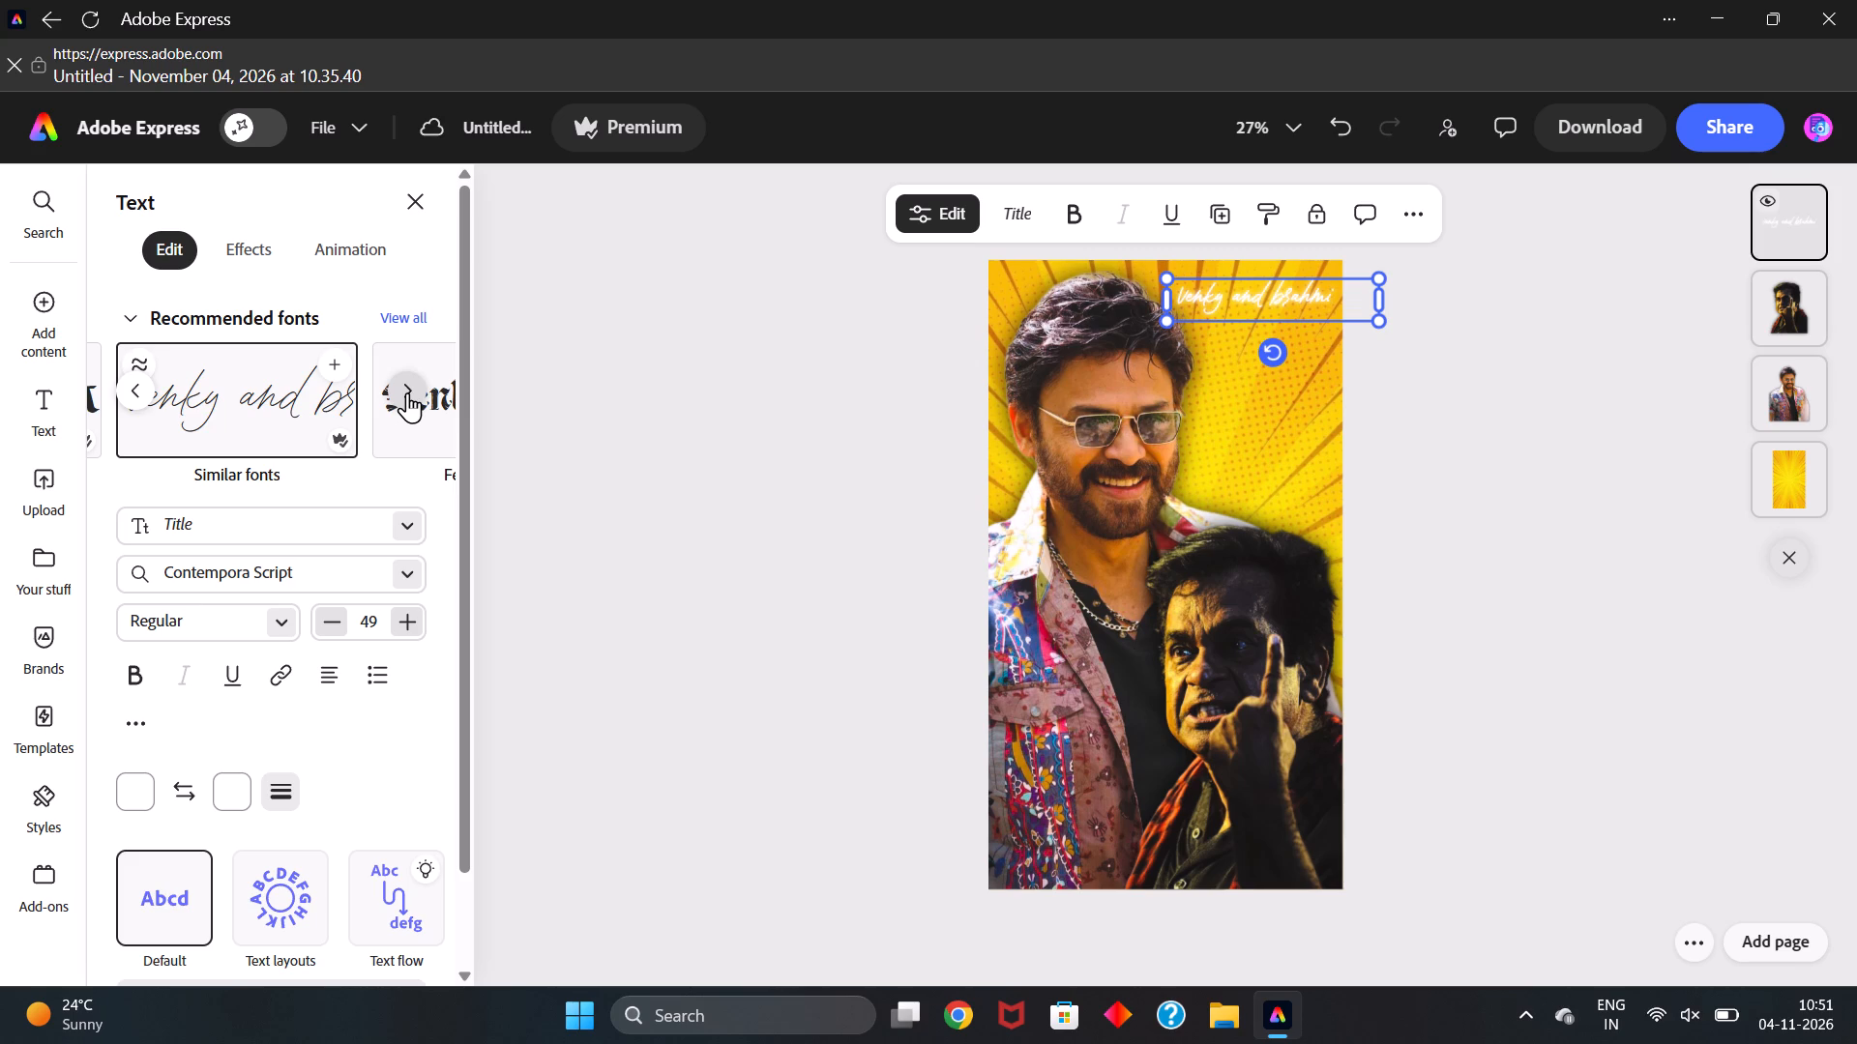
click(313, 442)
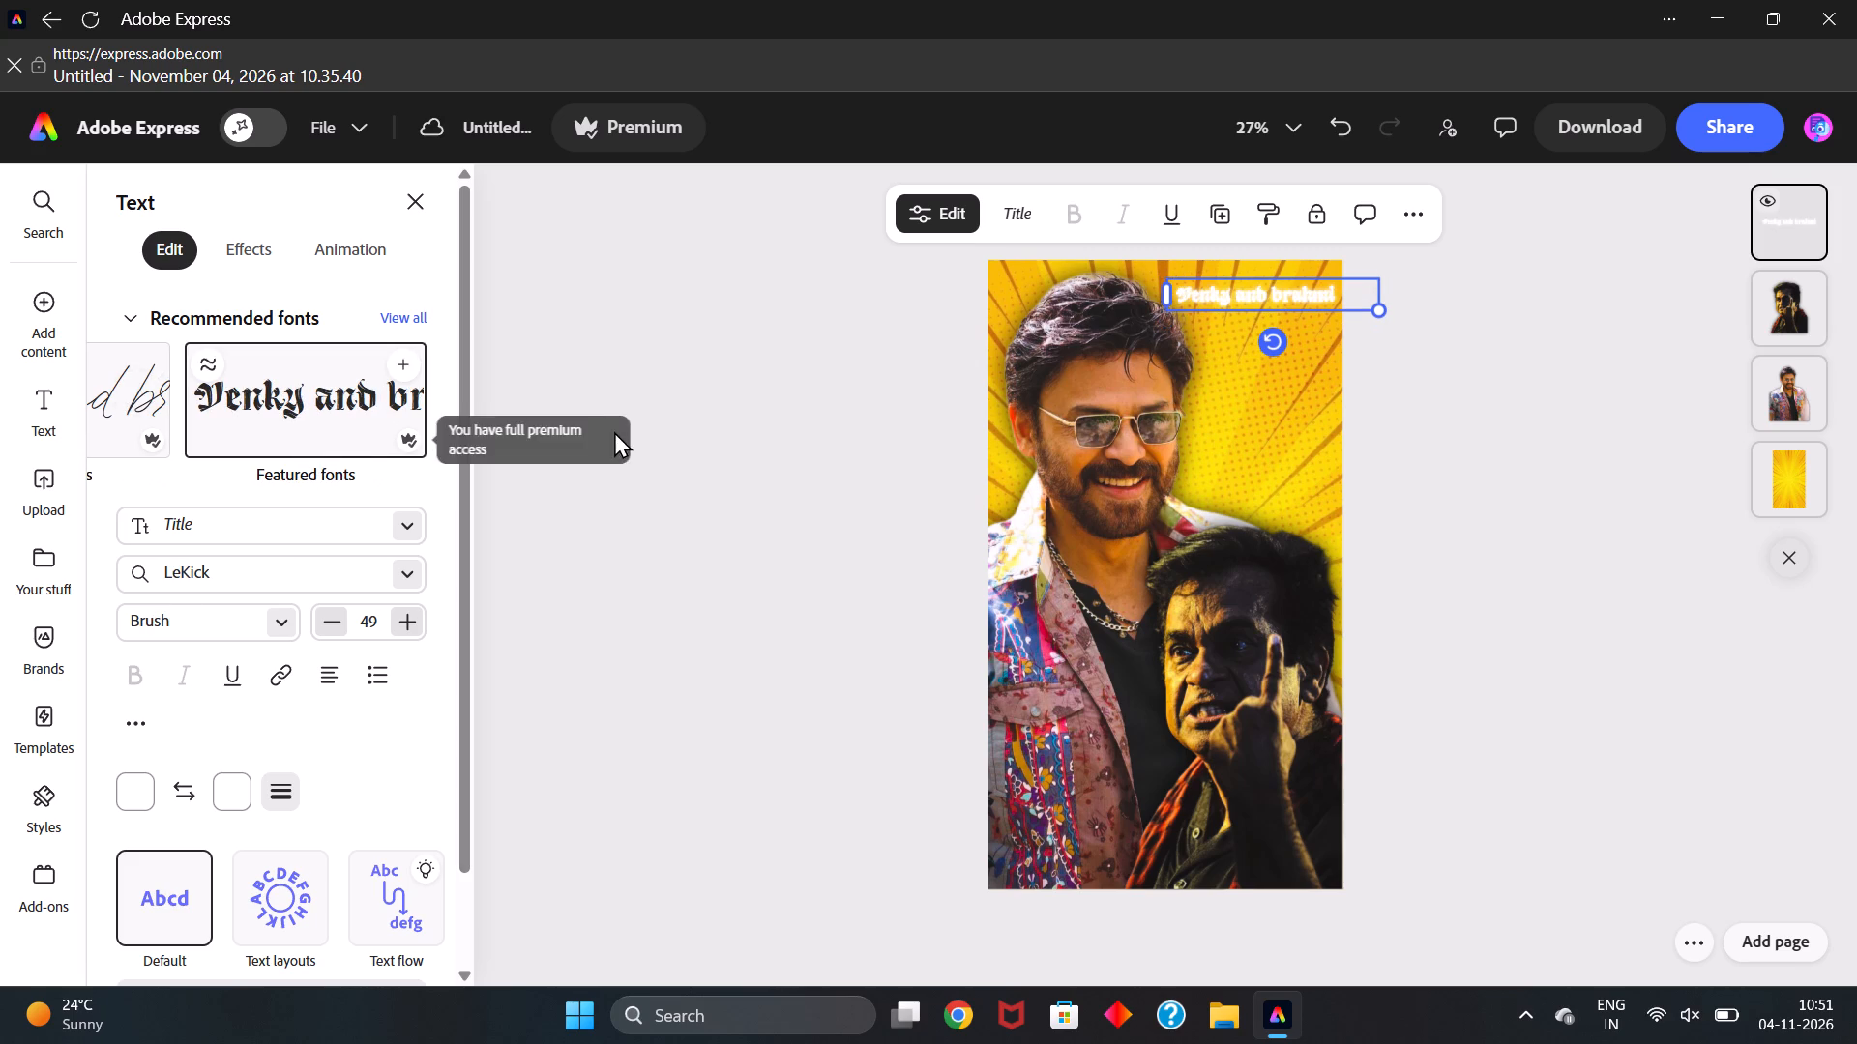
Browse the full set of recommended fonts and apply Madre Script Italic to the title.
scroll(614, 431, left, 1)
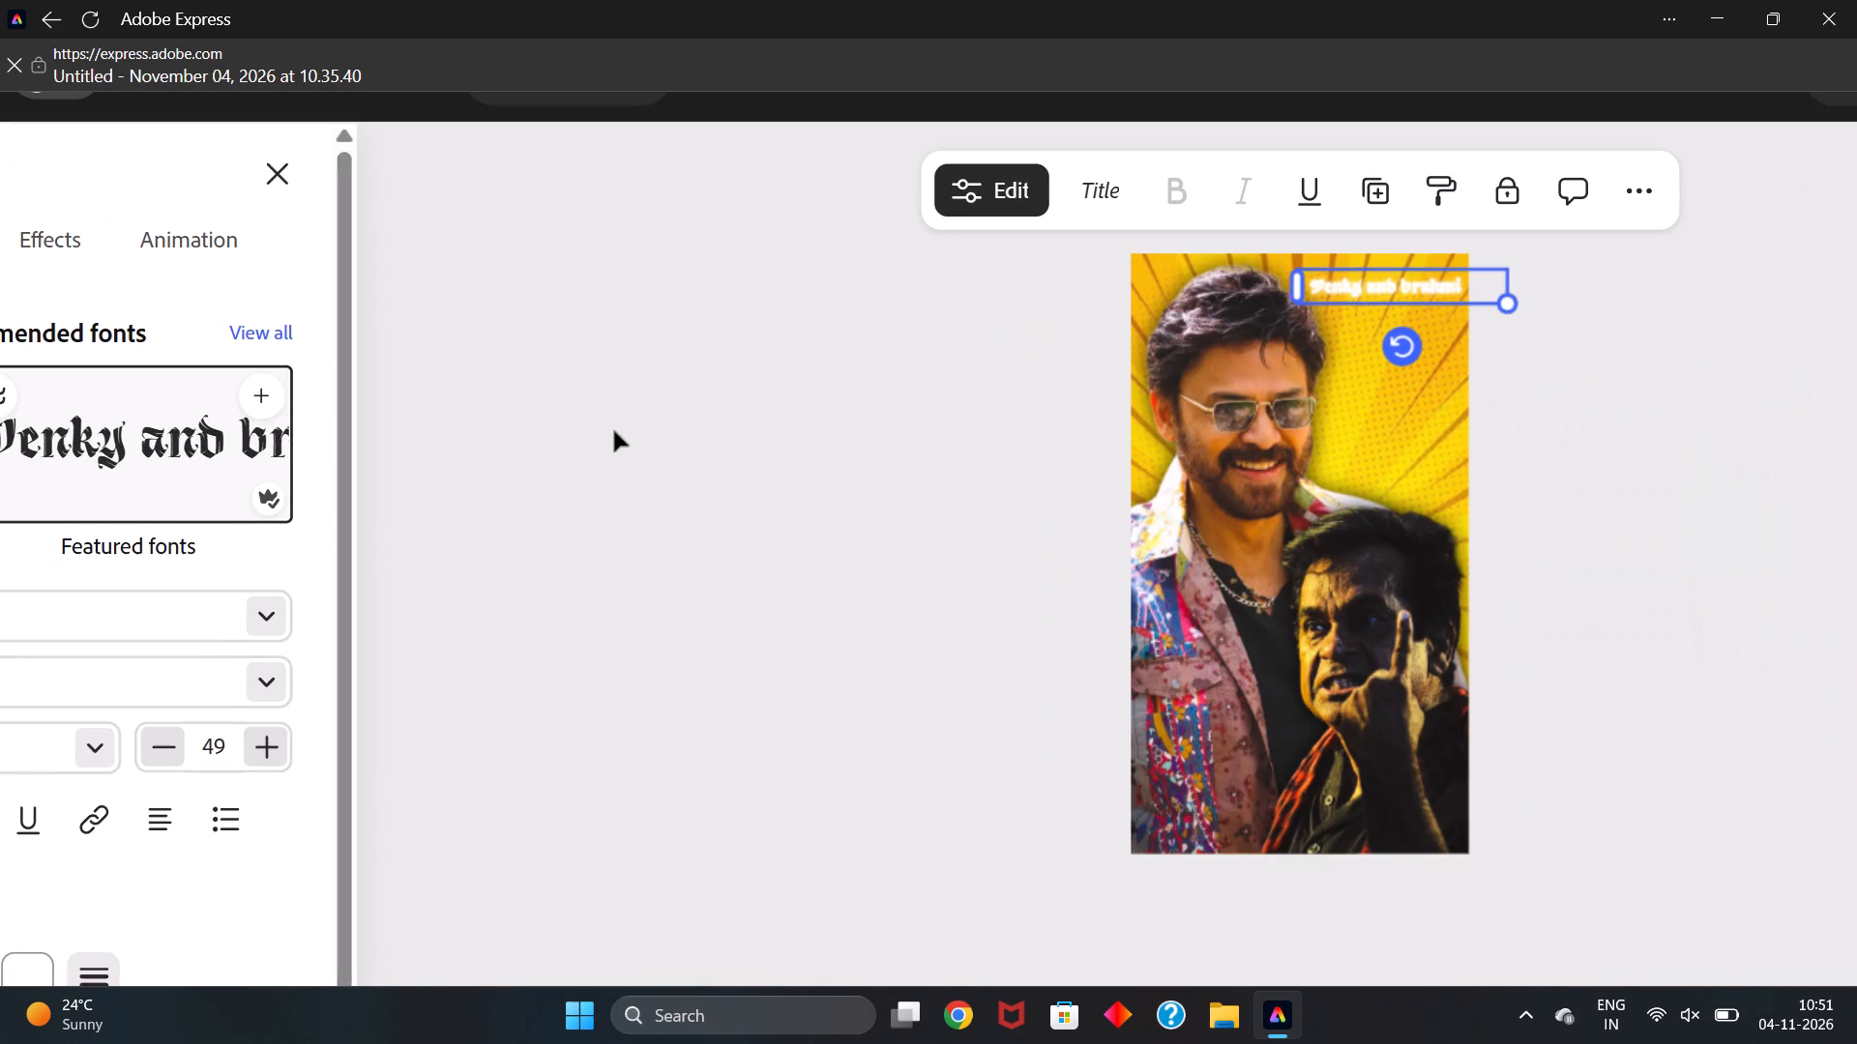
scroll(608, 436, left, 2)
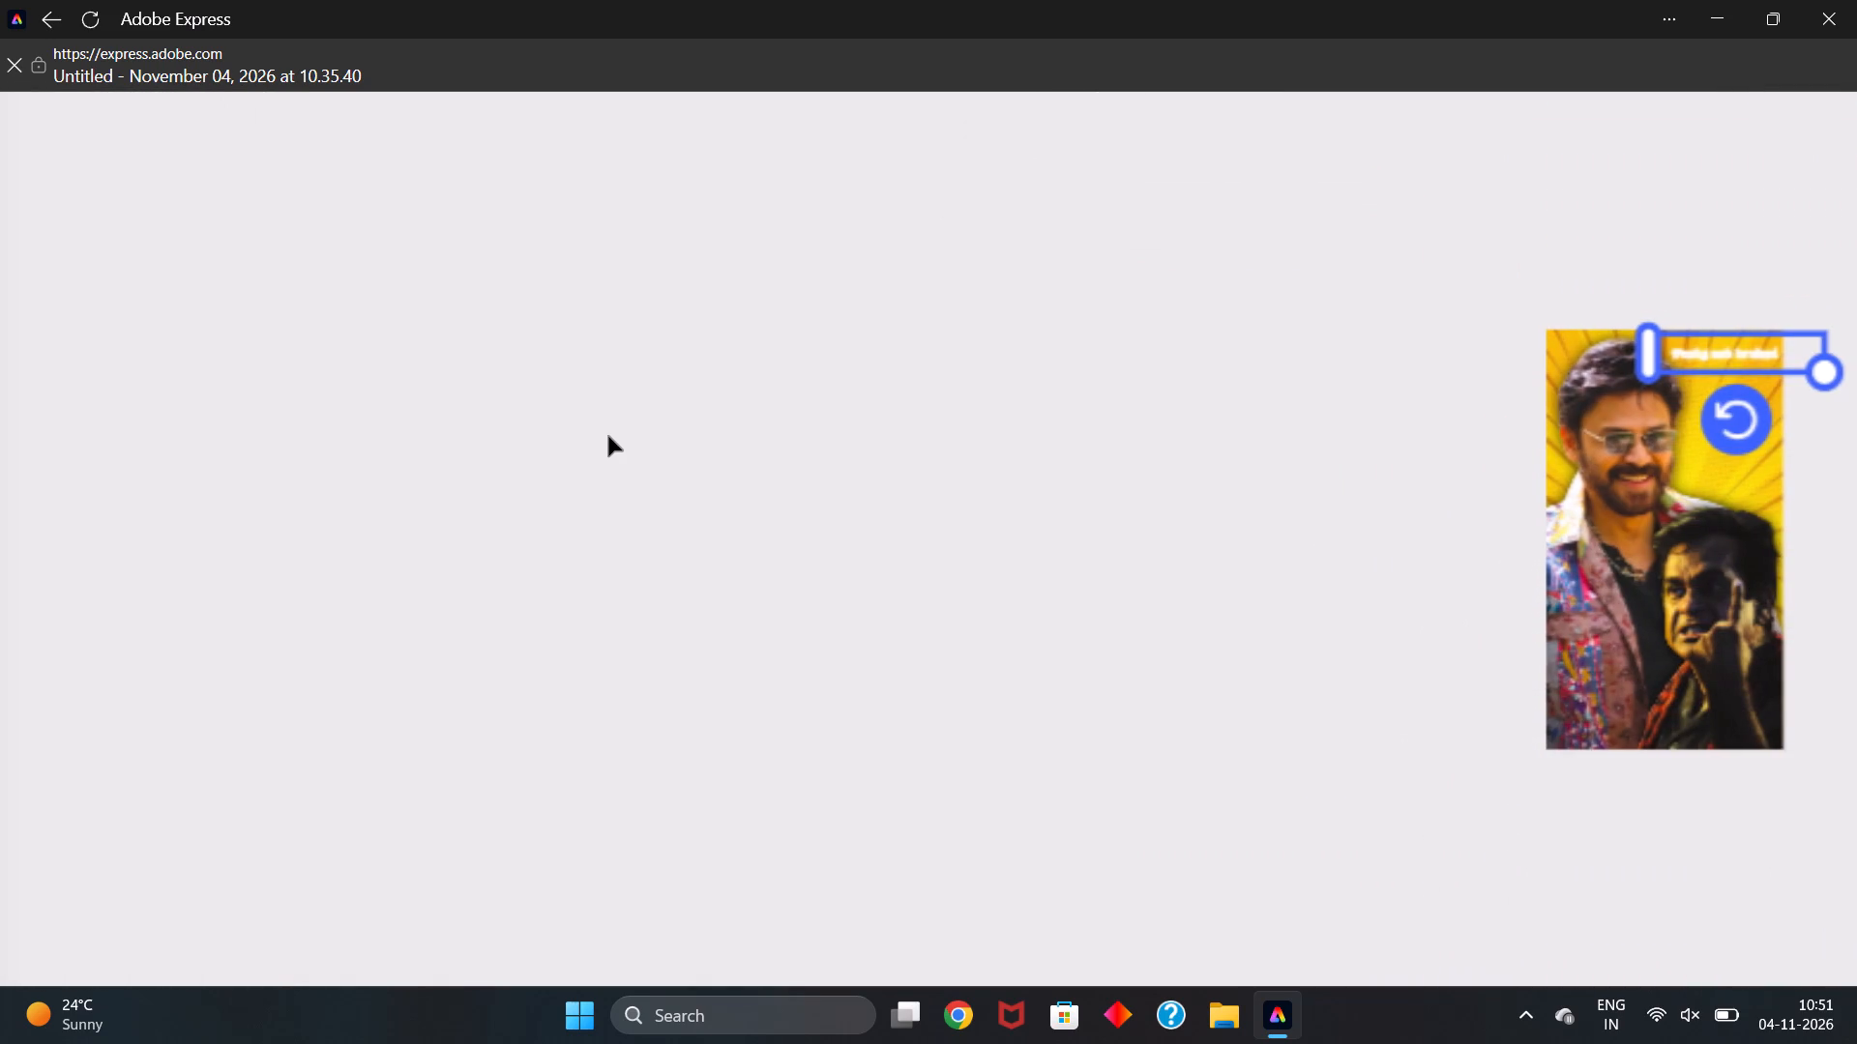
scroll(608, 436, right, 2)
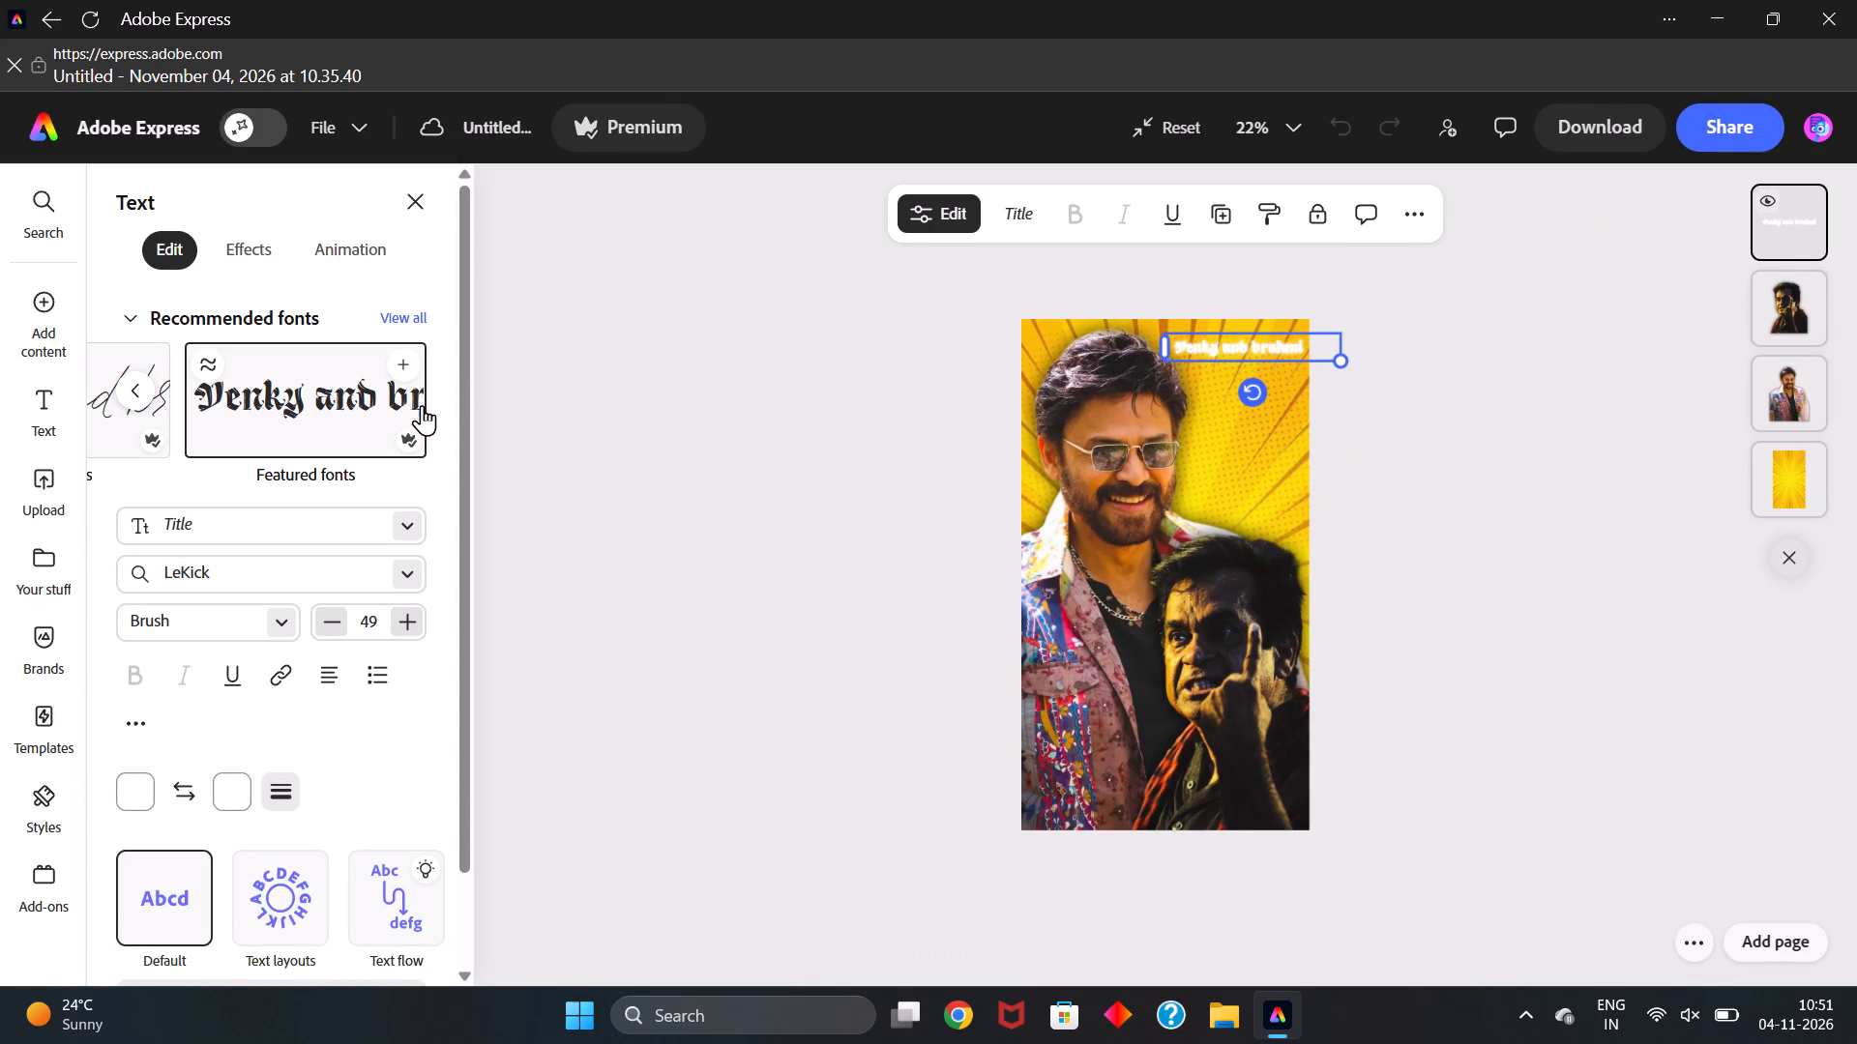
scroll(350, 431, left, 1)
click(402, 315)
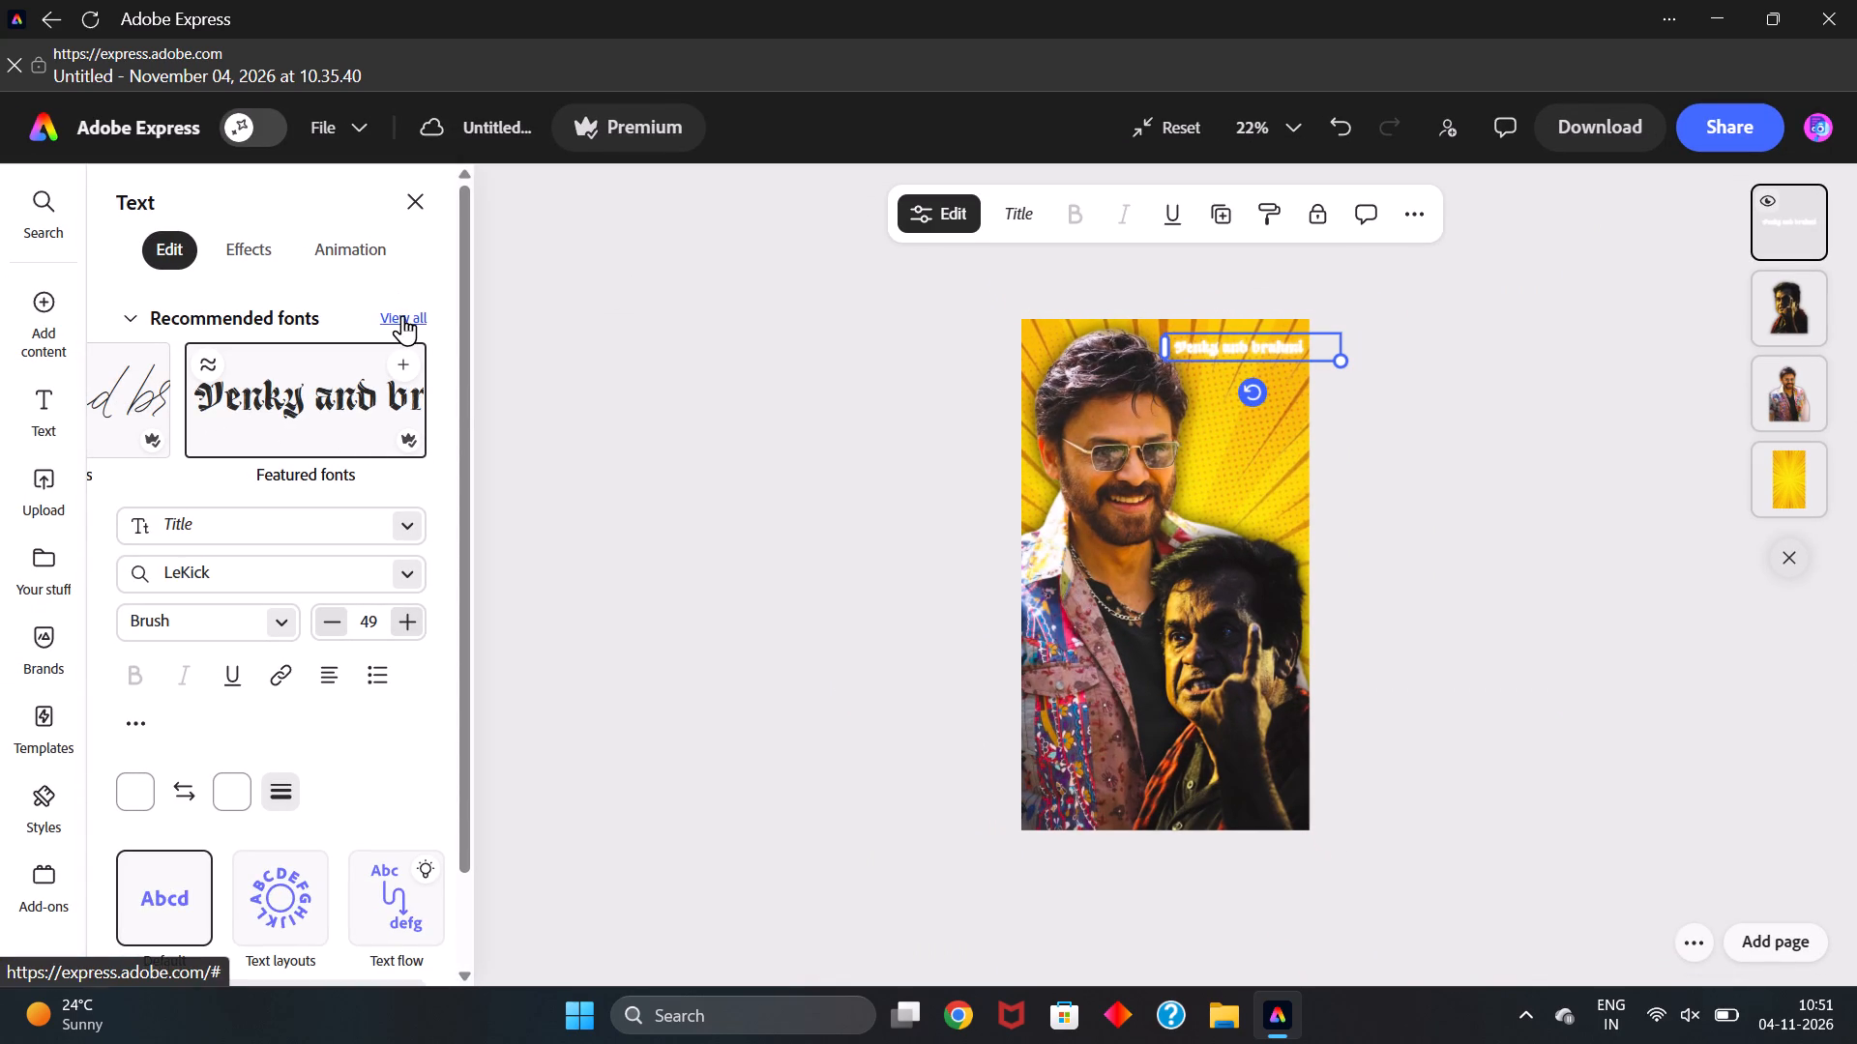
scroll(317, 560, down, 3)
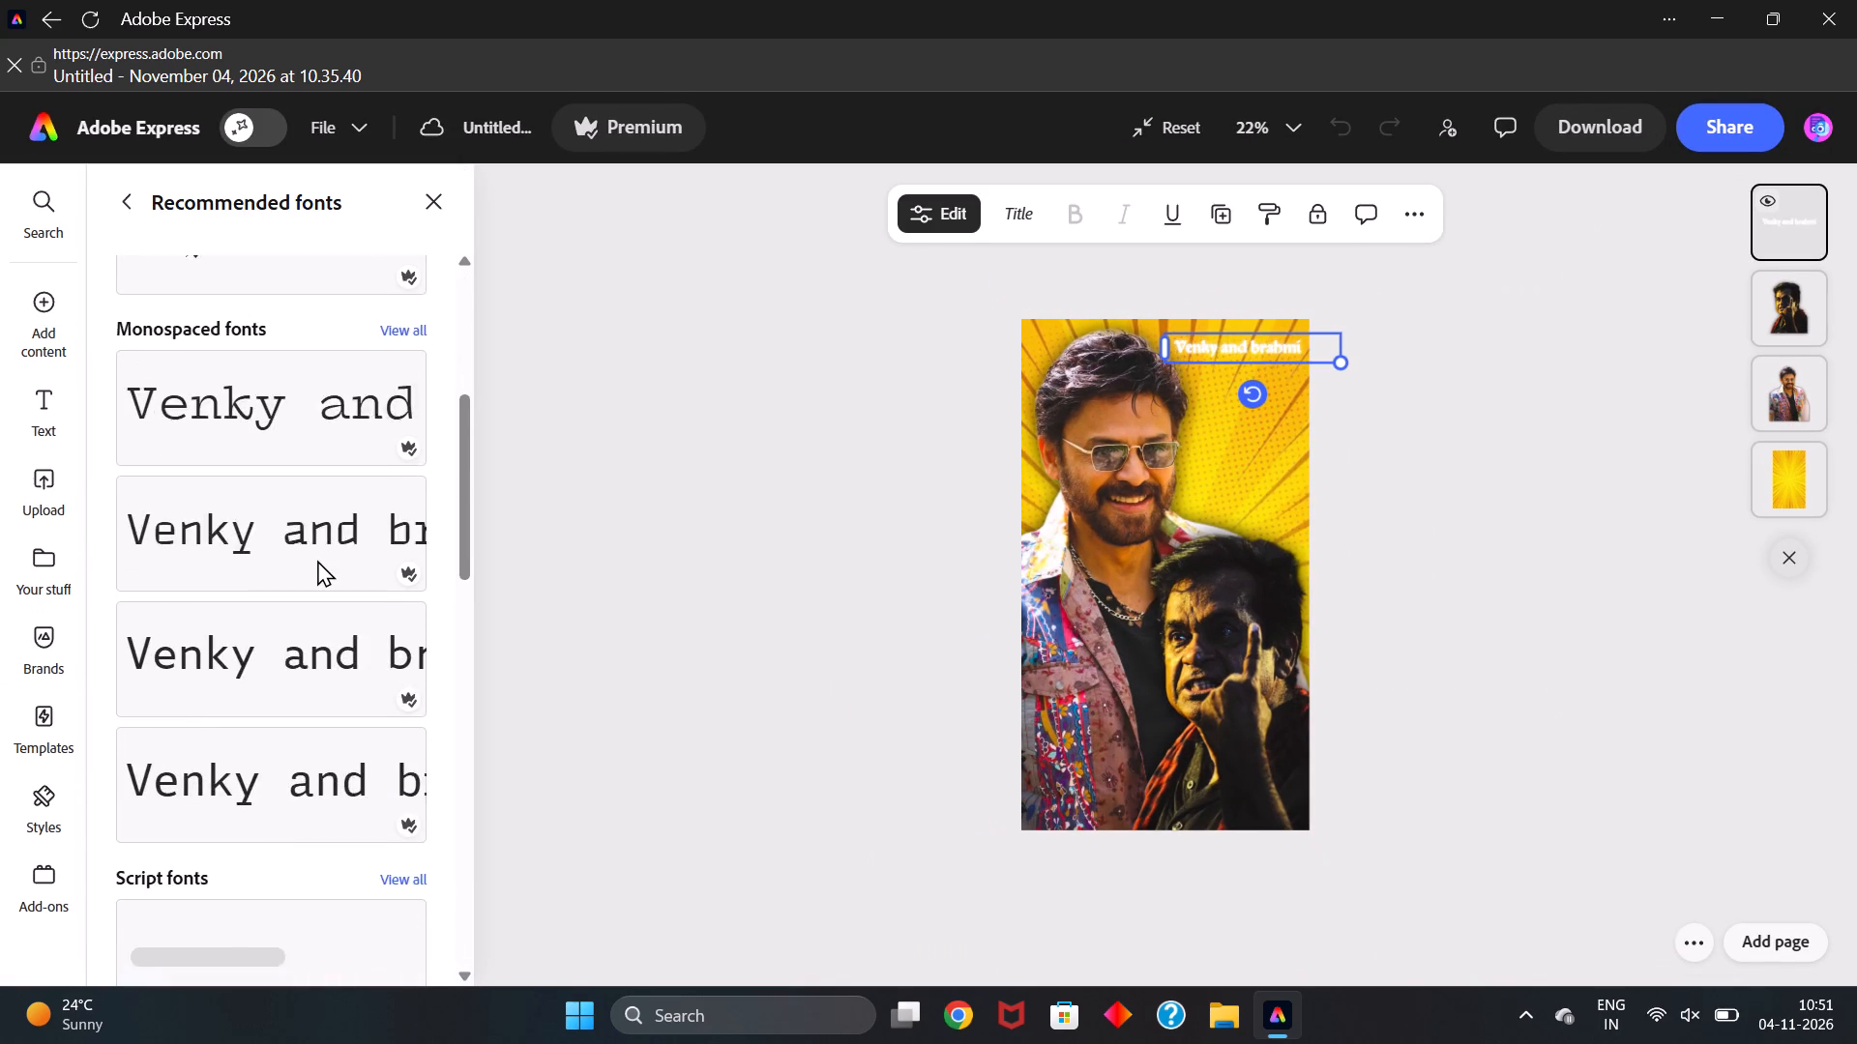
scroll(317, 560, down, 4)
scroll(317, 560, up, 3)
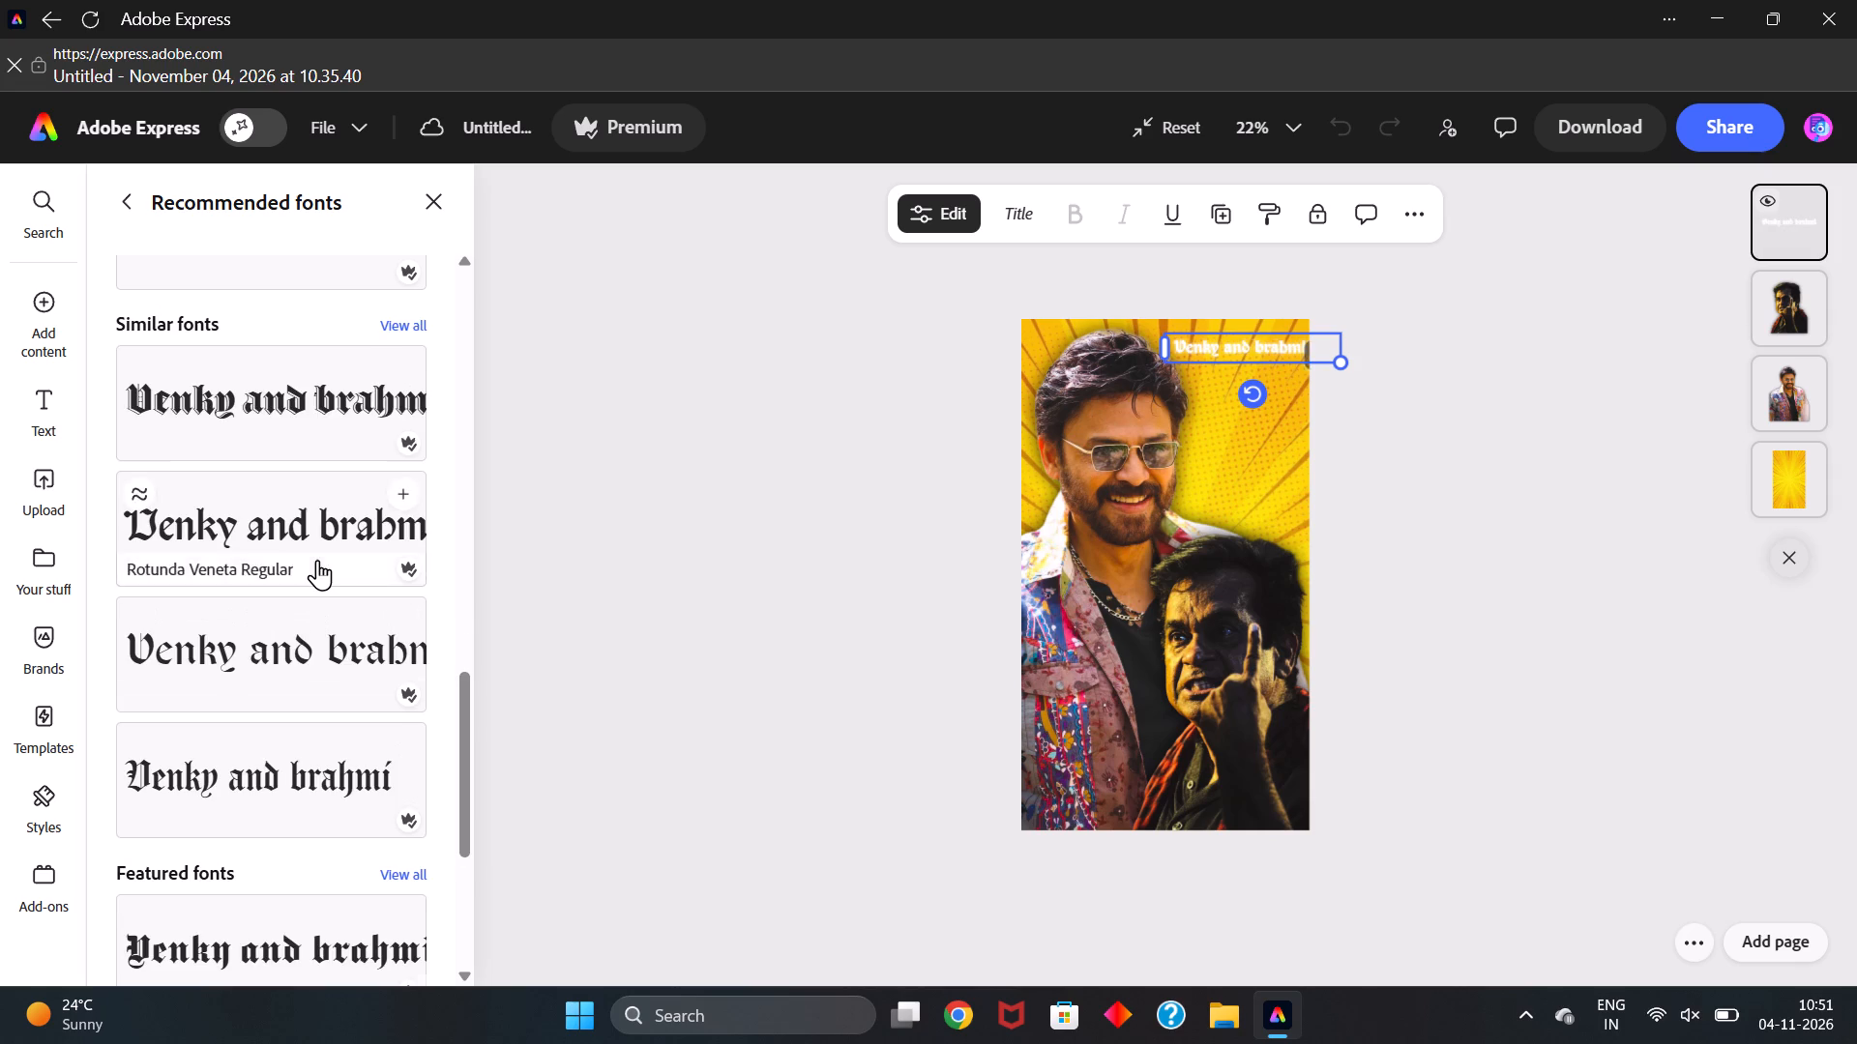
scroll(317, 560, up, 2)
click(283, 523)
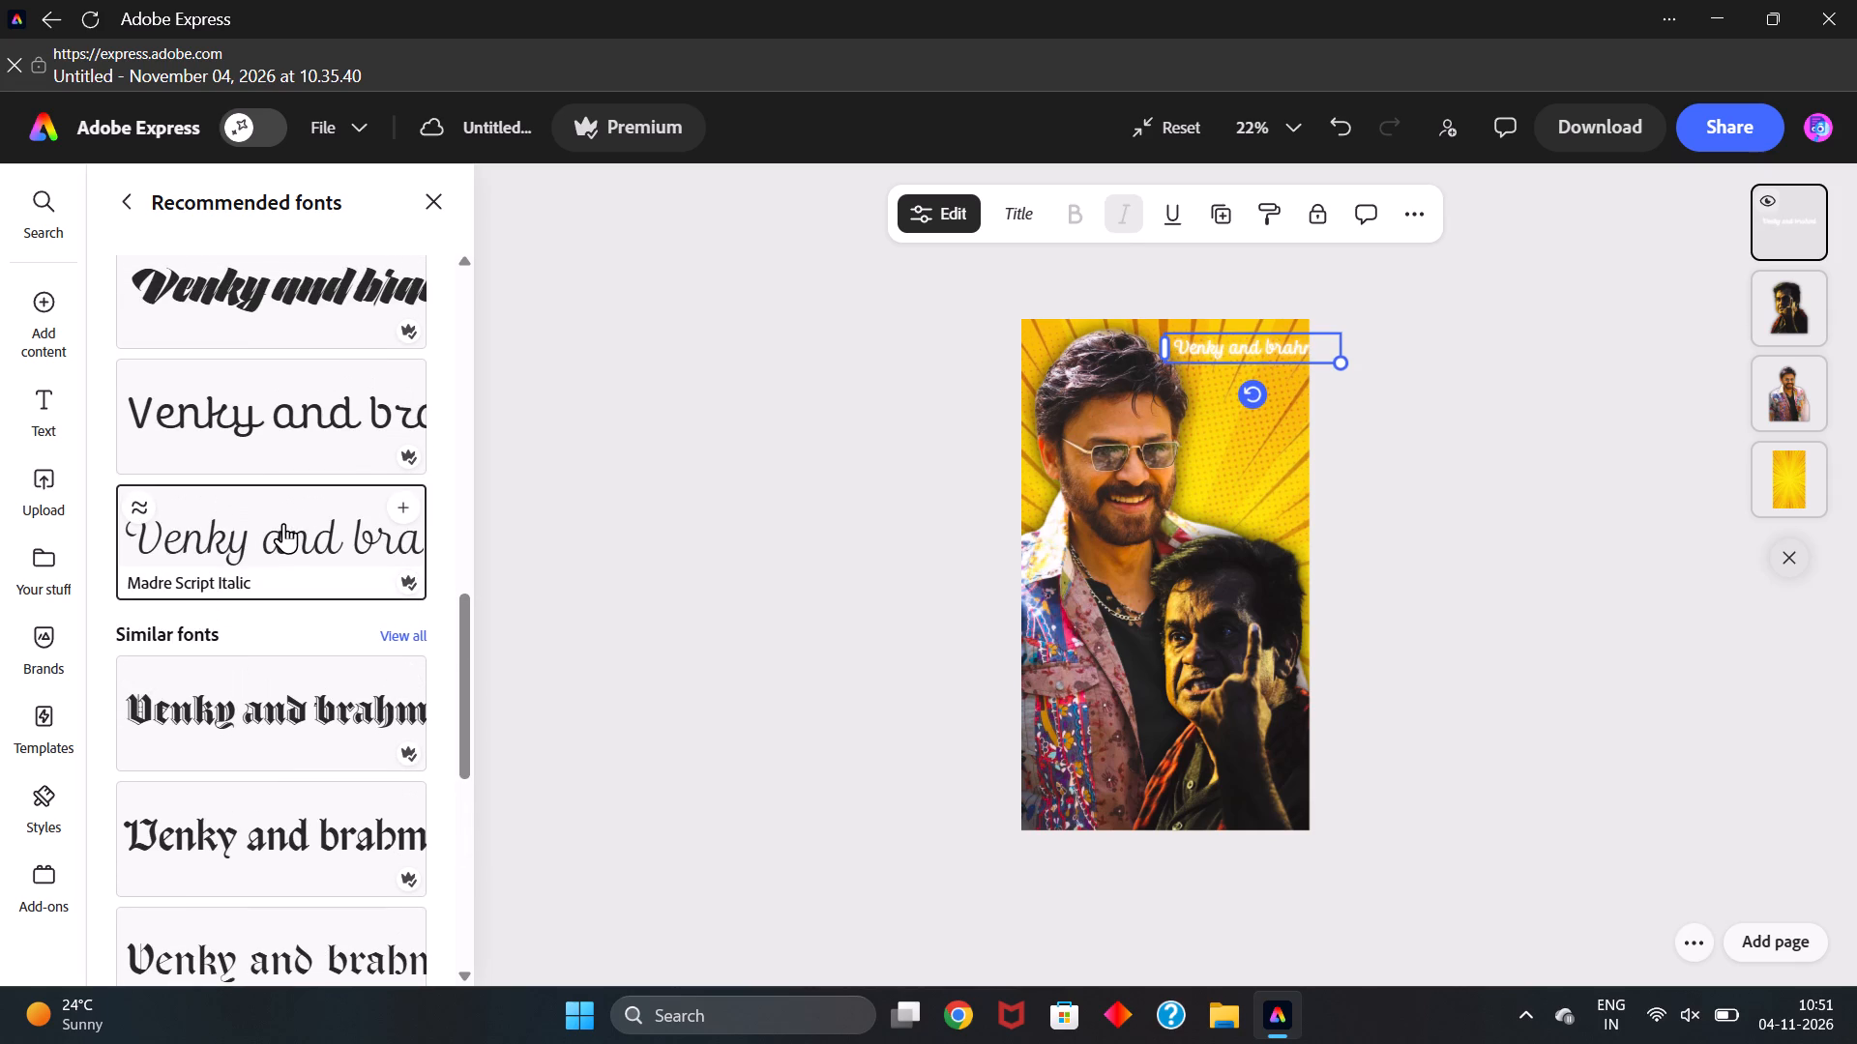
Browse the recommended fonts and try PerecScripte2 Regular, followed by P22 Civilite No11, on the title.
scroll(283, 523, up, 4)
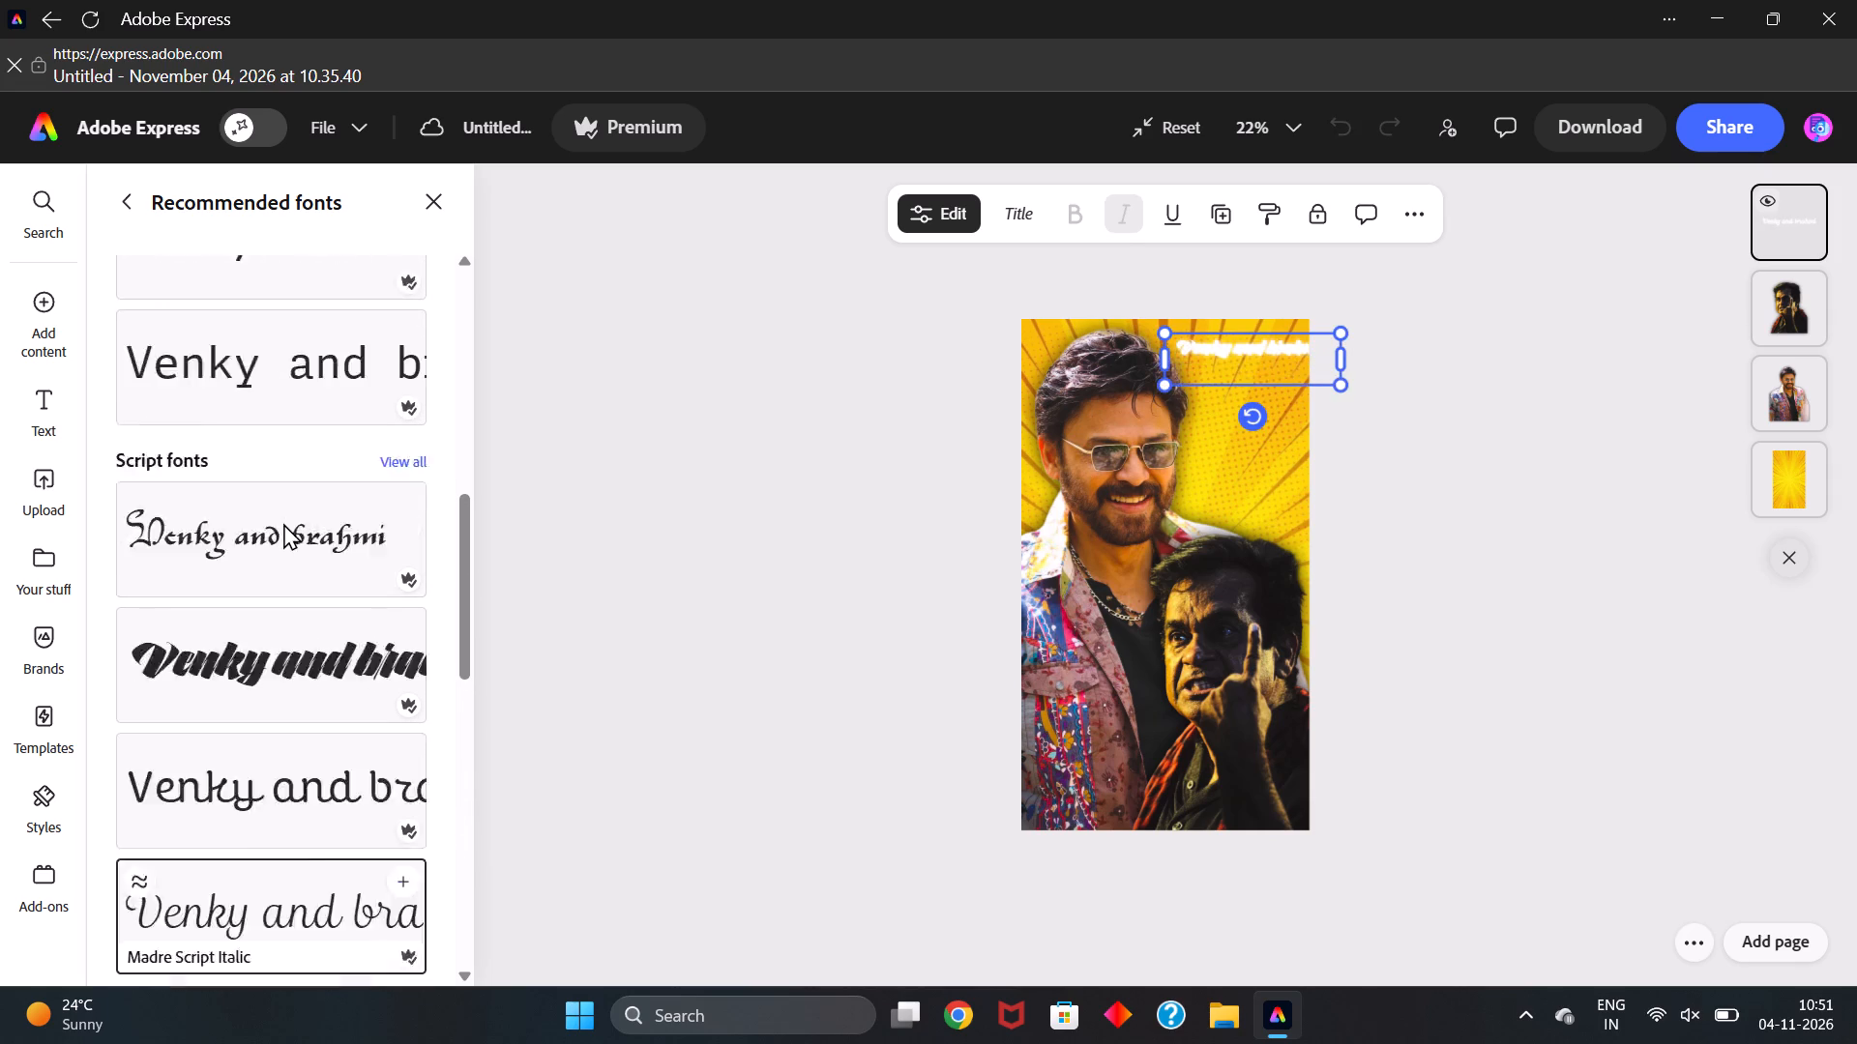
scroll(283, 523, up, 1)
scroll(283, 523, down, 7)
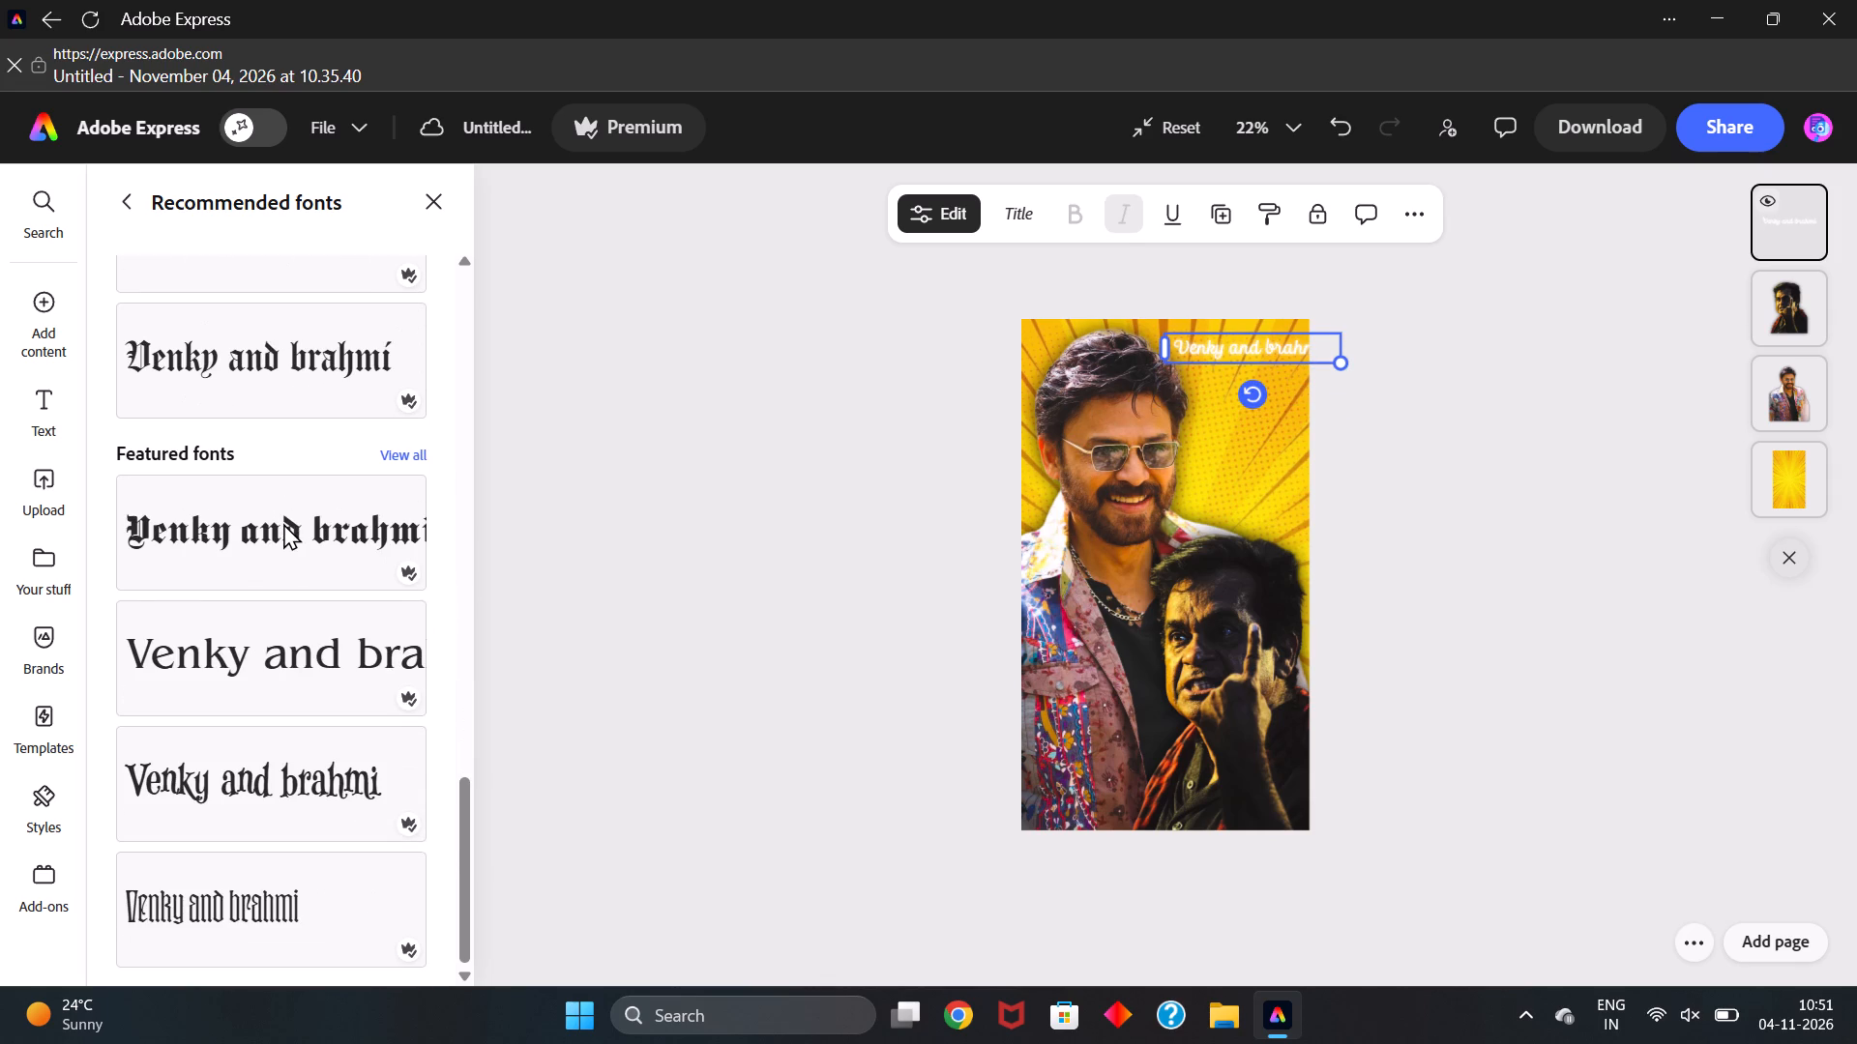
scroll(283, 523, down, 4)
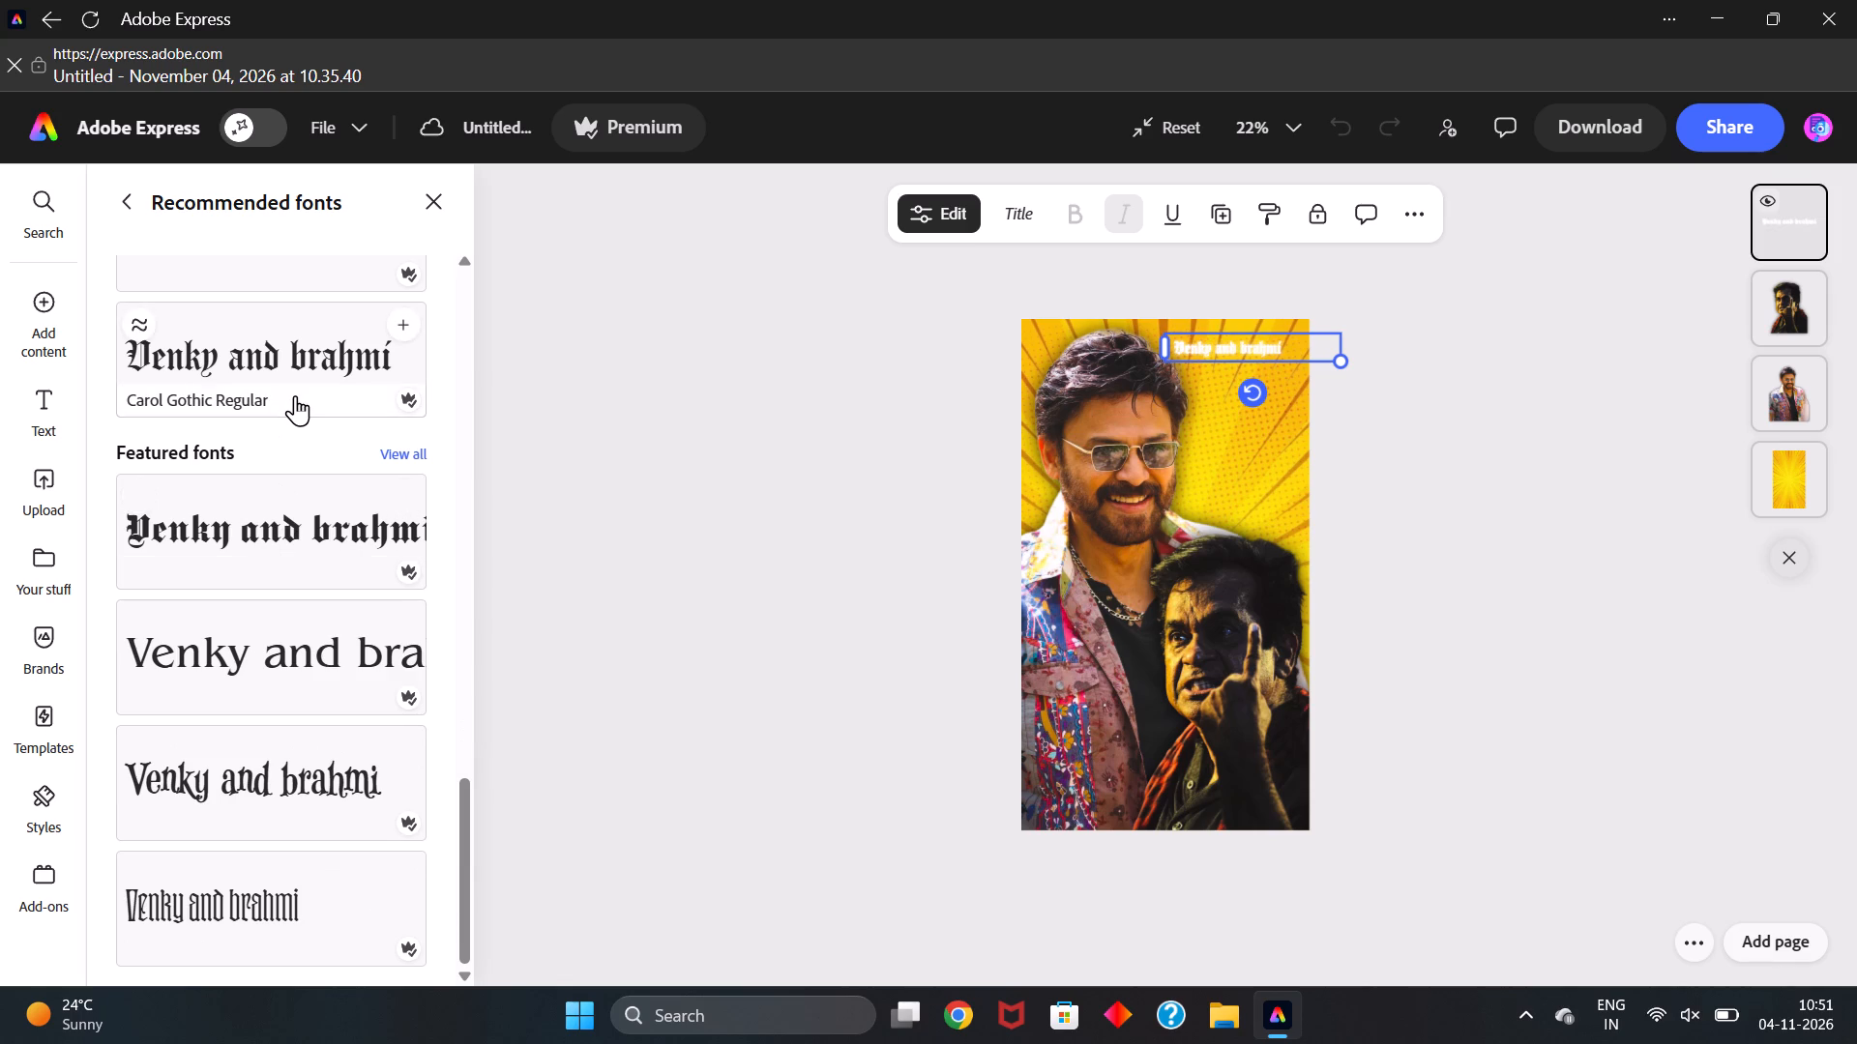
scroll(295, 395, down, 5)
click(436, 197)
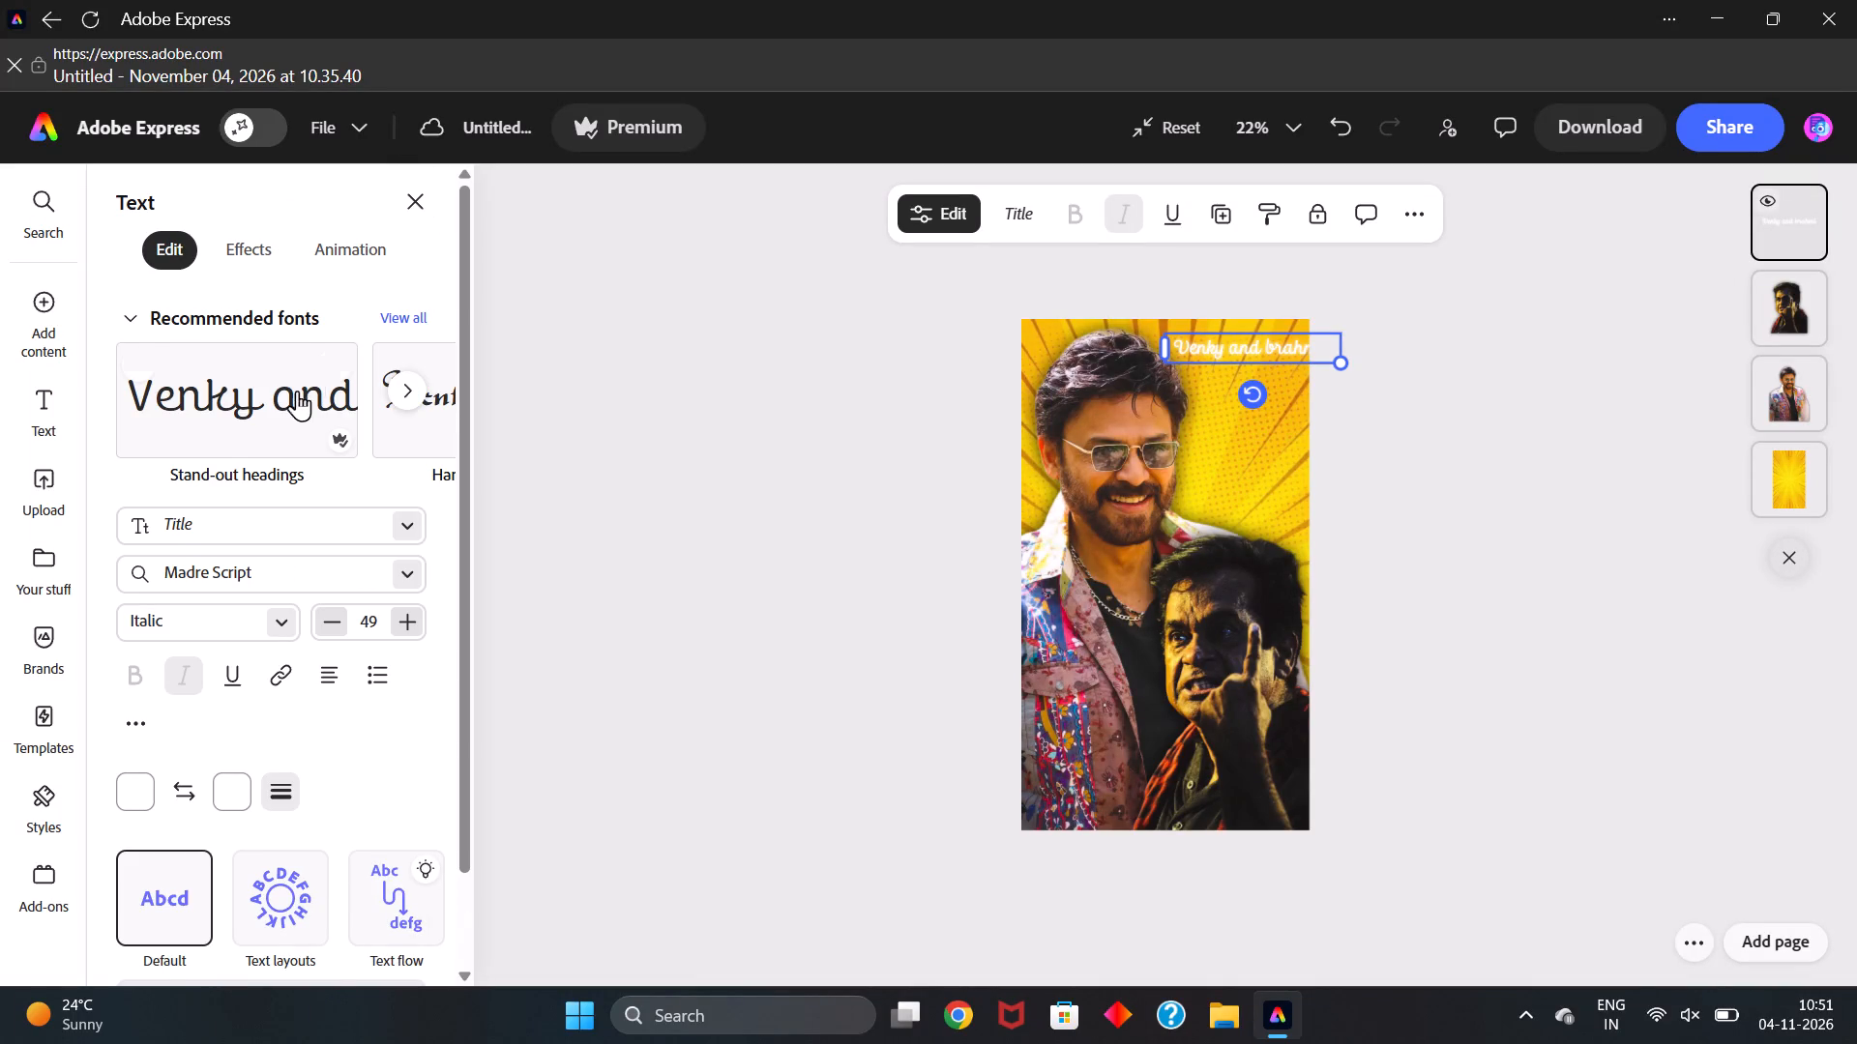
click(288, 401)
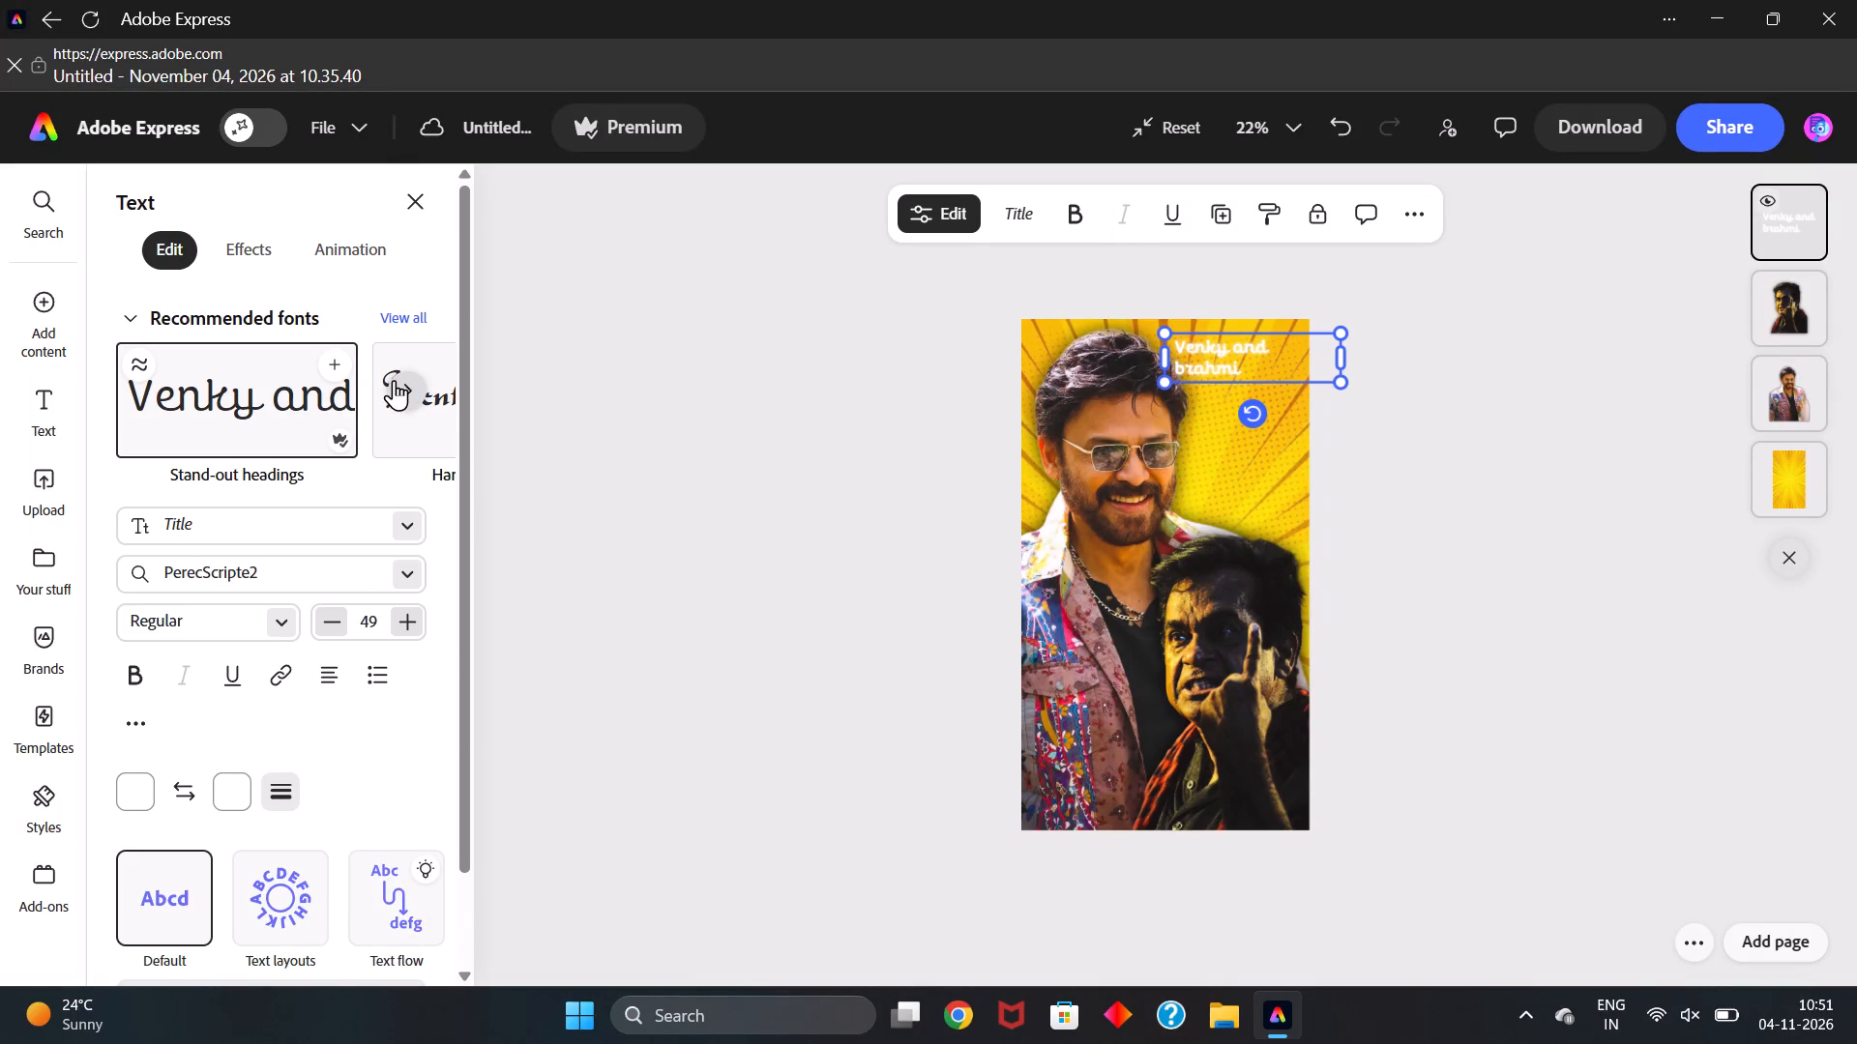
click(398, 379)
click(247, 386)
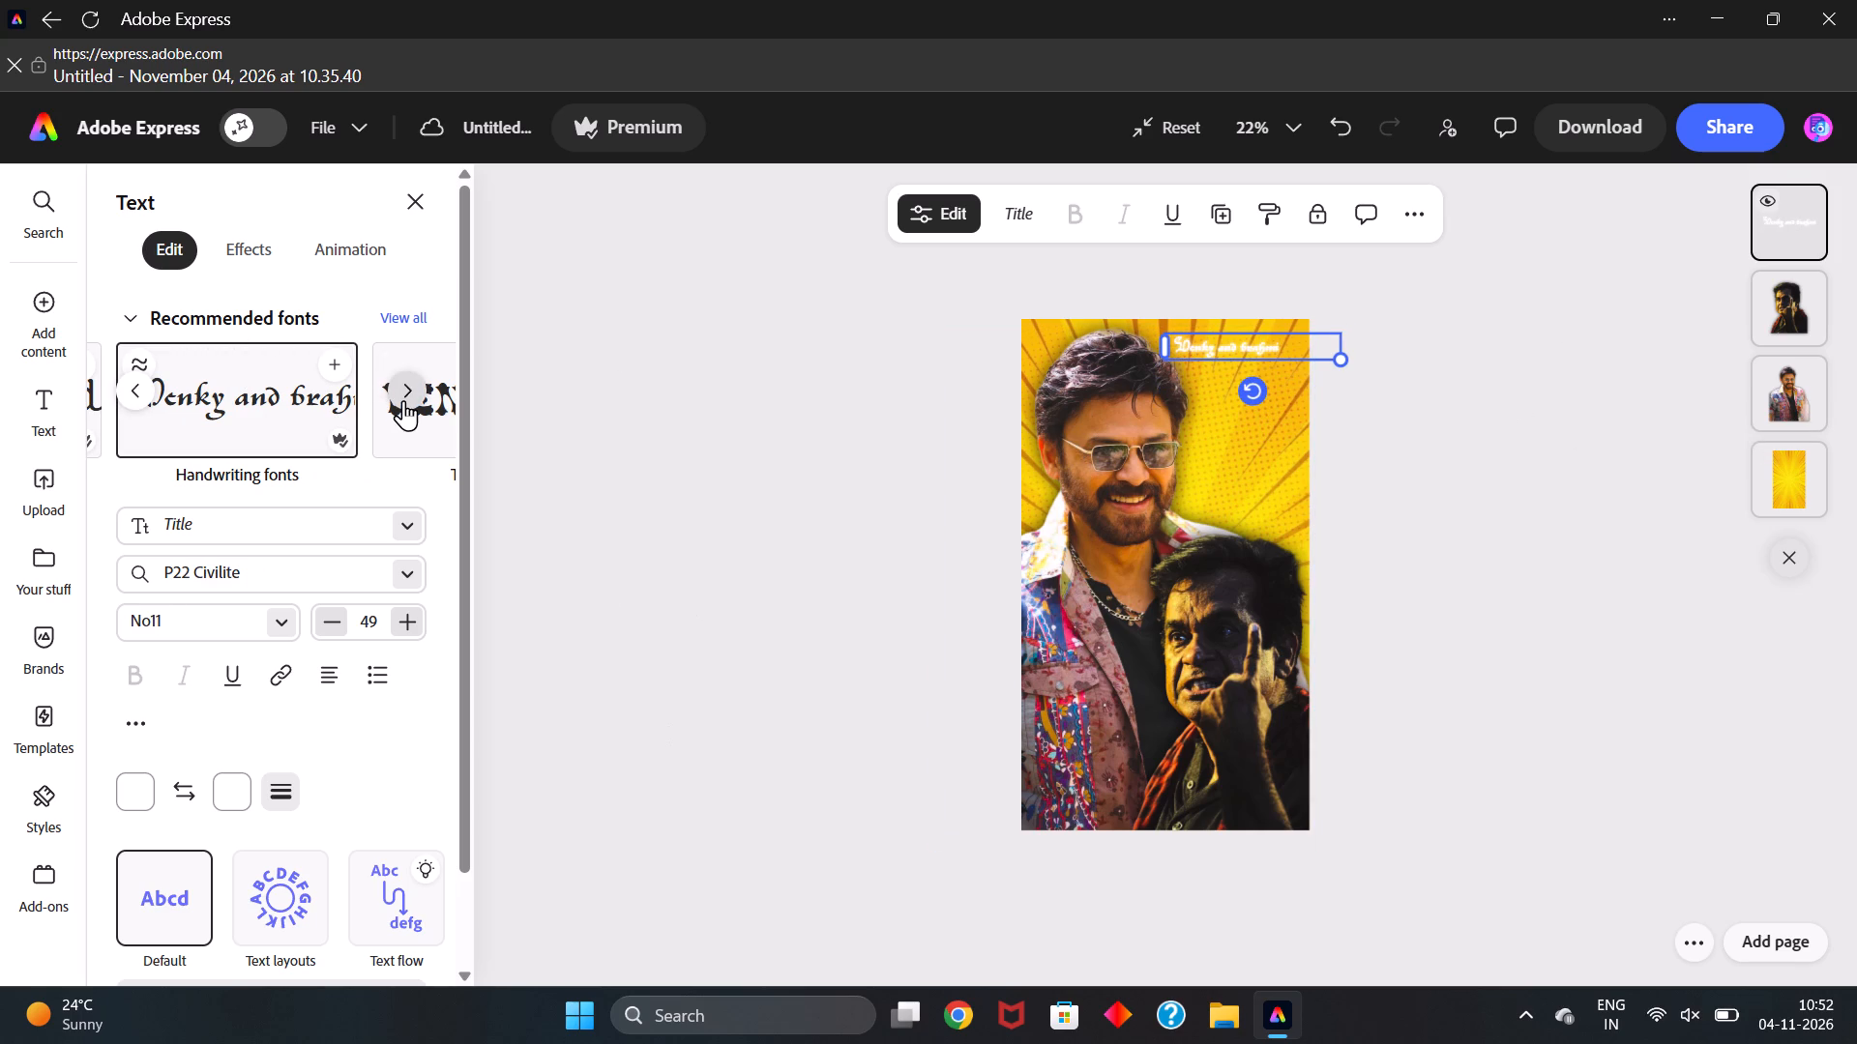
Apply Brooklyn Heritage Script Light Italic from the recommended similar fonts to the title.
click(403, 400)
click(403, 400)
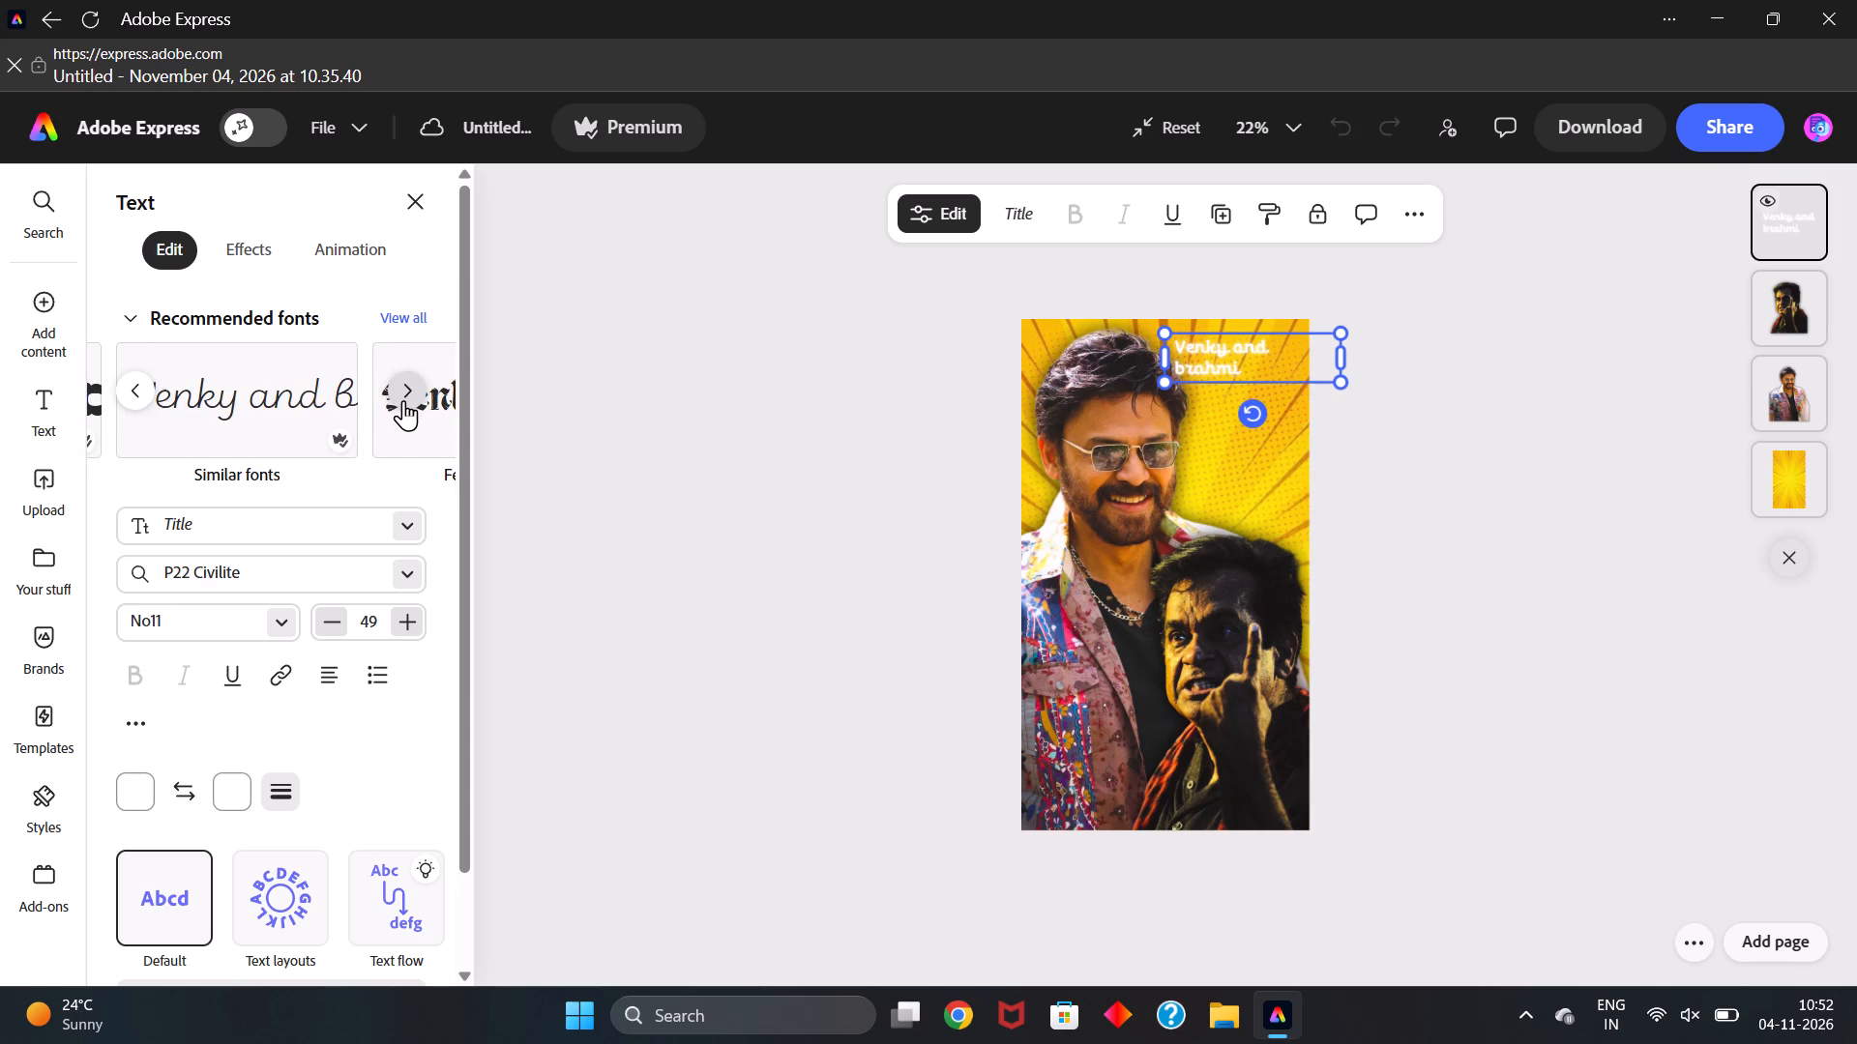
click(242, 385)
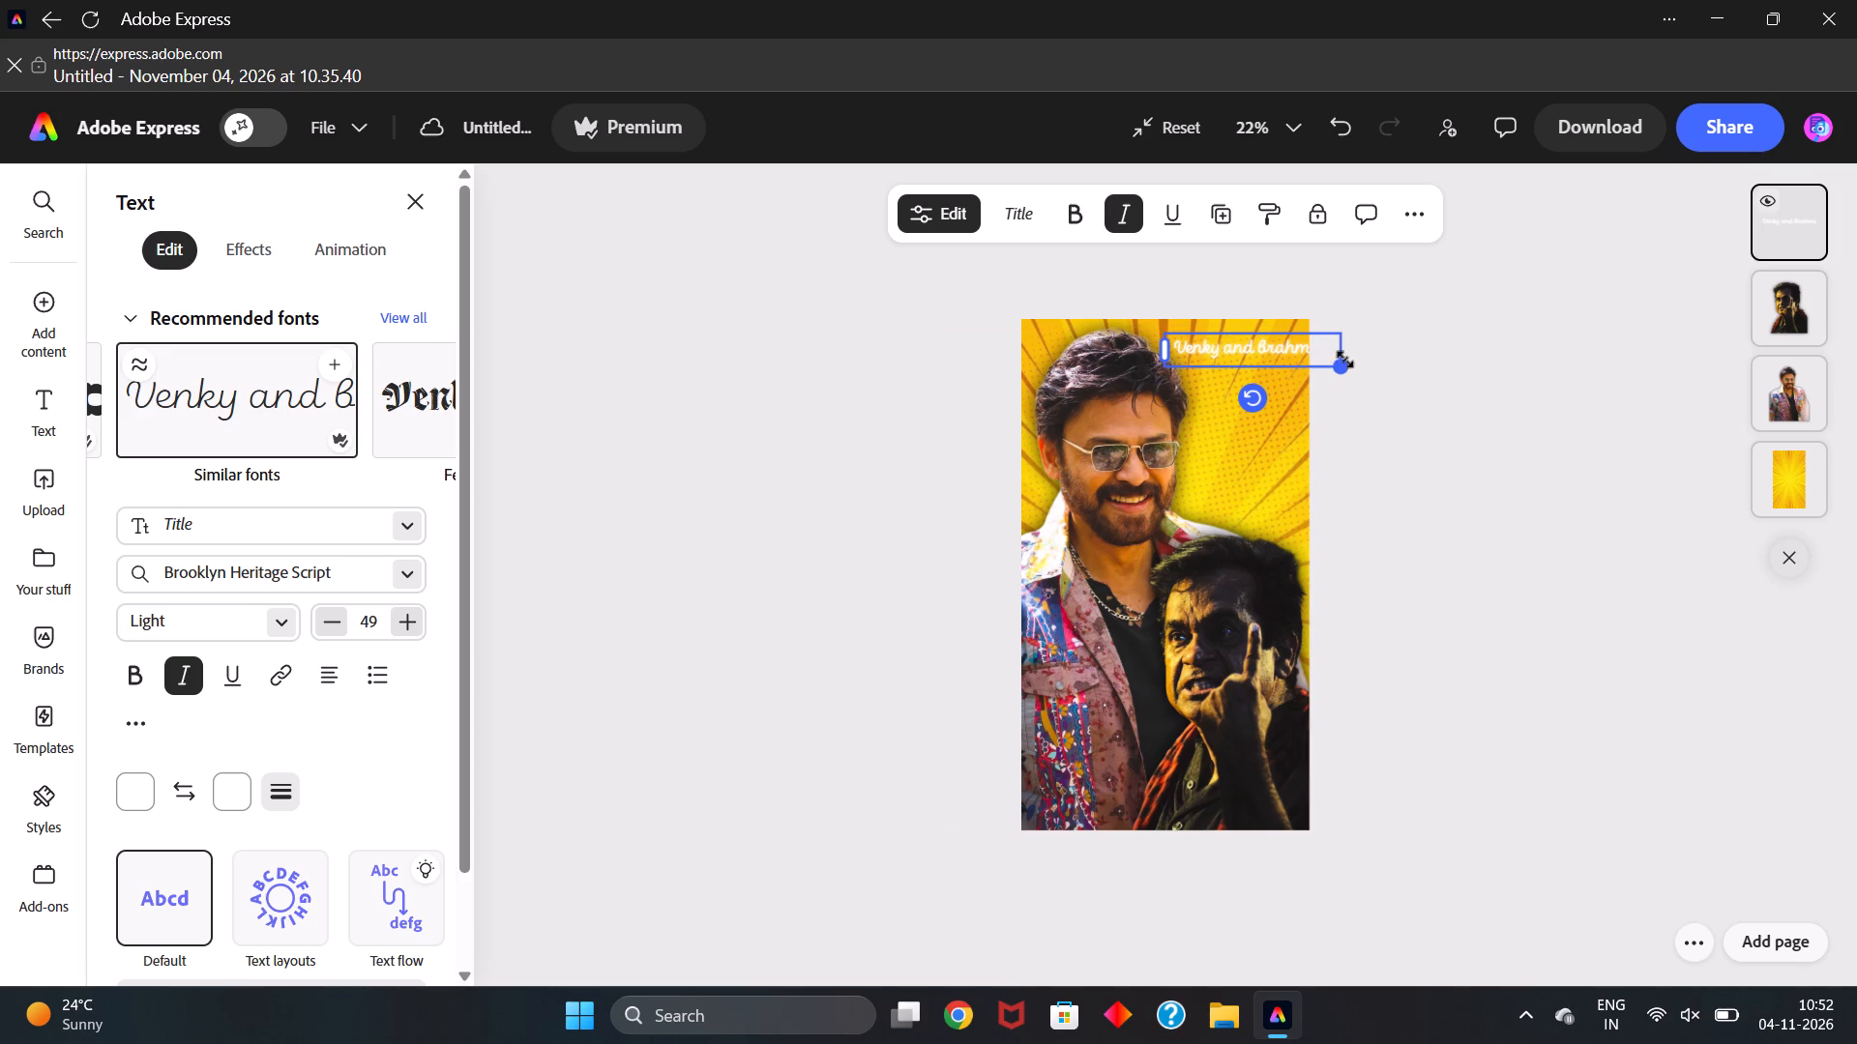
Enlarge the title freehand to a font size of about 95 and place it across the page's top edge over Venkatesh's hair.
drag(1344, 365, 1480, 543)
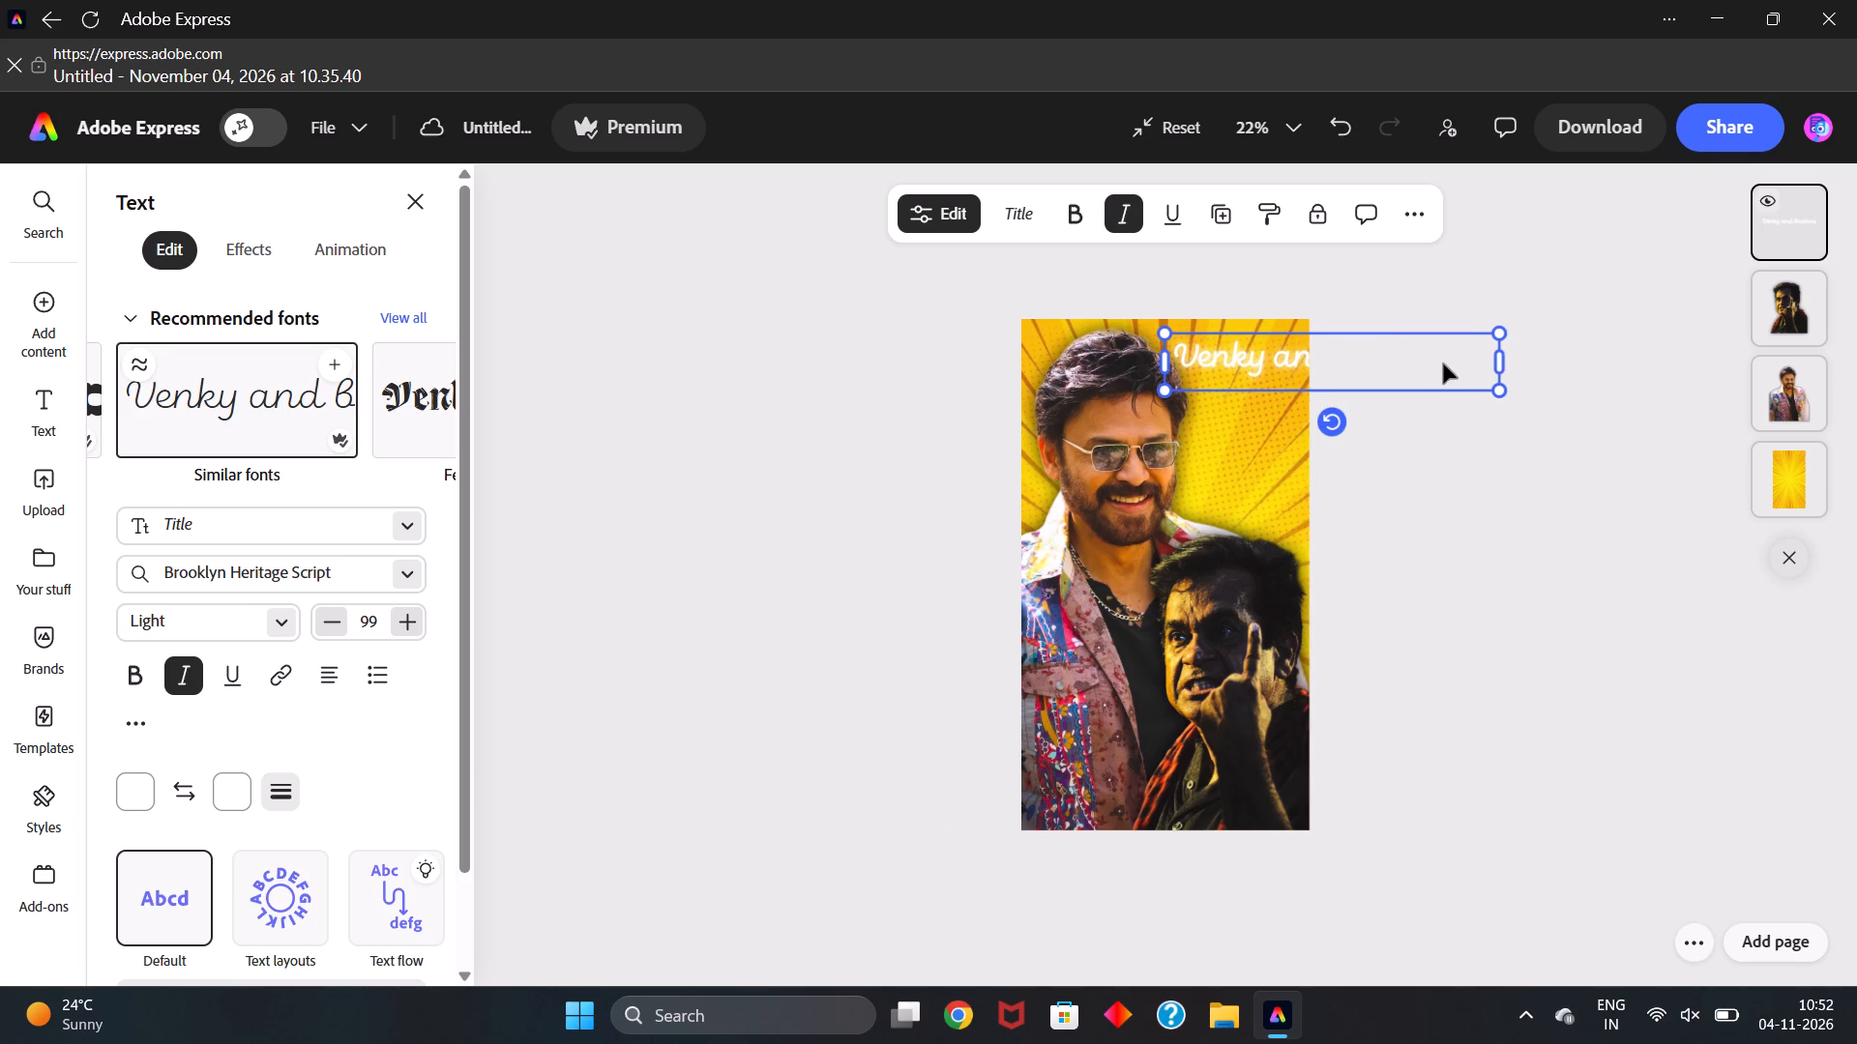
drag(1434, 345, 1275, 445)
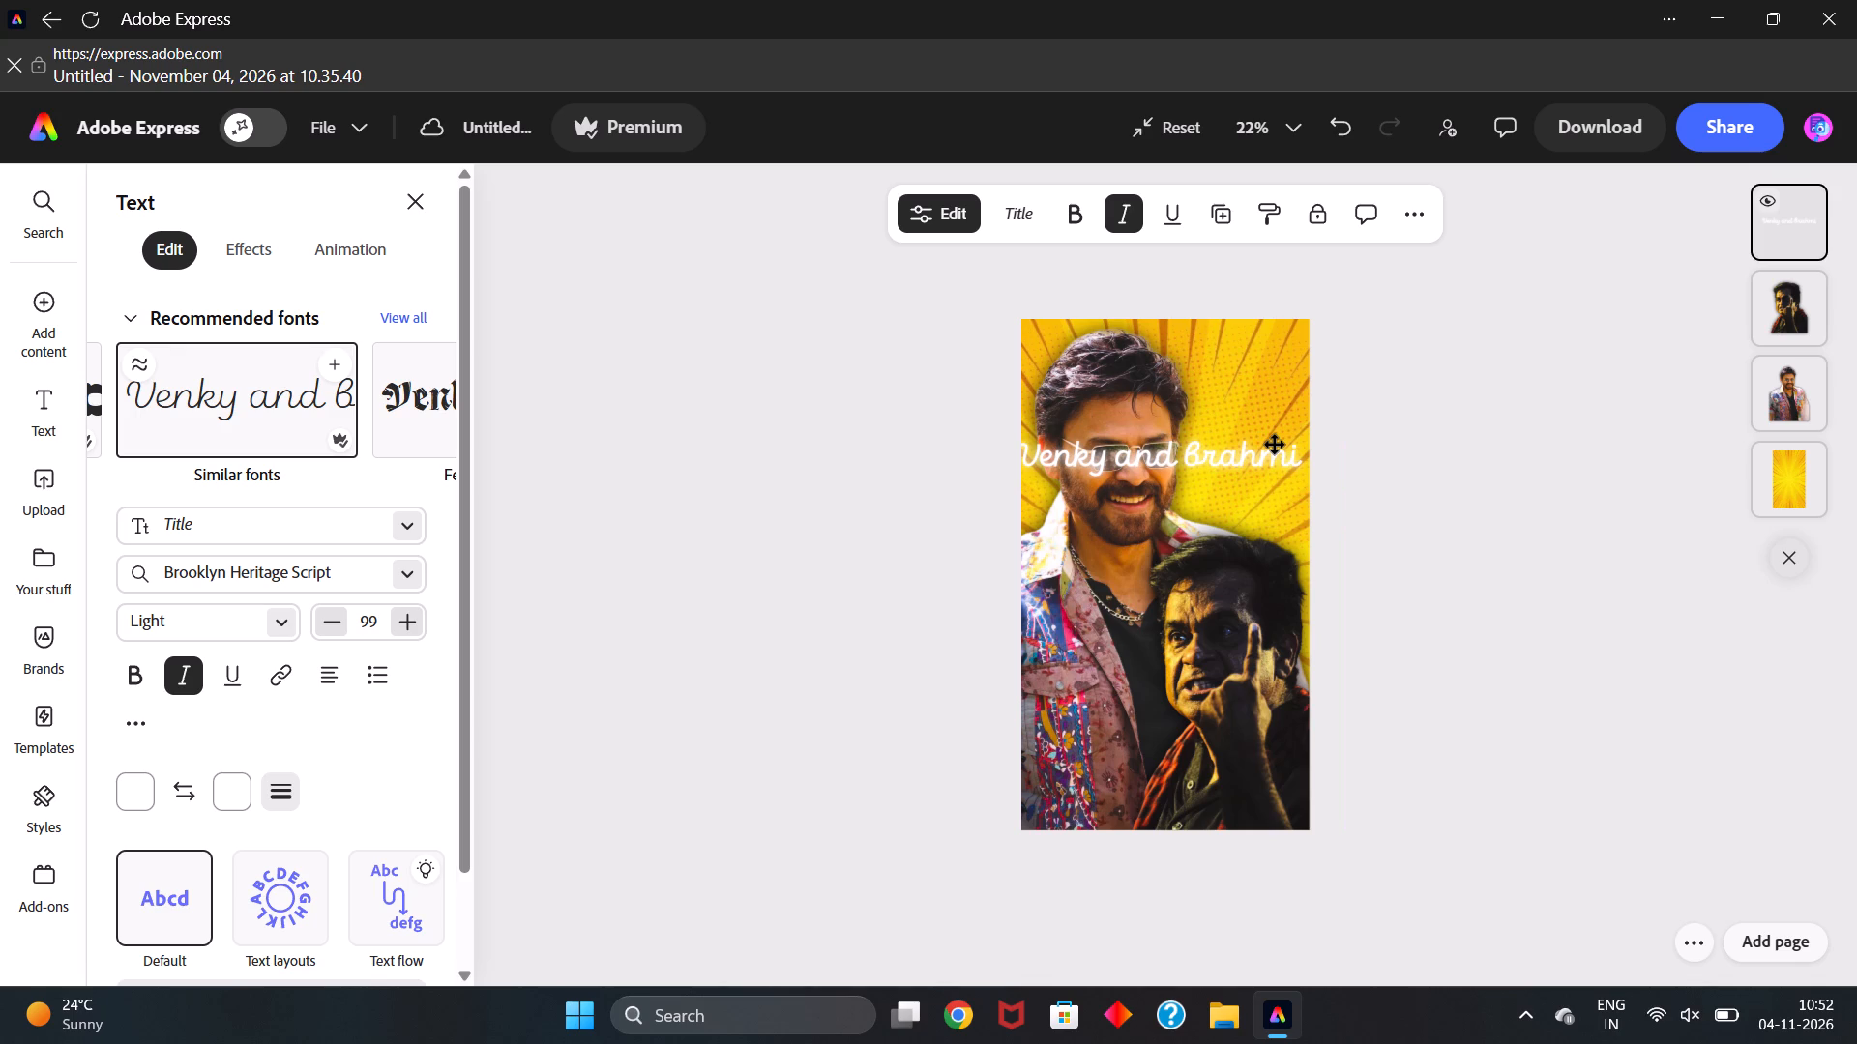
drag(1275, 445, 1284, 445)
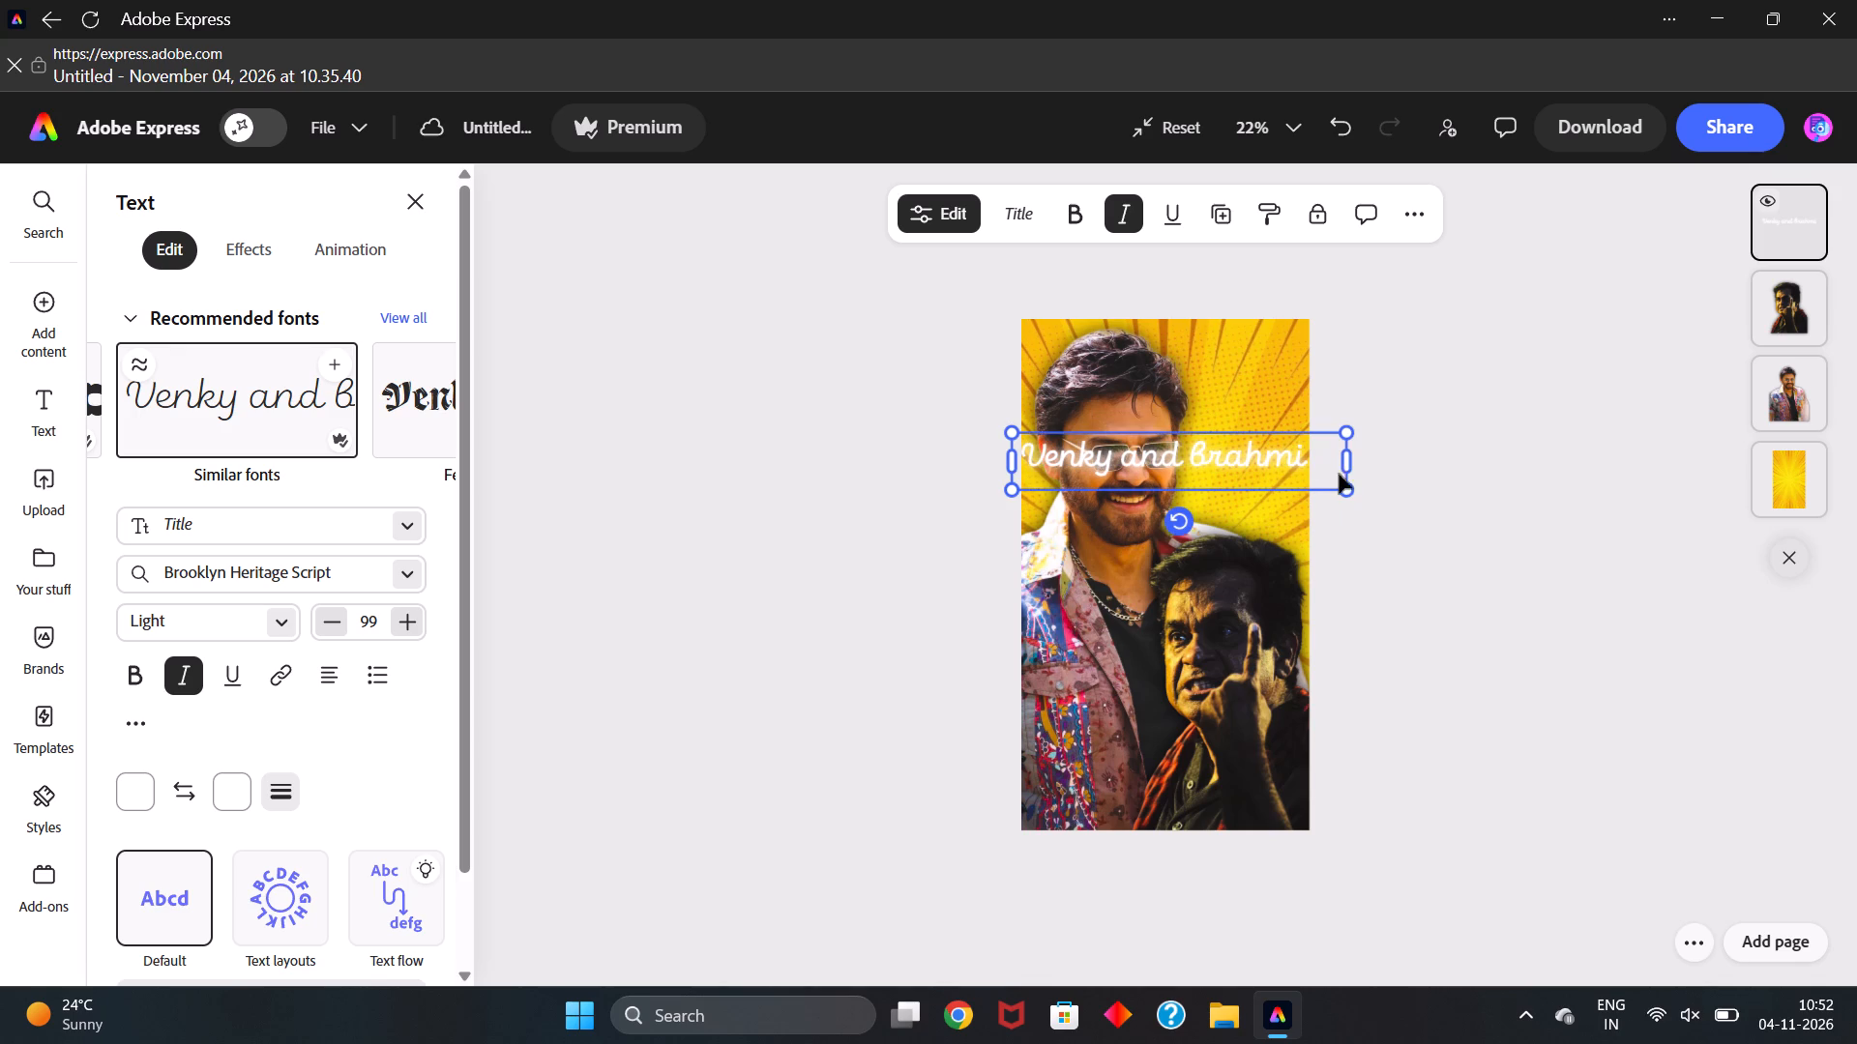
drag(1352, 494, 1338, 490)
drag(1269, 462, 1277, 357)
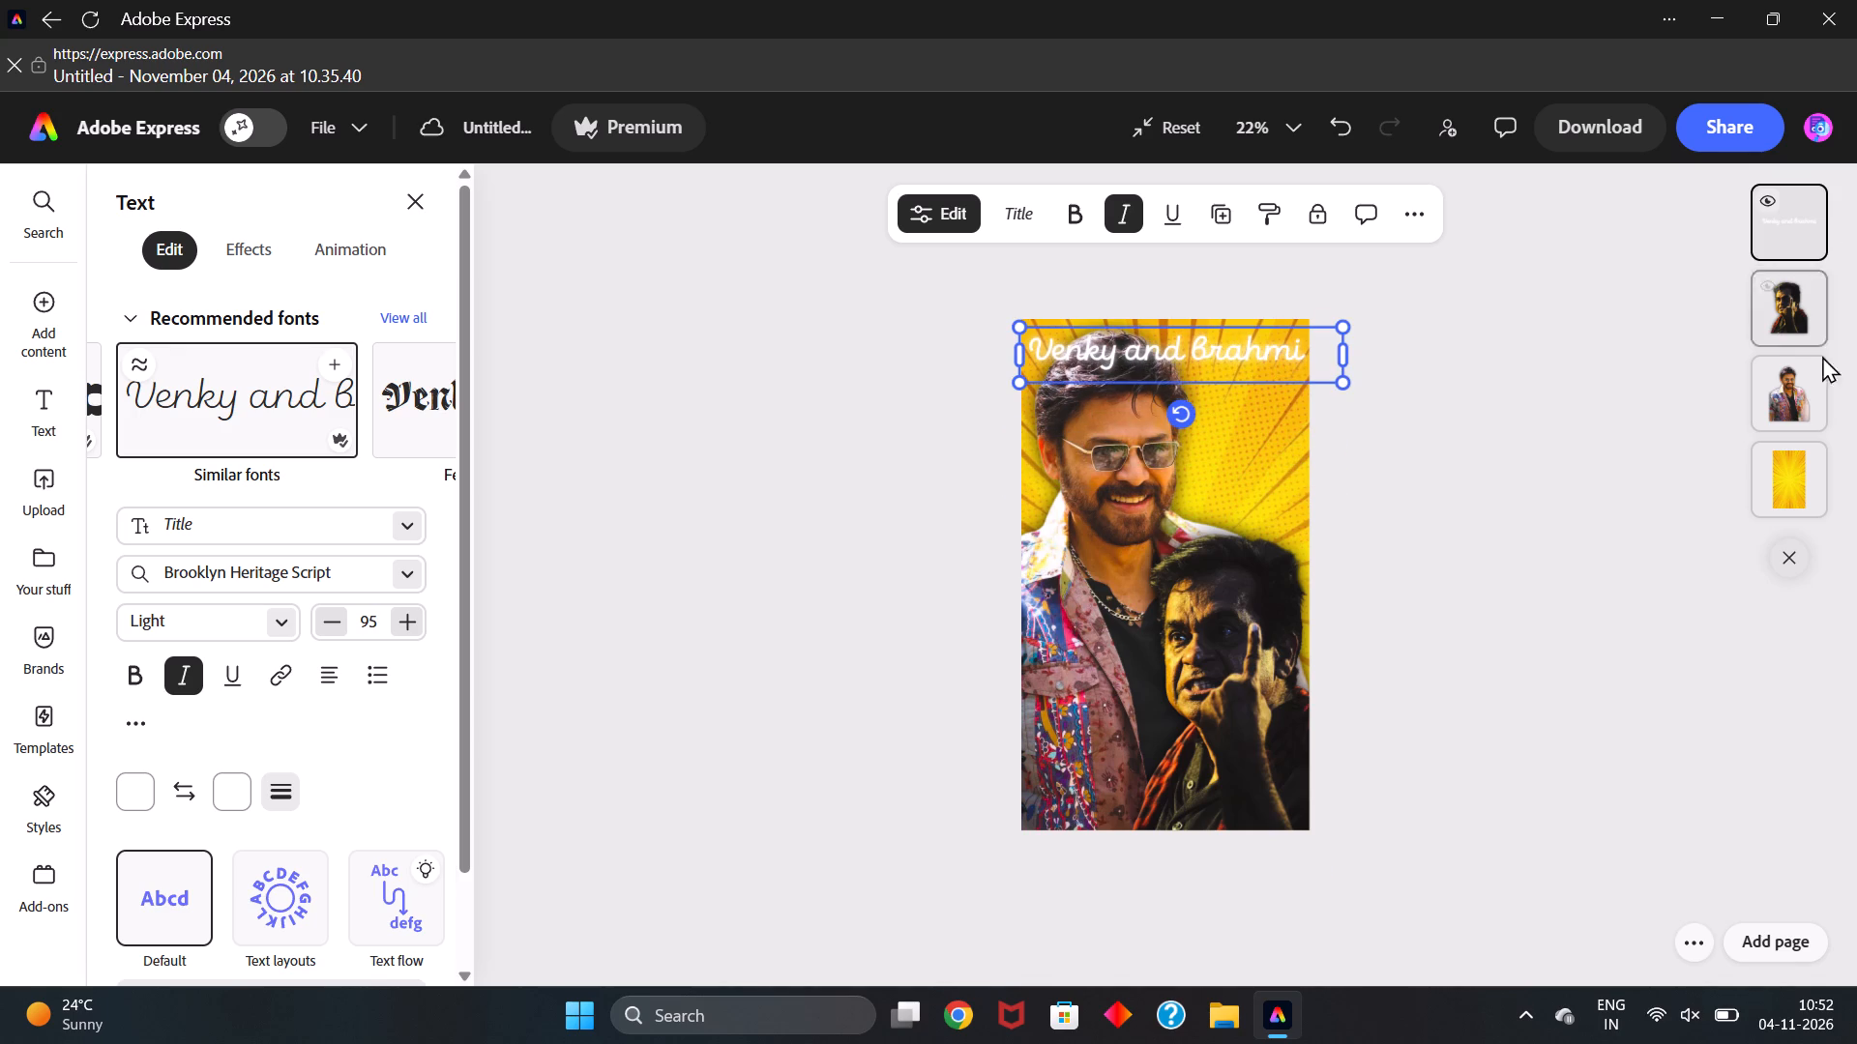
Move the title layer behind both cutouts, directly above the yellow sunburst background.
drag(1799, 218, 1789, 409)
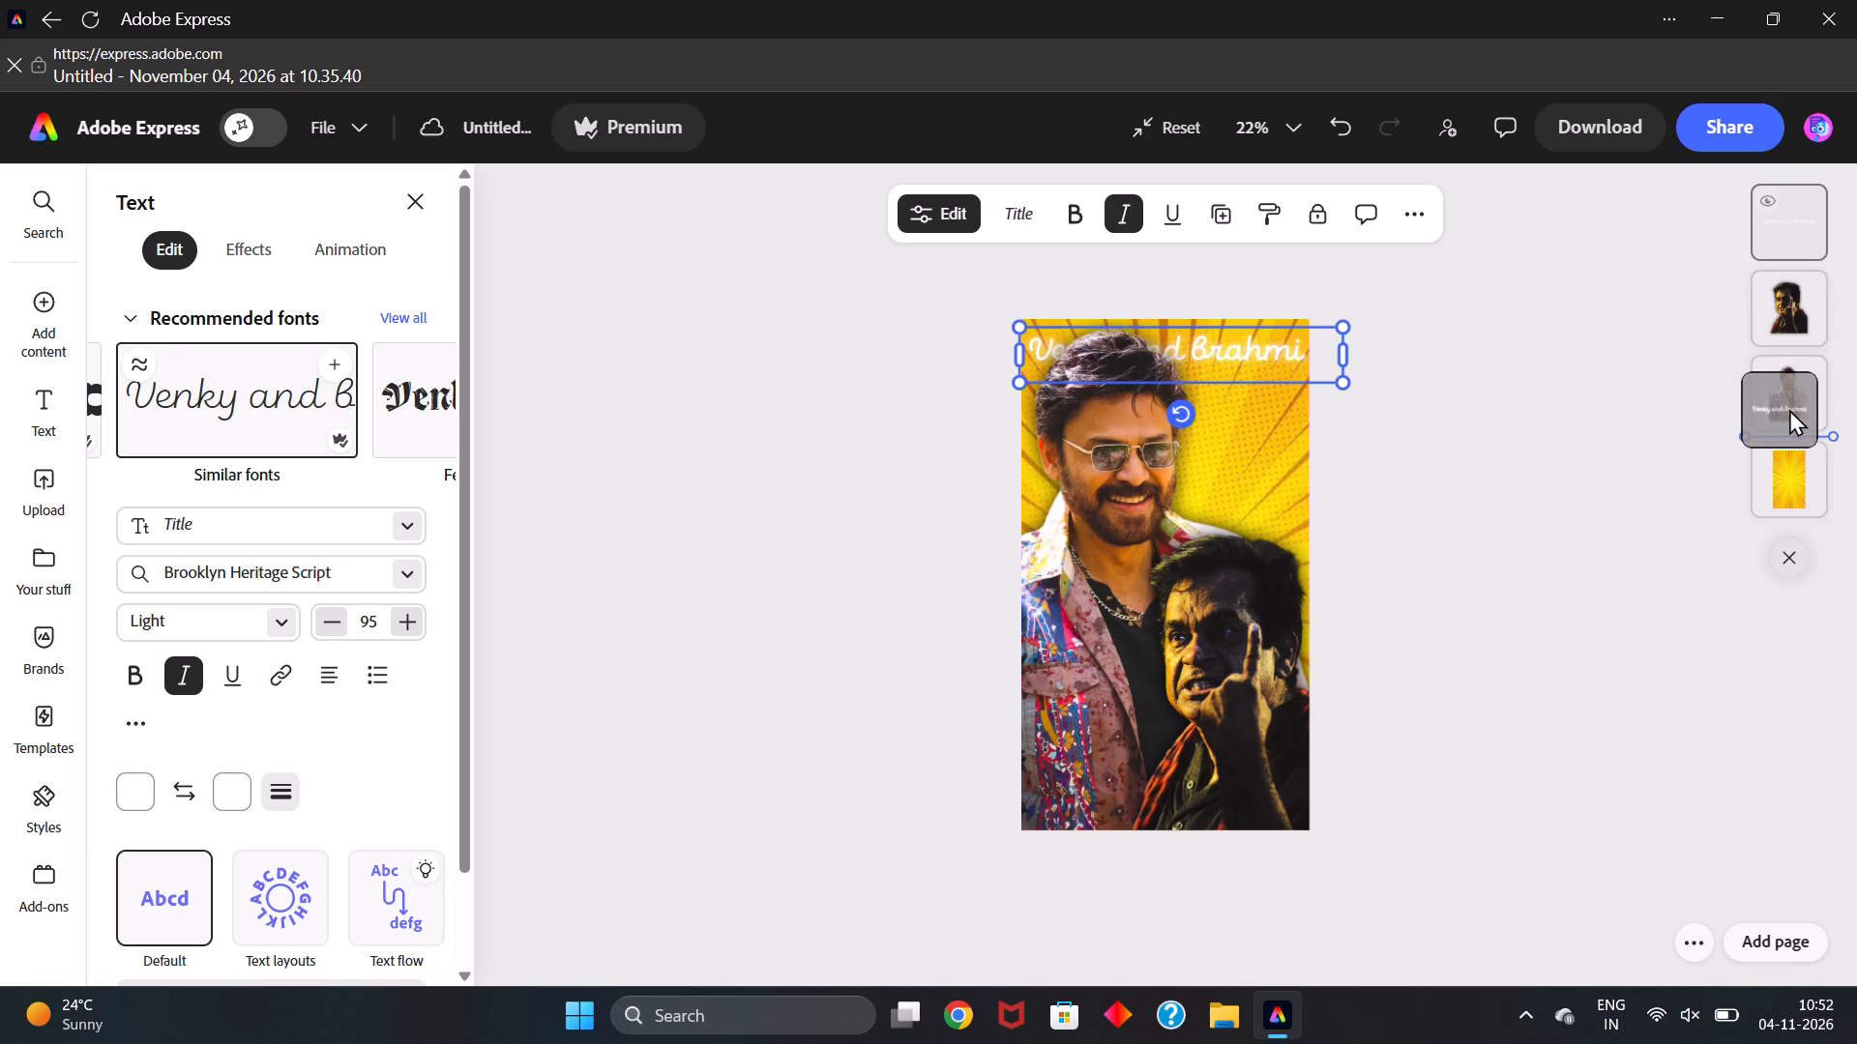
drag(1789, 409, 1788, 413)
click(1512, 427)
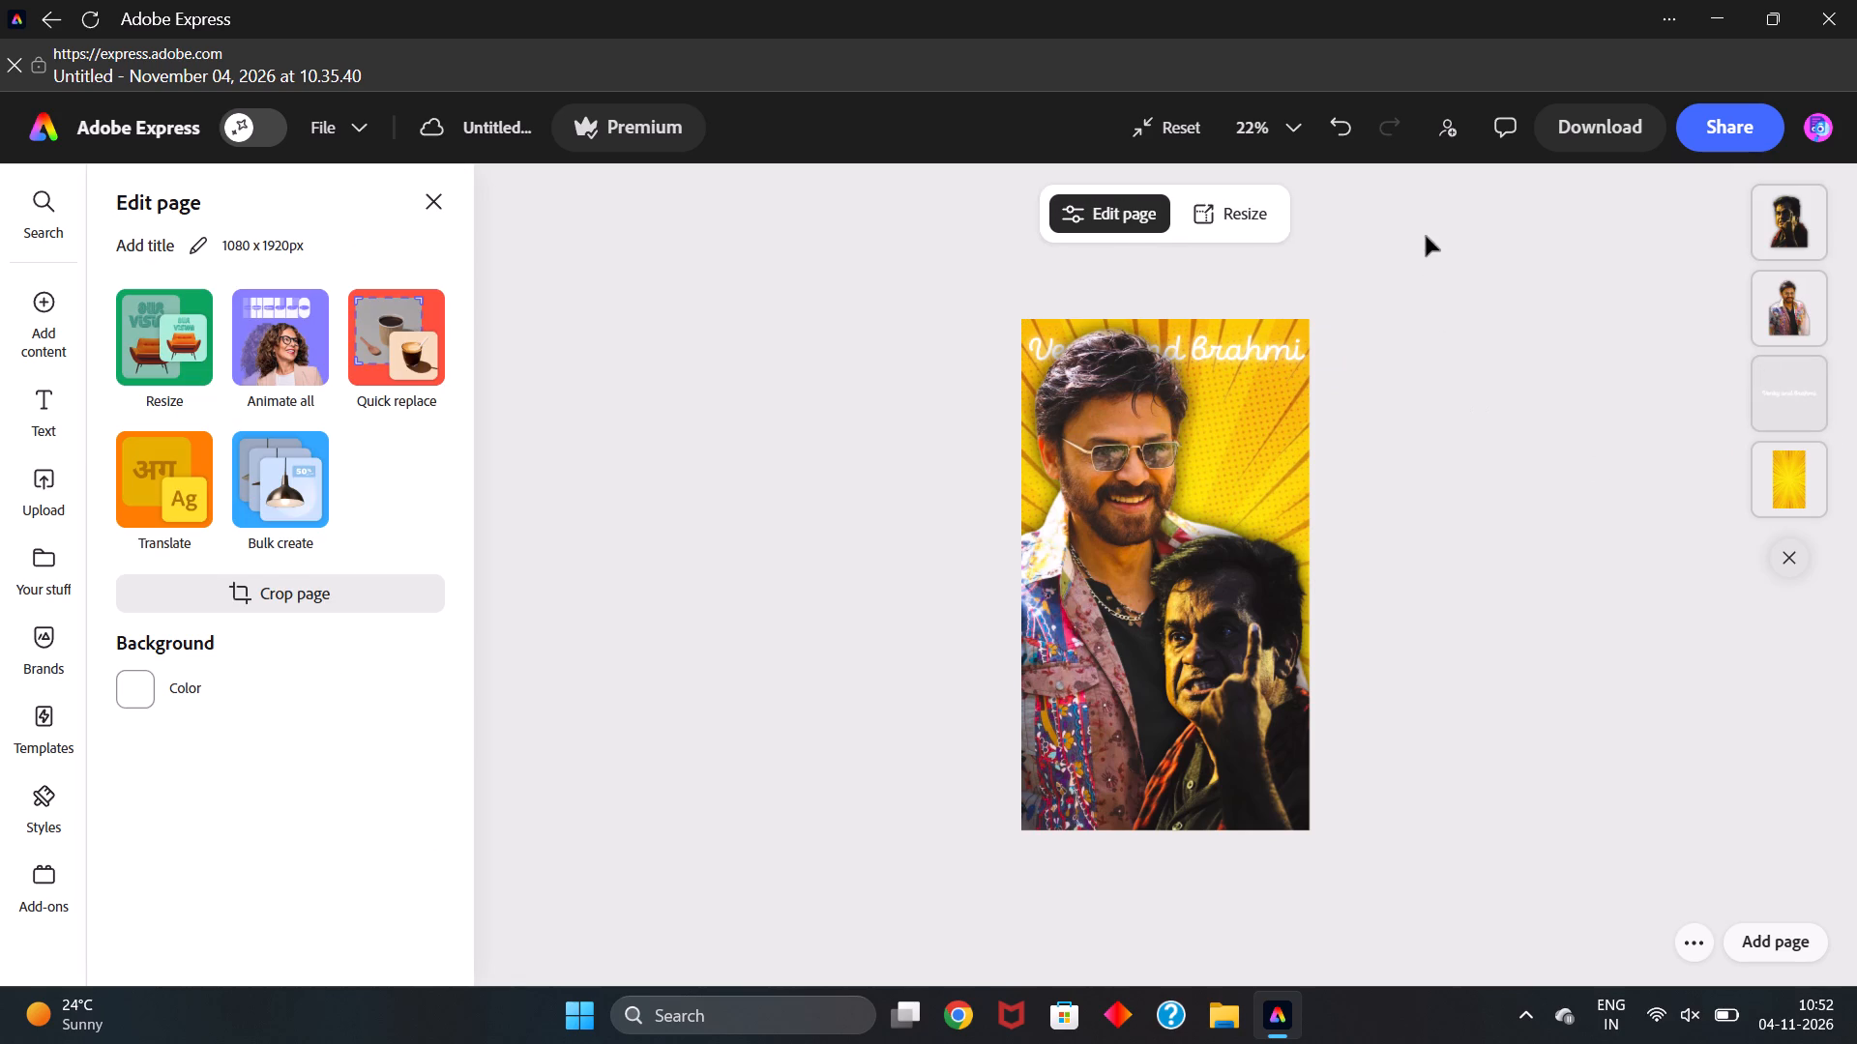
Set the title's text colour to purple #AE72F9.
click(1246, 359)
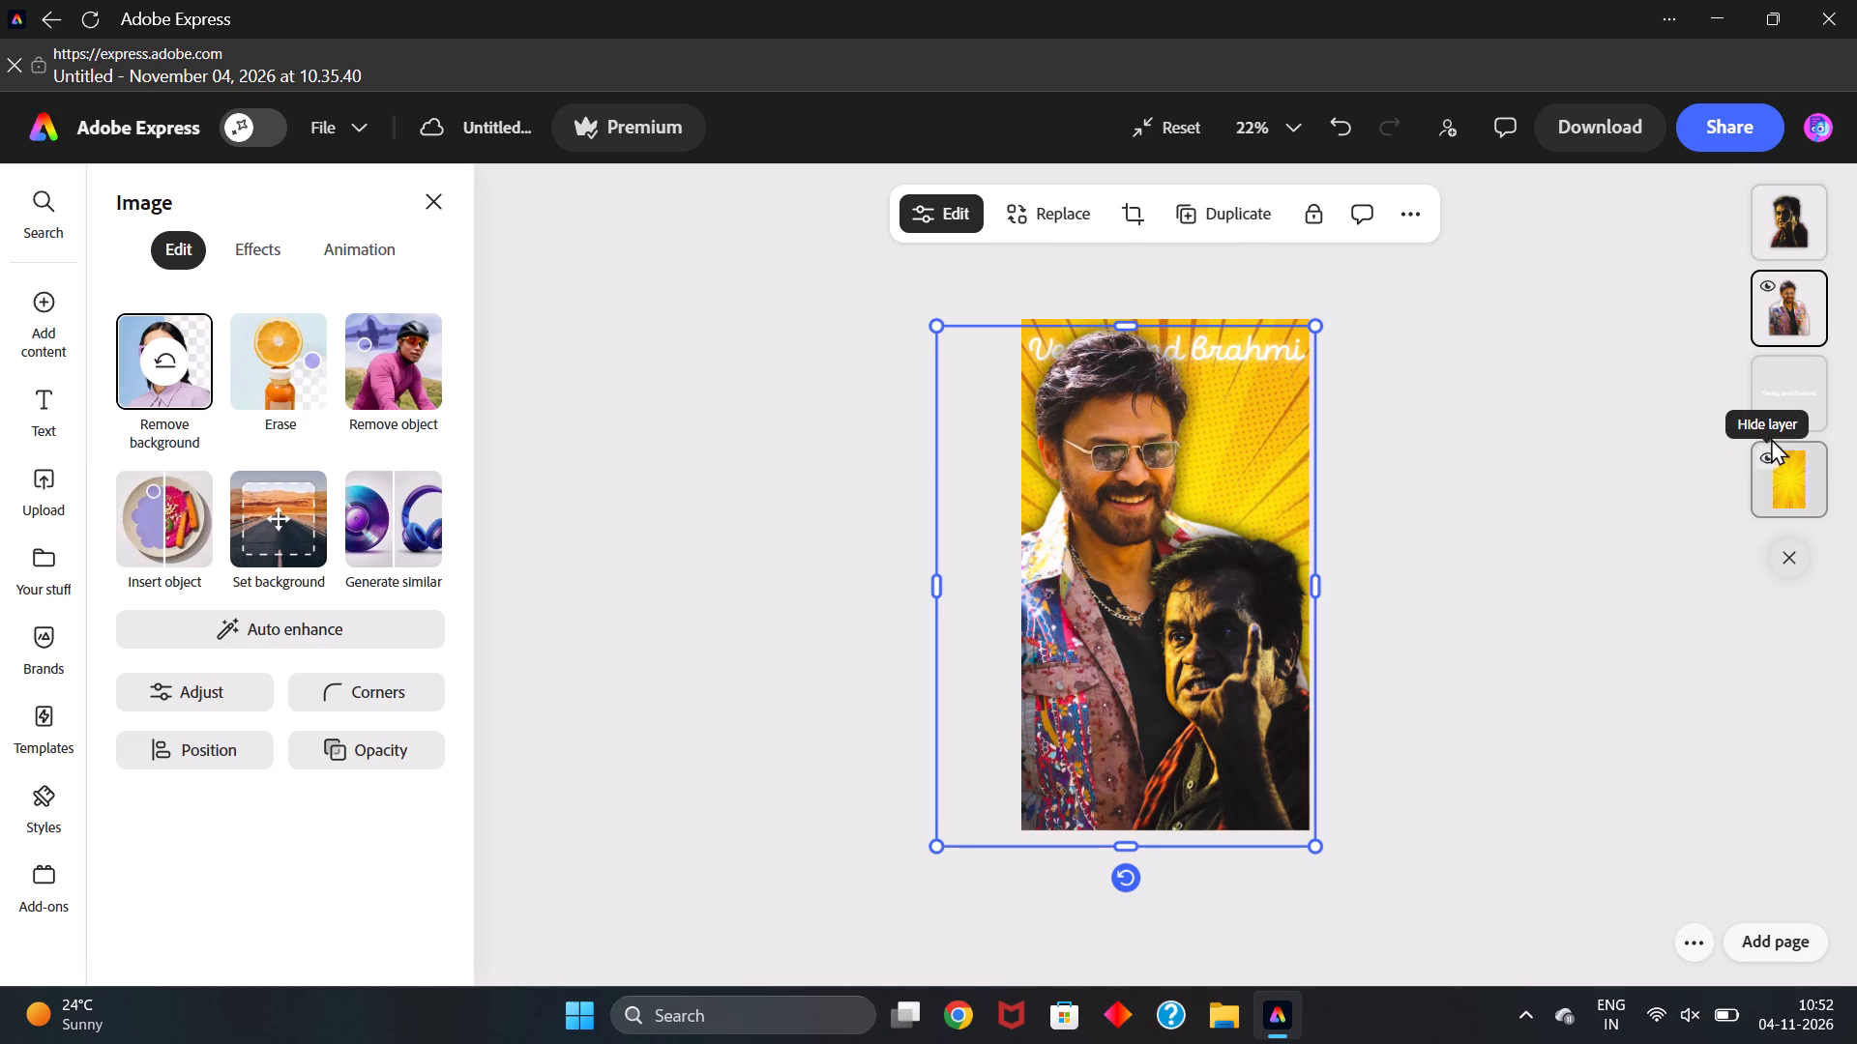
click(1799, 410)
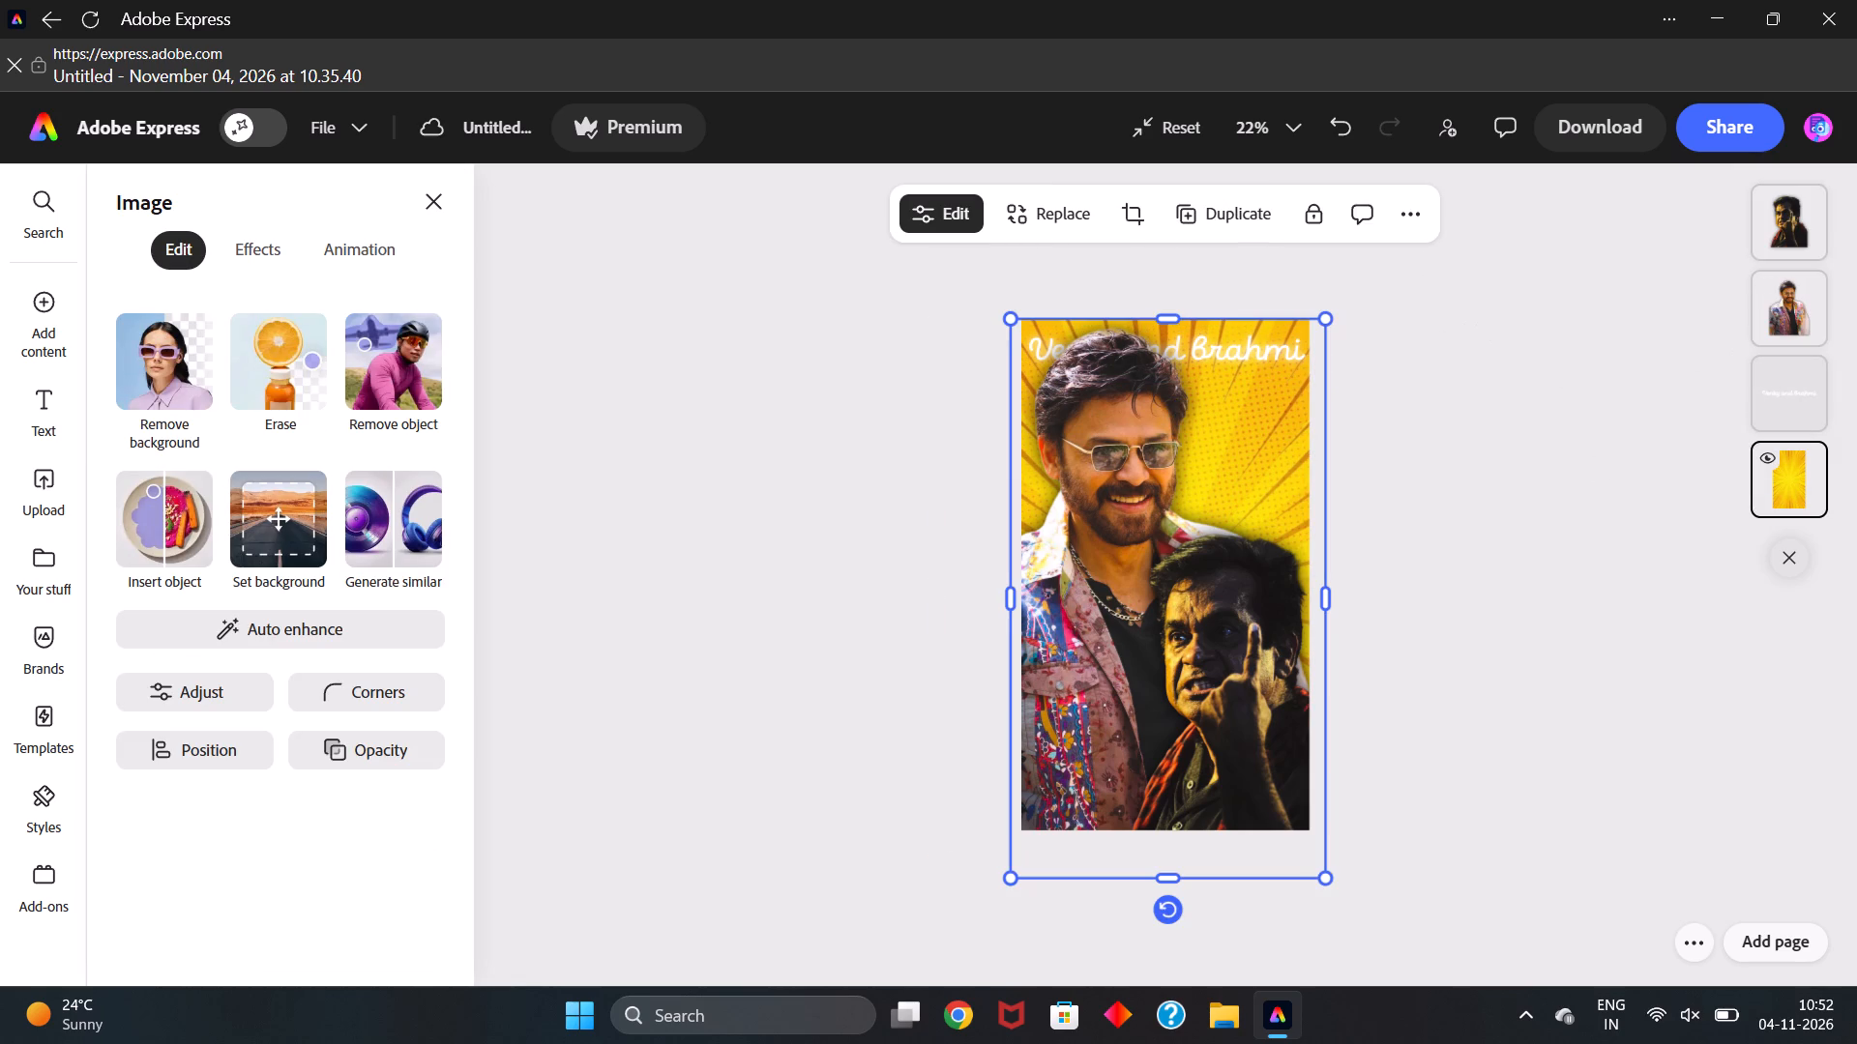
click(1772, 396)
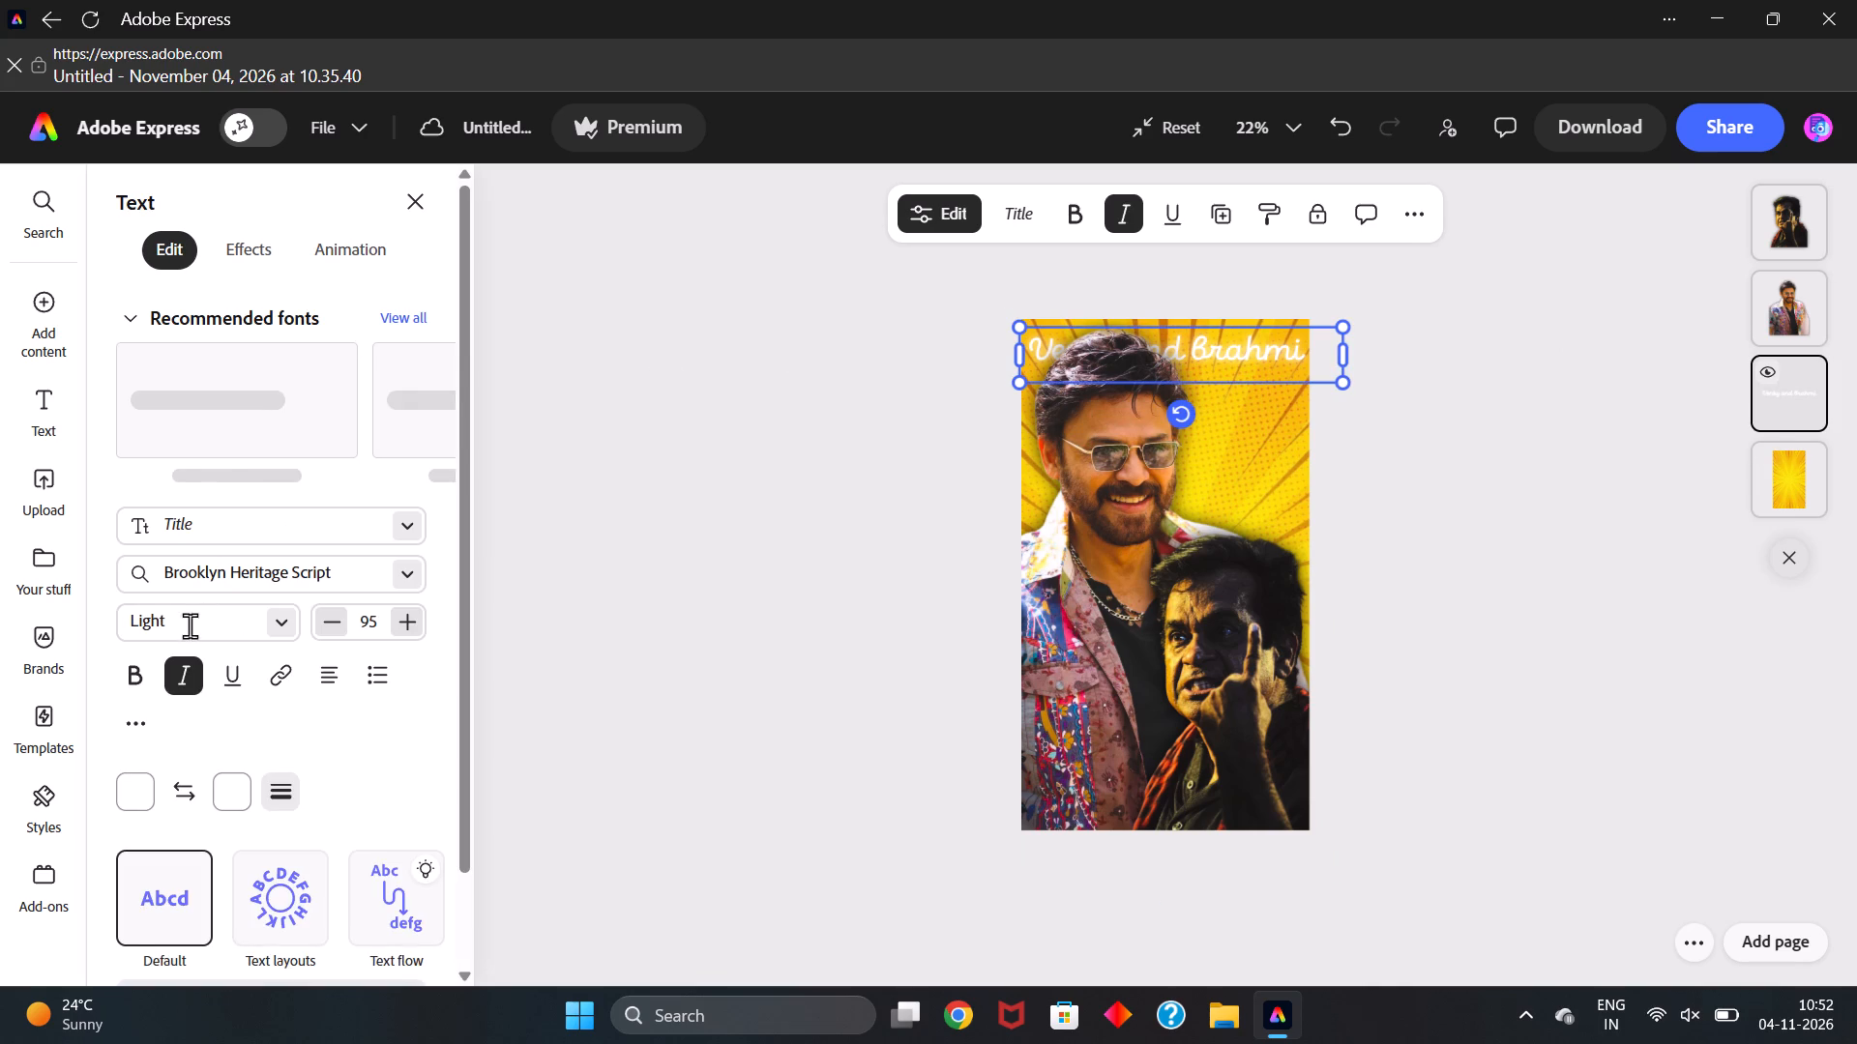
click(127, 795)
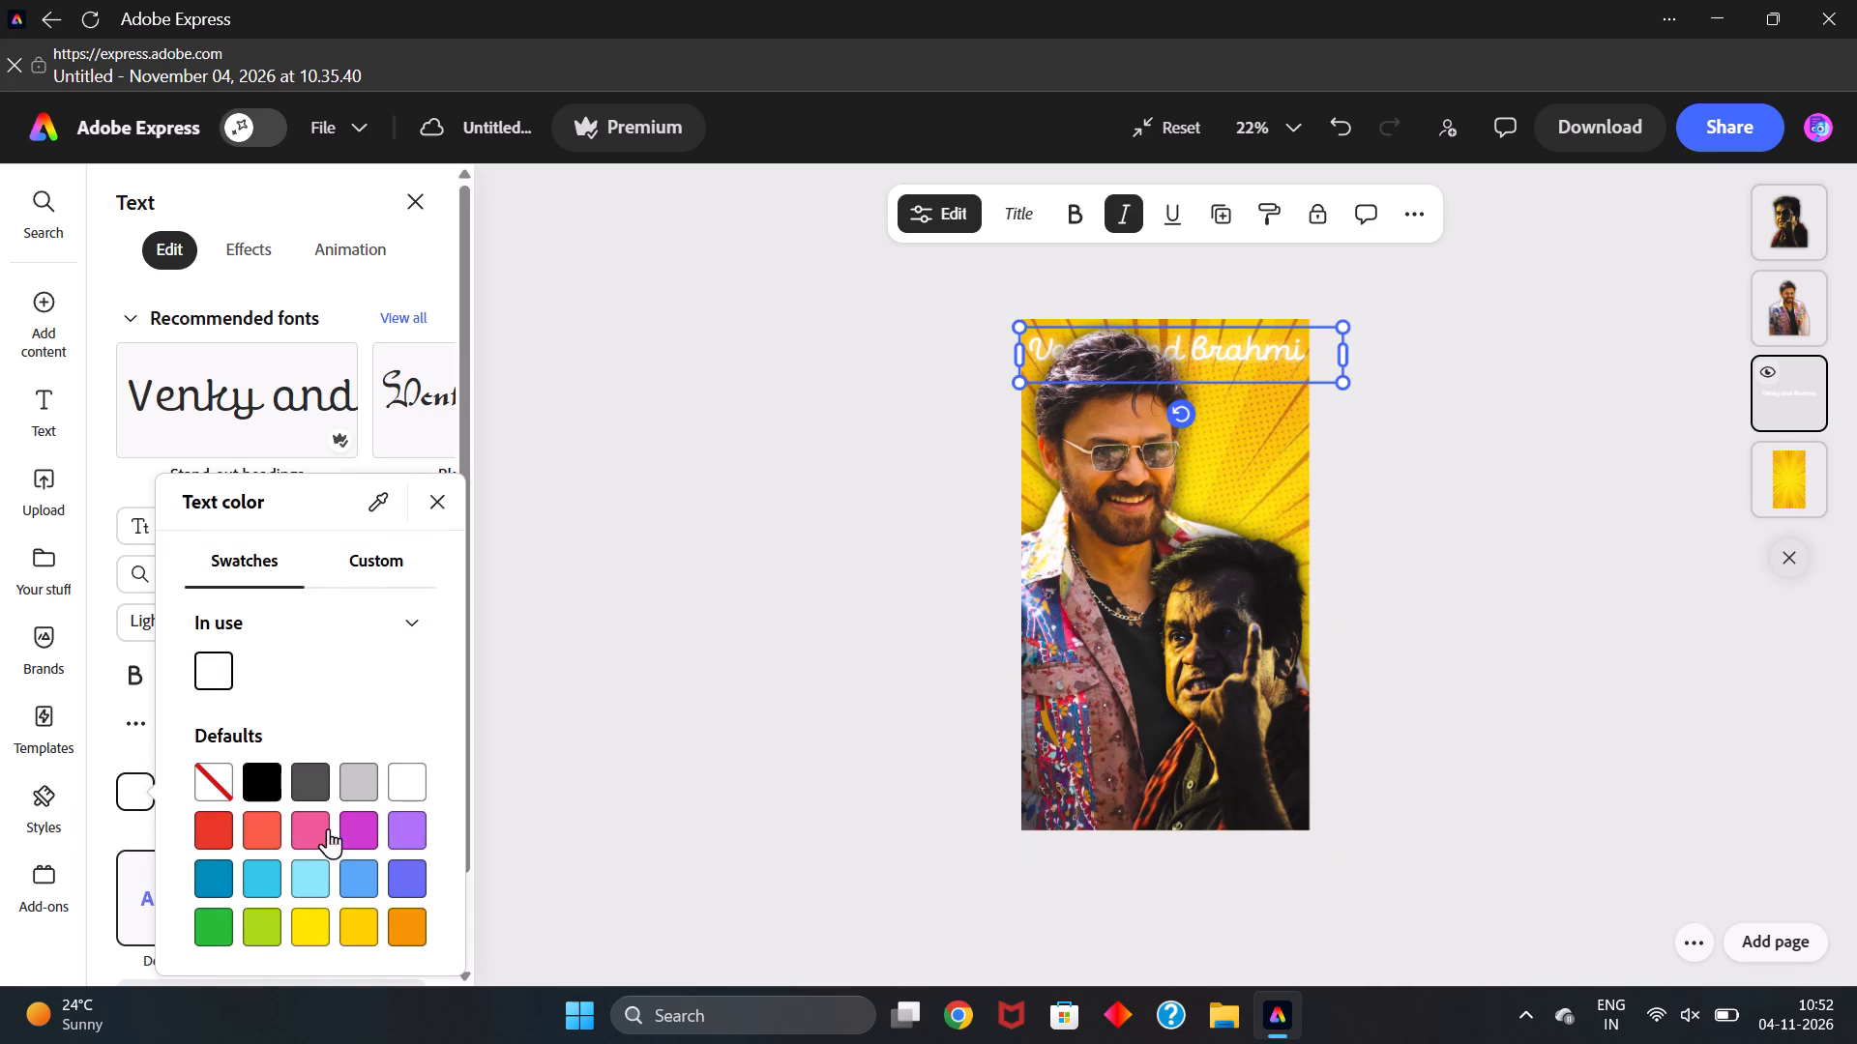
click(422, 820)
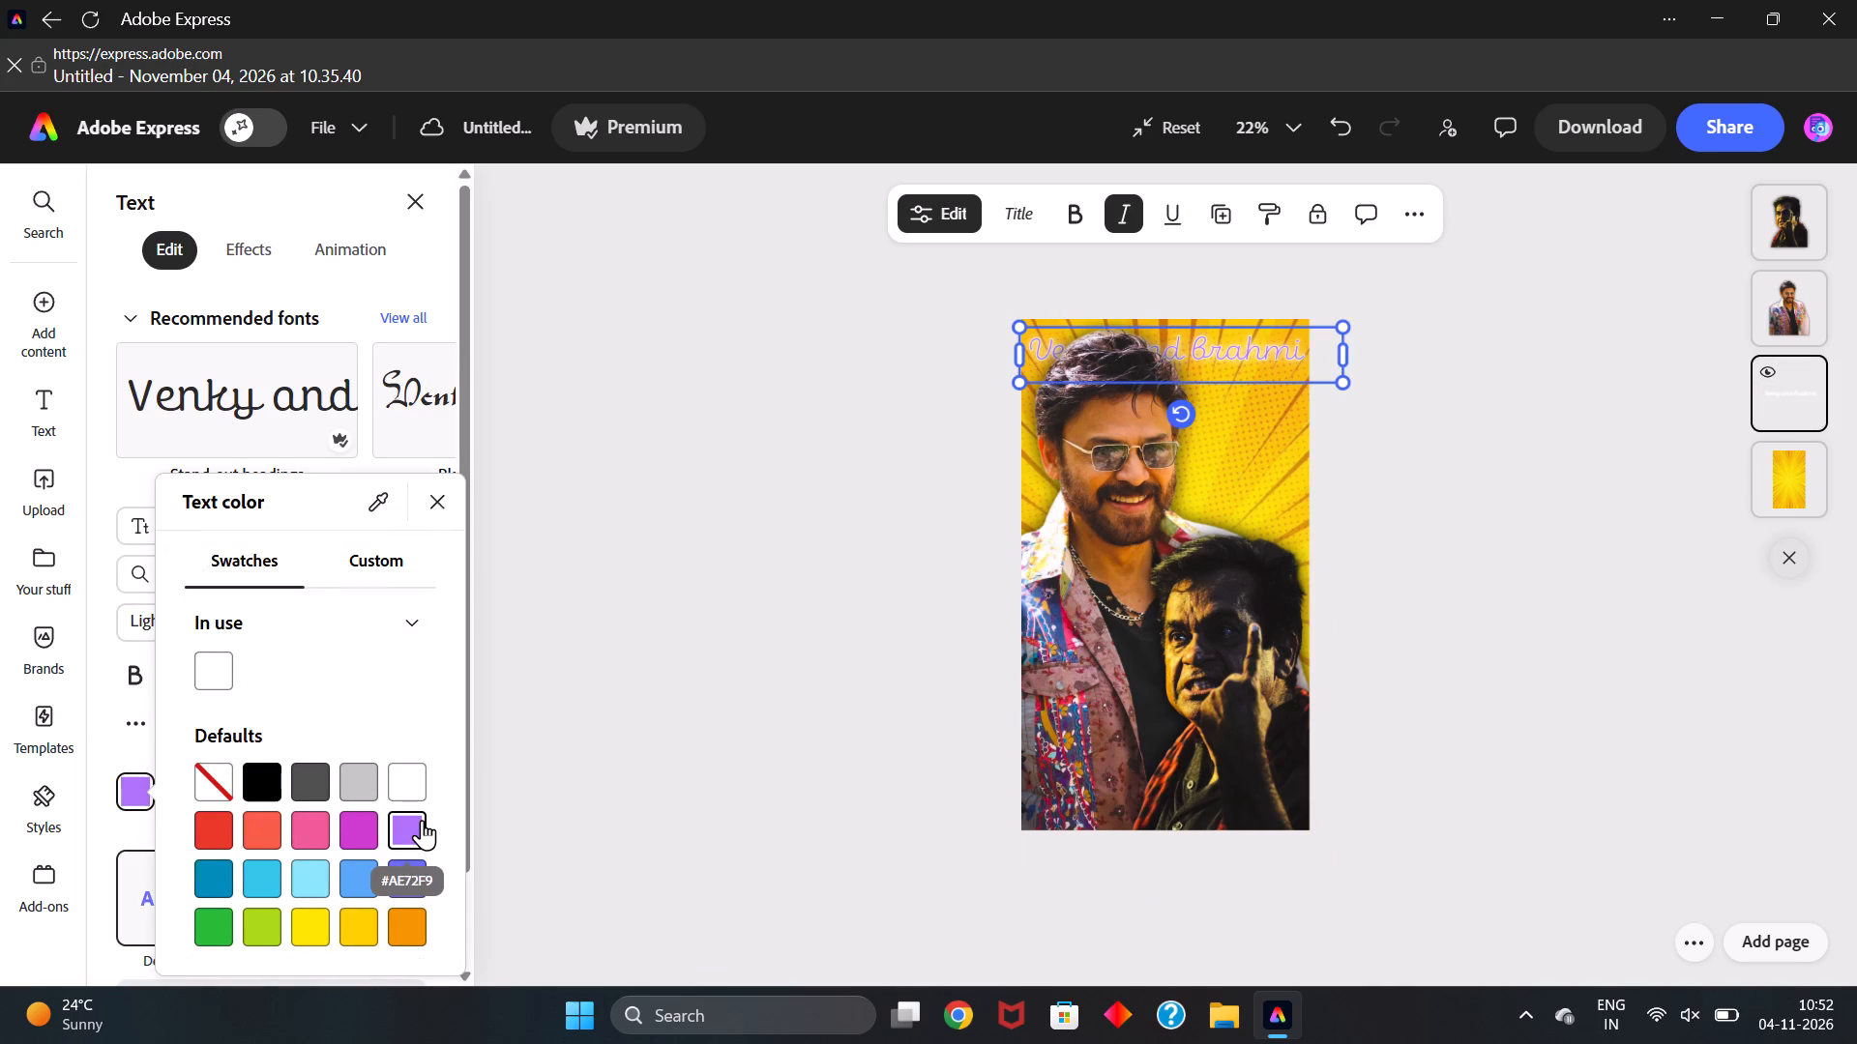
drag(558, 627, 323, 682)
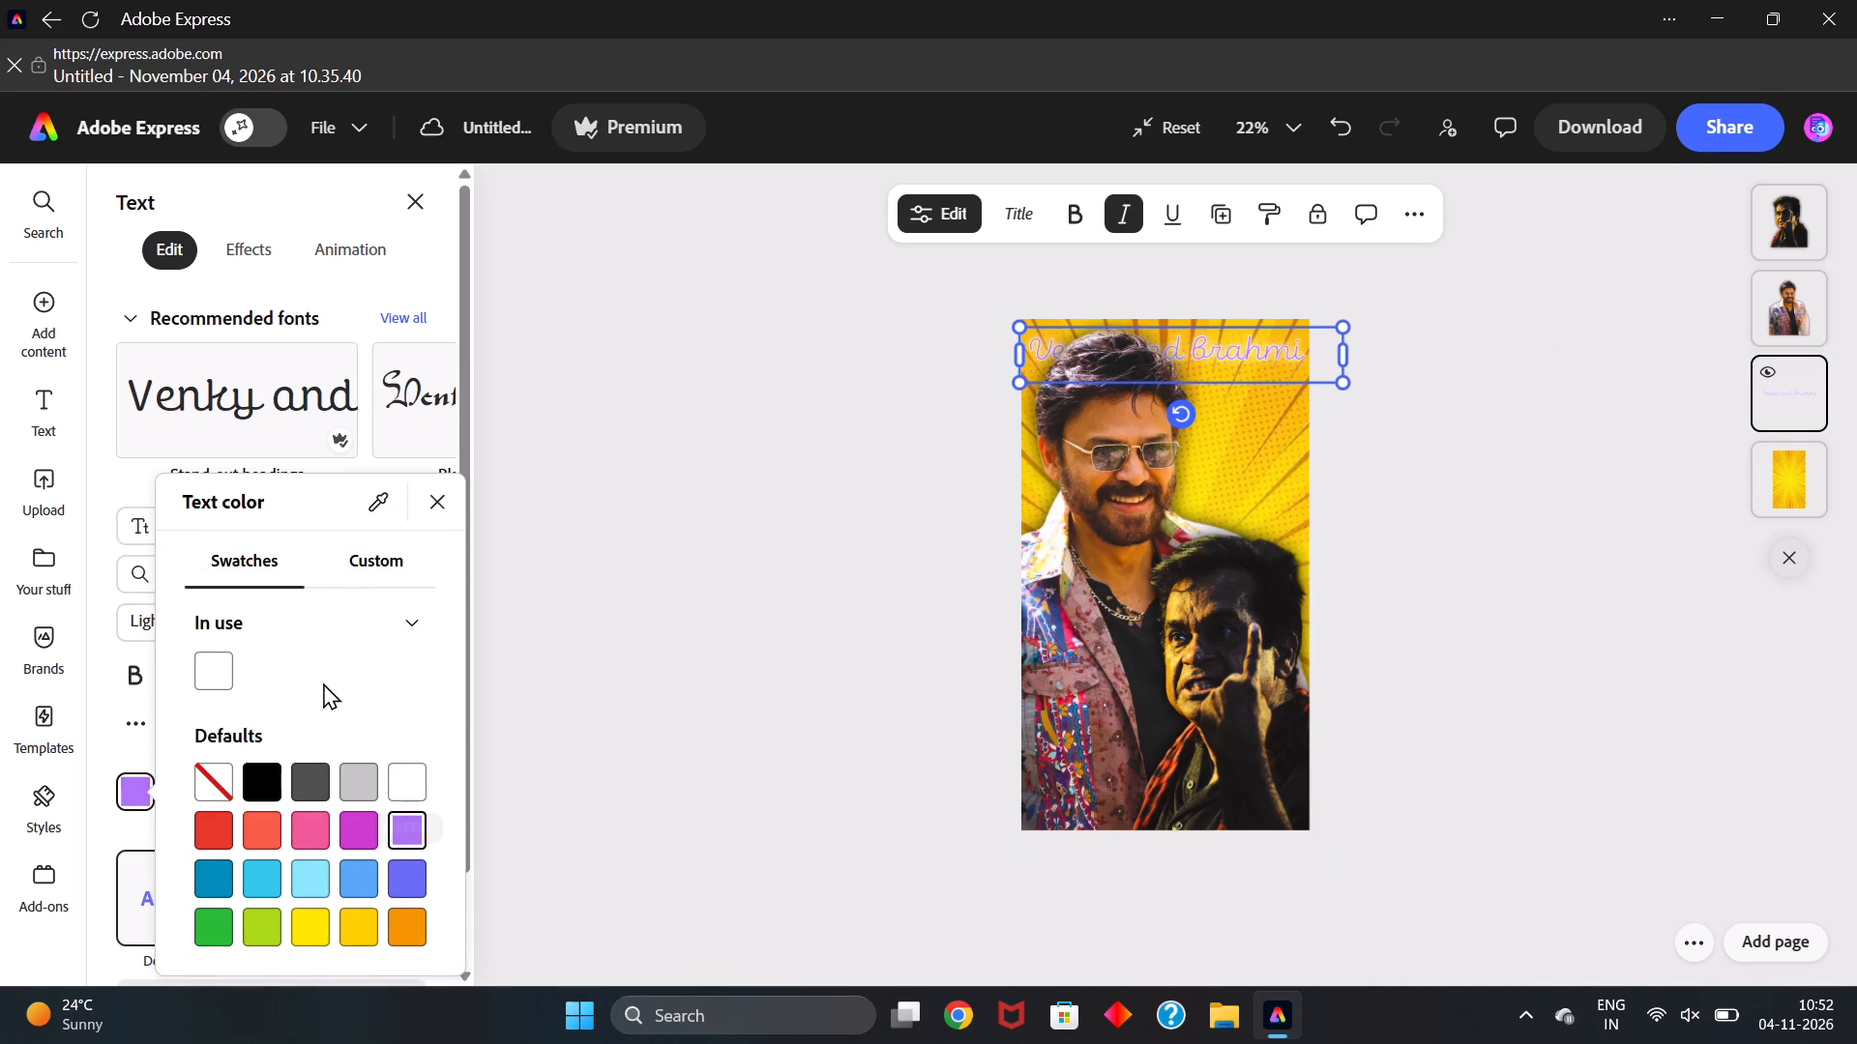
drag(323, 682, 453, 499)
click(453, 499)
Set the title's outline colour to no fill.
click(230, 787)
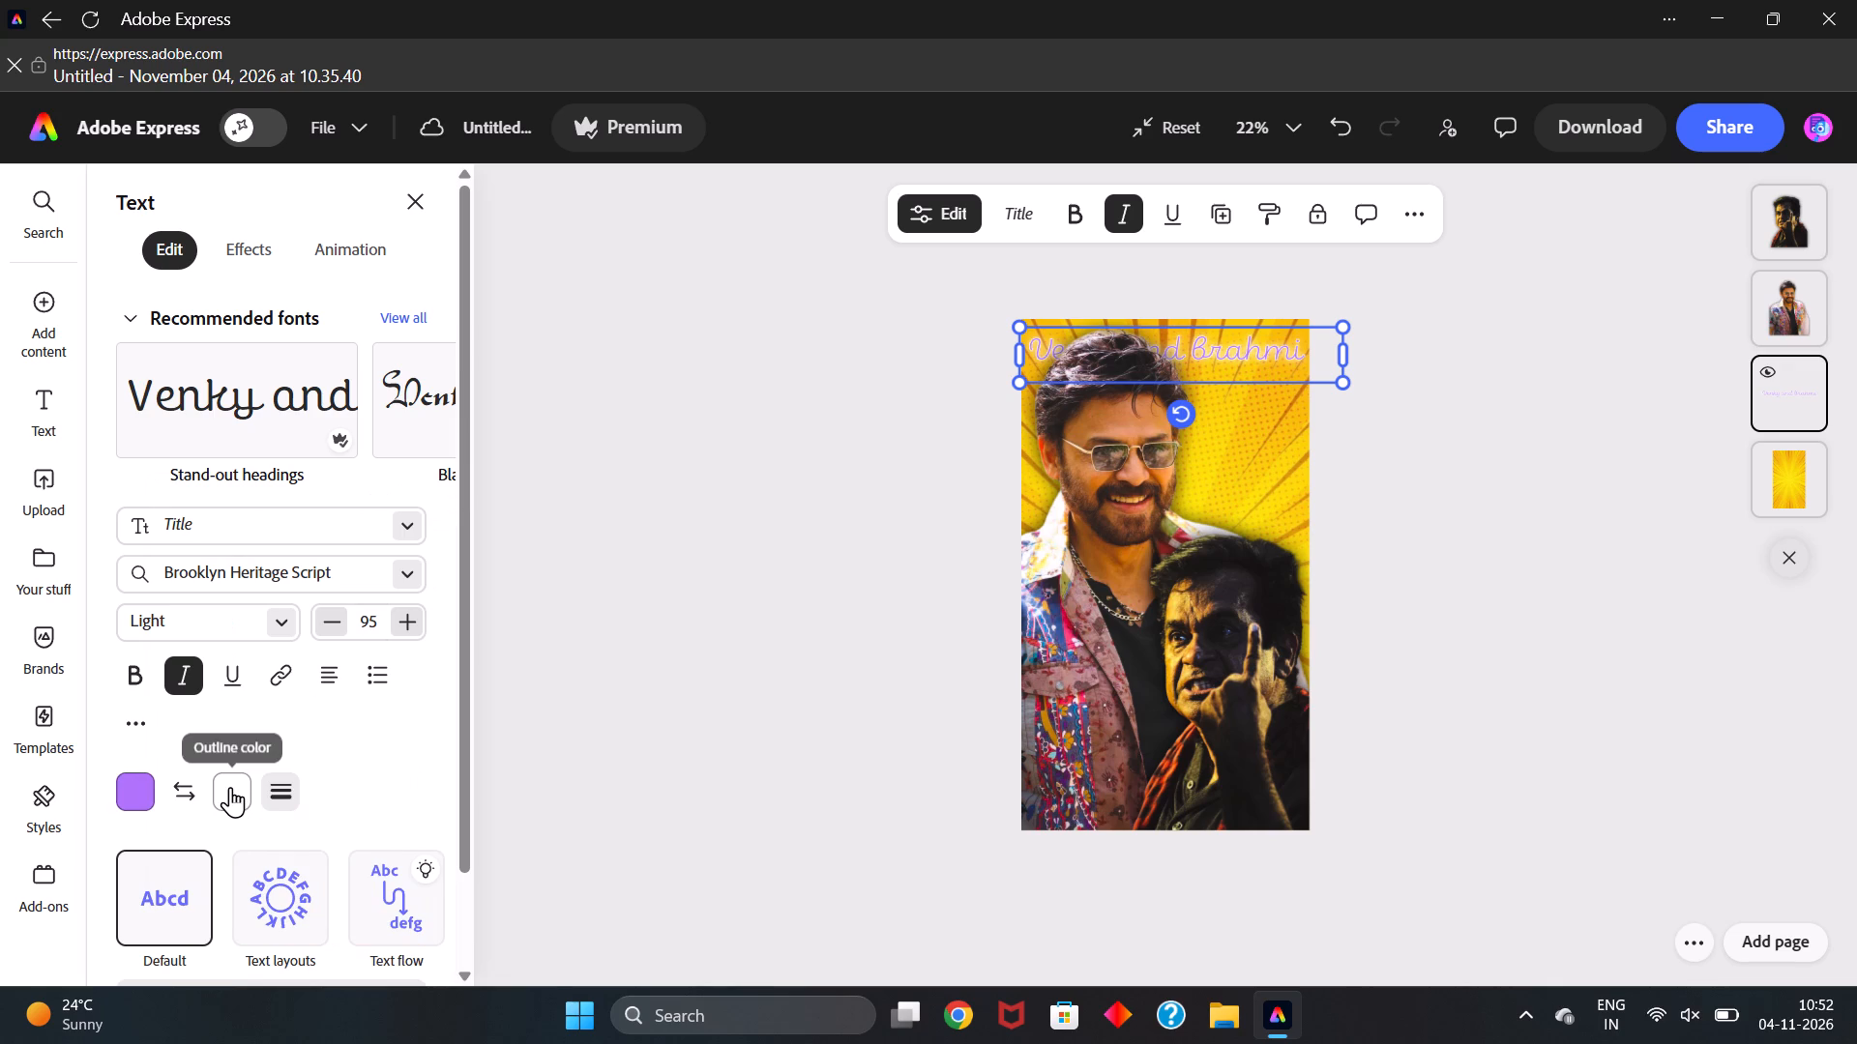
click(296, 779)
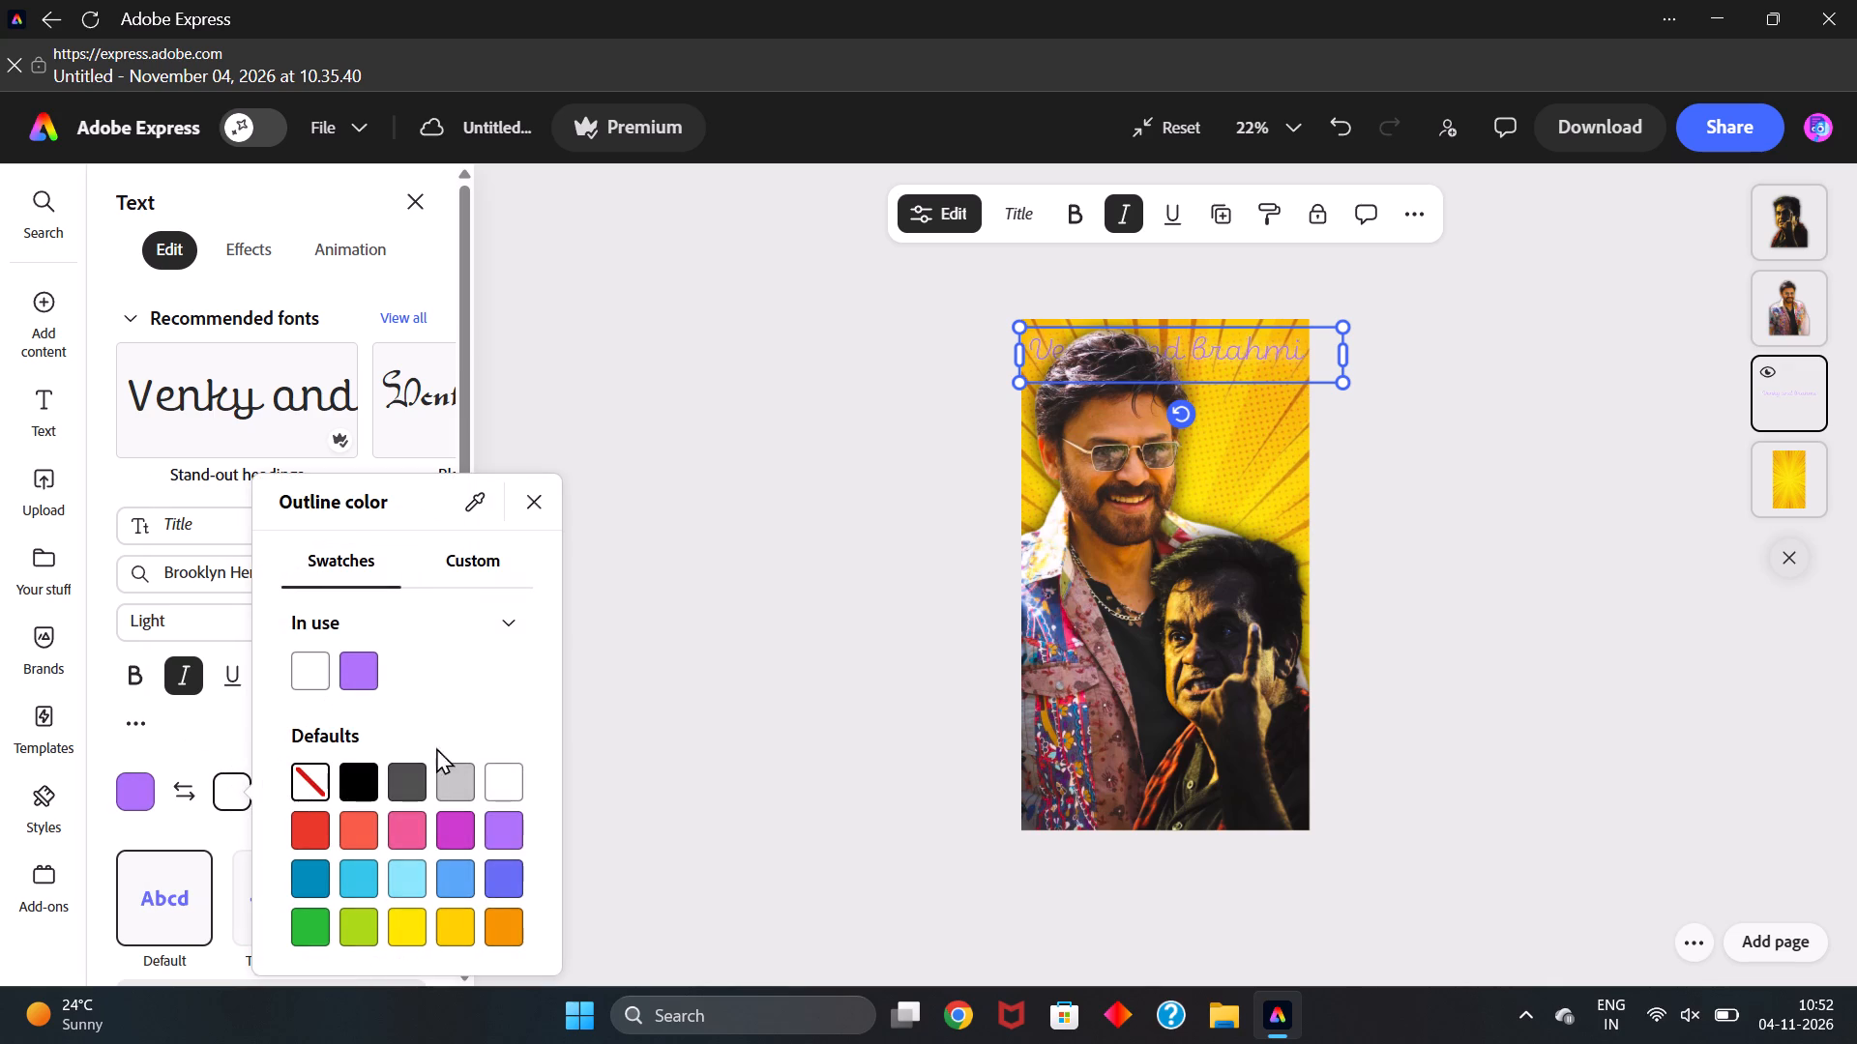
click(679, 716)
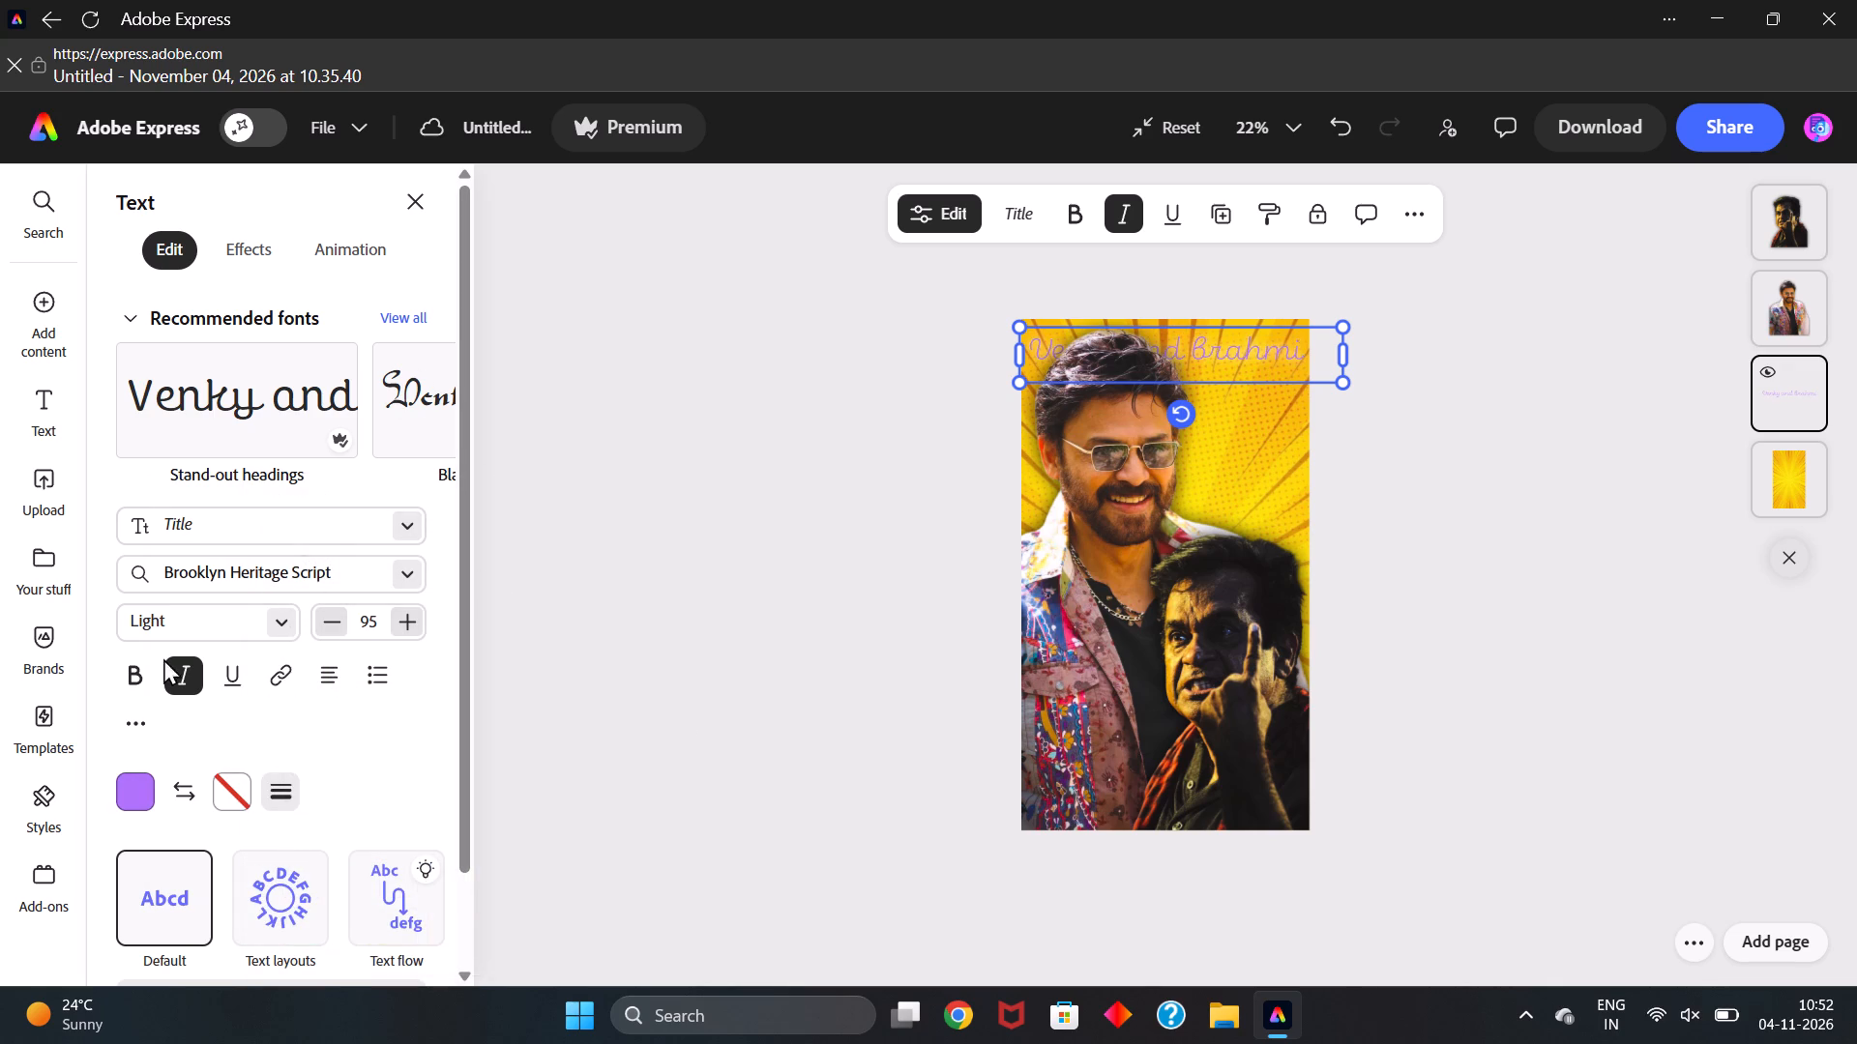
Set the shadow colour of the title's Glow effect to no fill.
click(268, 253)
click(276, 814)
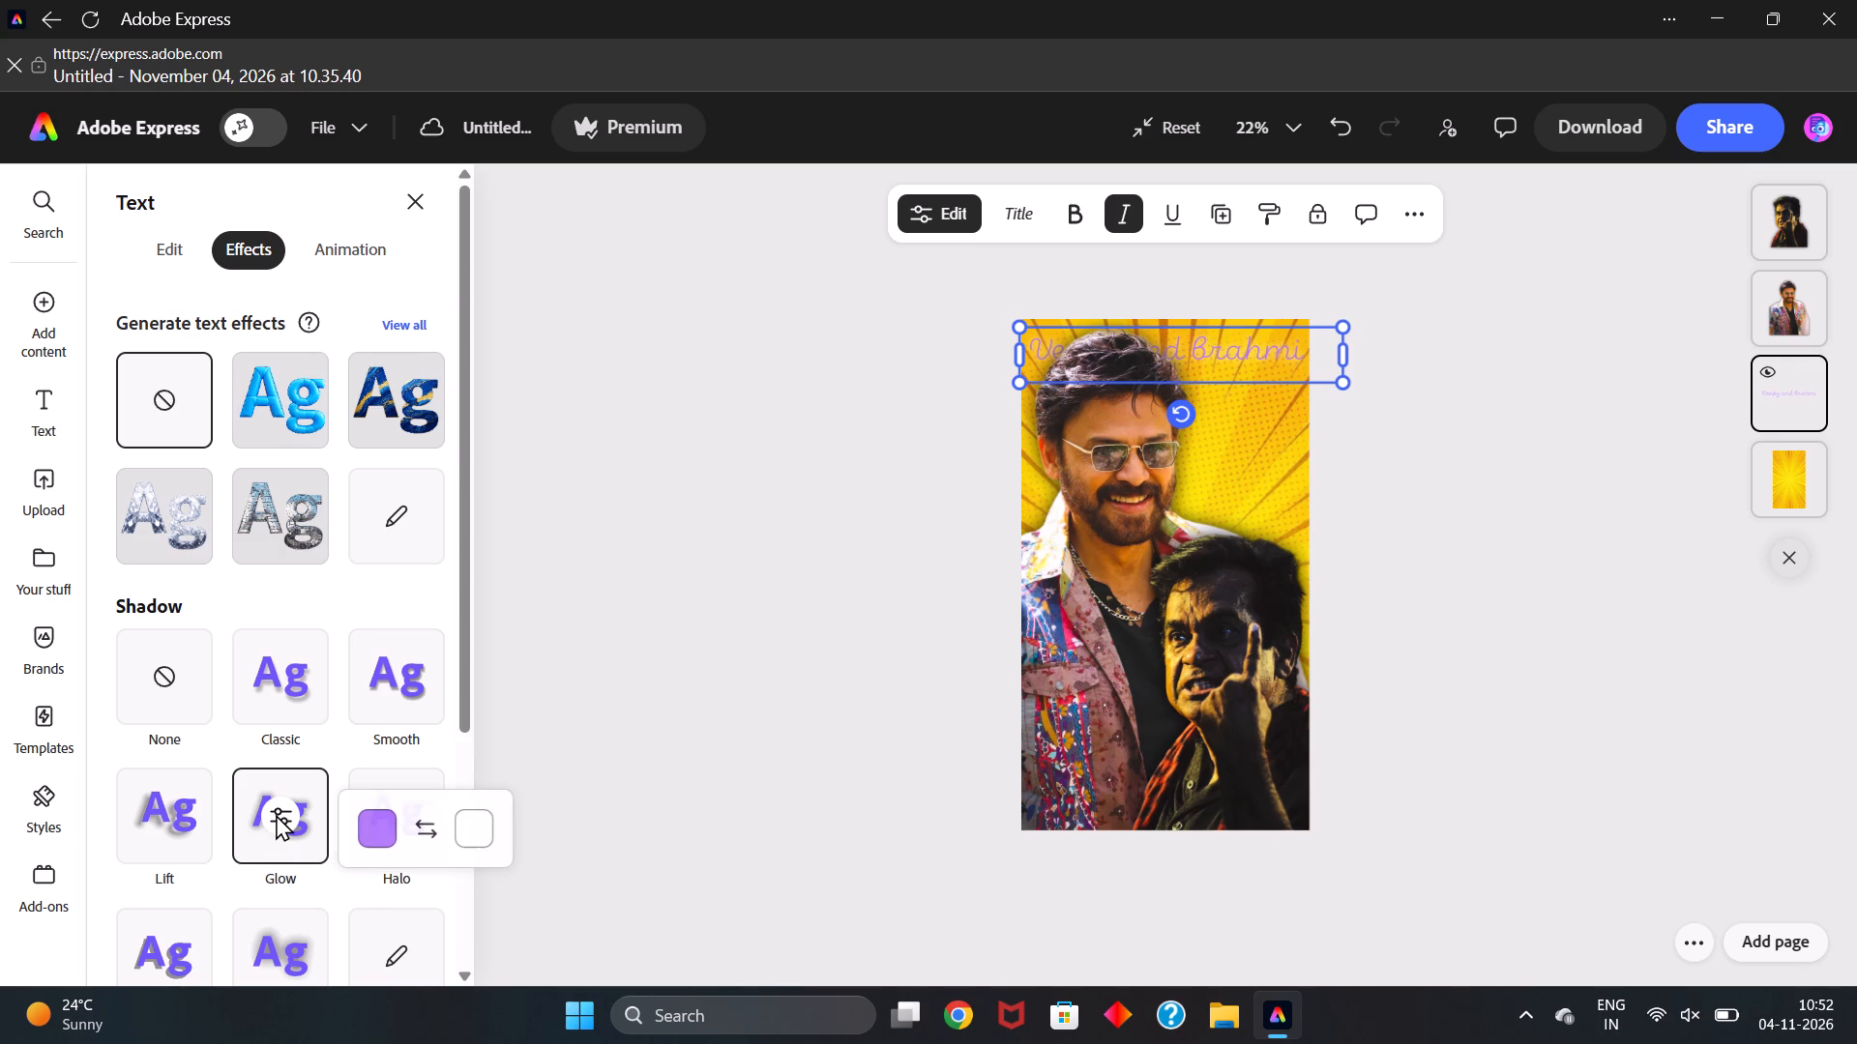
click(463, 826)
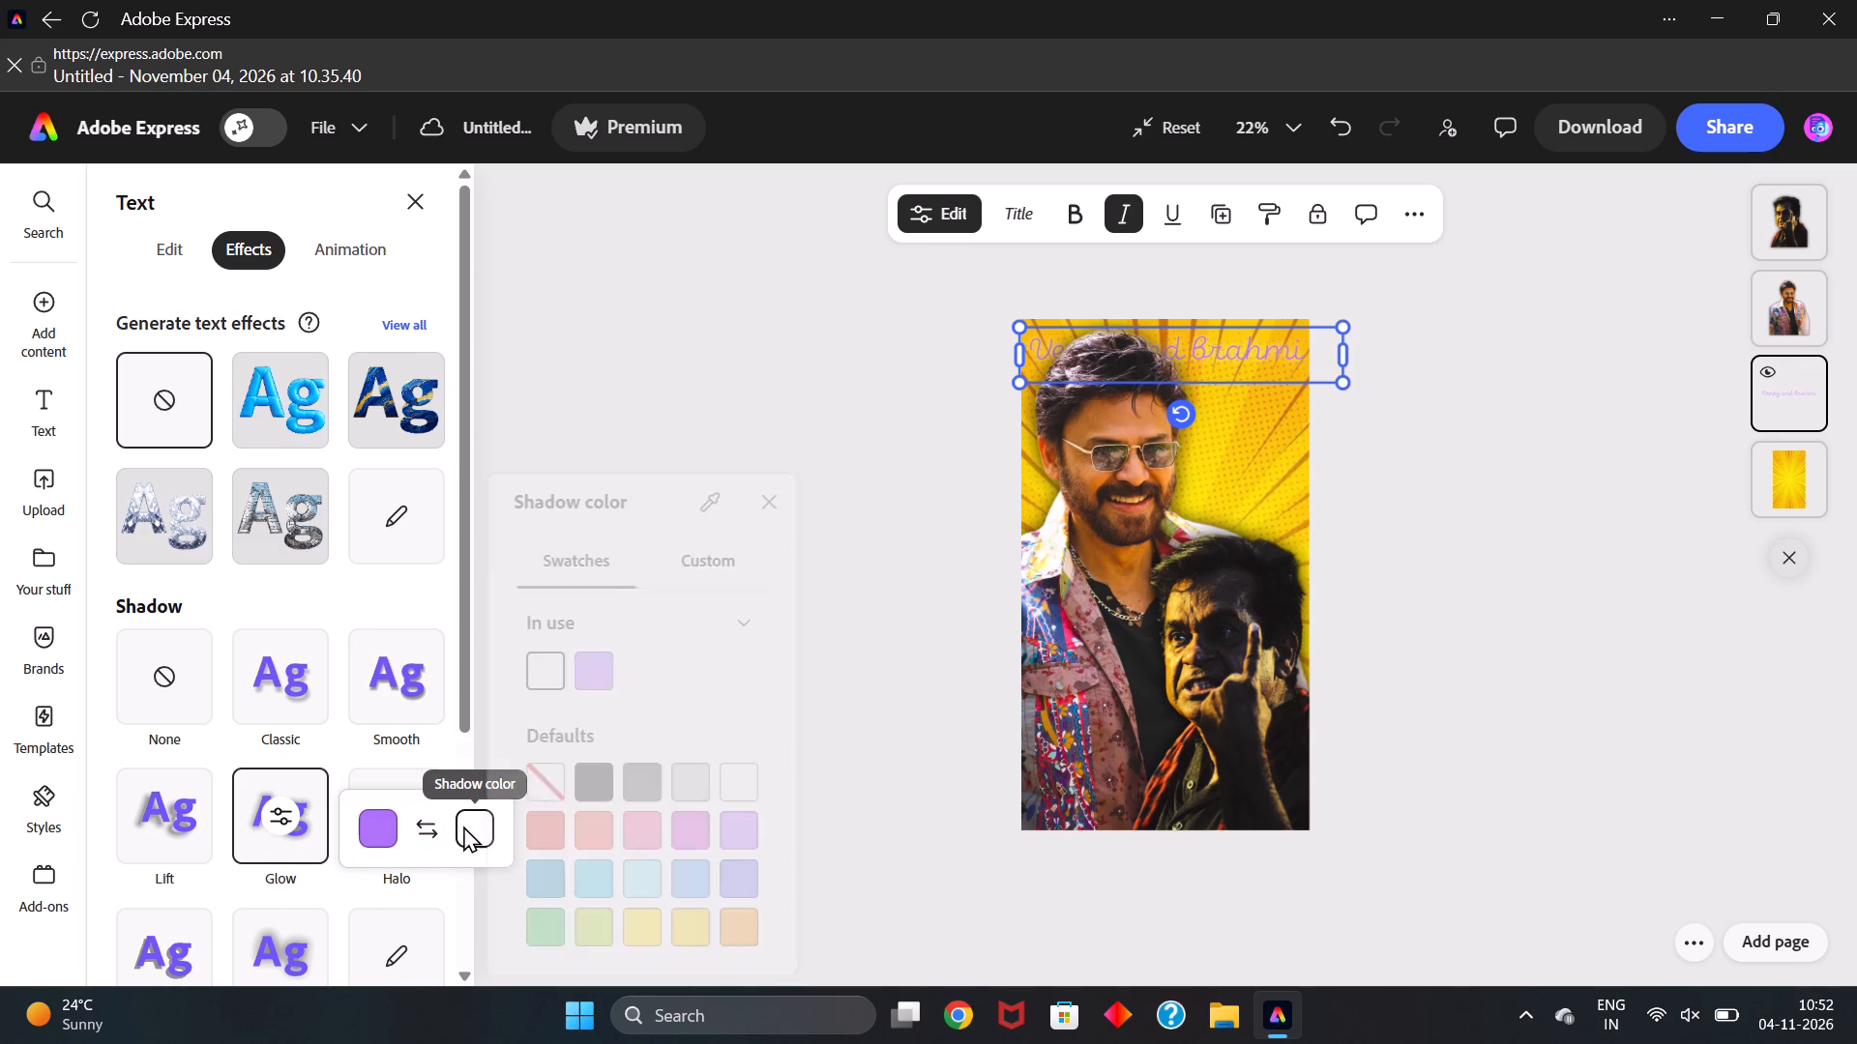
click(538, 771)
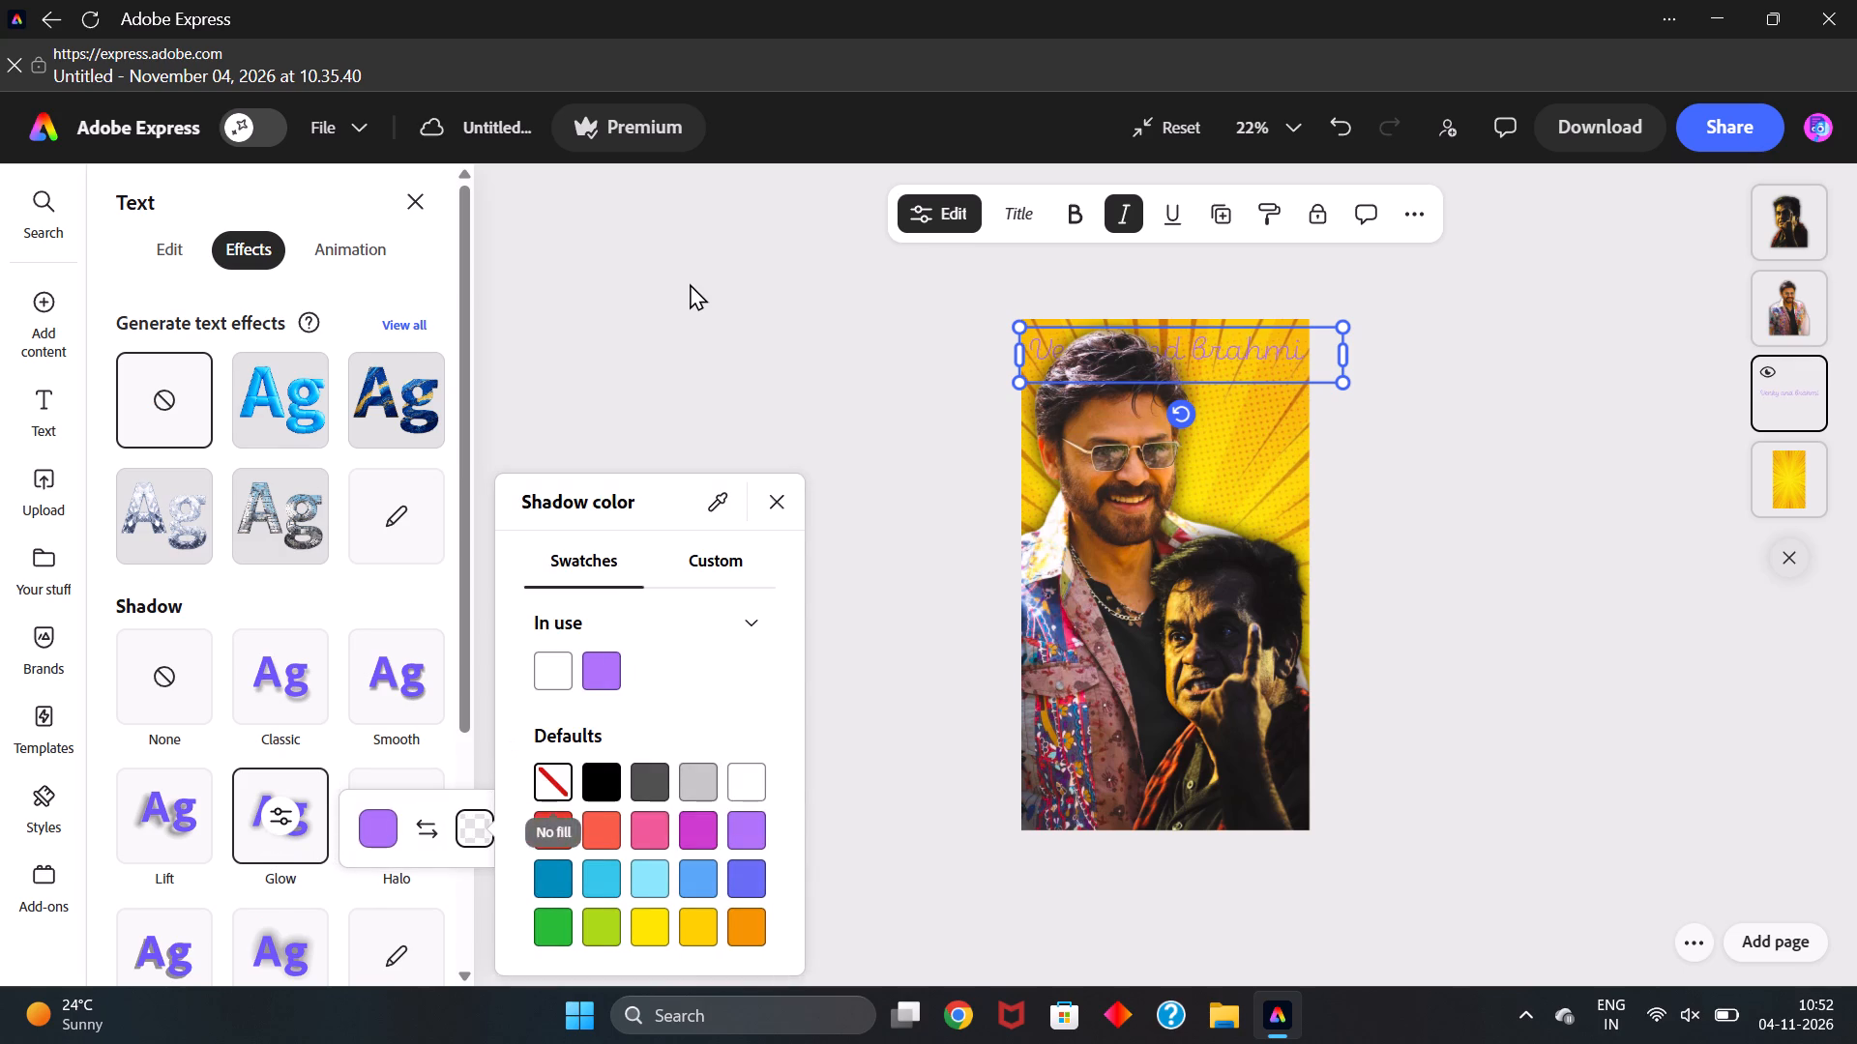
click(690, 283)
Set the title's outline colour to purple #AE72F9.
click(159, 227)
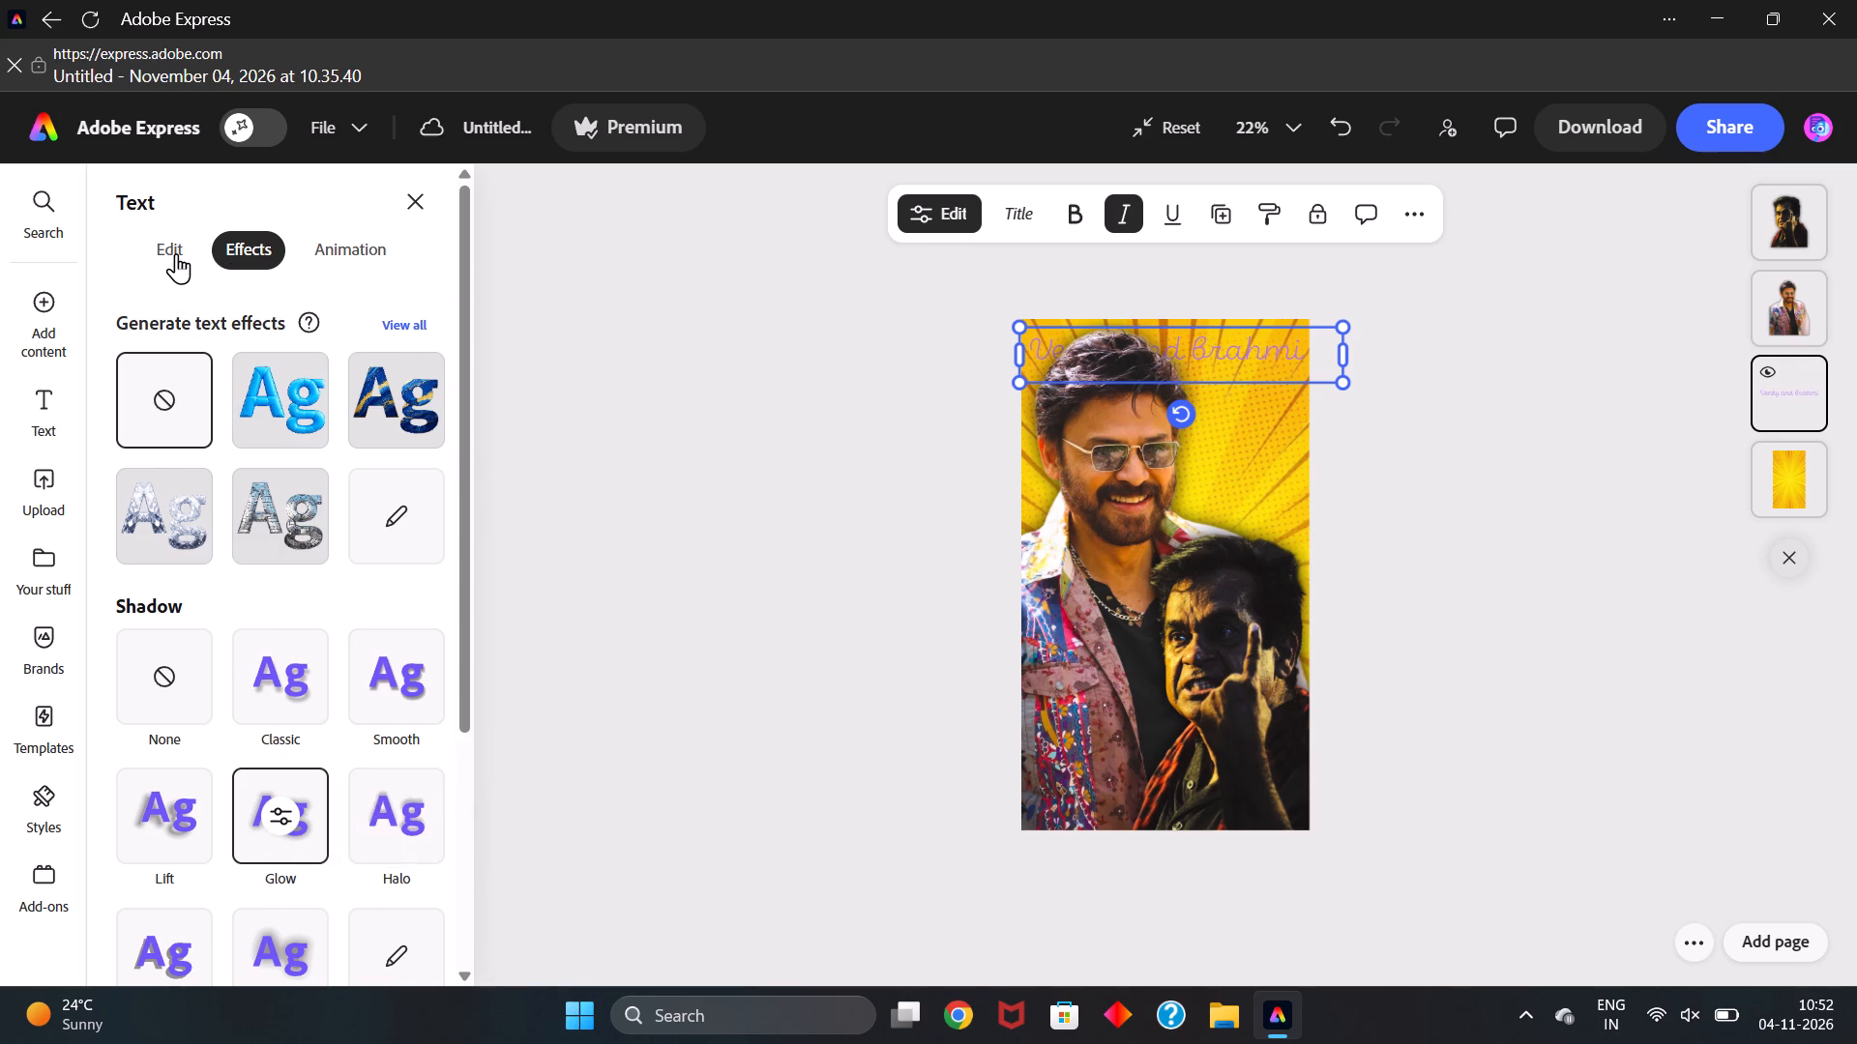
click(176, 253)
click(218, 778)
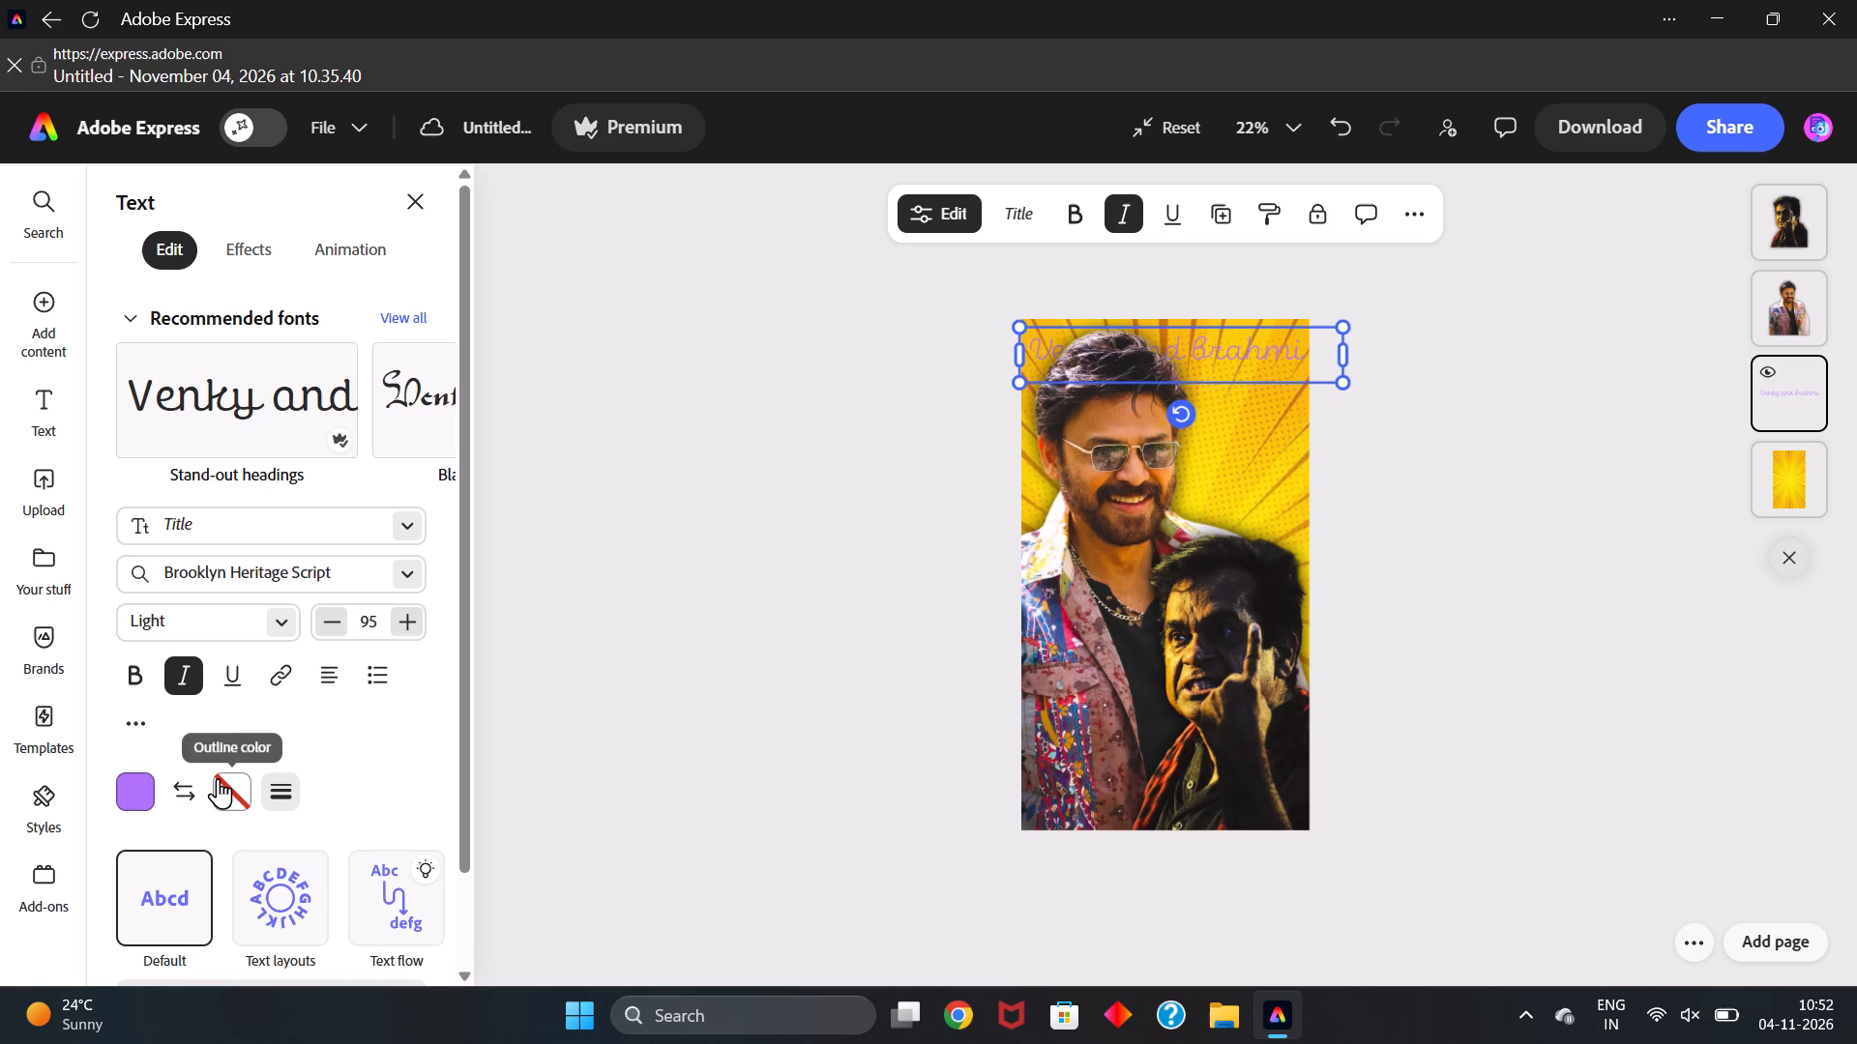
click(509, 828)
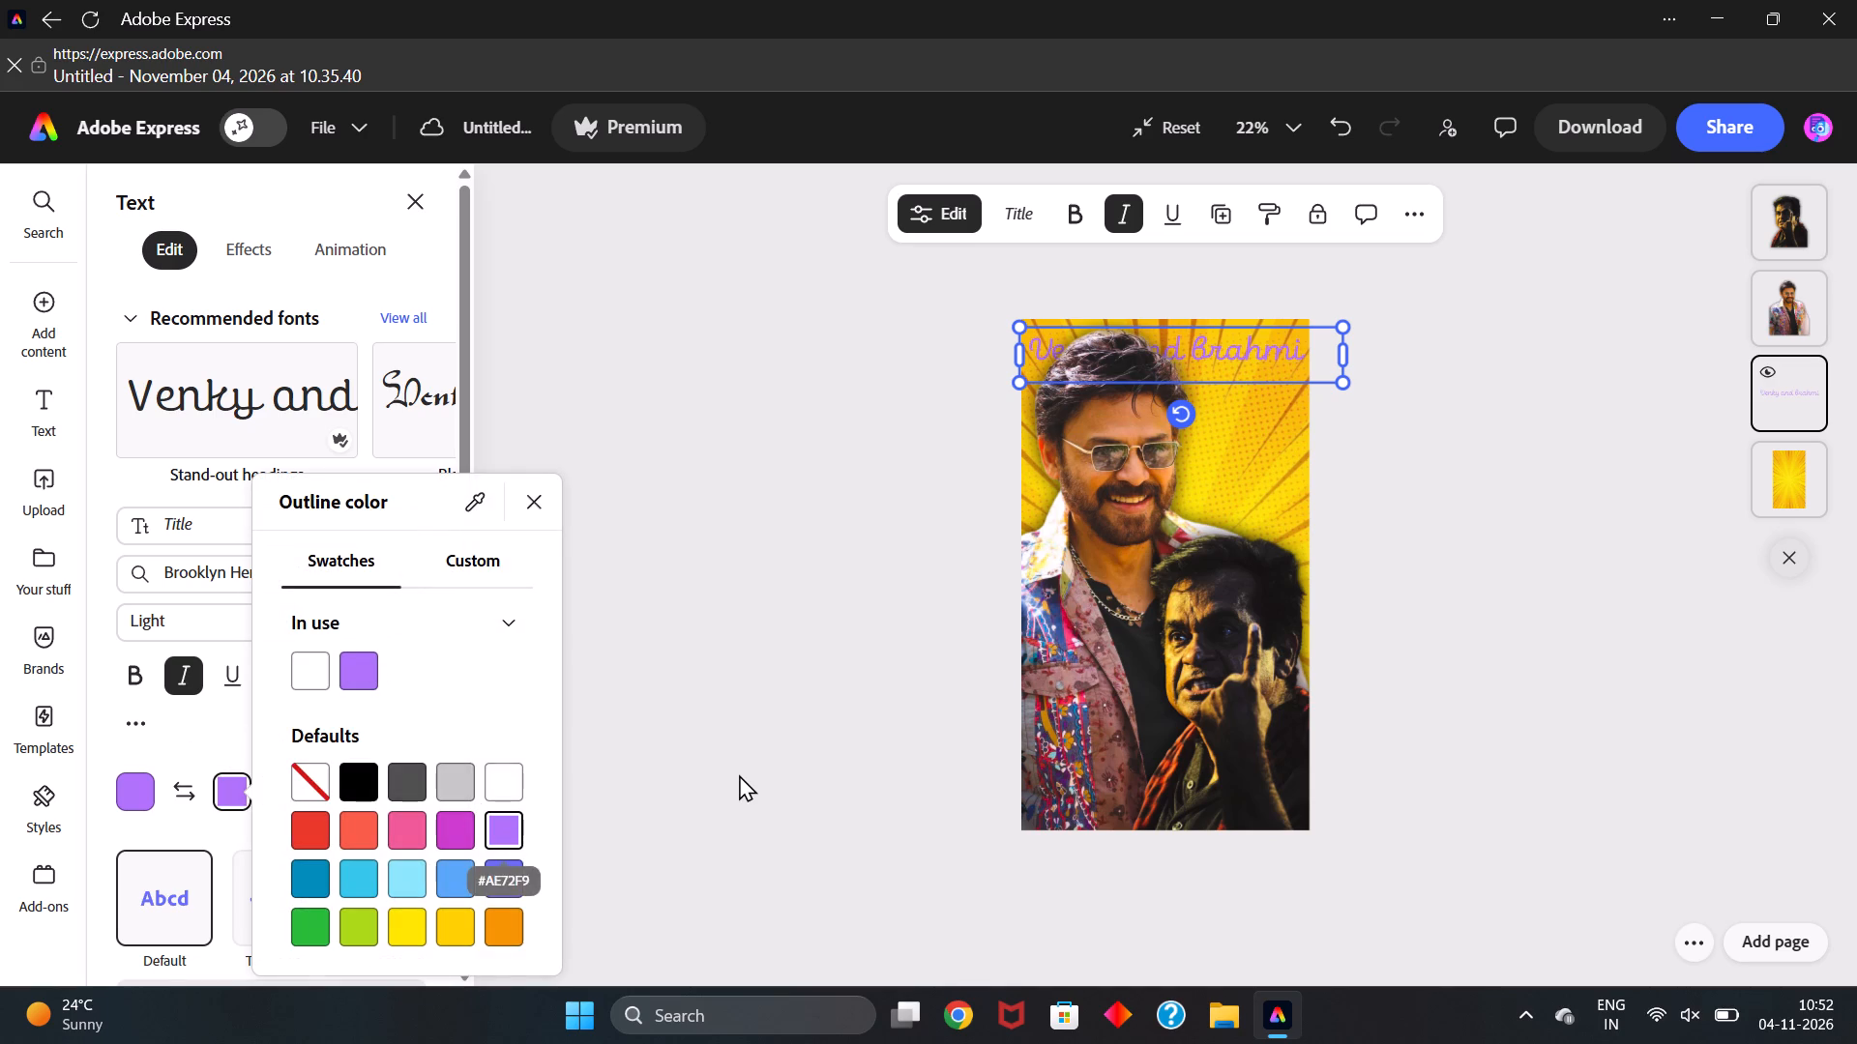
click(739, 774)
double_click(739, 774)
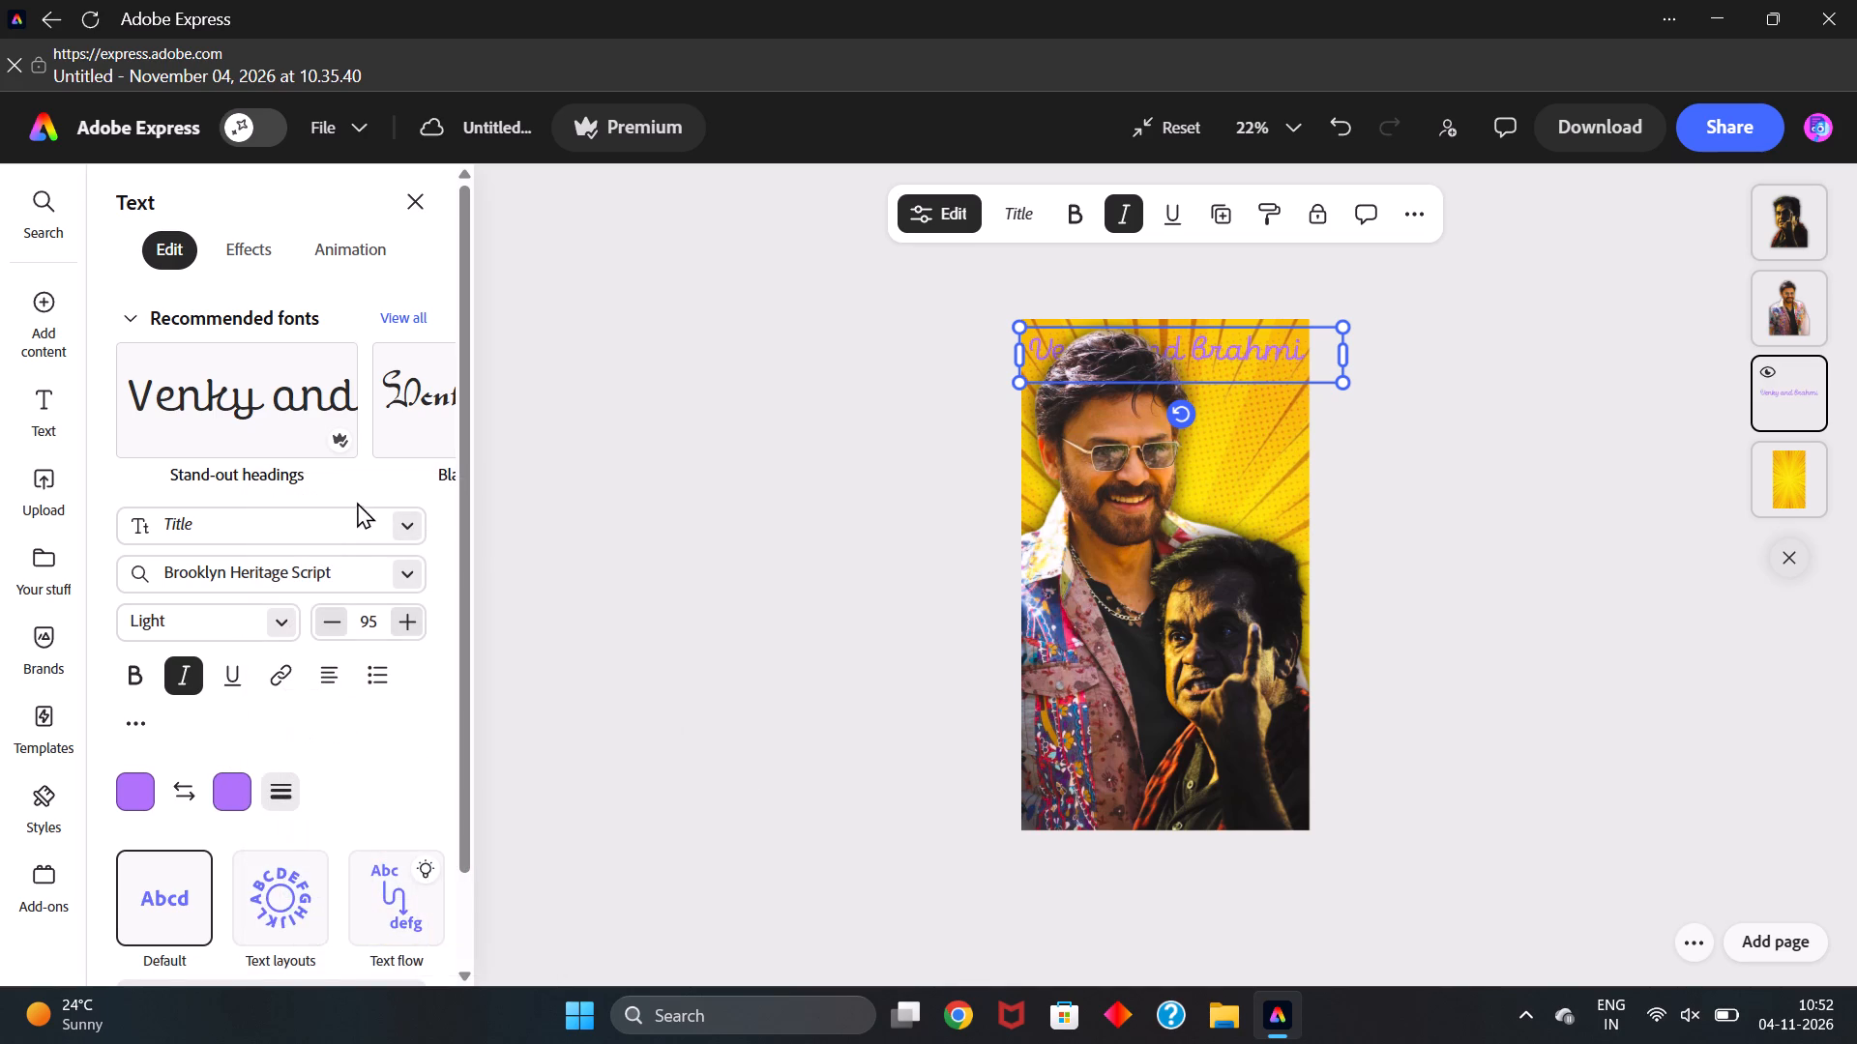
Apply the recommended blackletter font P22 Civilite No11 to the title and enlarge it freehand to a font size of about 129.
click(423, 395)
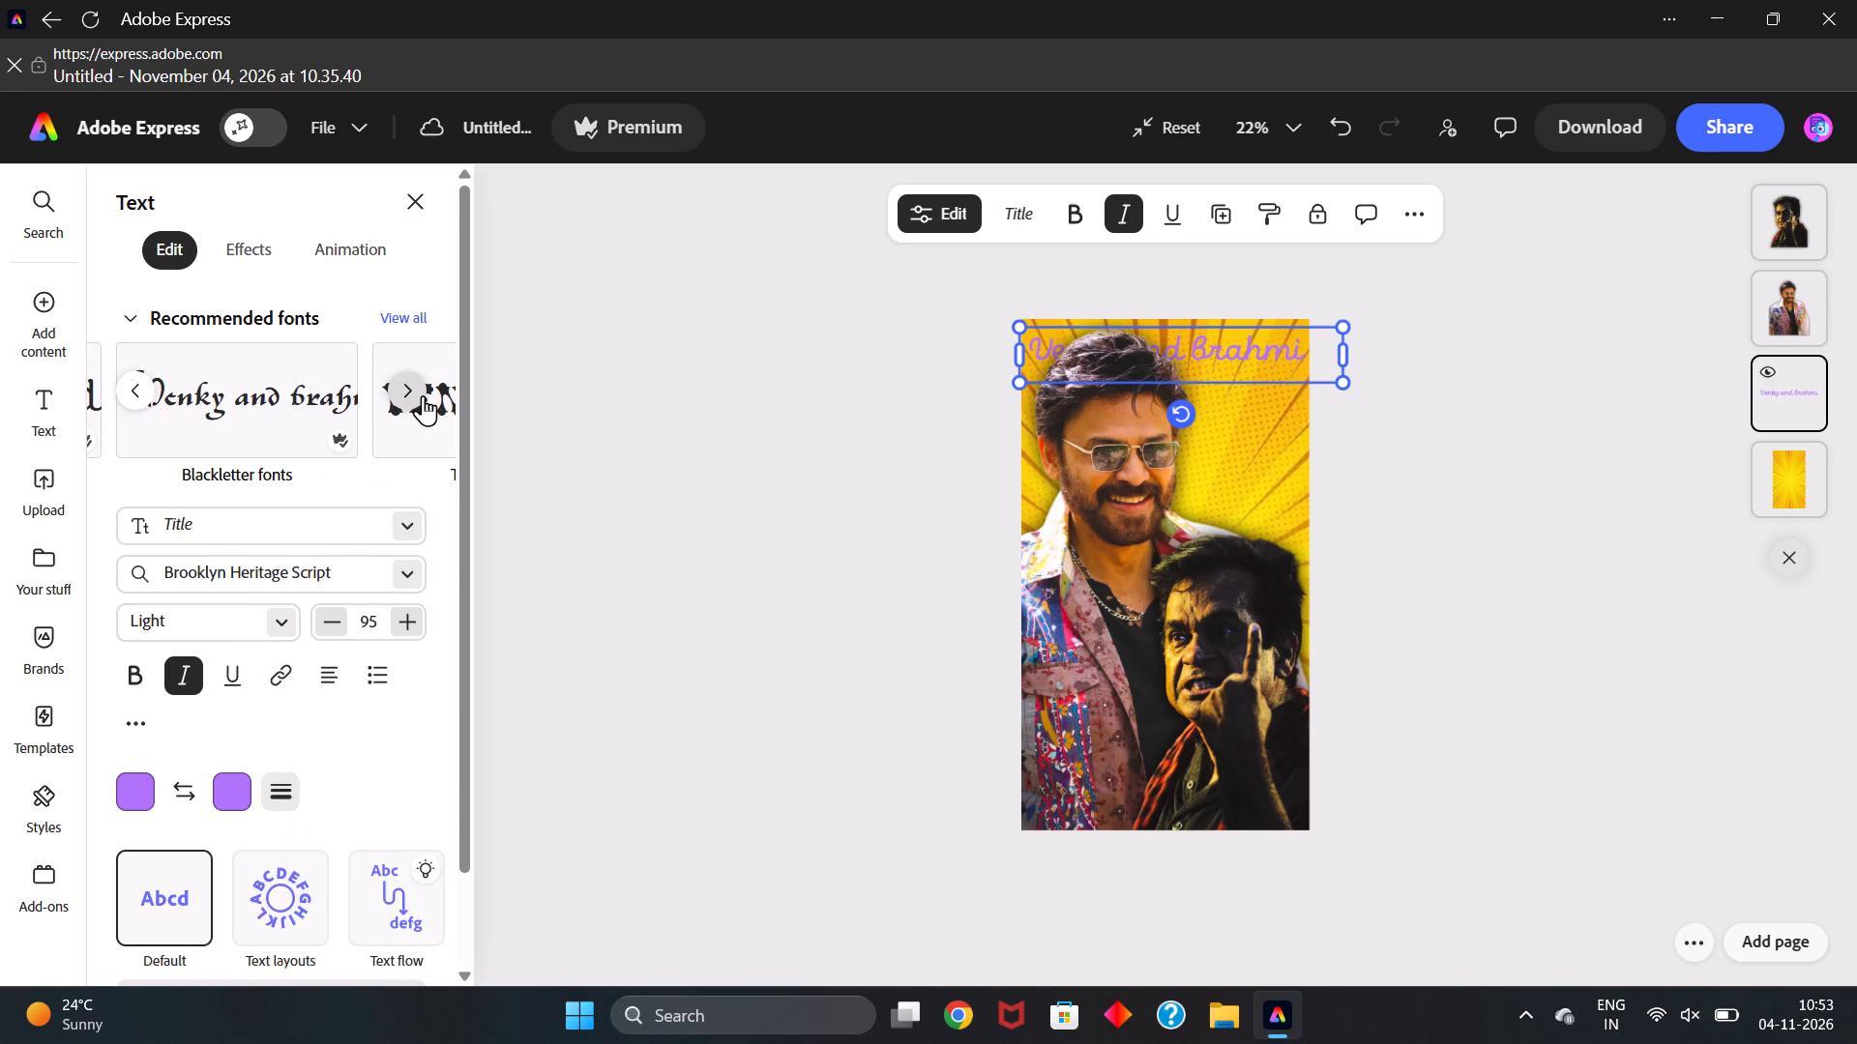
click(262, 402)
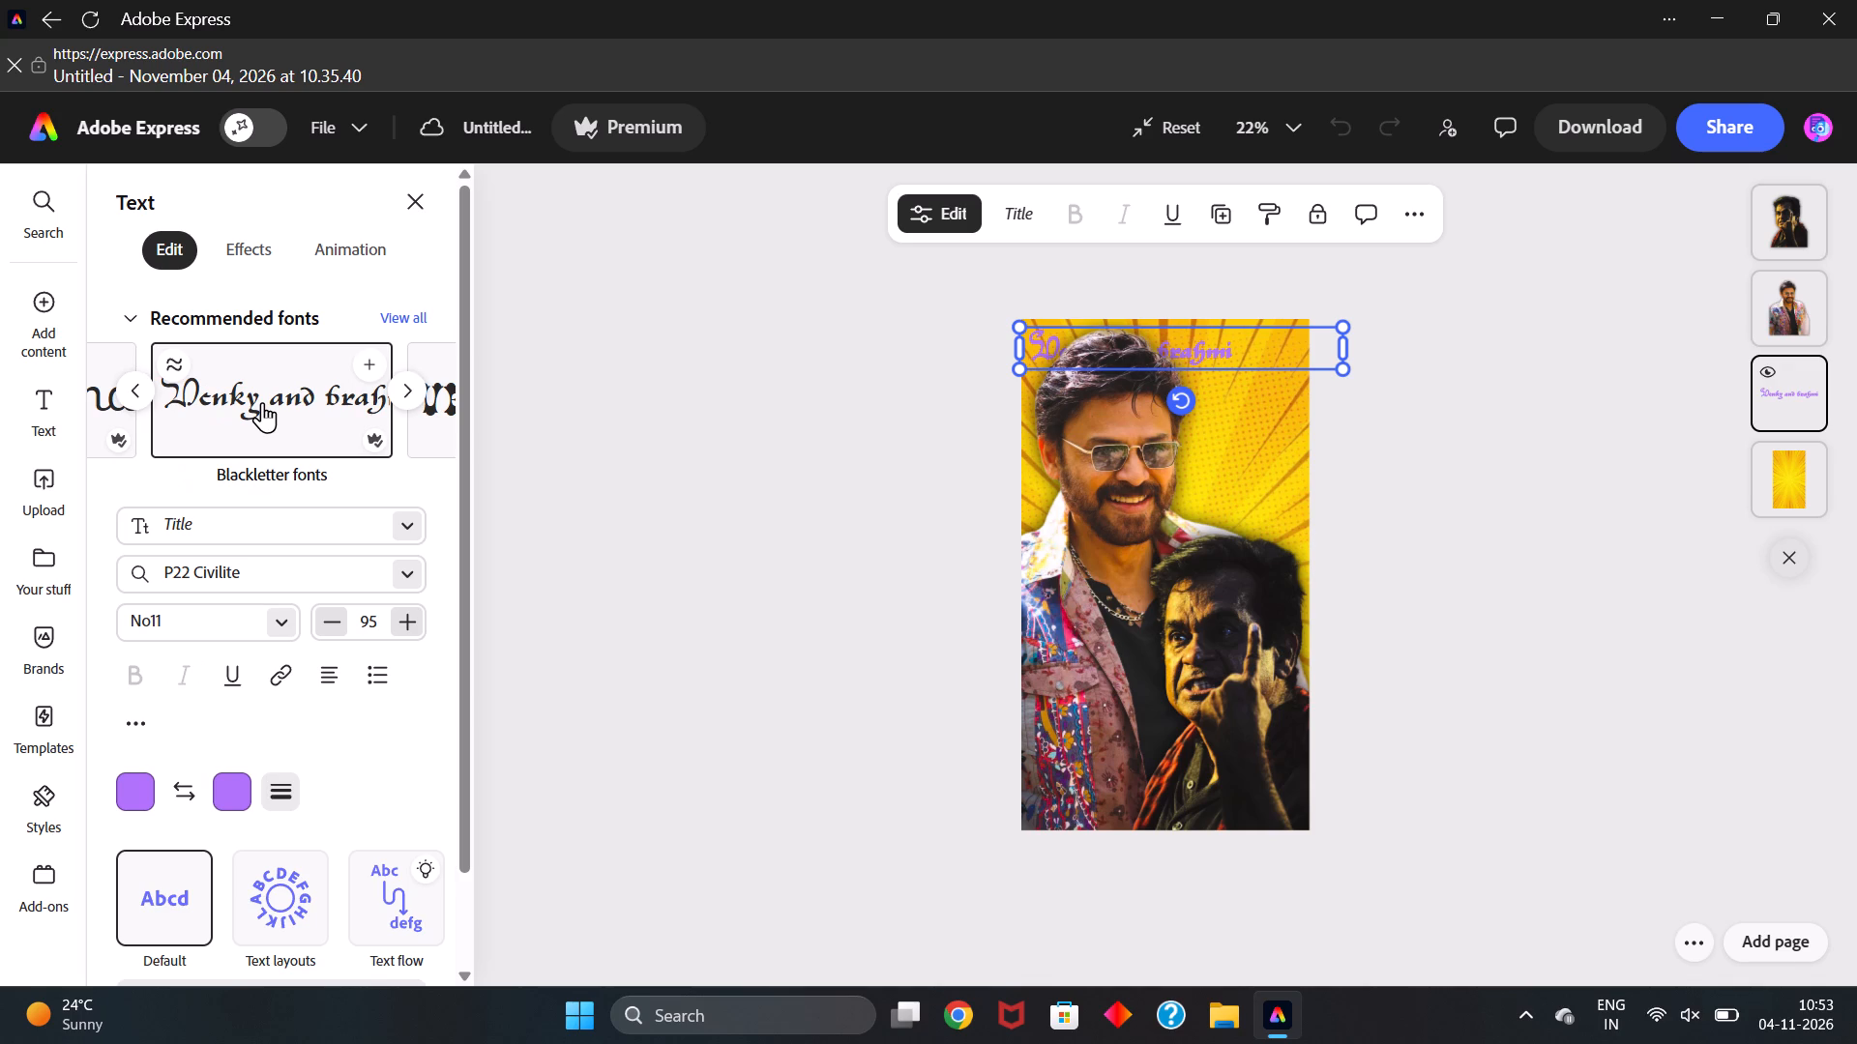
drag(1334, 373, 1433, 446)
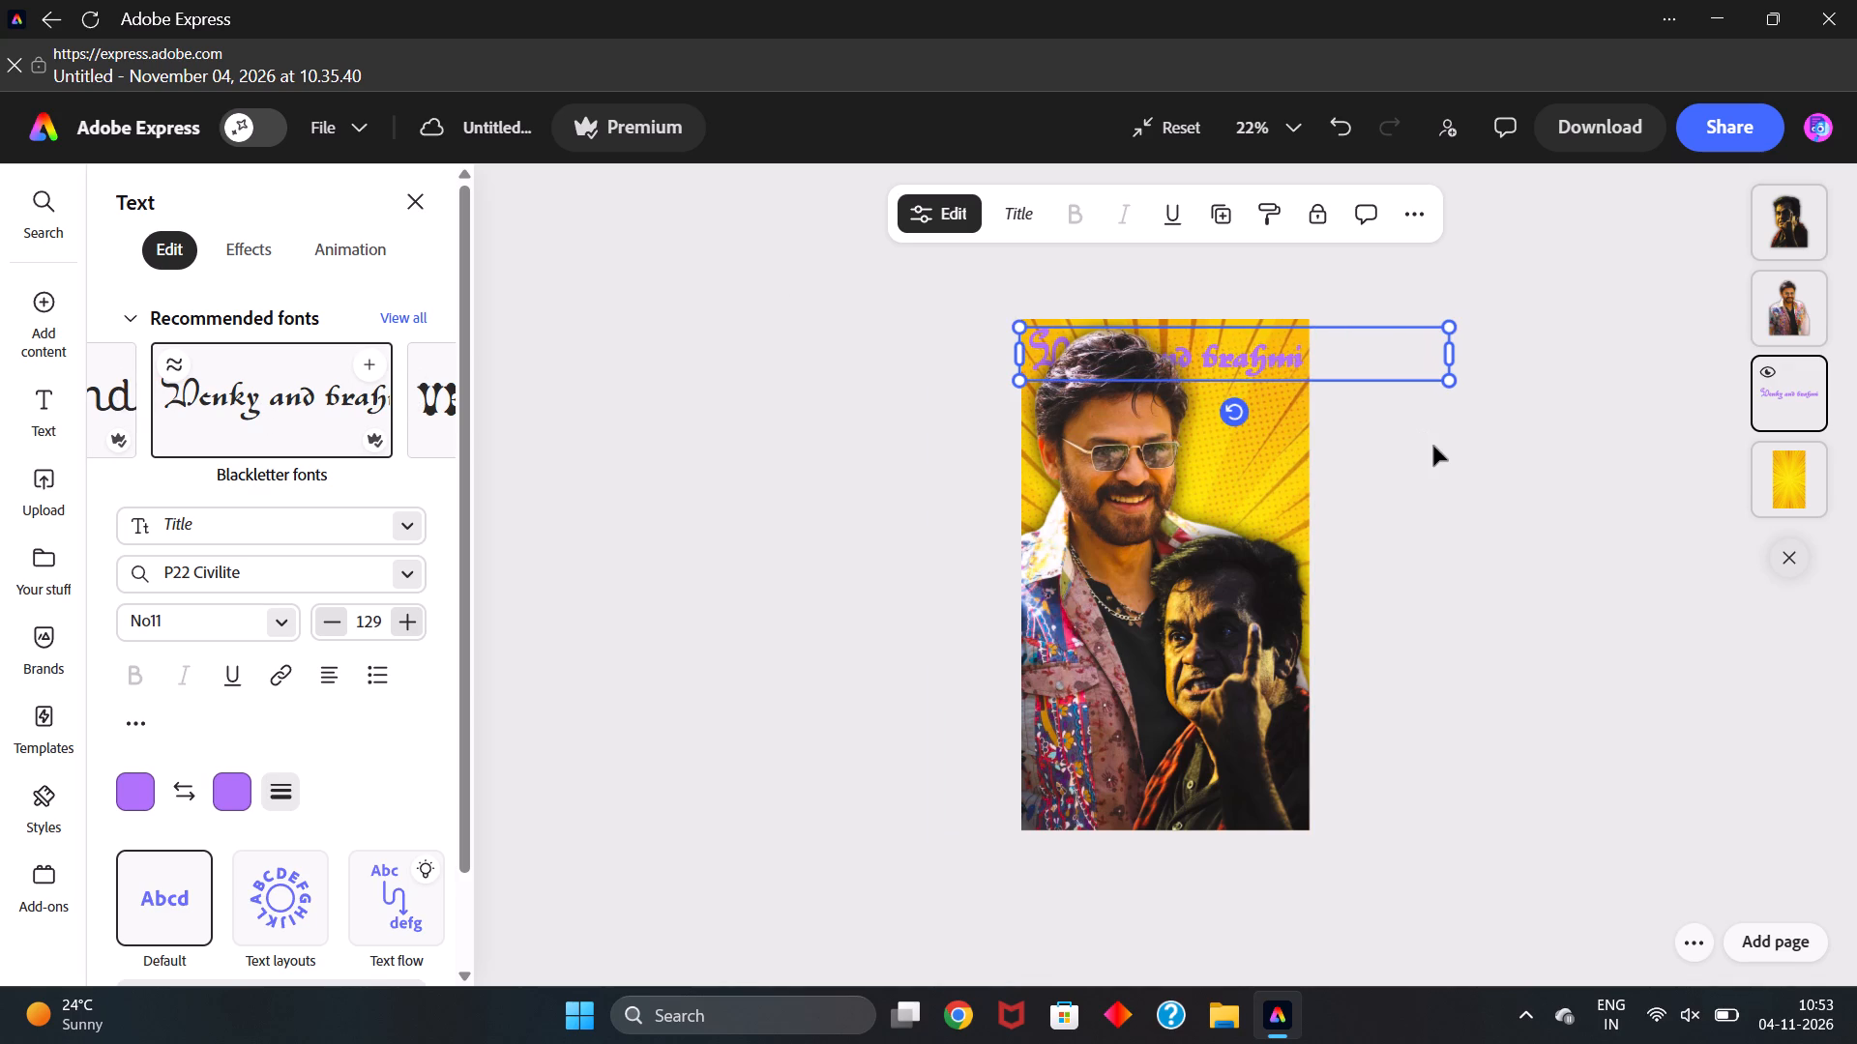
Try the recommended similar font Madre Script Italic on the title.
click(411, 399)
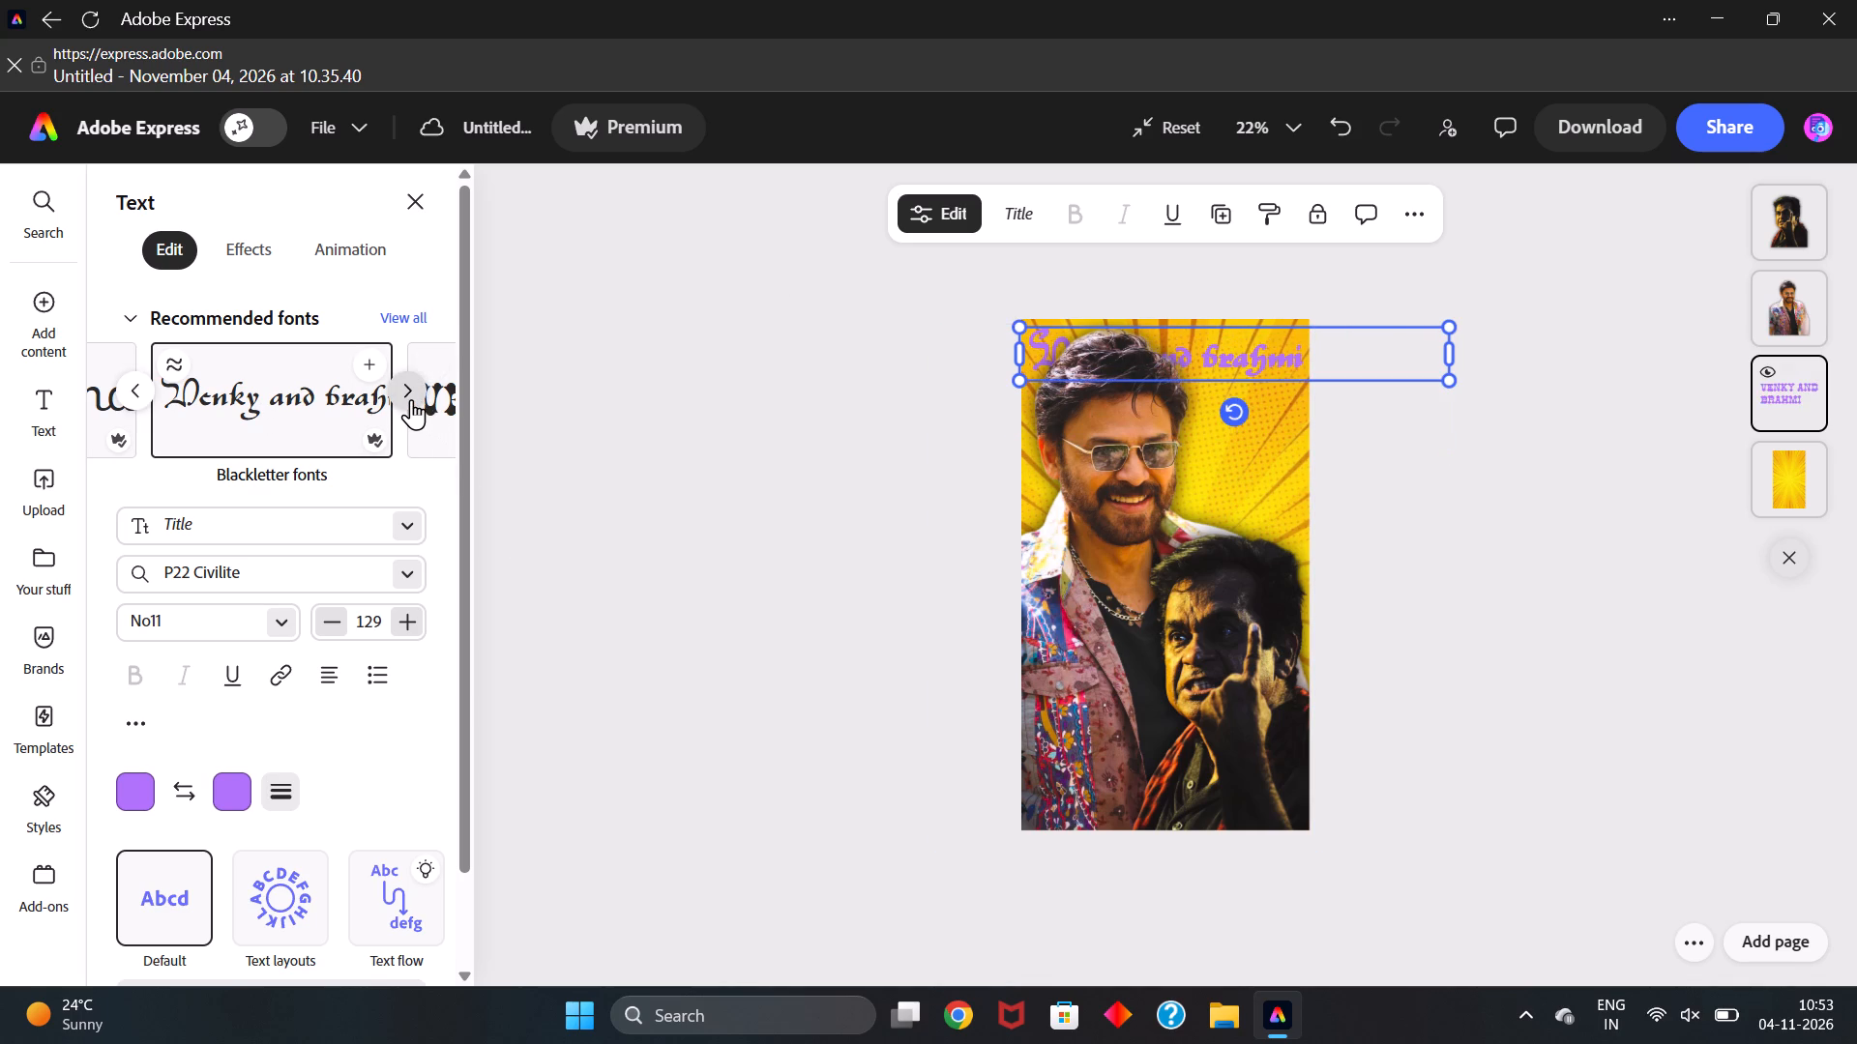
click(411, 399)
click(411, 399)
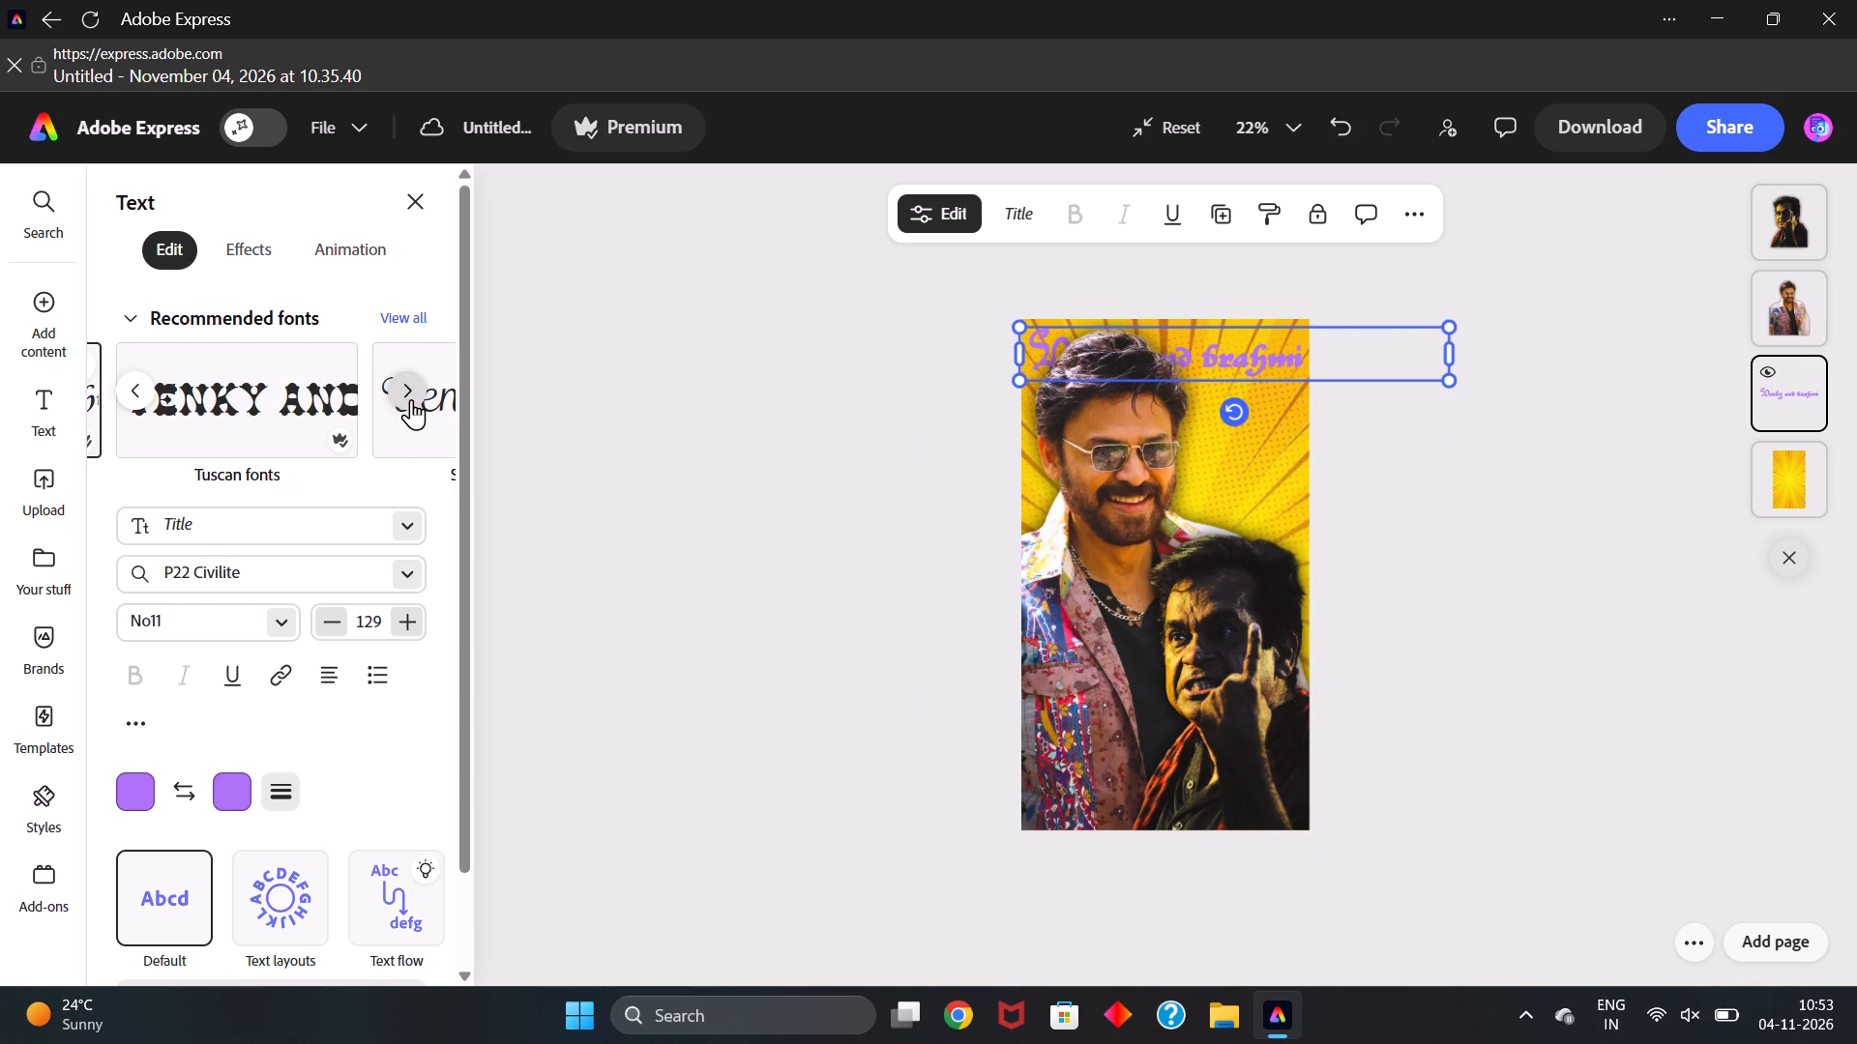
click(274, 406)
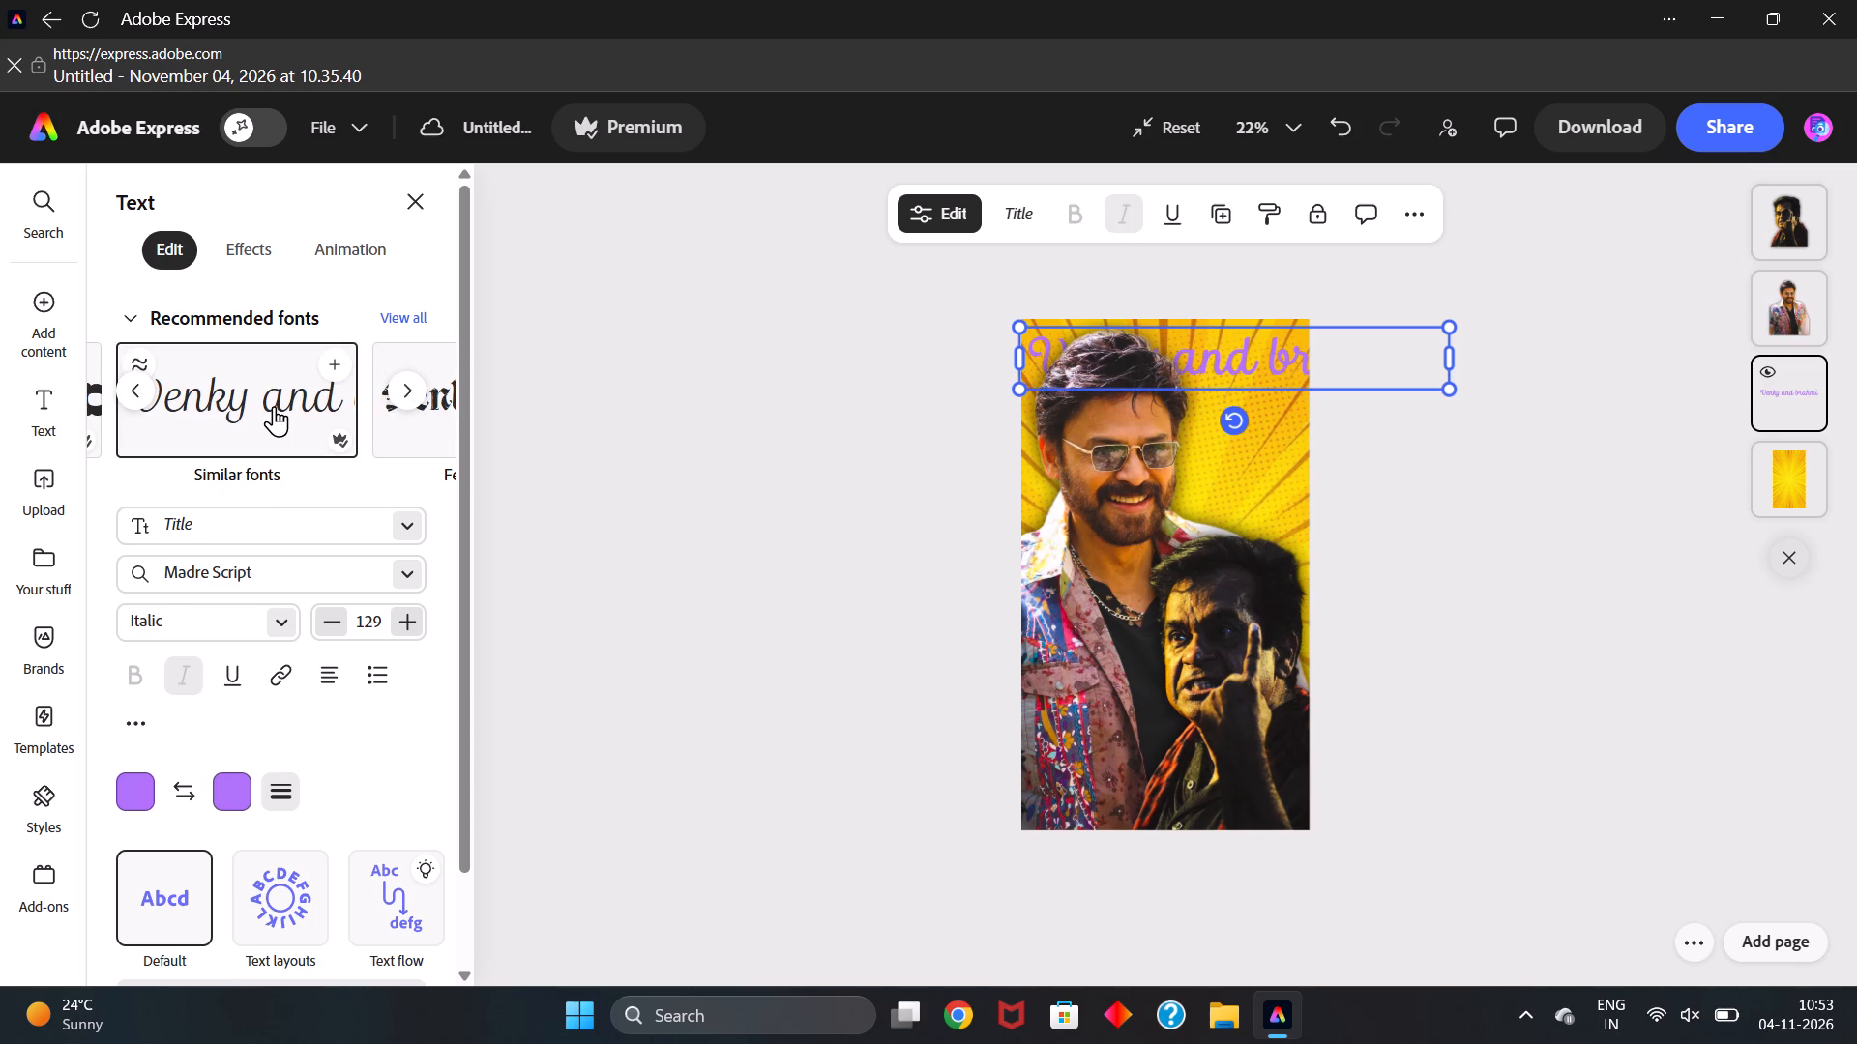
Try Bello Script Pro, HapticScript and Mesquite Std Medium from the full recommended fonts, and settle on Scrapbooker Tuscan Regular for the title.
click(401, 391)
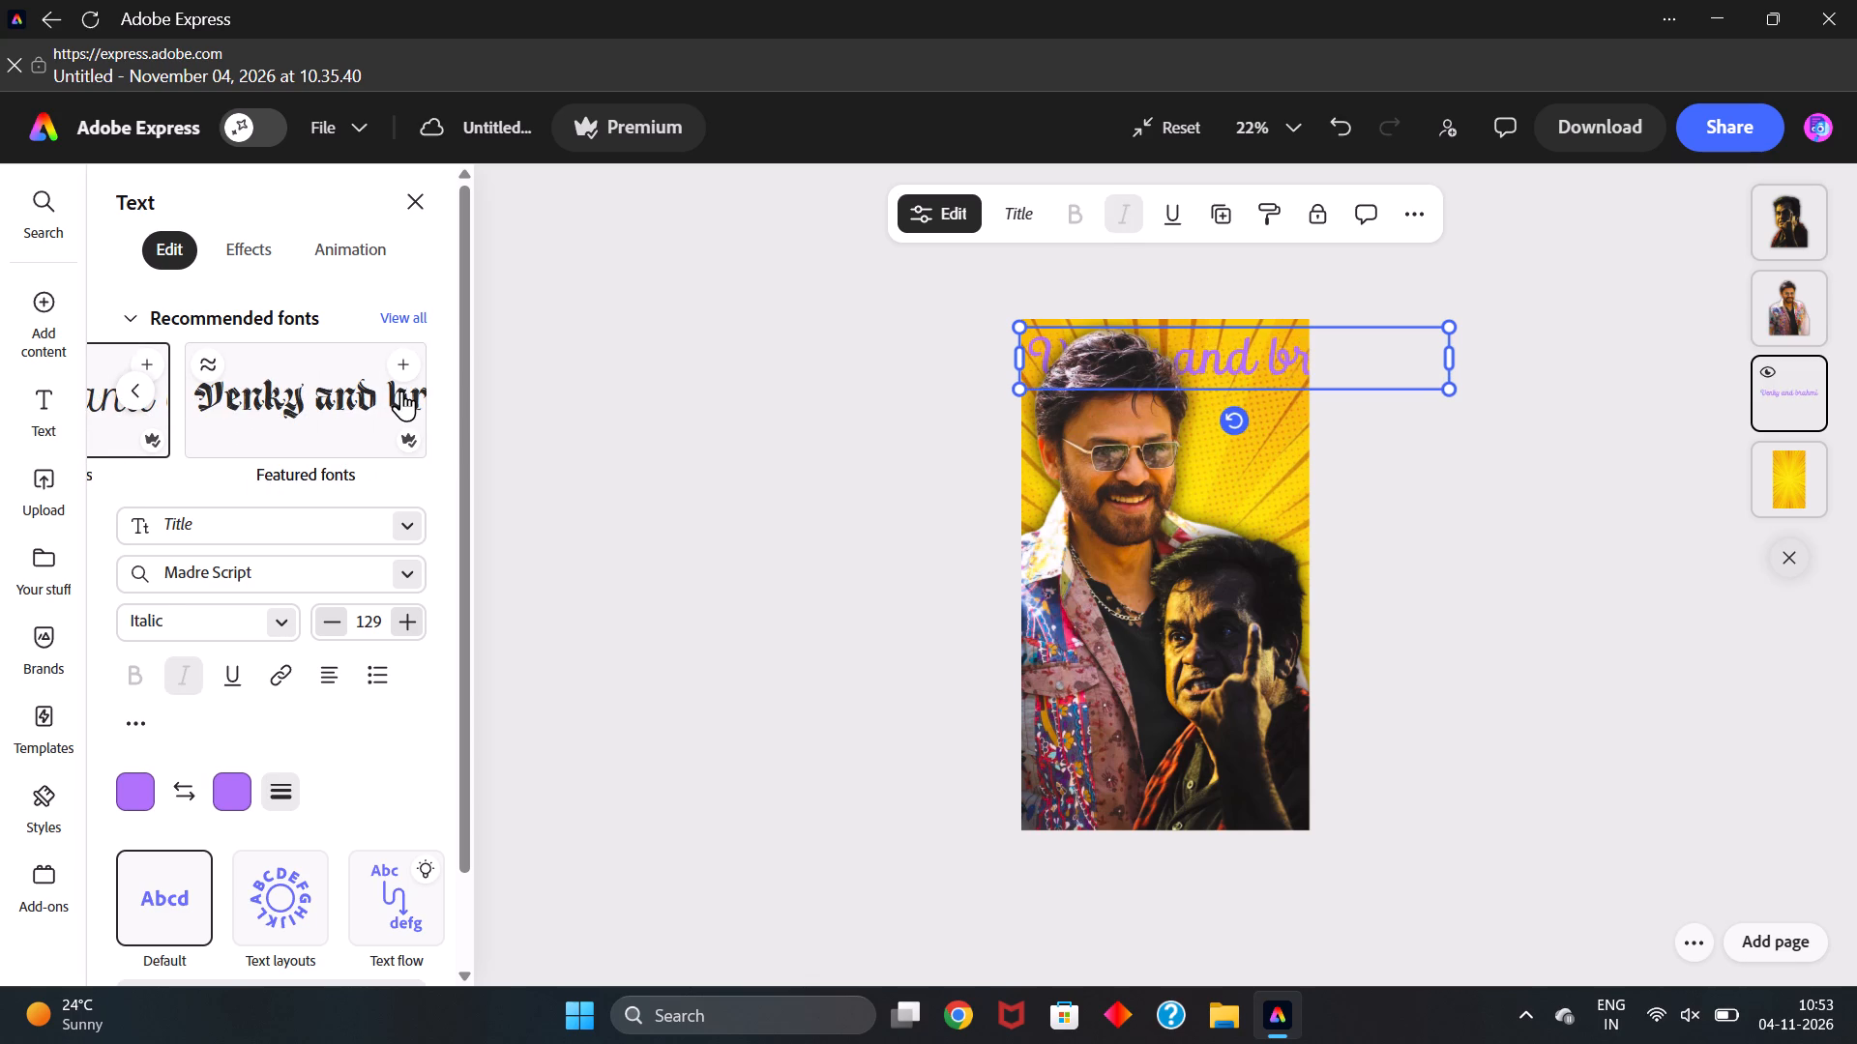
click(412, 312)
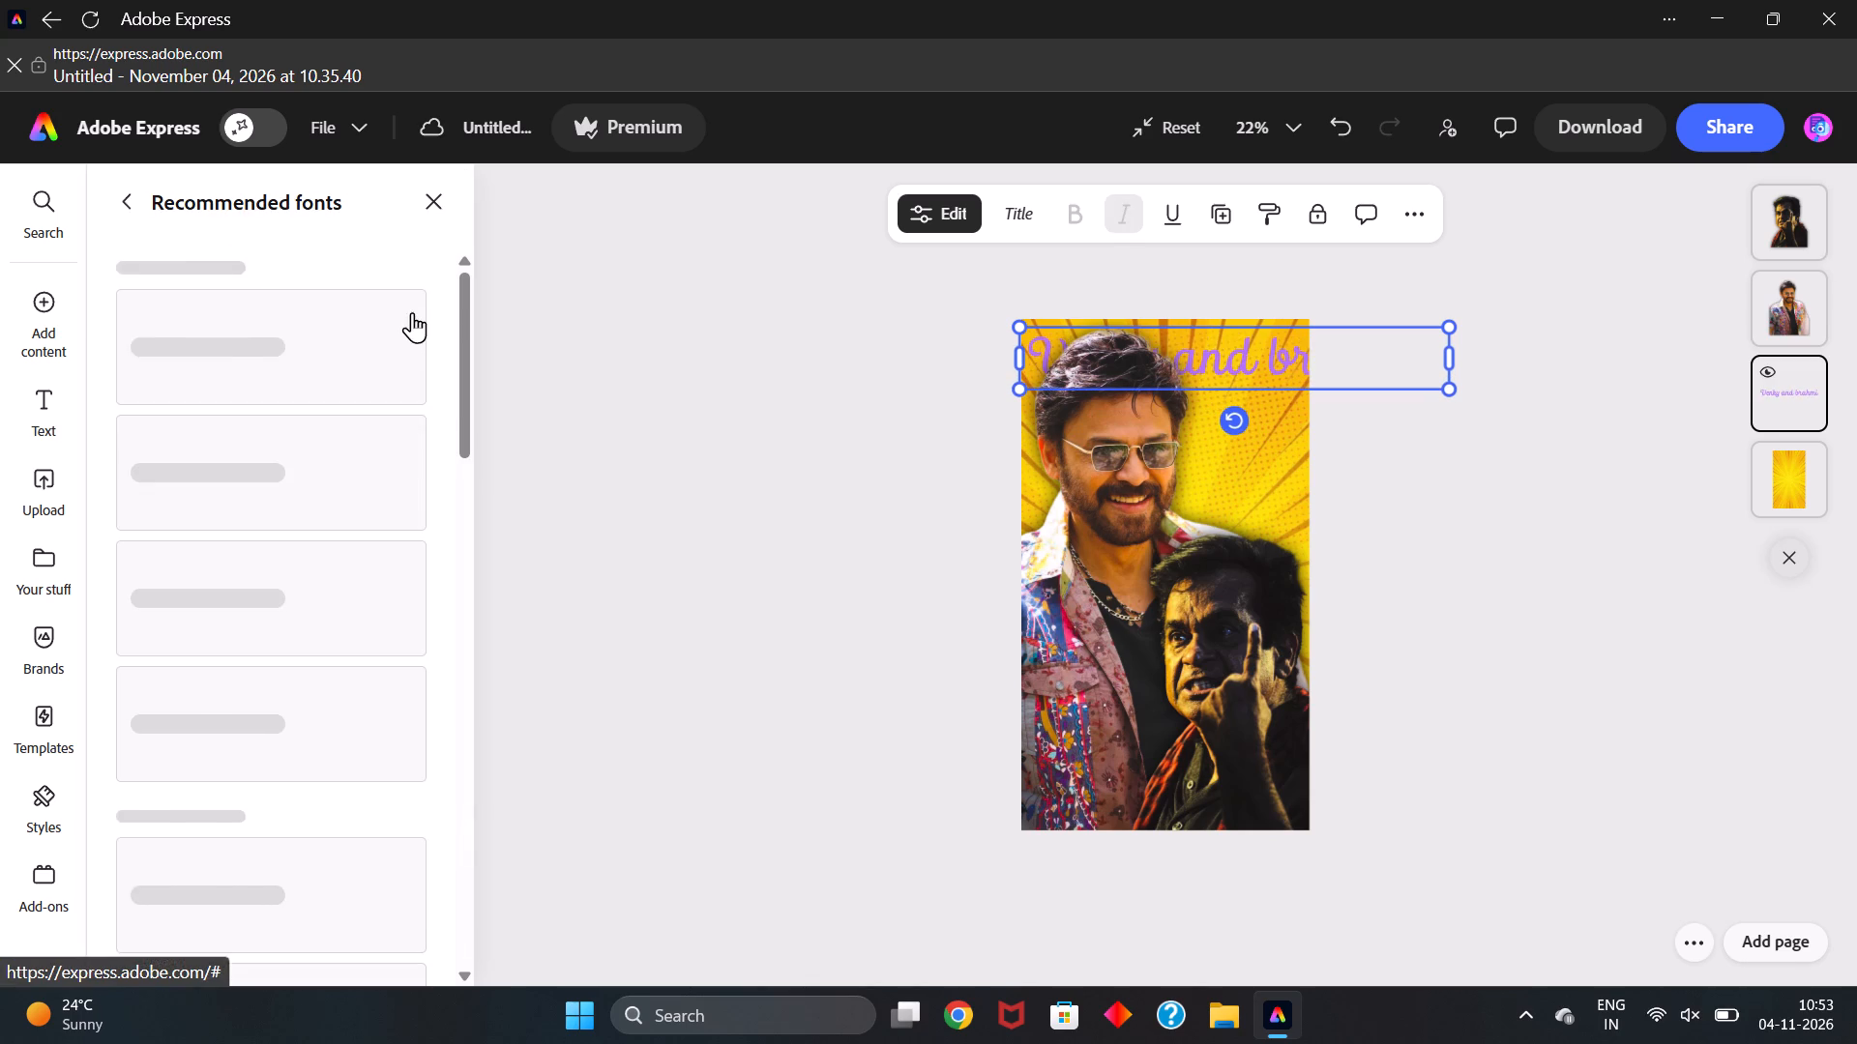
click(339, 446)
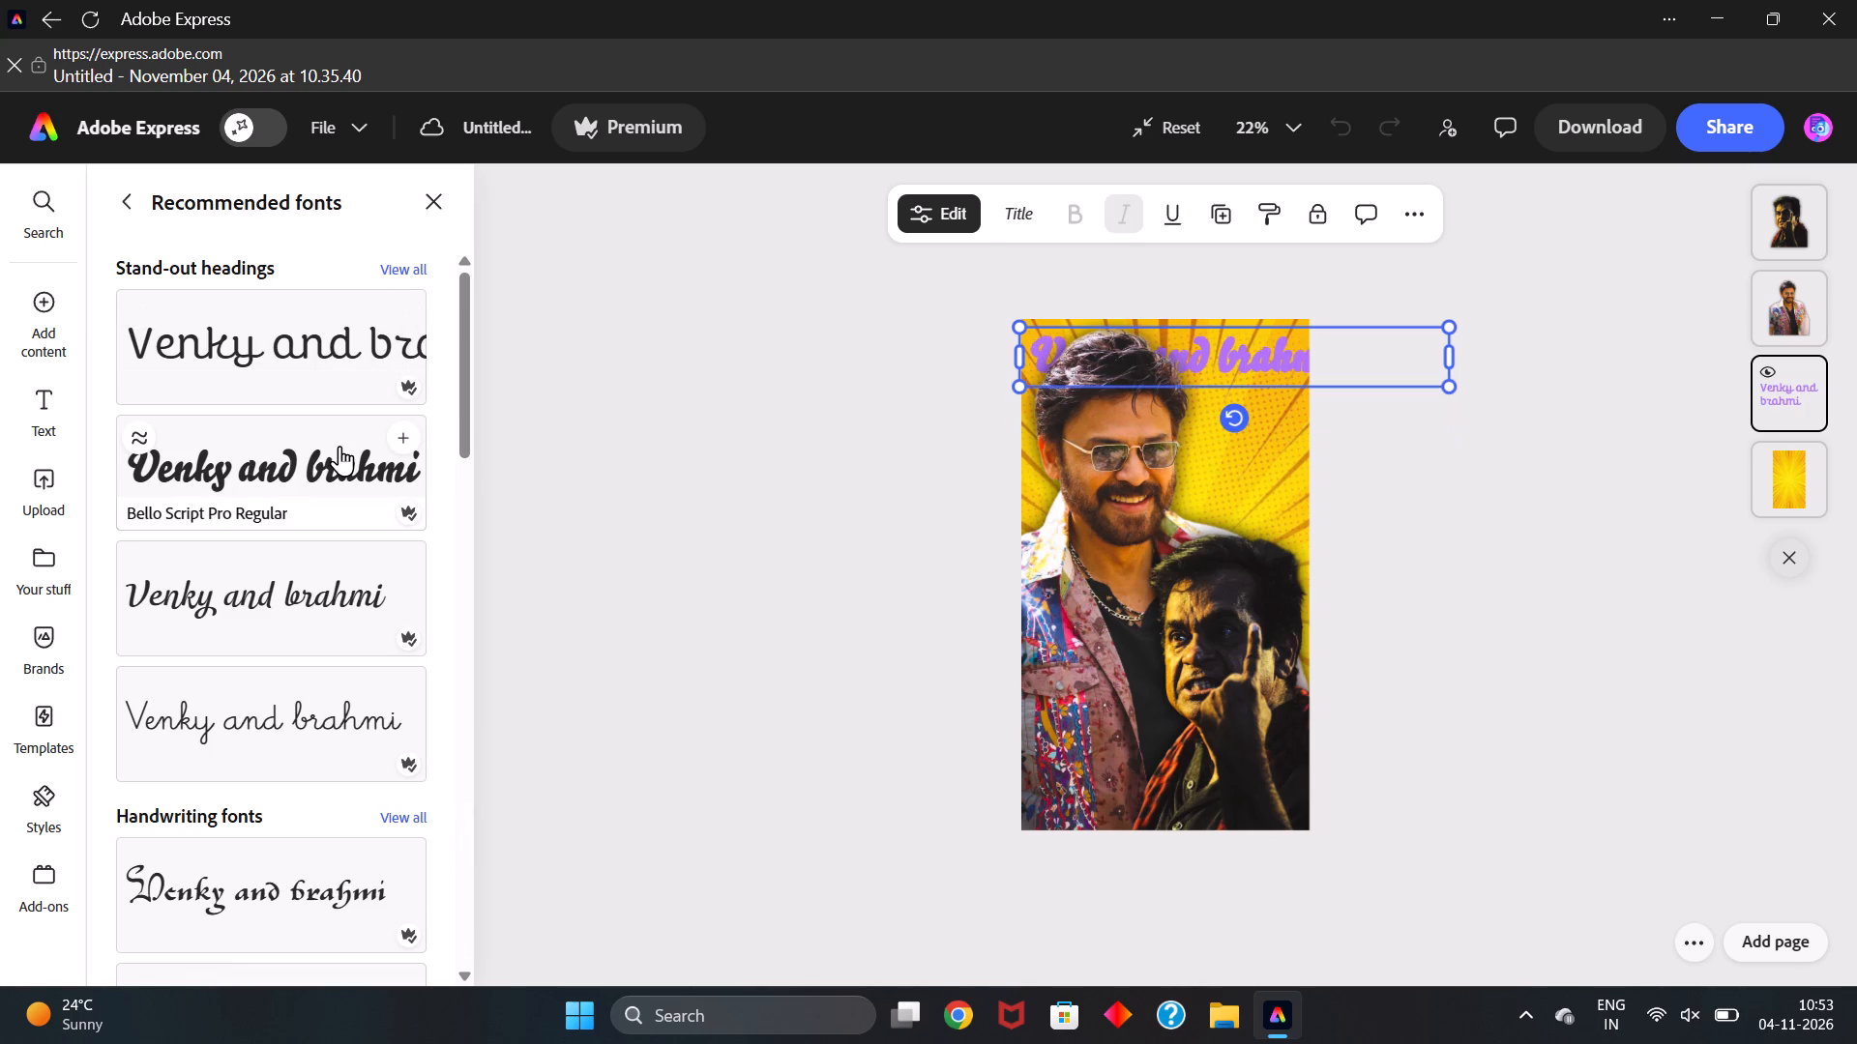
click(285, 594)
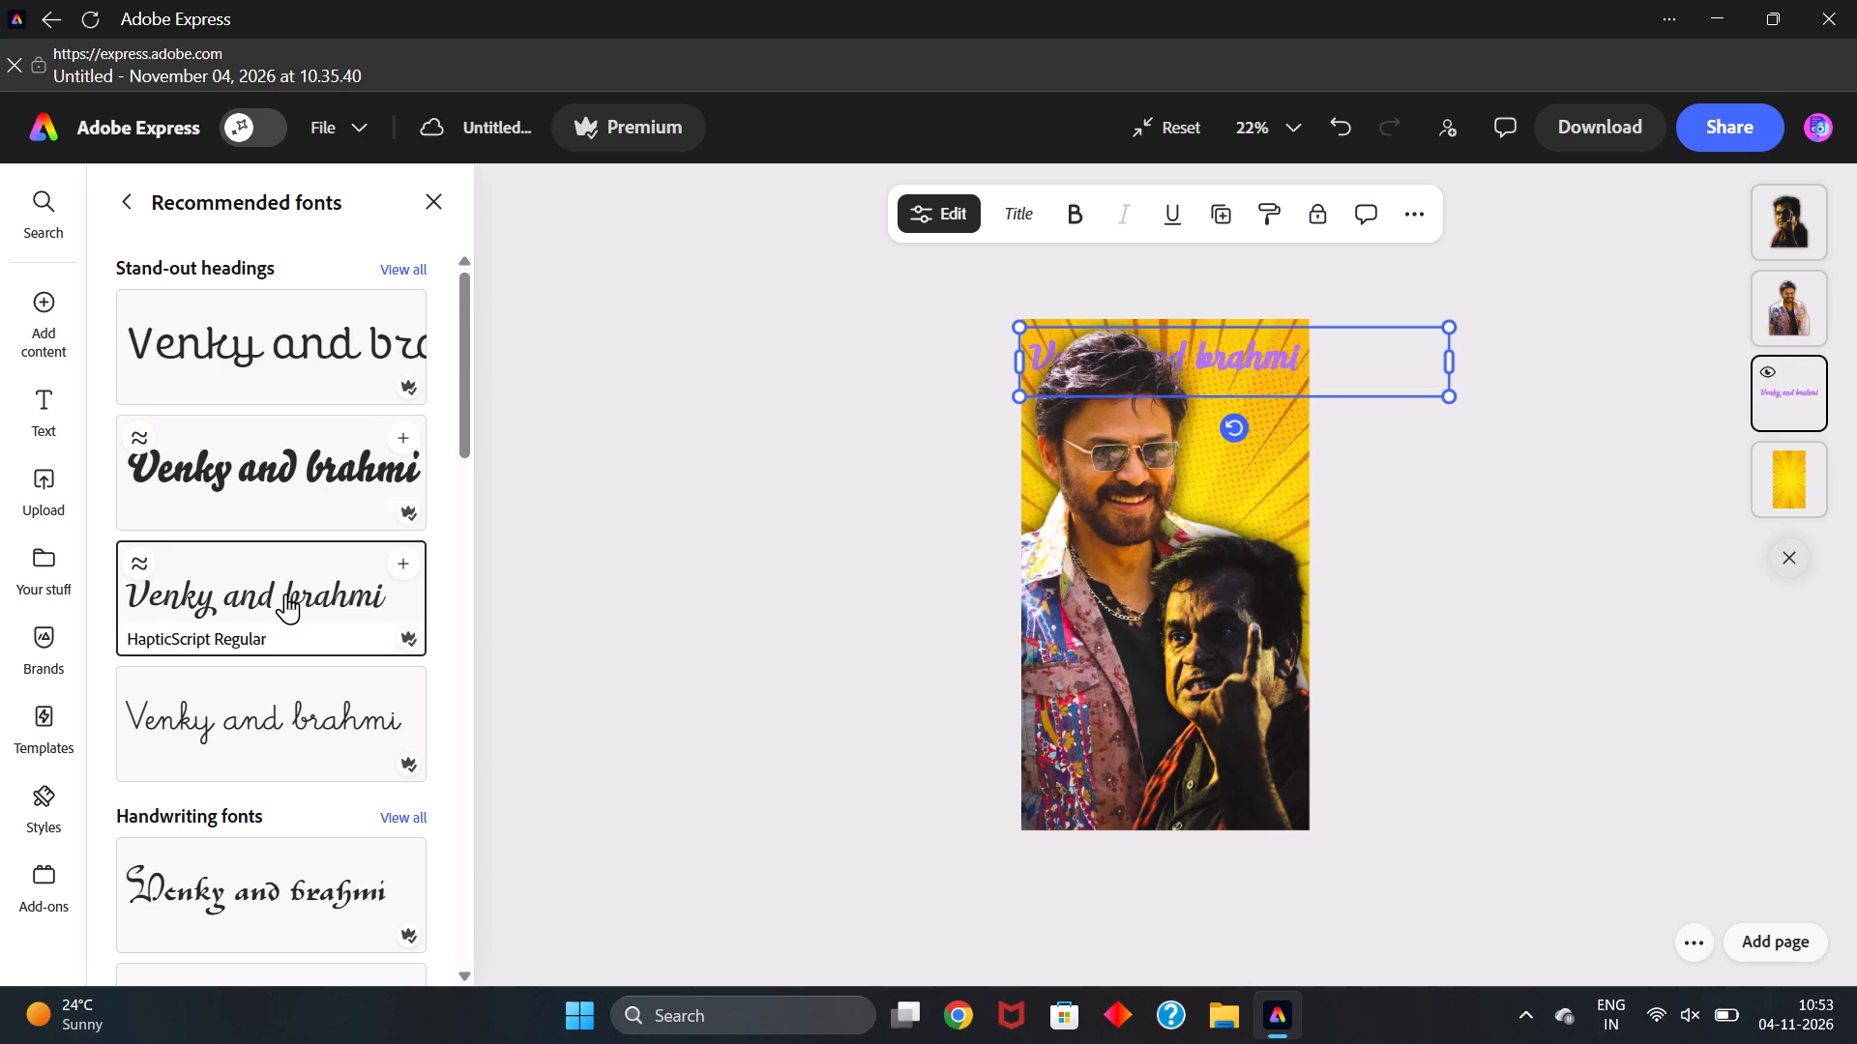
scroll(285, 594, down, 3)
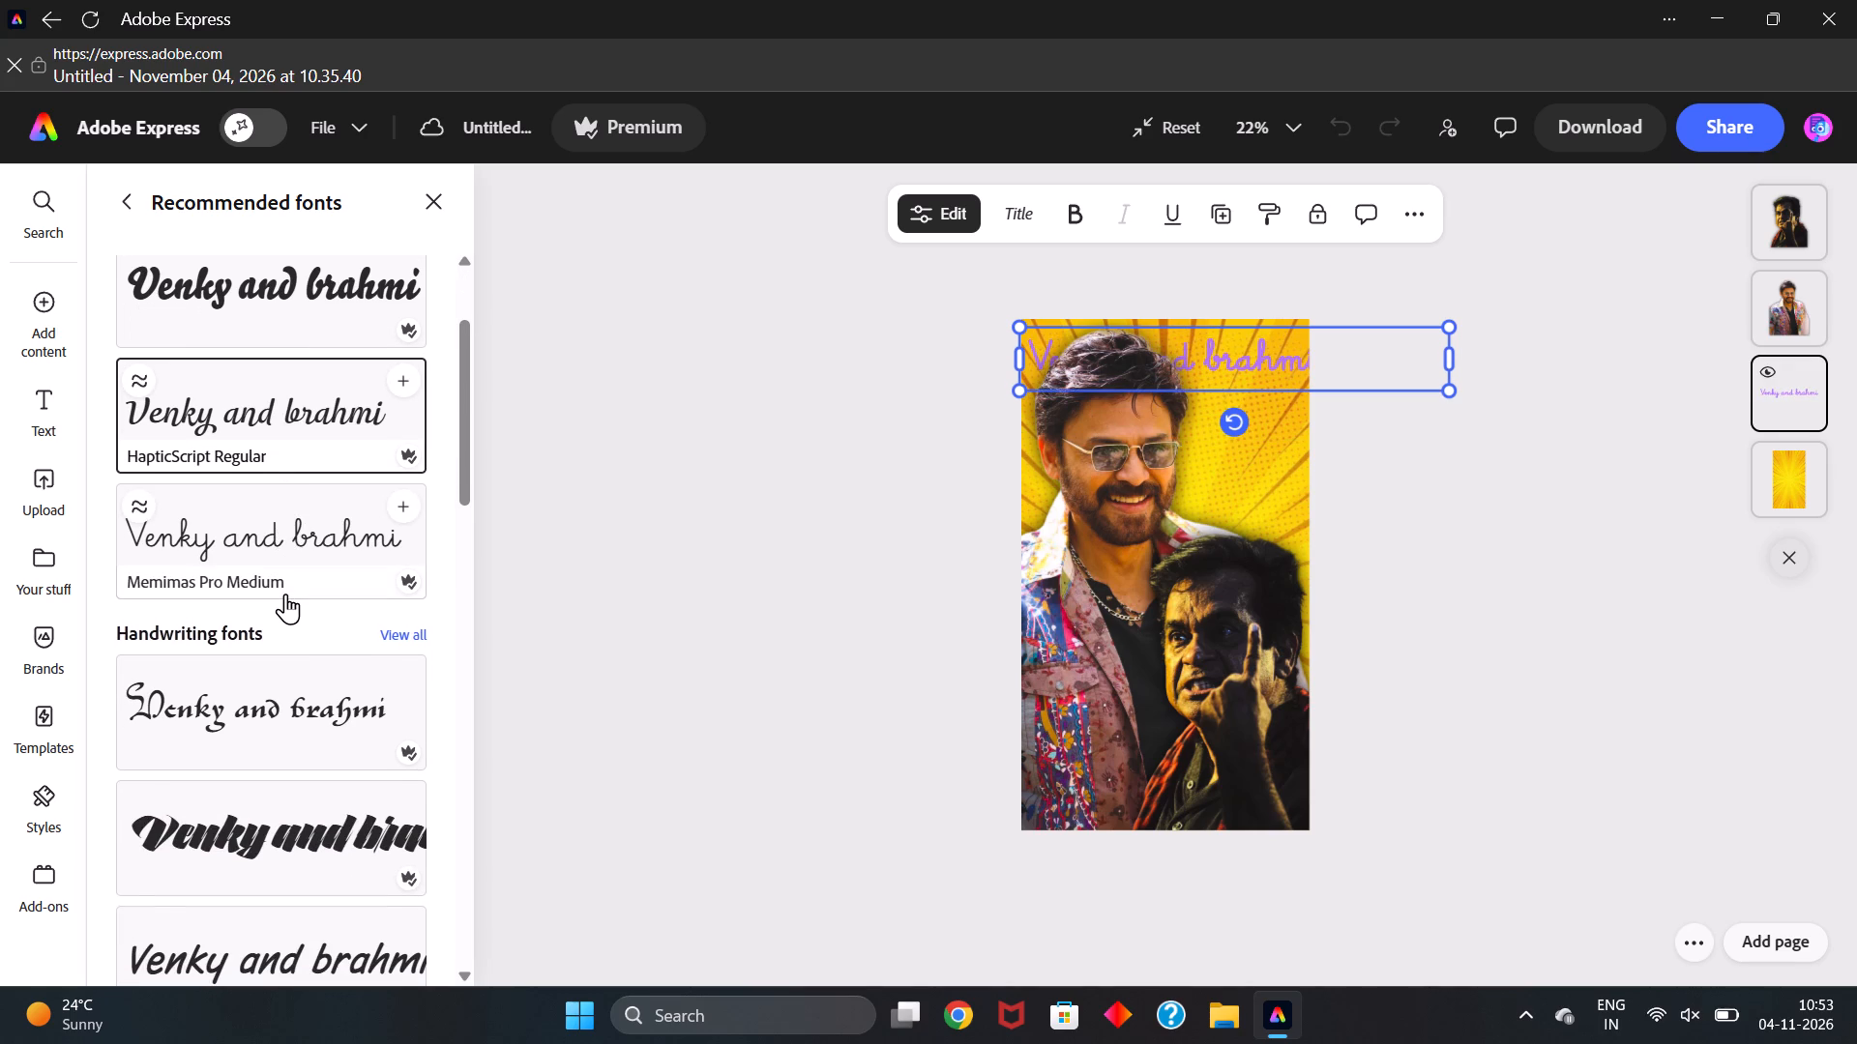
scroll(285, 594, down, 4)
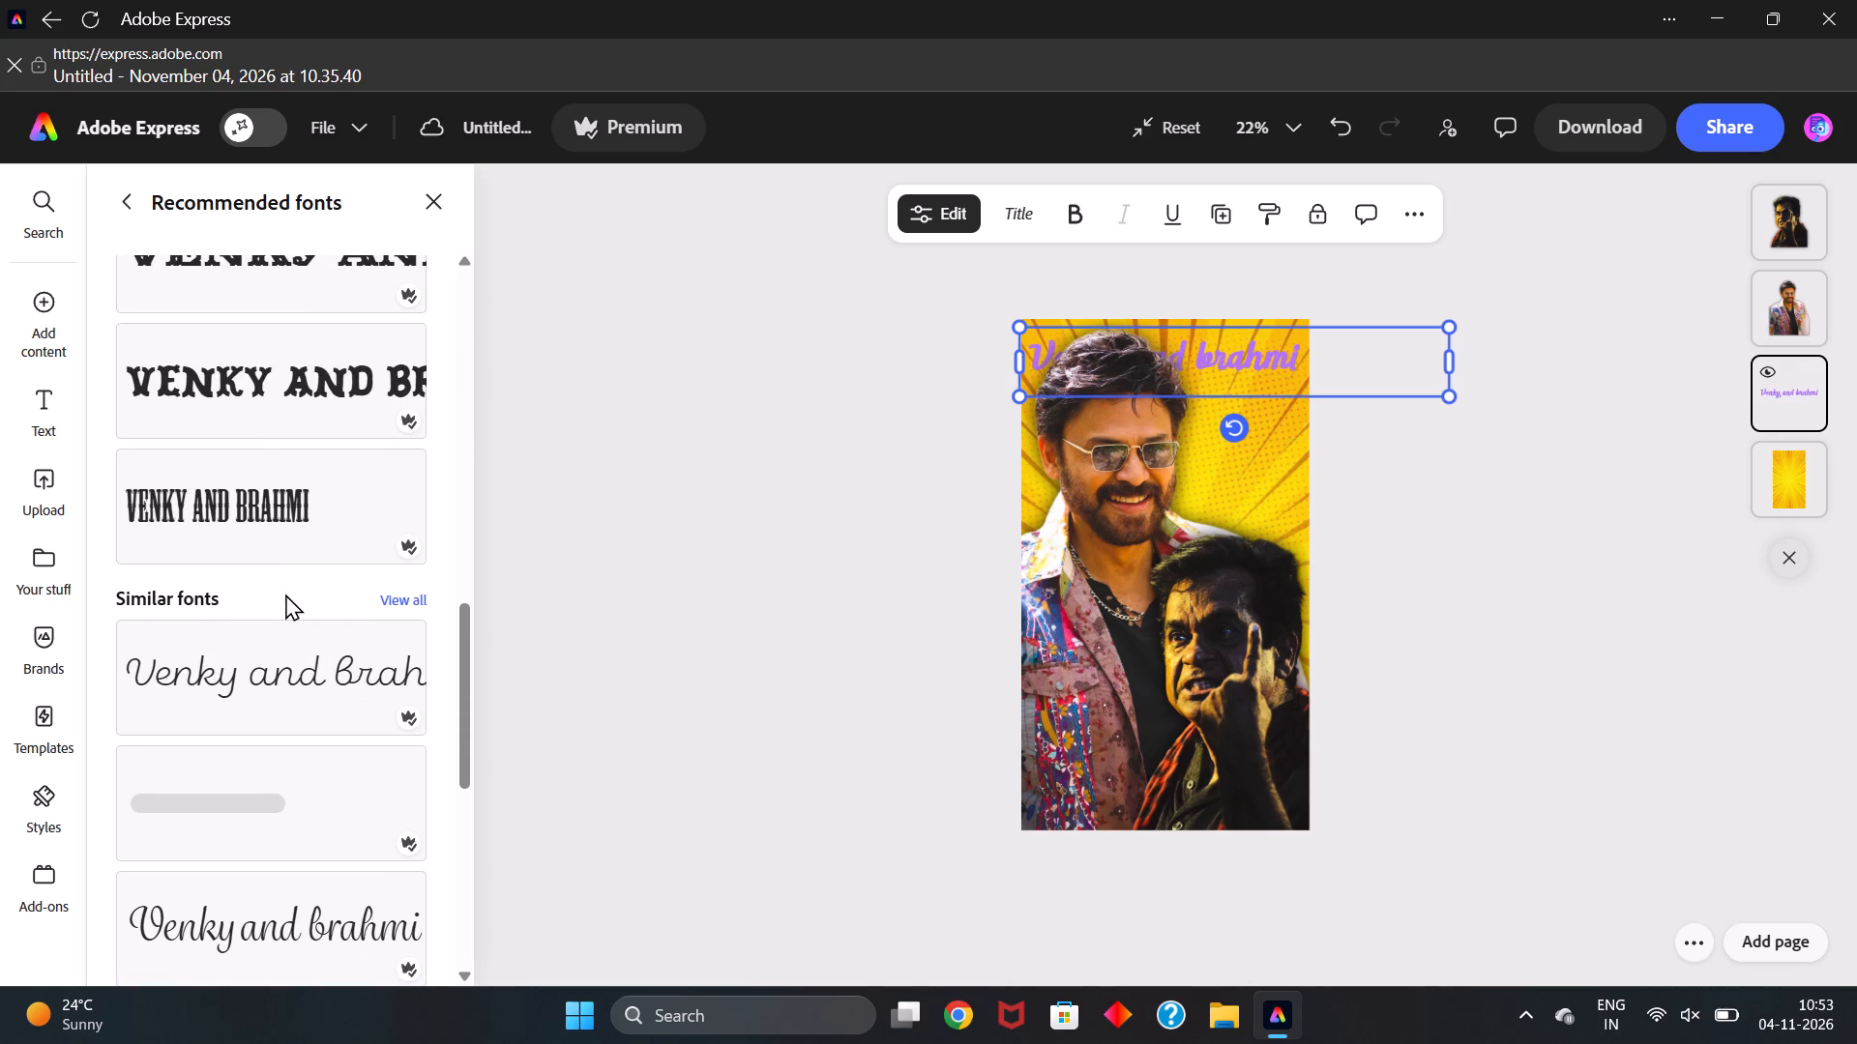
click(285, 543)
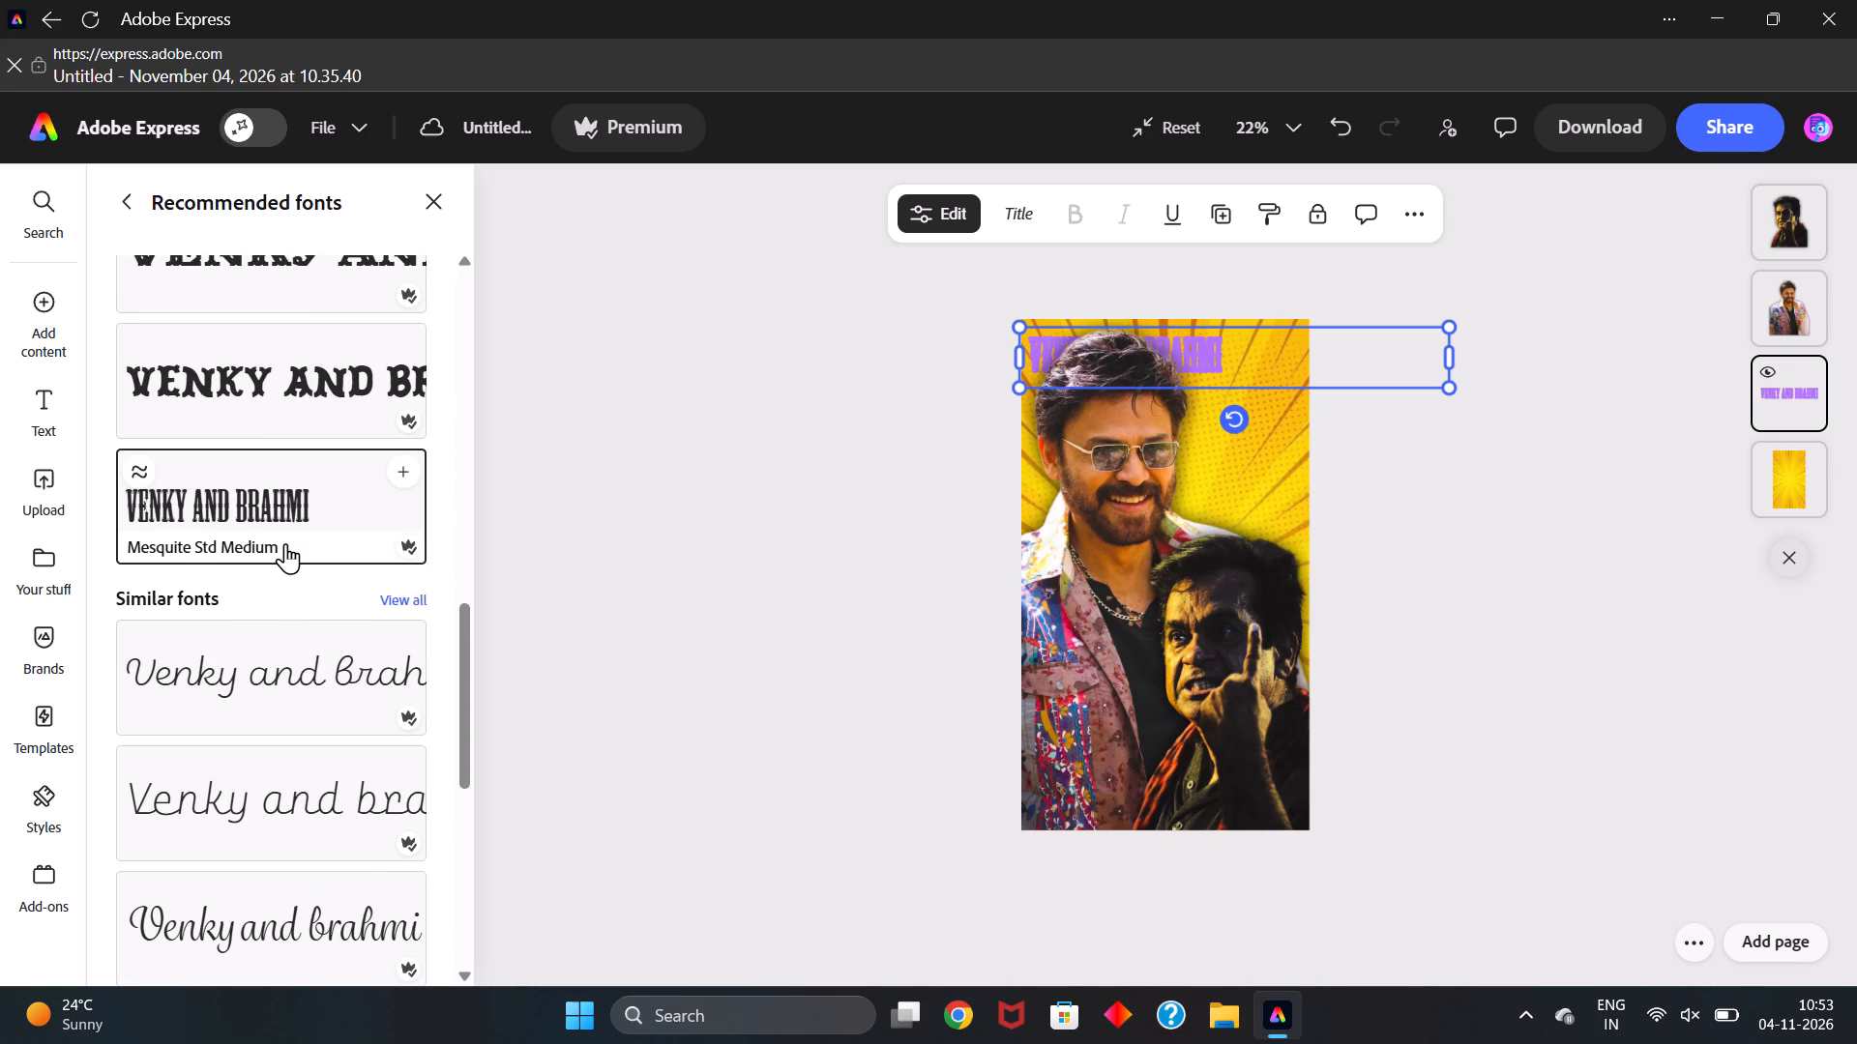
click(335, 414)
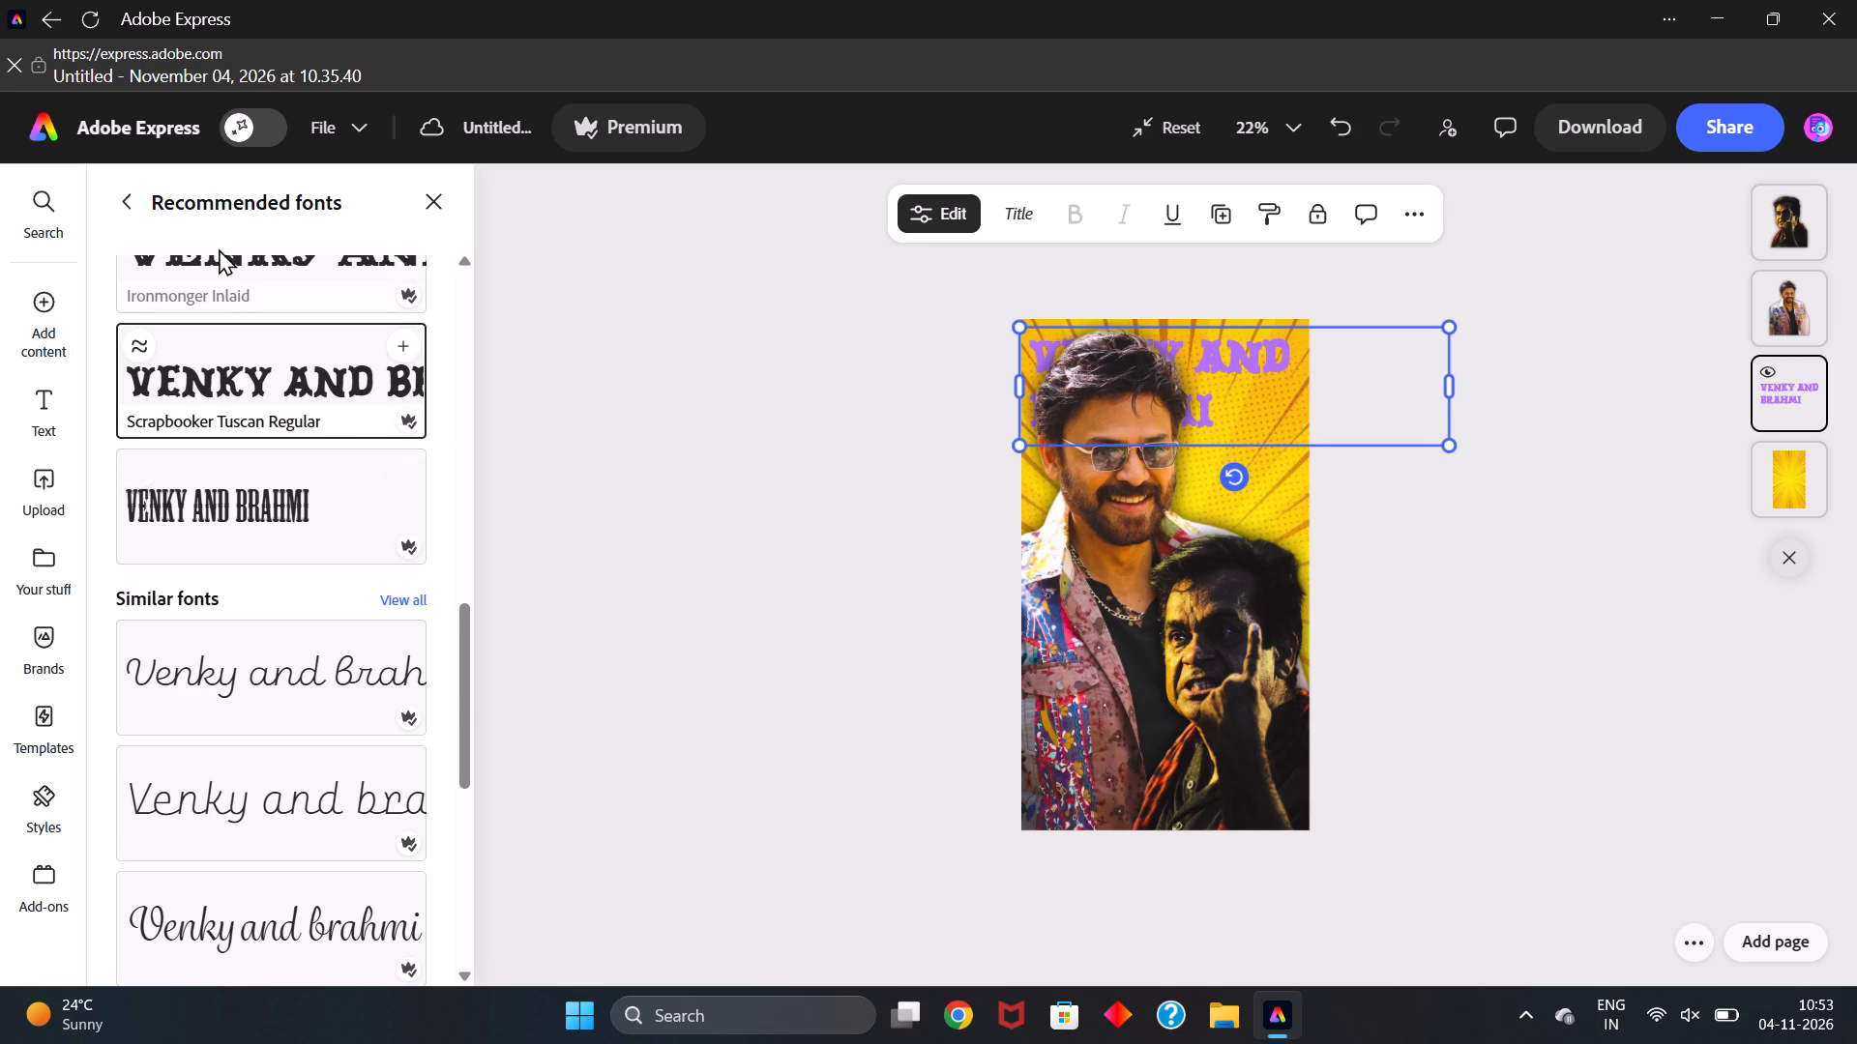
click(434, 204)
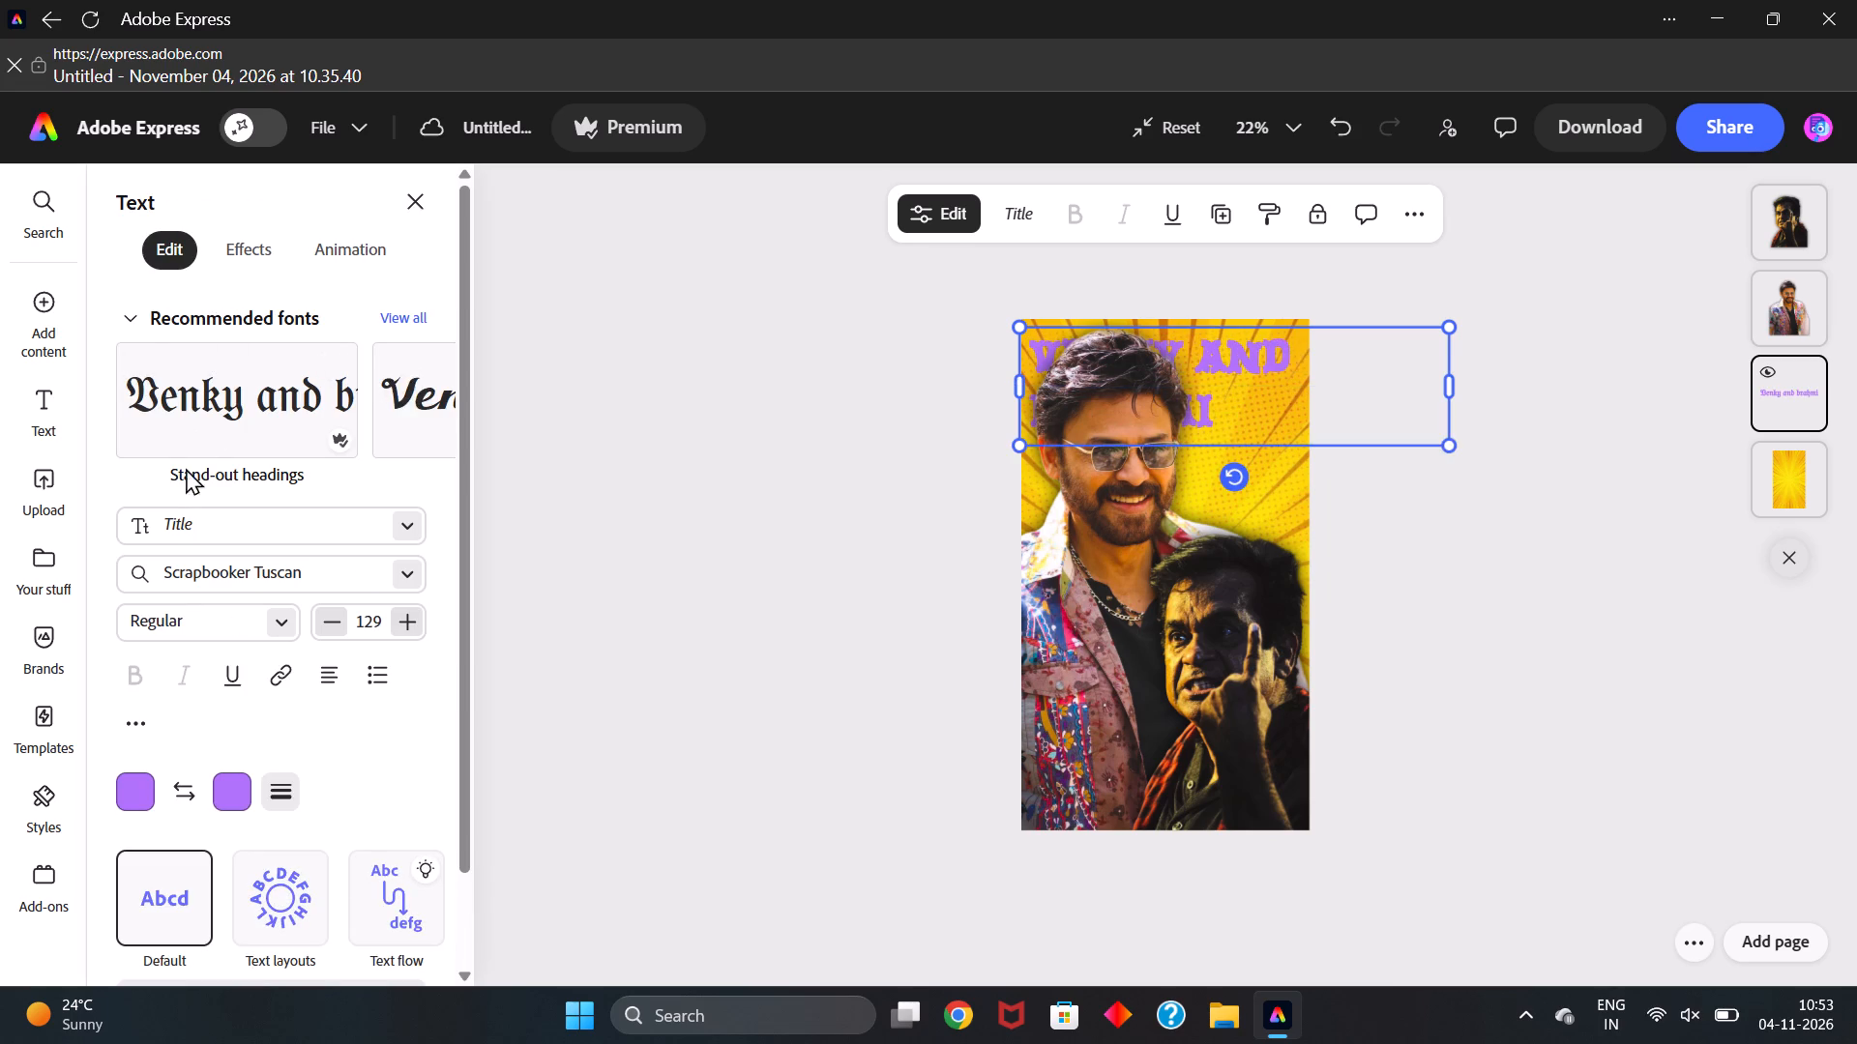
Set the title's text colour to white.
click(142, 779)
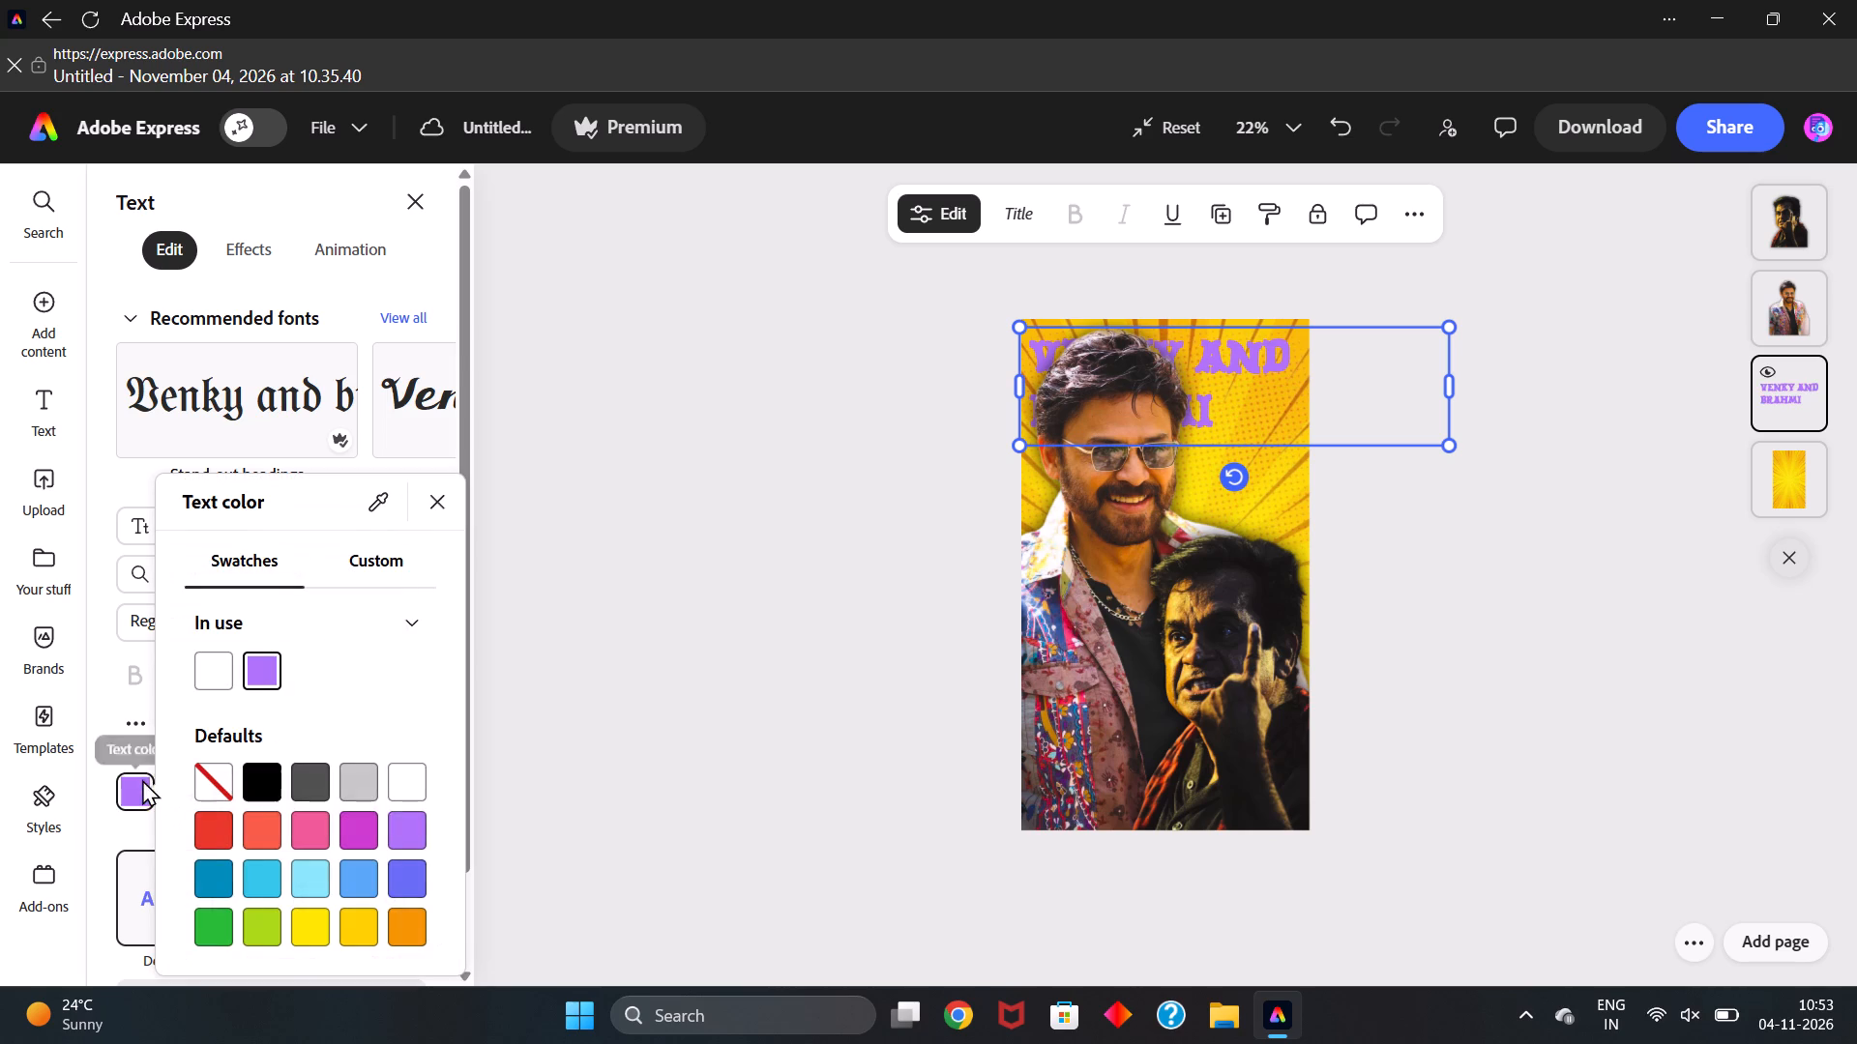
click(405, 787)
click(595, 736)
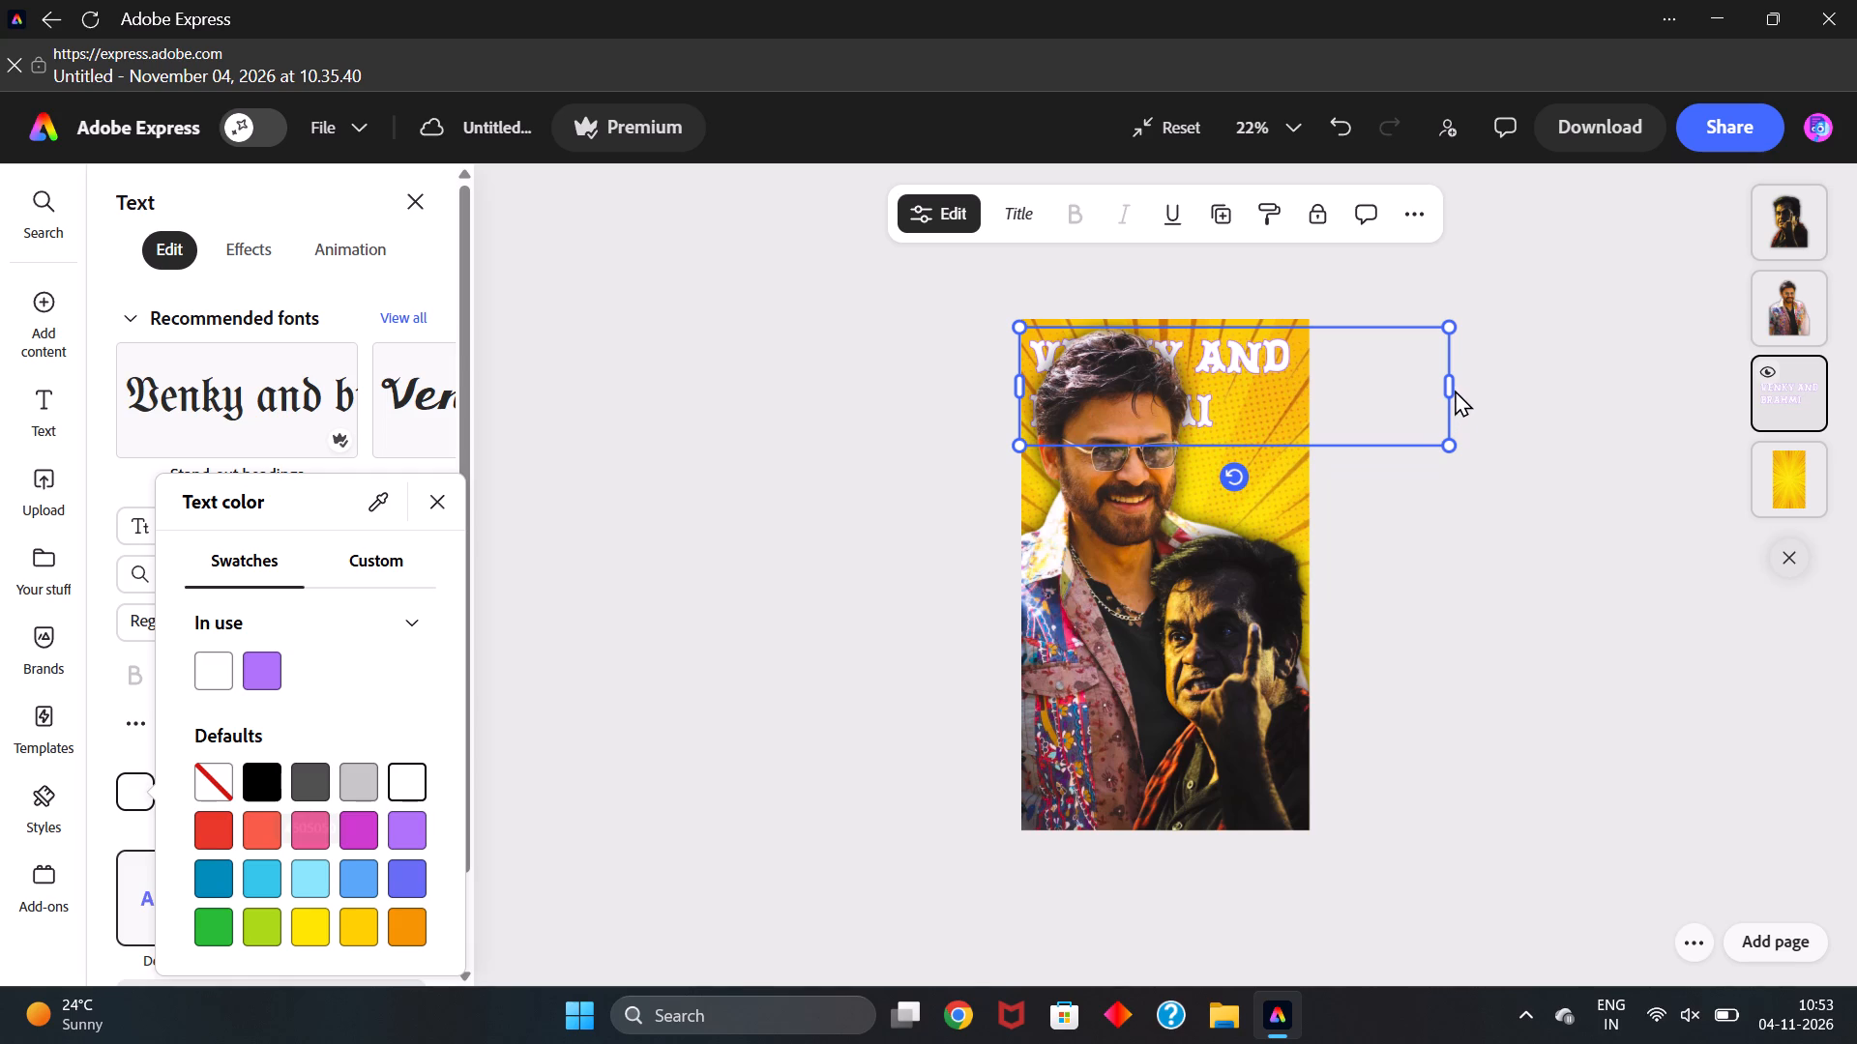
Enlarge the title freehand to a font size of about 138.
drag(1451, 381, 1427, 382)
drag(1427, 382, 1421, 383)
drag(1451, 443, 1419, 432)
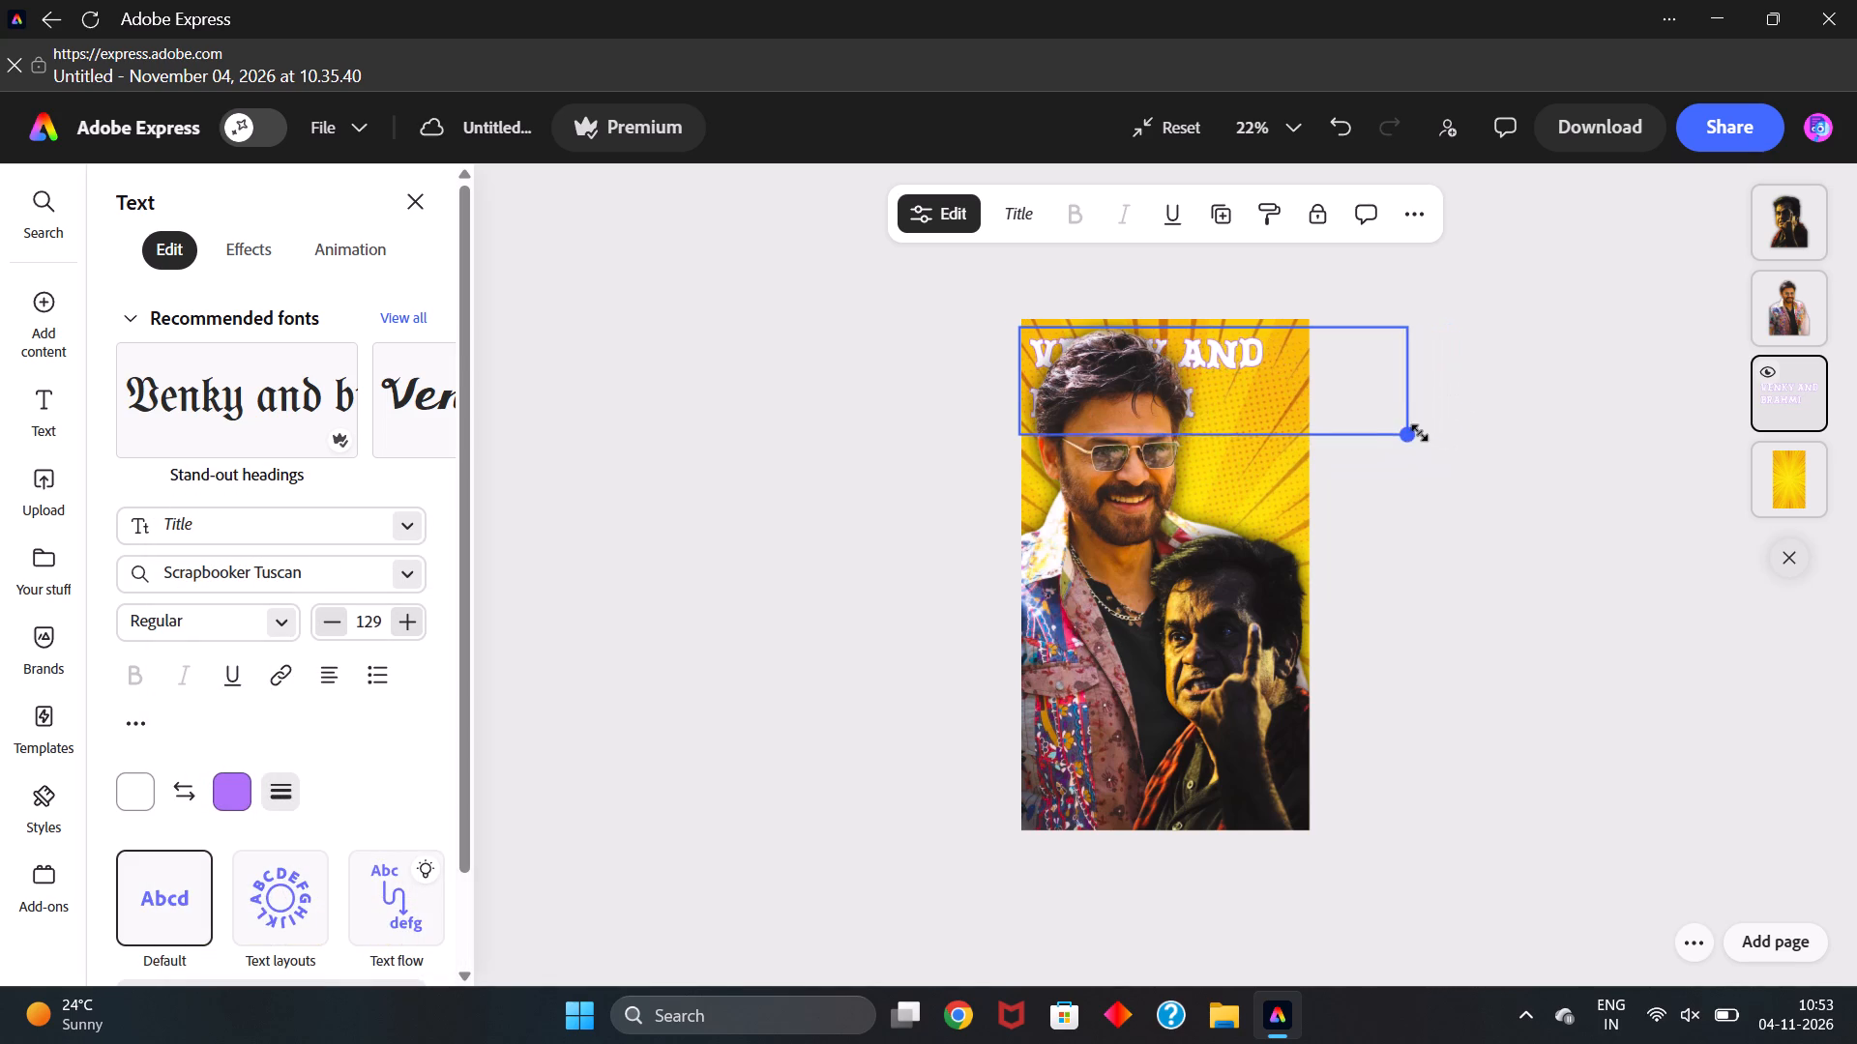
drag(1419, 432, 1474, 472)
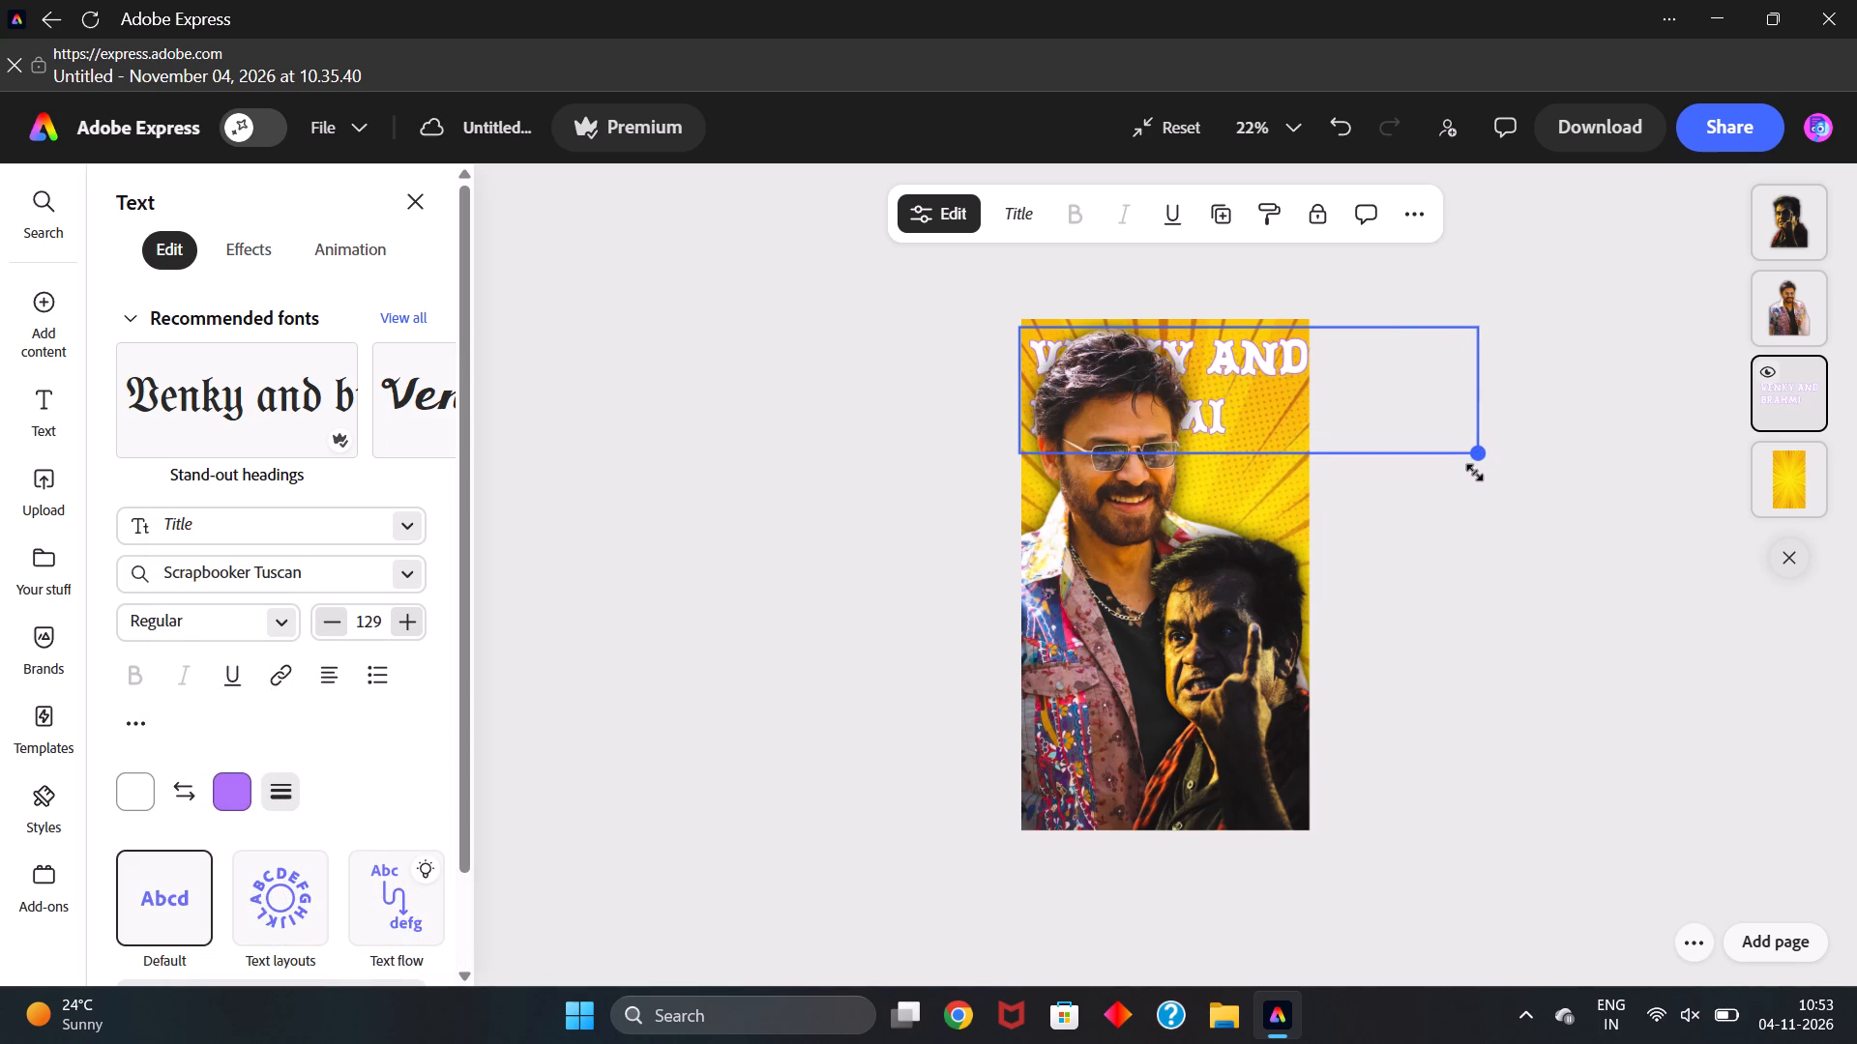
drag(1474, 472, 1474, 473)
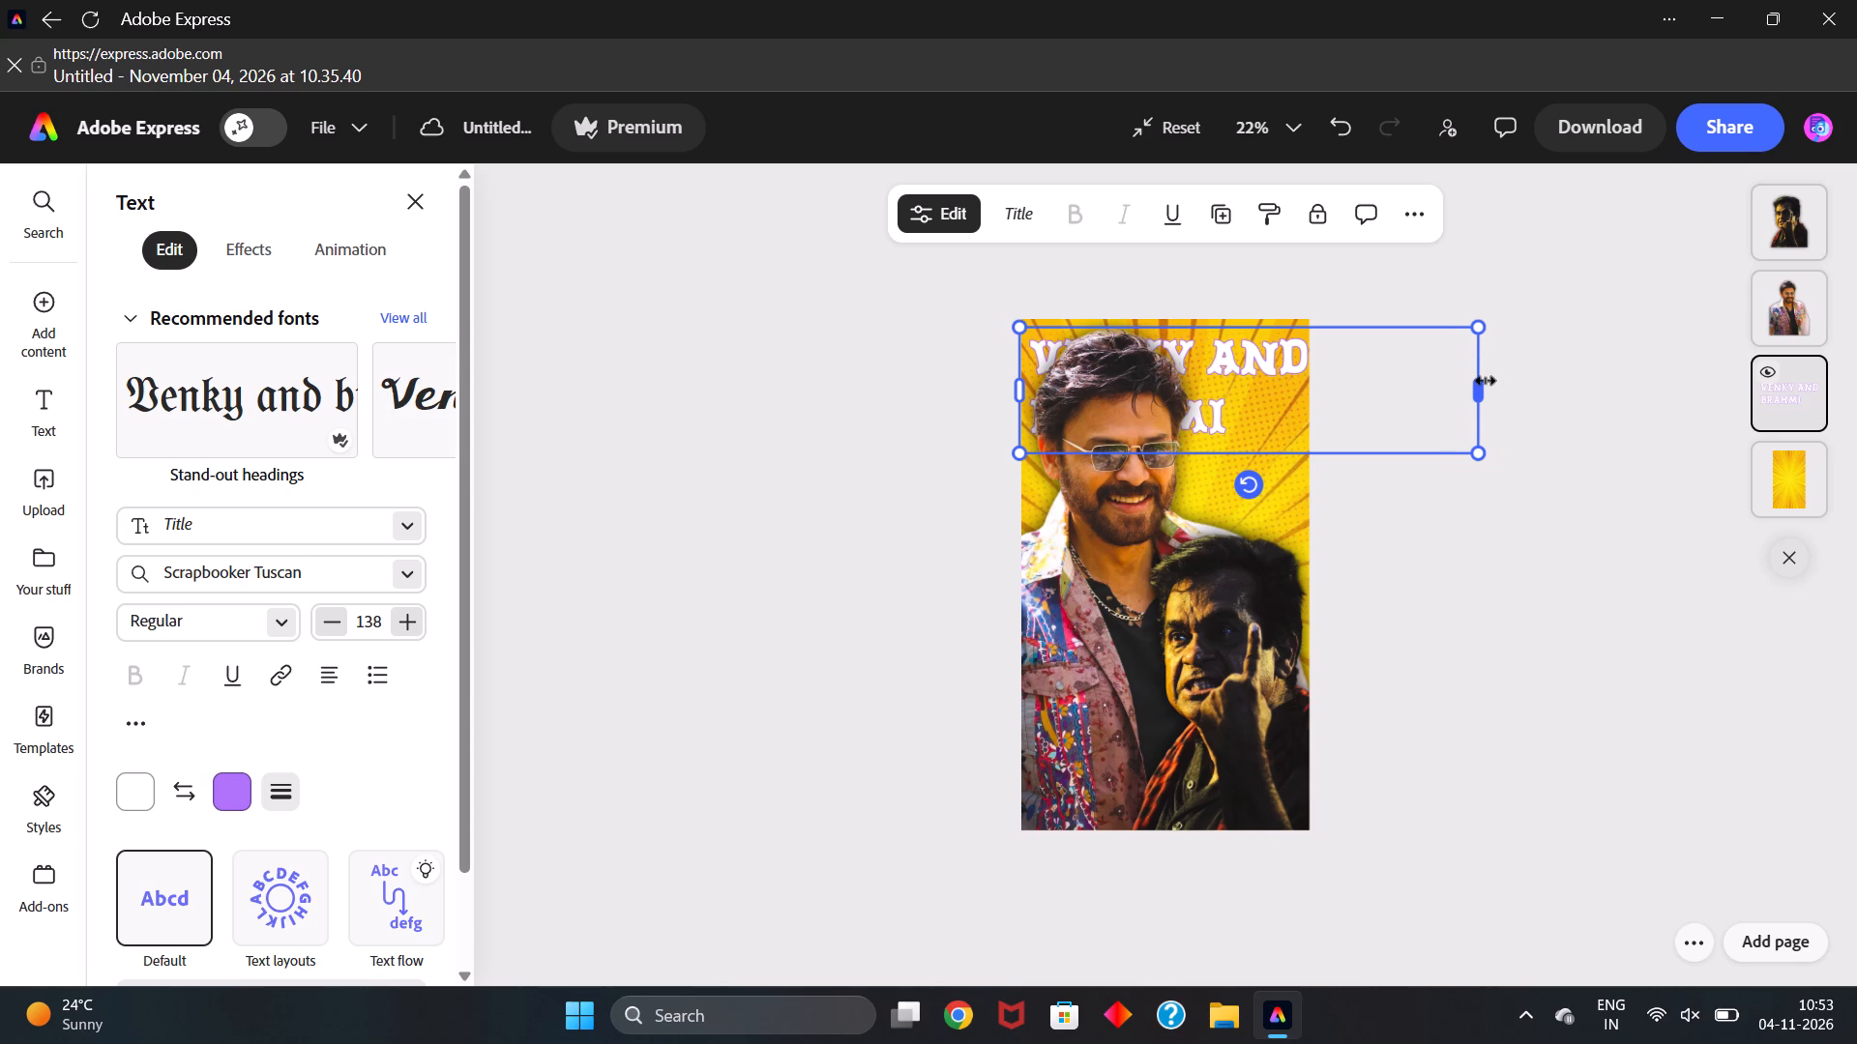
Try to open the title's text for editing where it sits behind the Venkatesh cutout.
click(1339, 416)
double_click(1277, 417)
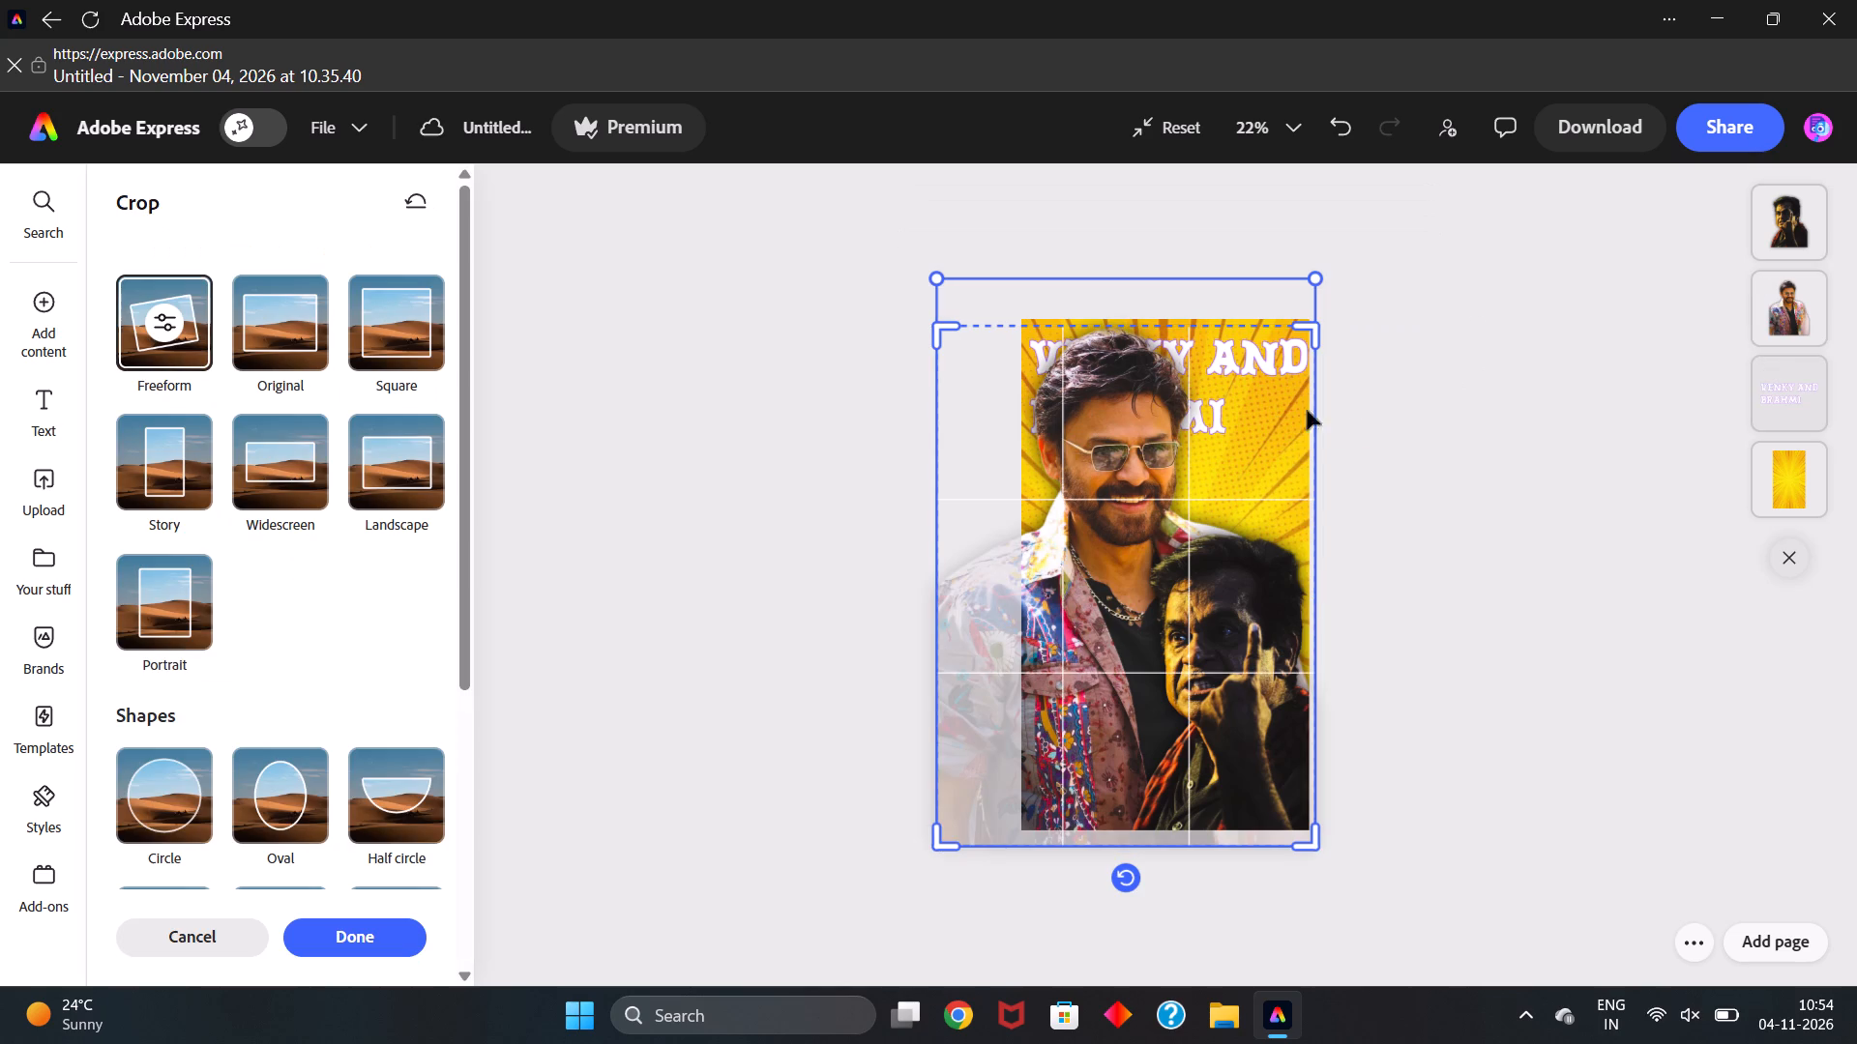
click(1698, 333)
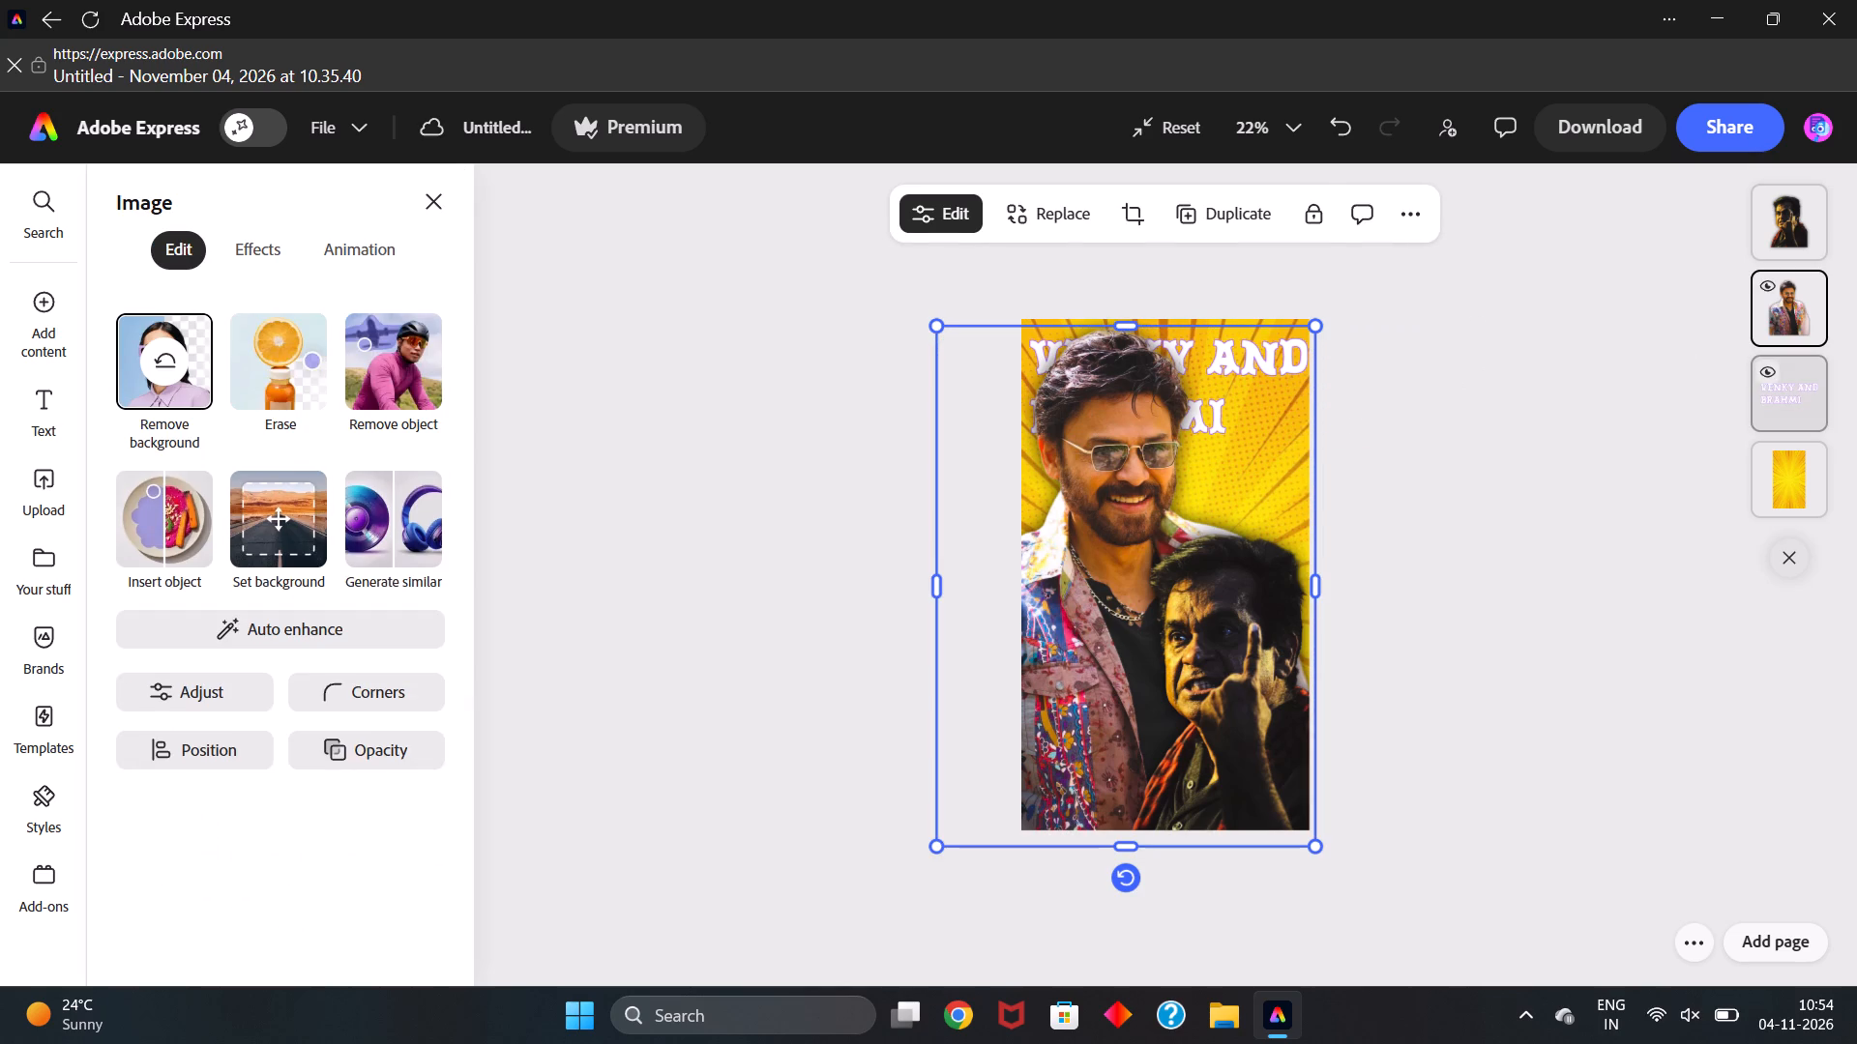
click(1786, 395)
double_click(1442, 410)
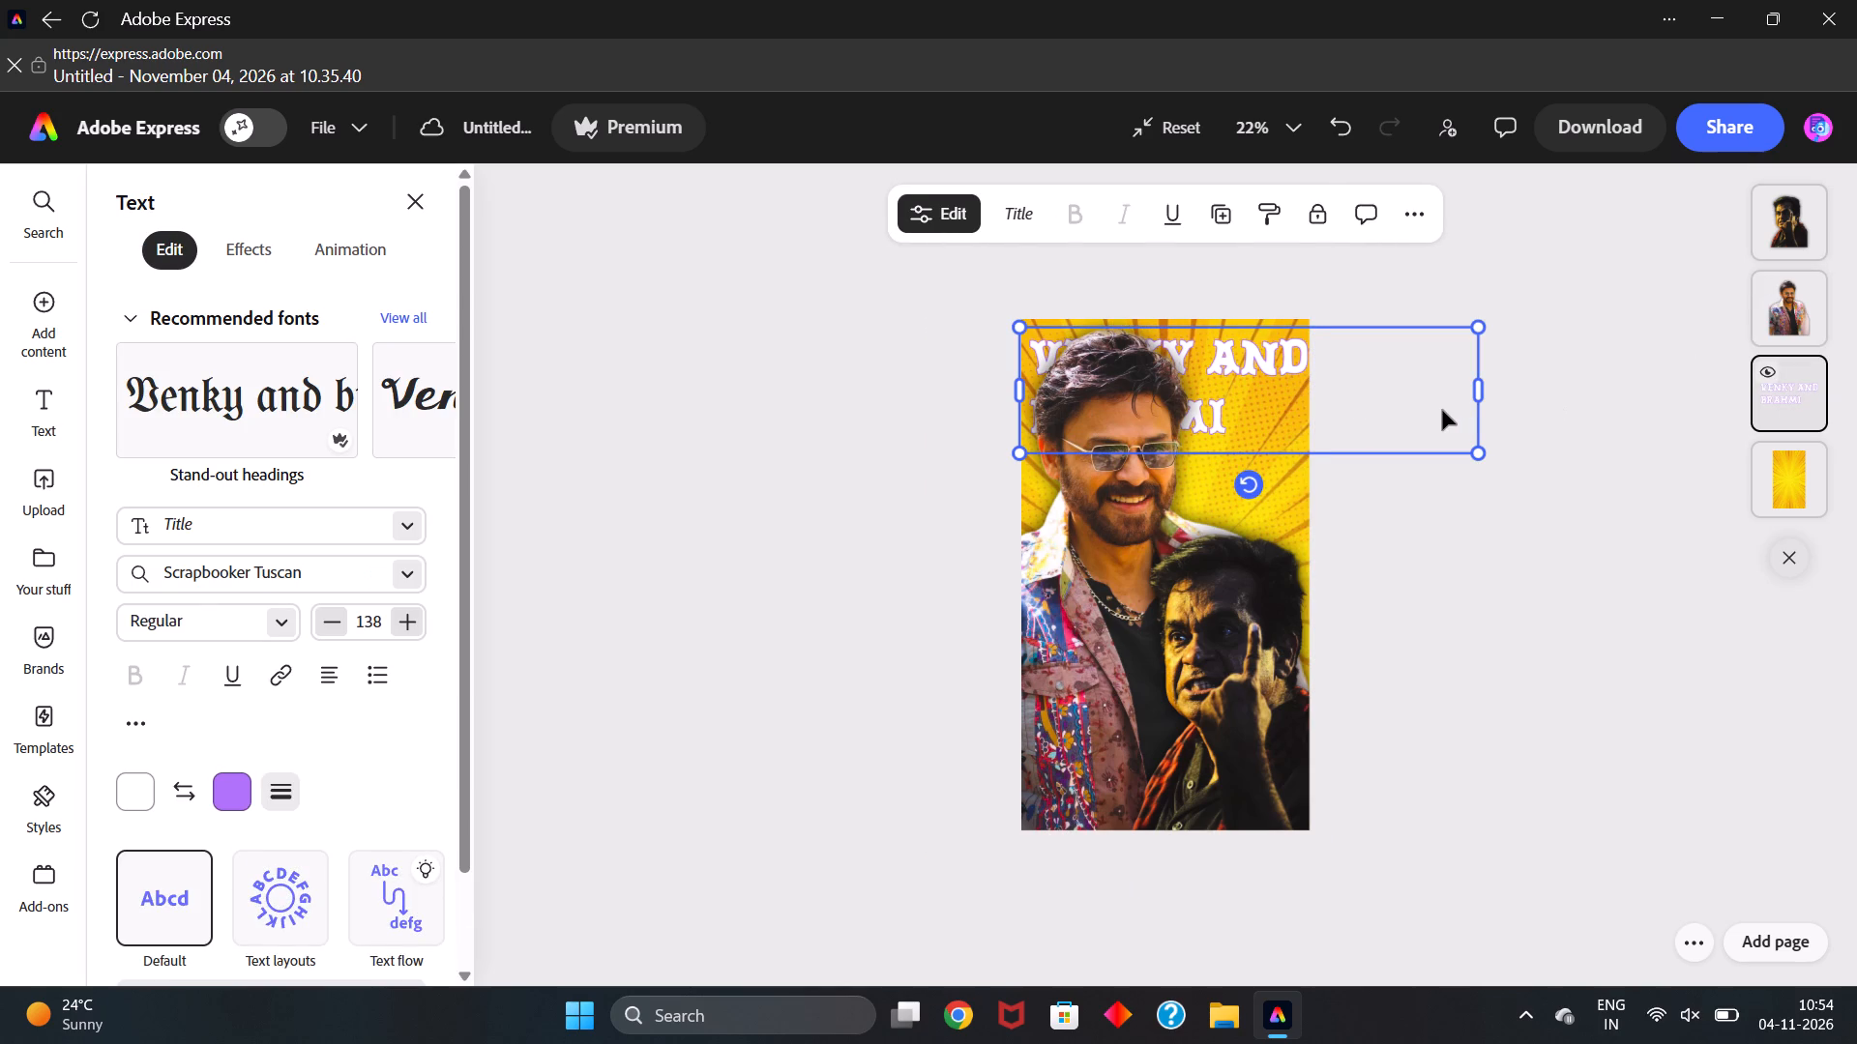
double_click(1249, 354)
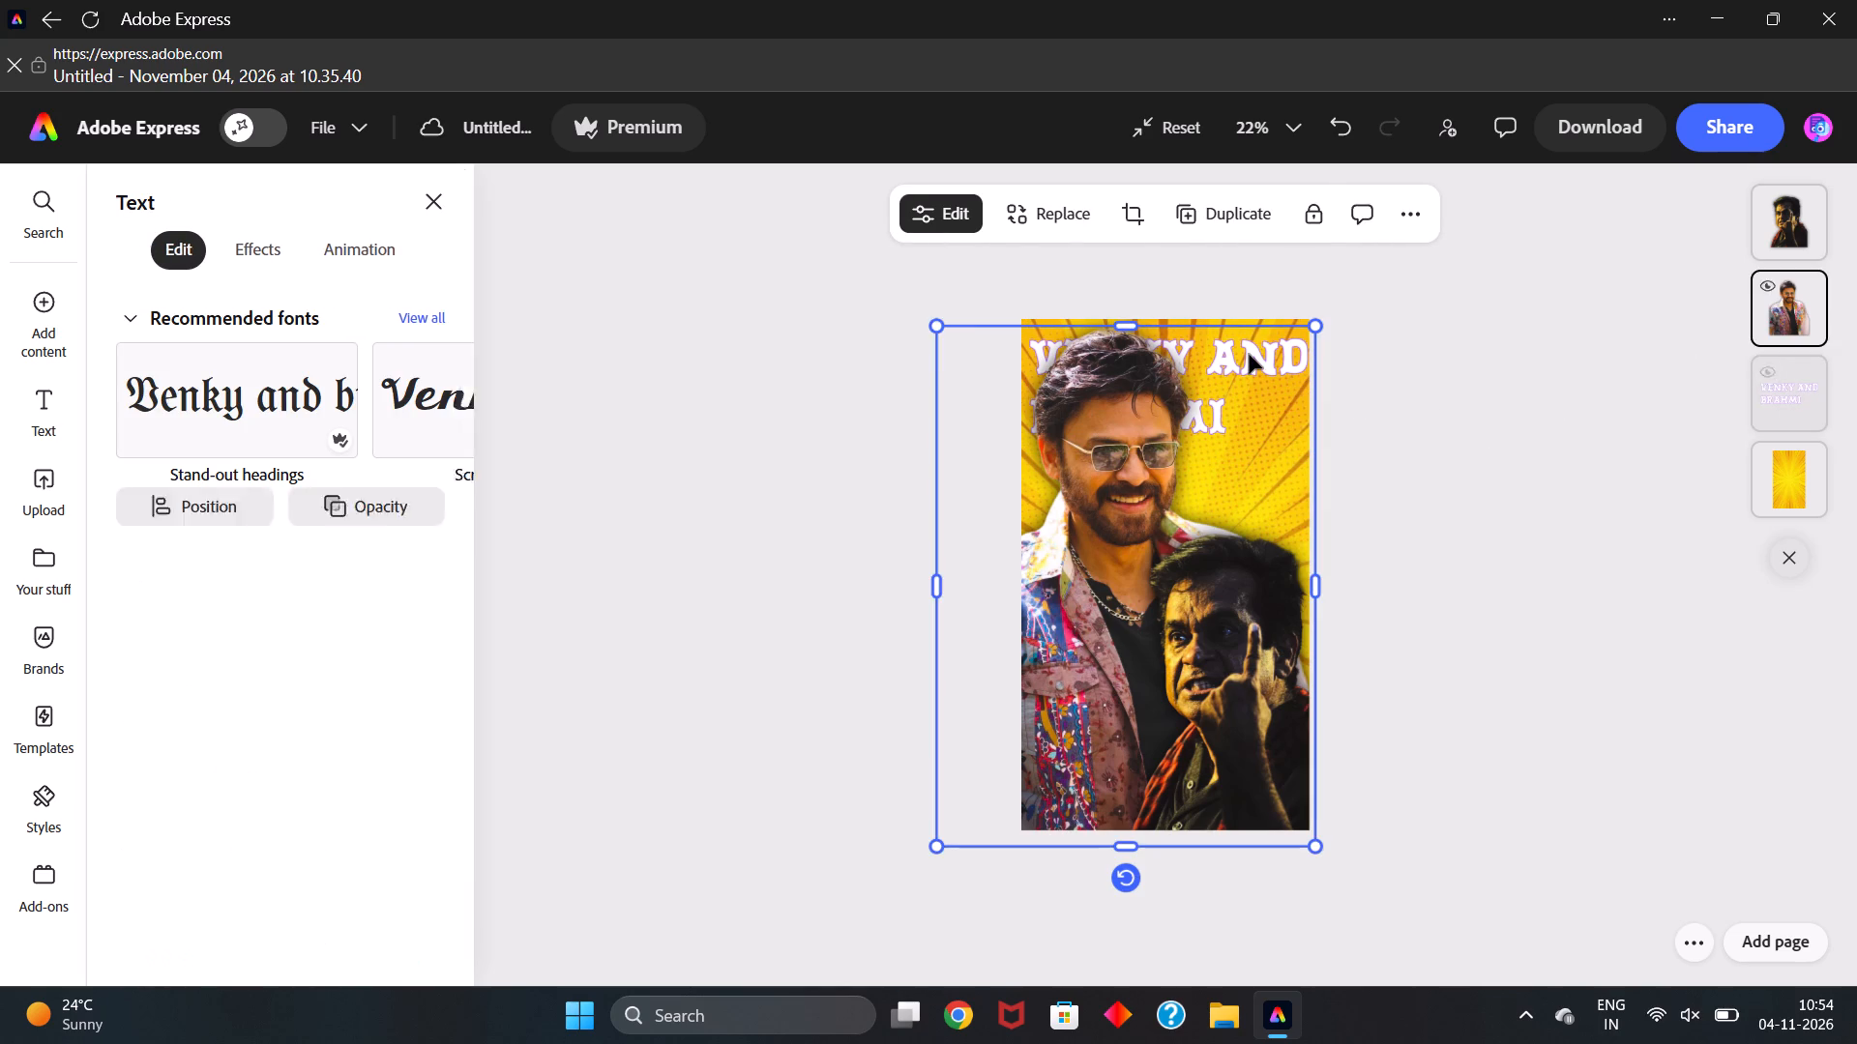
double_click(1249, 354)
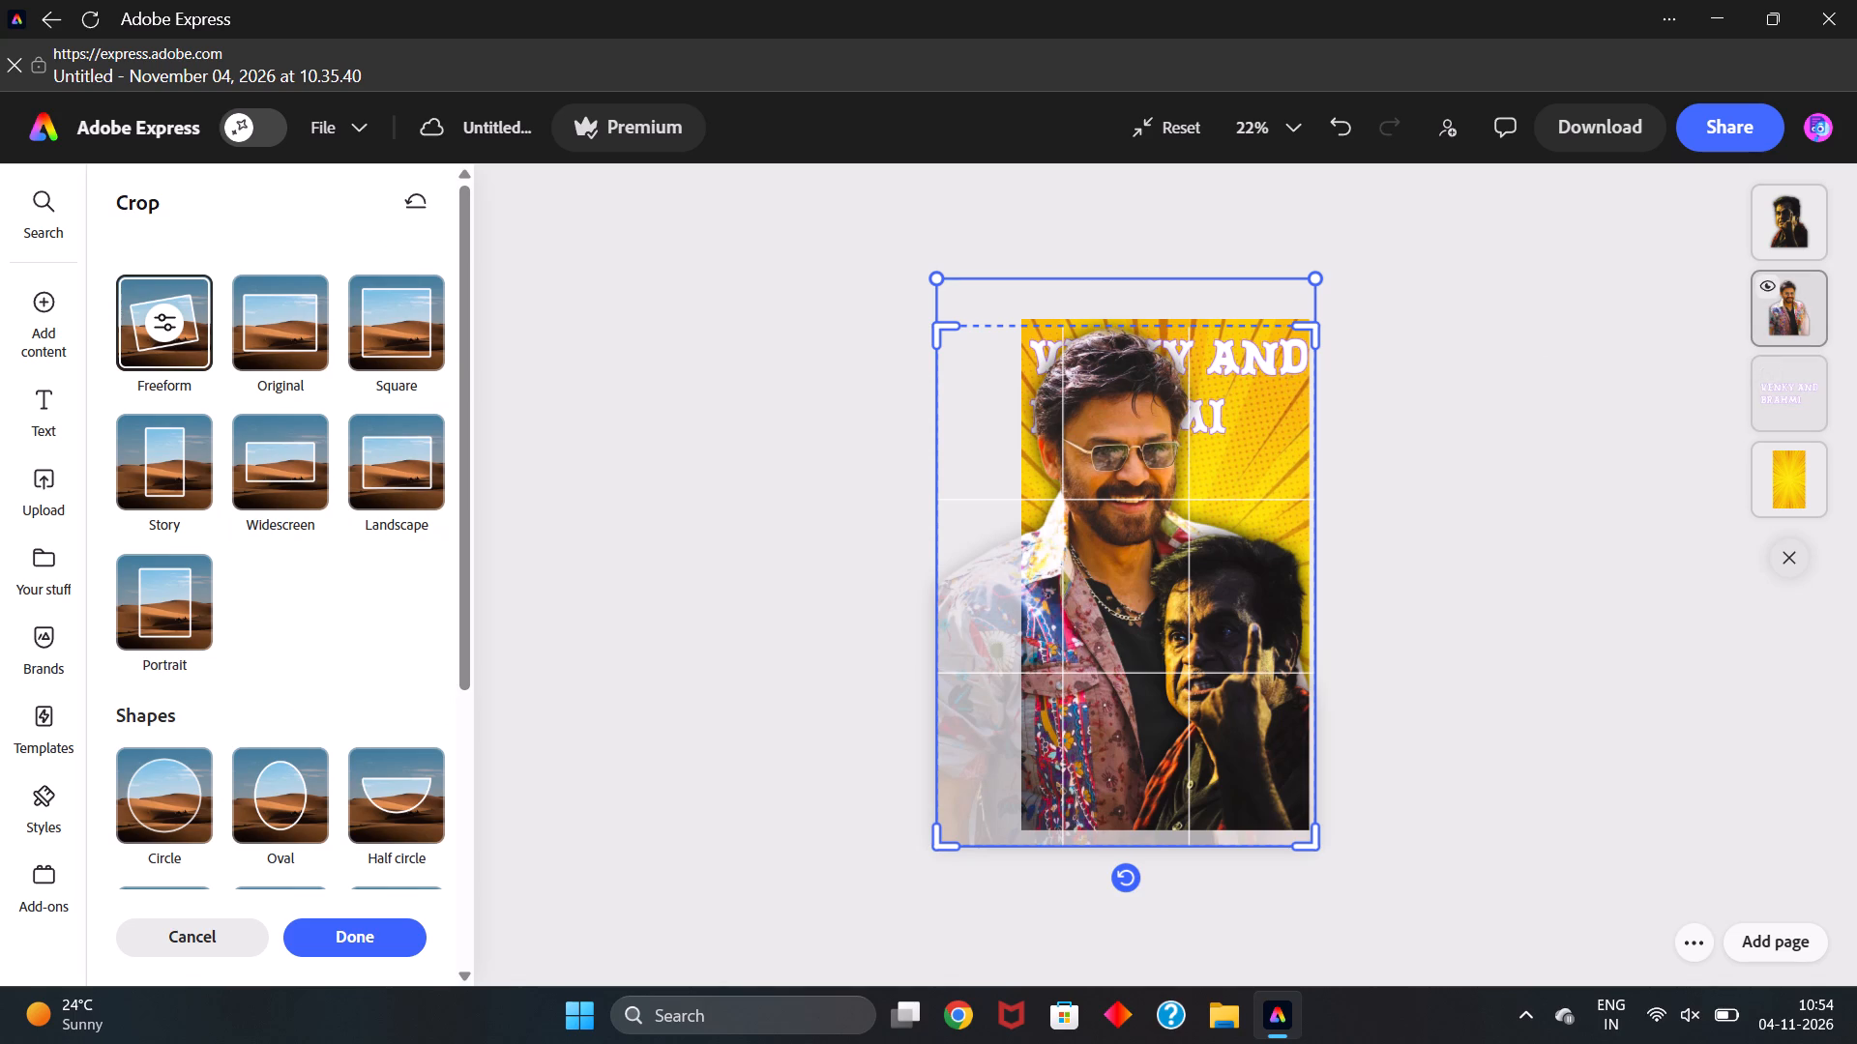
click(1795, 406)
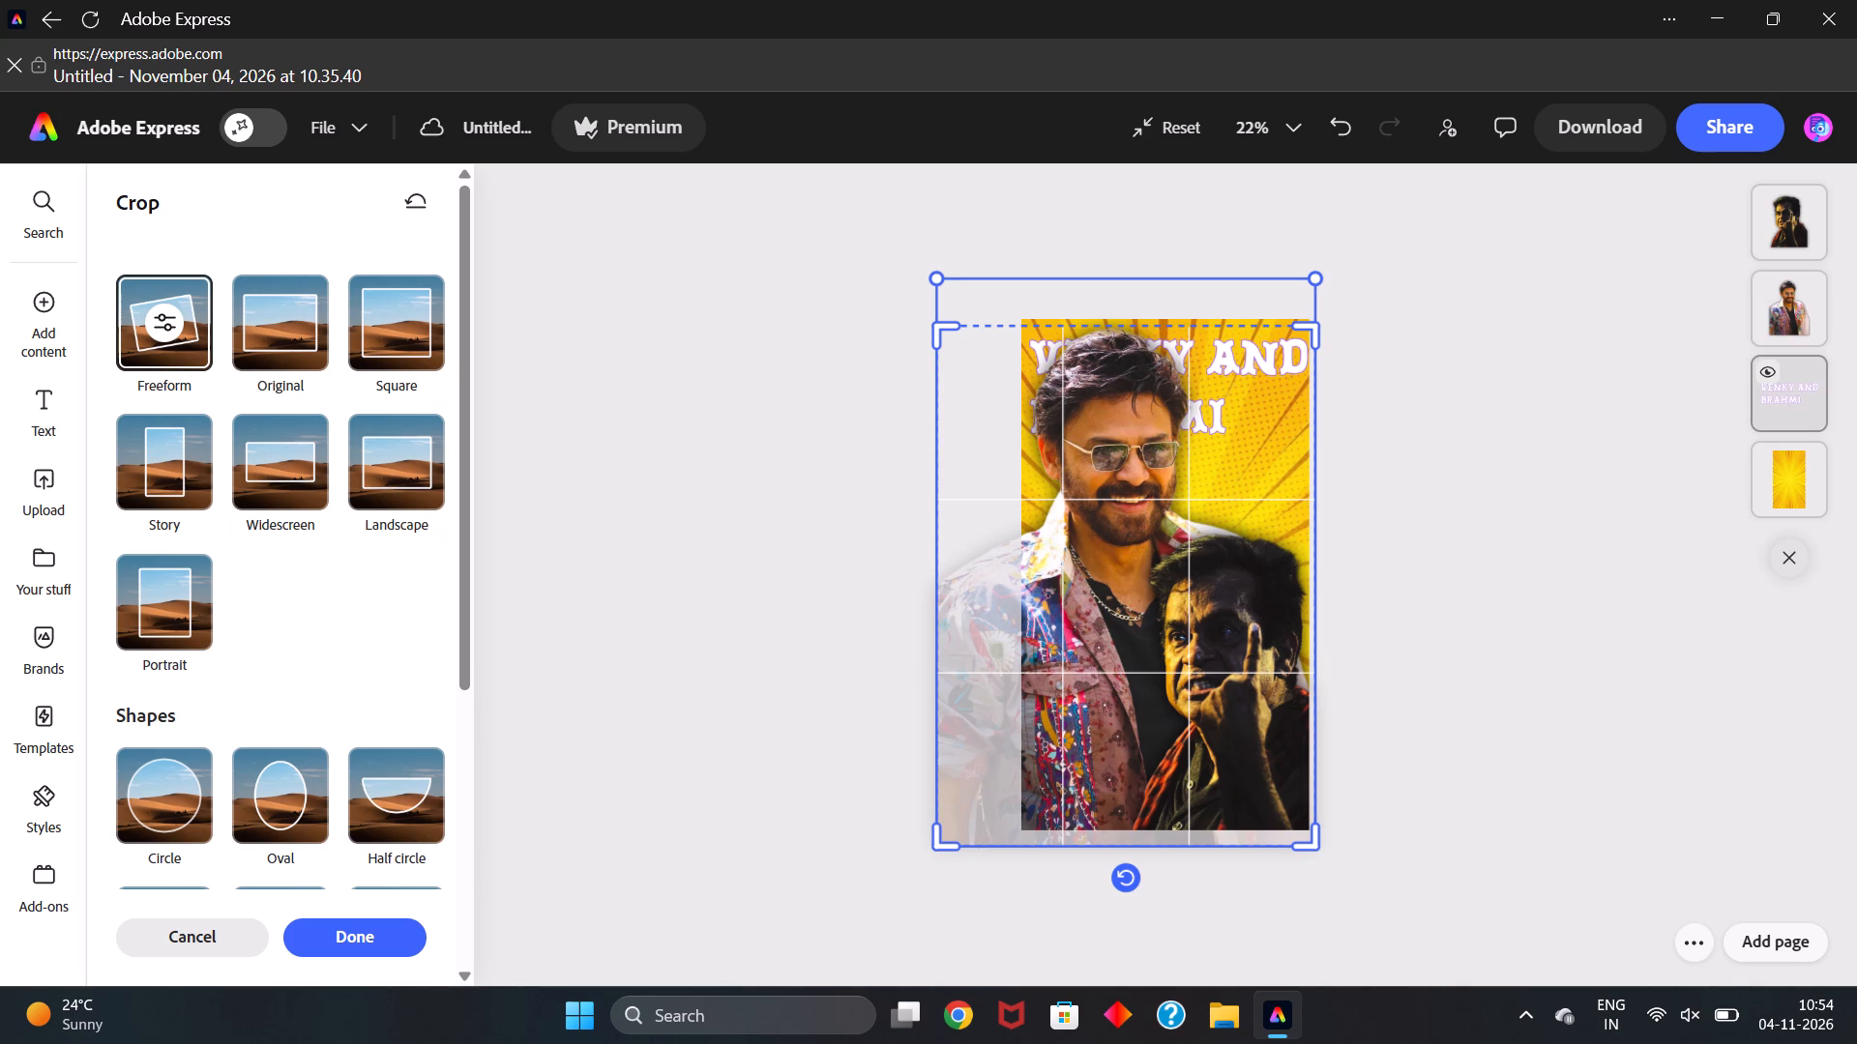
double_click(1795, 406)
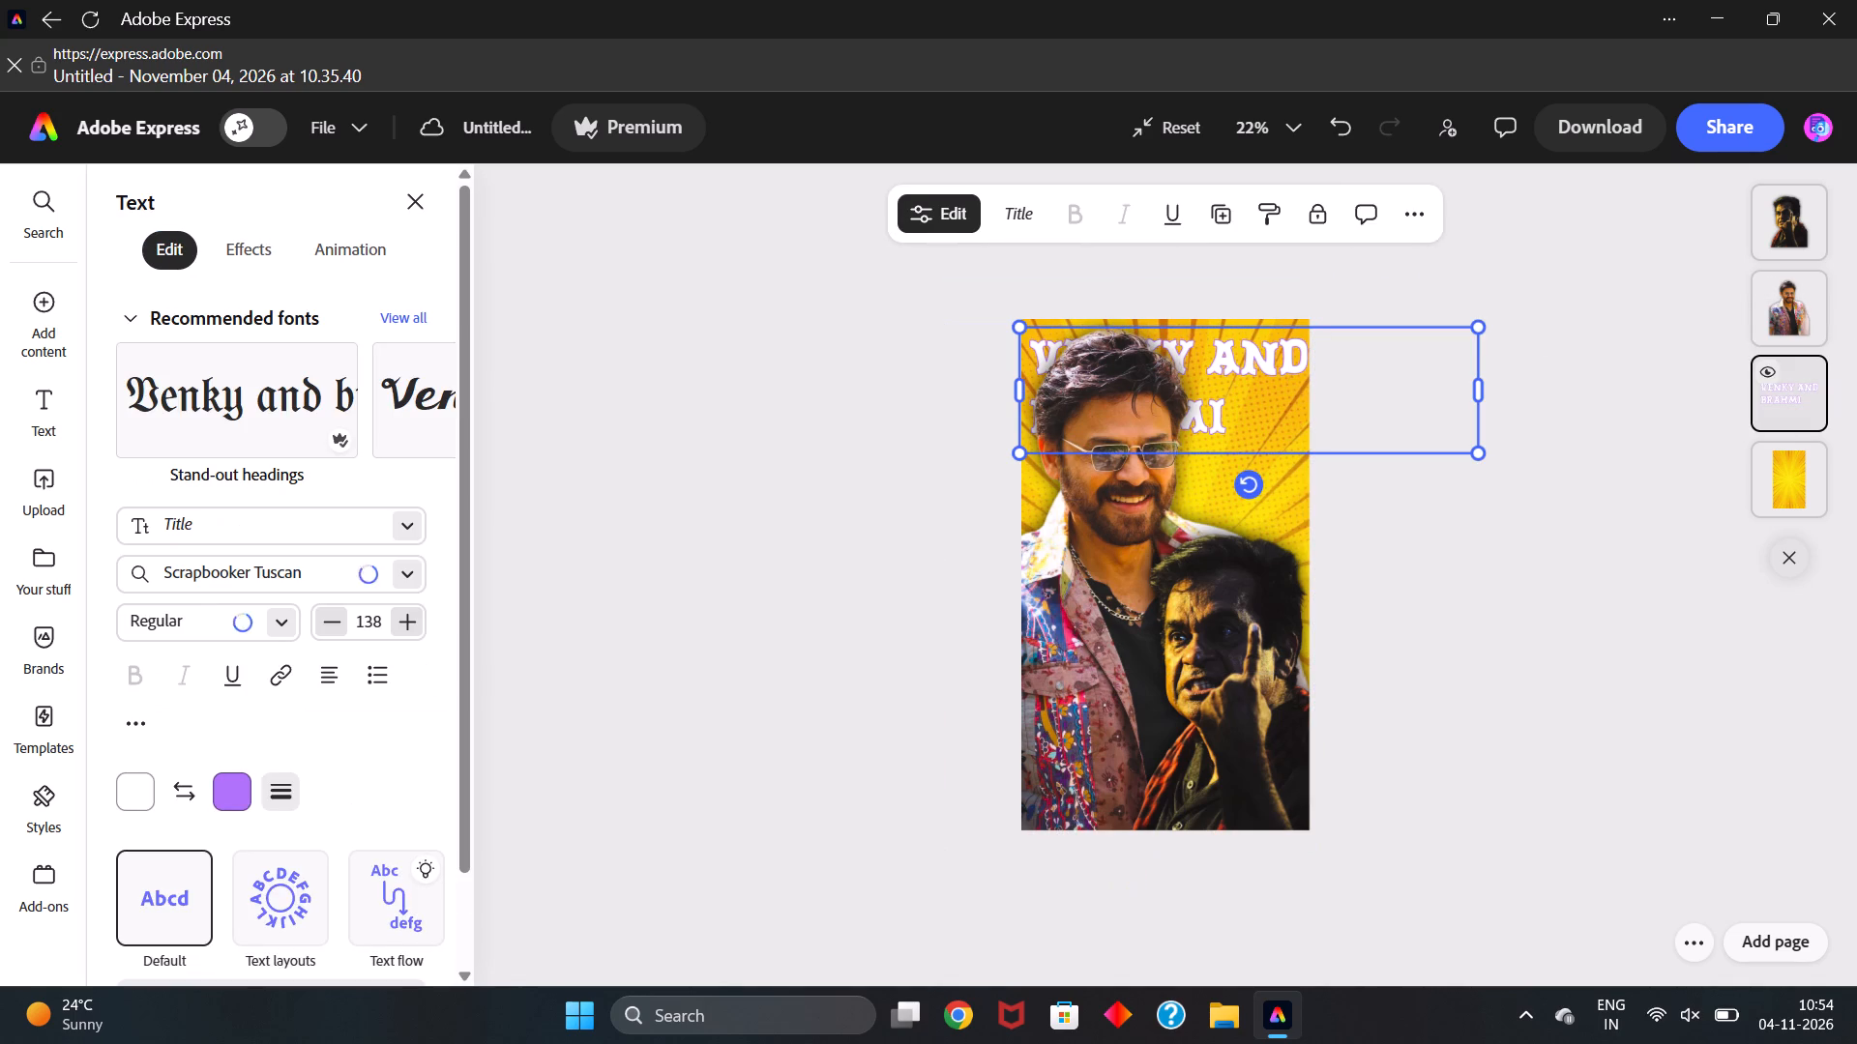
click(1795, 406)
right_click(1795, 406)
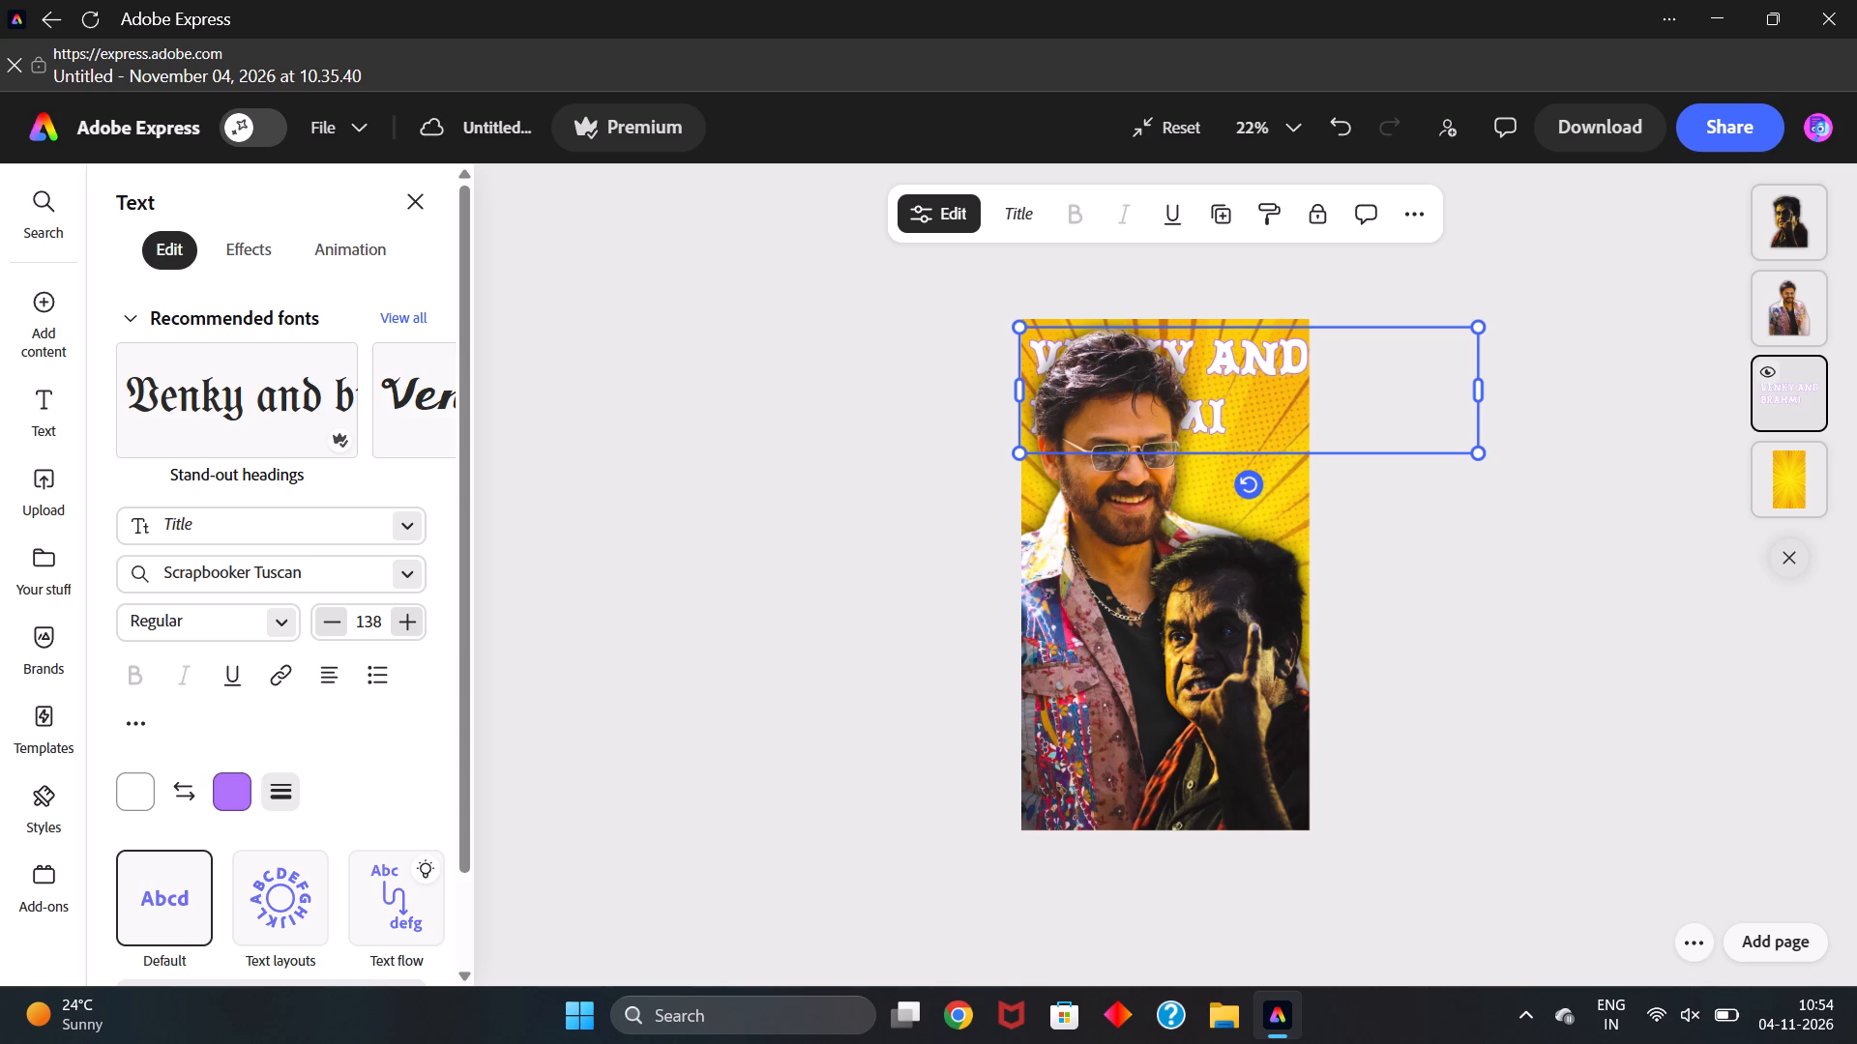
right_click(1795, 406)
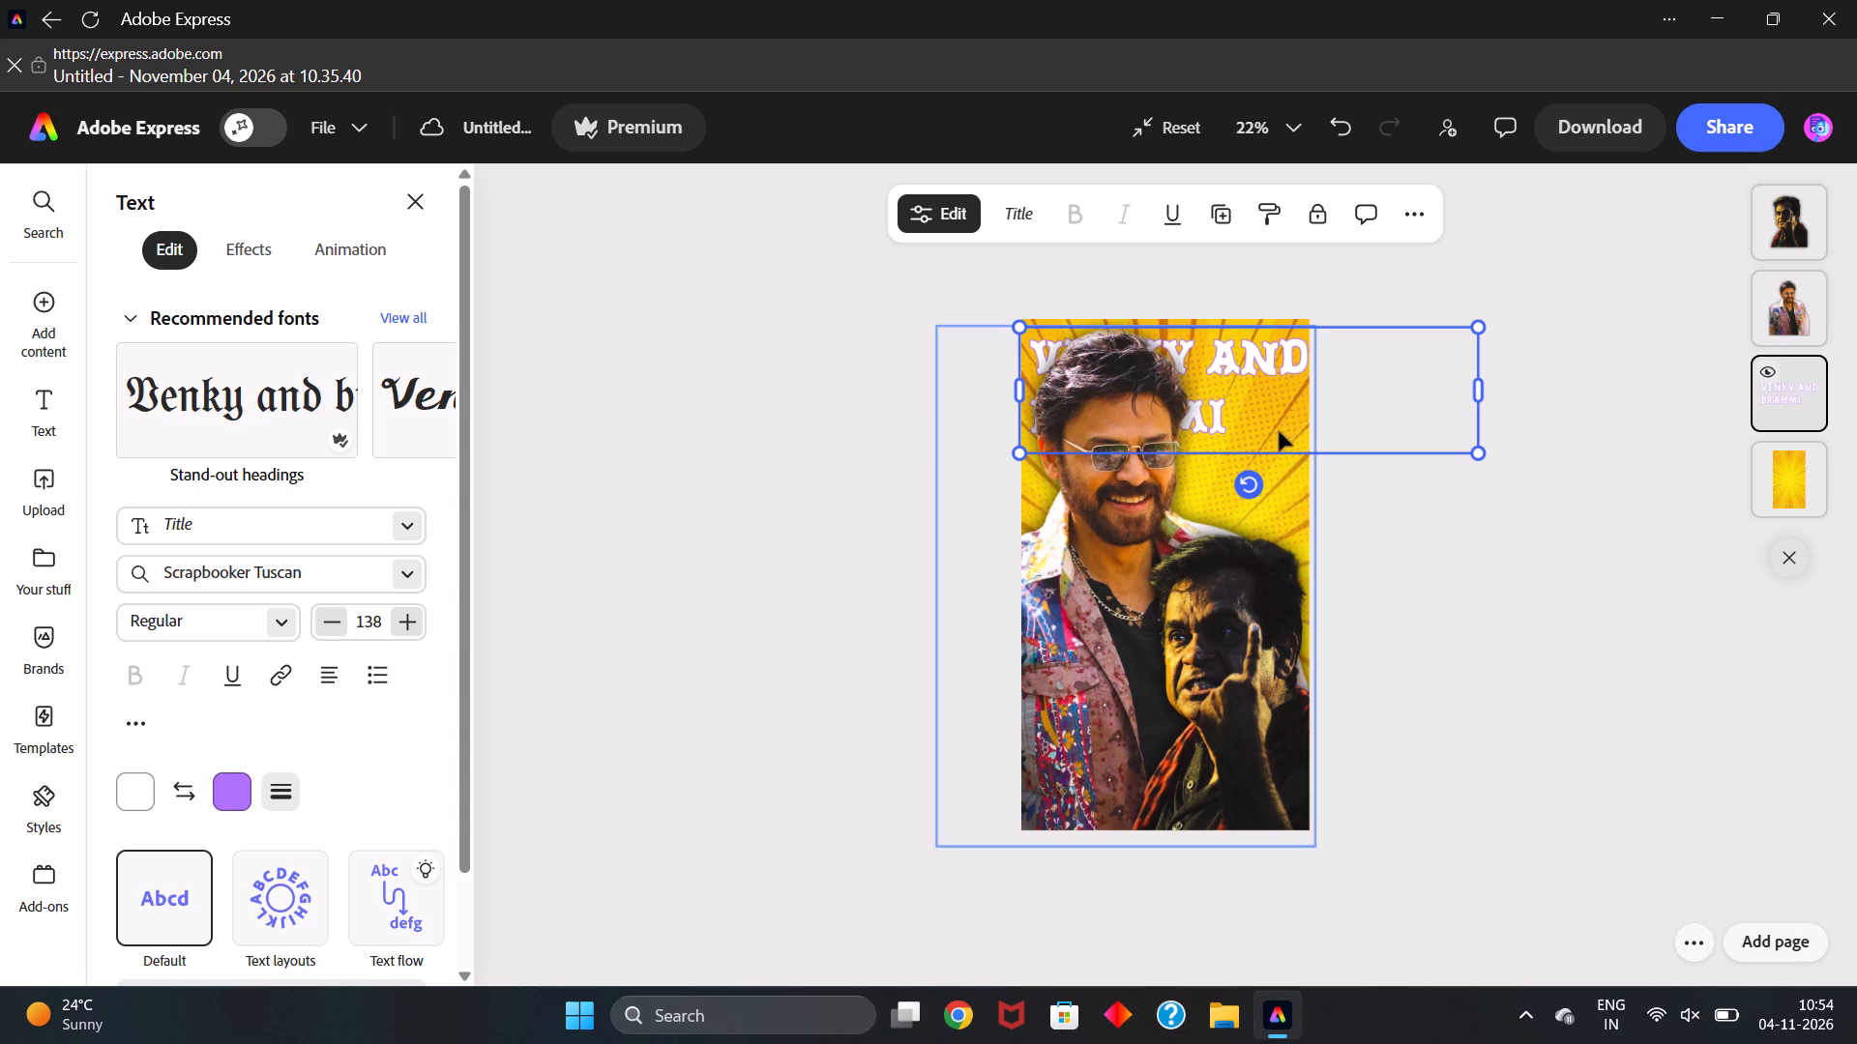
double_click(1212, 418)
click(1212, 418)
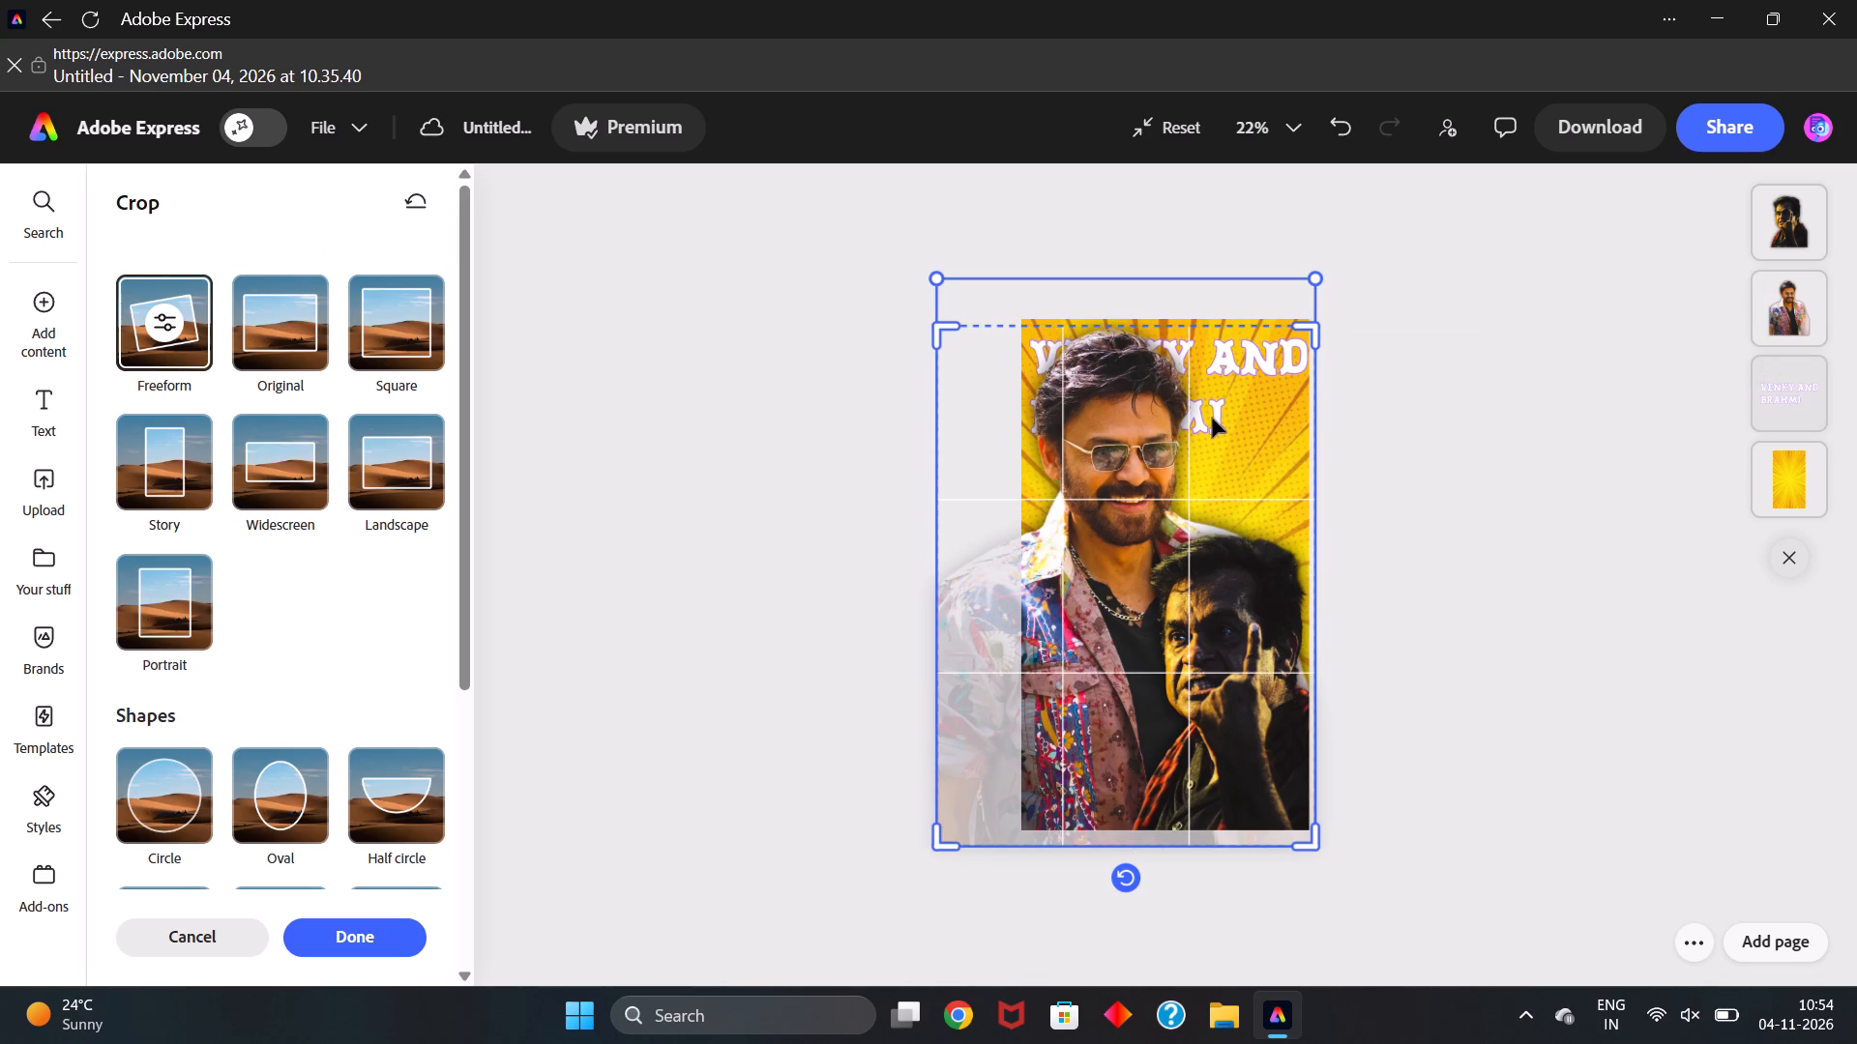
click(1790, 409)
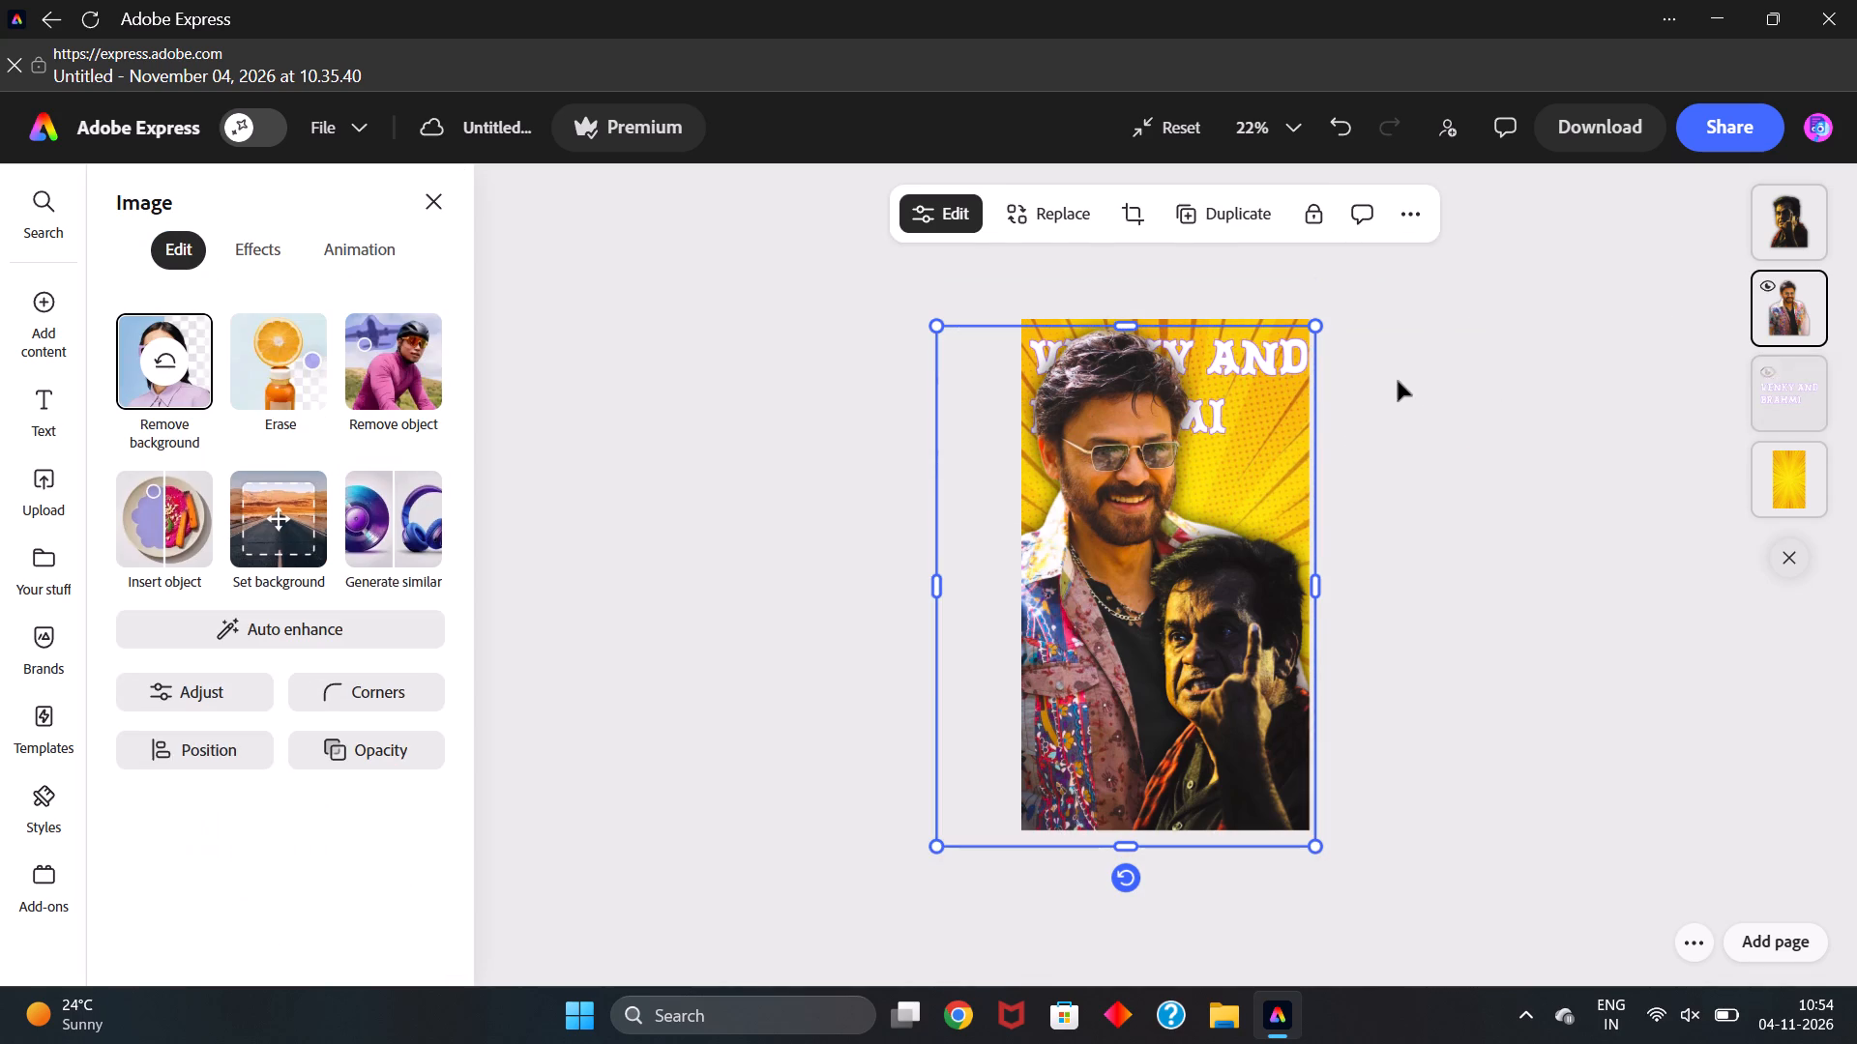
Move the title sideways and slightly down so that its text starts beside Venkatesh's head, clear of the cutout.
click(1781, 397)
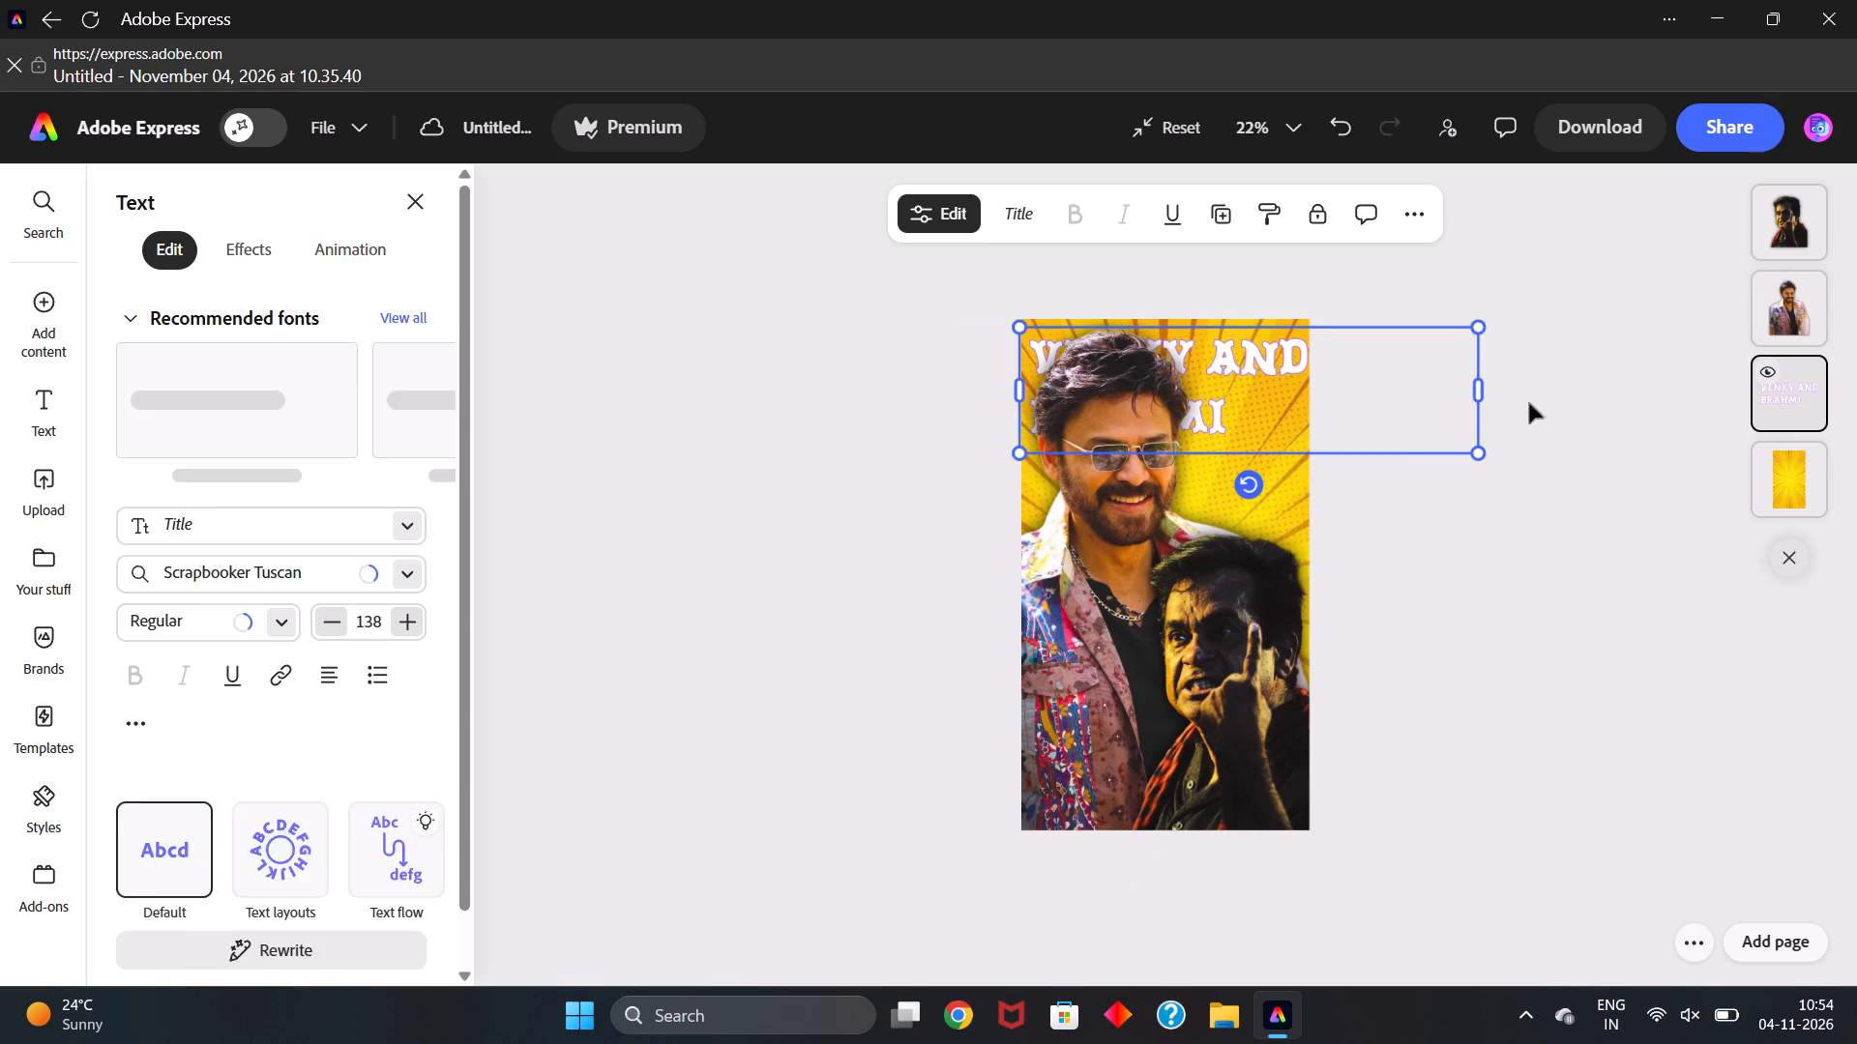
drag(1375, 418, 1526, 447)
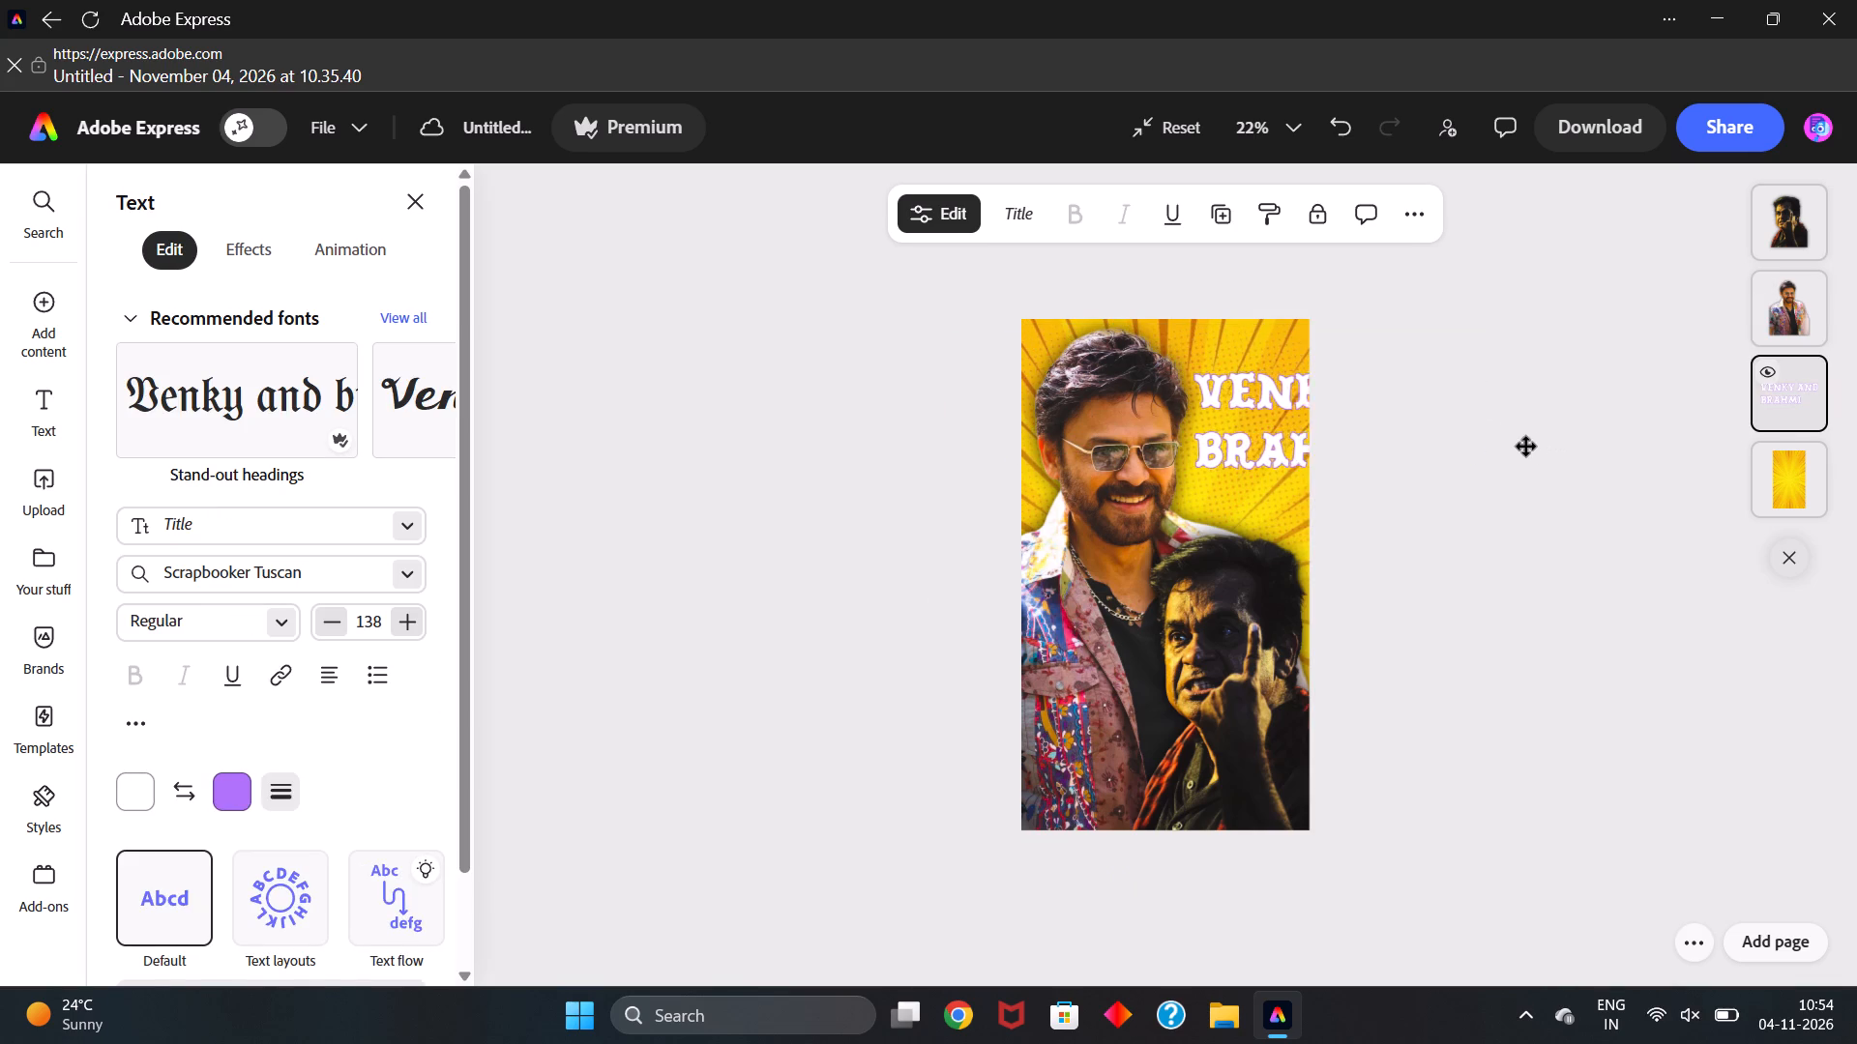
drag(1526, 447, 1545, 445)
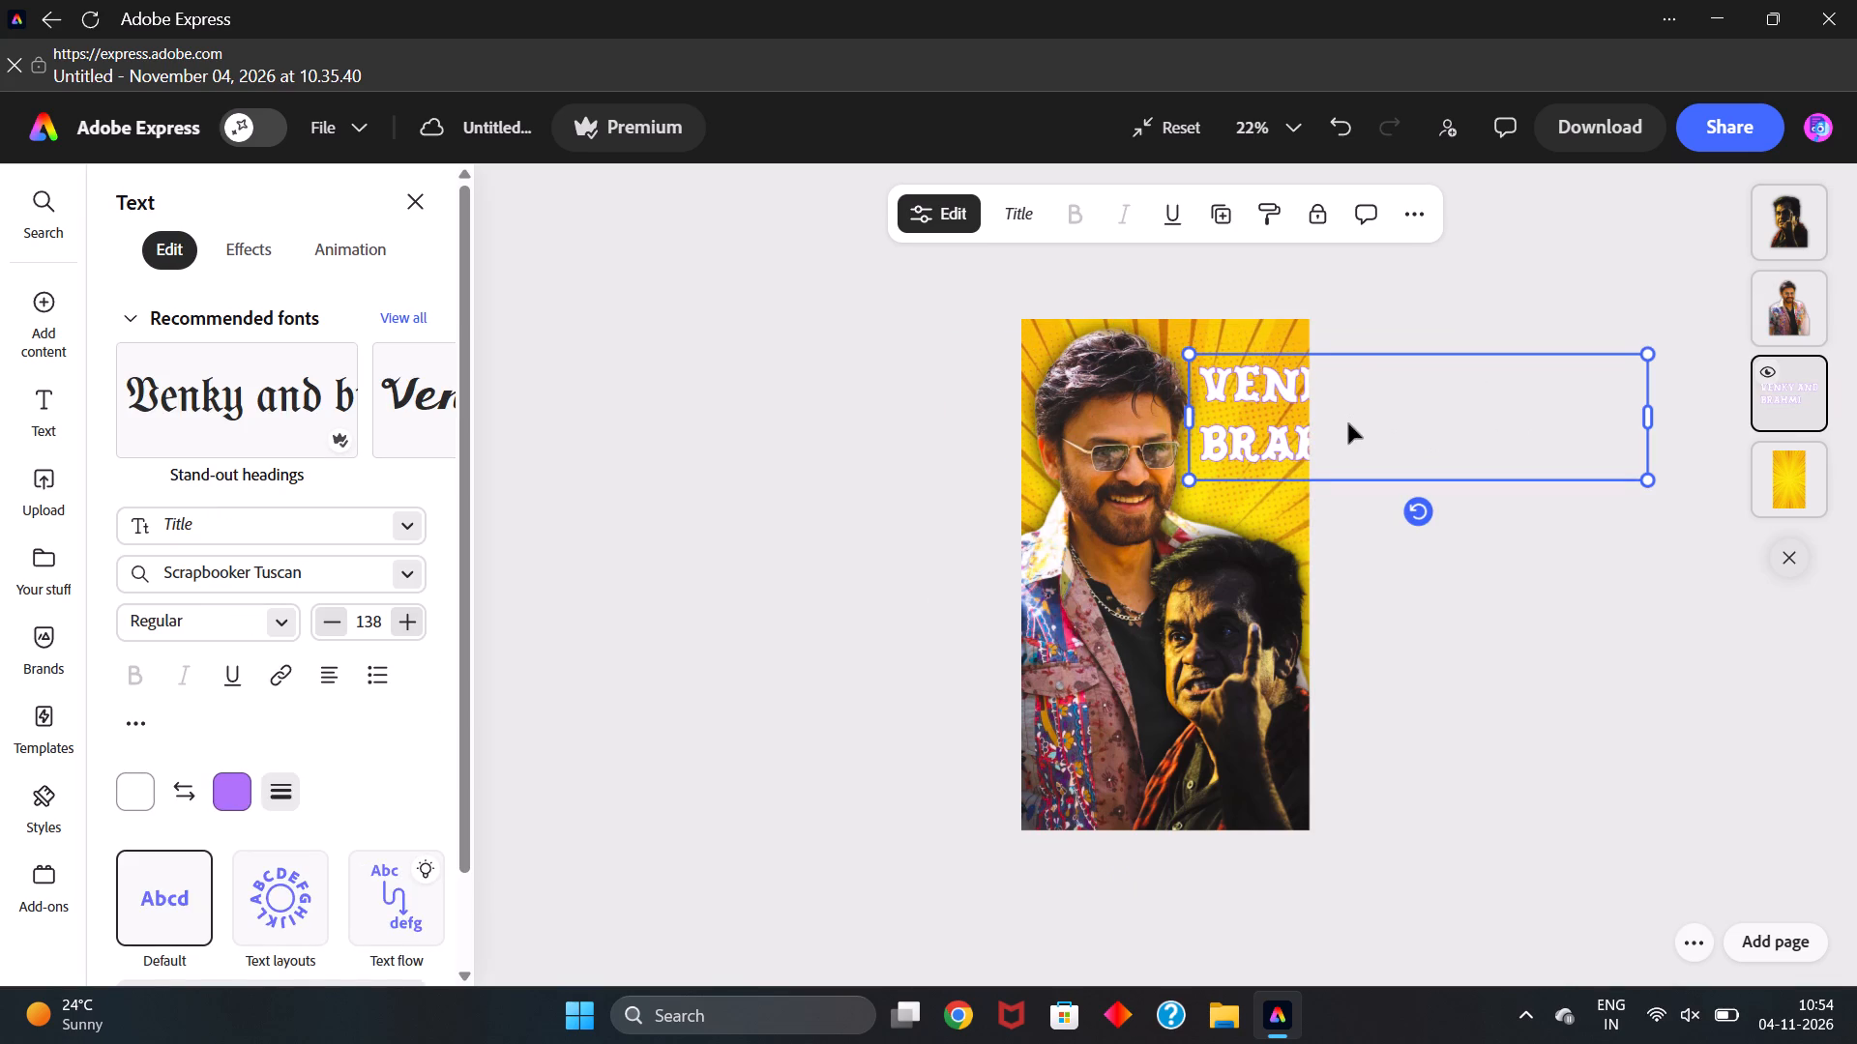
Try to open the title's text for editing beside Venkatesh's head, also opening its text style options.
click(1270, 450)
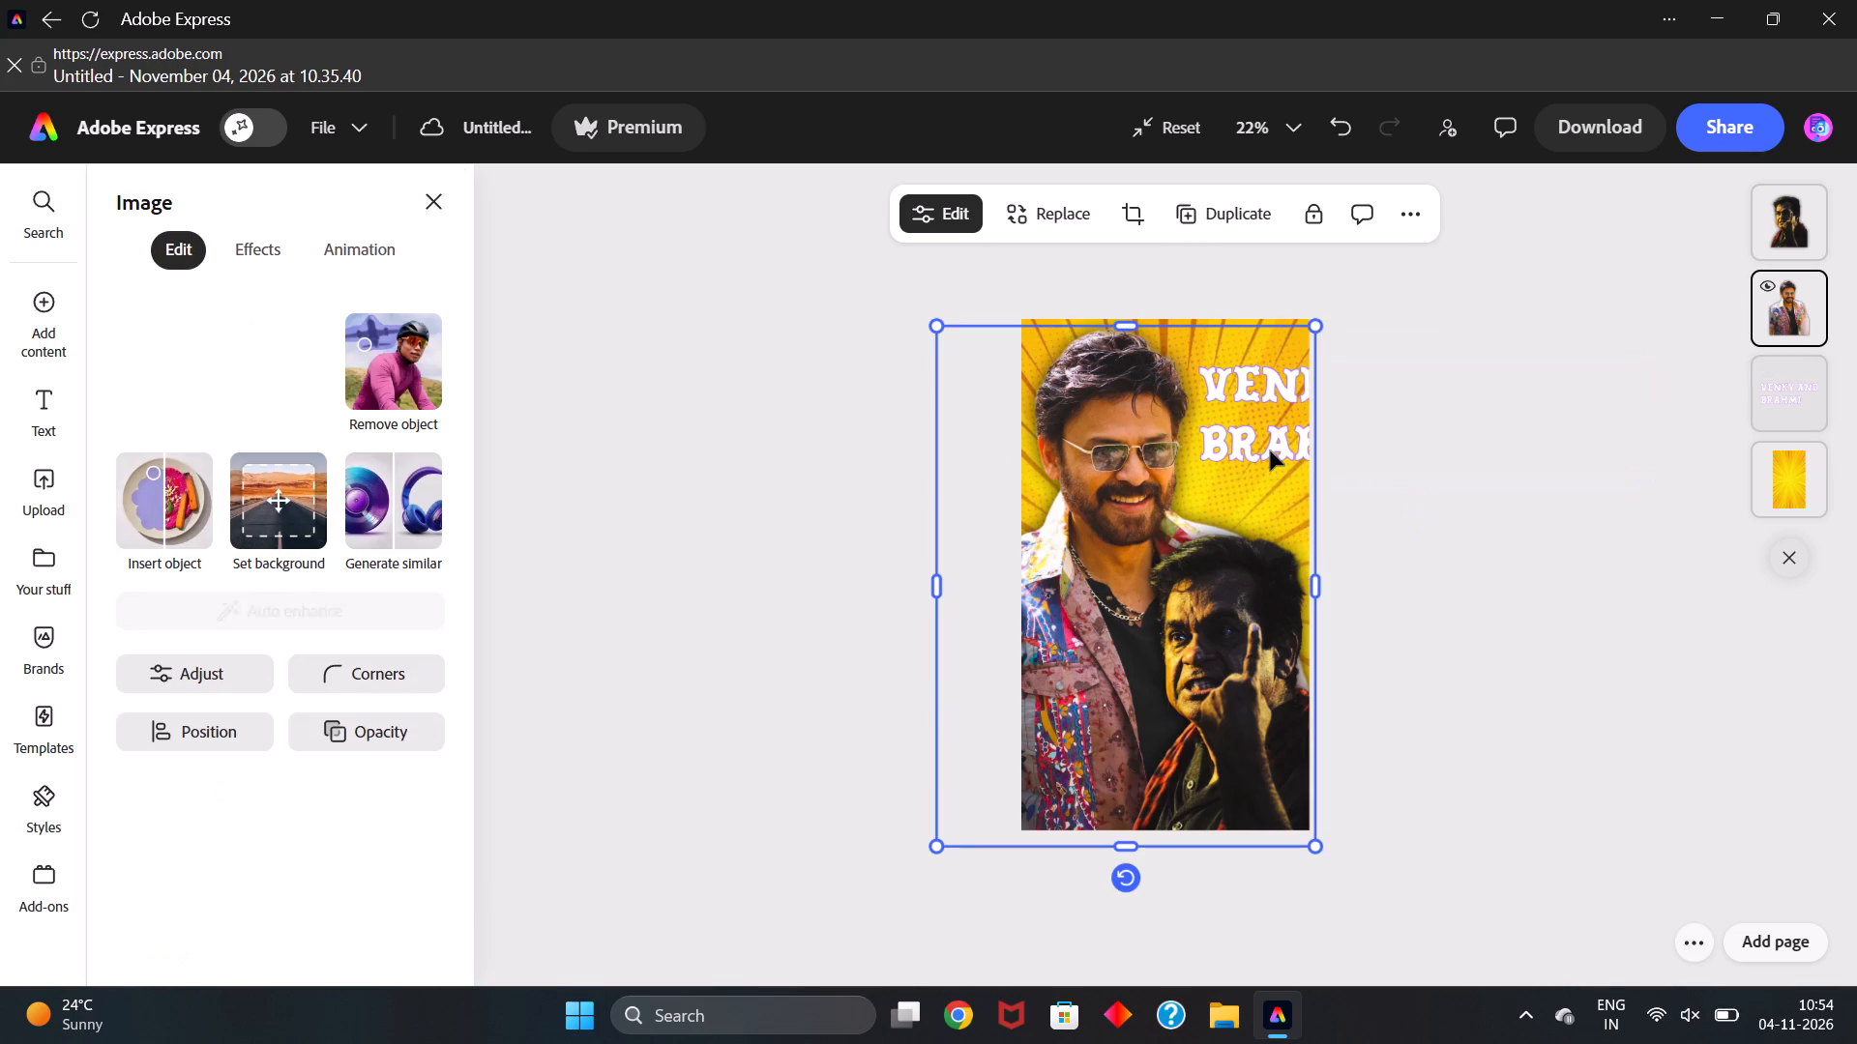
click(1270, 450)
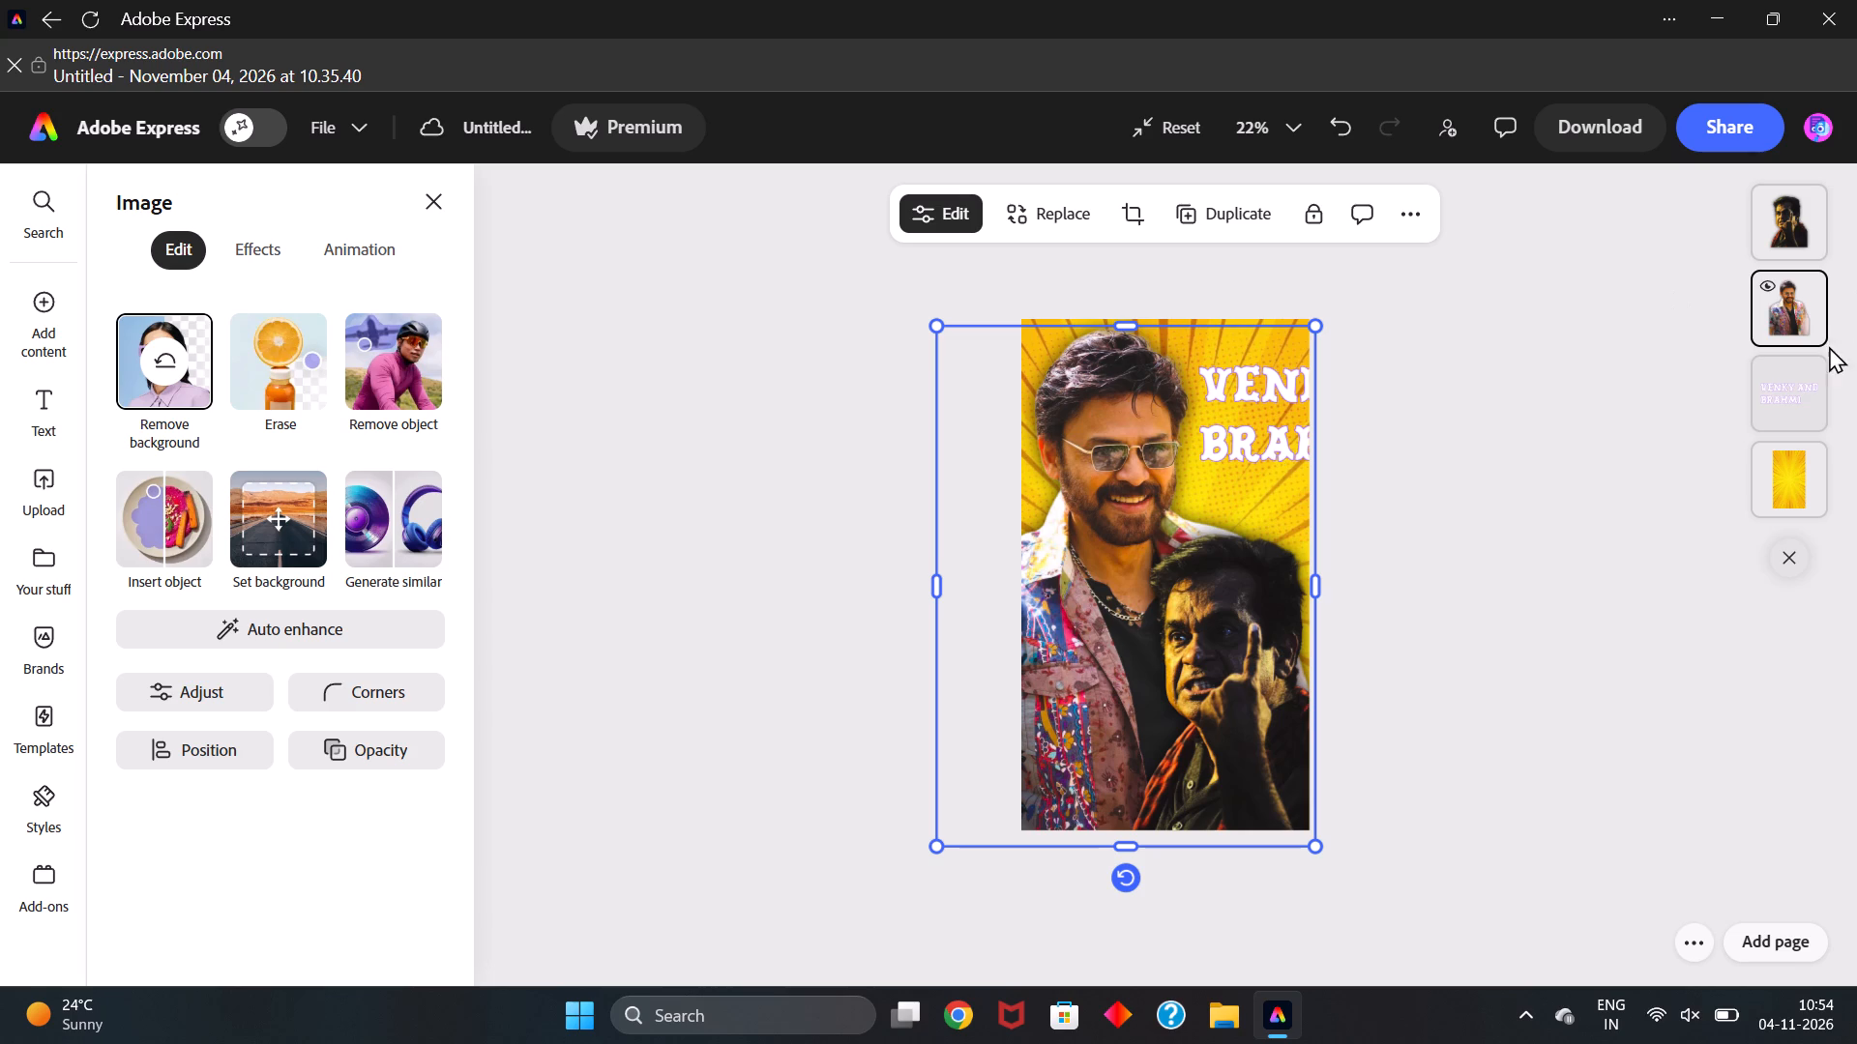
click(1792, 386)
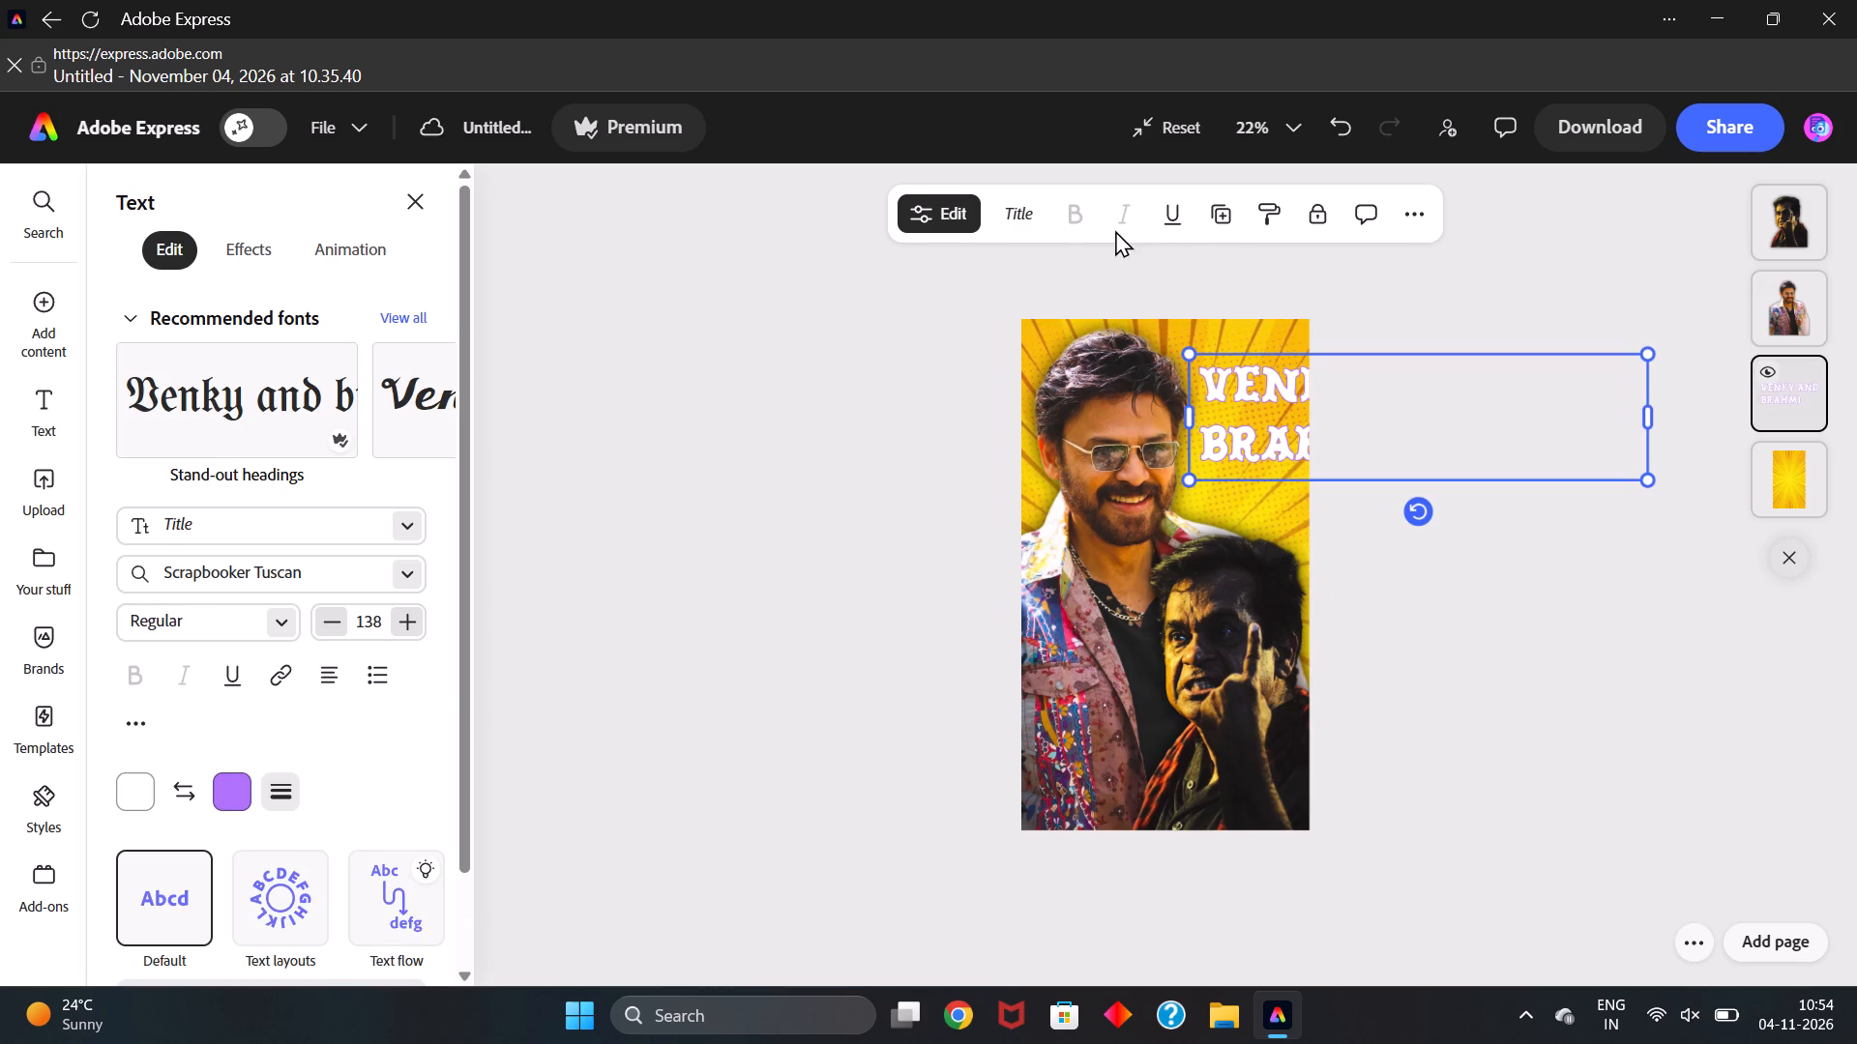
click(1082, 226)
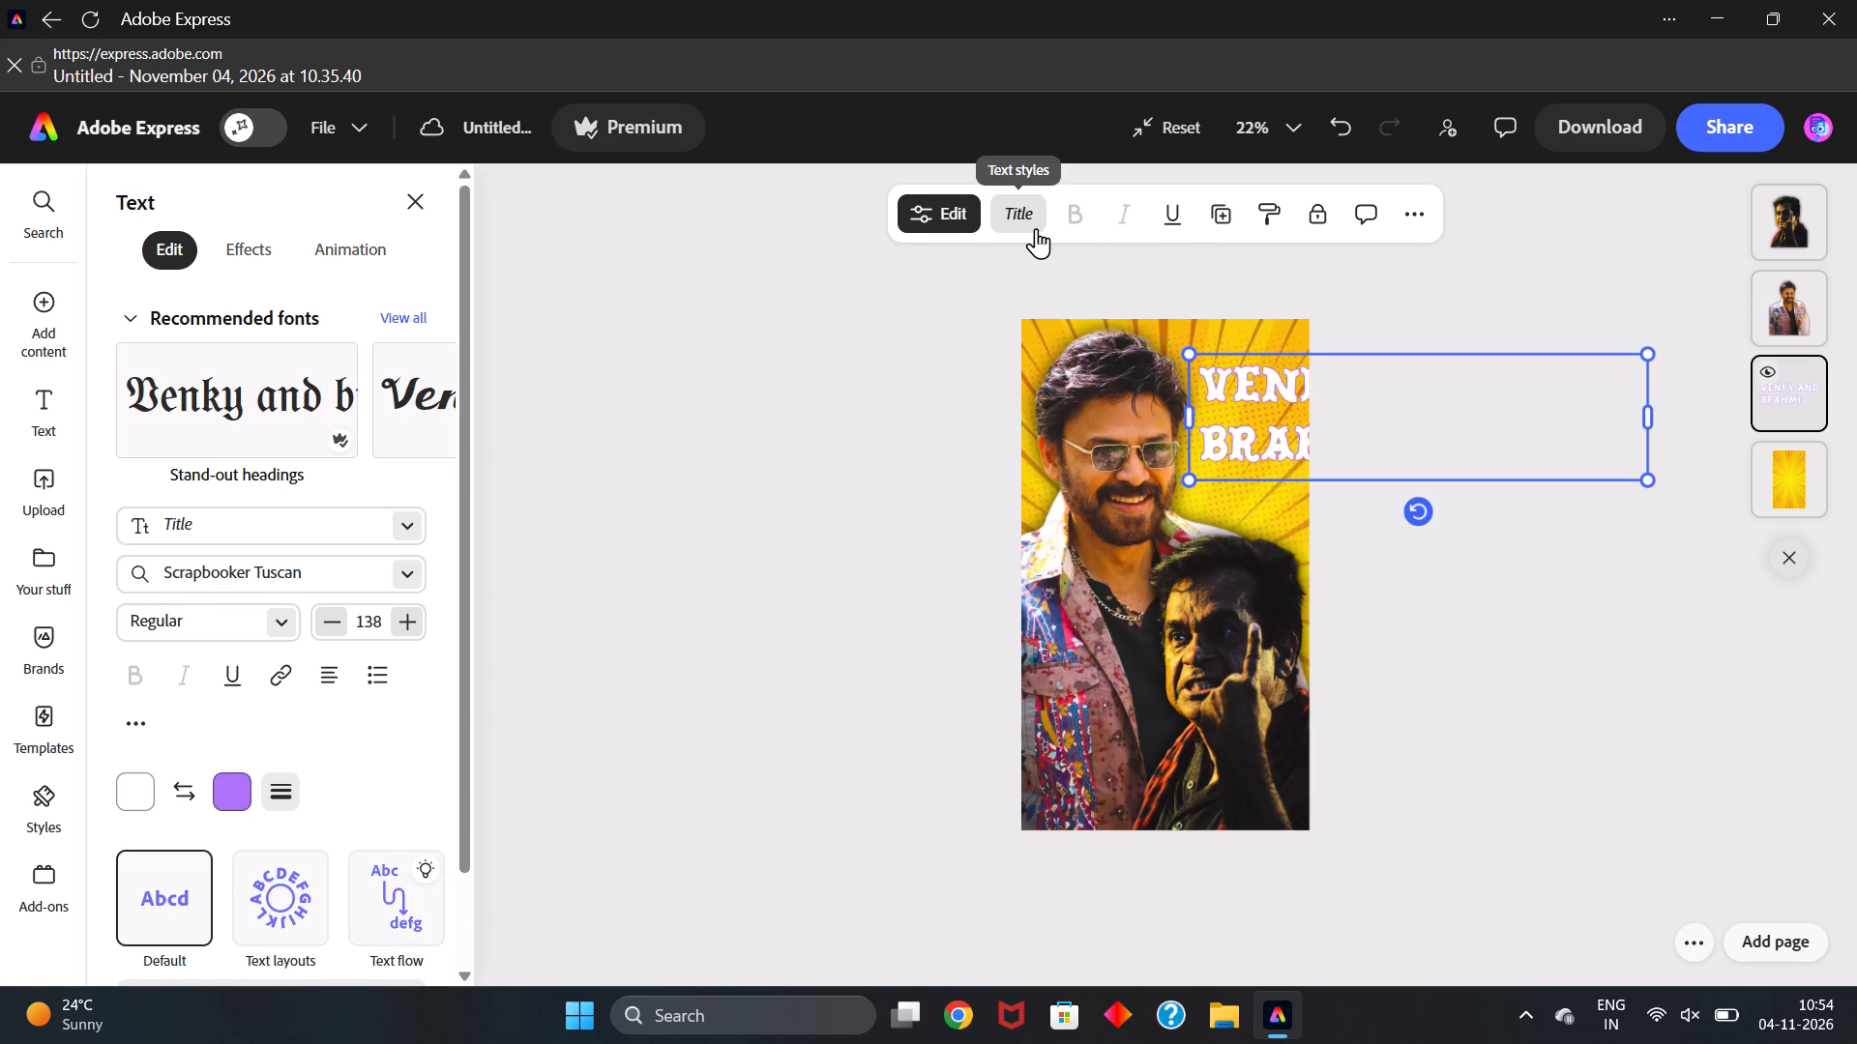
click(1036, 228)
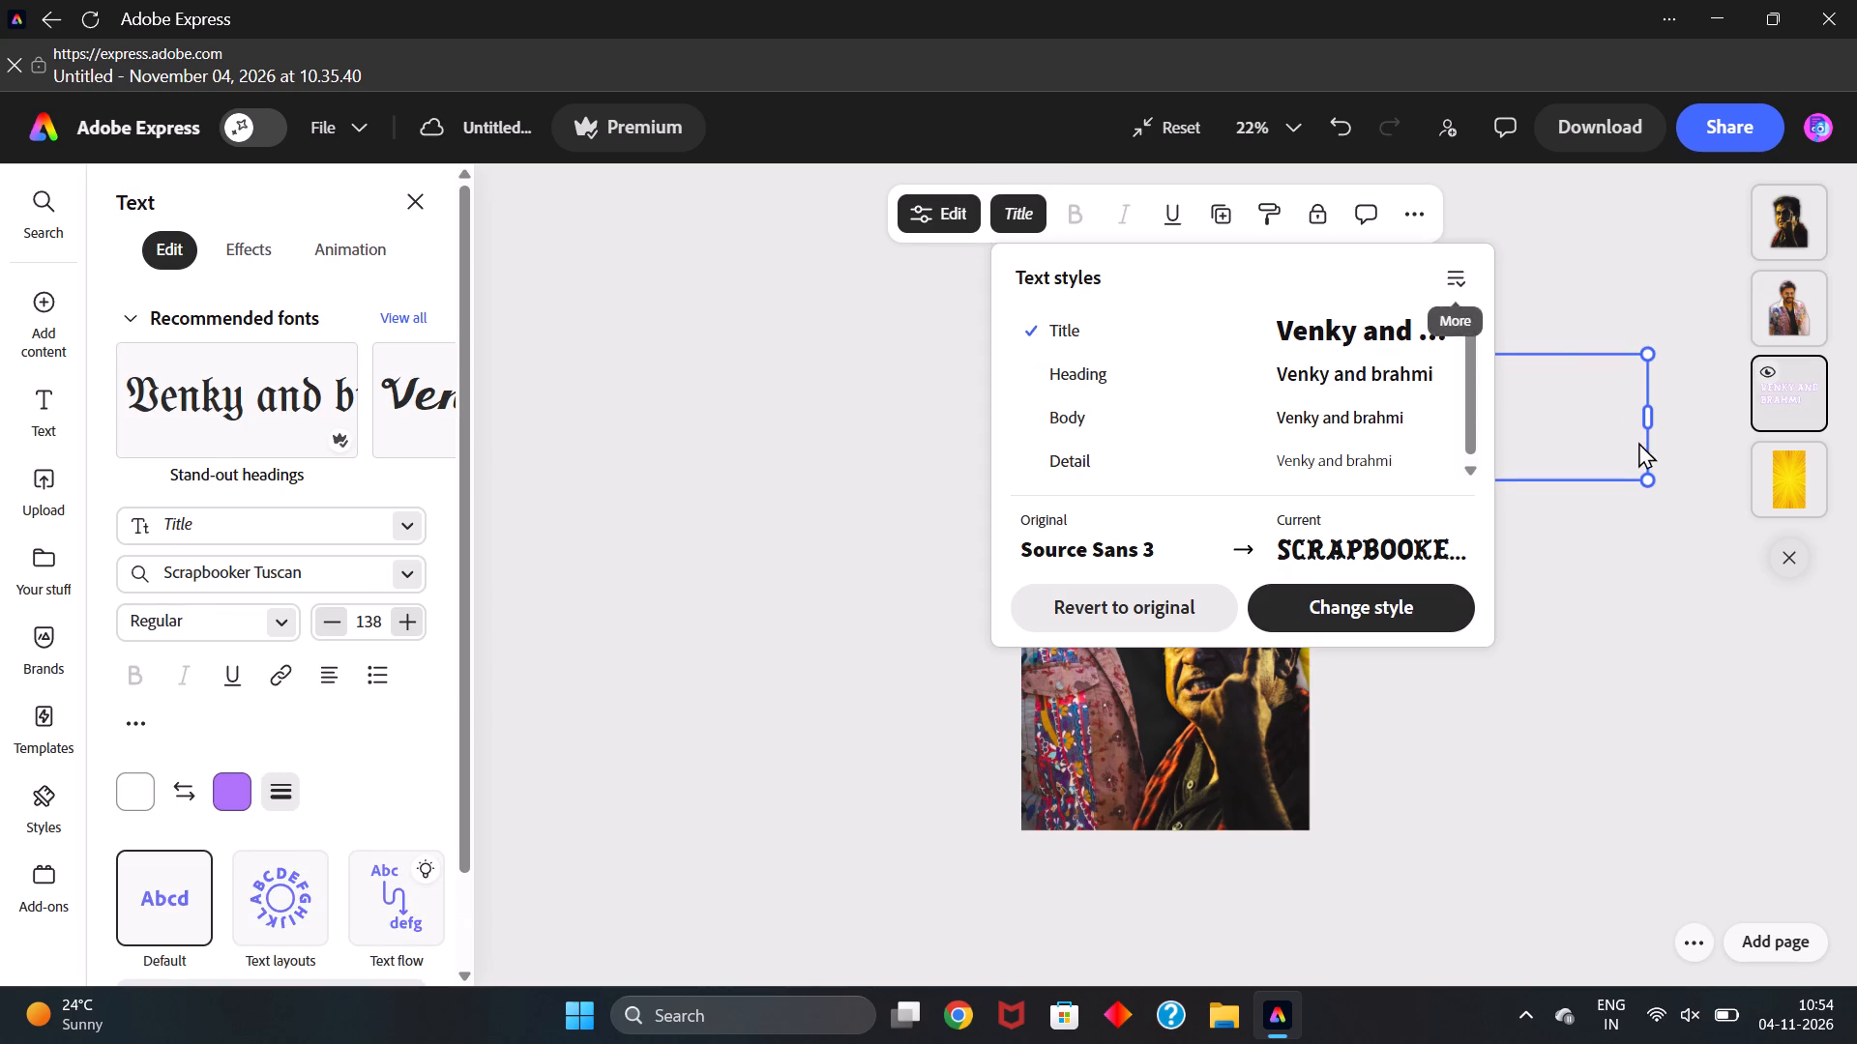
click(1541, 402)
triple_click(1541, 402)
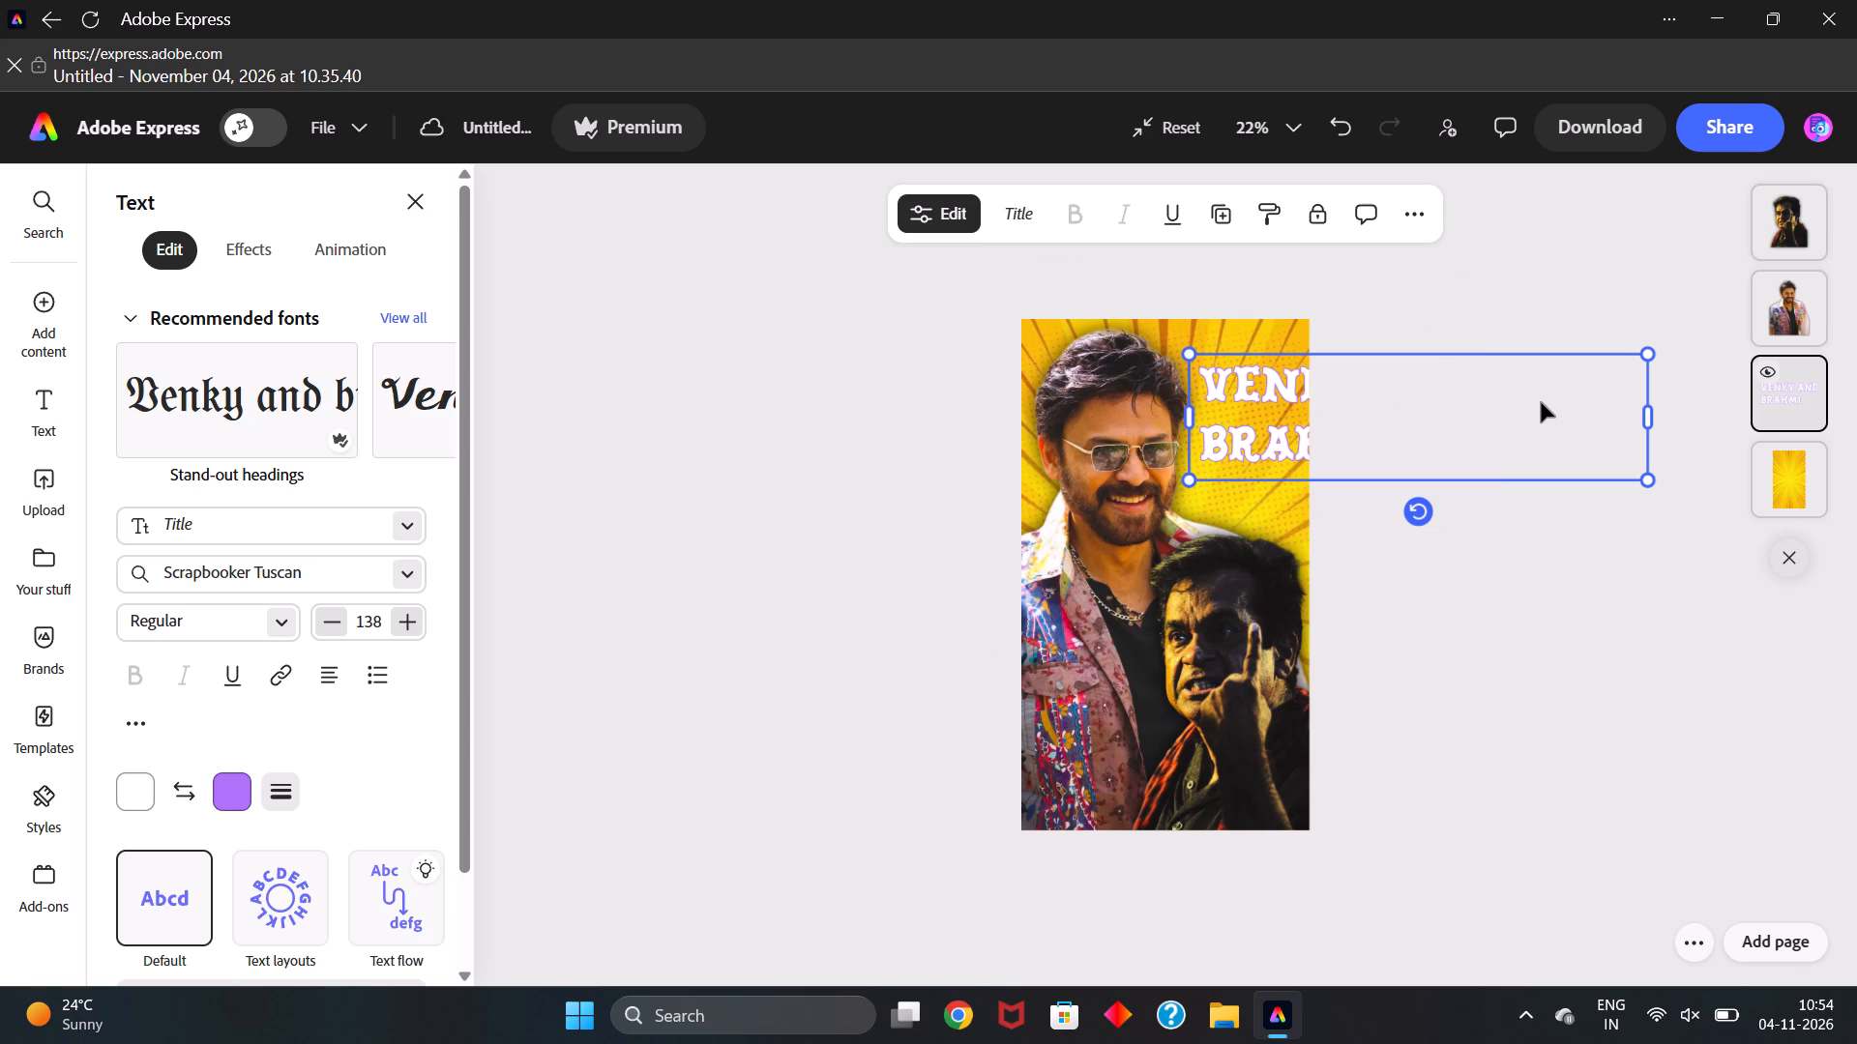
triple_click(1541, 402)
Move the title slightly closer to Venkatesh's head, keeping it behind the cutout.
drag(1541, 402, 1220, 420)
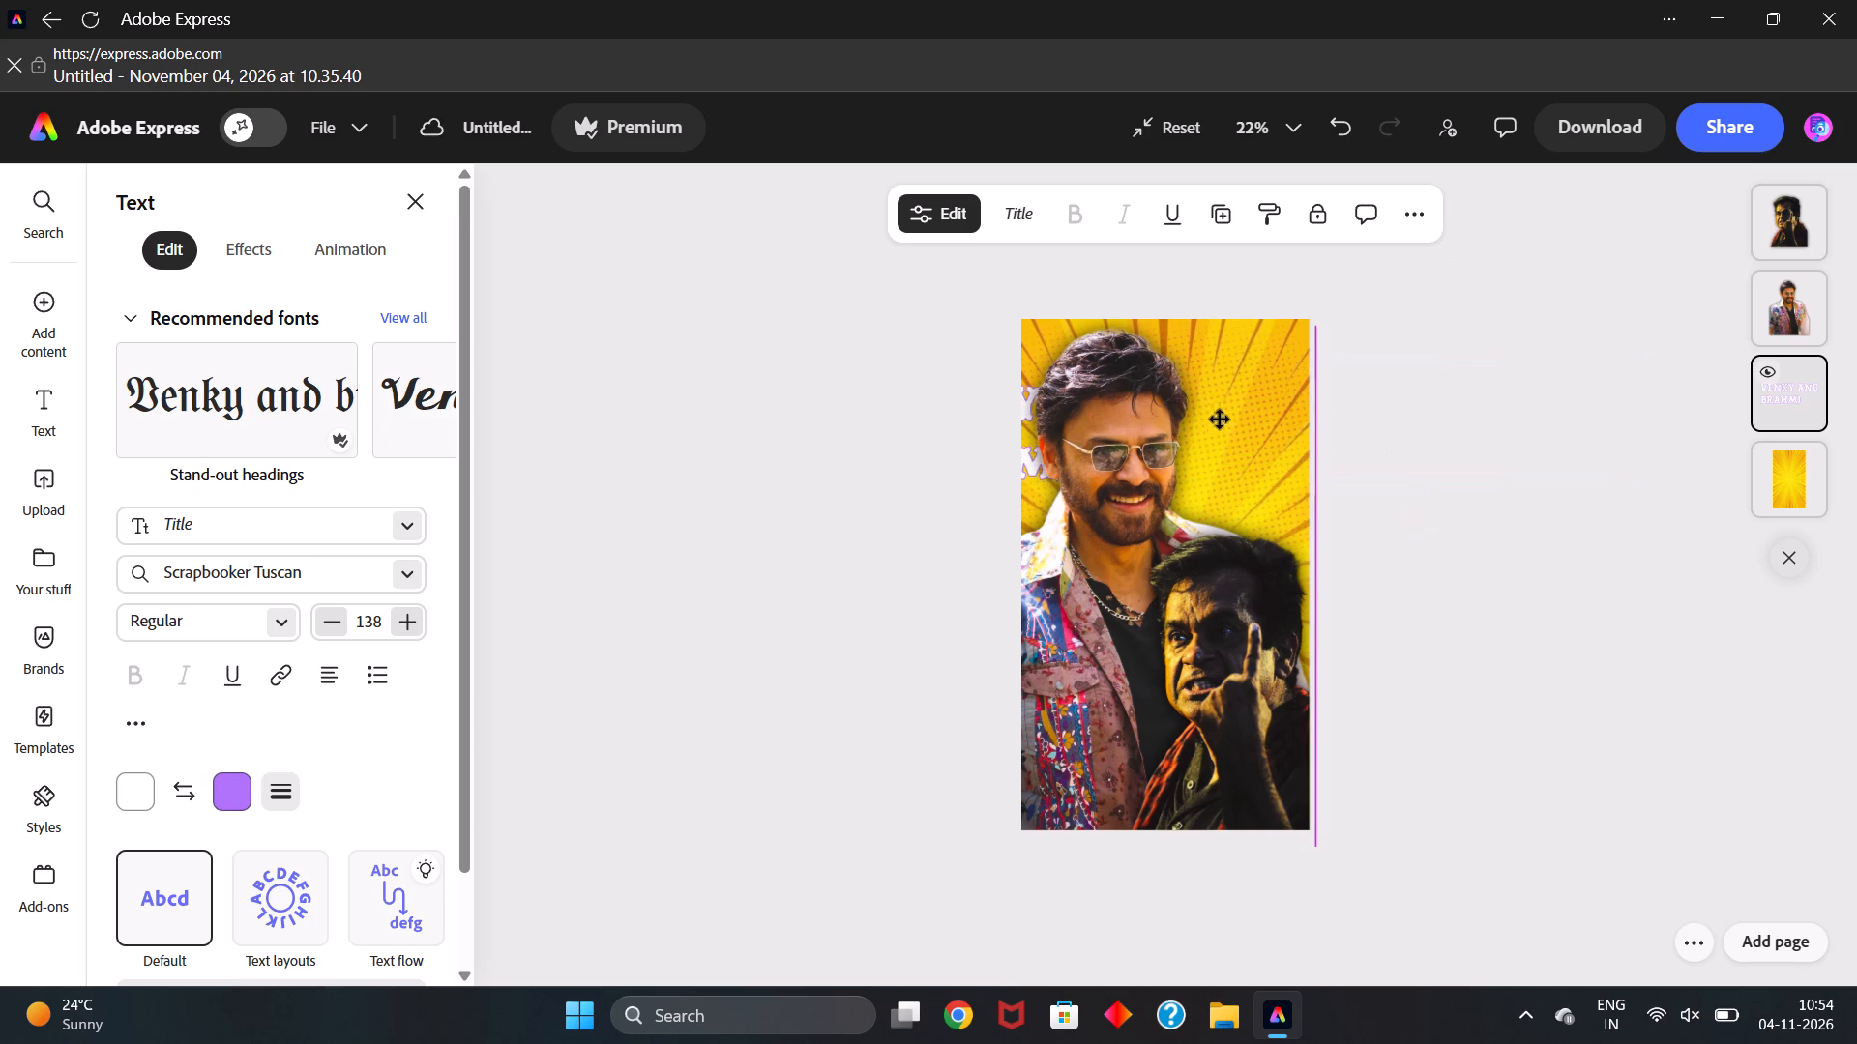
drag(1220, 420, 1528, 404)
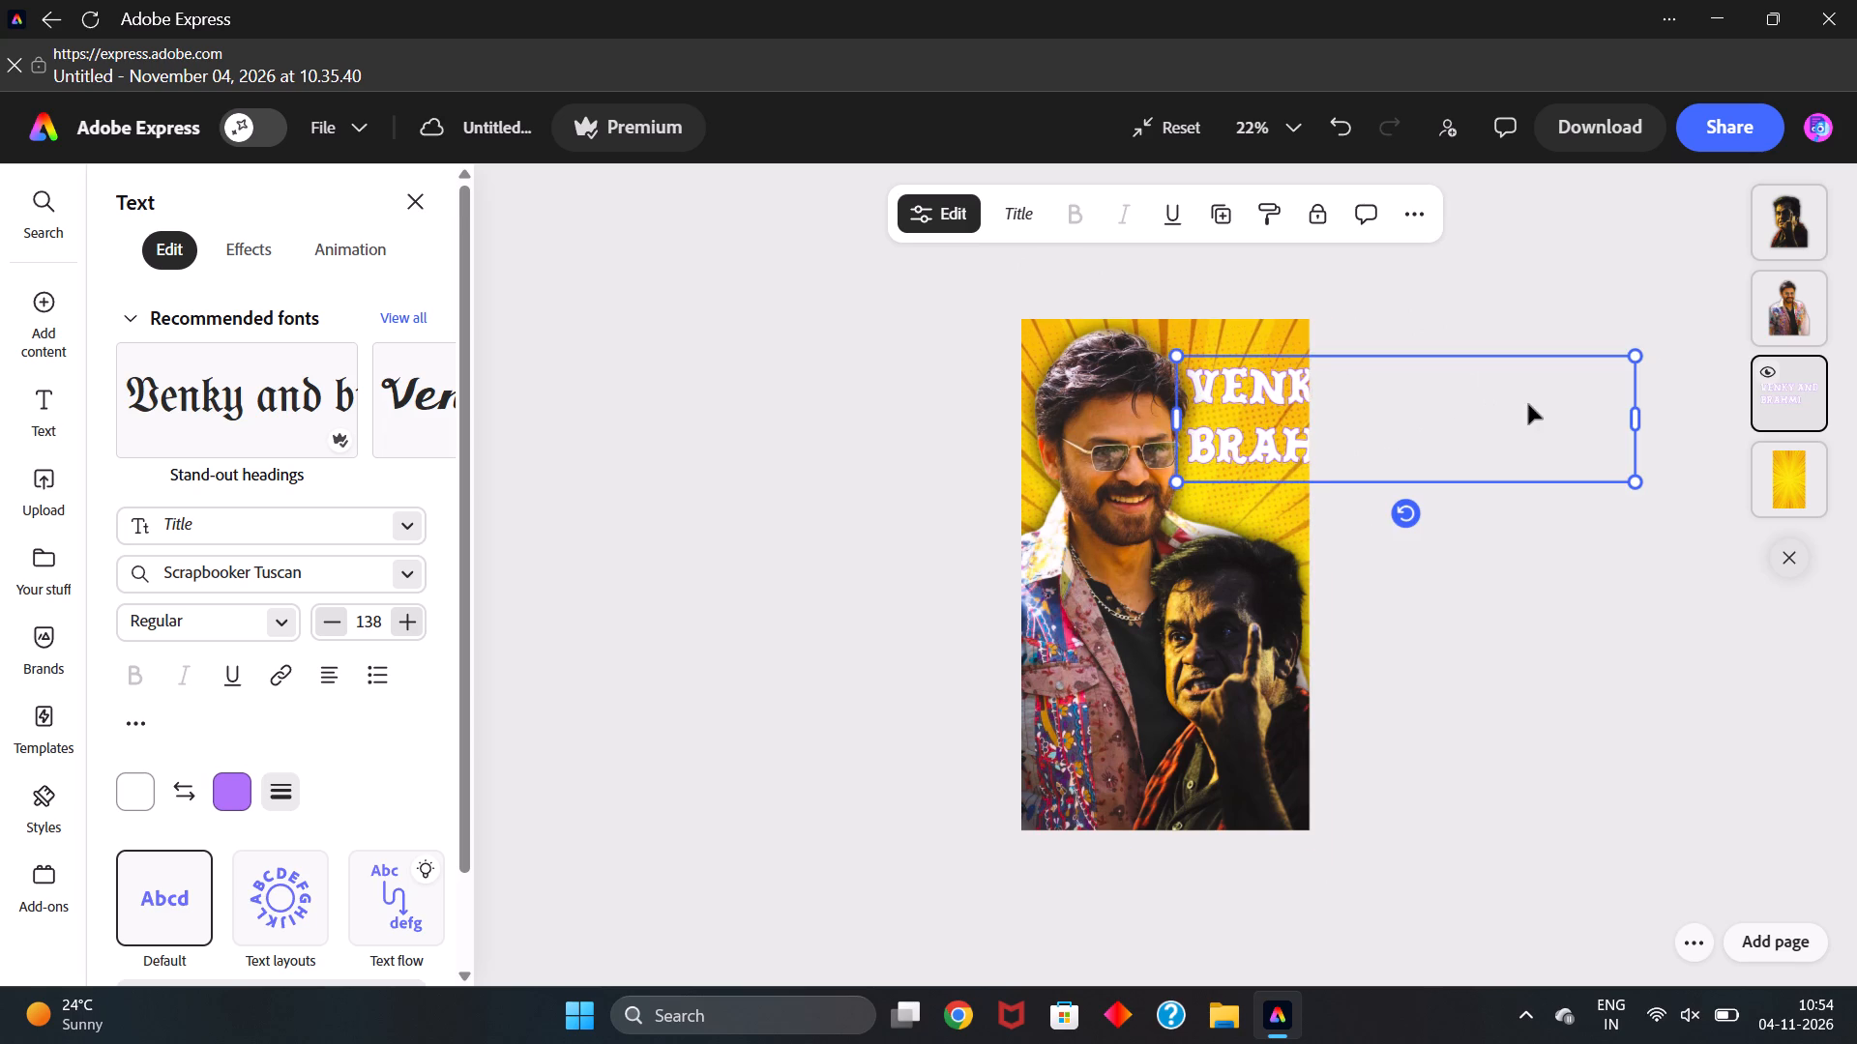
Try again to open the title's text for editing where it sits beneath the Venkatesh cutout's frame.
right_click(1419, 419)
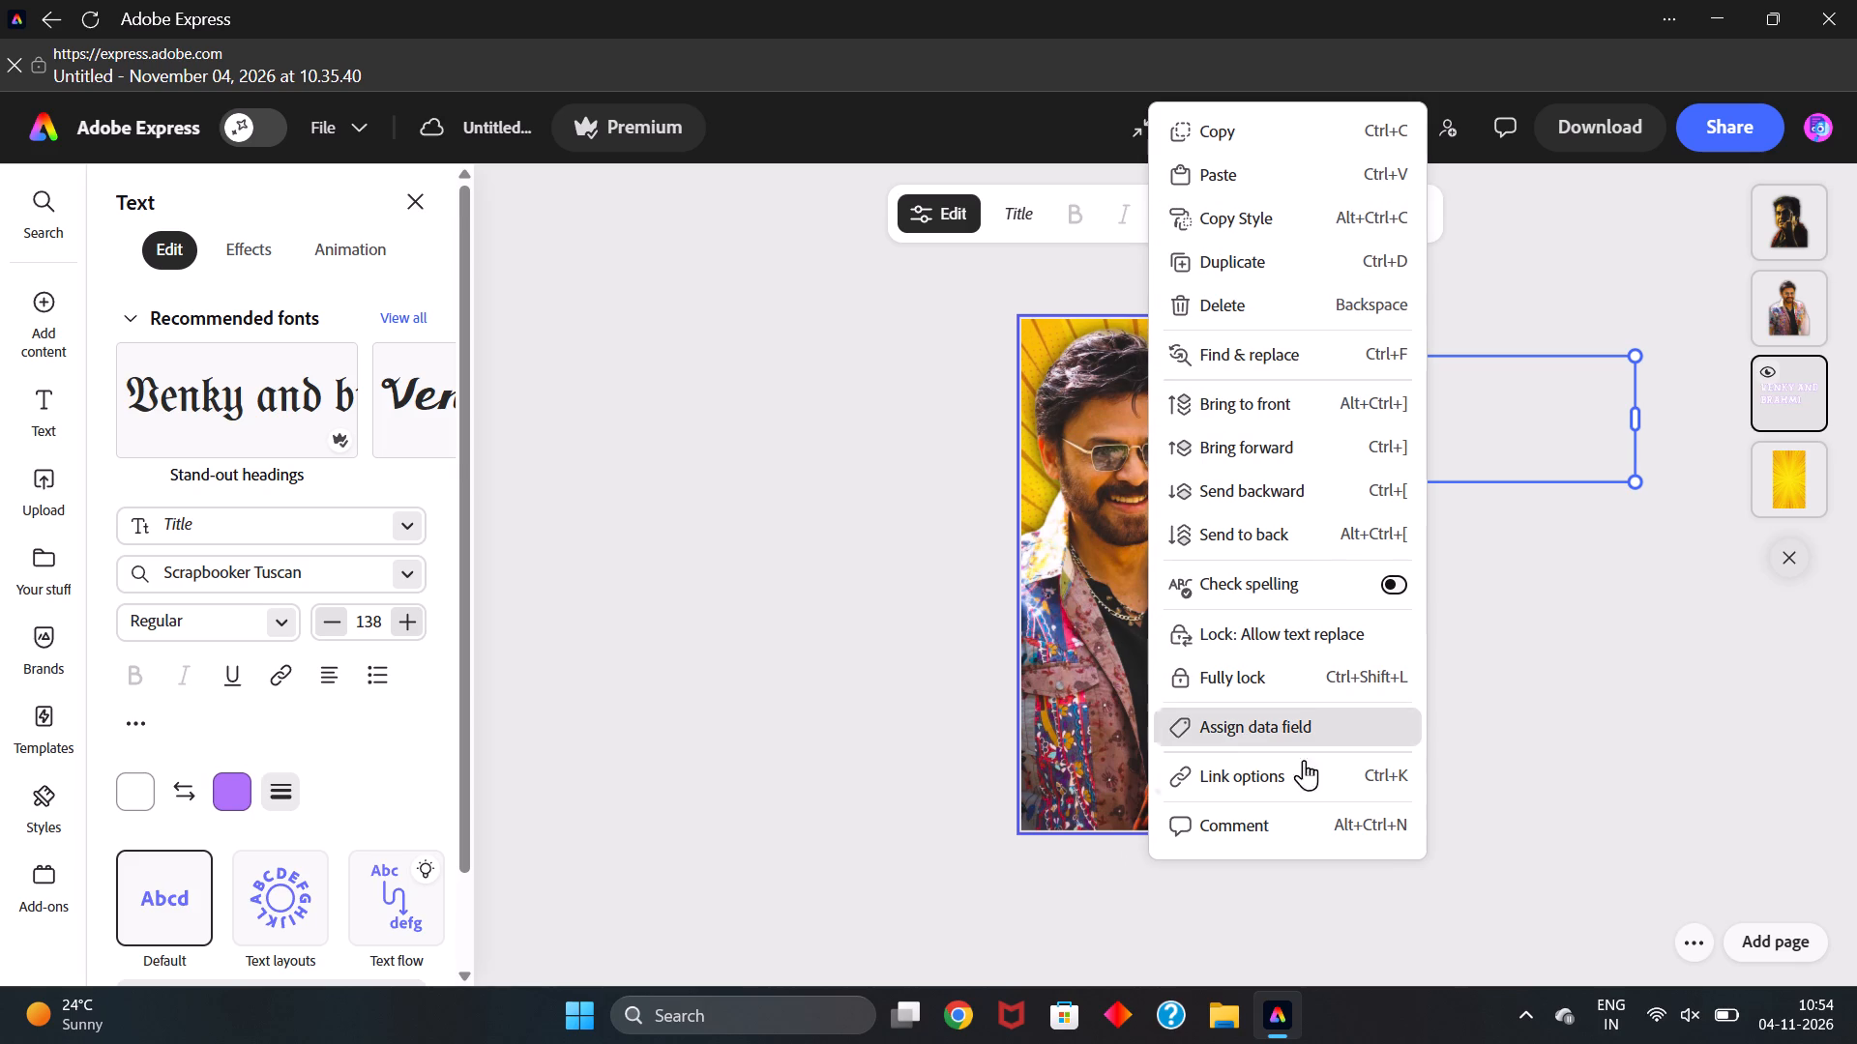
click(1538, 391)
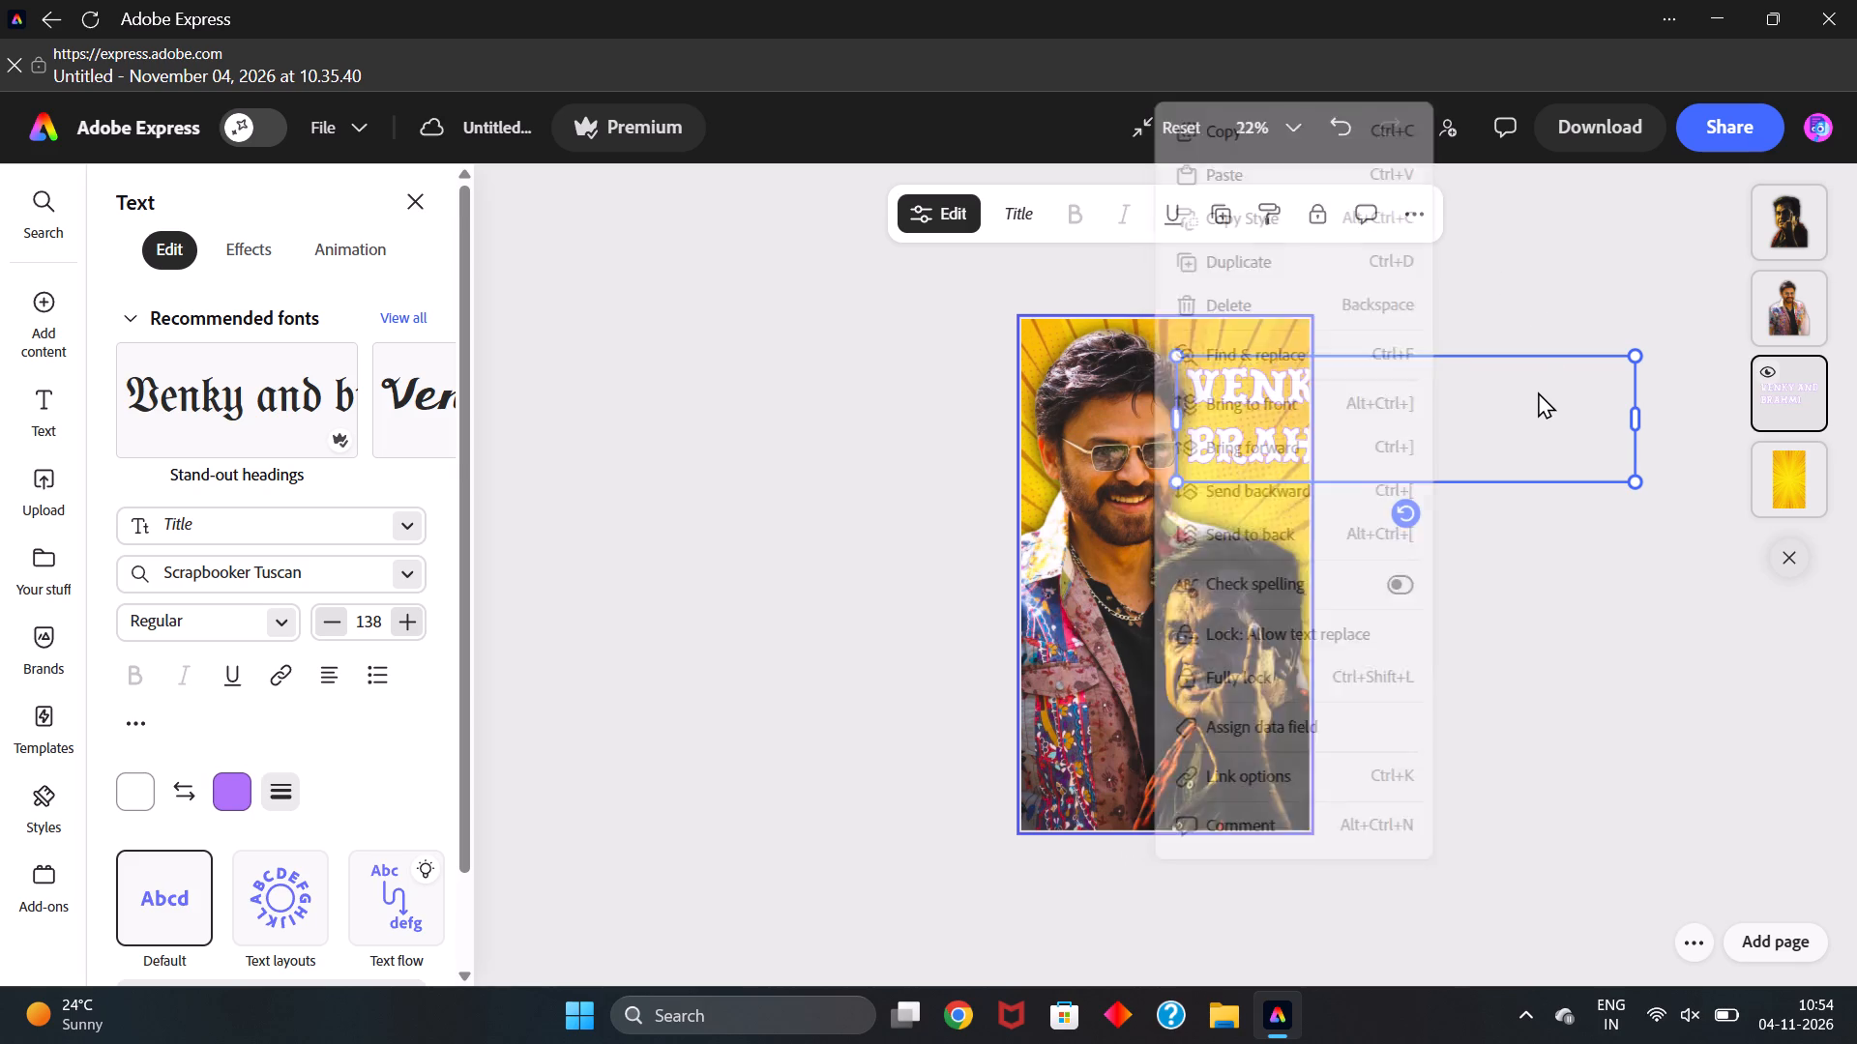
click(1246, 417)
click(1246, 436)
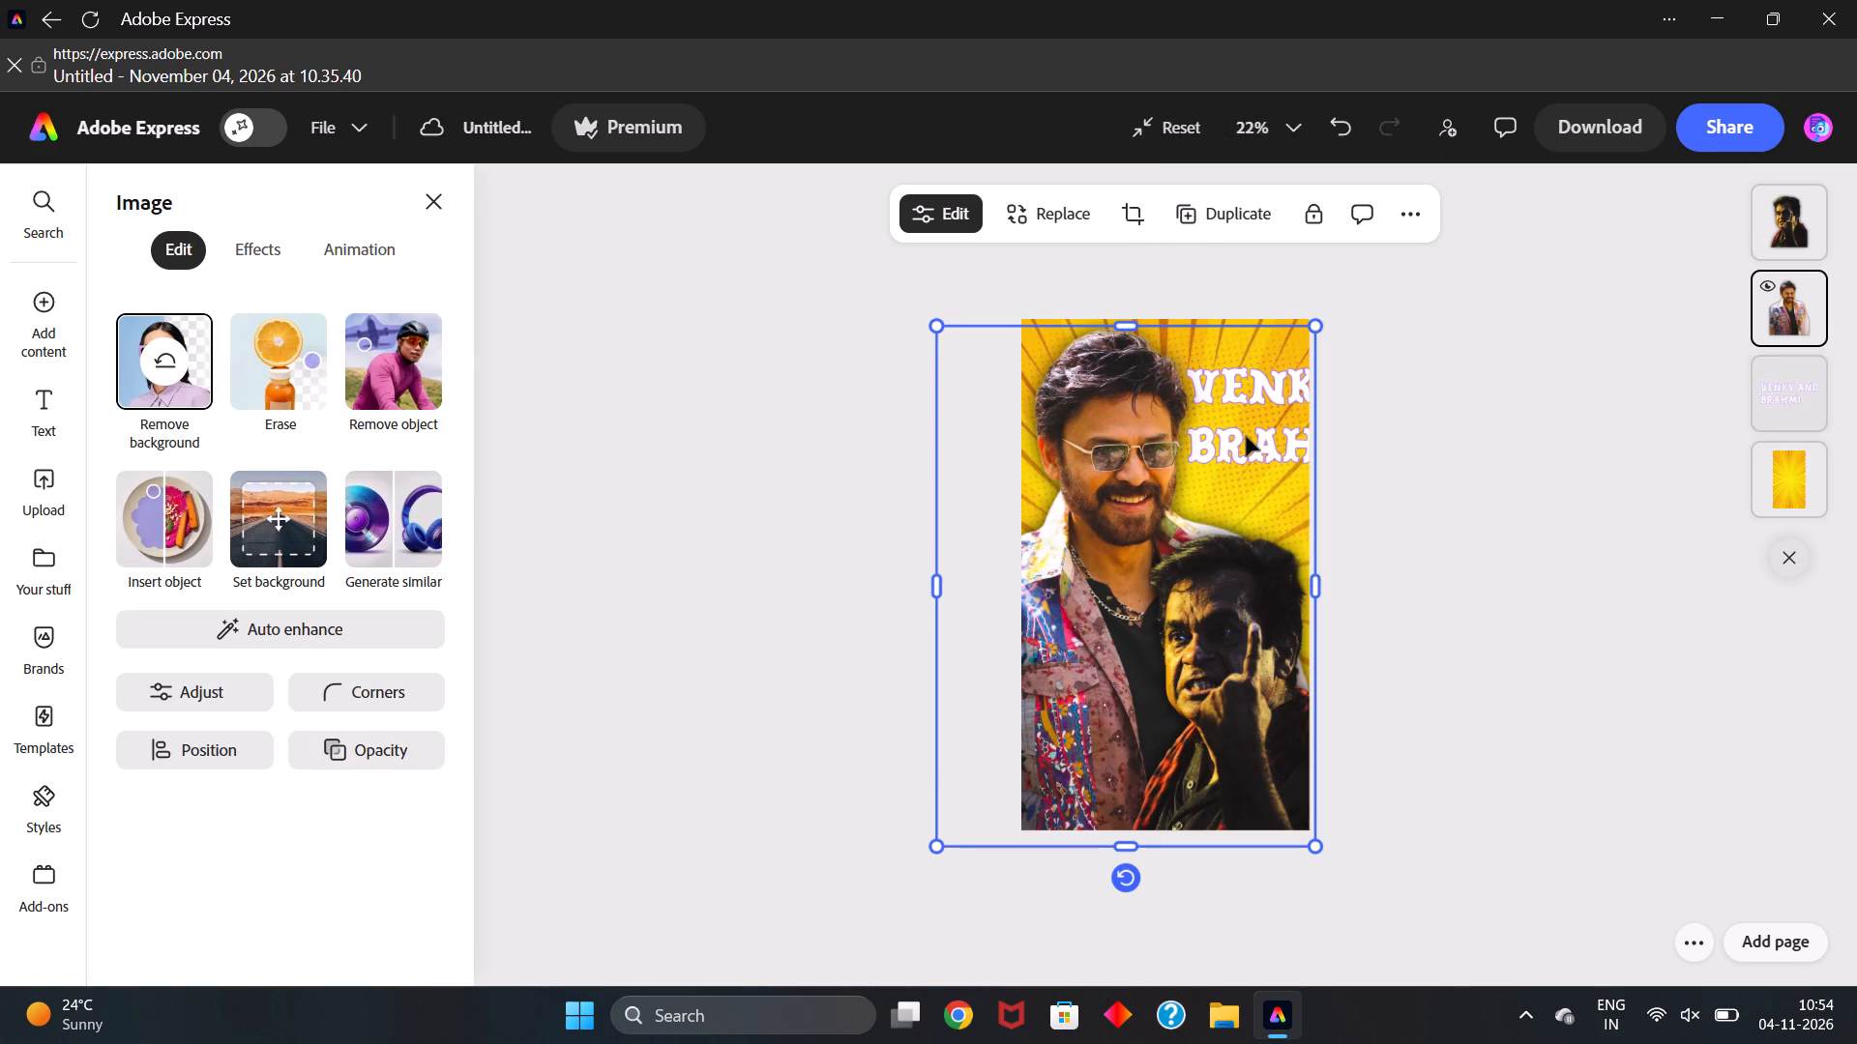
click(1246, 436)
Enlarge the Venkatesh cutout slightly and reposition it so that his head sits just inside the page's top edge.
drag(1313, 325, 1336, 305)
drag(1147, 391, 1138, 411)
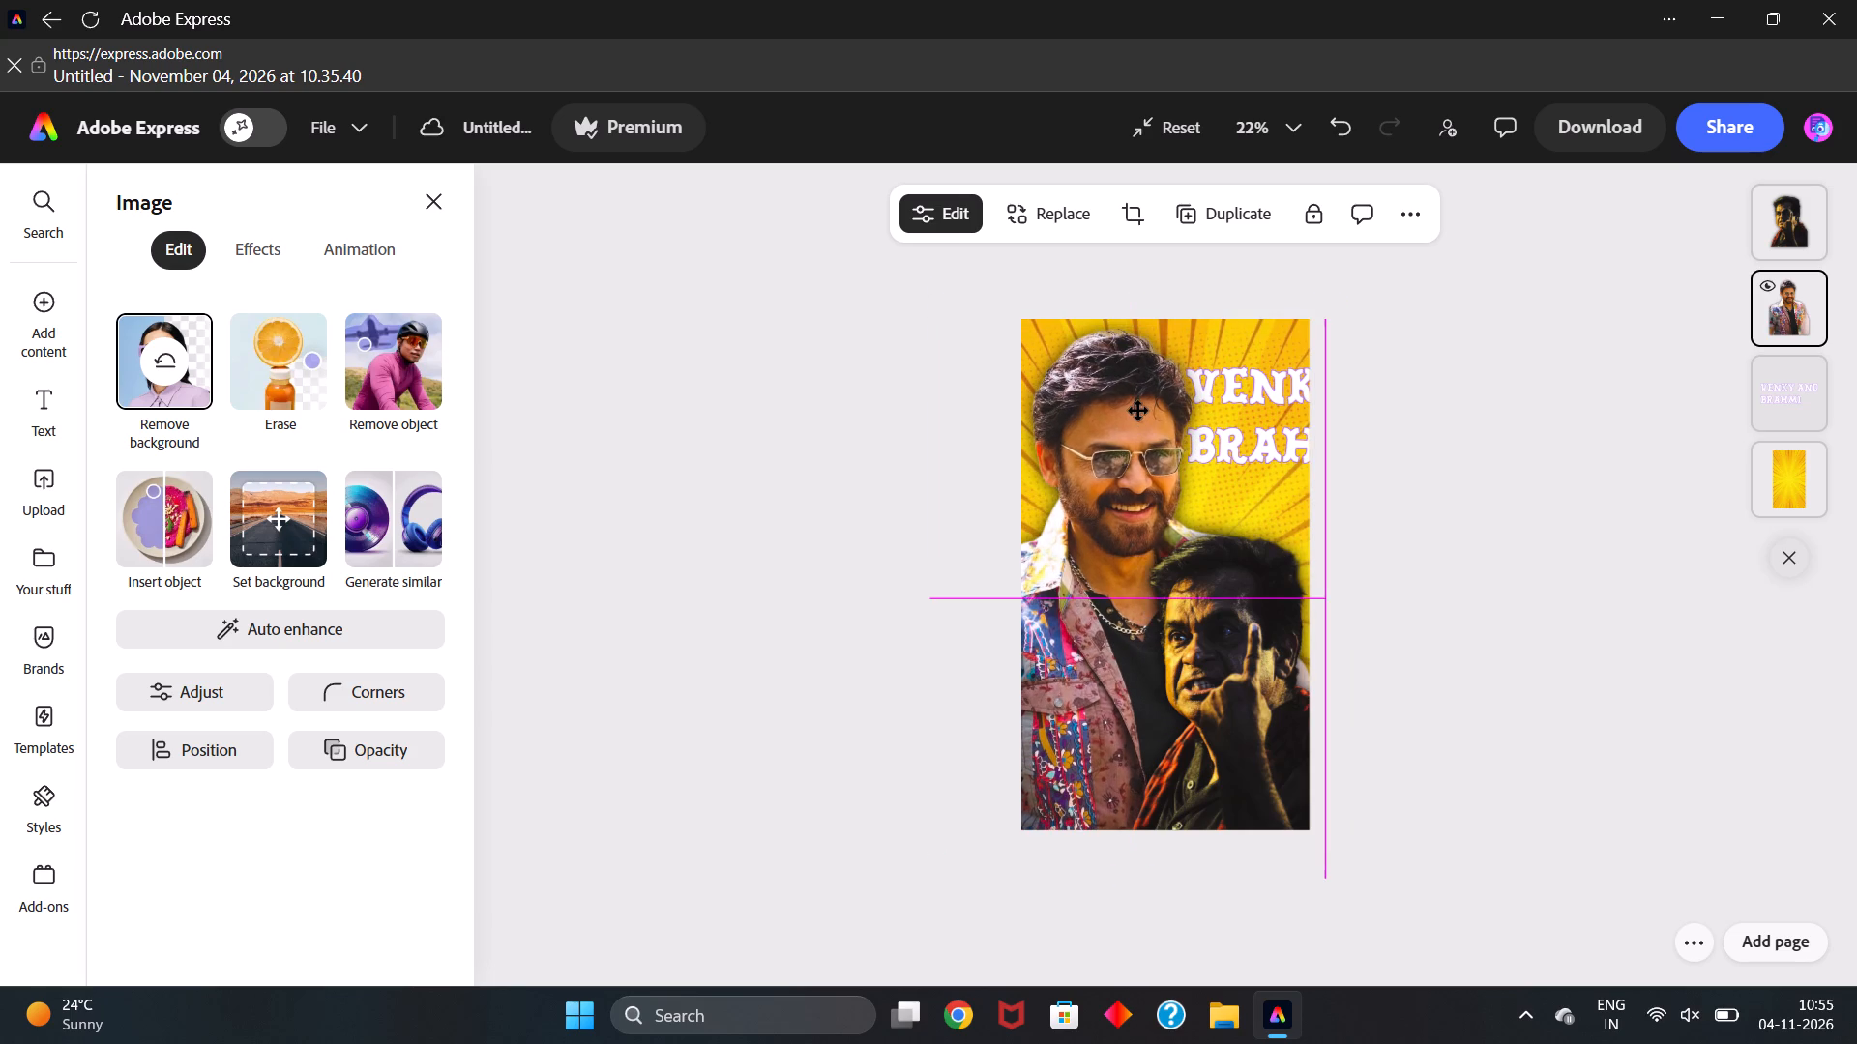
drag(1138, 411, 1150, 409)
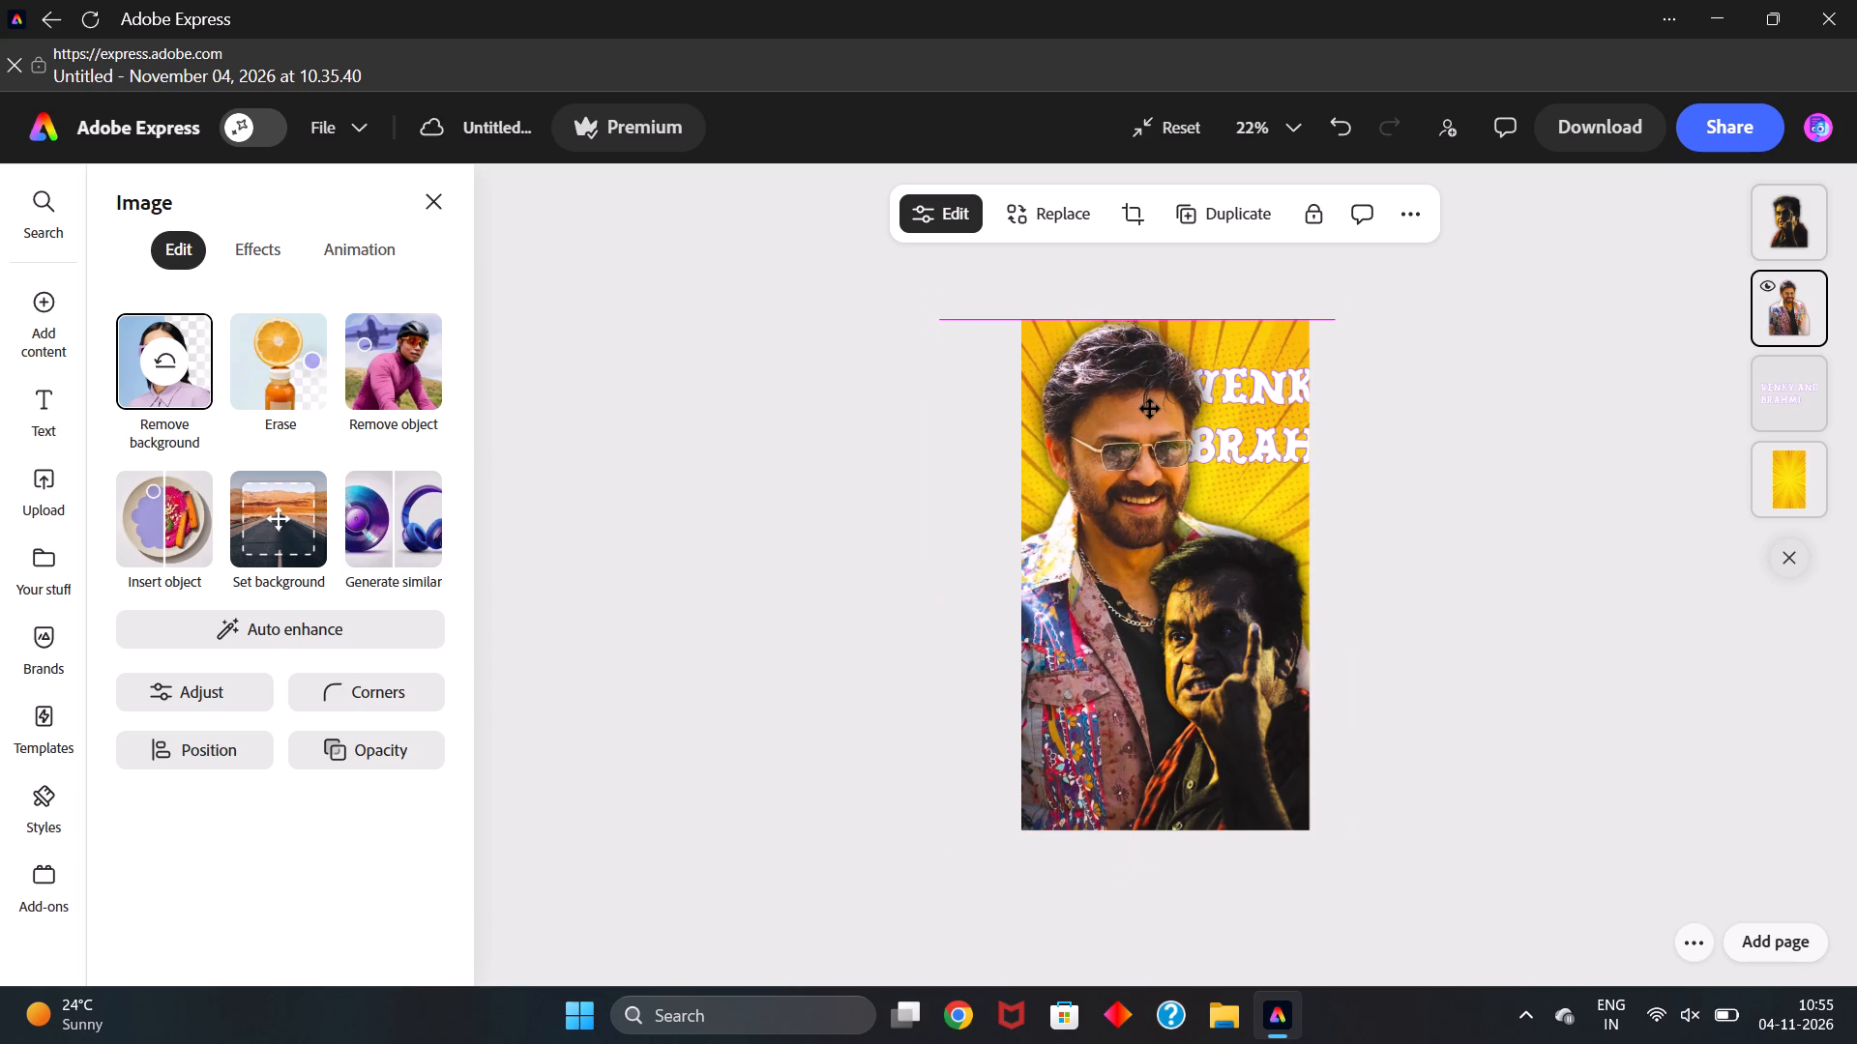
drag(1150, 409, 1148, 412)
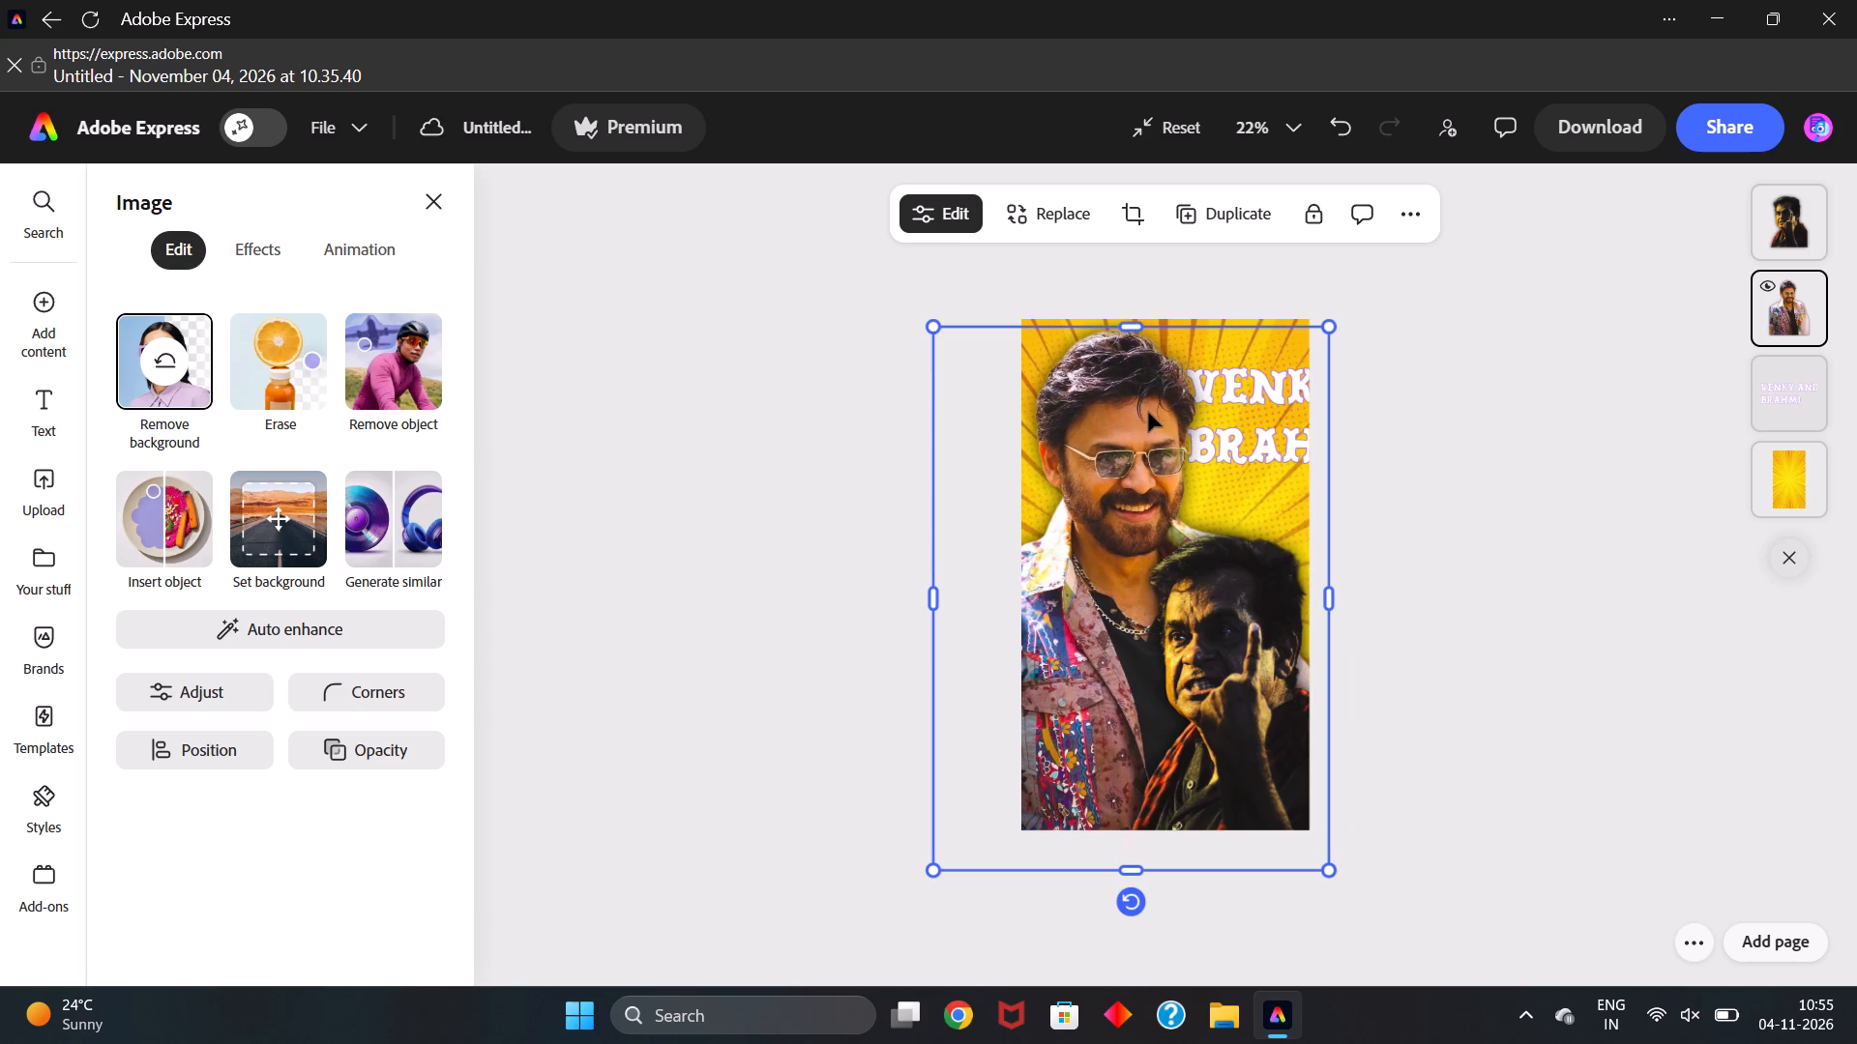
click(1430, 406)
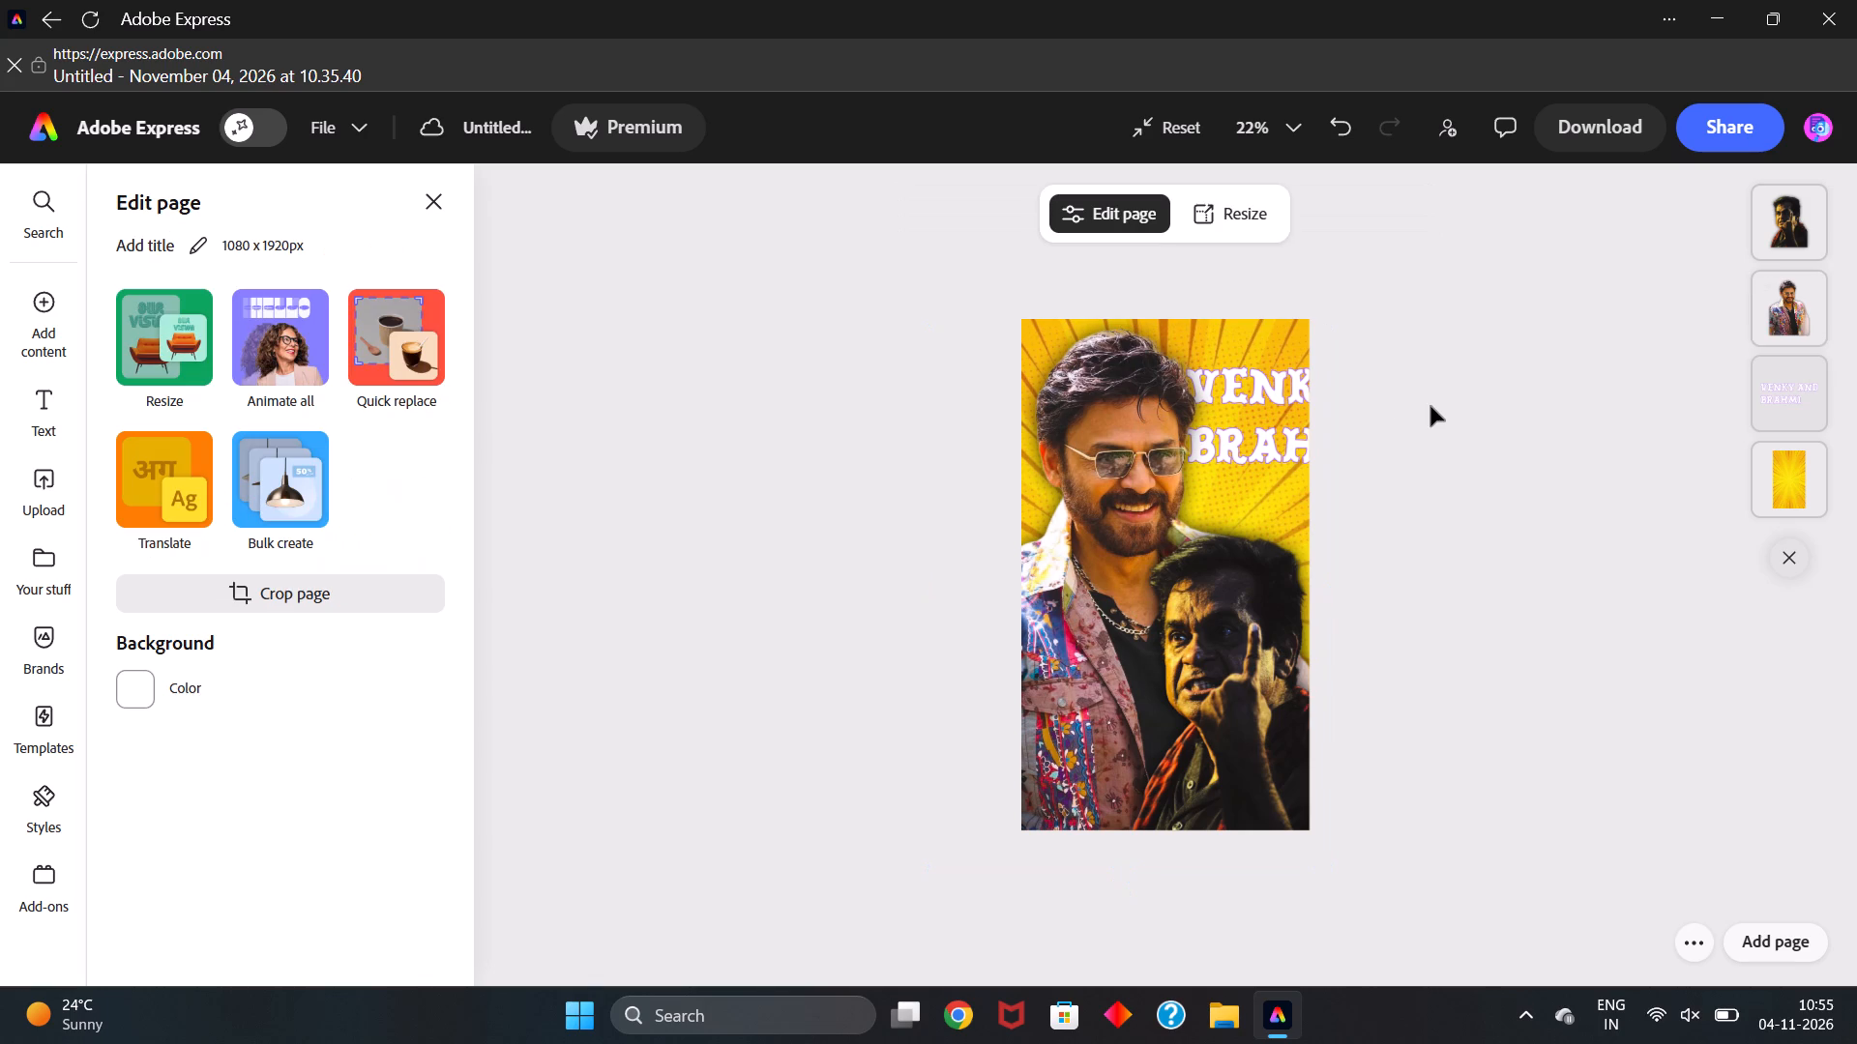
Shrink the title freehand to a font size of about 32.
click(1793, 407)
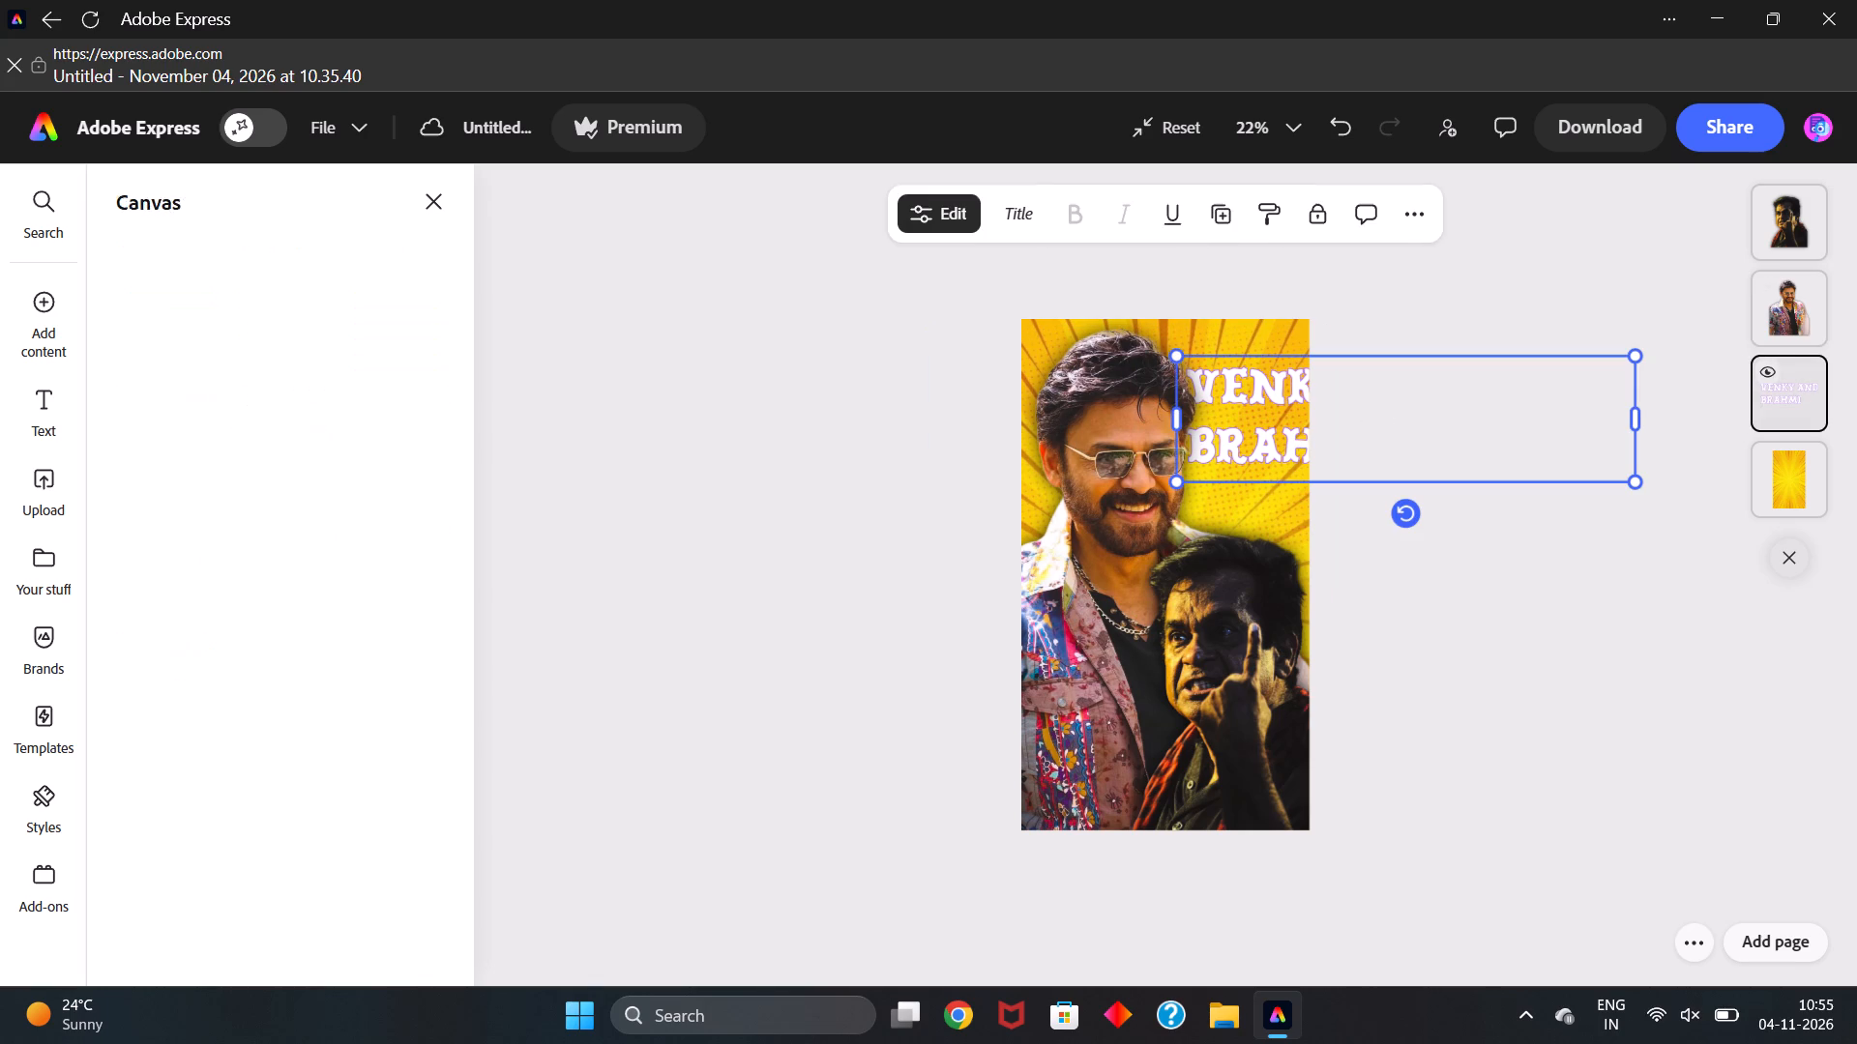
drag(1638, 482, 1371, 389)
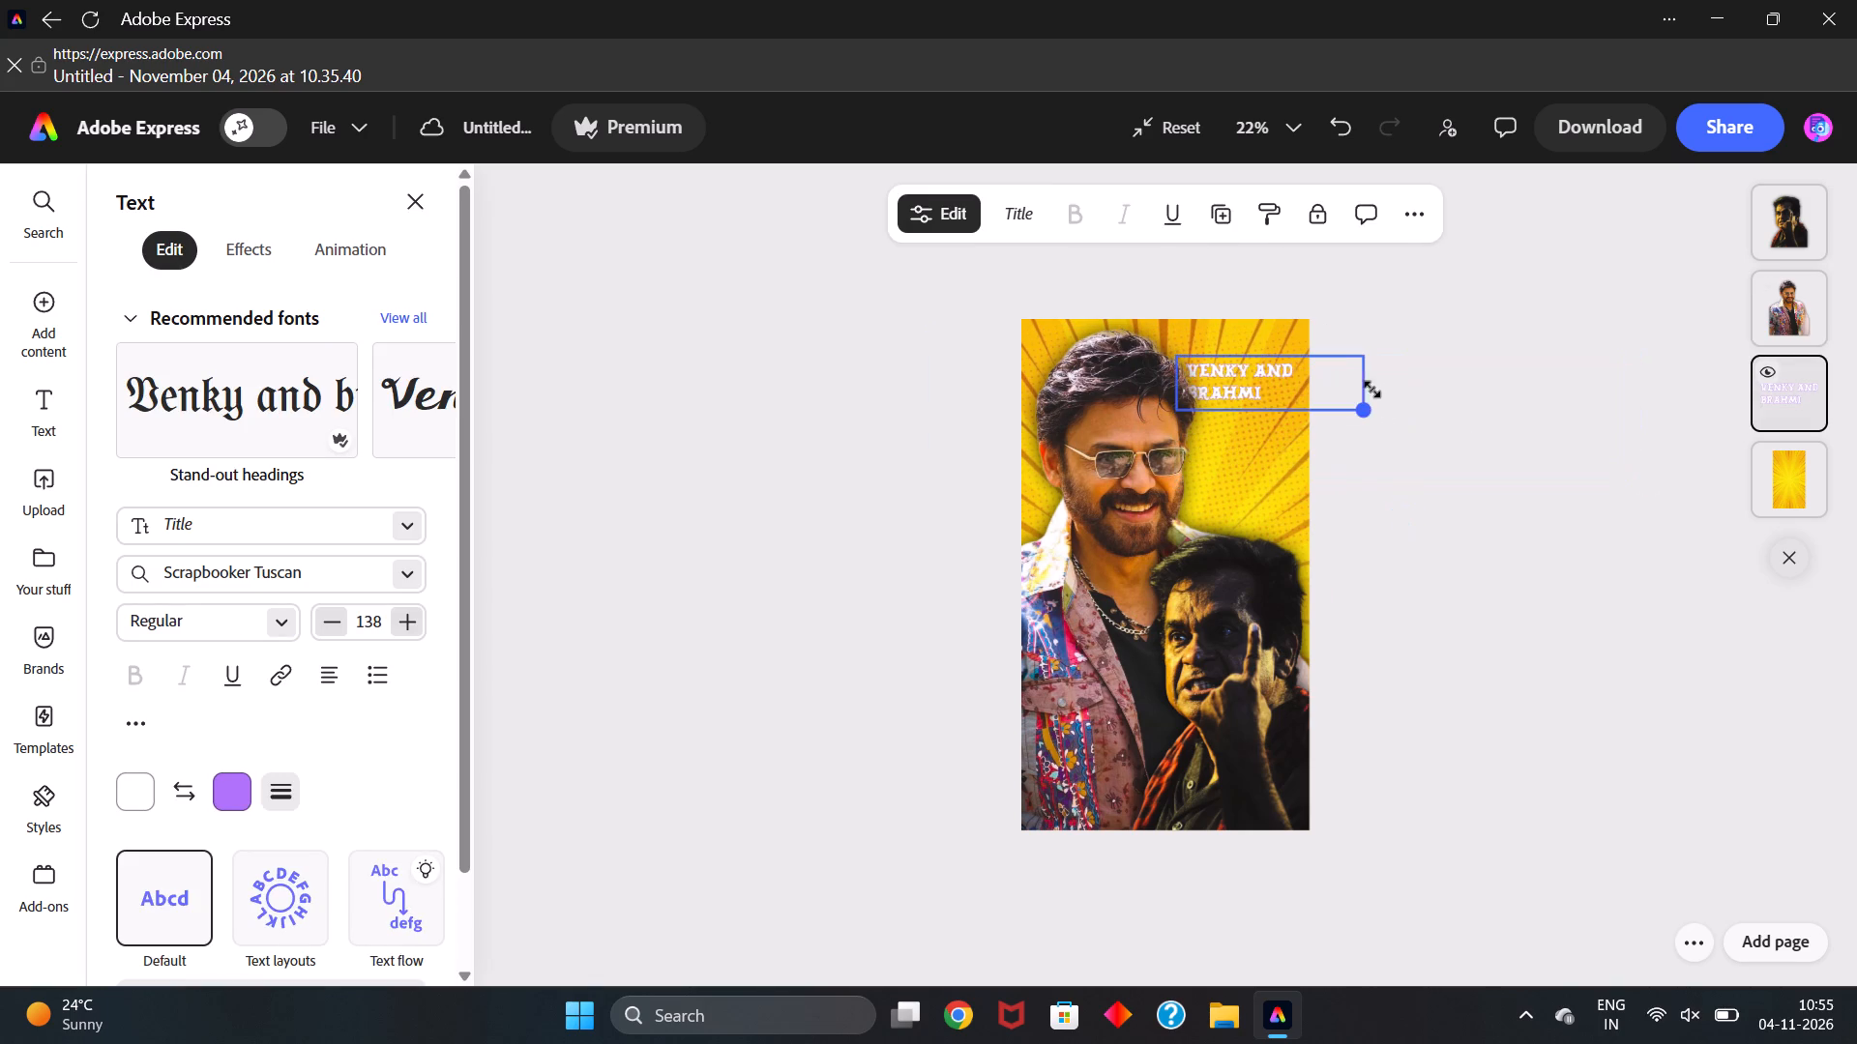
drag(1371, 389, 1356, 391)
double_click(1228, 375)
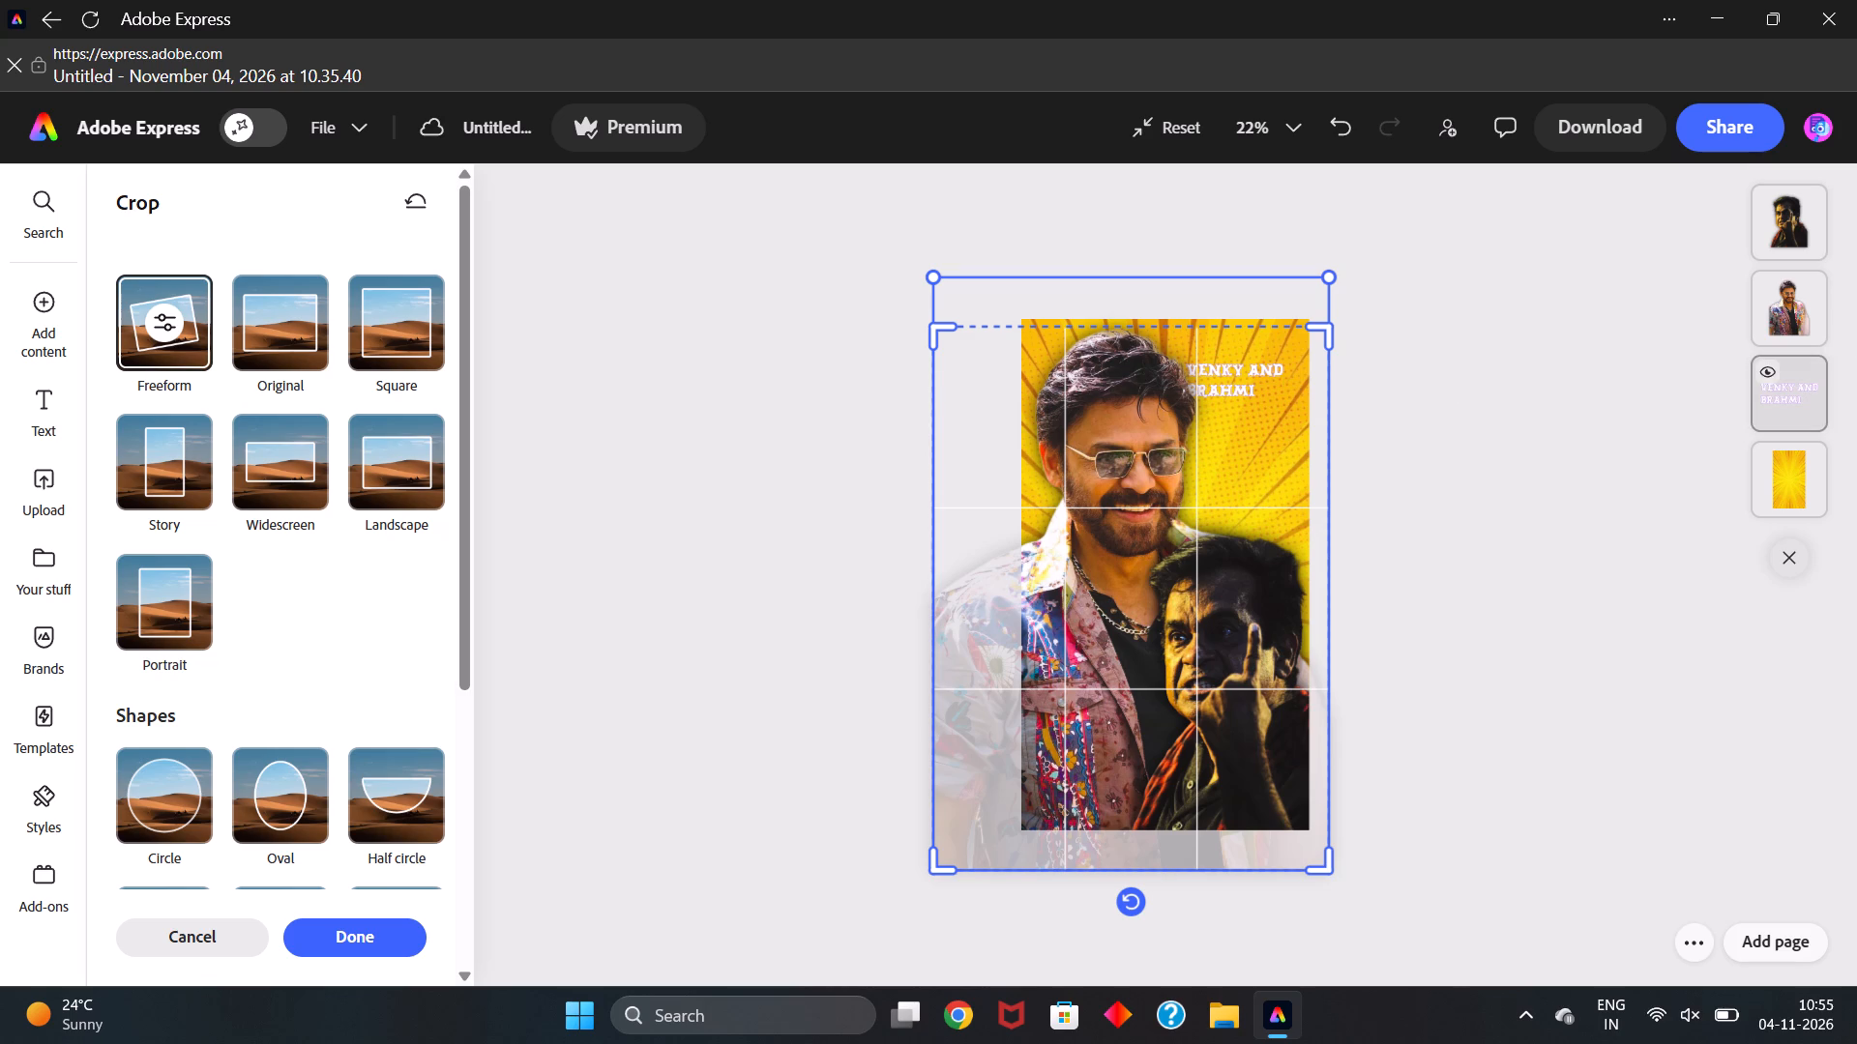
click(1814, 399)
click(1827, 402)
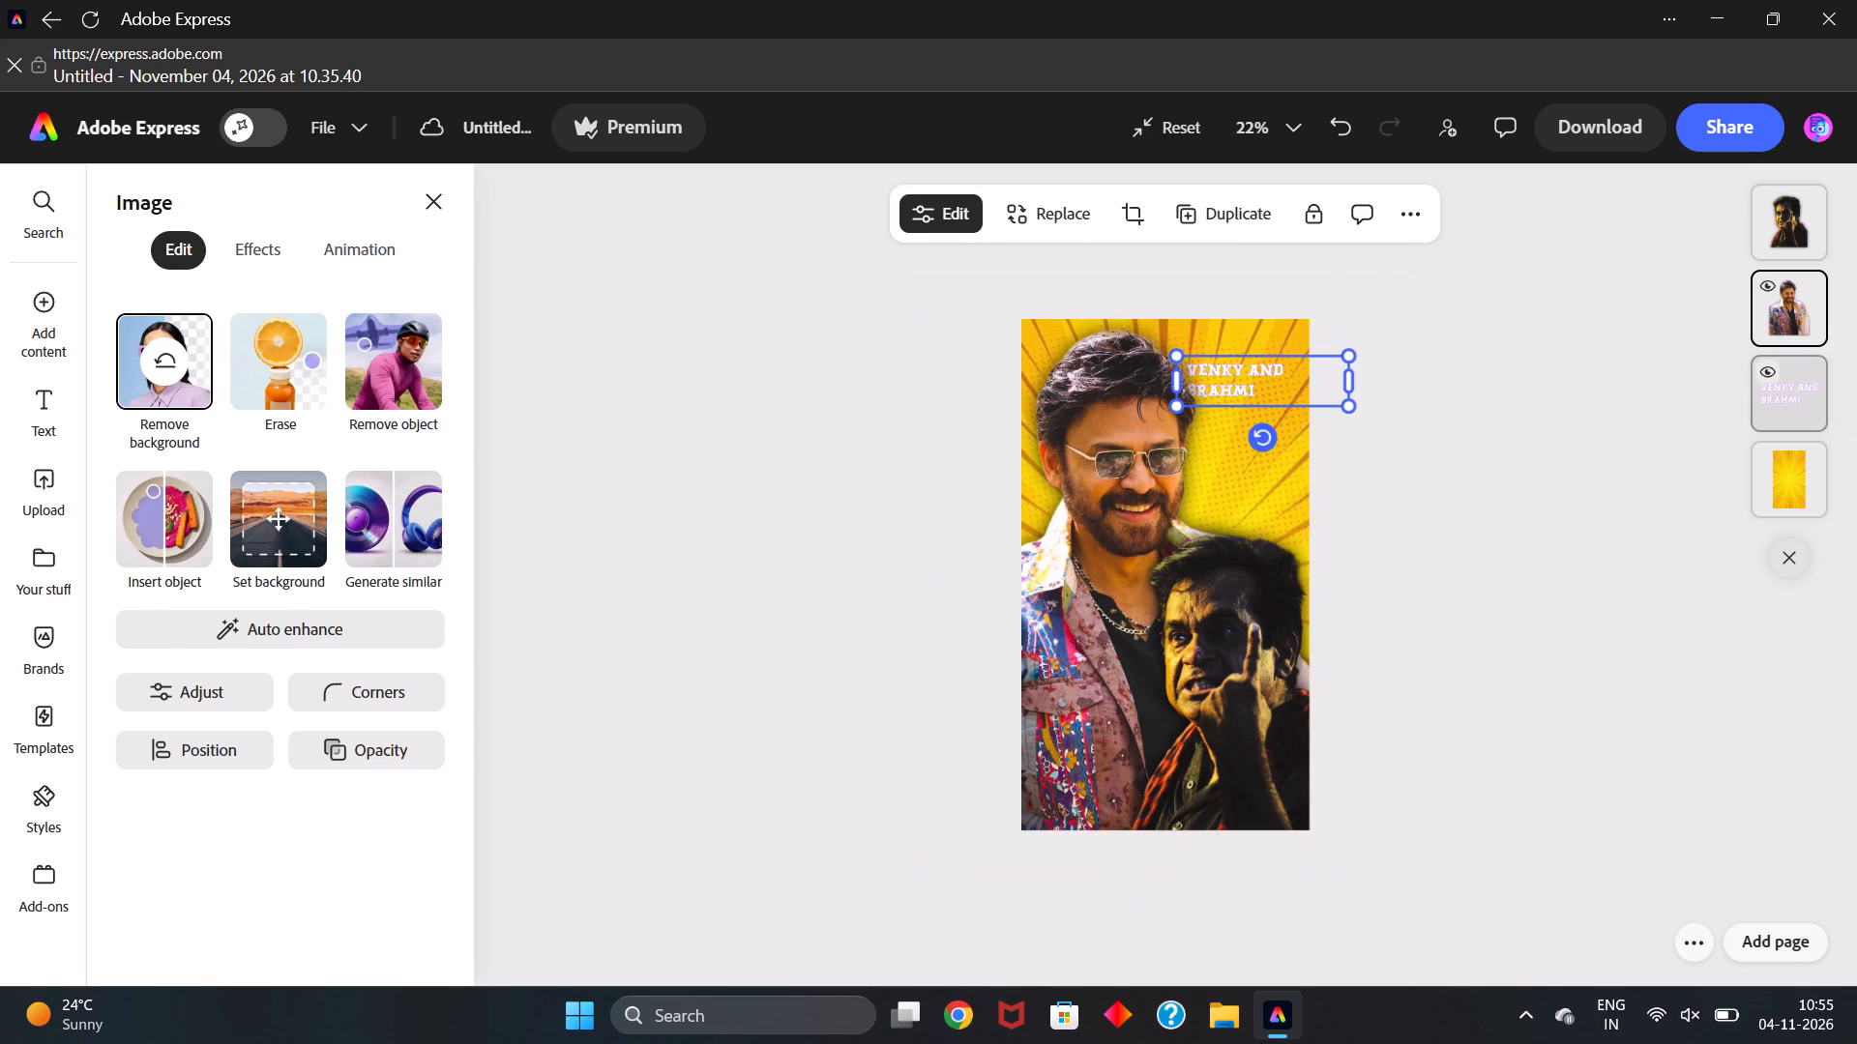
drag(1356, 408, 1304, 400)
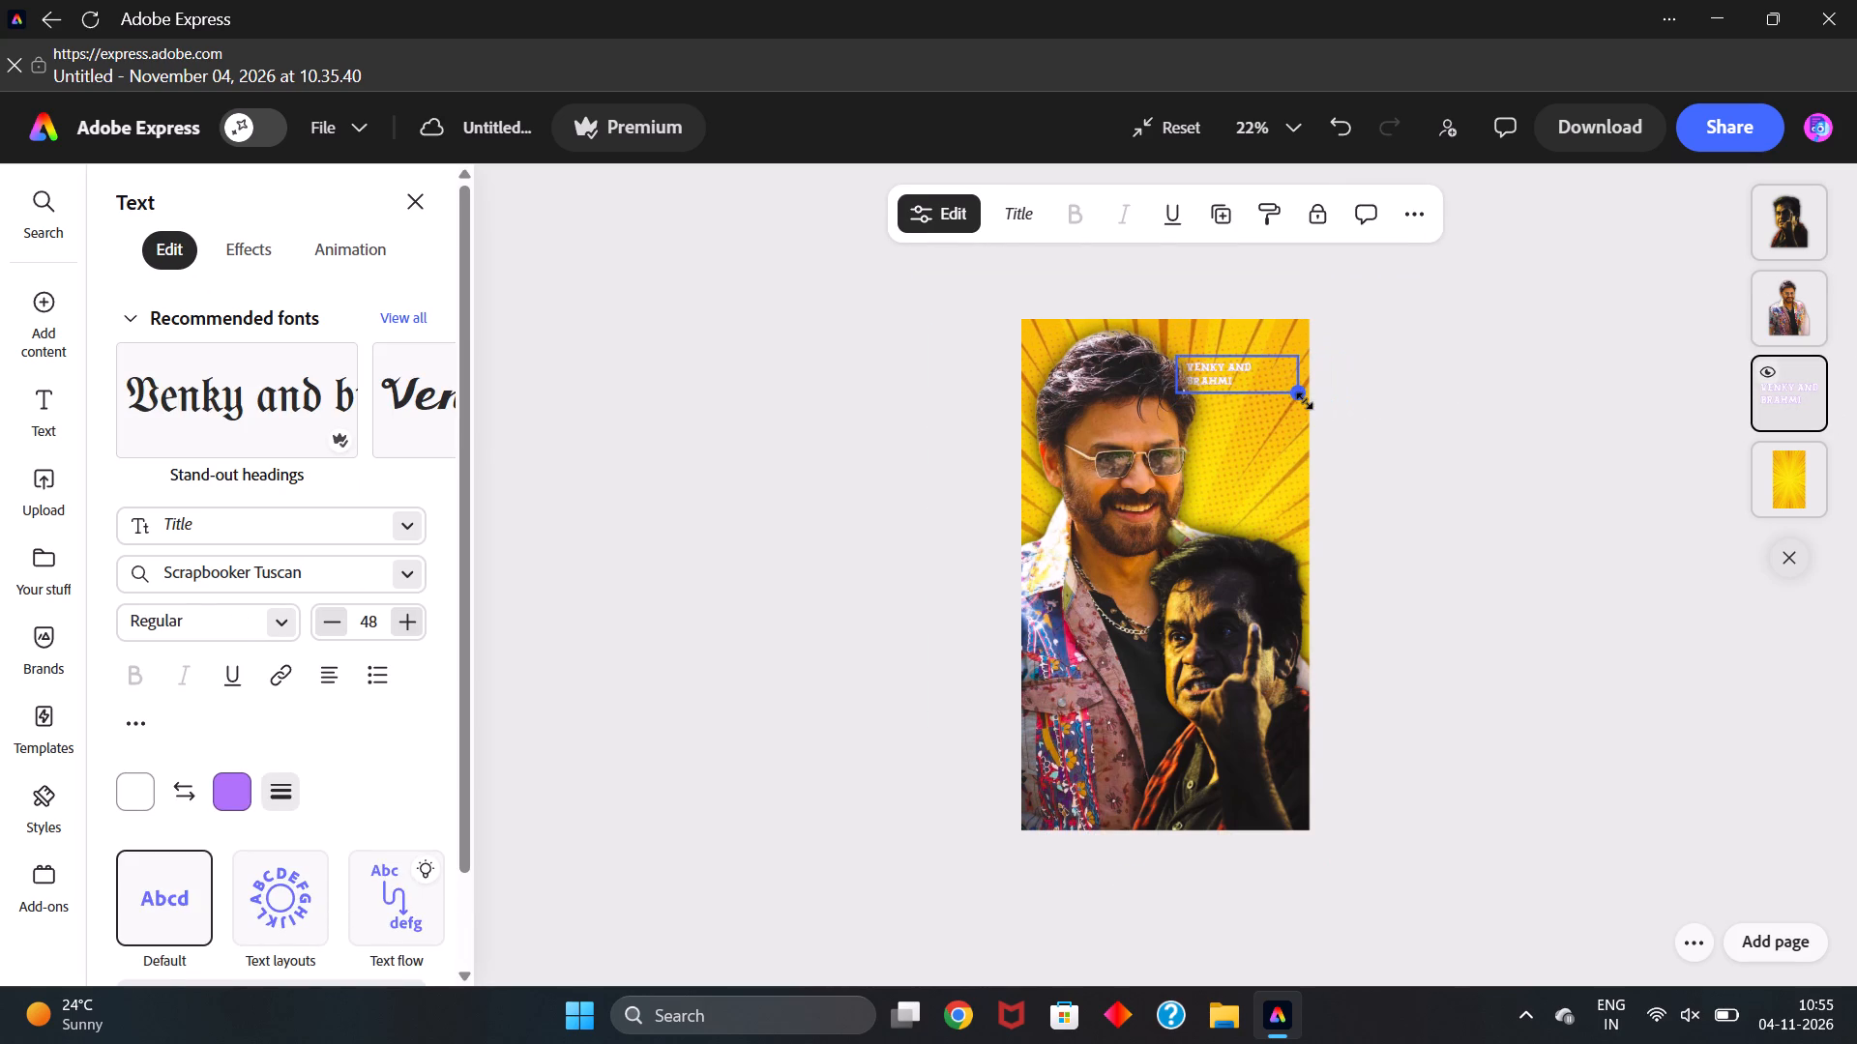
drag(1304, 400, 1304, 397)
Move the small title slightly down and away from Venkatesh's head so that its text is clear of his hair.
drag(1250, 388, 1259, 404)
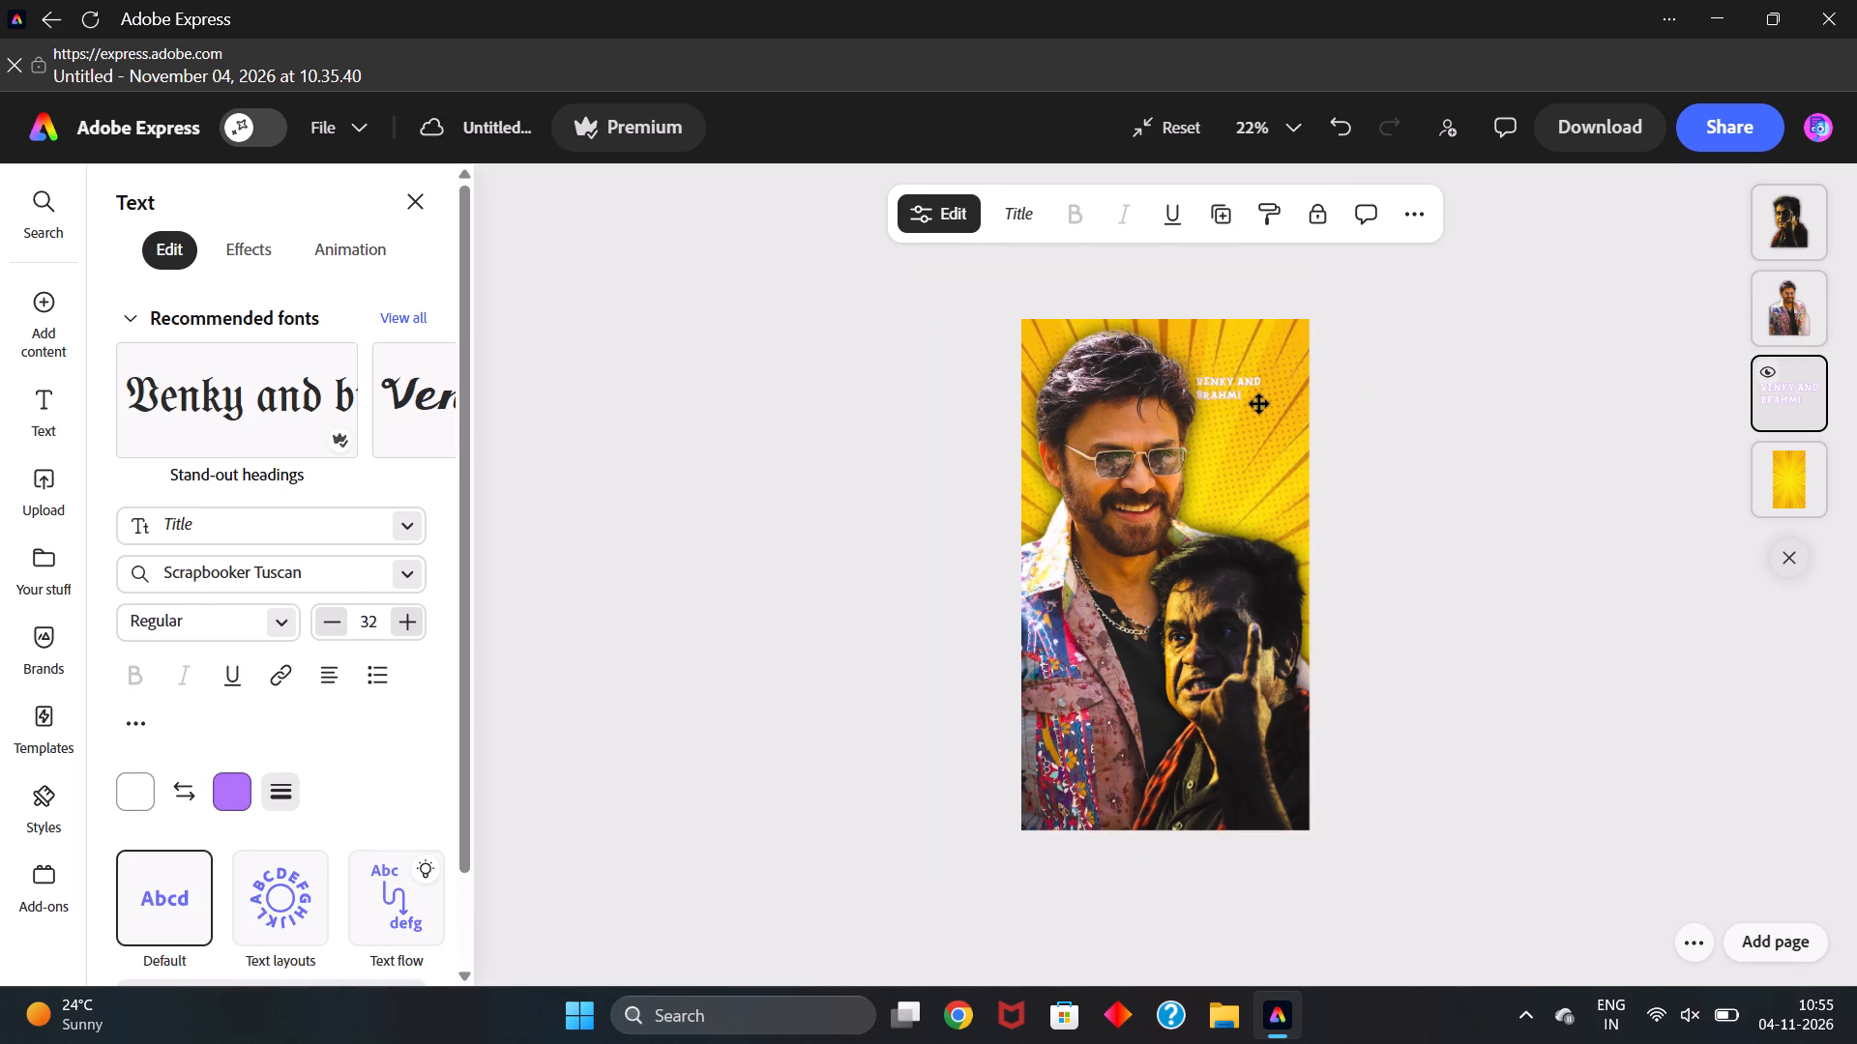
Open the Venkatesh cutout for cropping, scale the photo down freehand within its frame, centre it horizontally there and apply the crop.
triple_click(1240, 395)
click(1240, 395)
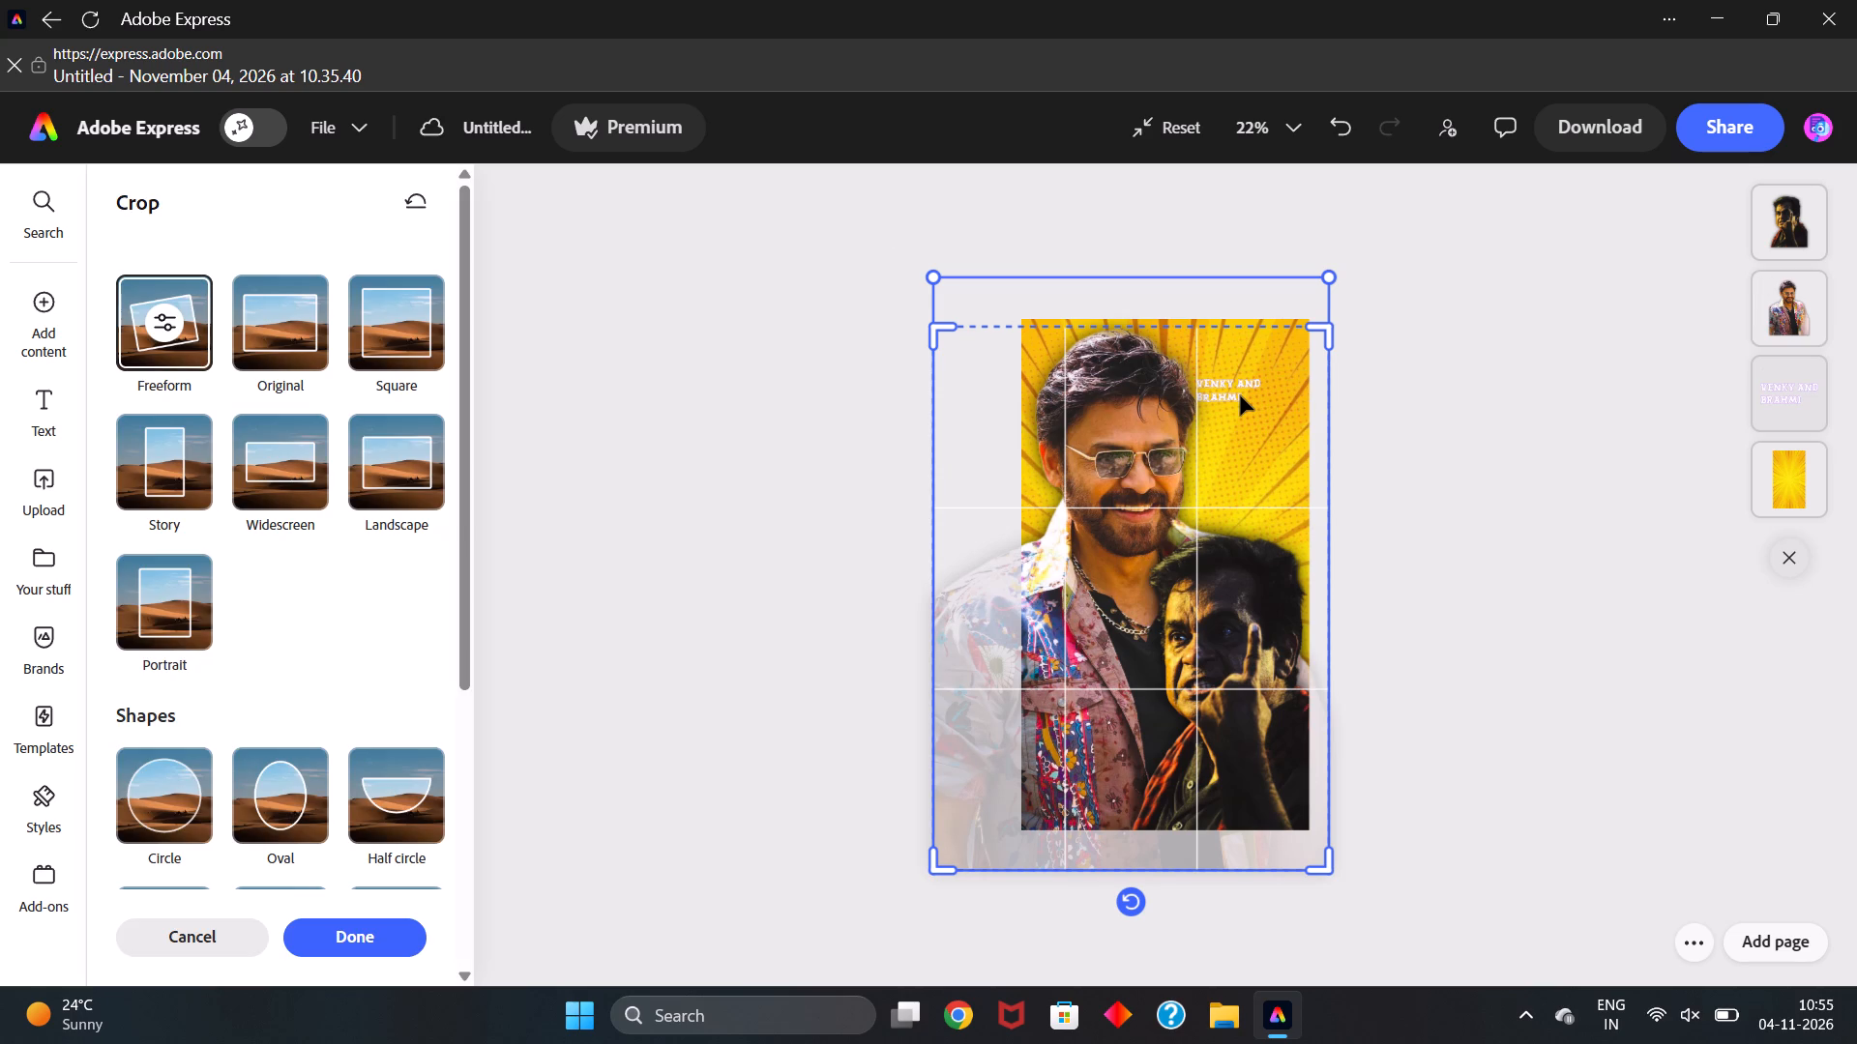
triple_click(1240, 395)
drag(1330, 276, 1330, 302)
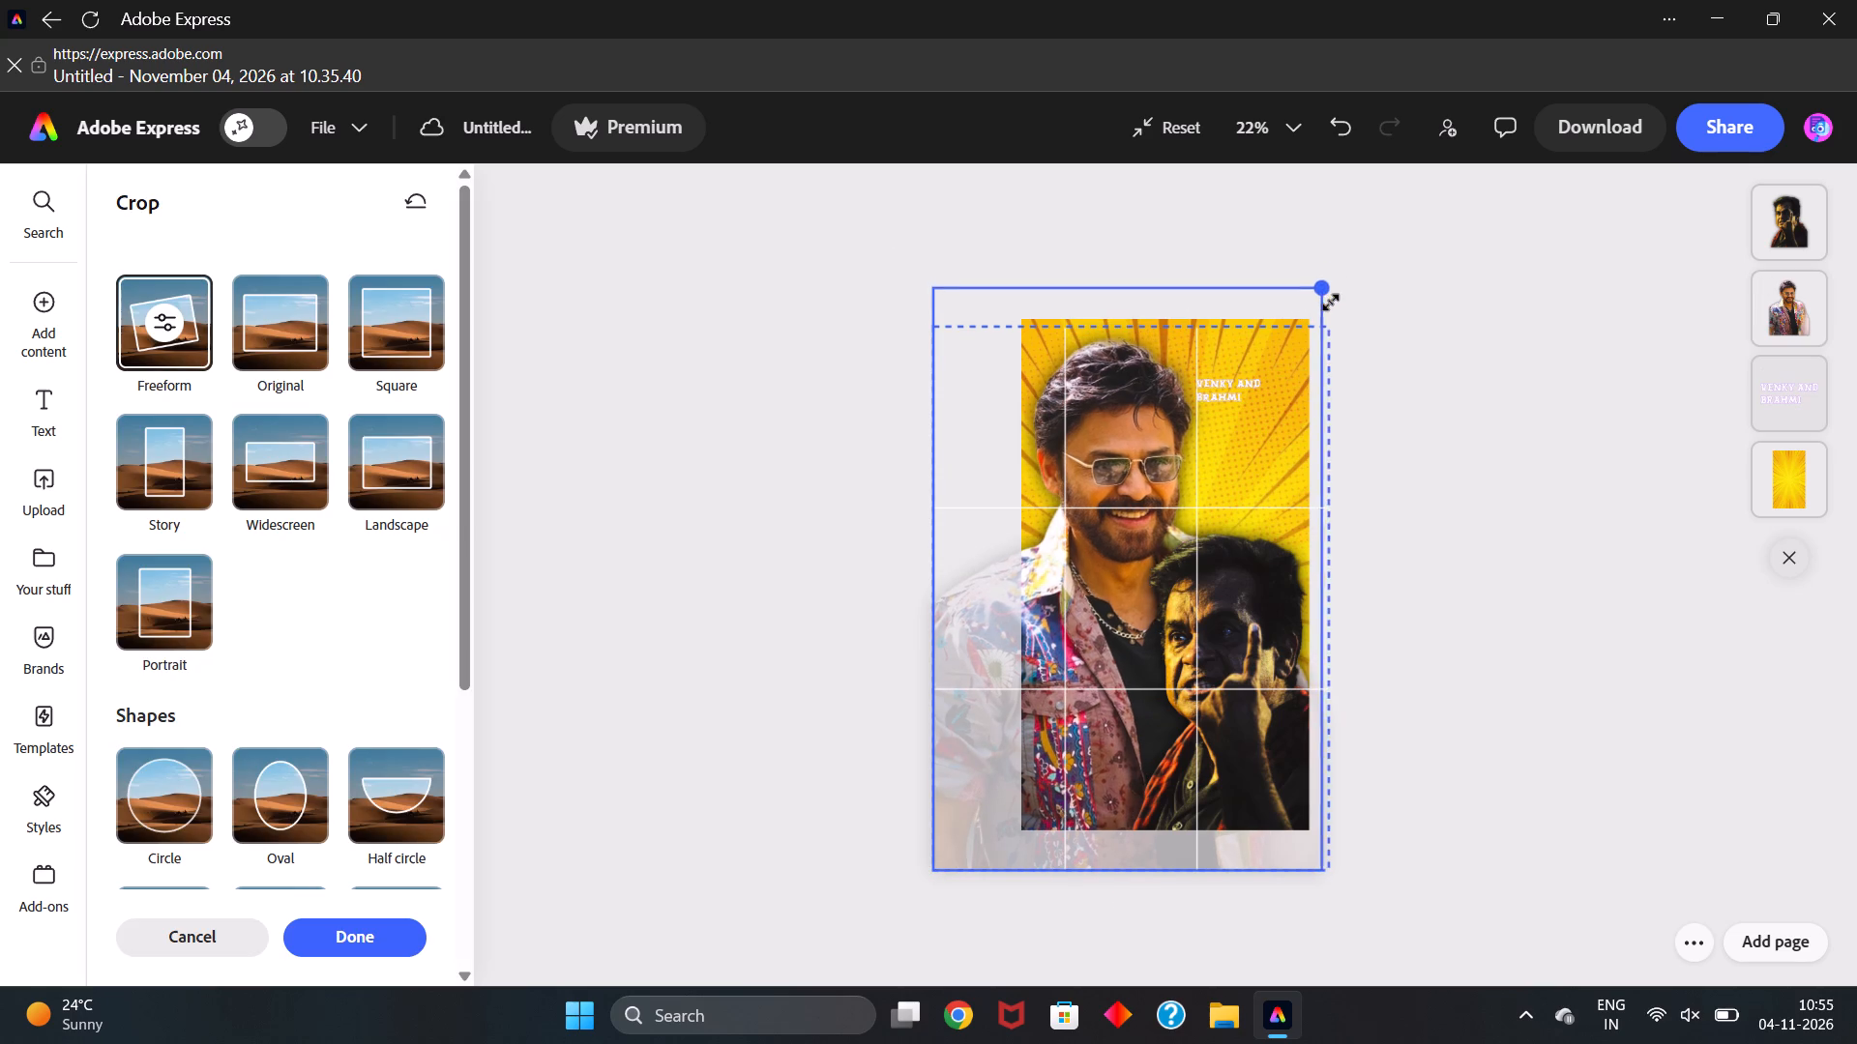
drag(1330, 302, 1371, 337)
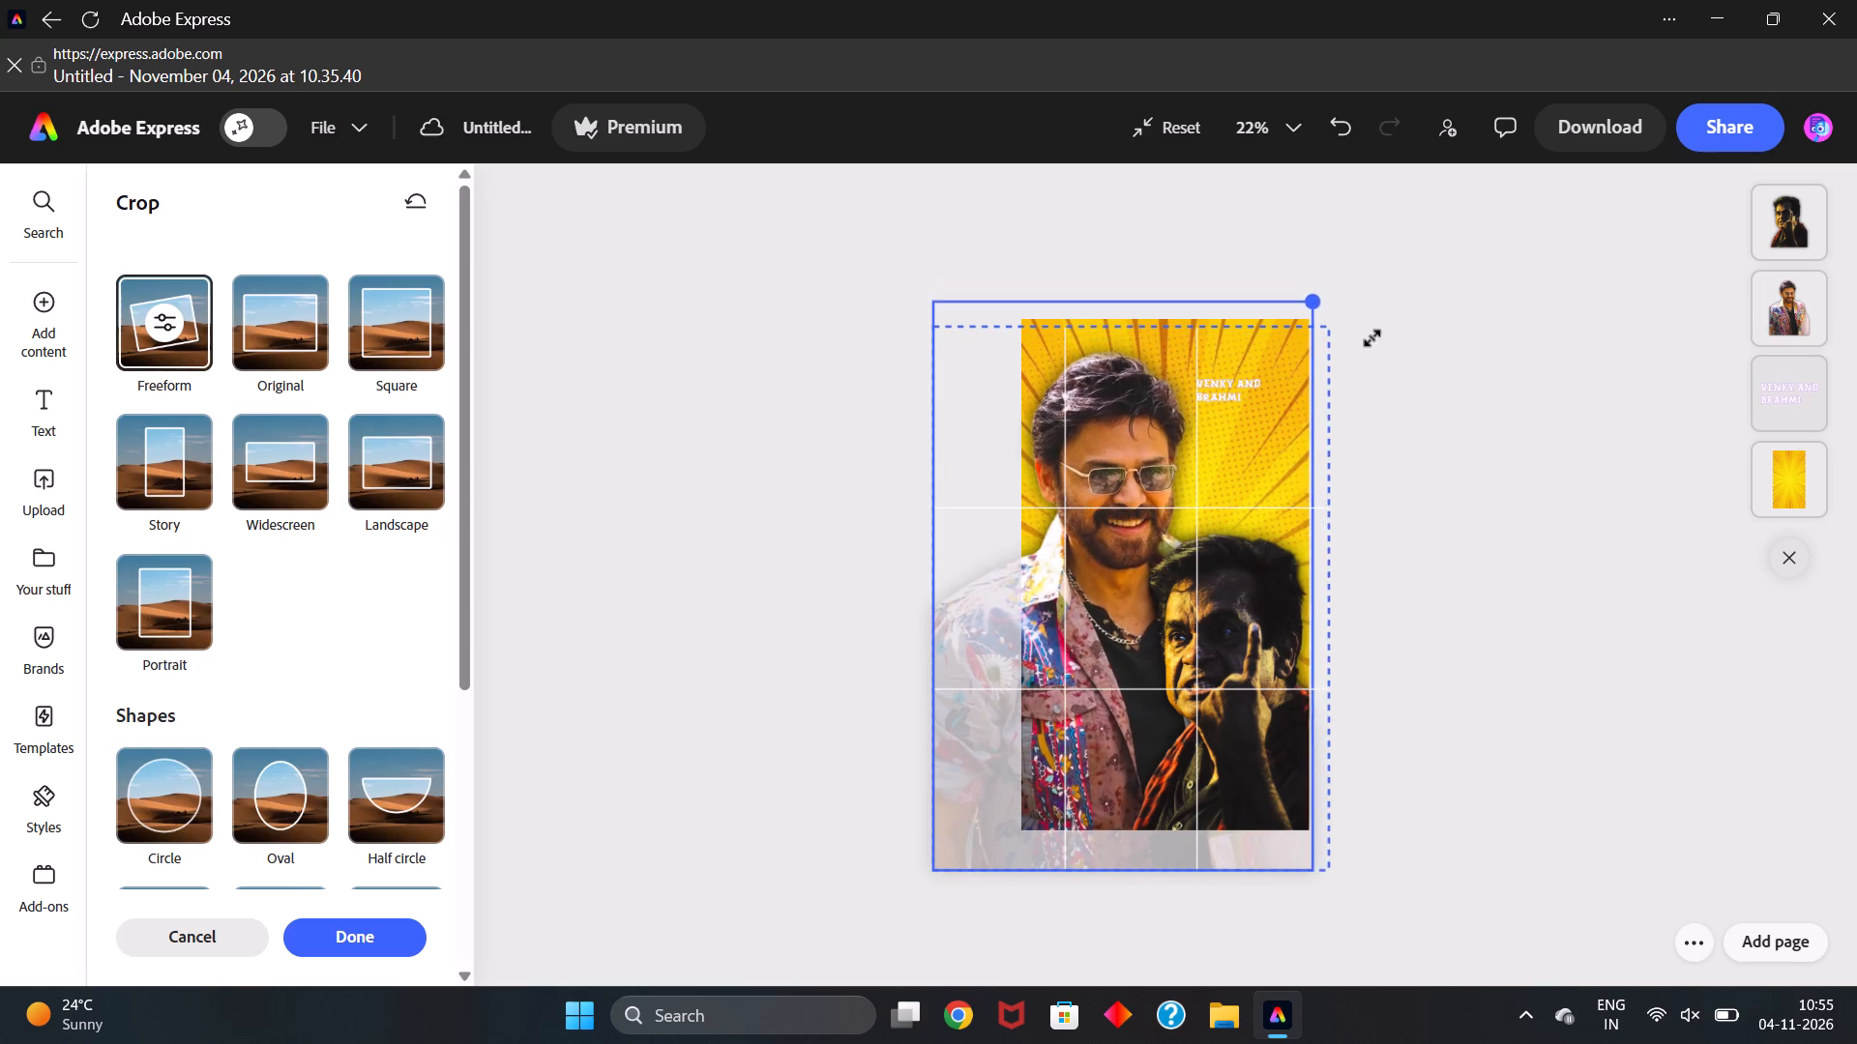
drag(1371, 337, 1382, 329)
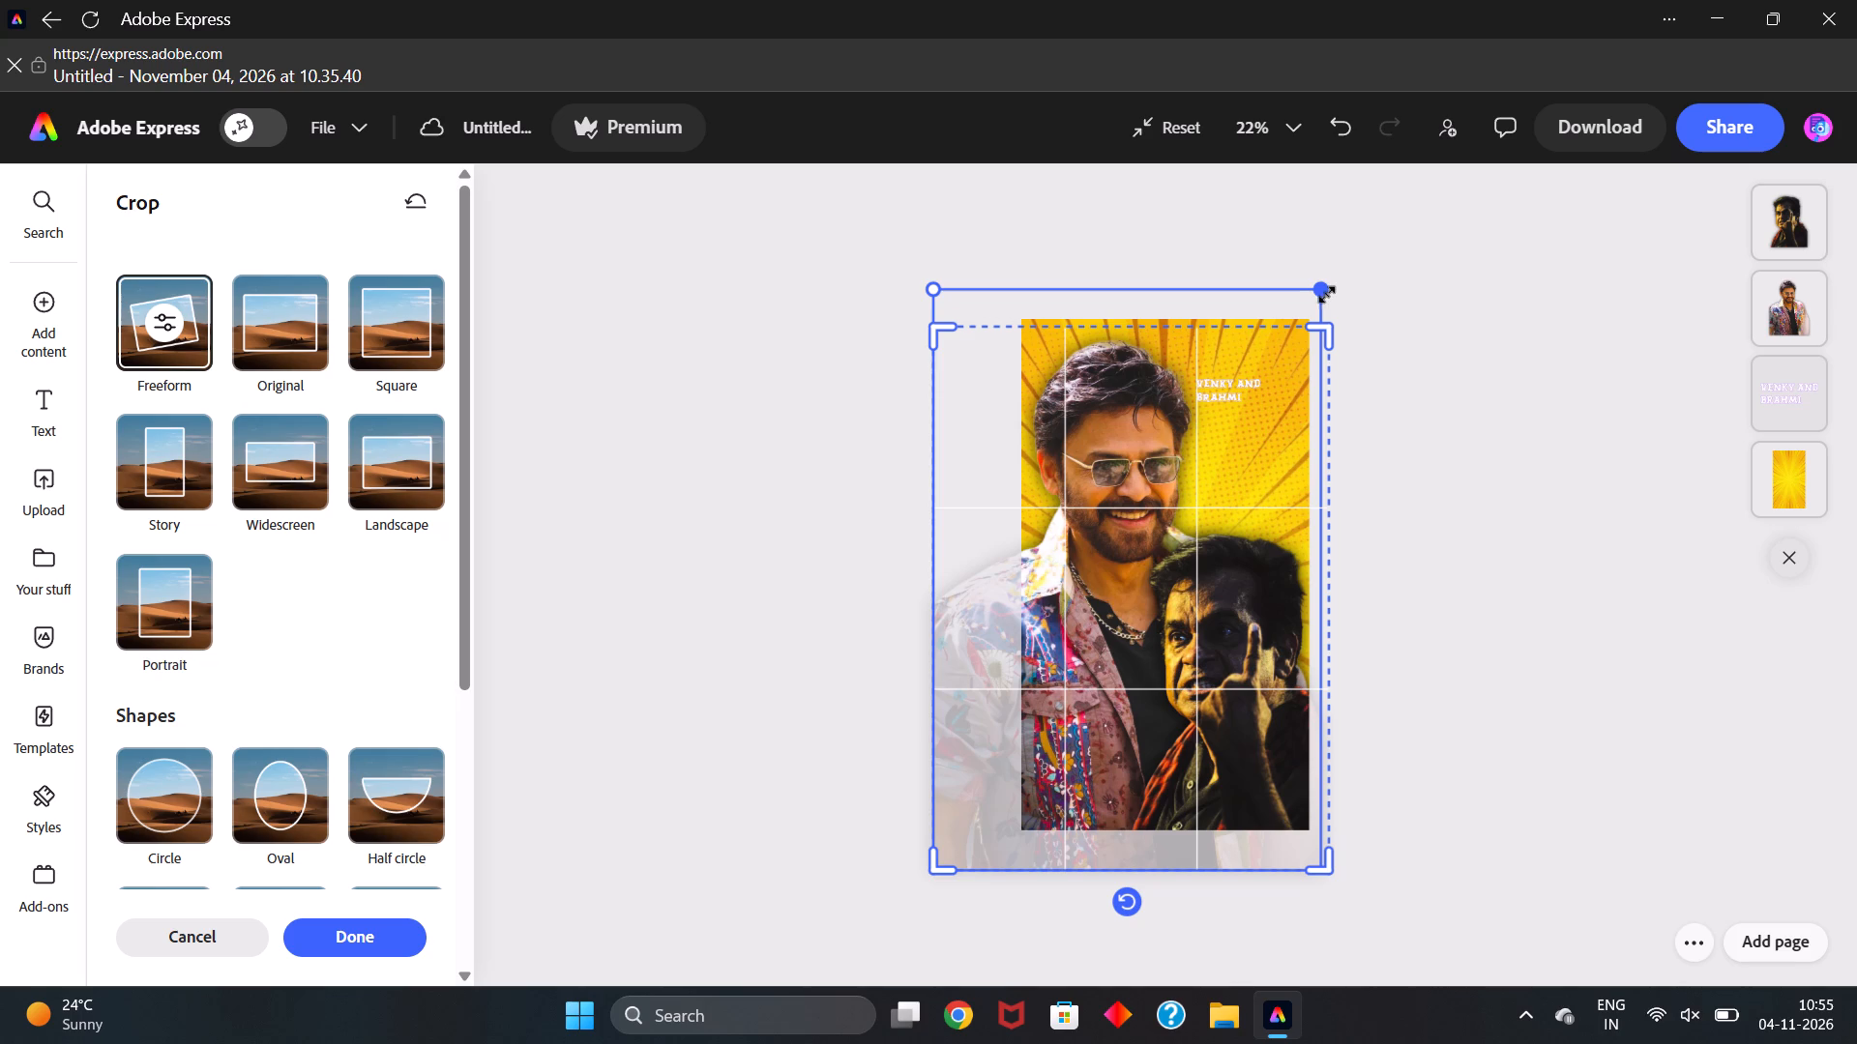
drag(1319, 294, 1315, 343)
drag(1253, 430, 1267, 419)
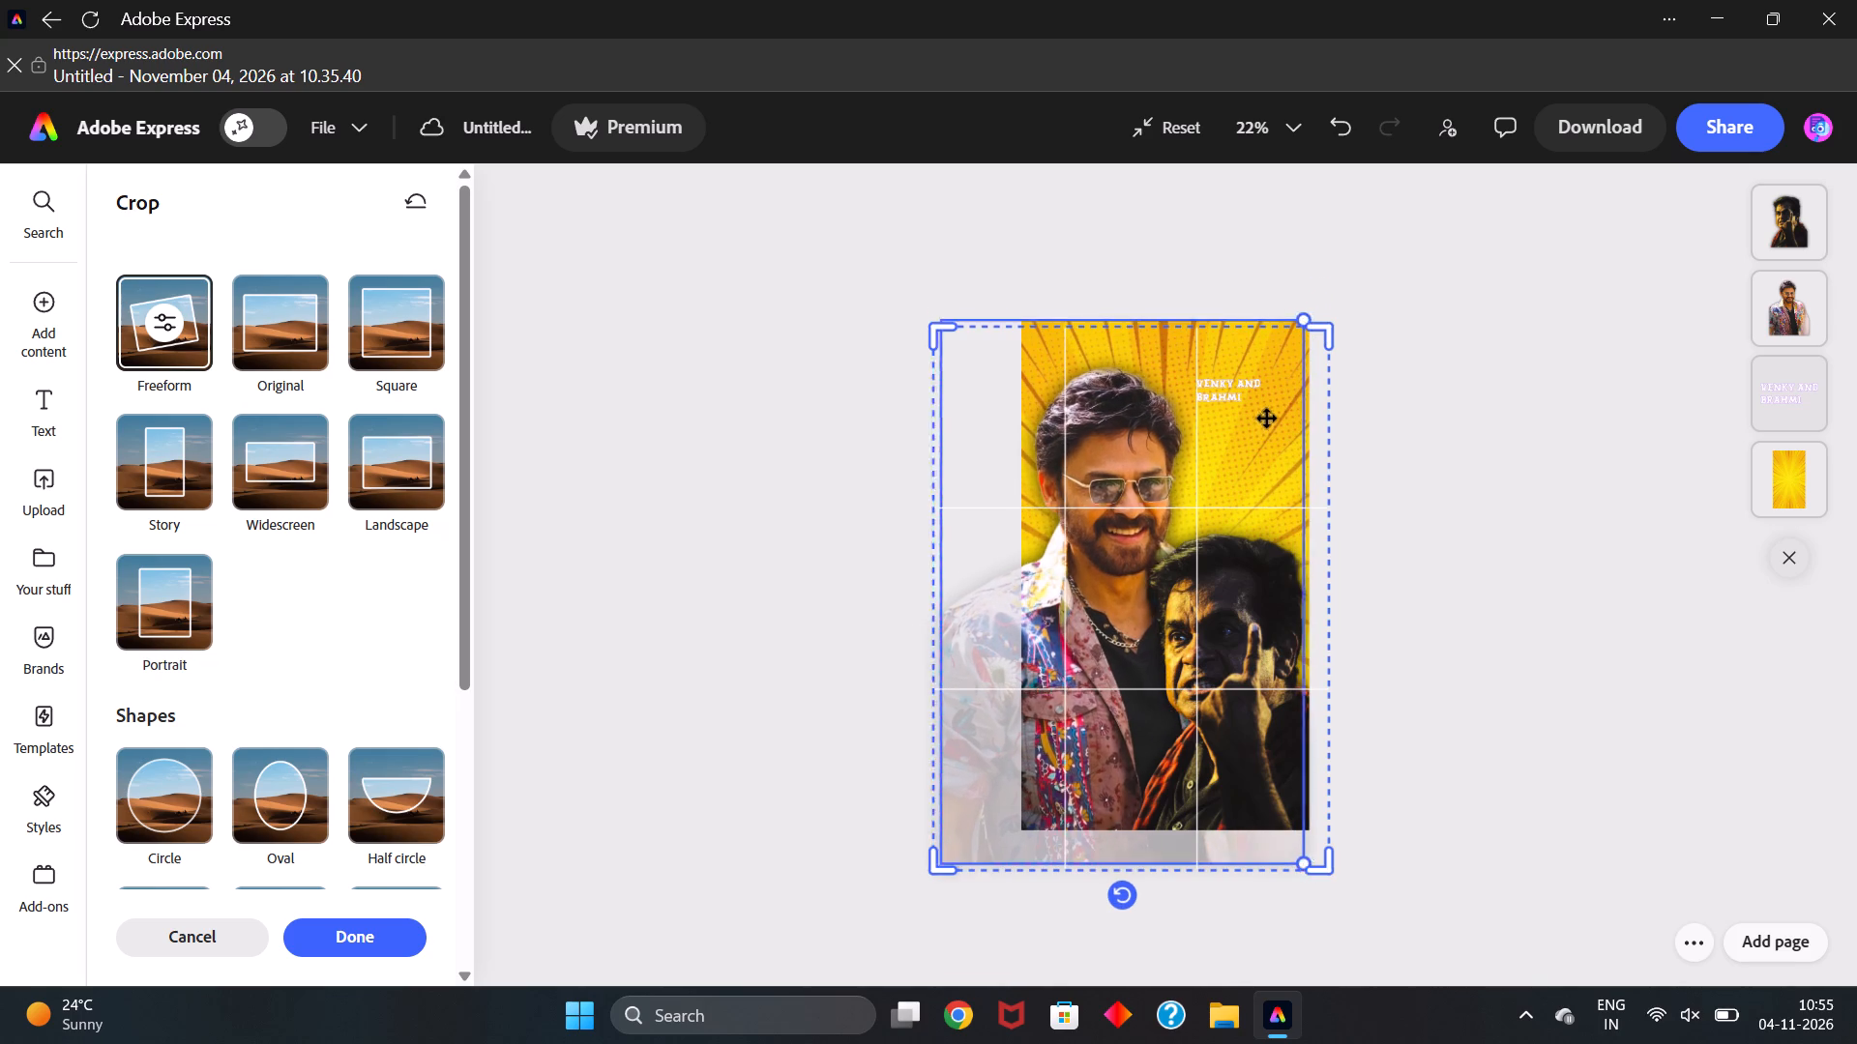
drag(1267, 419, 1274, 406)
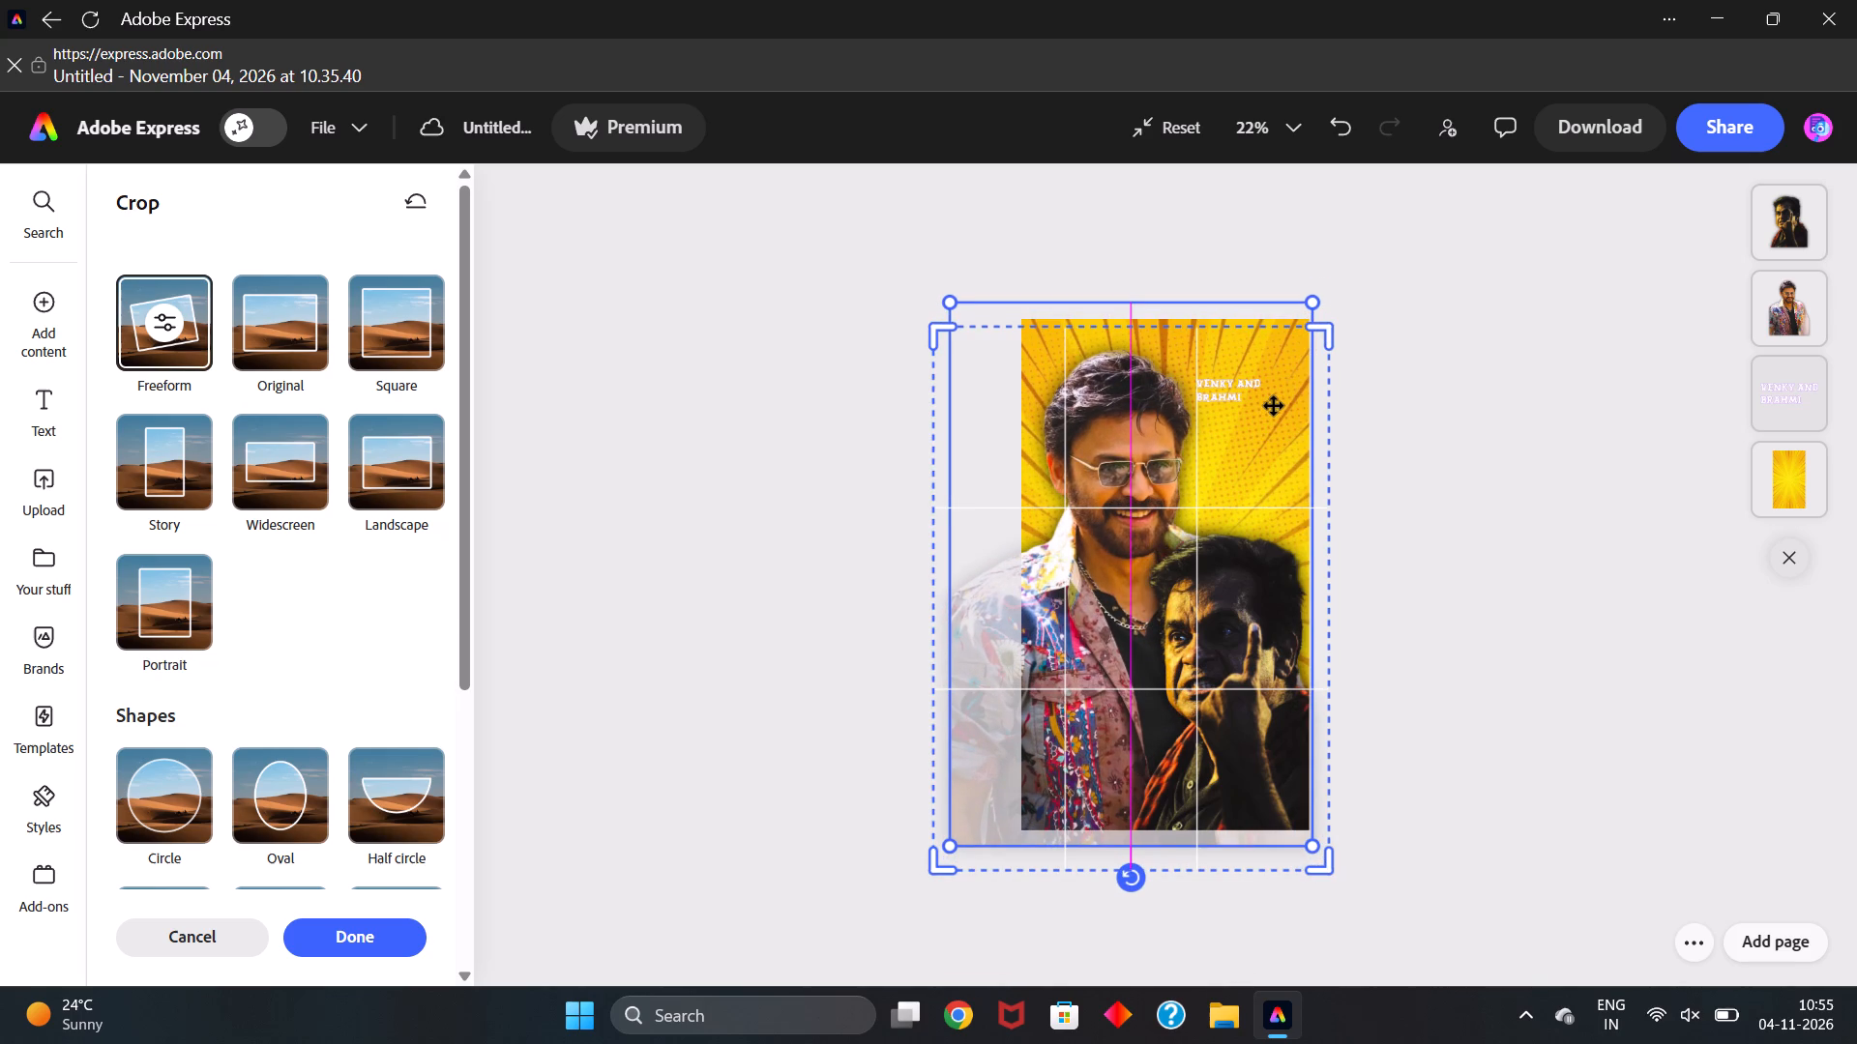
drag(1274, 406, 1269, 393)
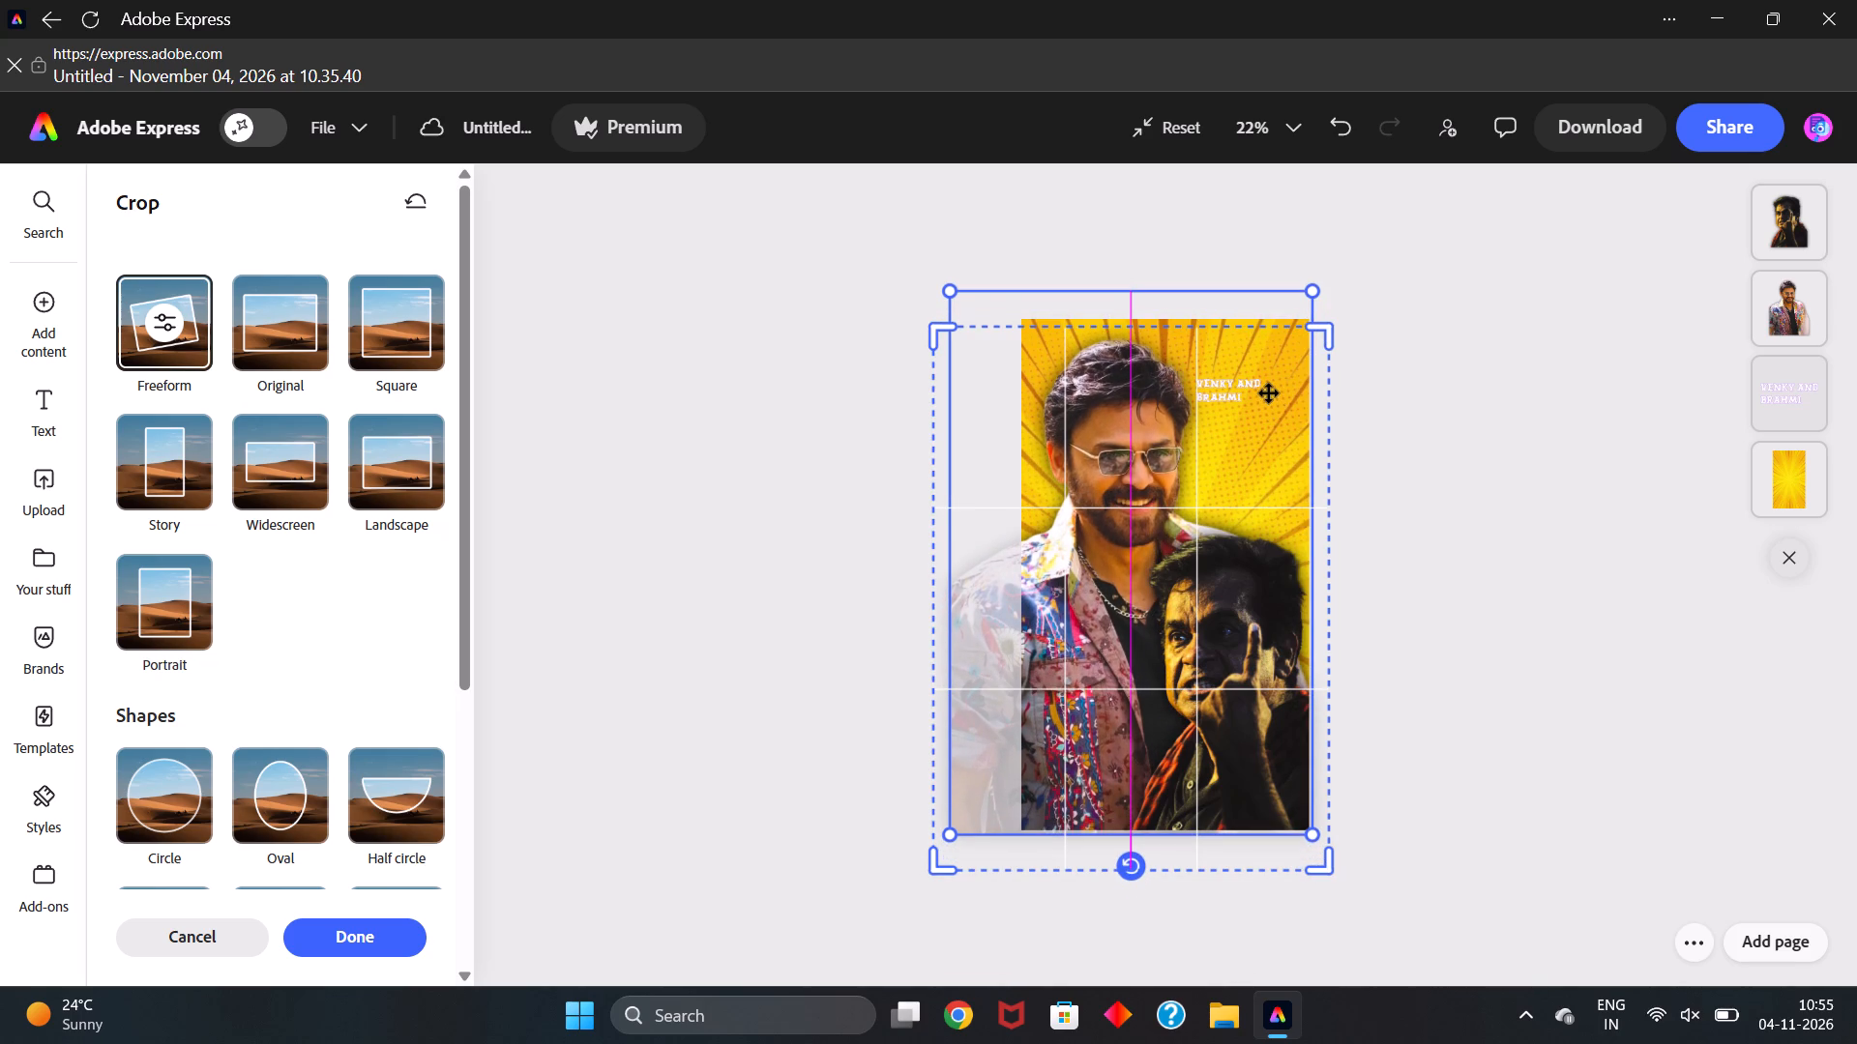
drag(1269, 393, 1269, 396)
click(1431, 427)
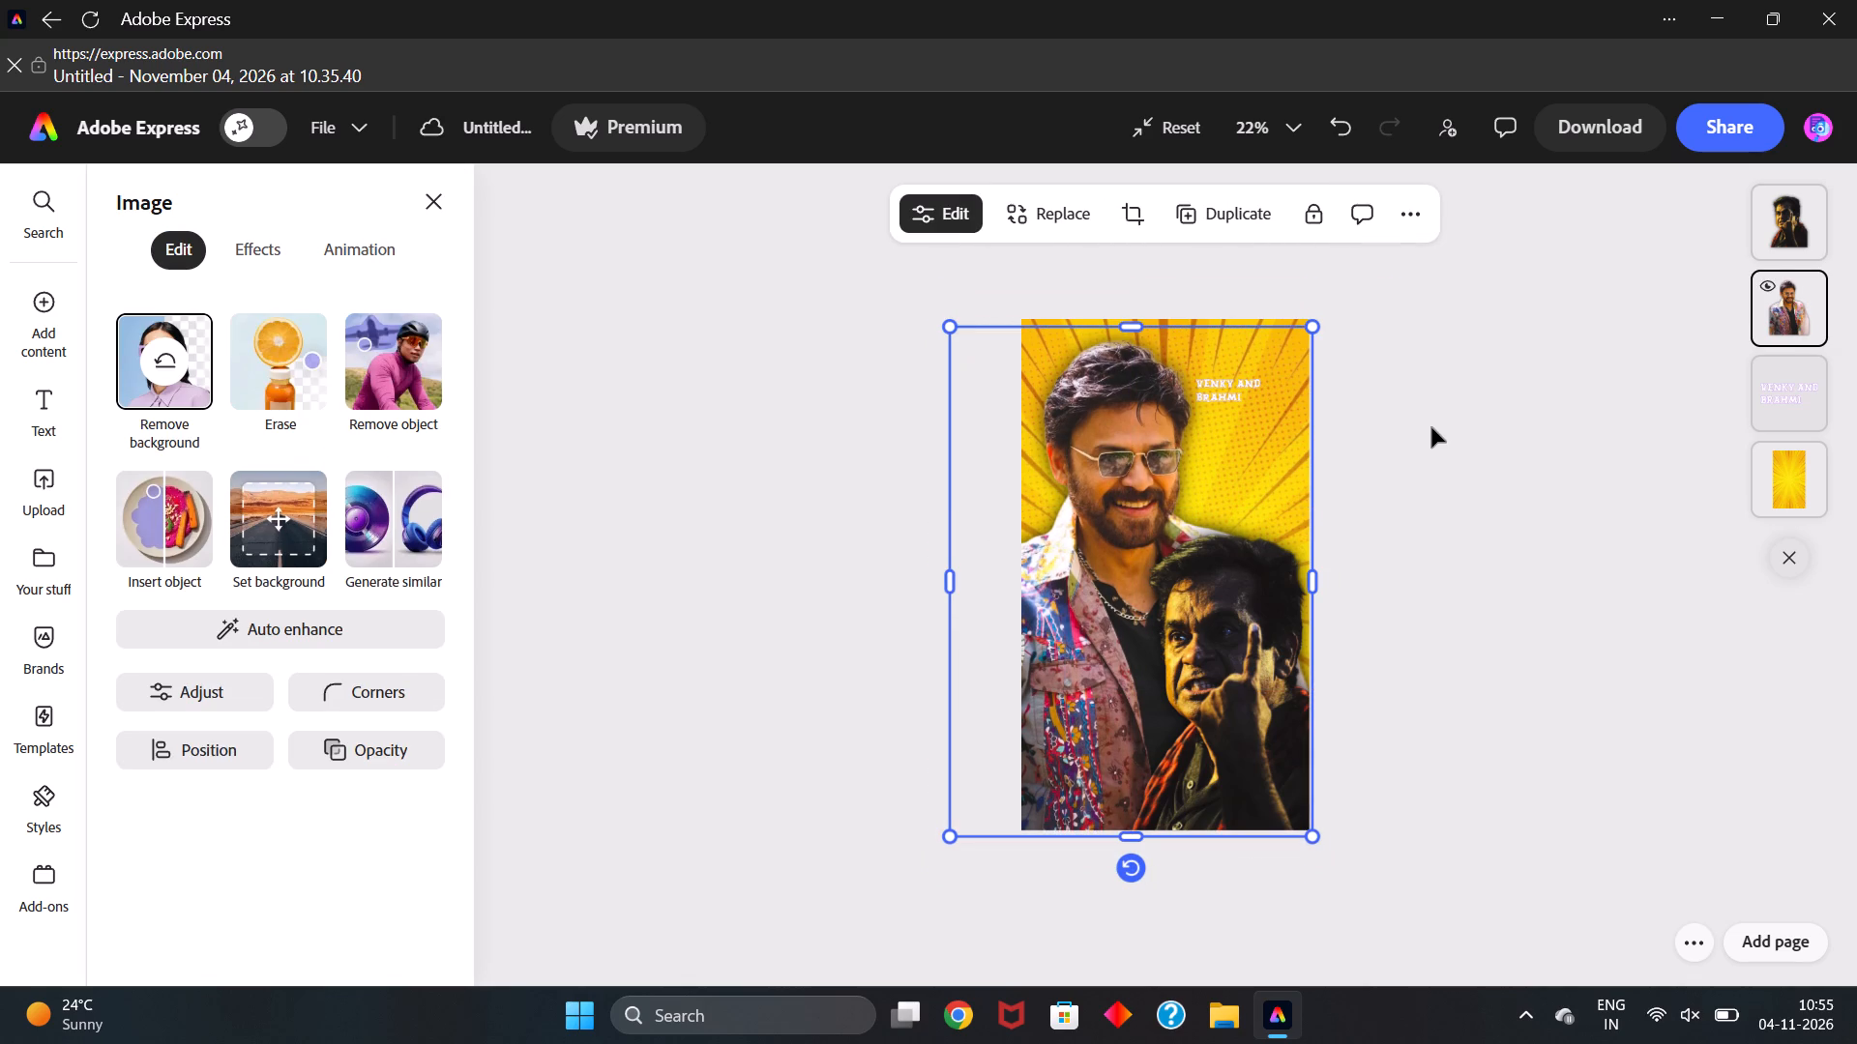
Enlarge the title freehand to a font size of about 116.
click(1230, 388)
click(1781, 396)
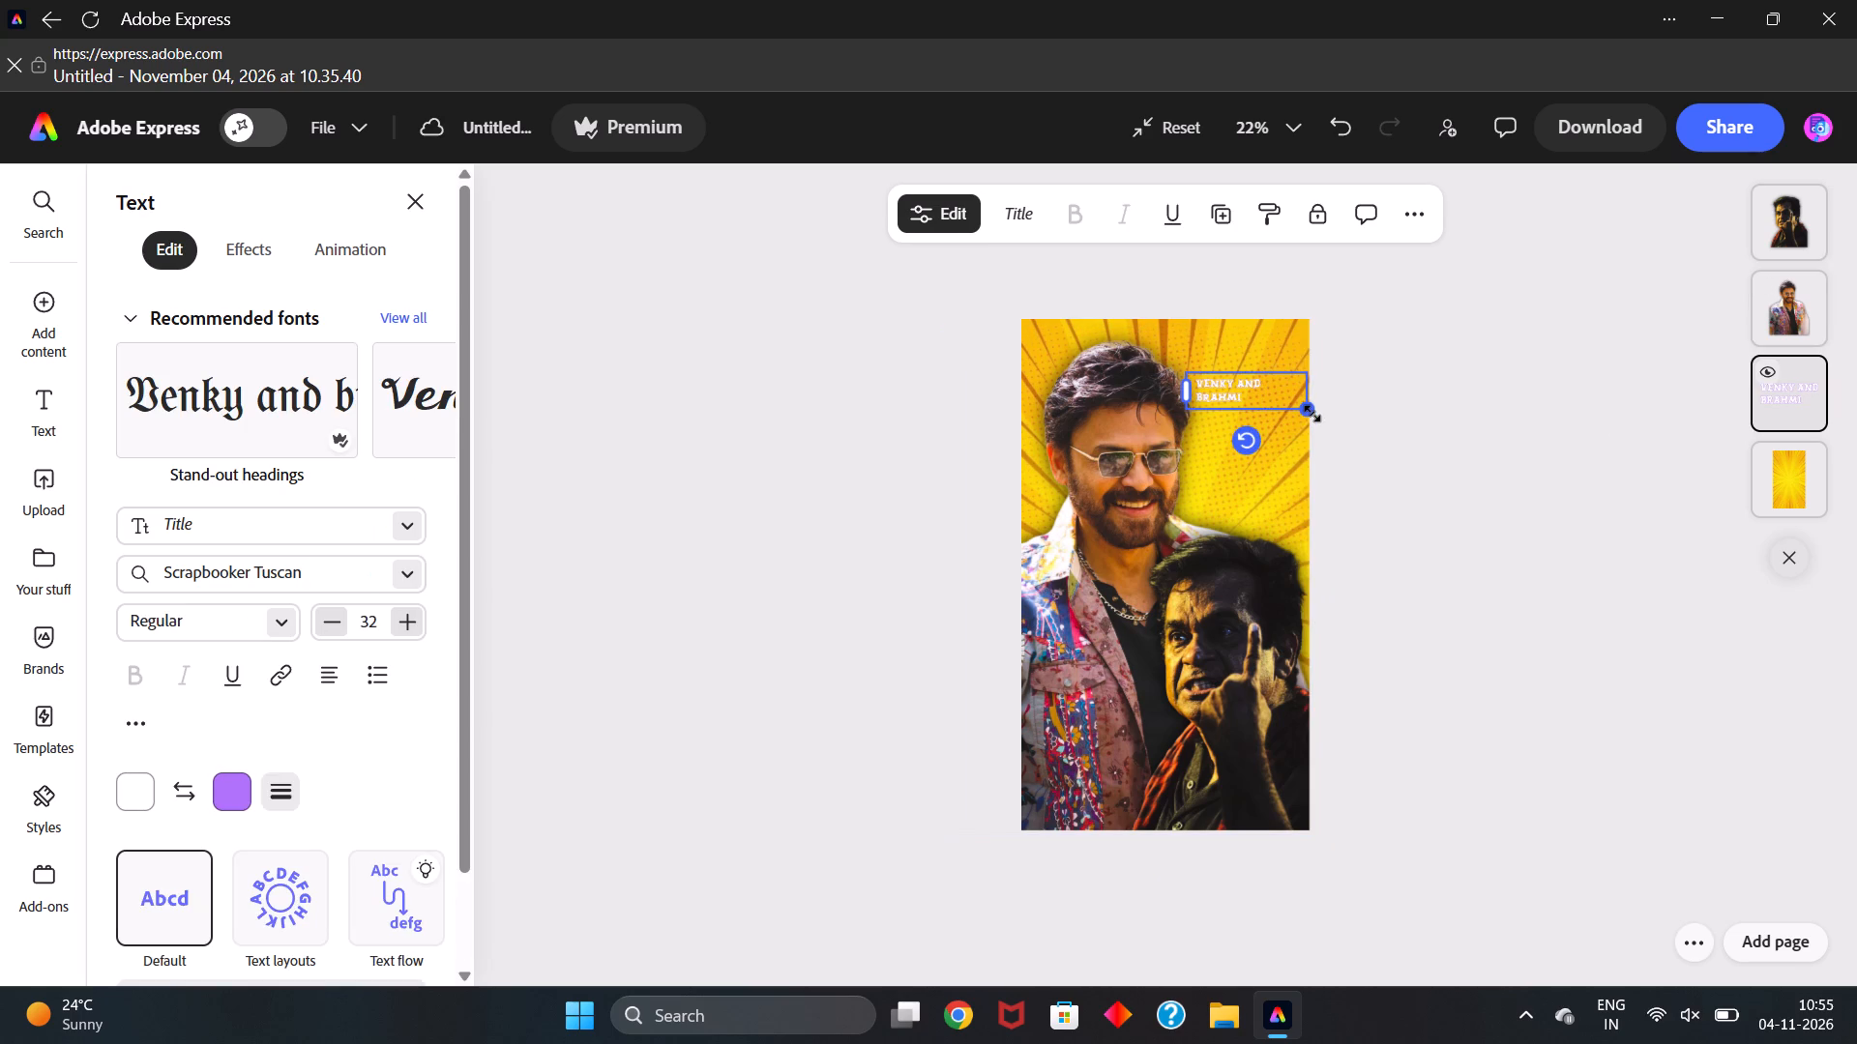
drag(1312, 413, 1545, 614)
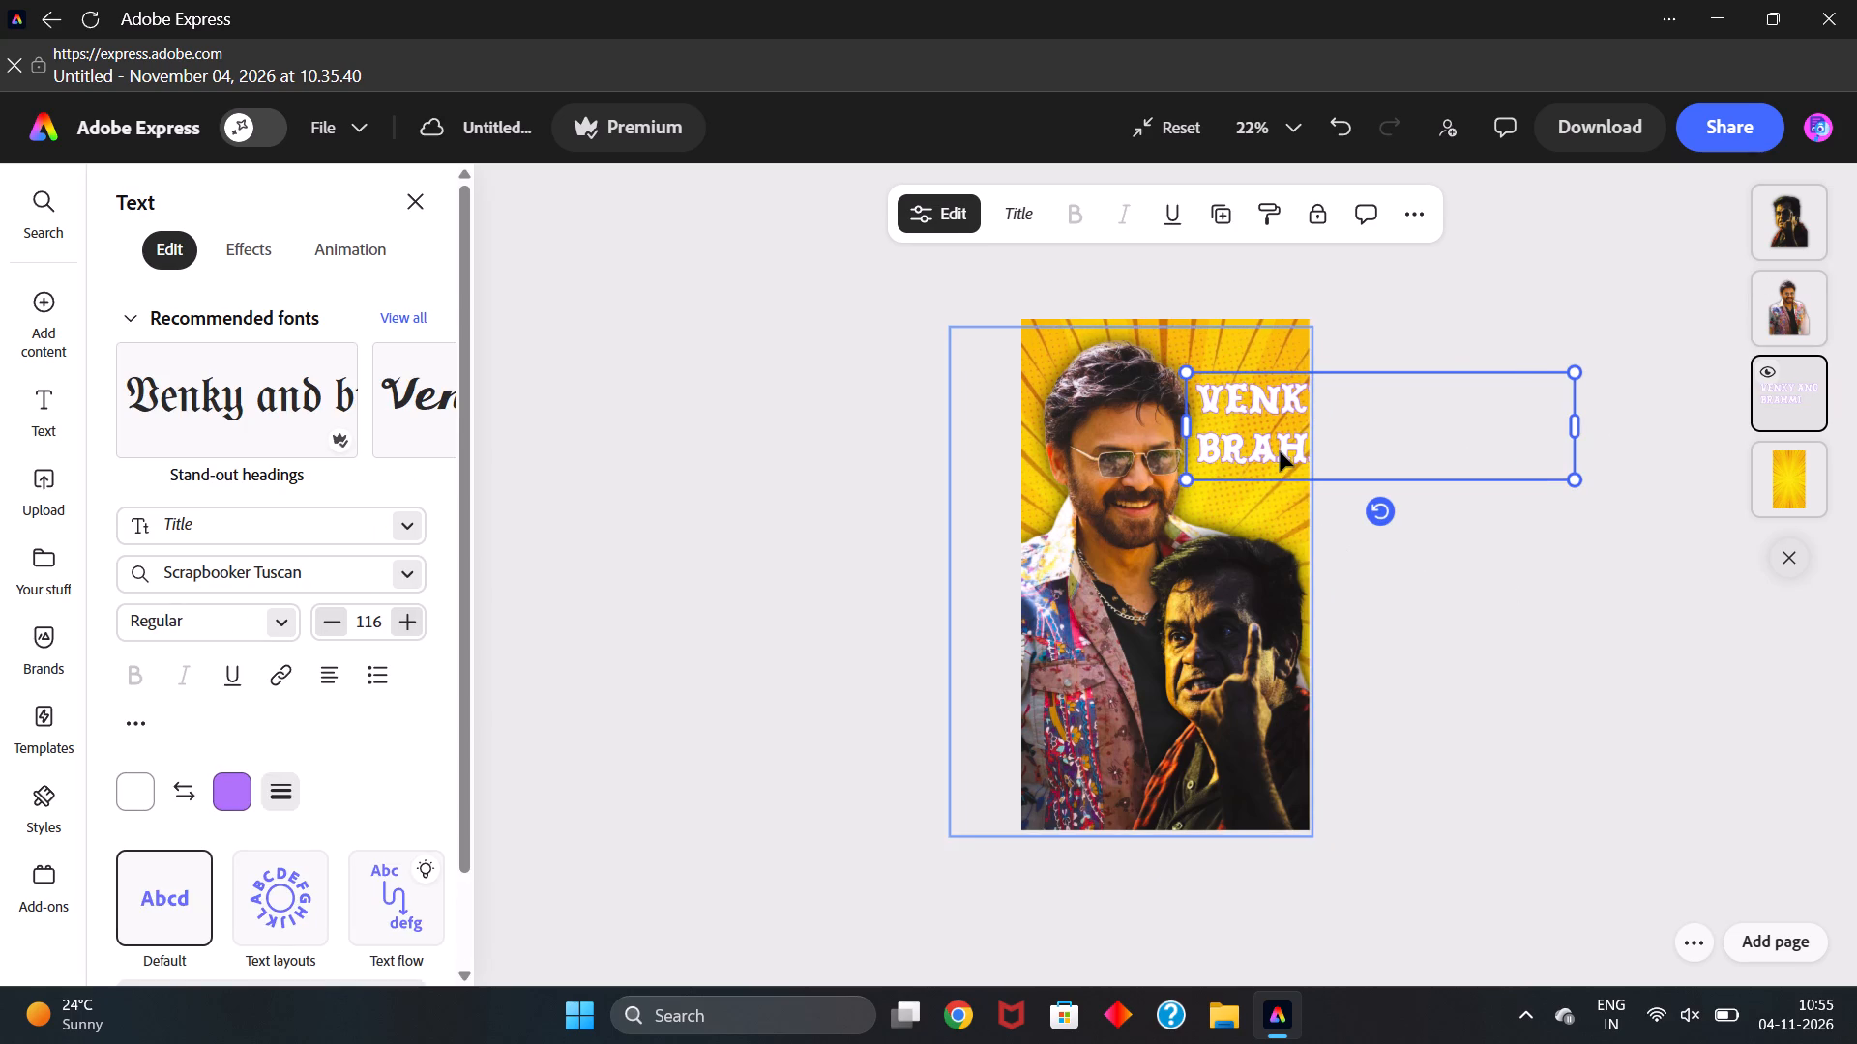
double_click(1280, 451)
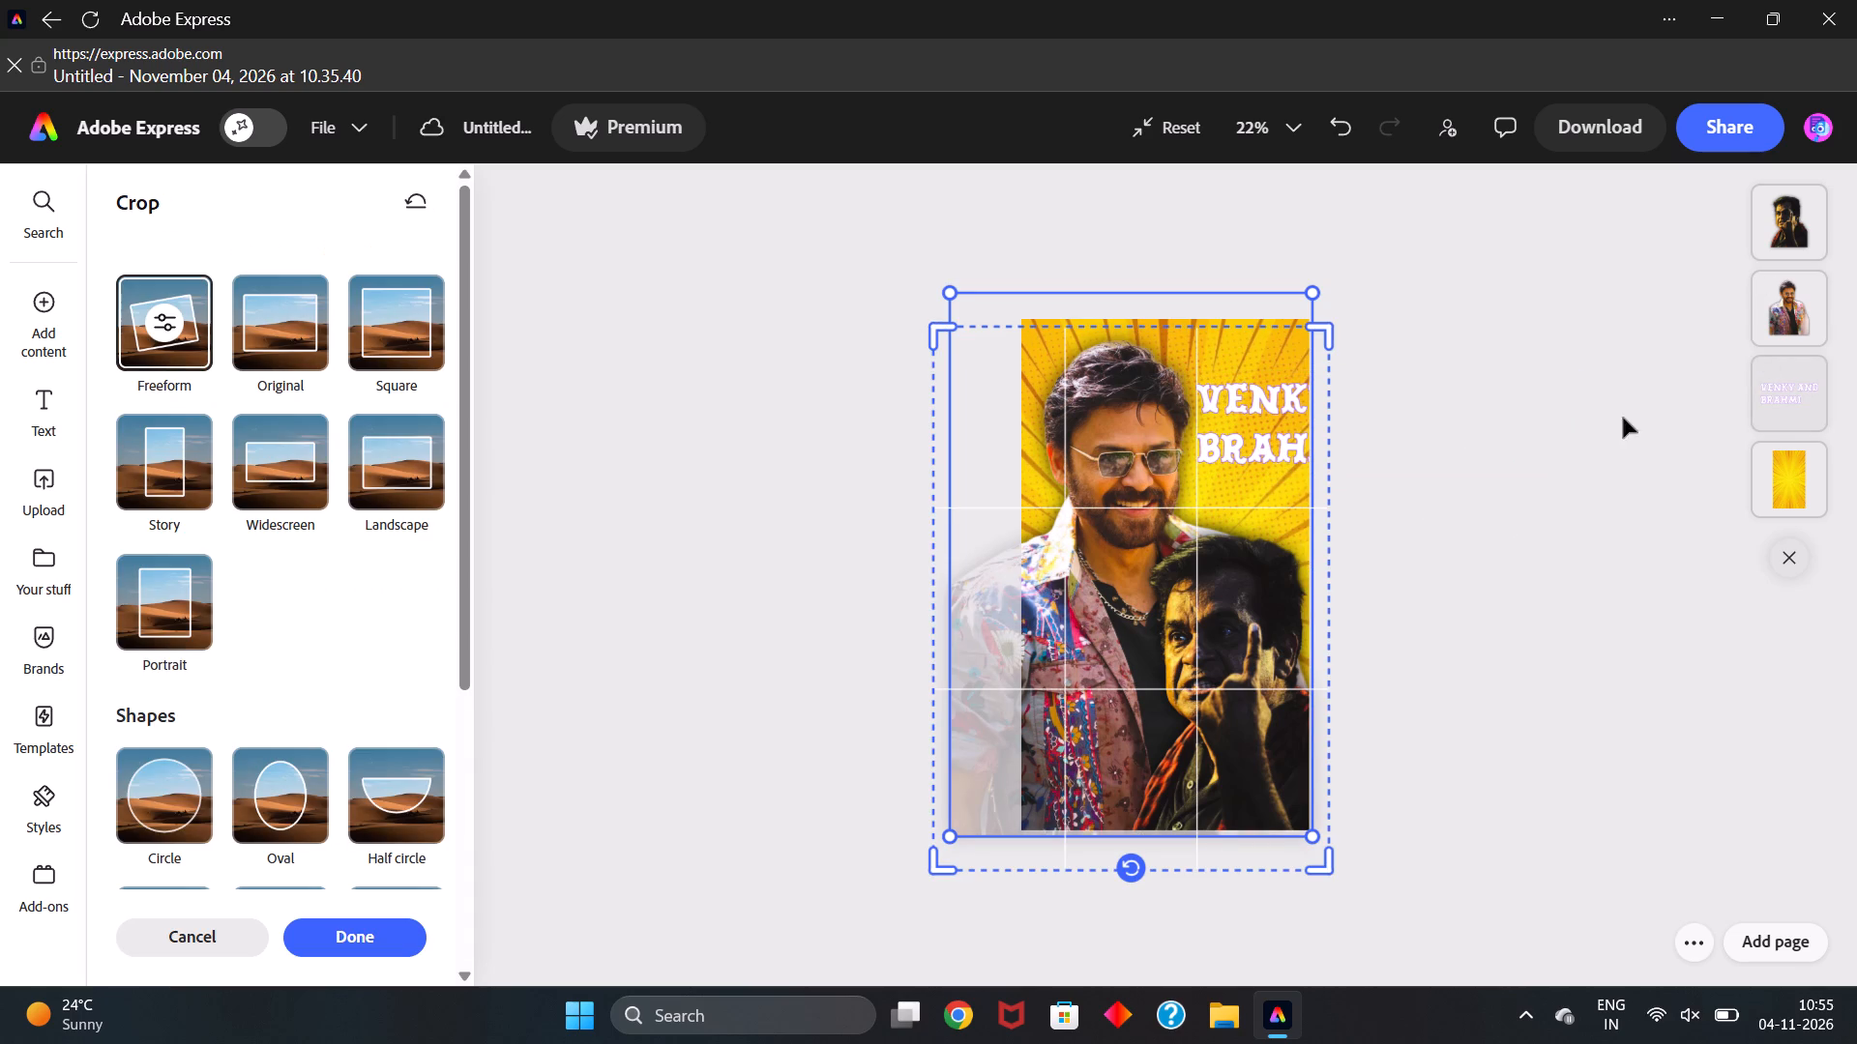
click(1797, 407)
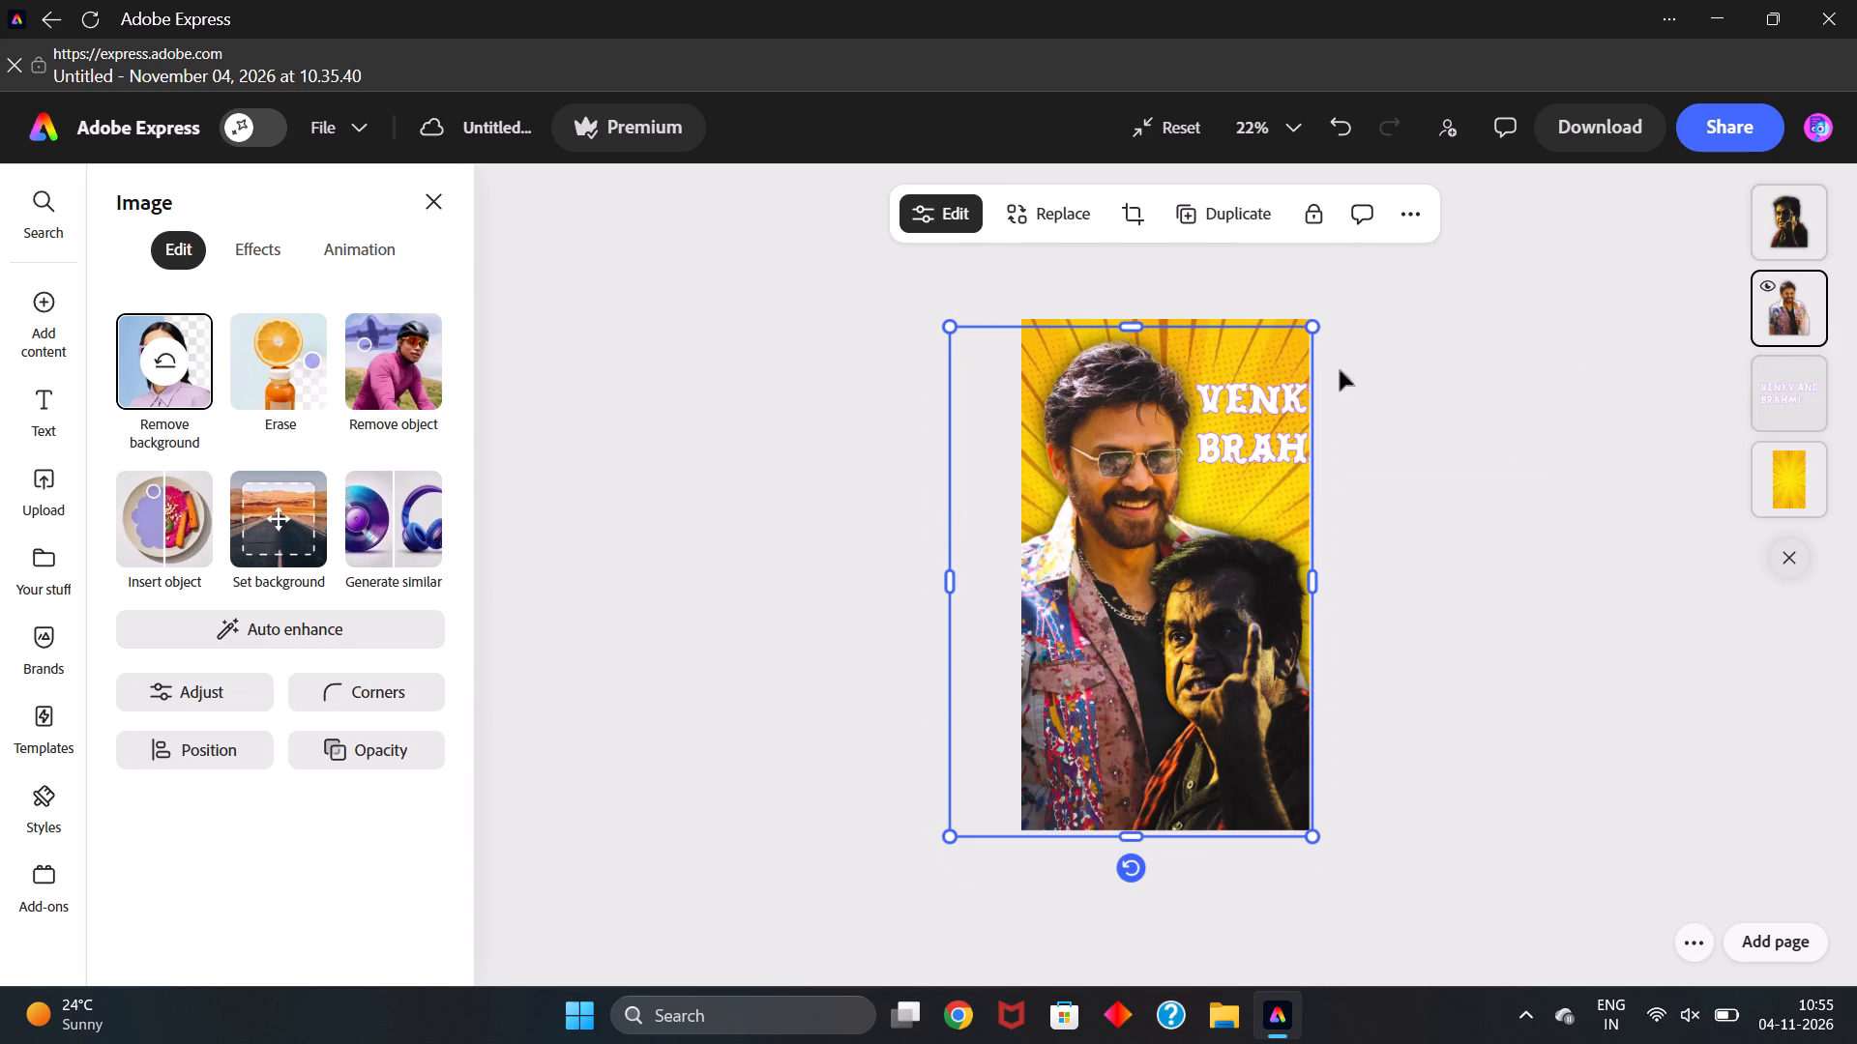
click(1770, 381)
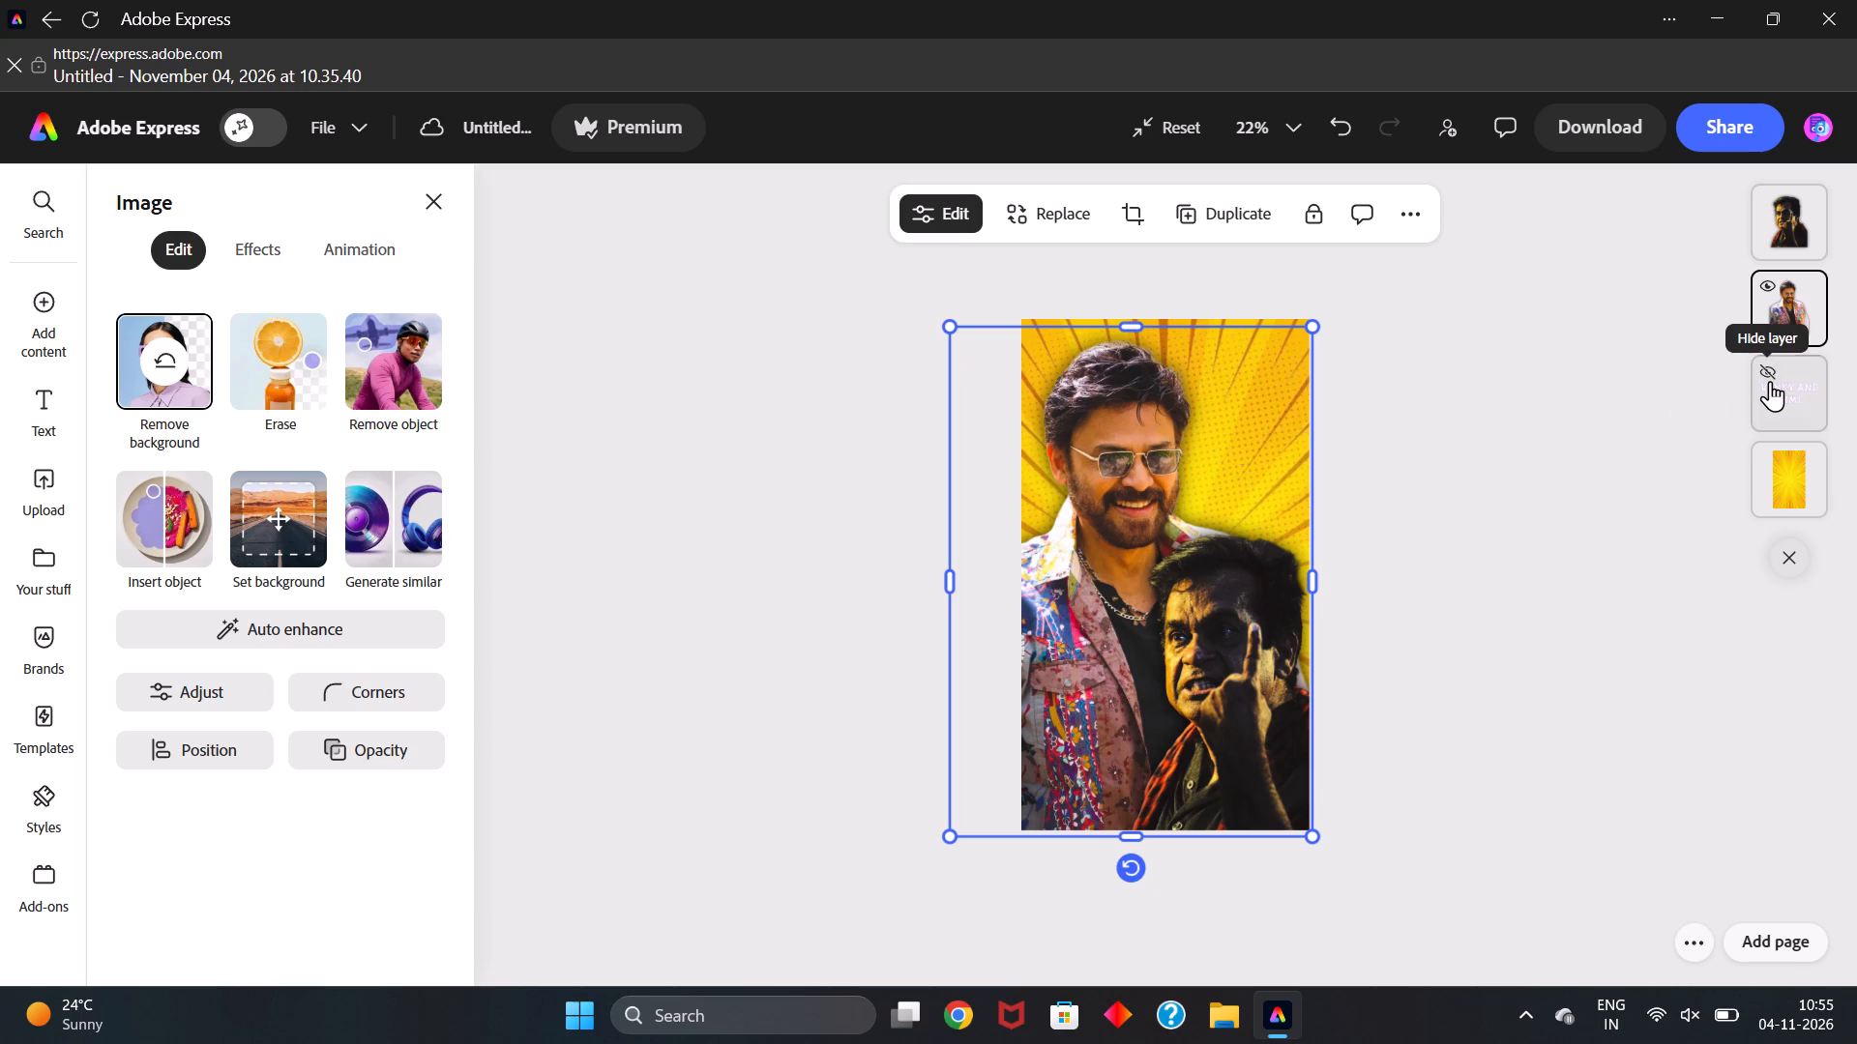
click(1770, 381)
Shrink the title freehand to a font size of about 100.
click(1833, 398)
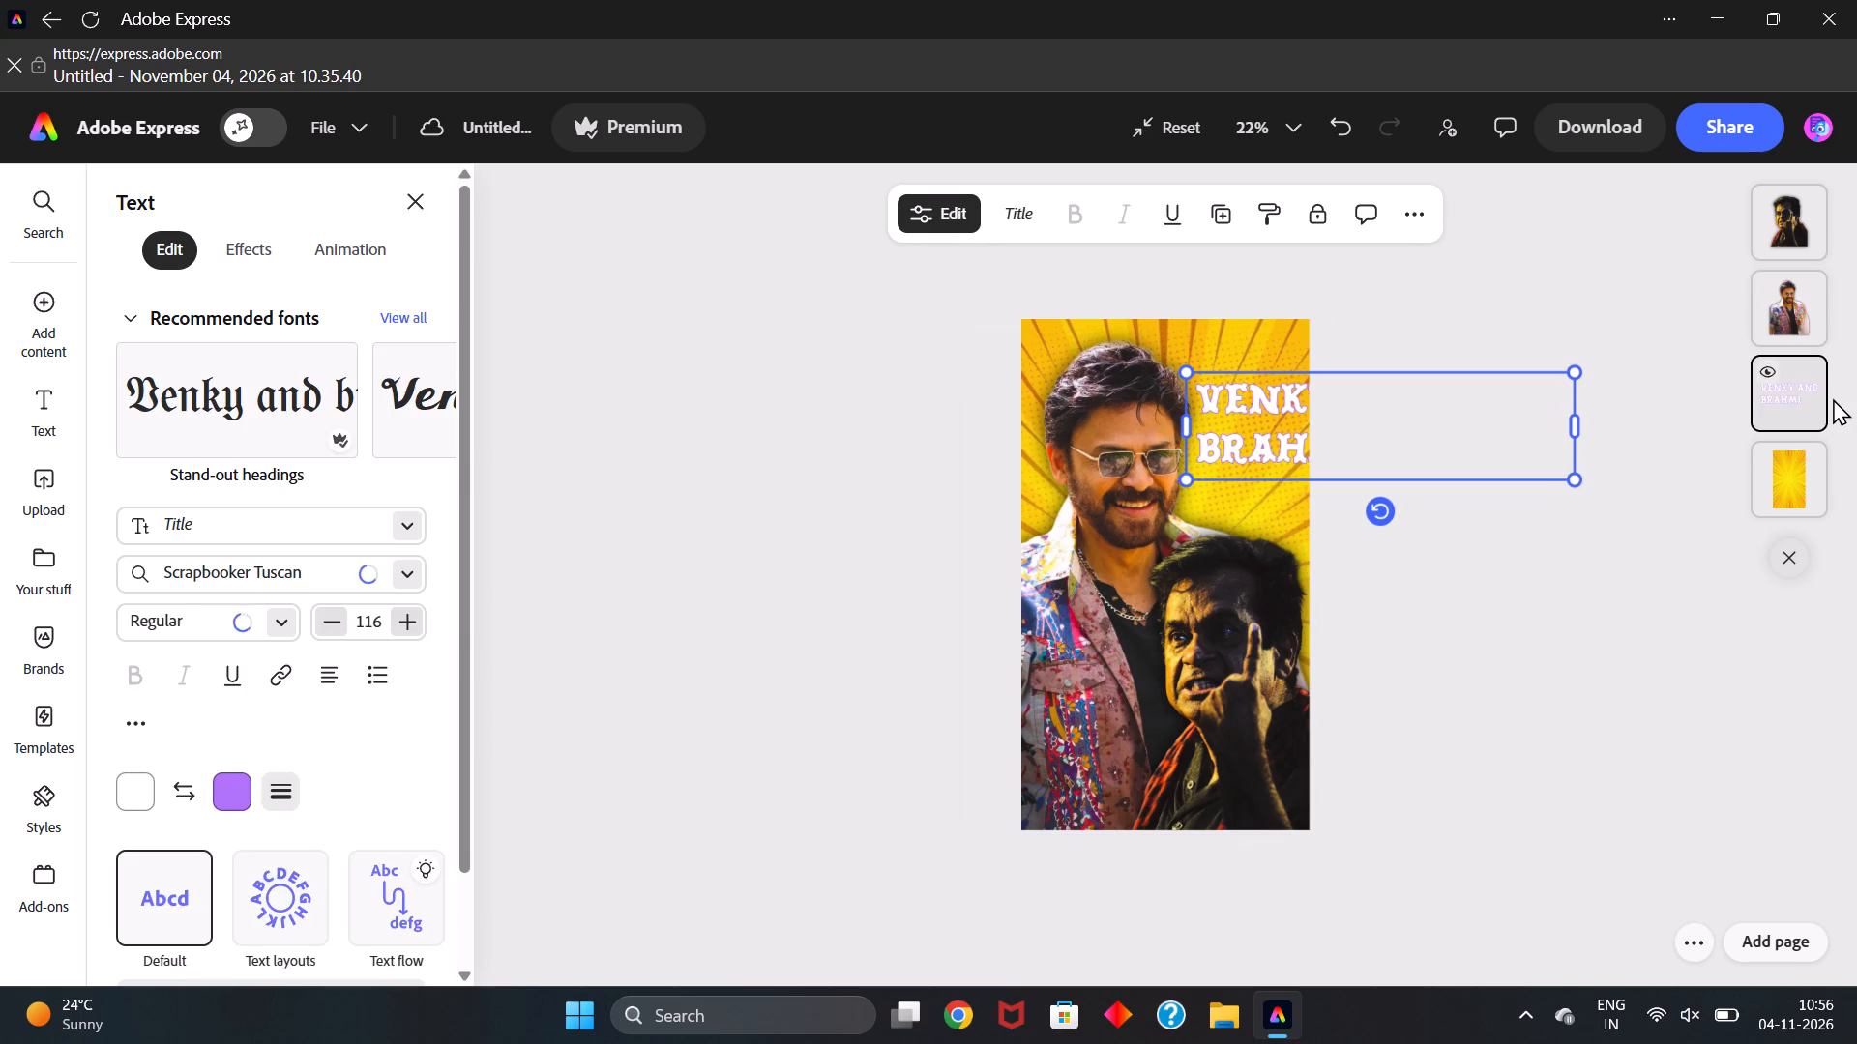
drag(1574, 478, 1522, 469)
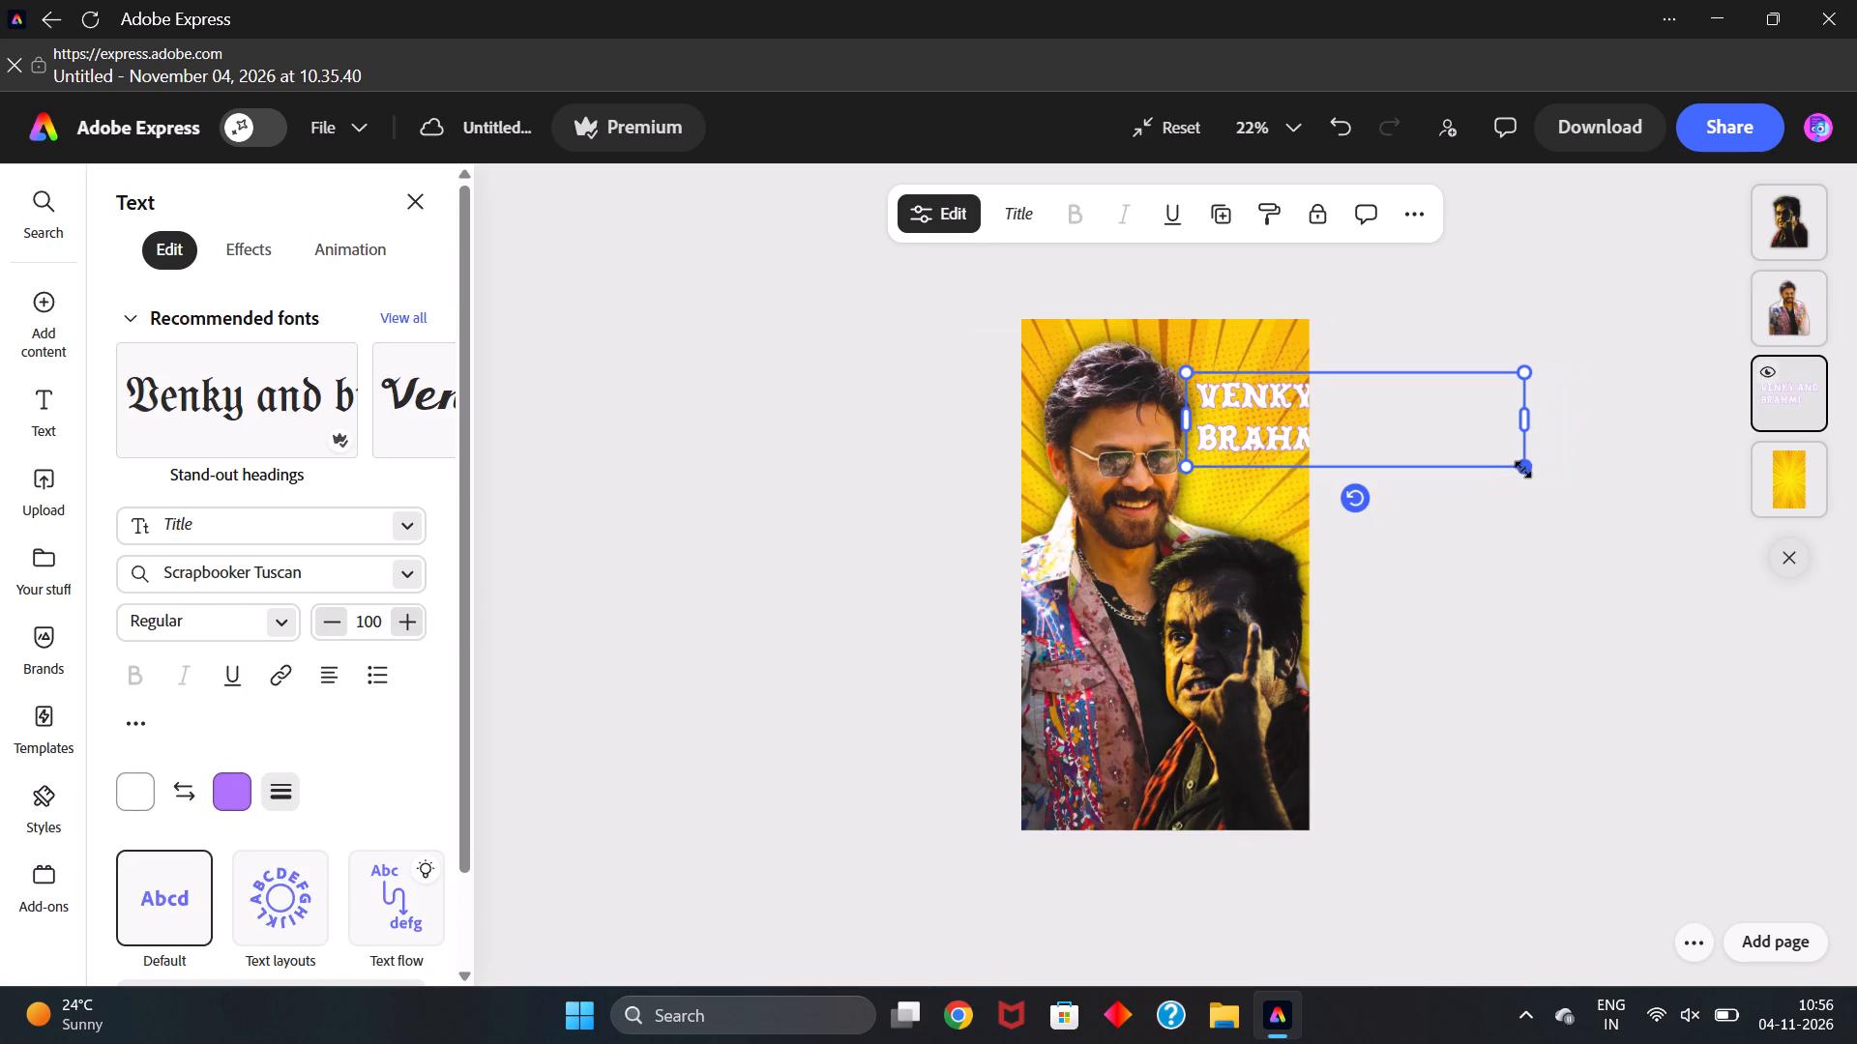
Widen the title's text box so it runs on one line, and move it so VENKY sits beside Venkatesh's head near the page's top edge.
drag(1480, 447, 1405, 419)
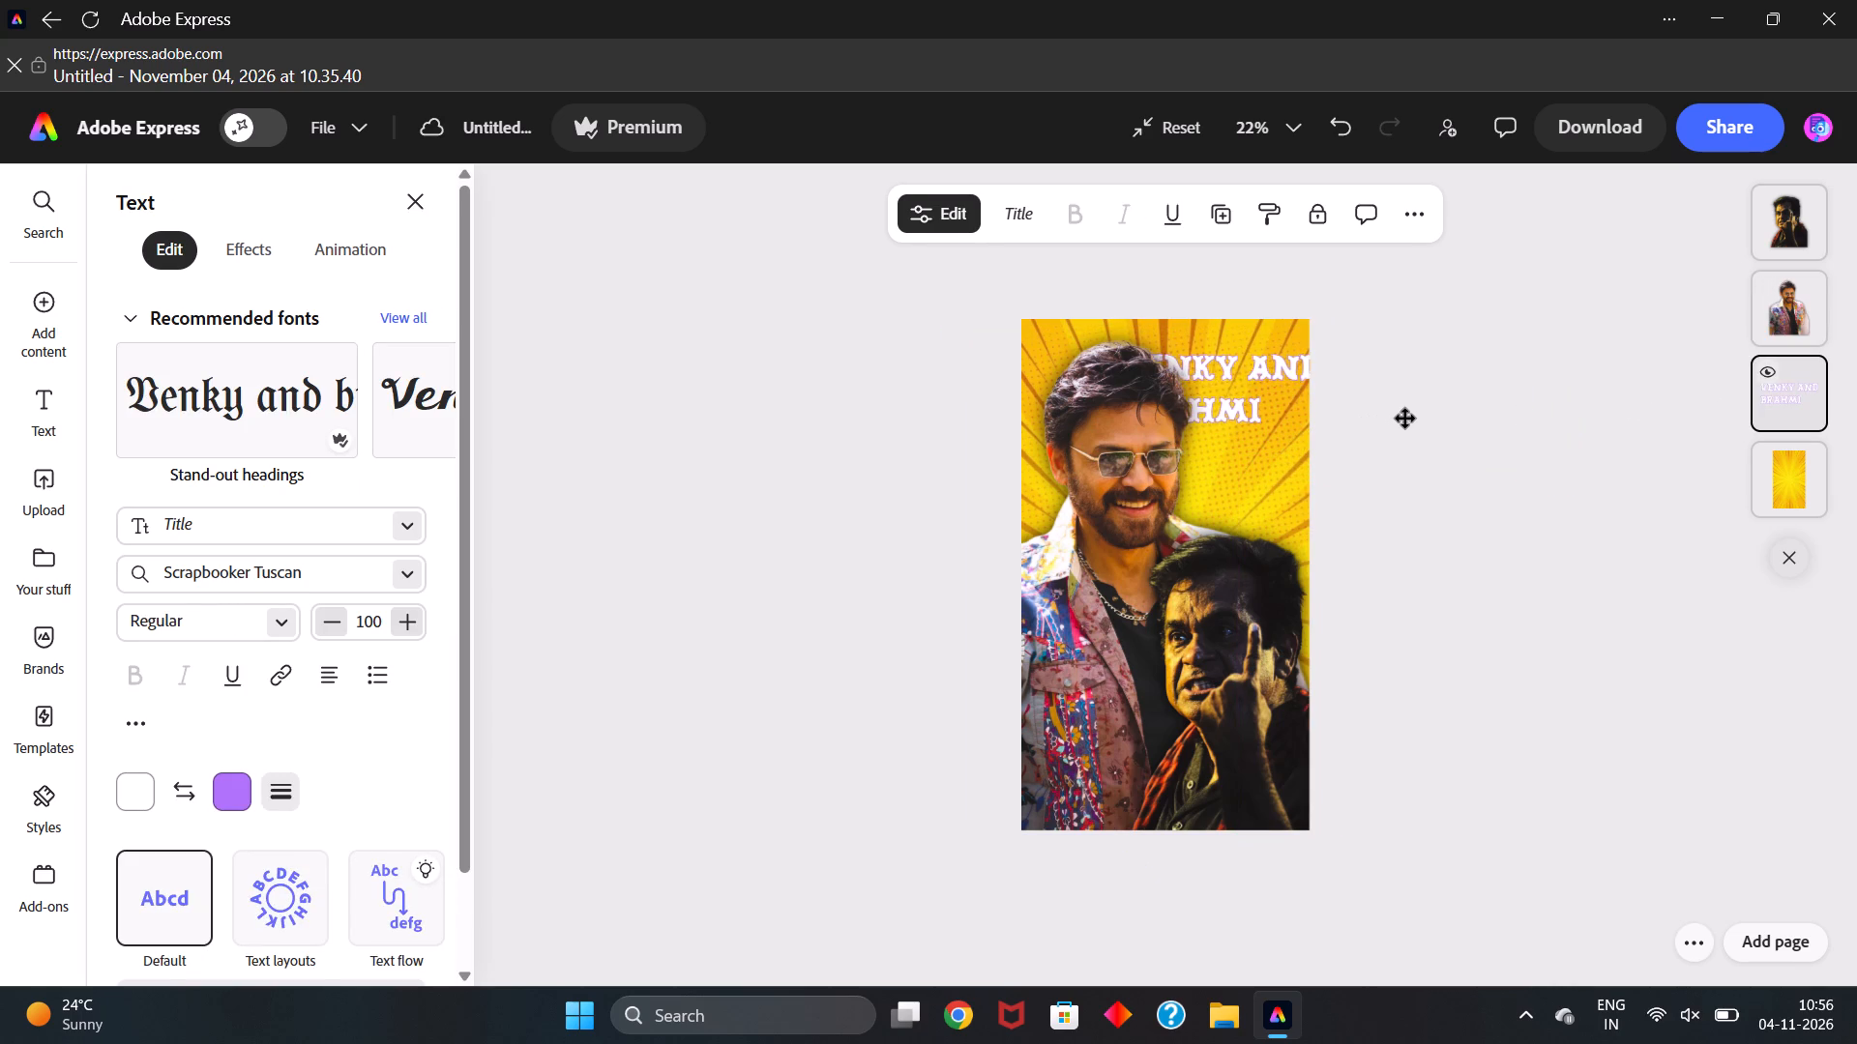
drag(1405, 419, 1478, 429)
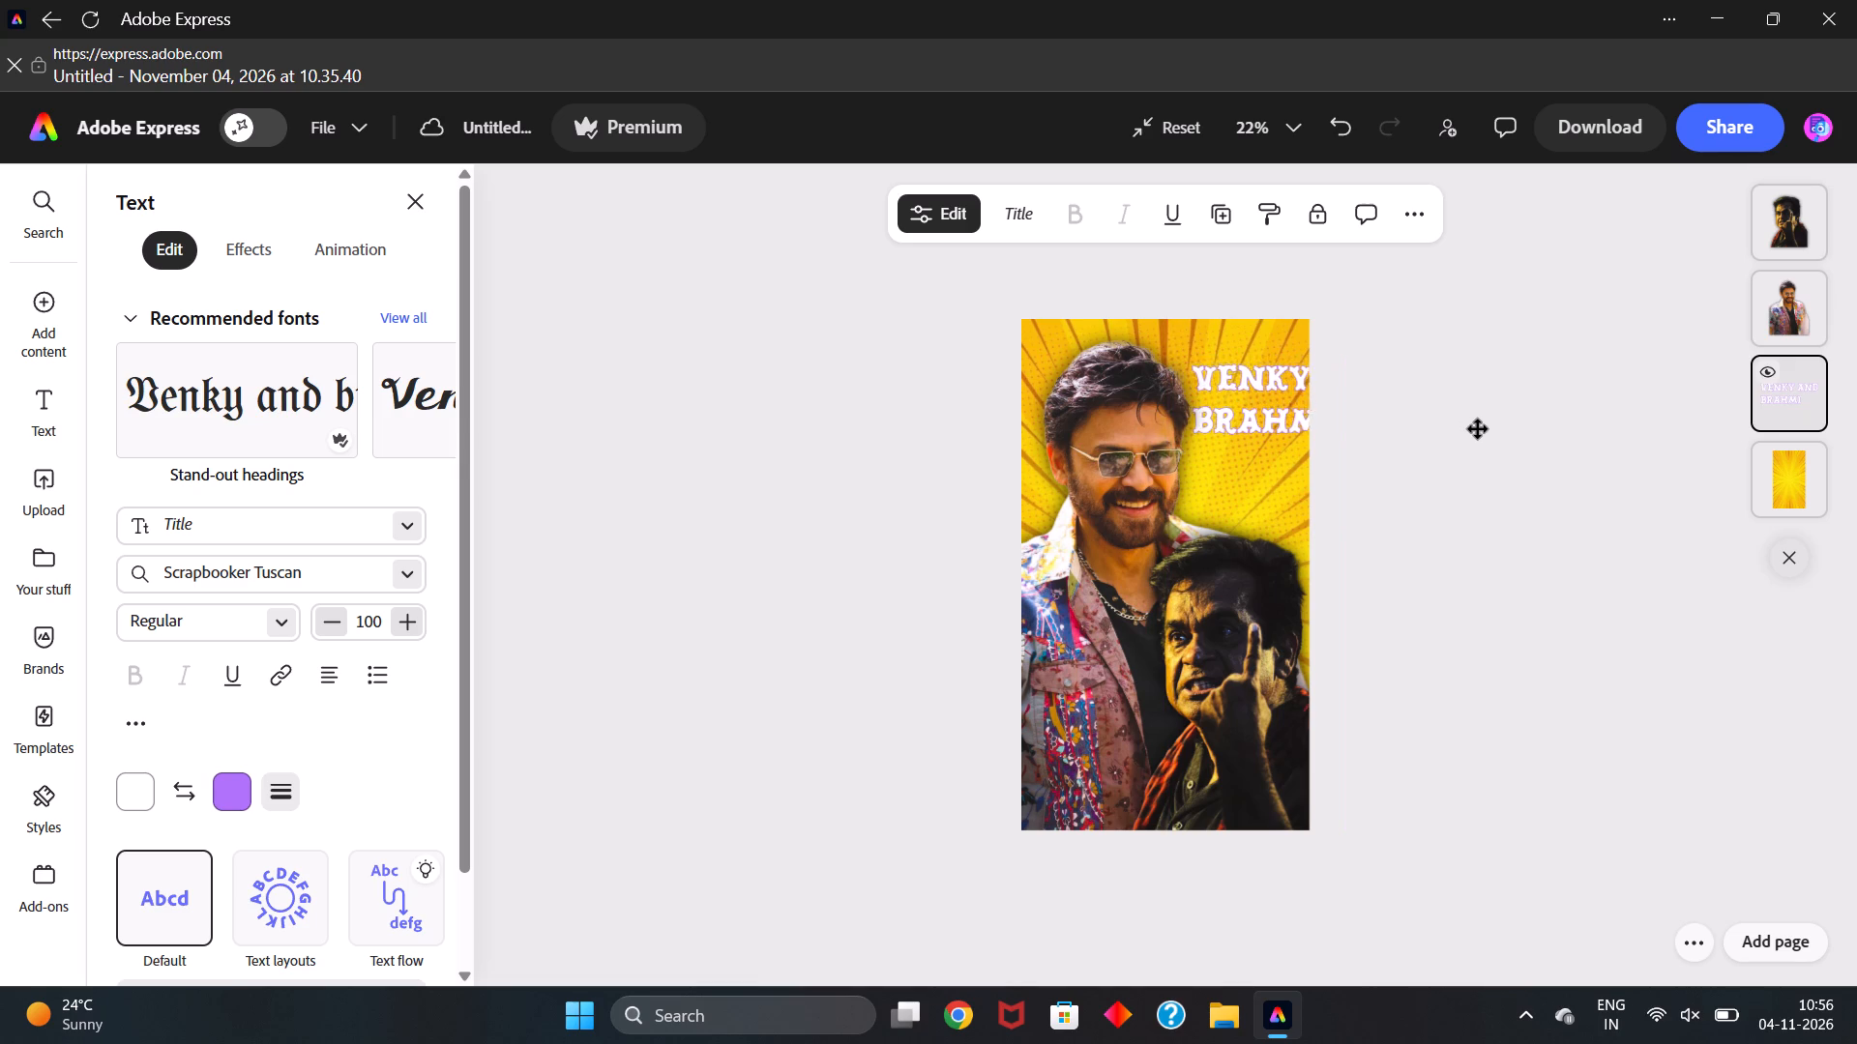
drag(1478, 429, 1385, 426)
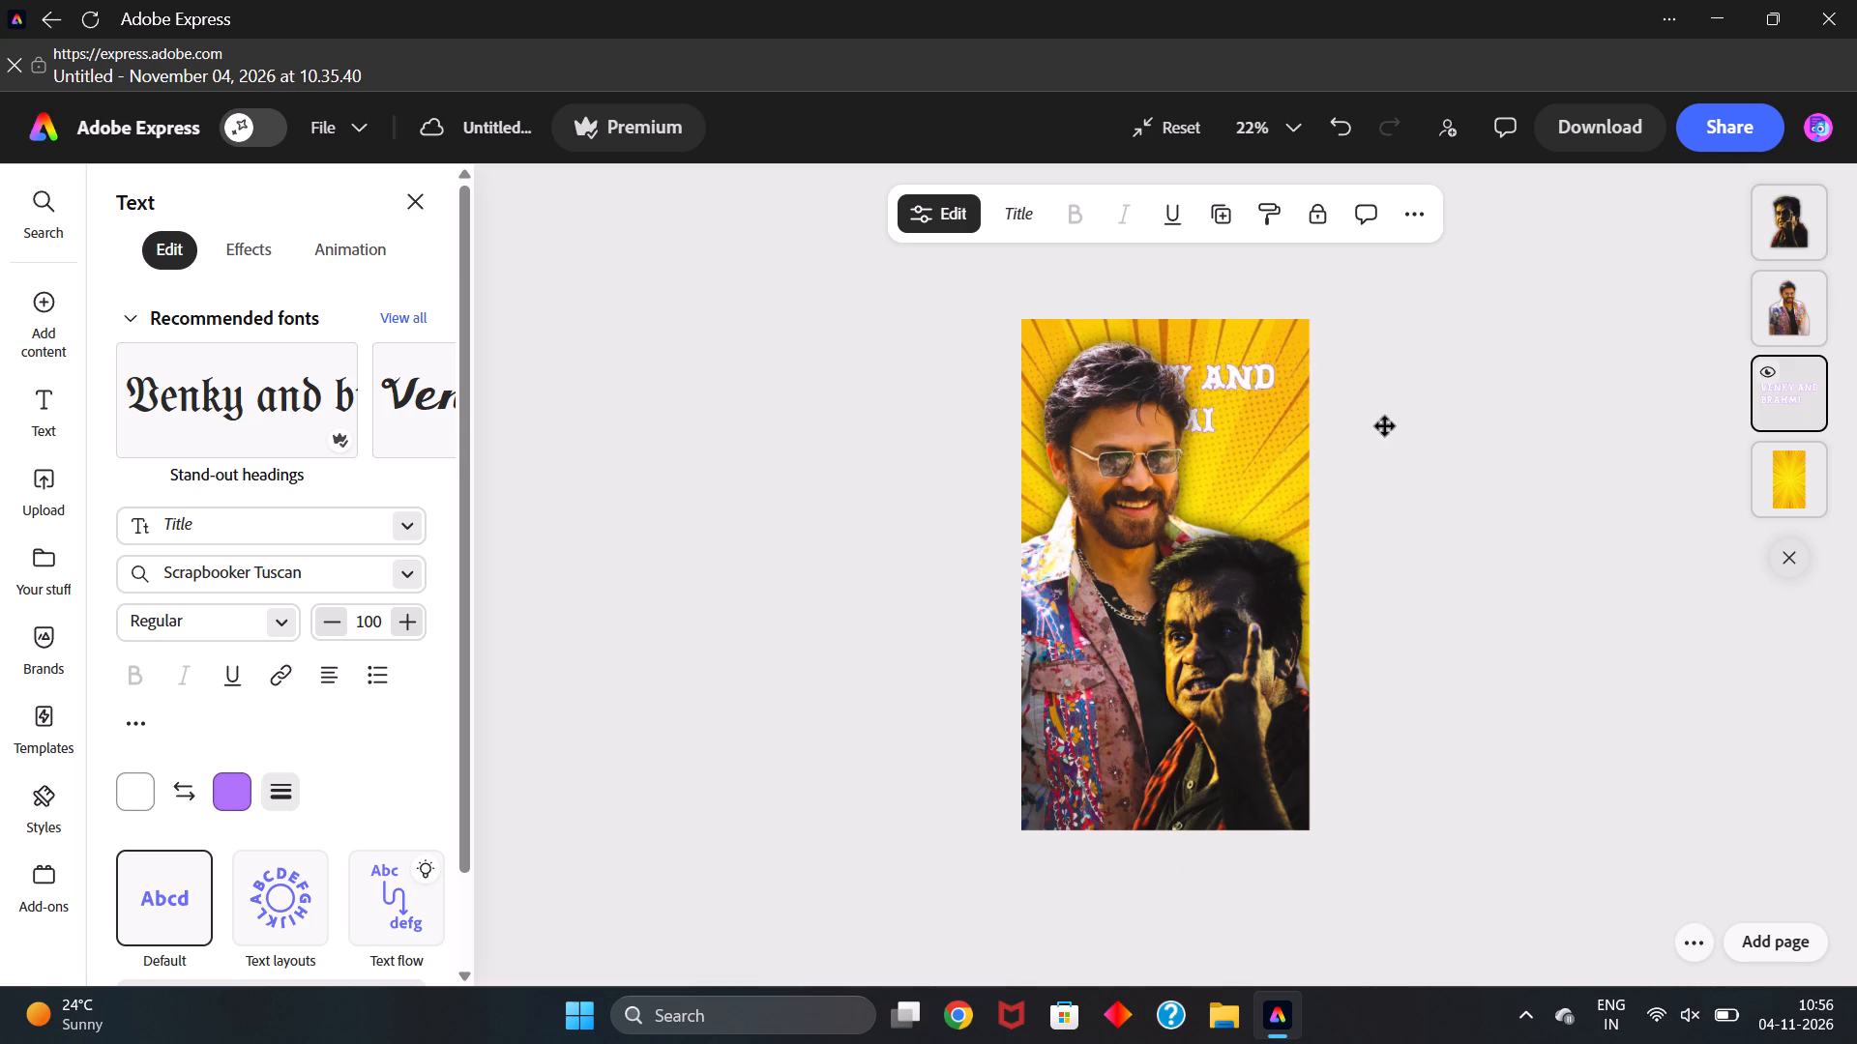
drag(1385, 426, 1361, 430)
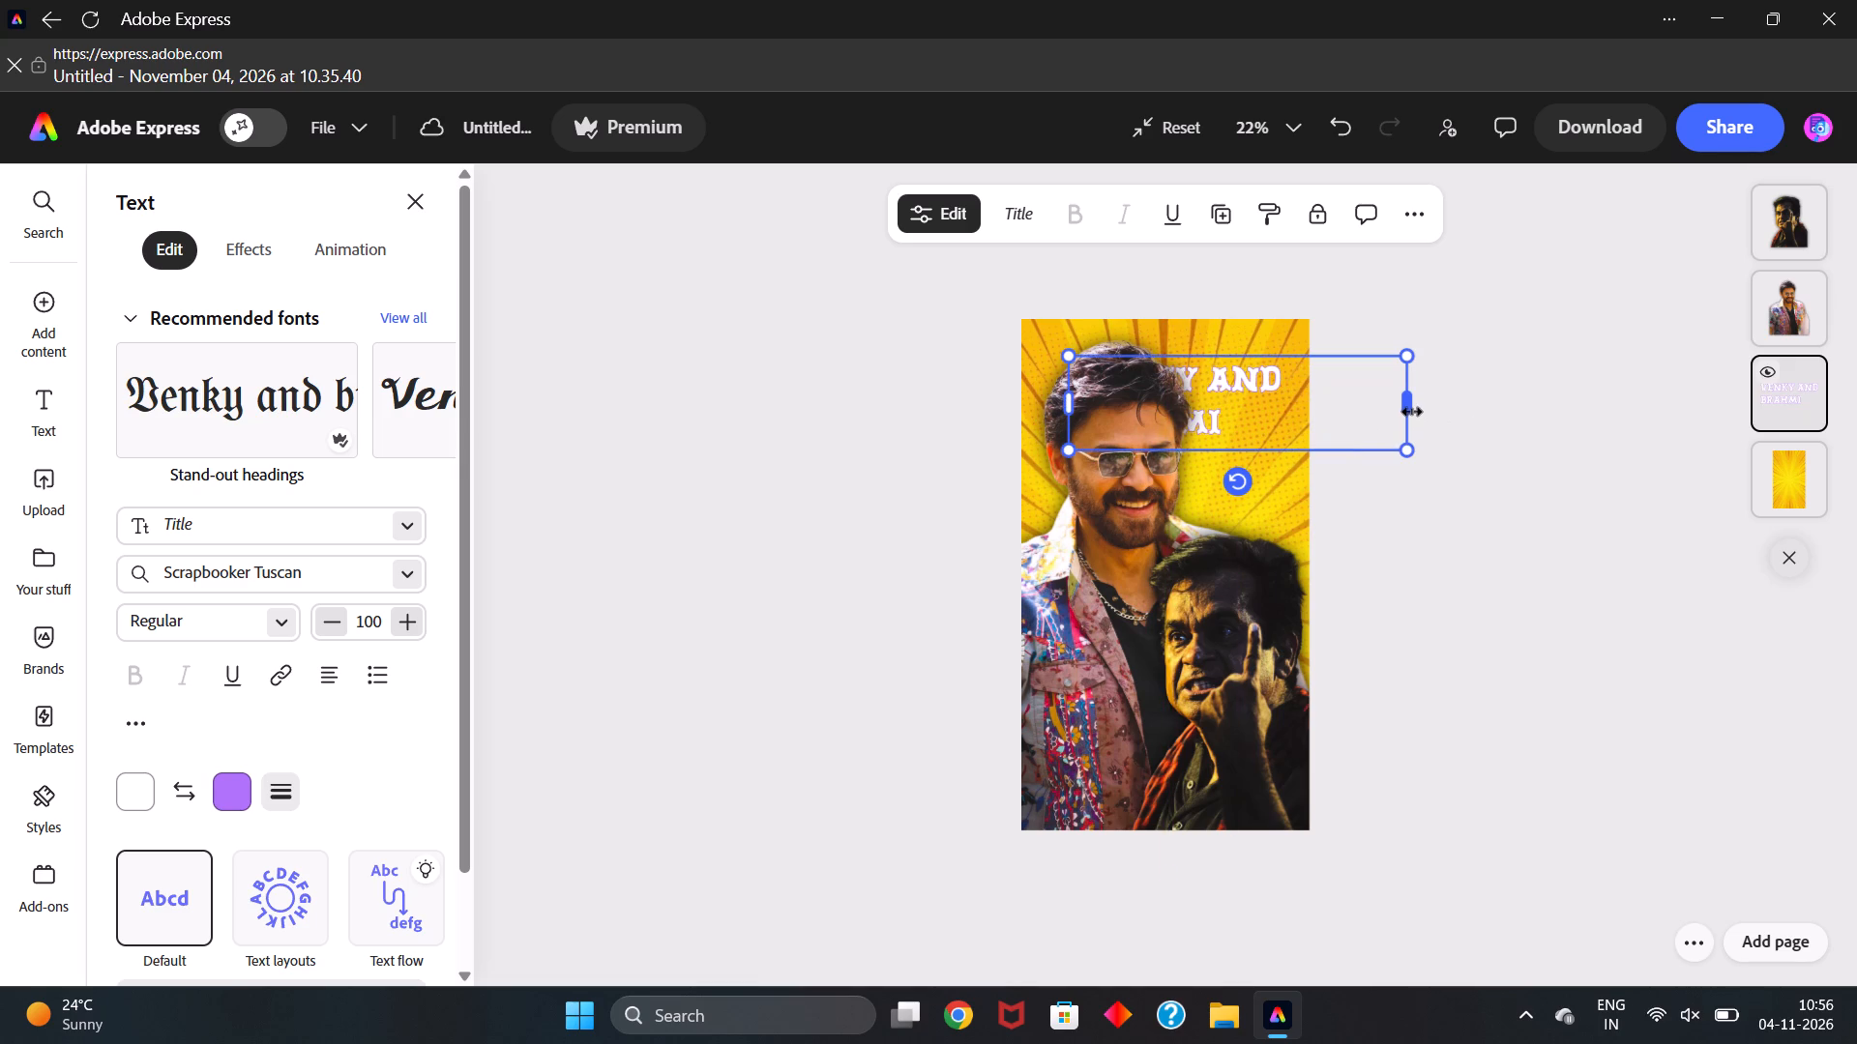
drag(1411, 411, 1605, 409)
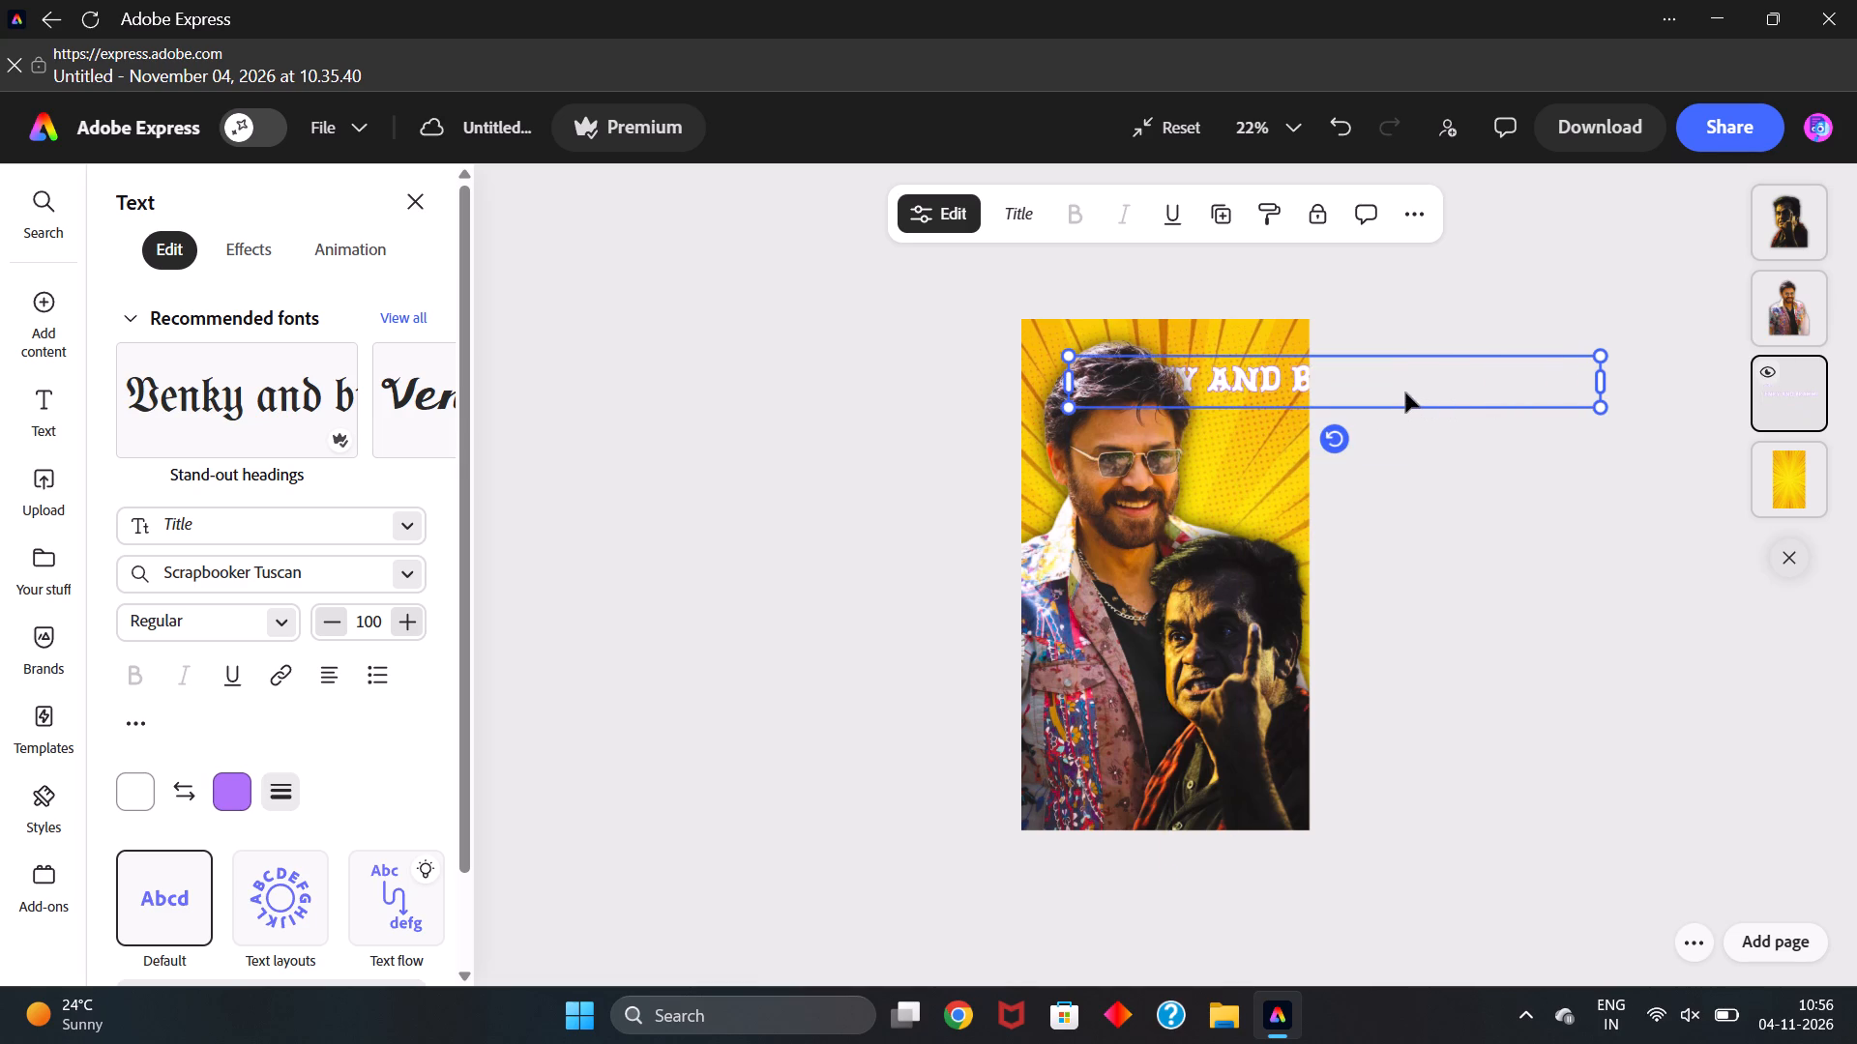
drag(1405, 392, 1507, 370)
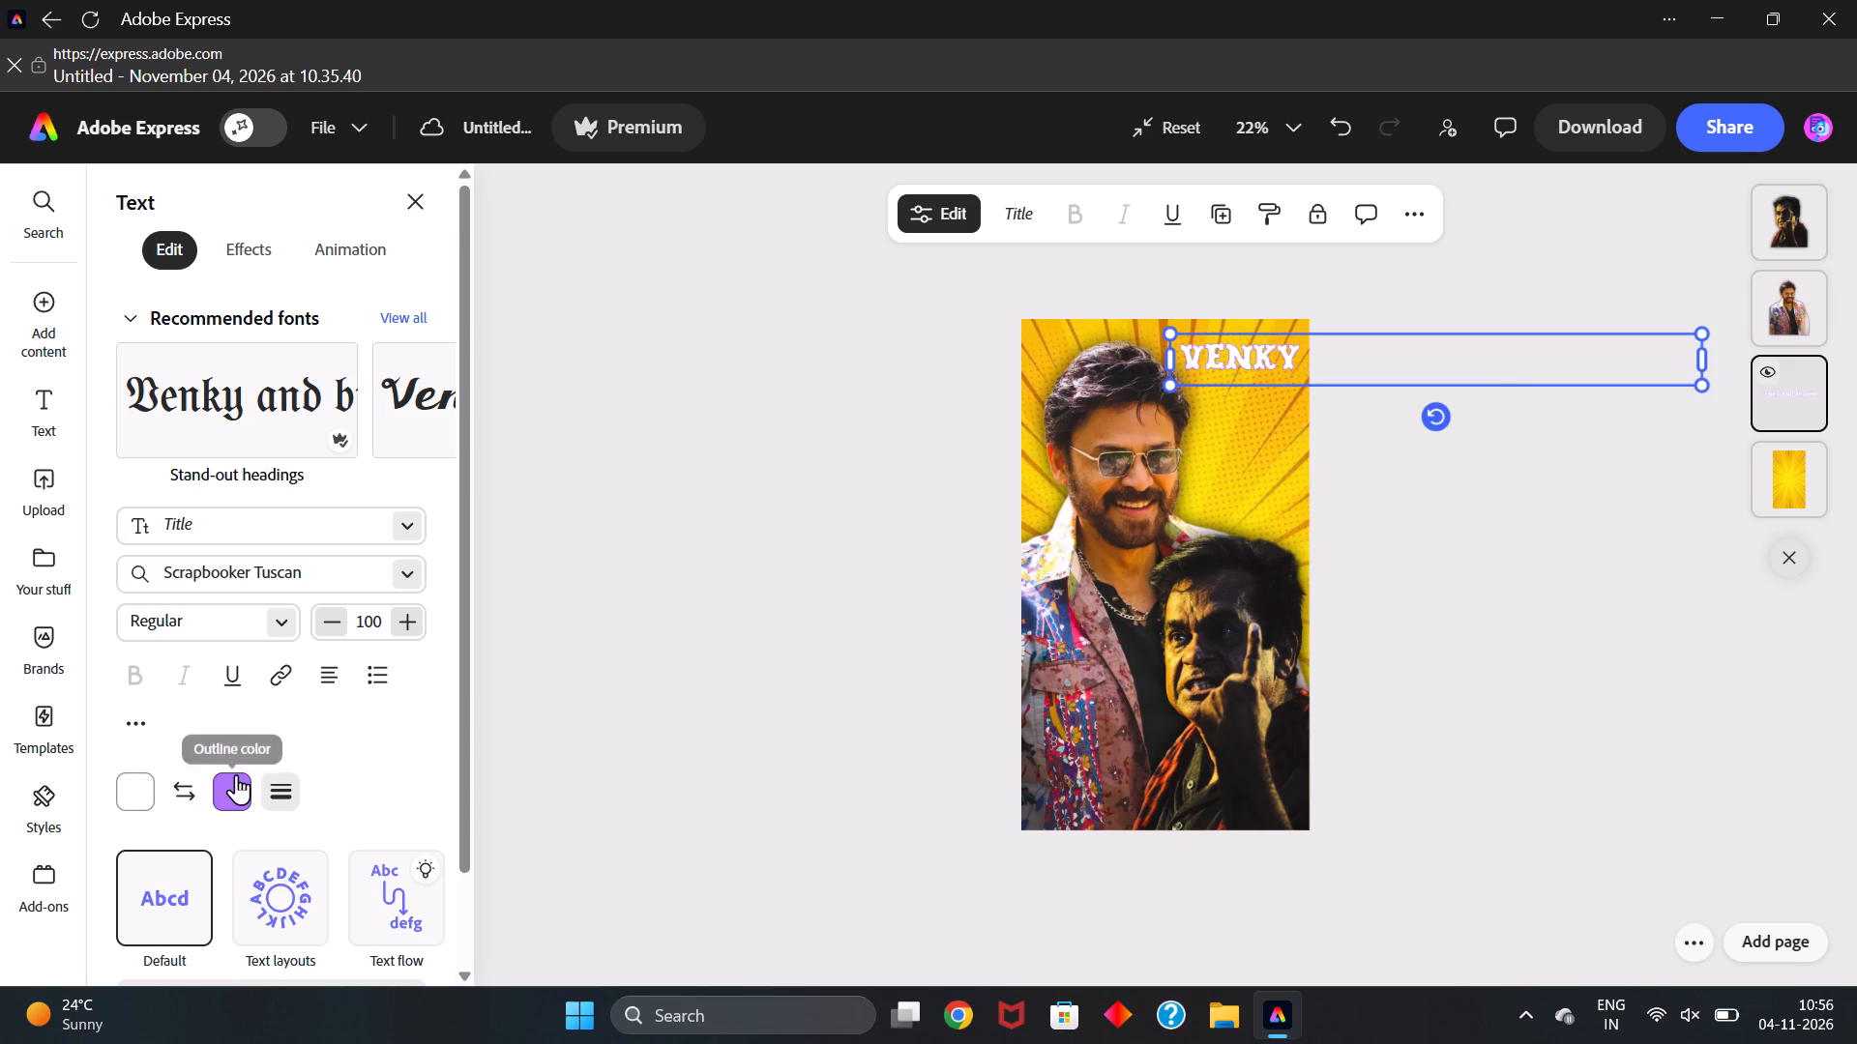
Set the shadow colour of the title's Glow effect to white.
click(236, 775)
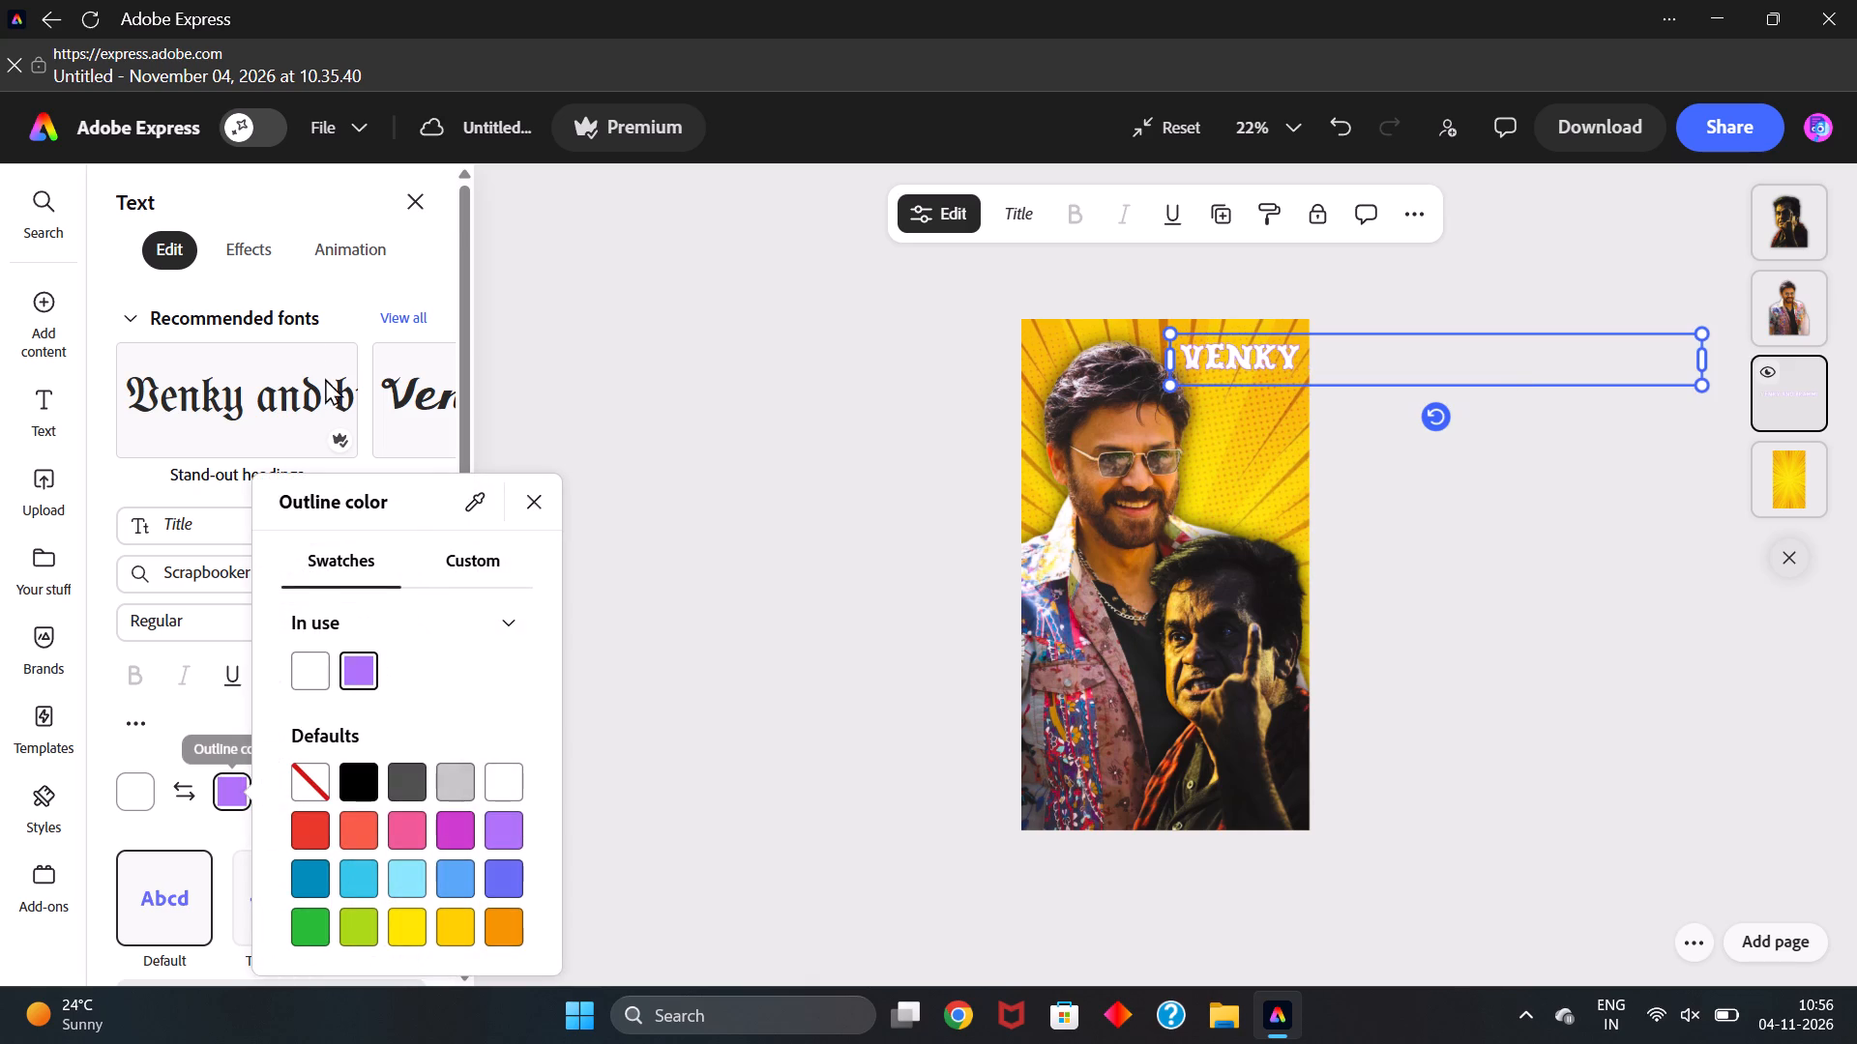
click(254, 256)
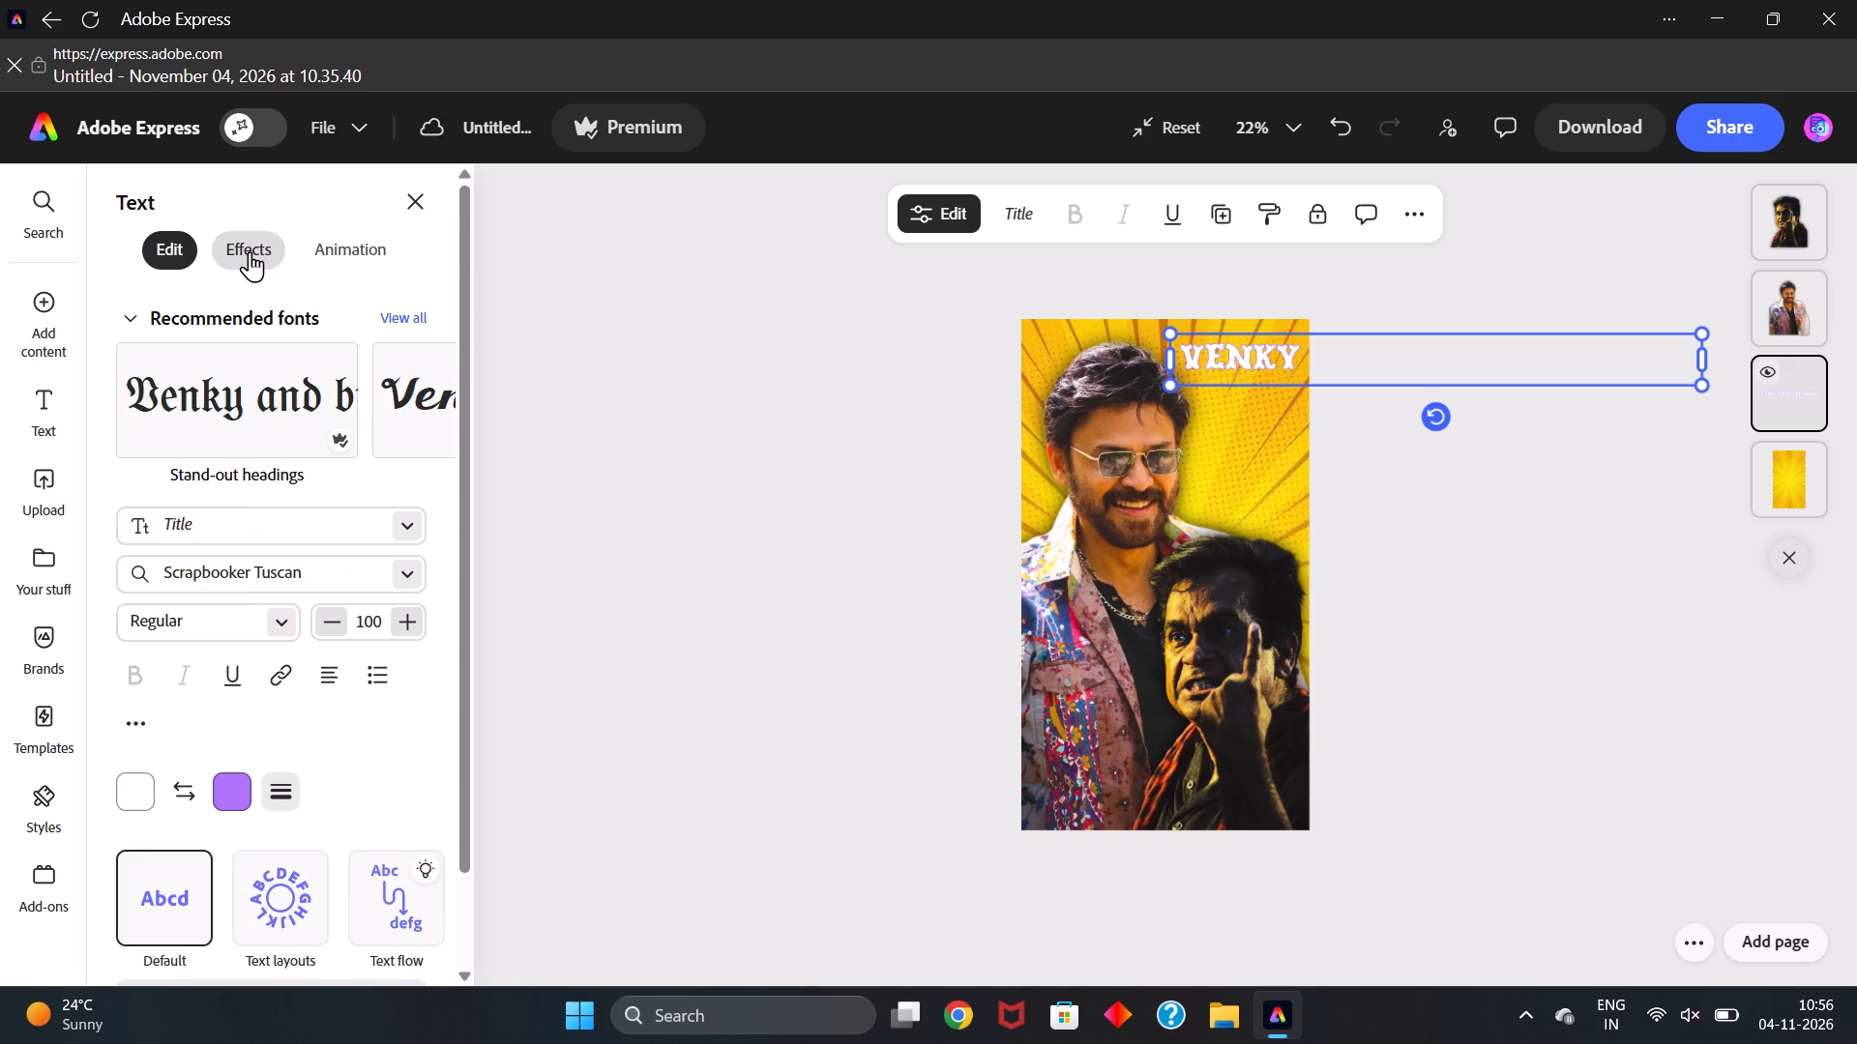
click(250, 251)
click(280, 812)
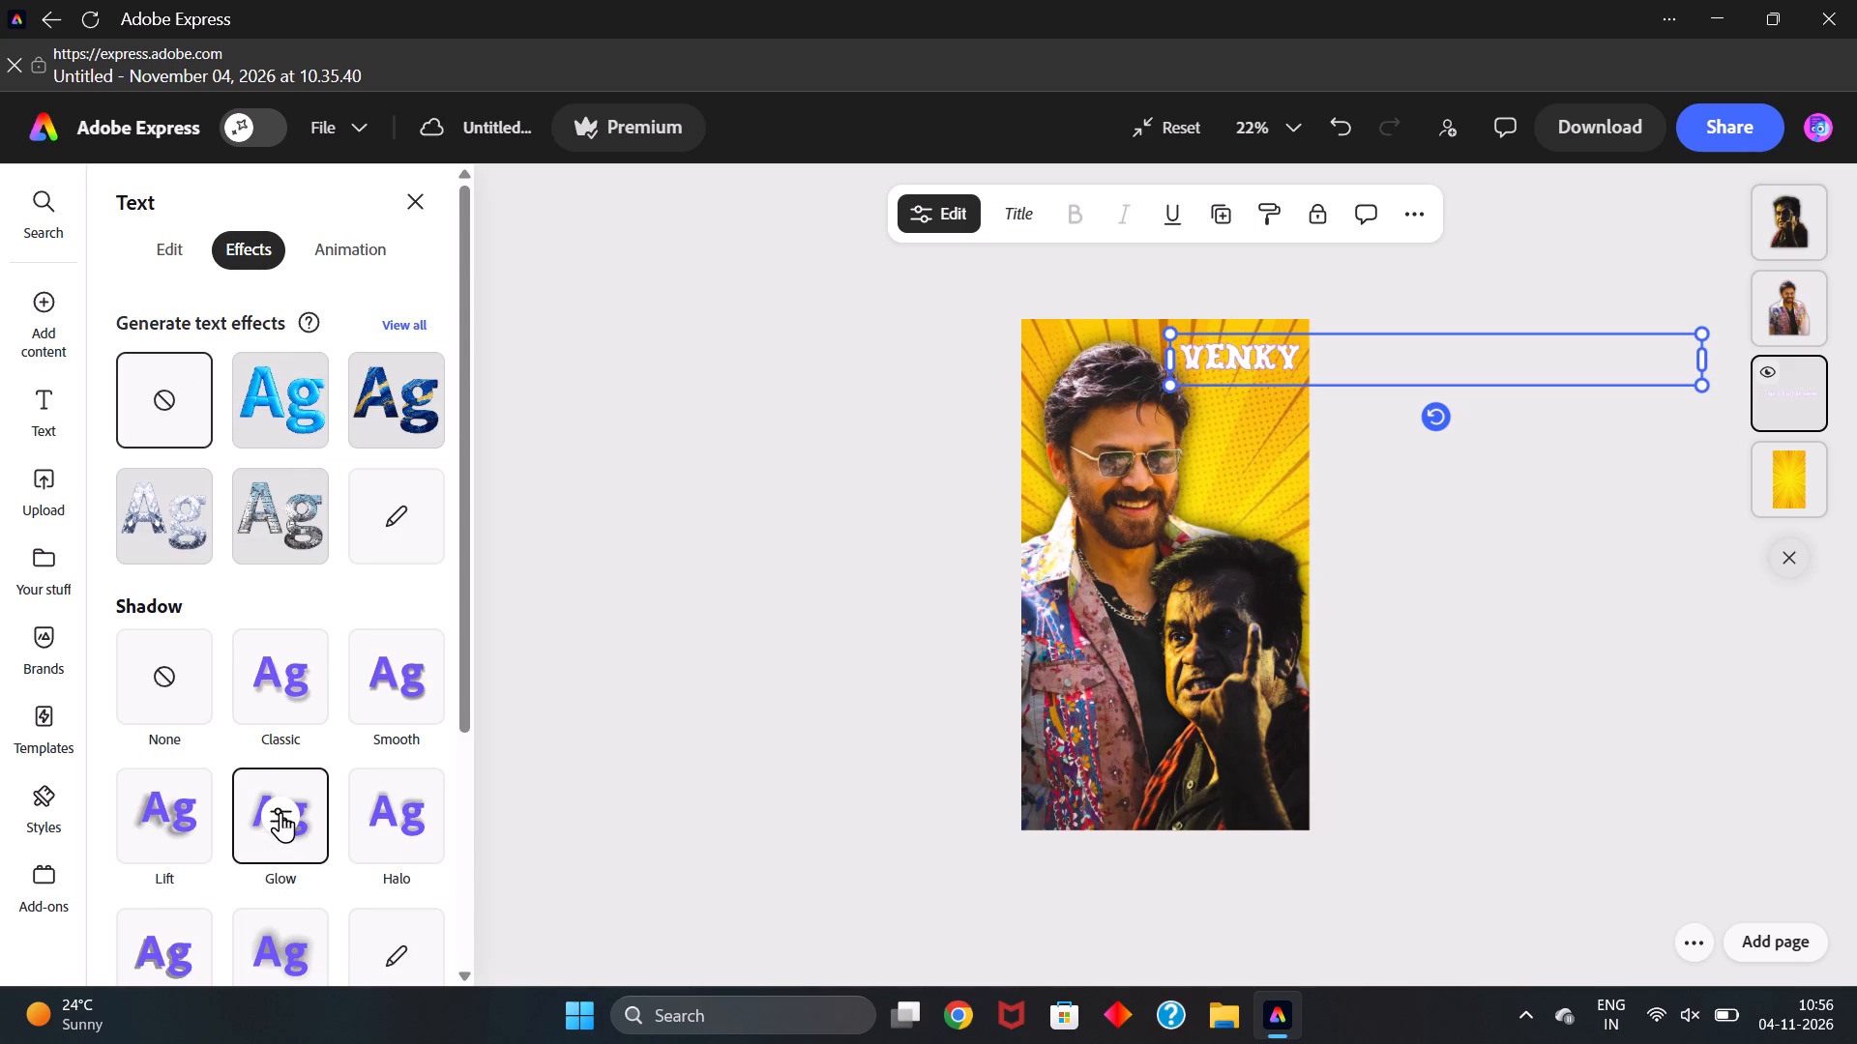
click(466, 832)
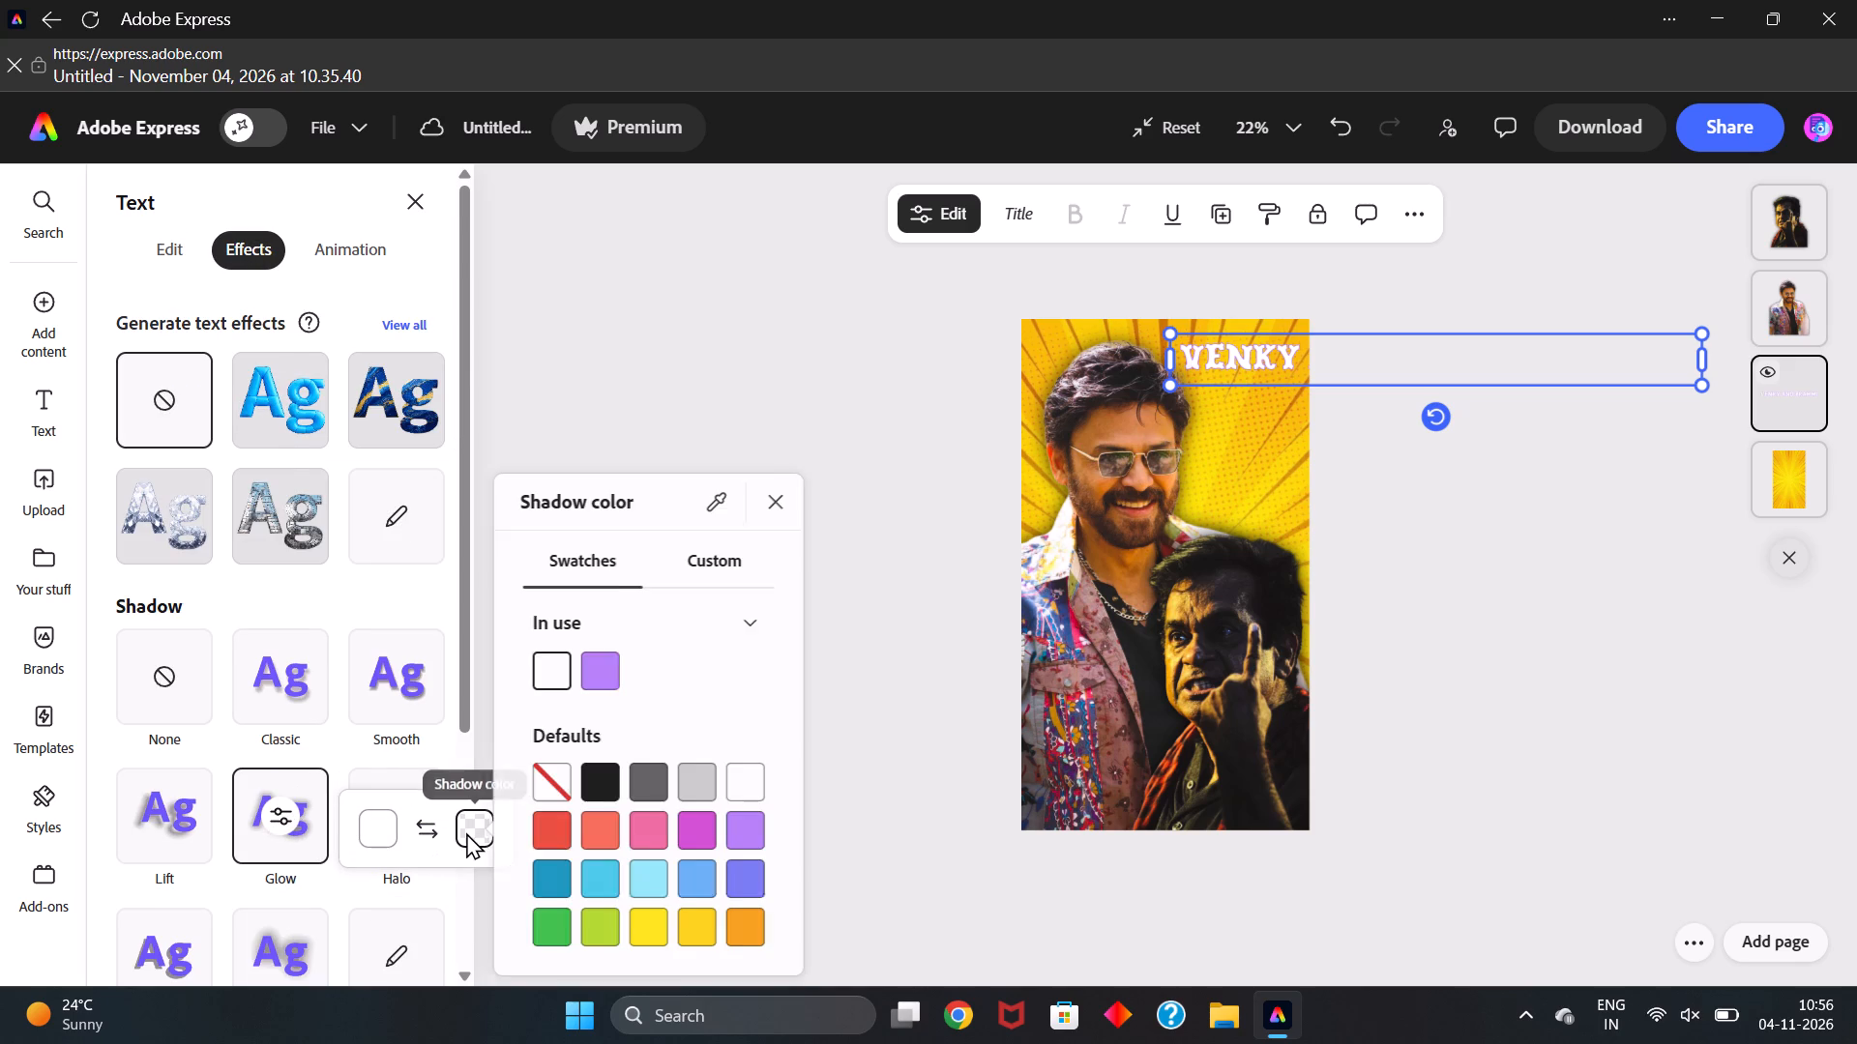
click(733, 784)
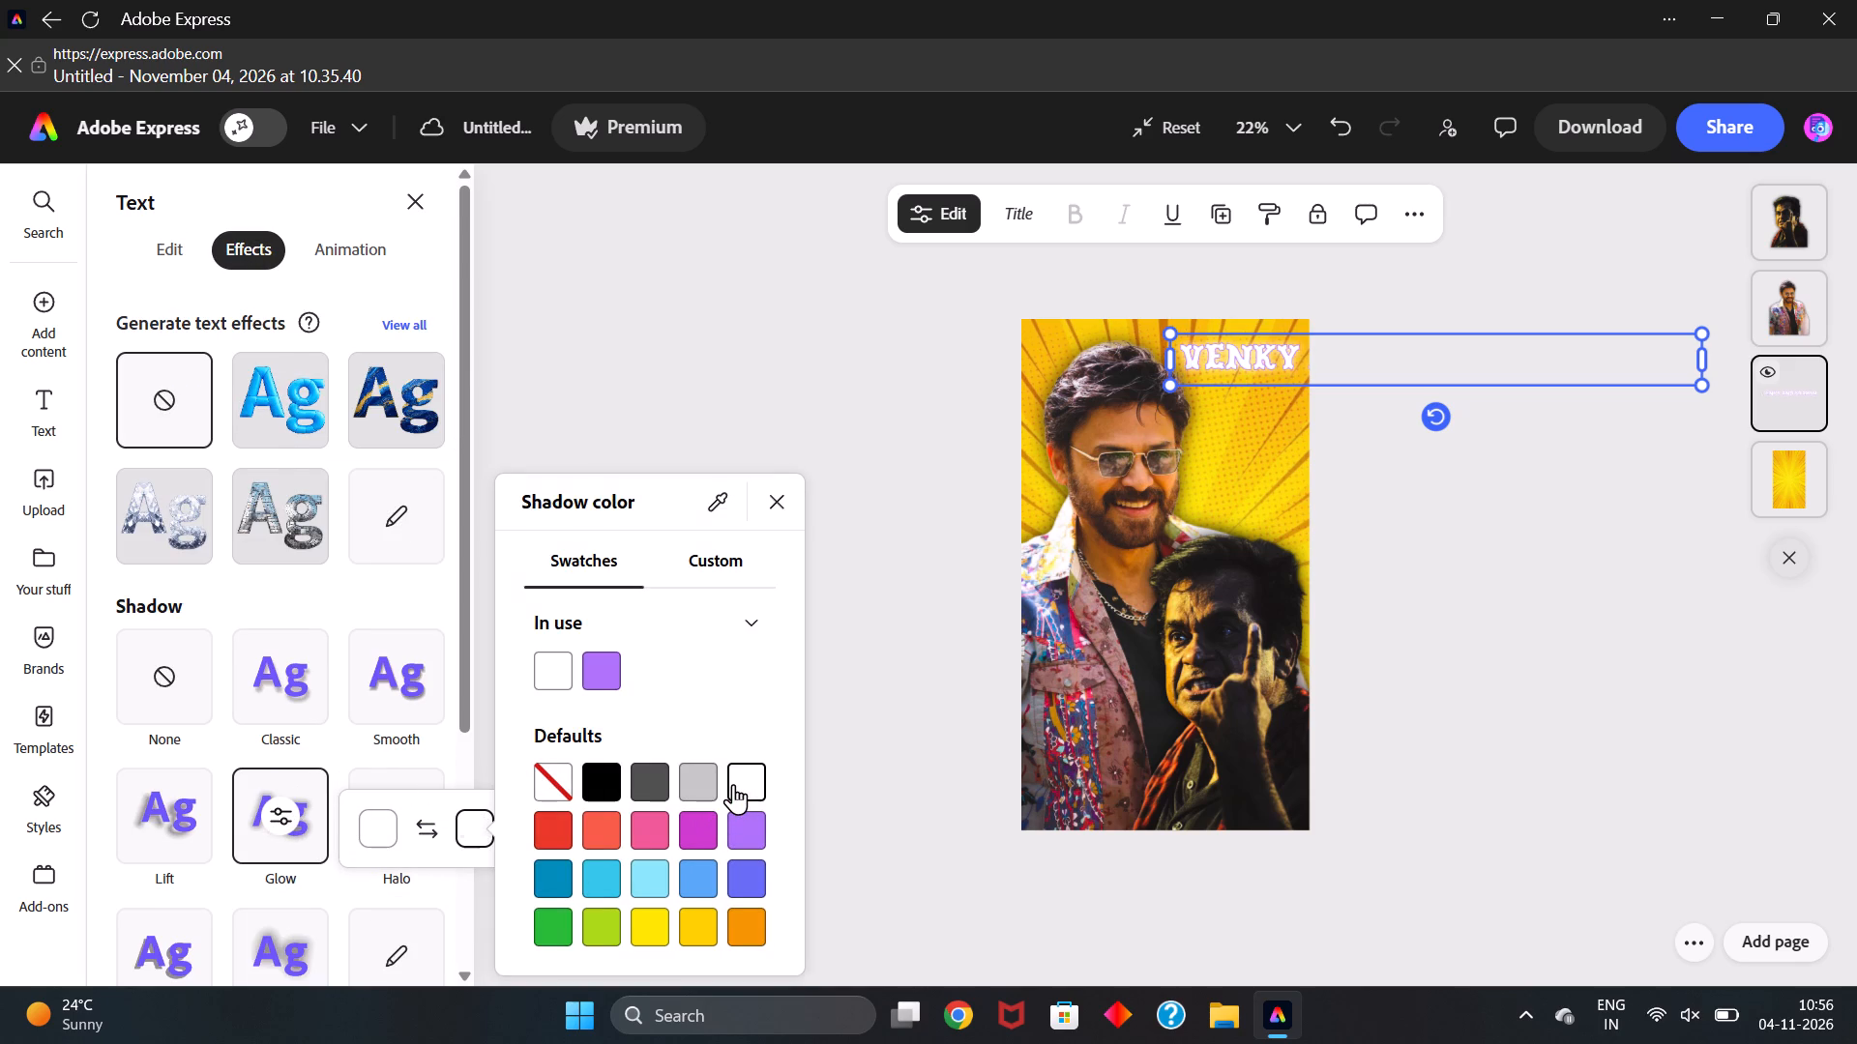
click(717, 401)
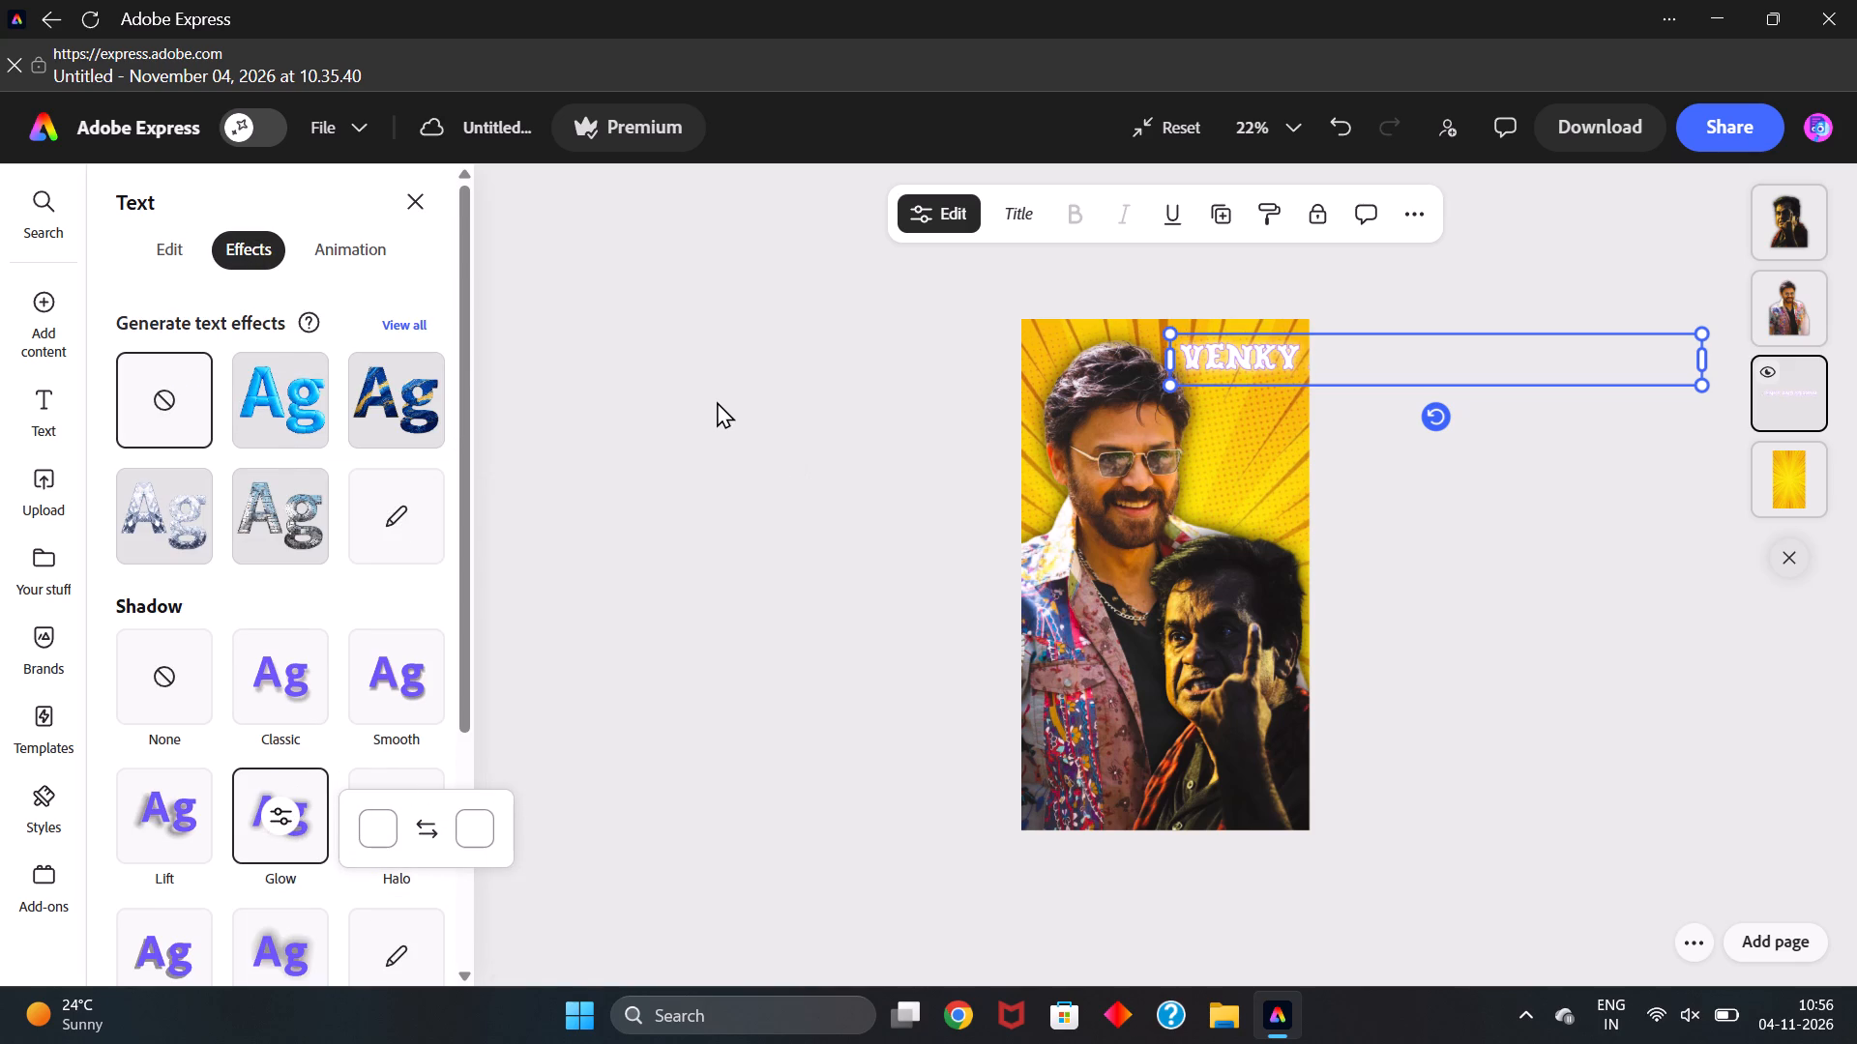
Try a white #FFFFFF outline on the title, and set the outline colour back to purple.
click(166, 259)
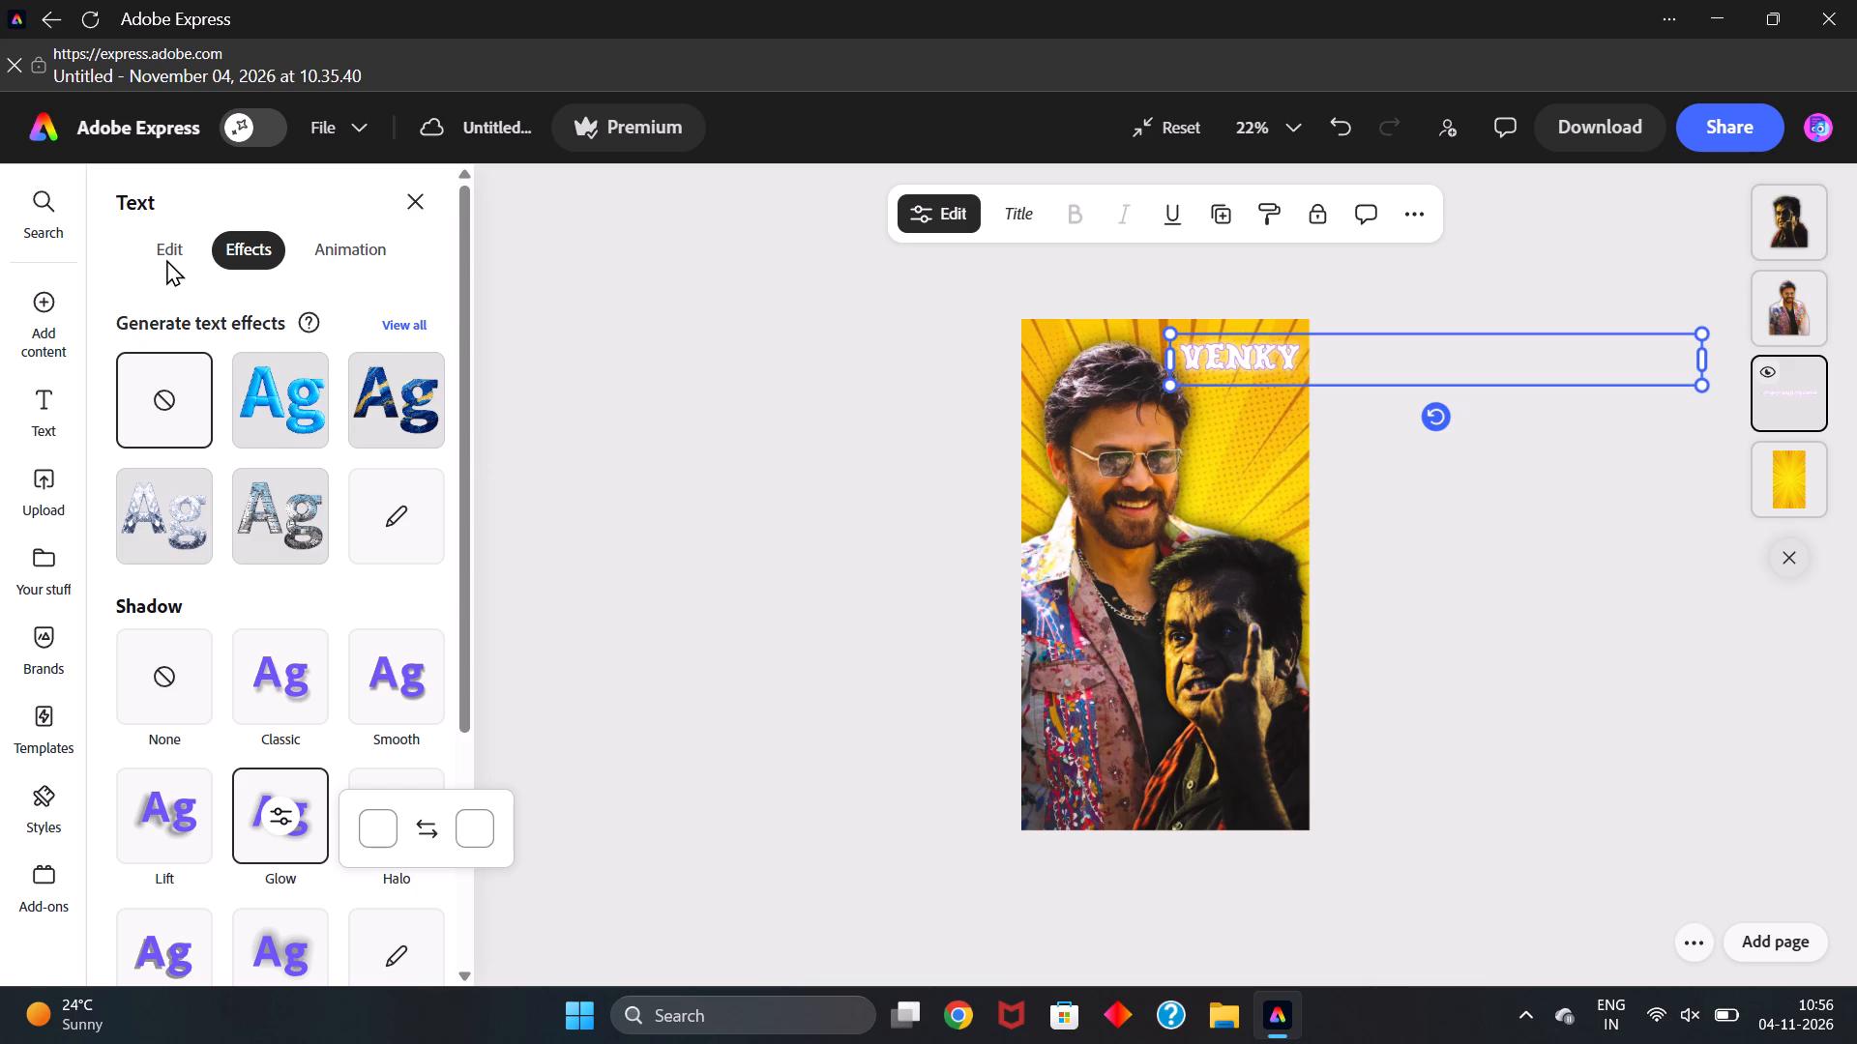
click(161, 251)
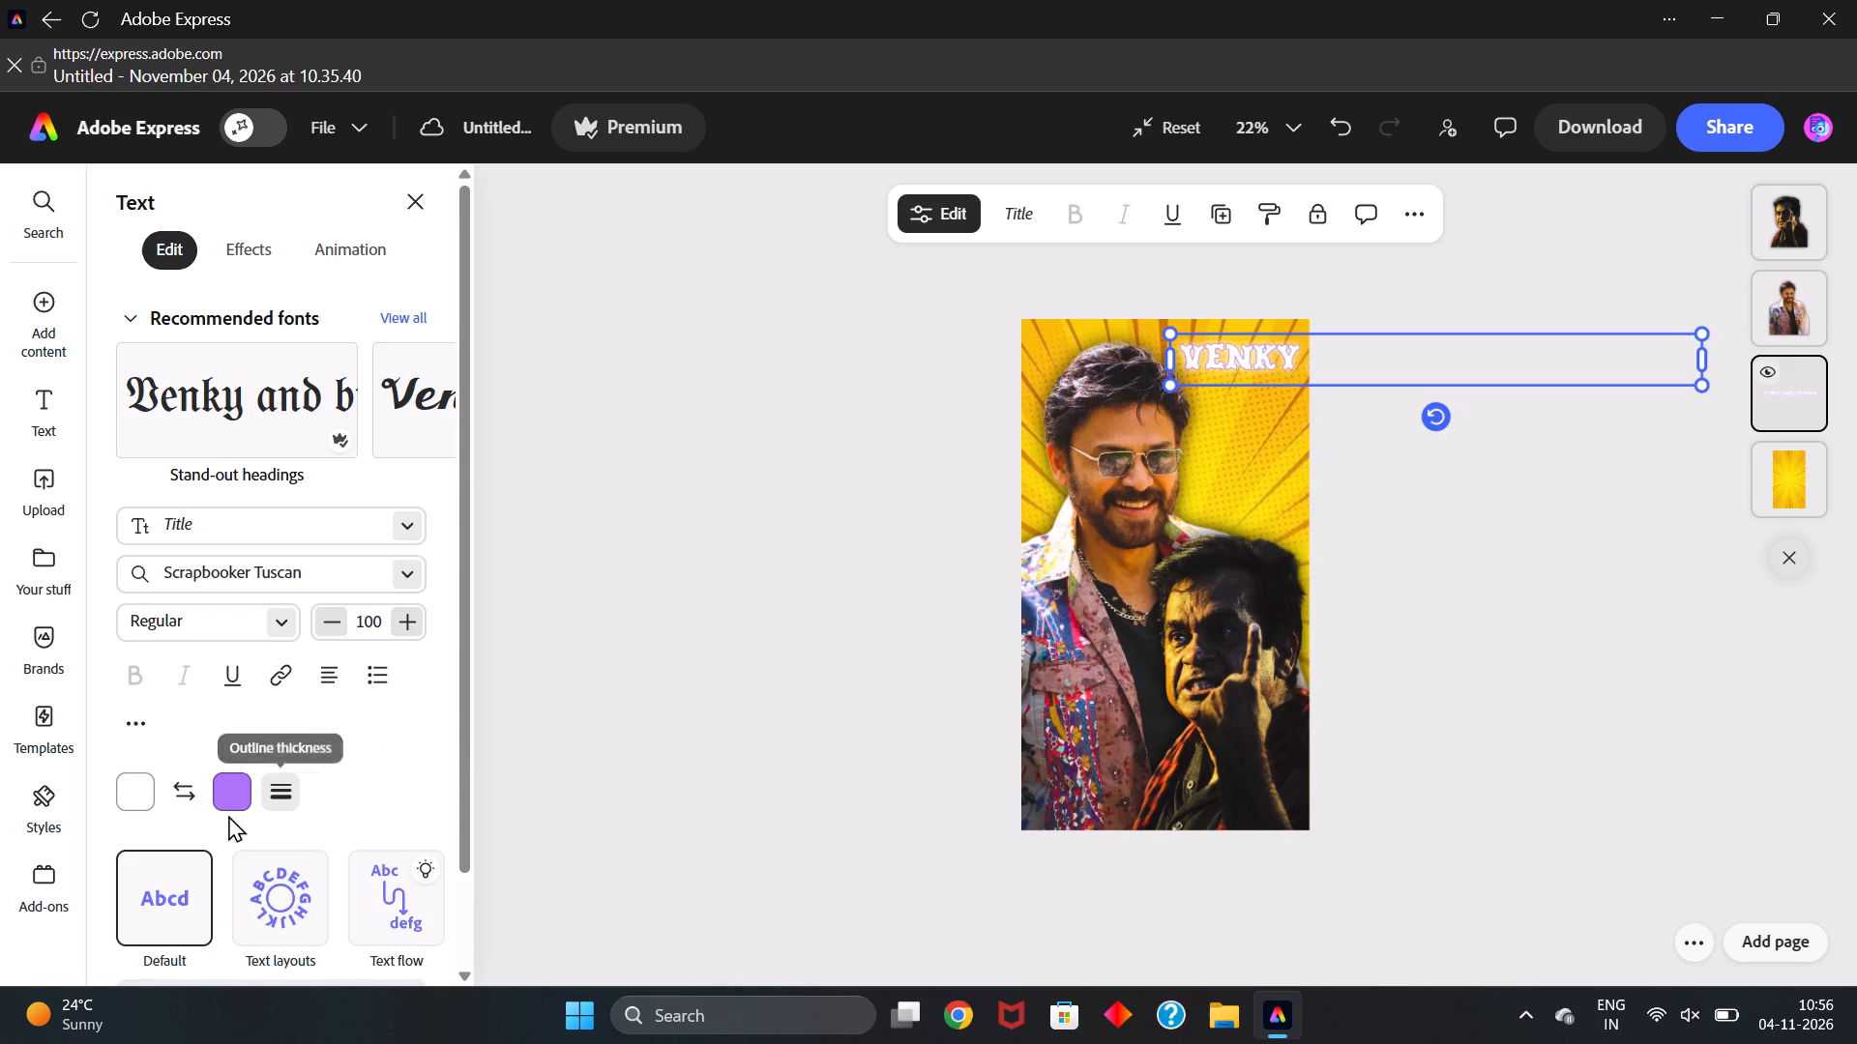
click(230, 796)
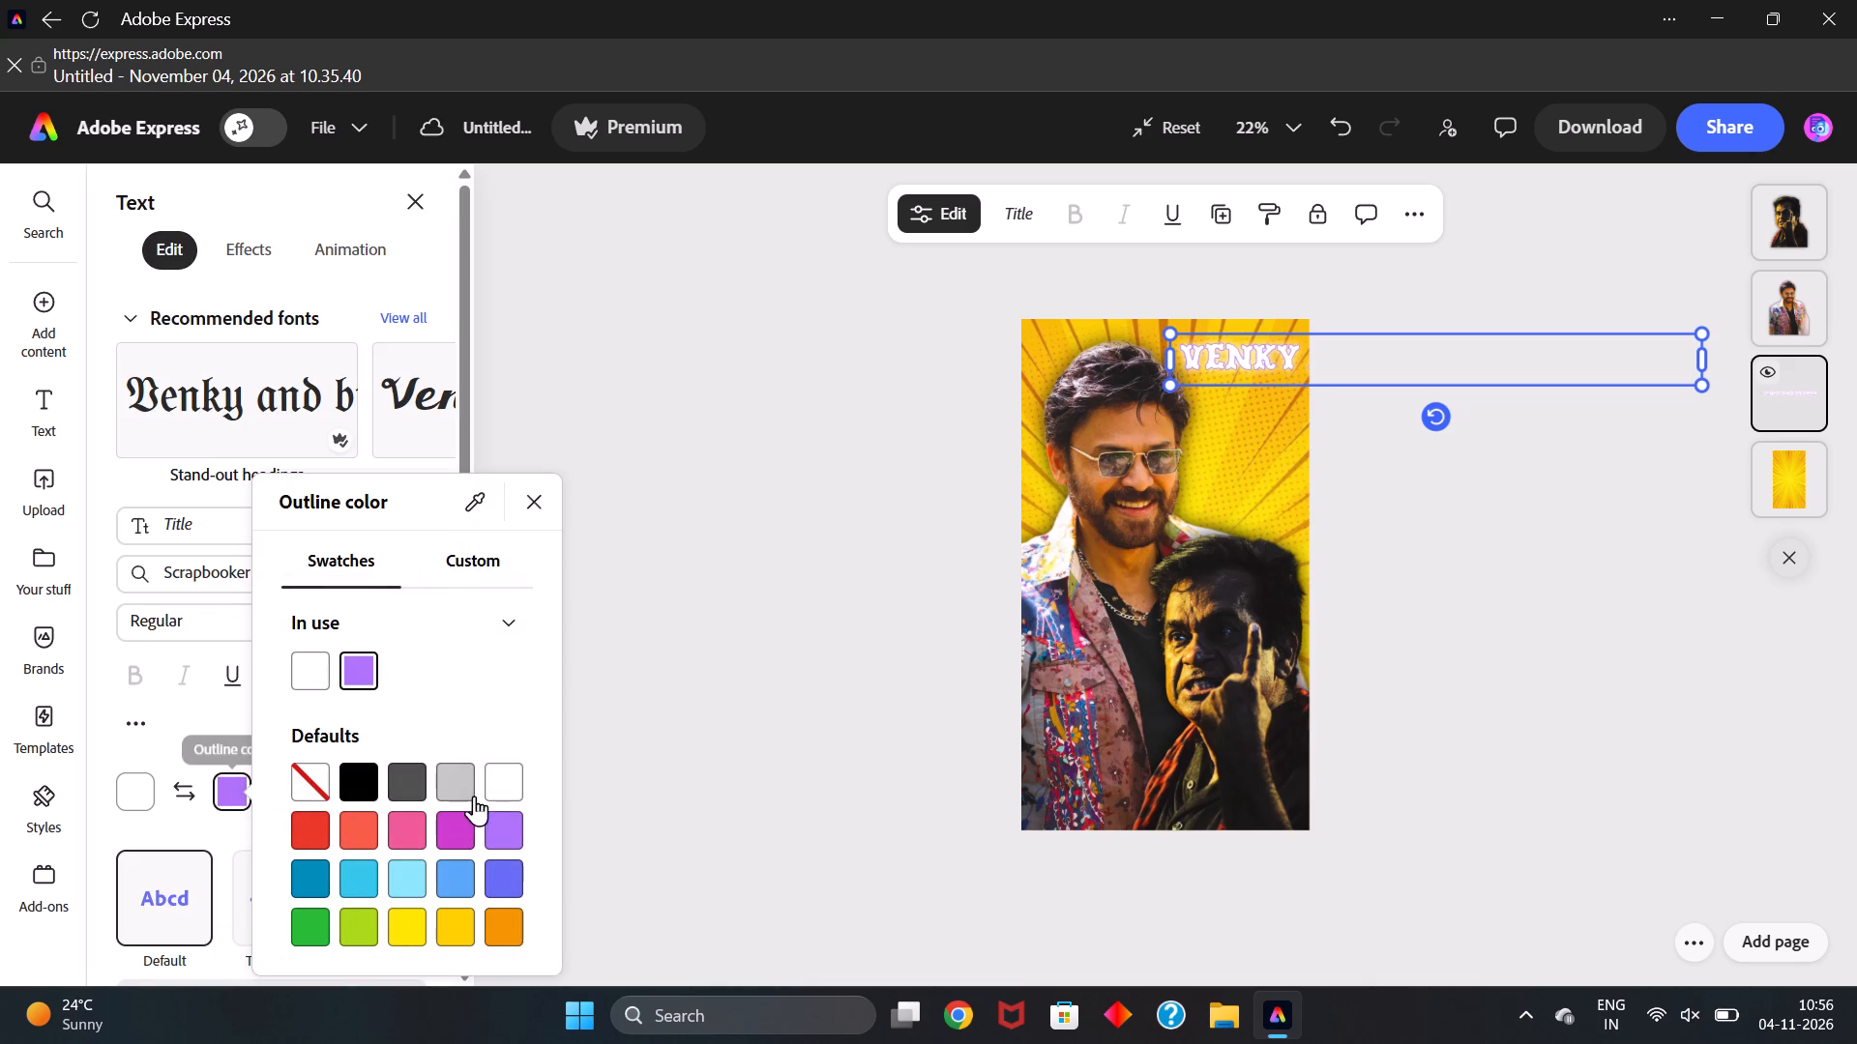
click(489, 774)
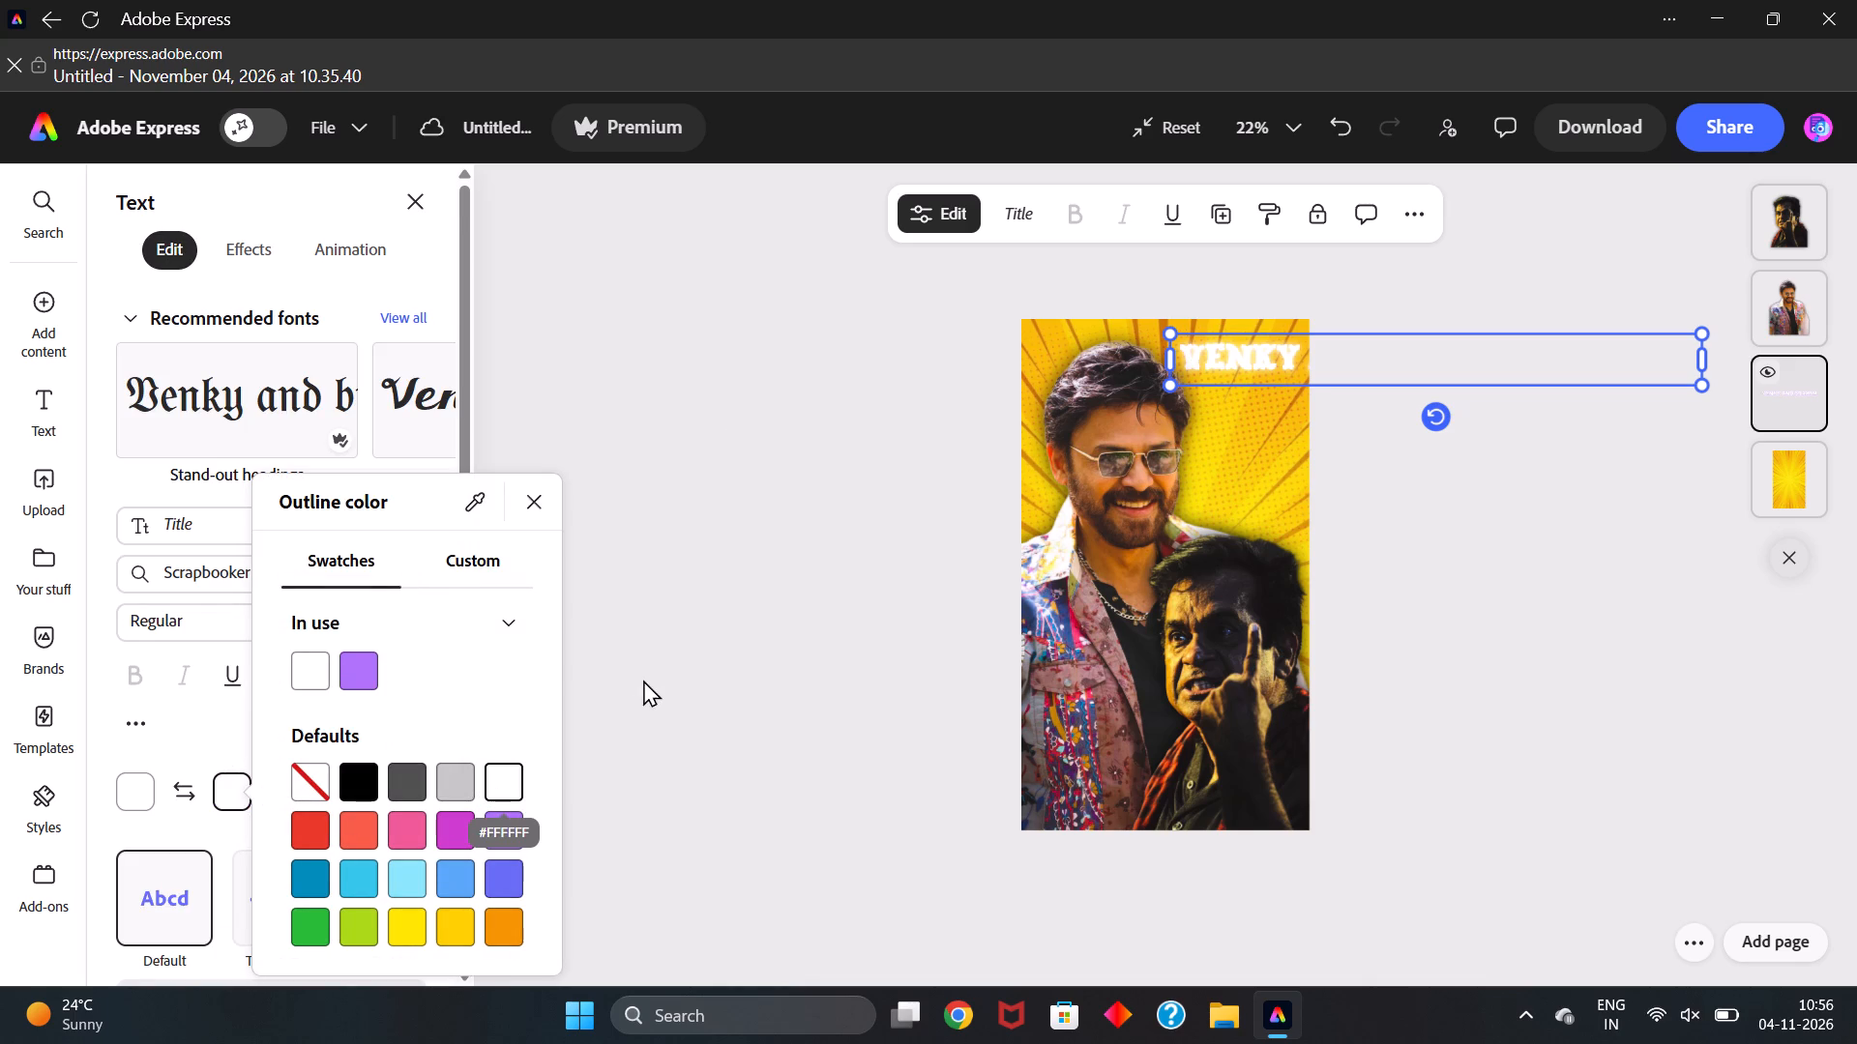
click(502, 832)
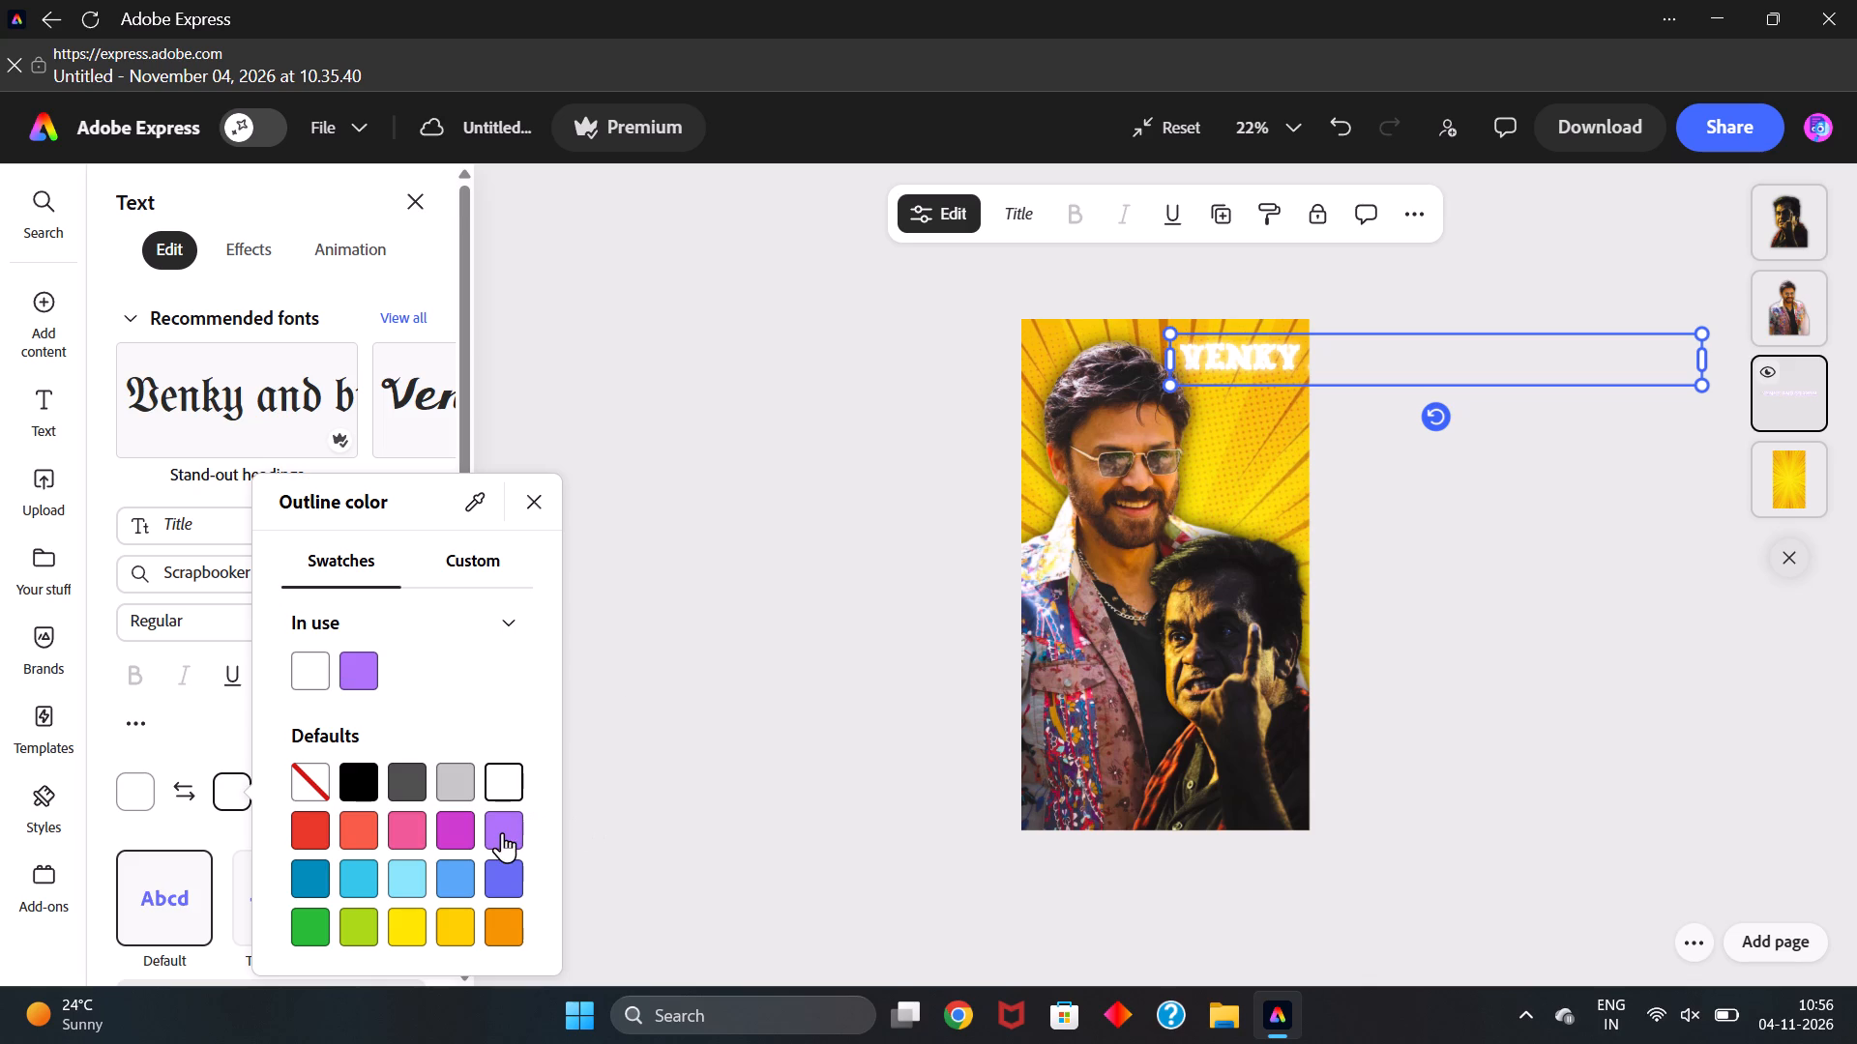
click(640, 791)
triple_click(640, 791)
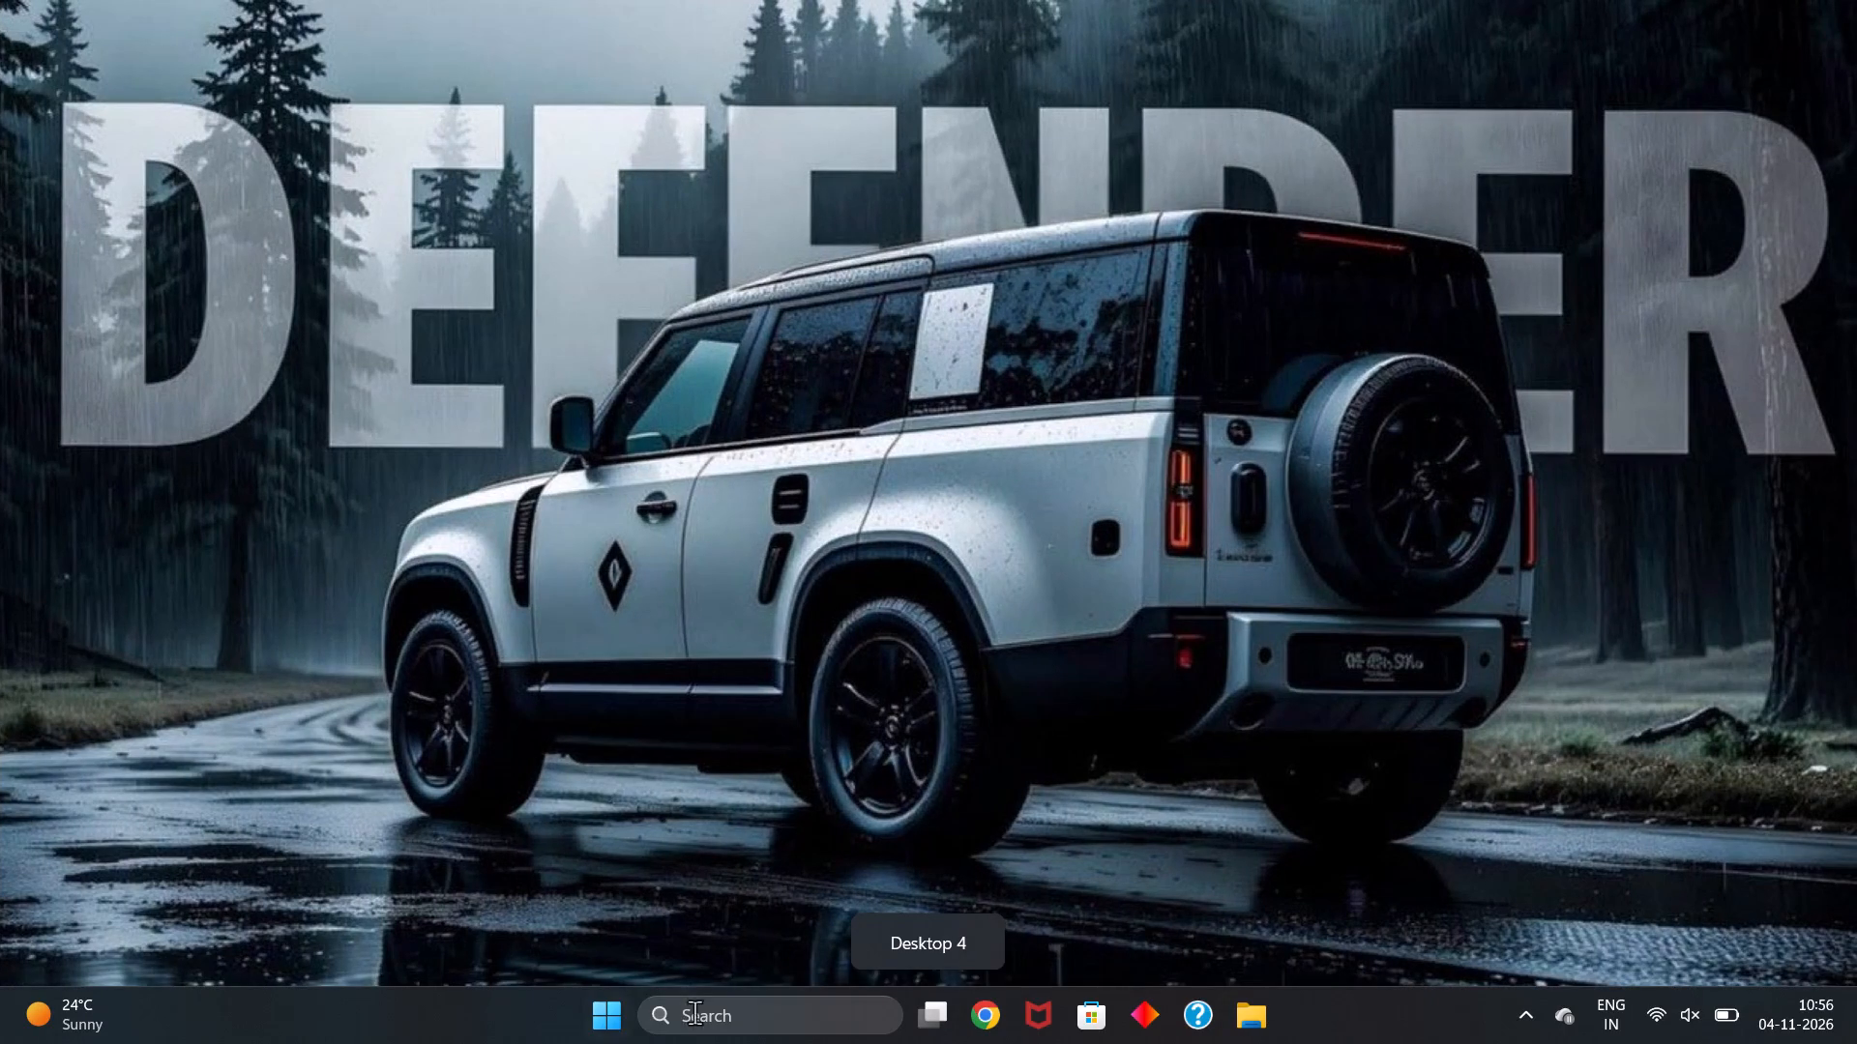
Switch to Visual Studio Code and view package-lock.json in the capstone project.
click(780, 996)
text(vs)
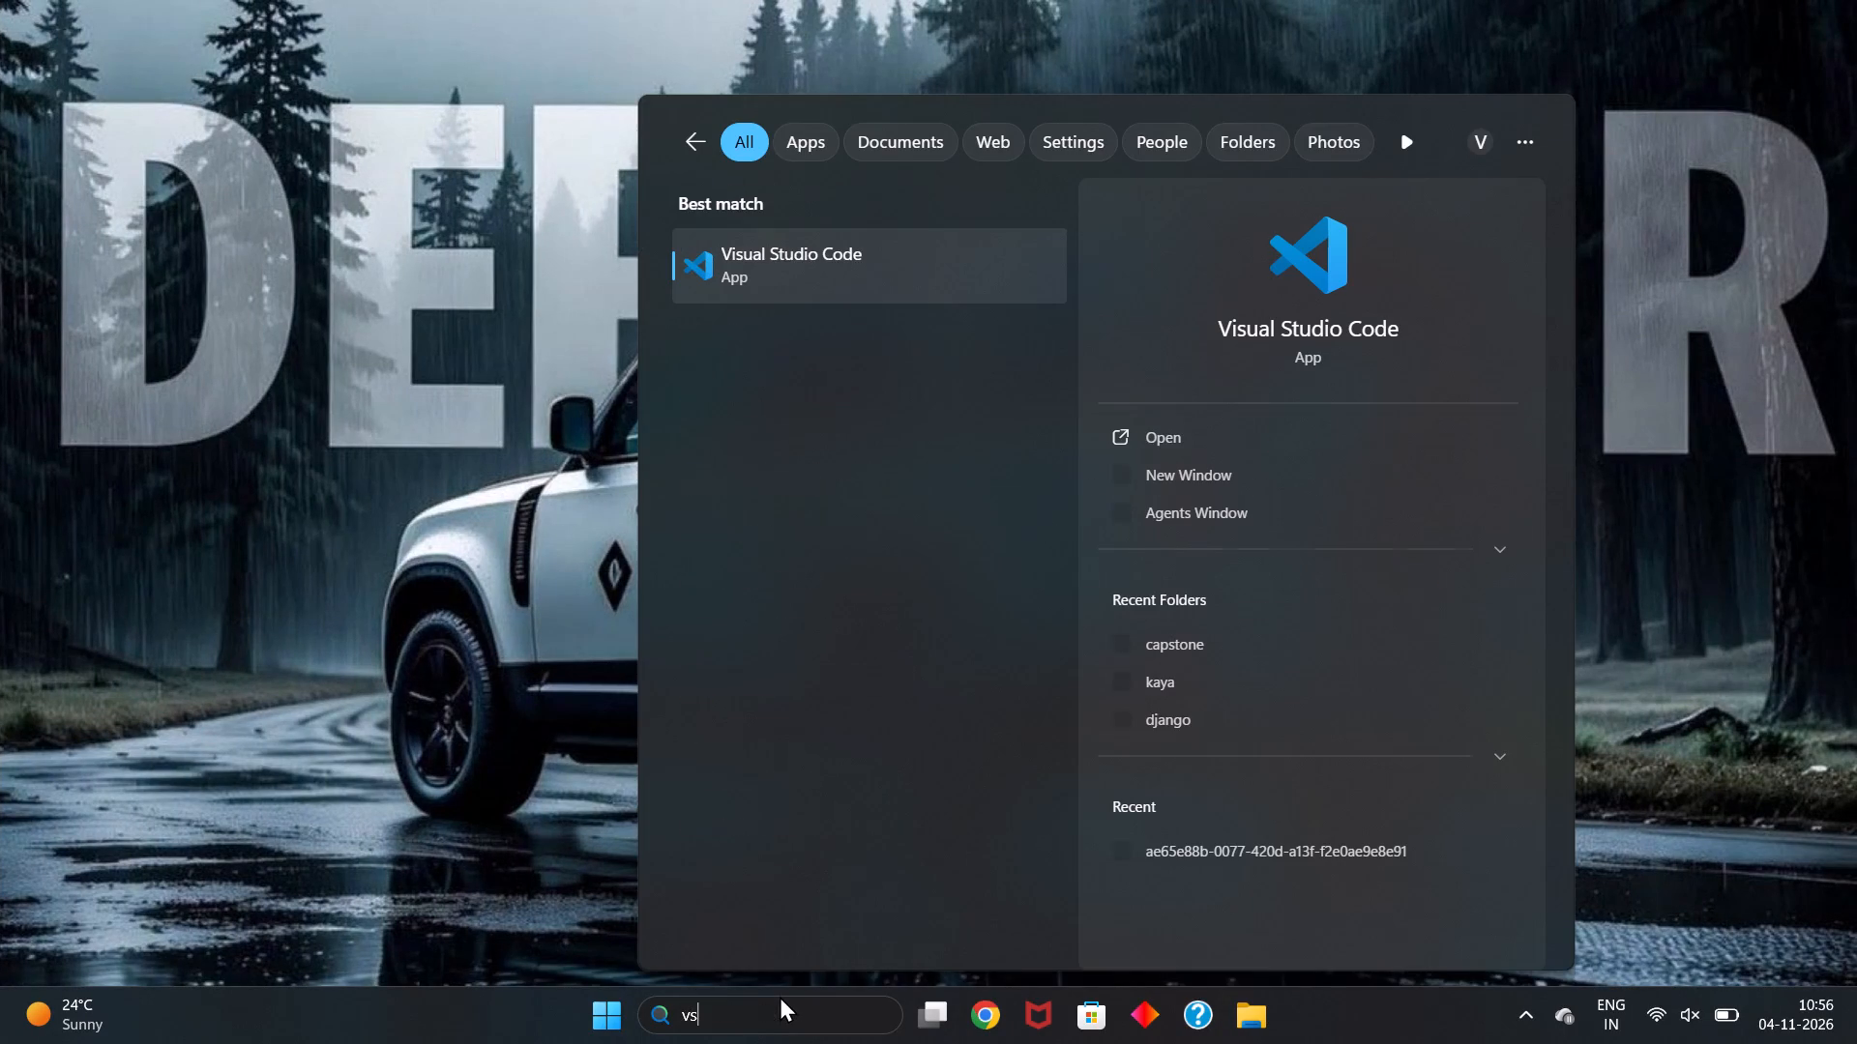
key(Return)
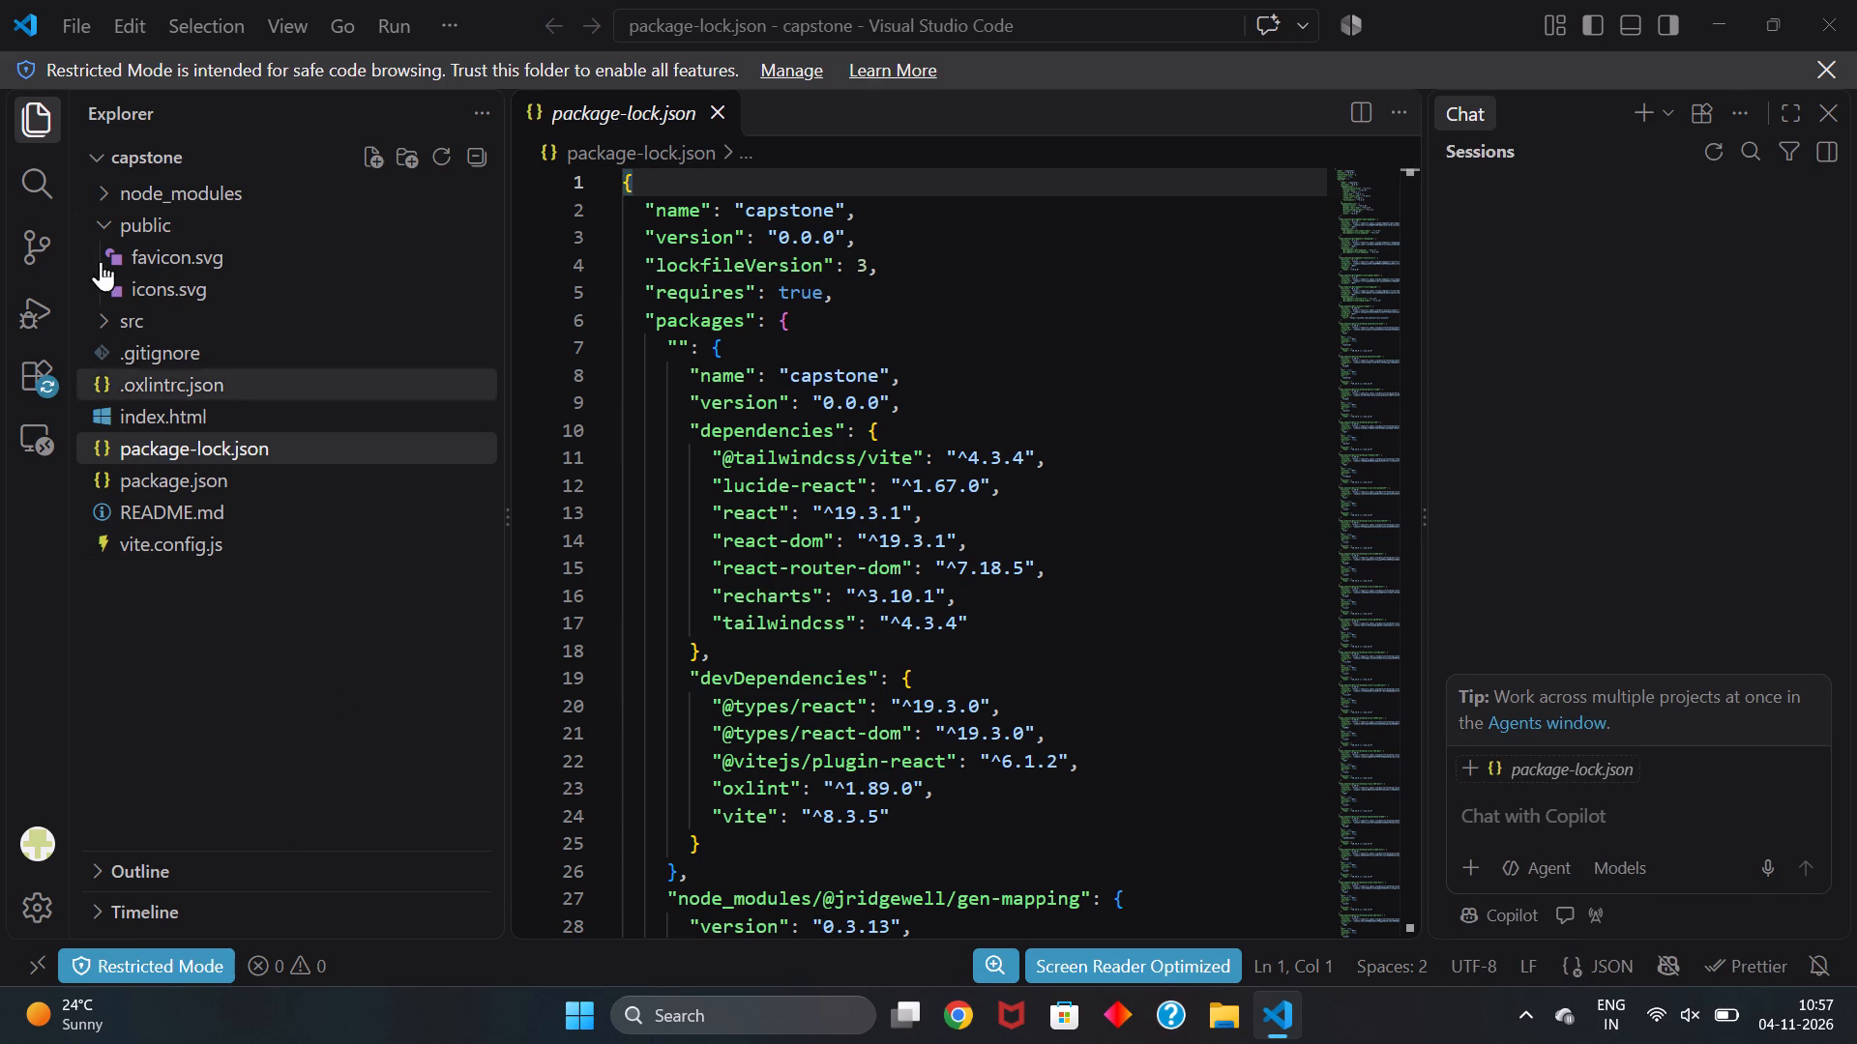
click(248, 460)
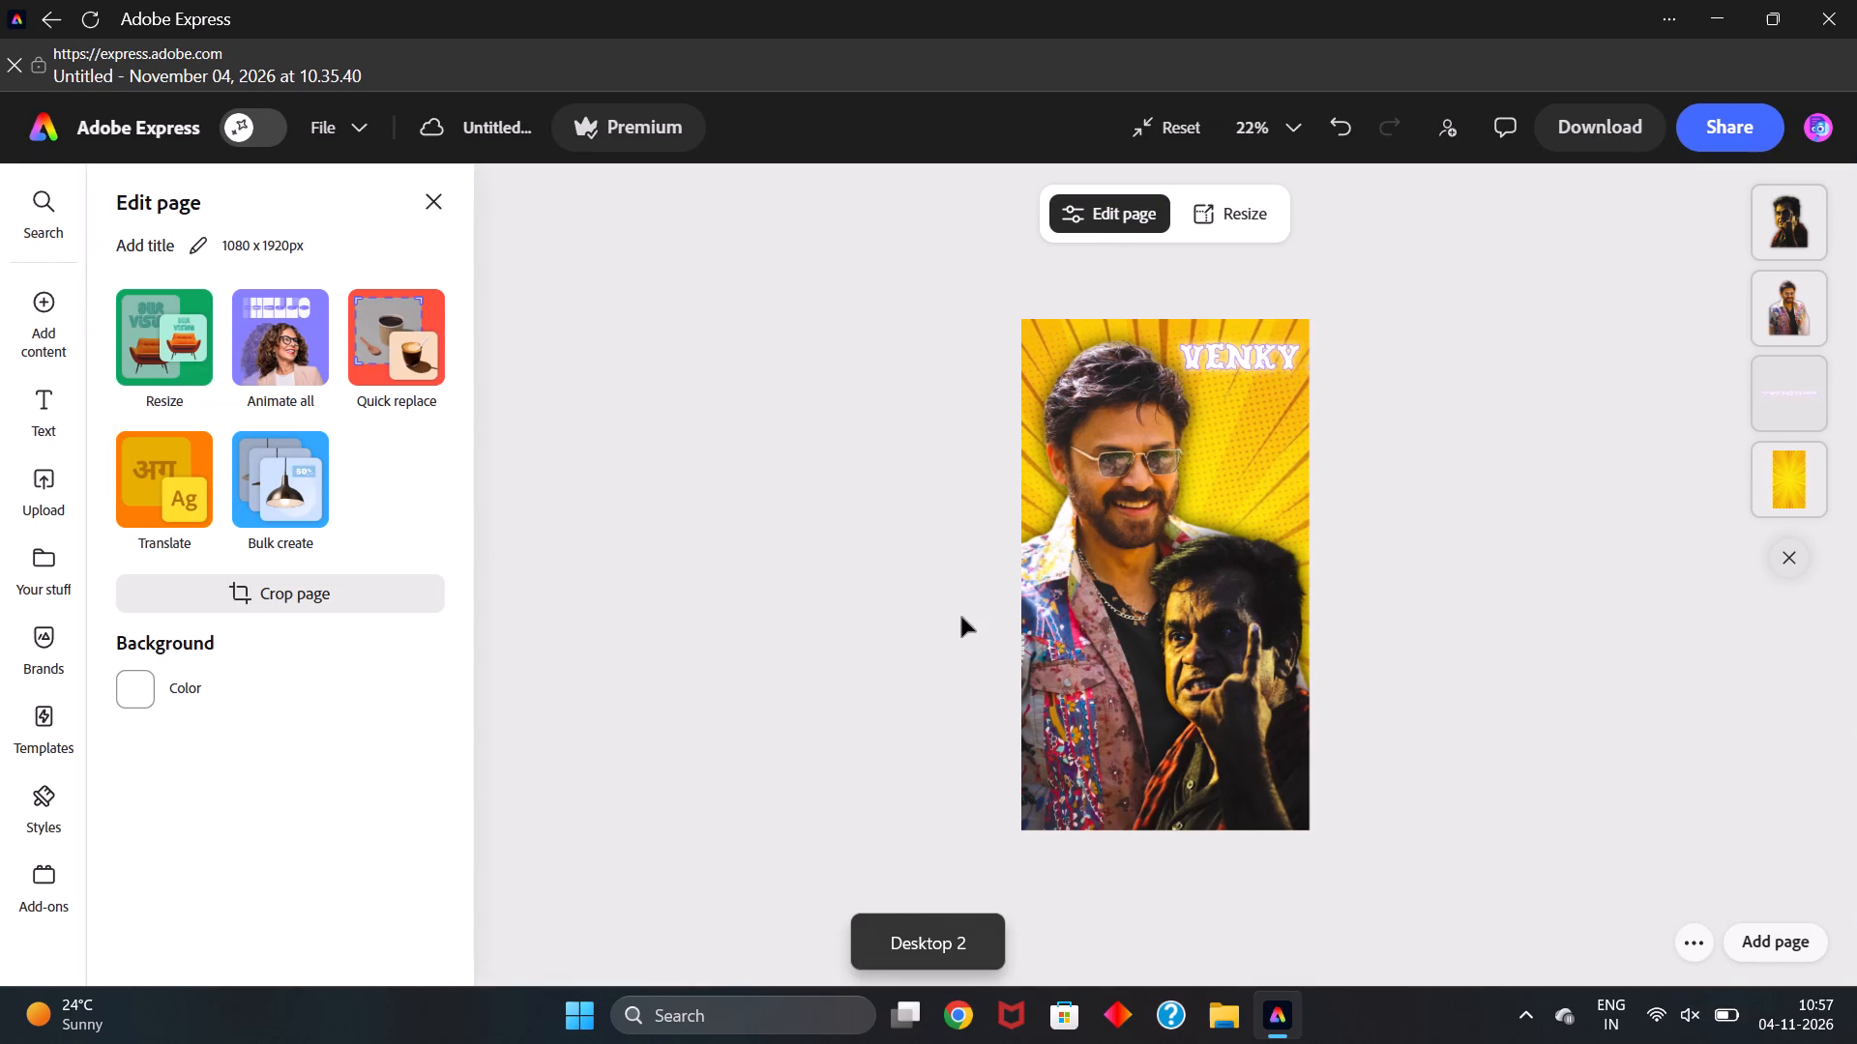
In Adobe Express, add a new Title-style text reading "&" to the page.
click(21, 411)
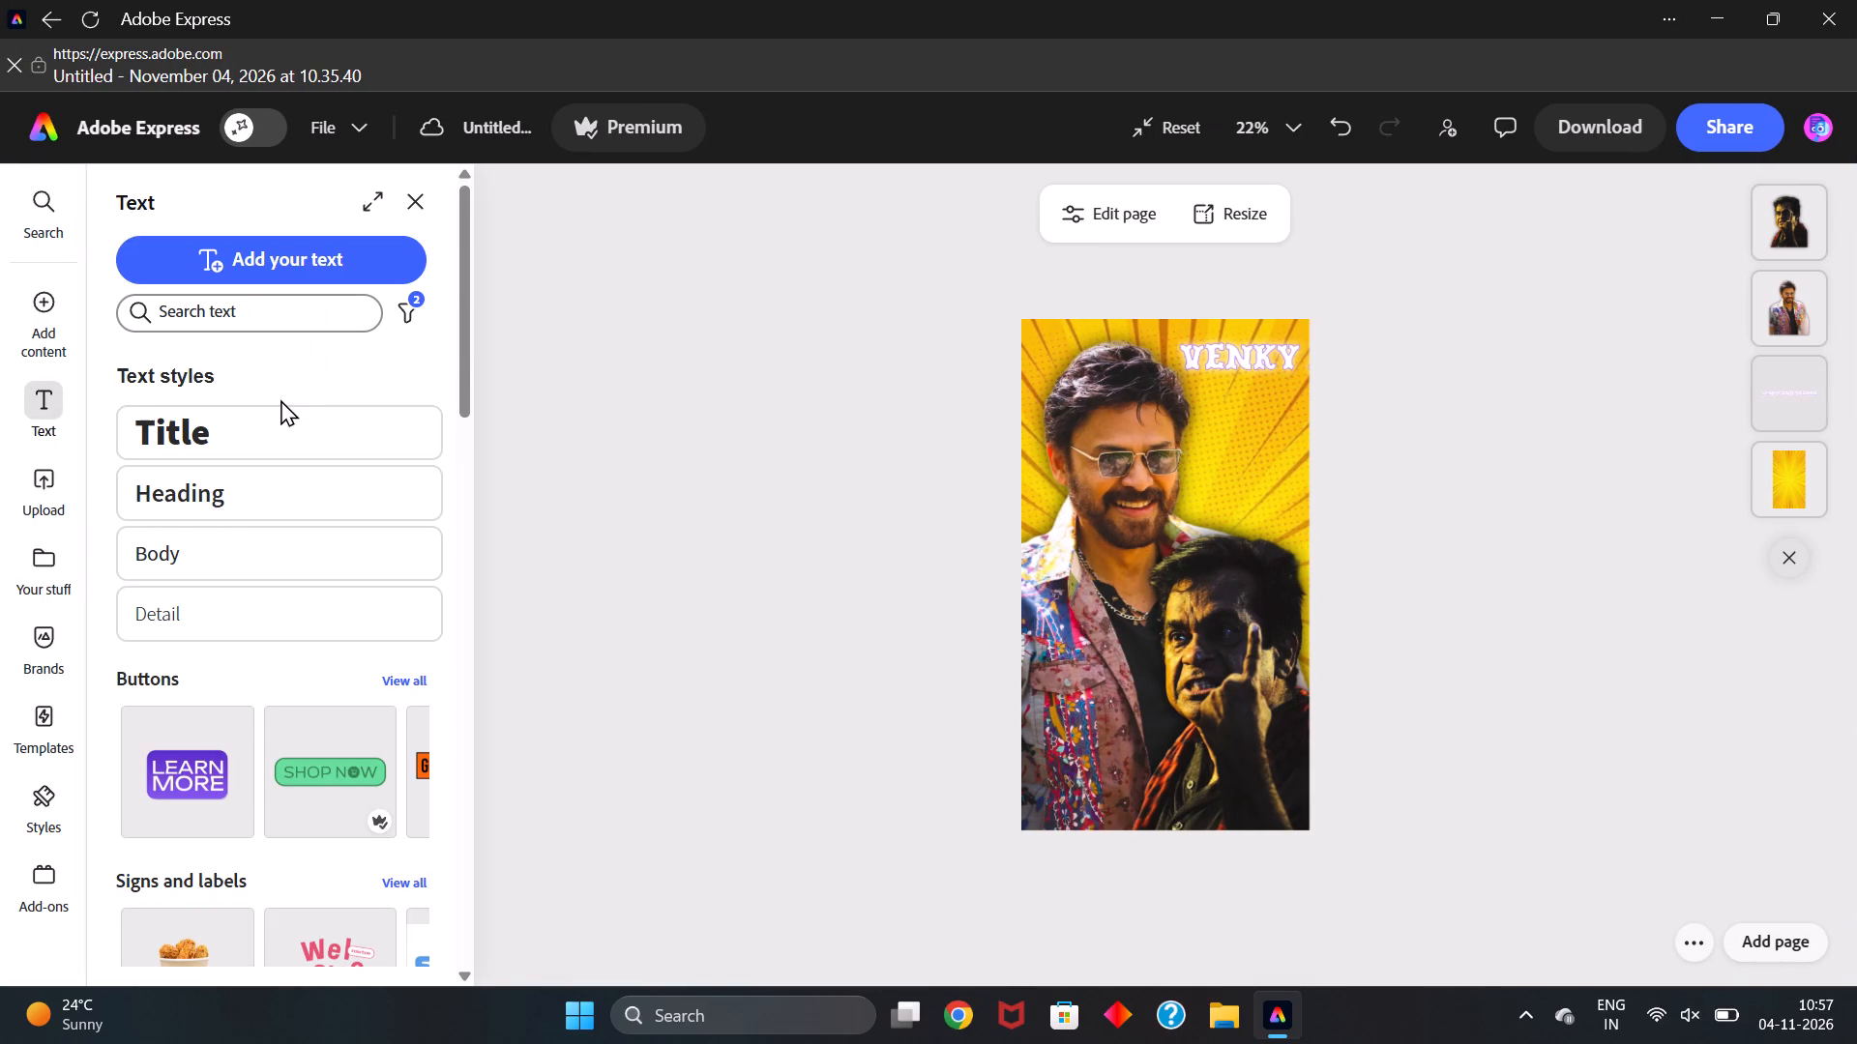
click(267, 432)
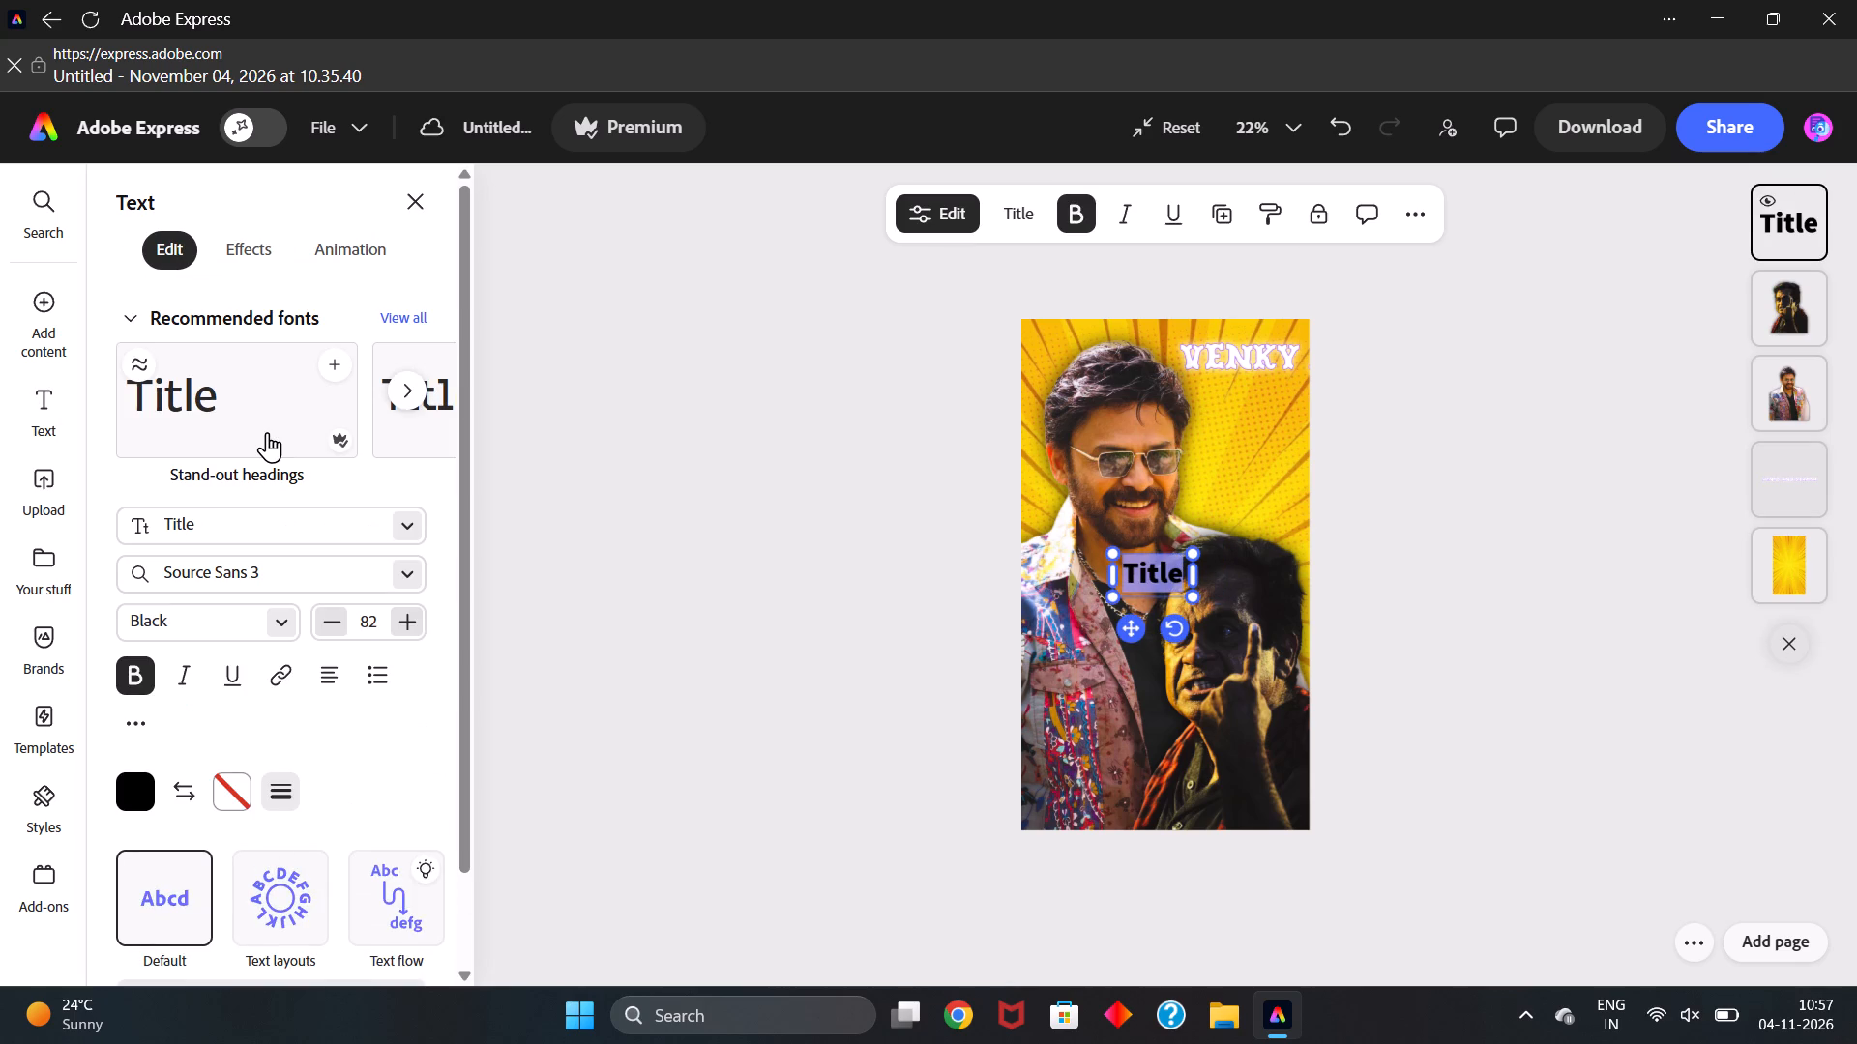
key(shift+ampersand)
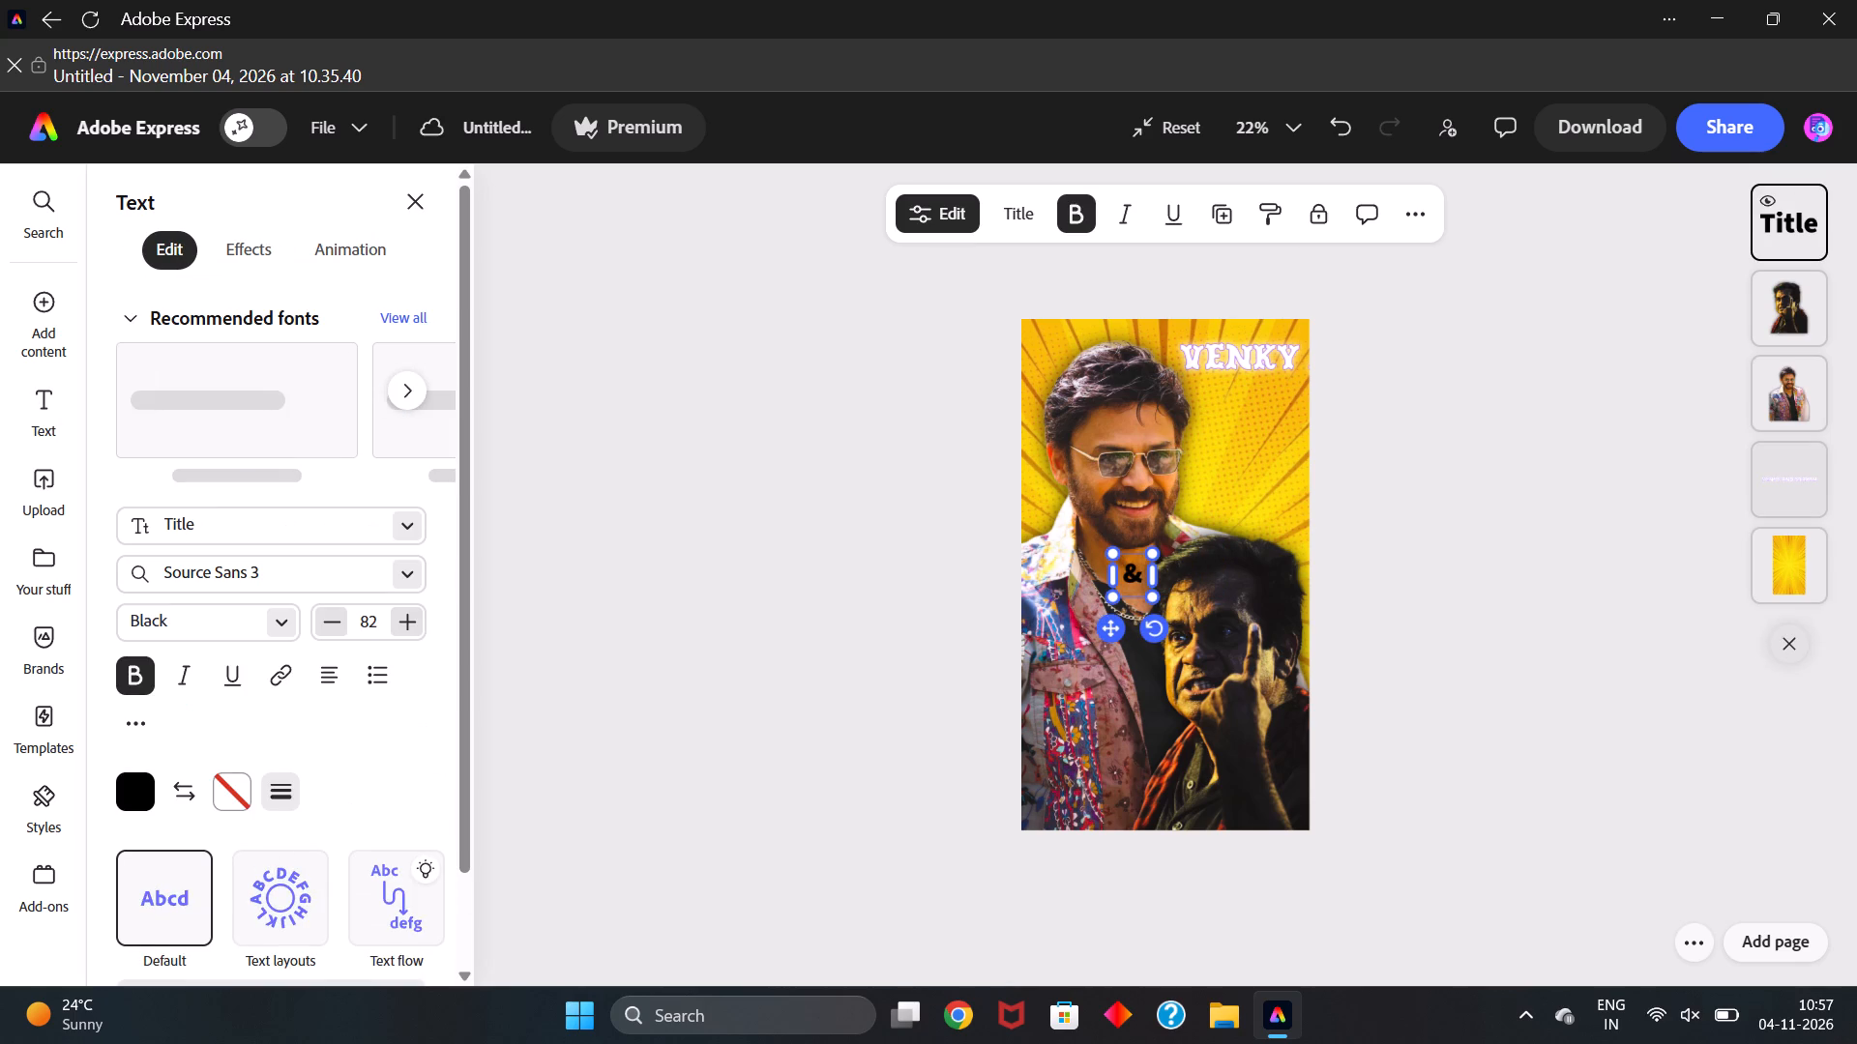
Give the "&" text a white fill and a purple #AE72F9 outline.
click(146, 783)
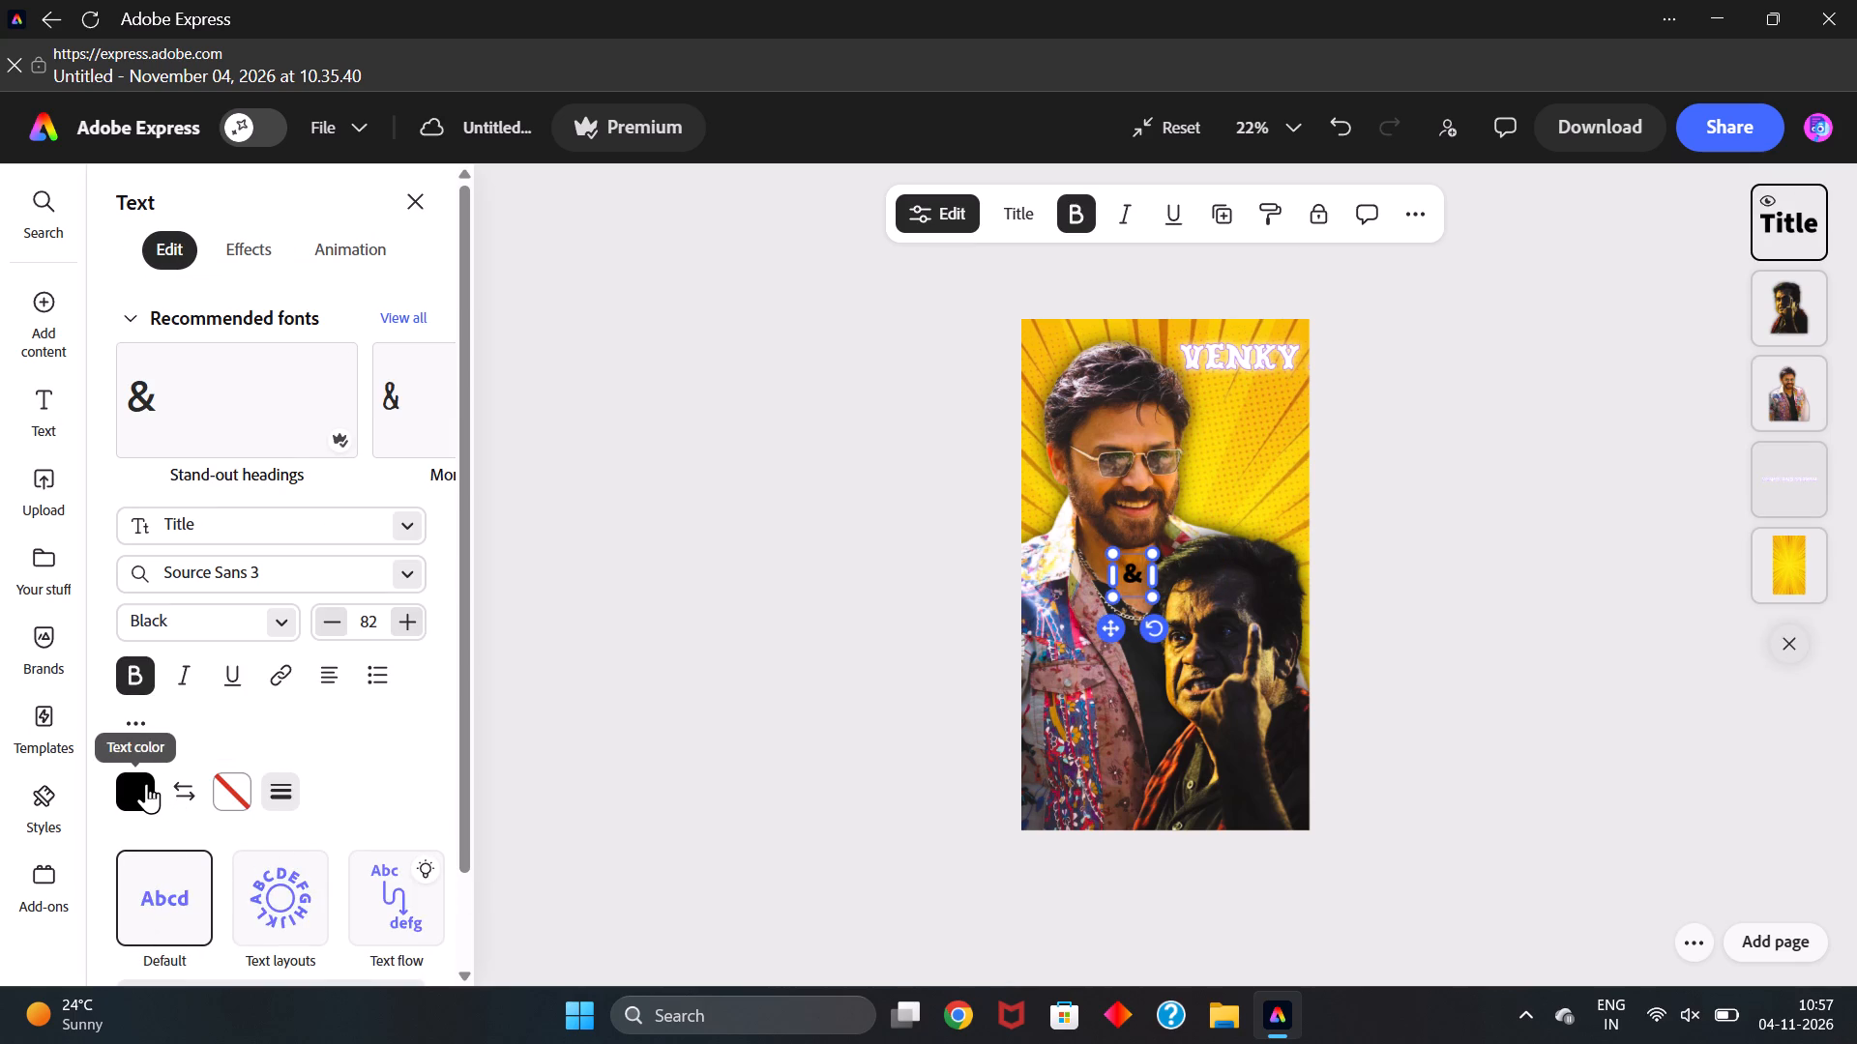
click(403, 771)
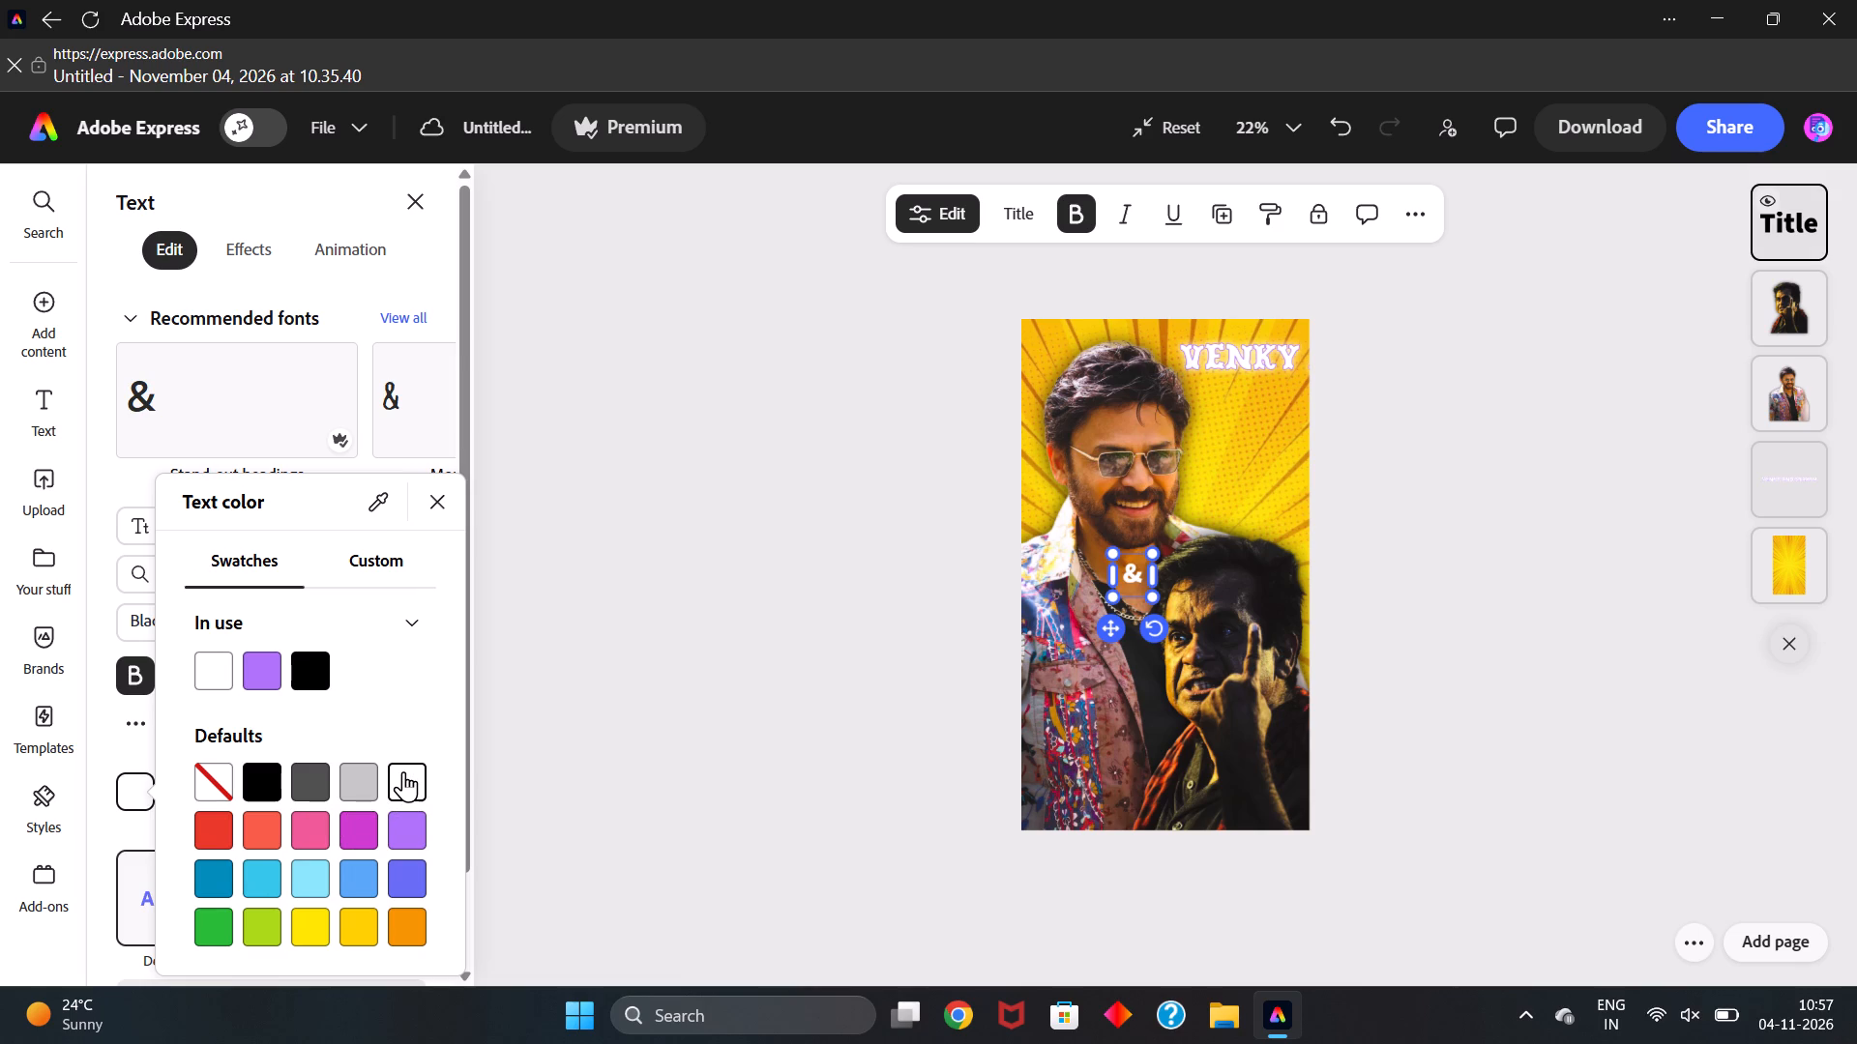
click(527, 728)
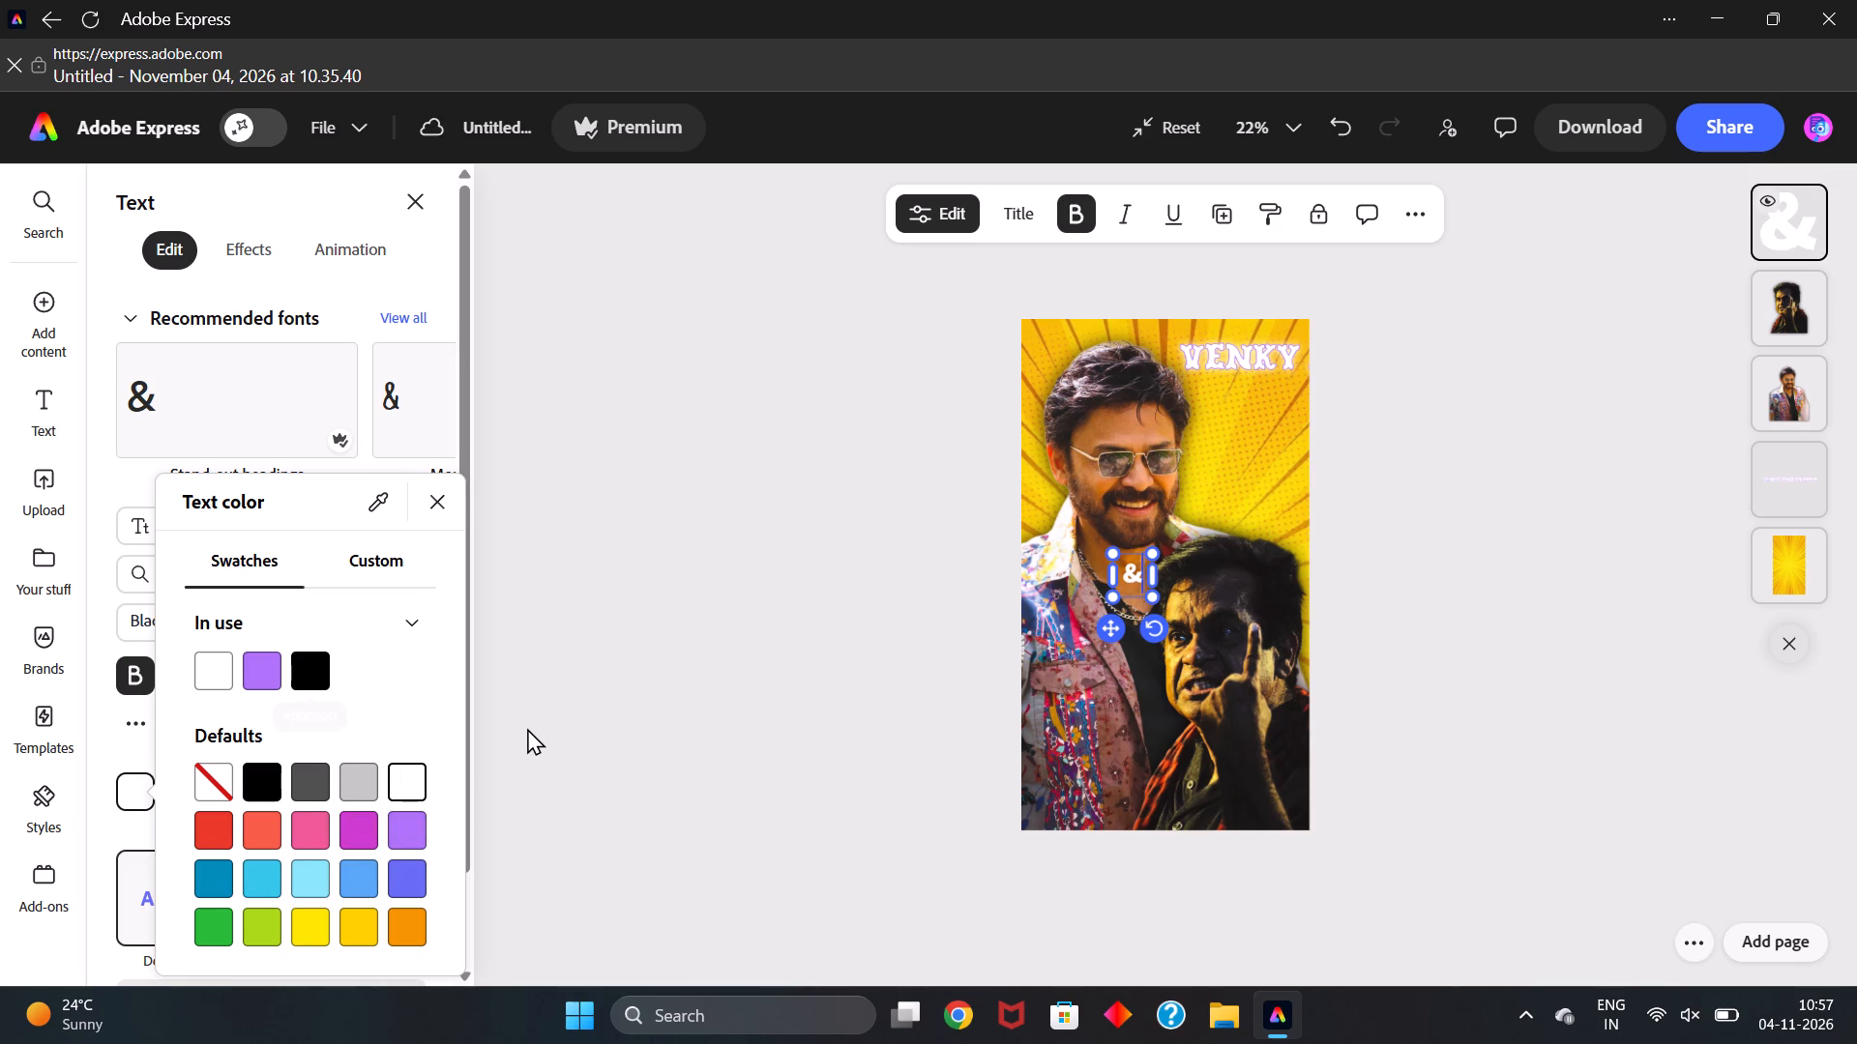
click(606, 624)
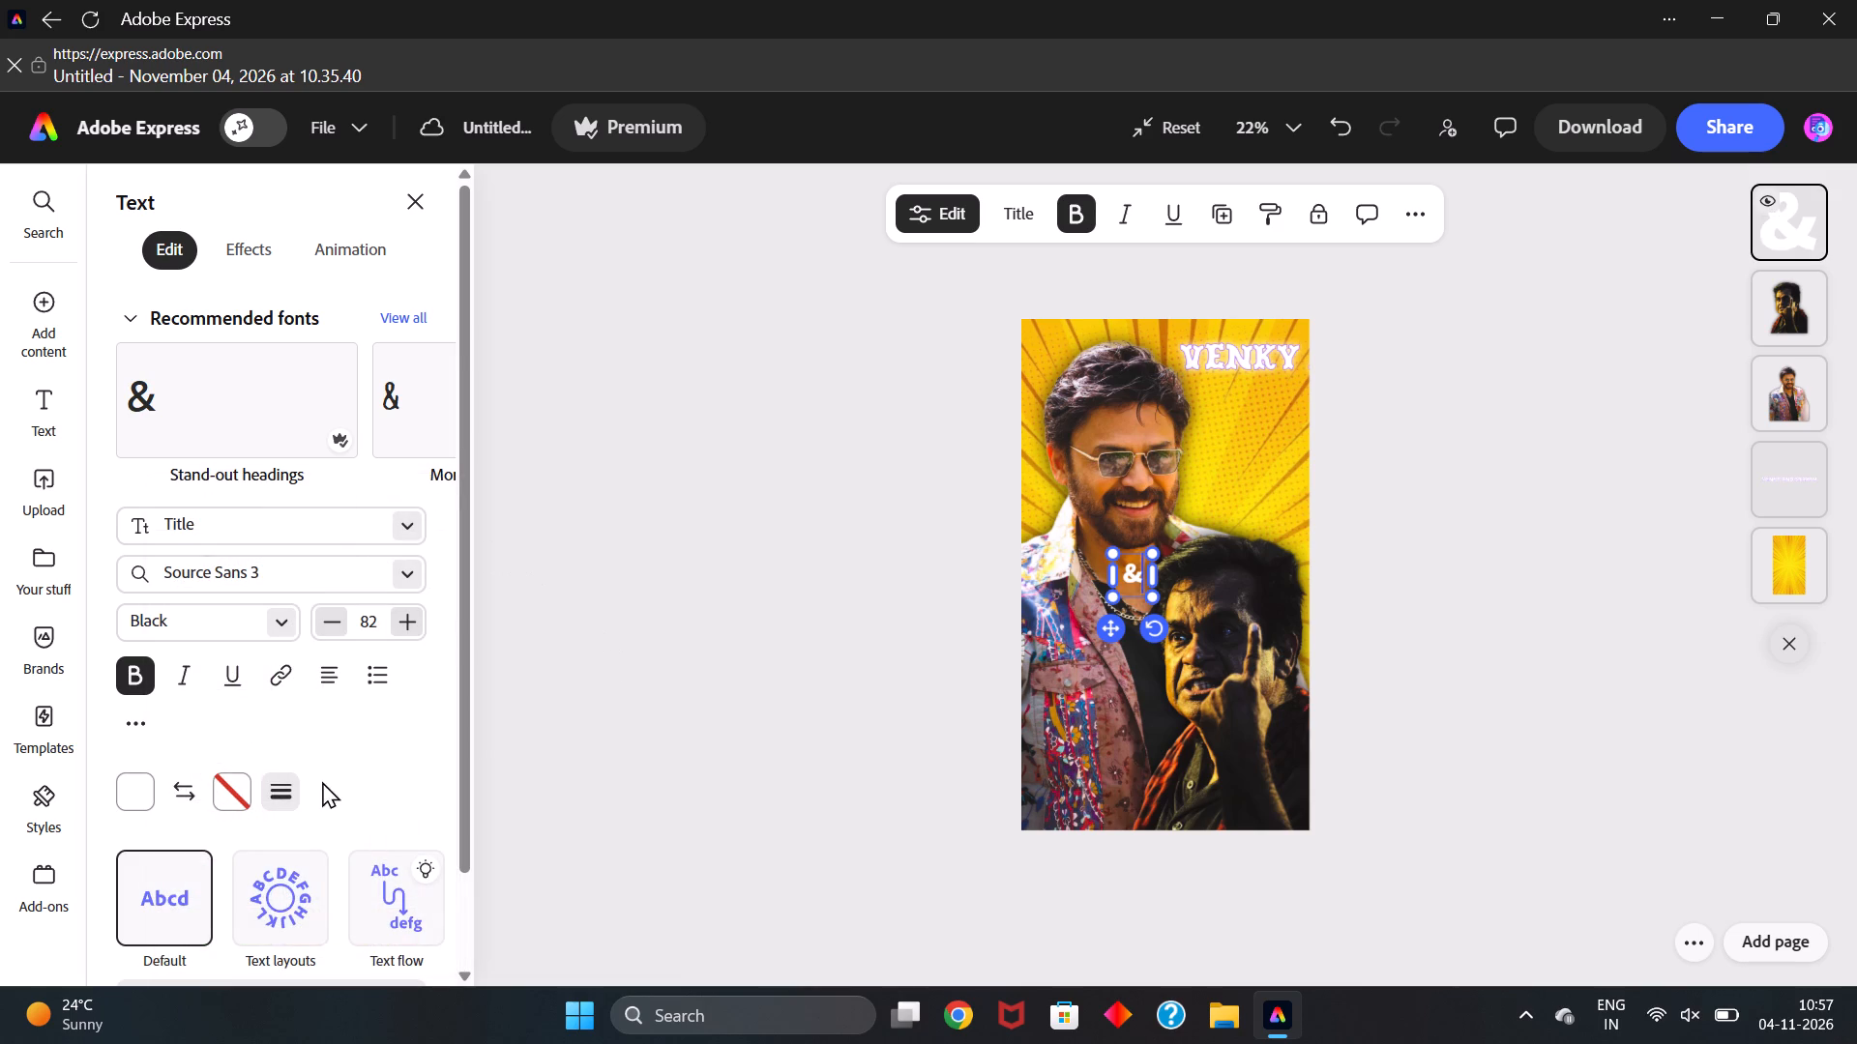
click(230, 786)
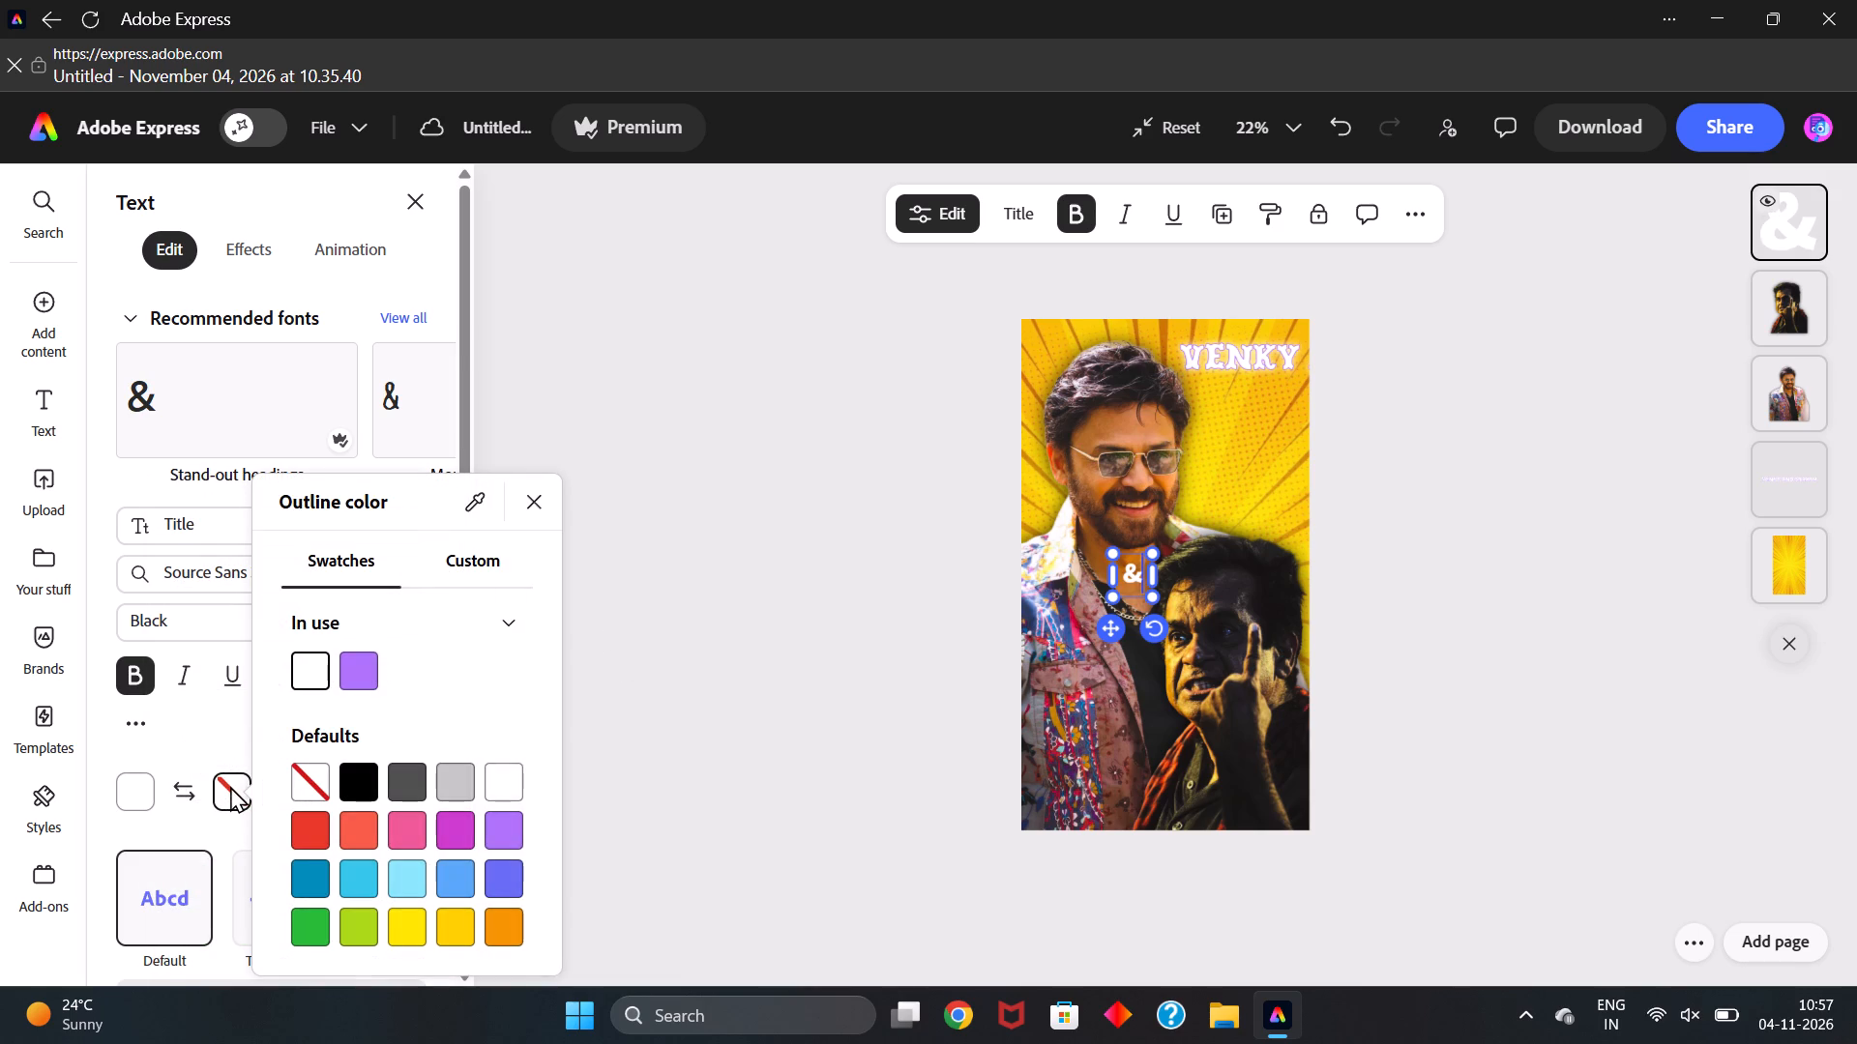
click(366, 675)
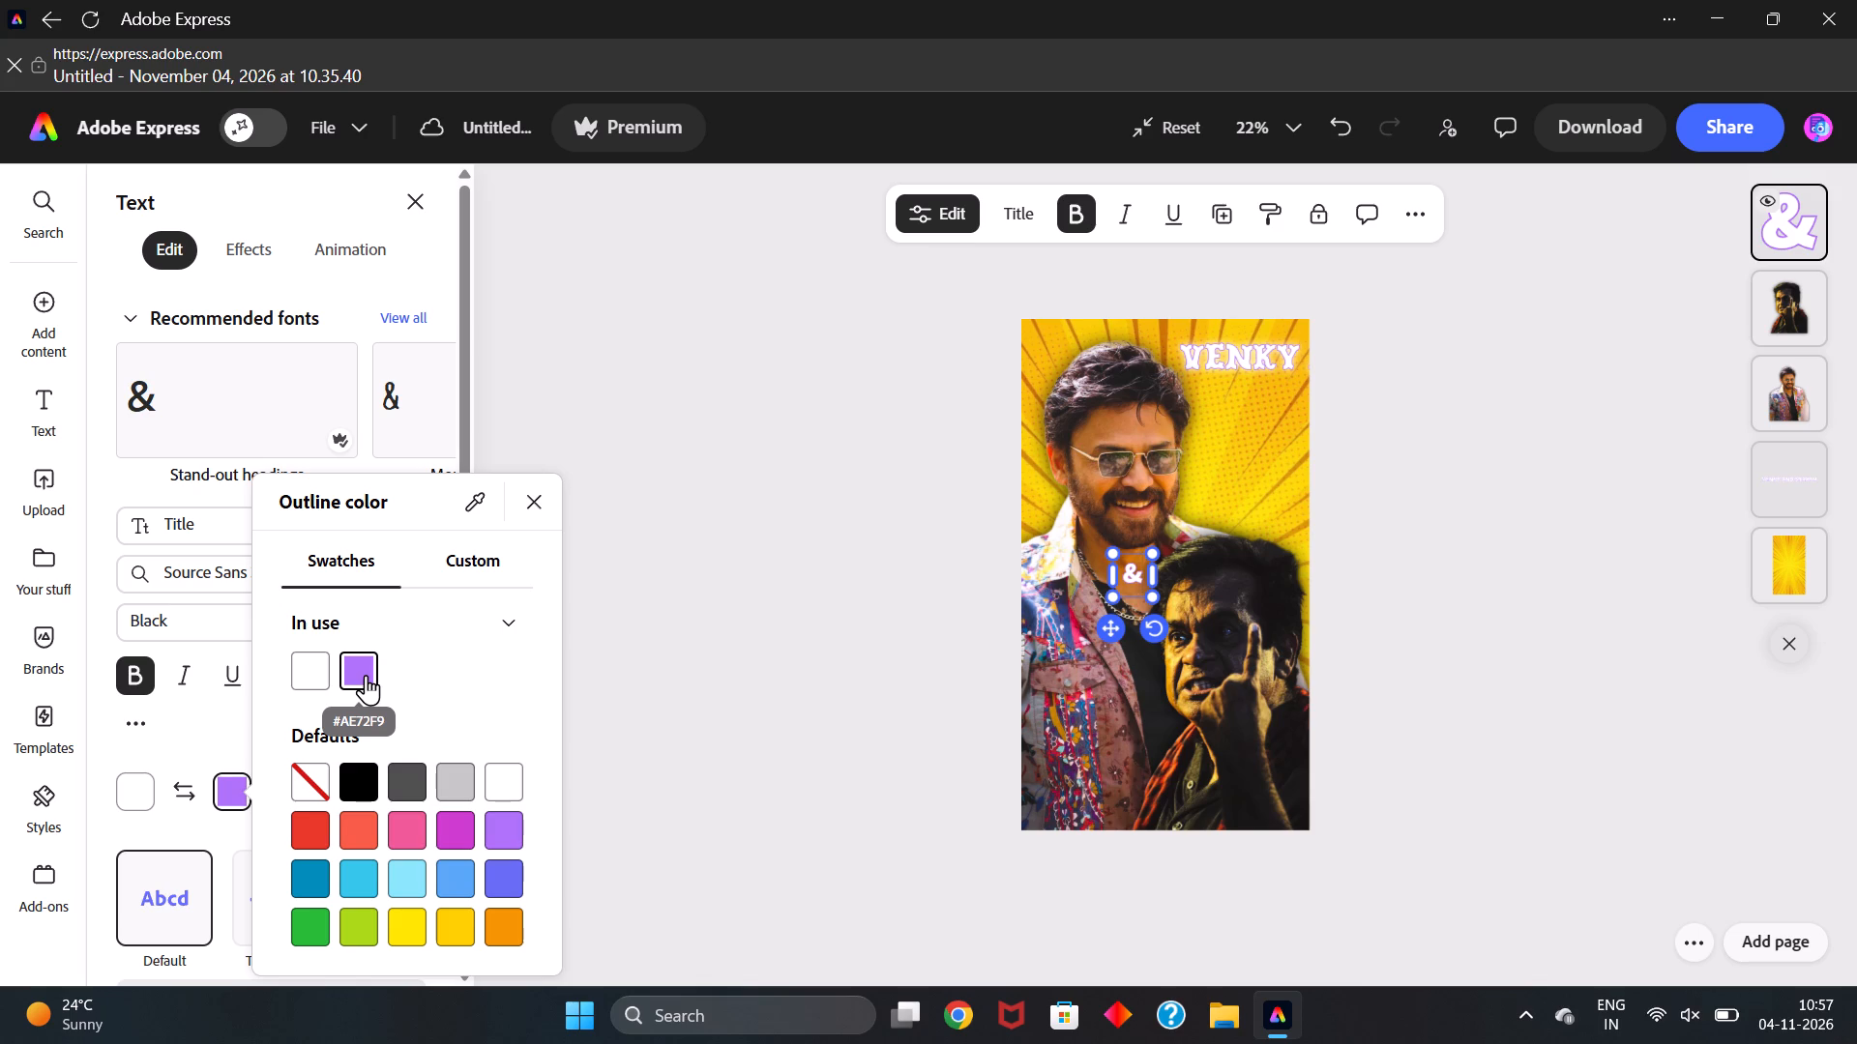
Switch to Visual Studio Code and look through the capstone project files, including icons.svg and .oxlintrc.json.
click(779, 598)
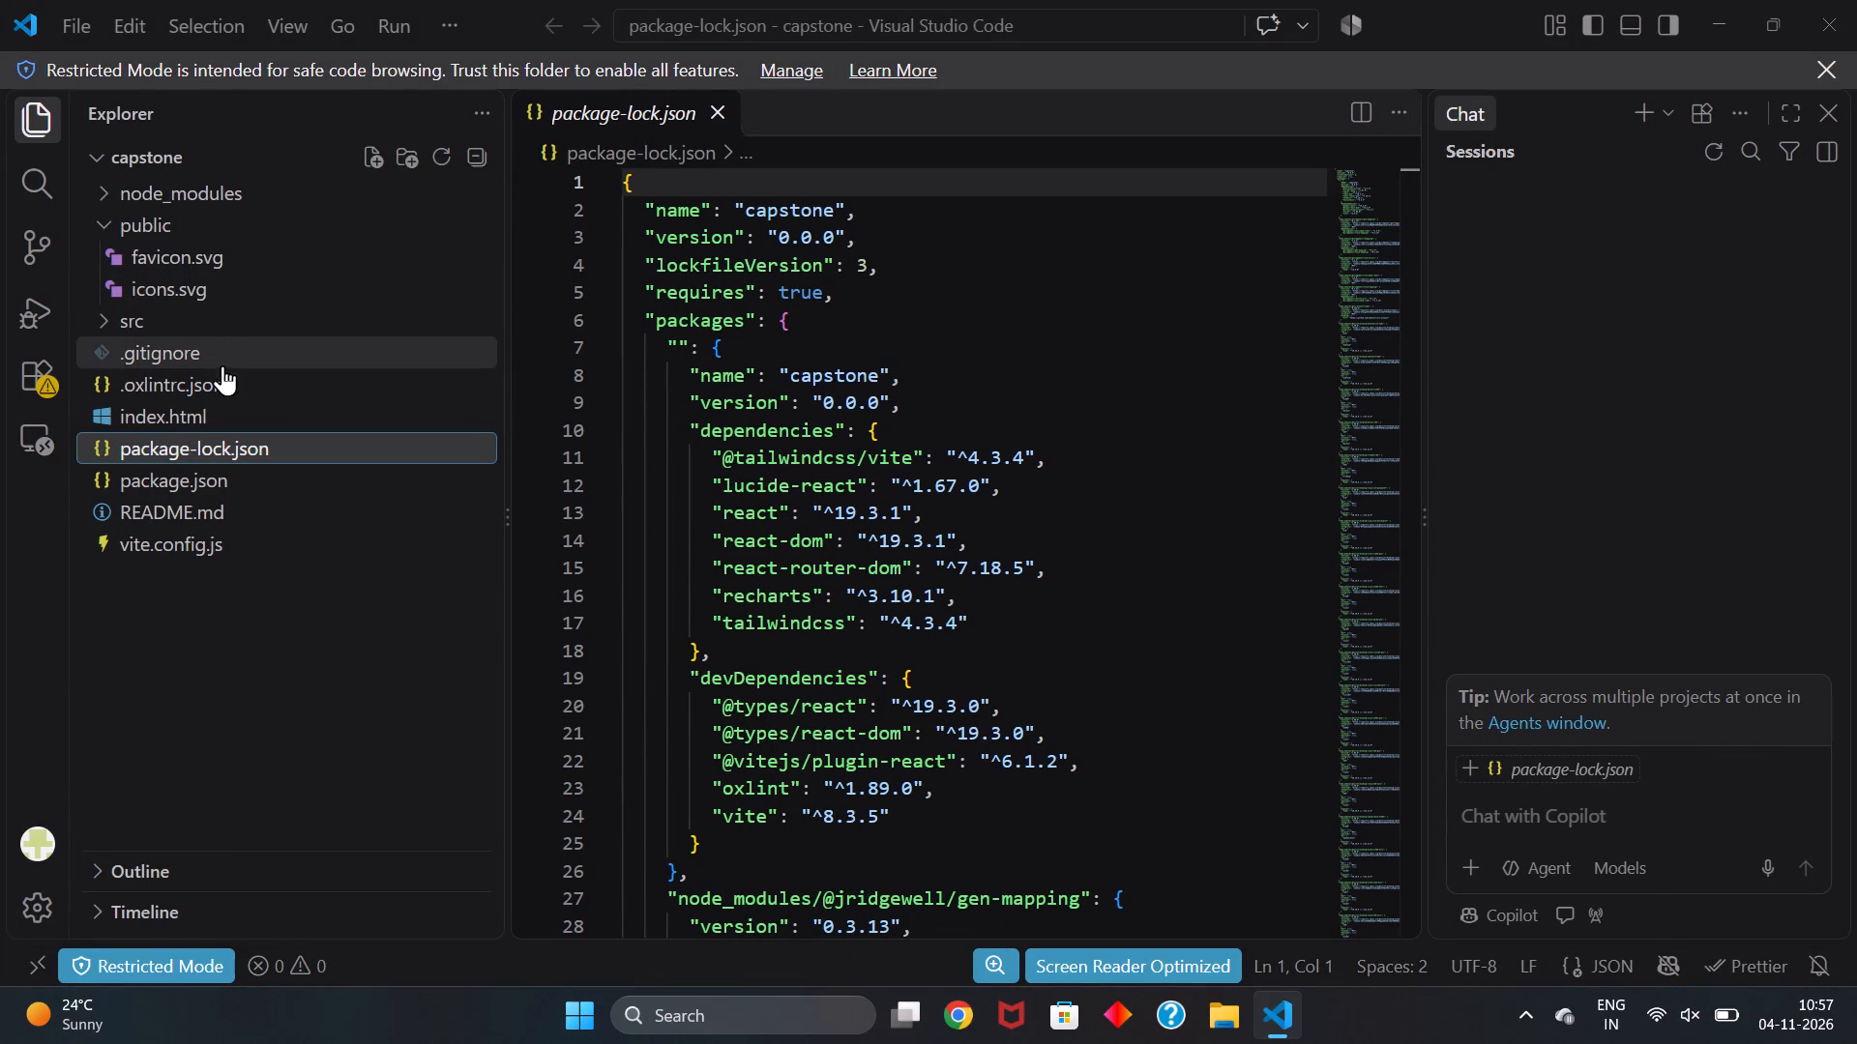
click(229, 246)
click(223, 291)
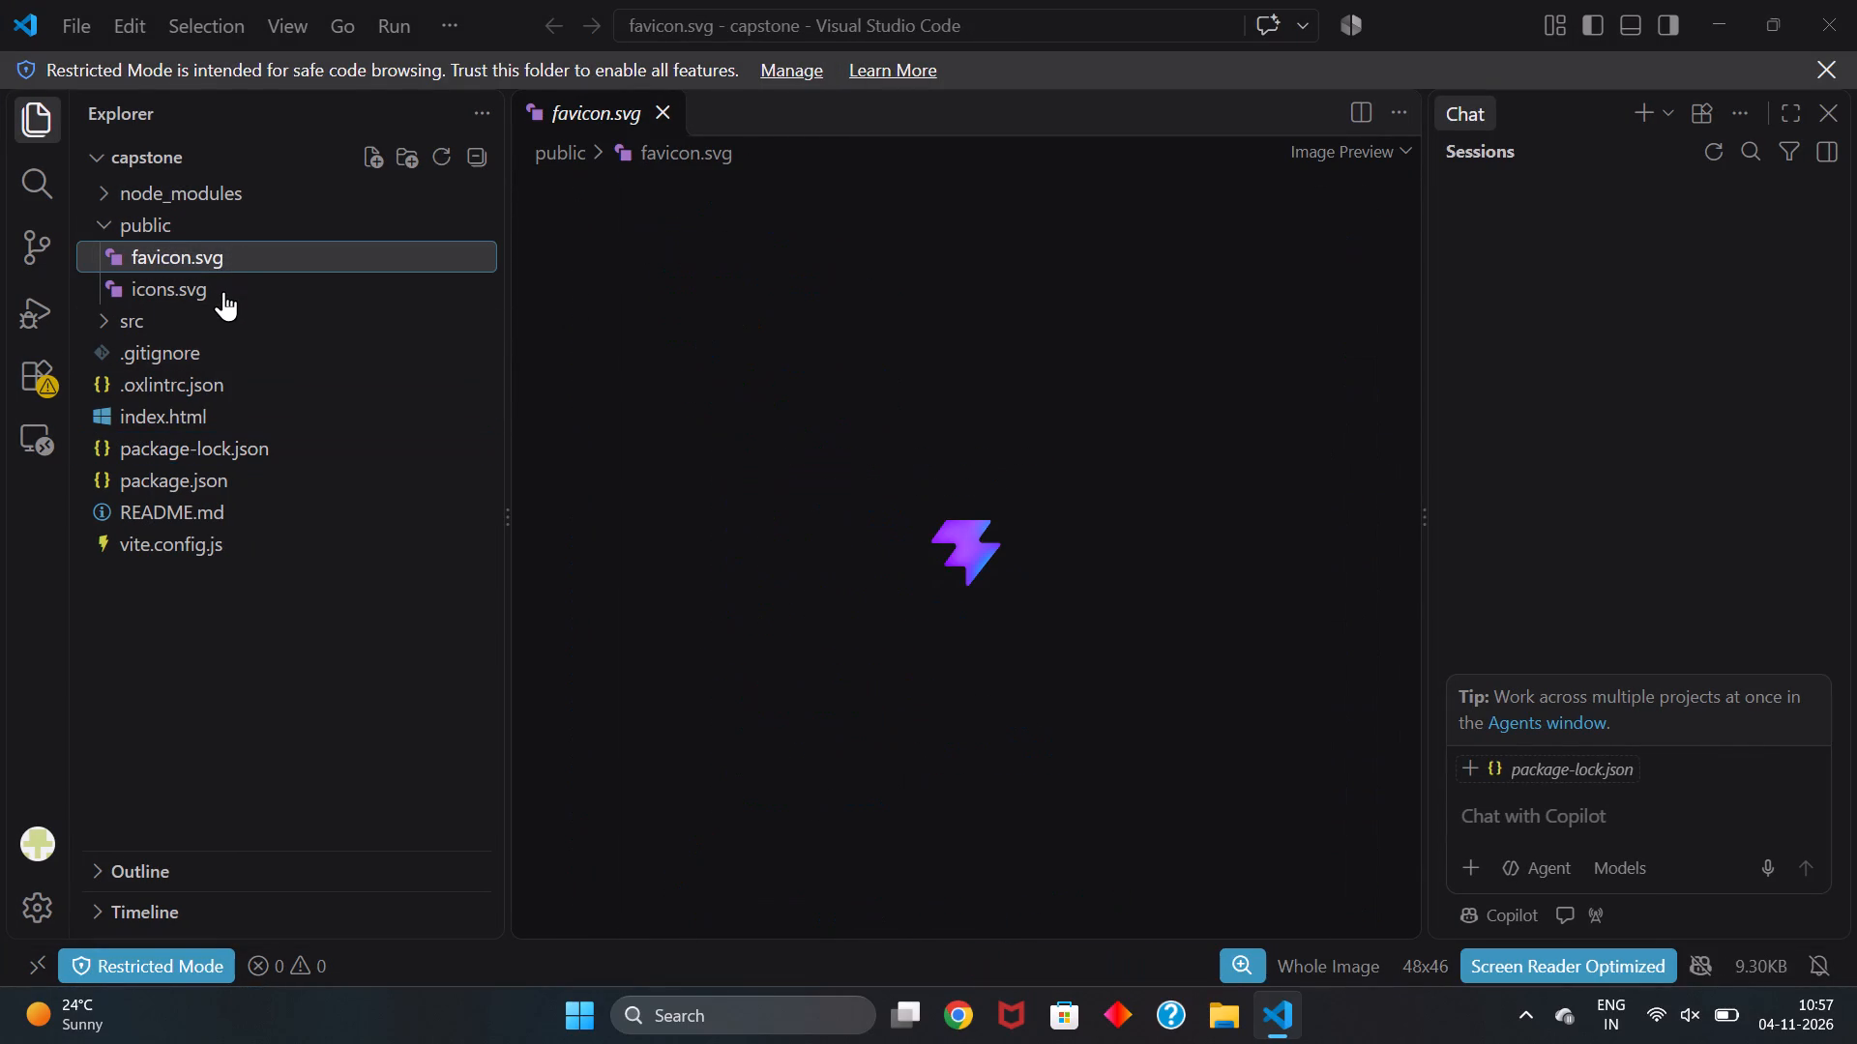
click(192, 381)
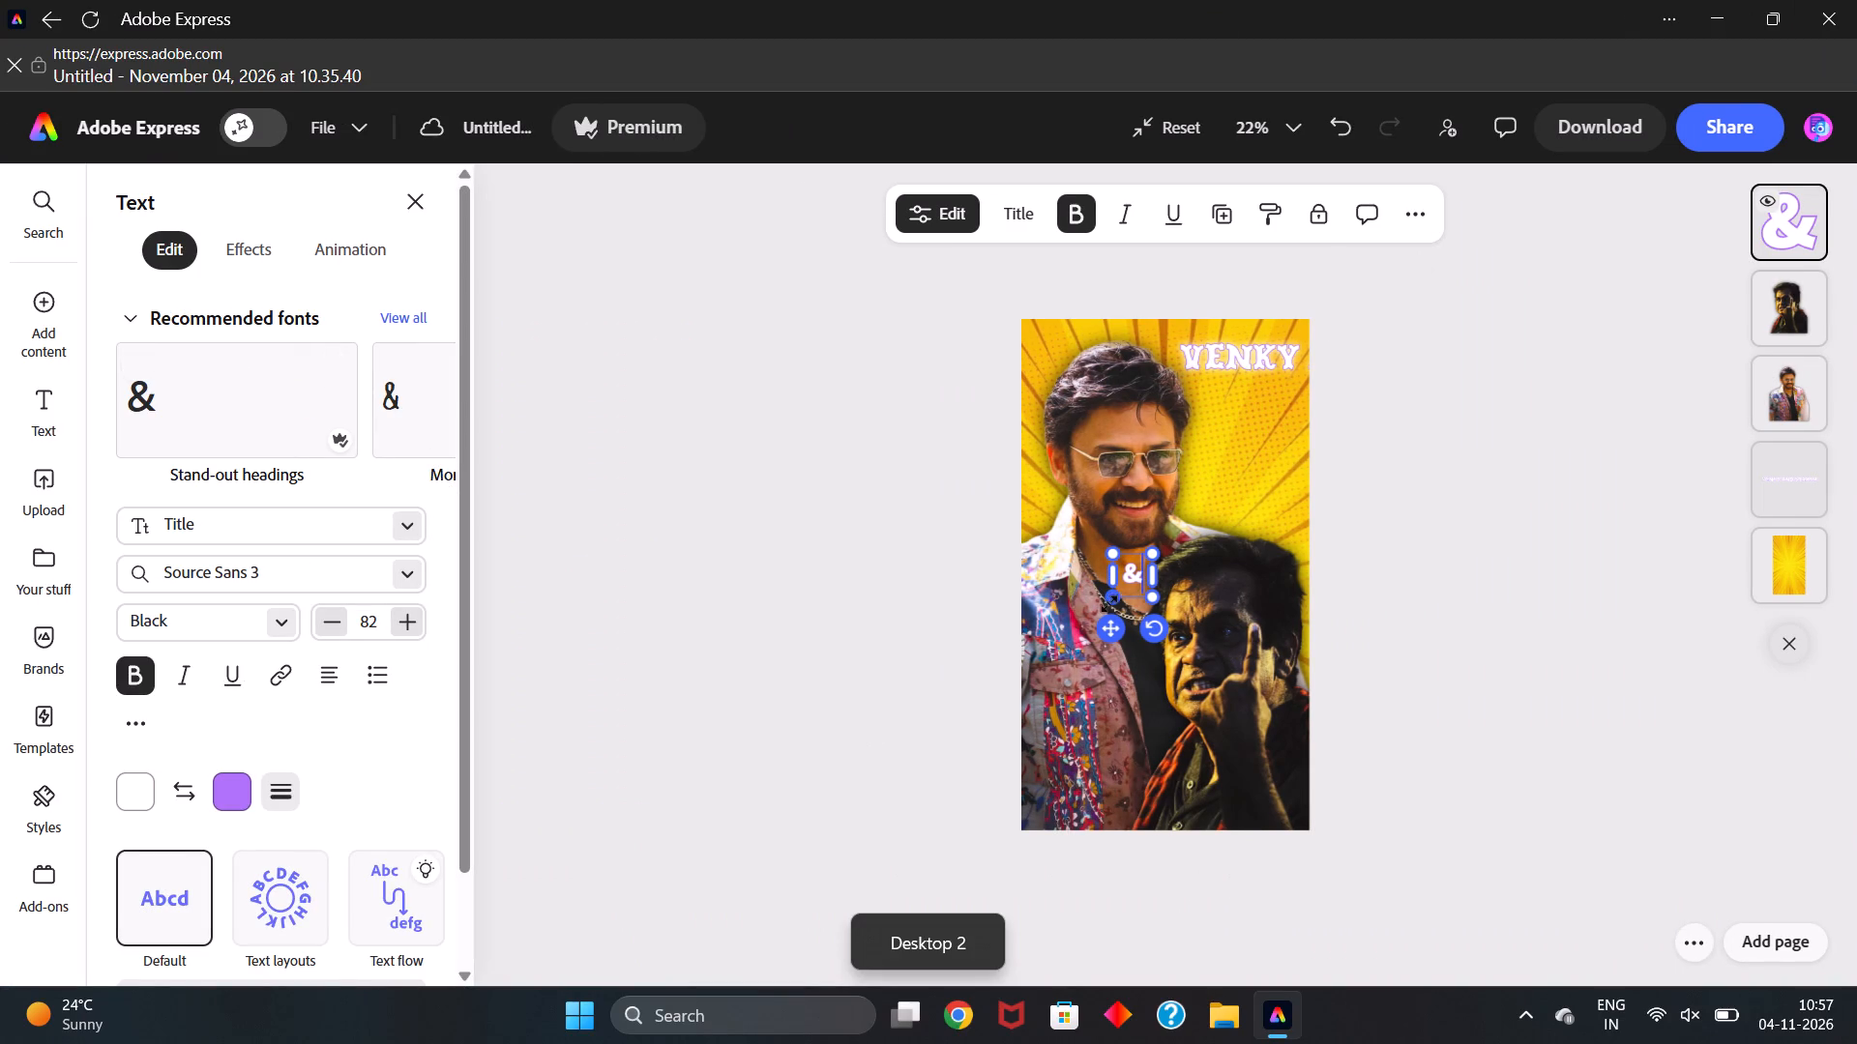
In Adobe Express, apply the Glow shadow effect to the "&" text with a white shadow colour.
click(239, 244)
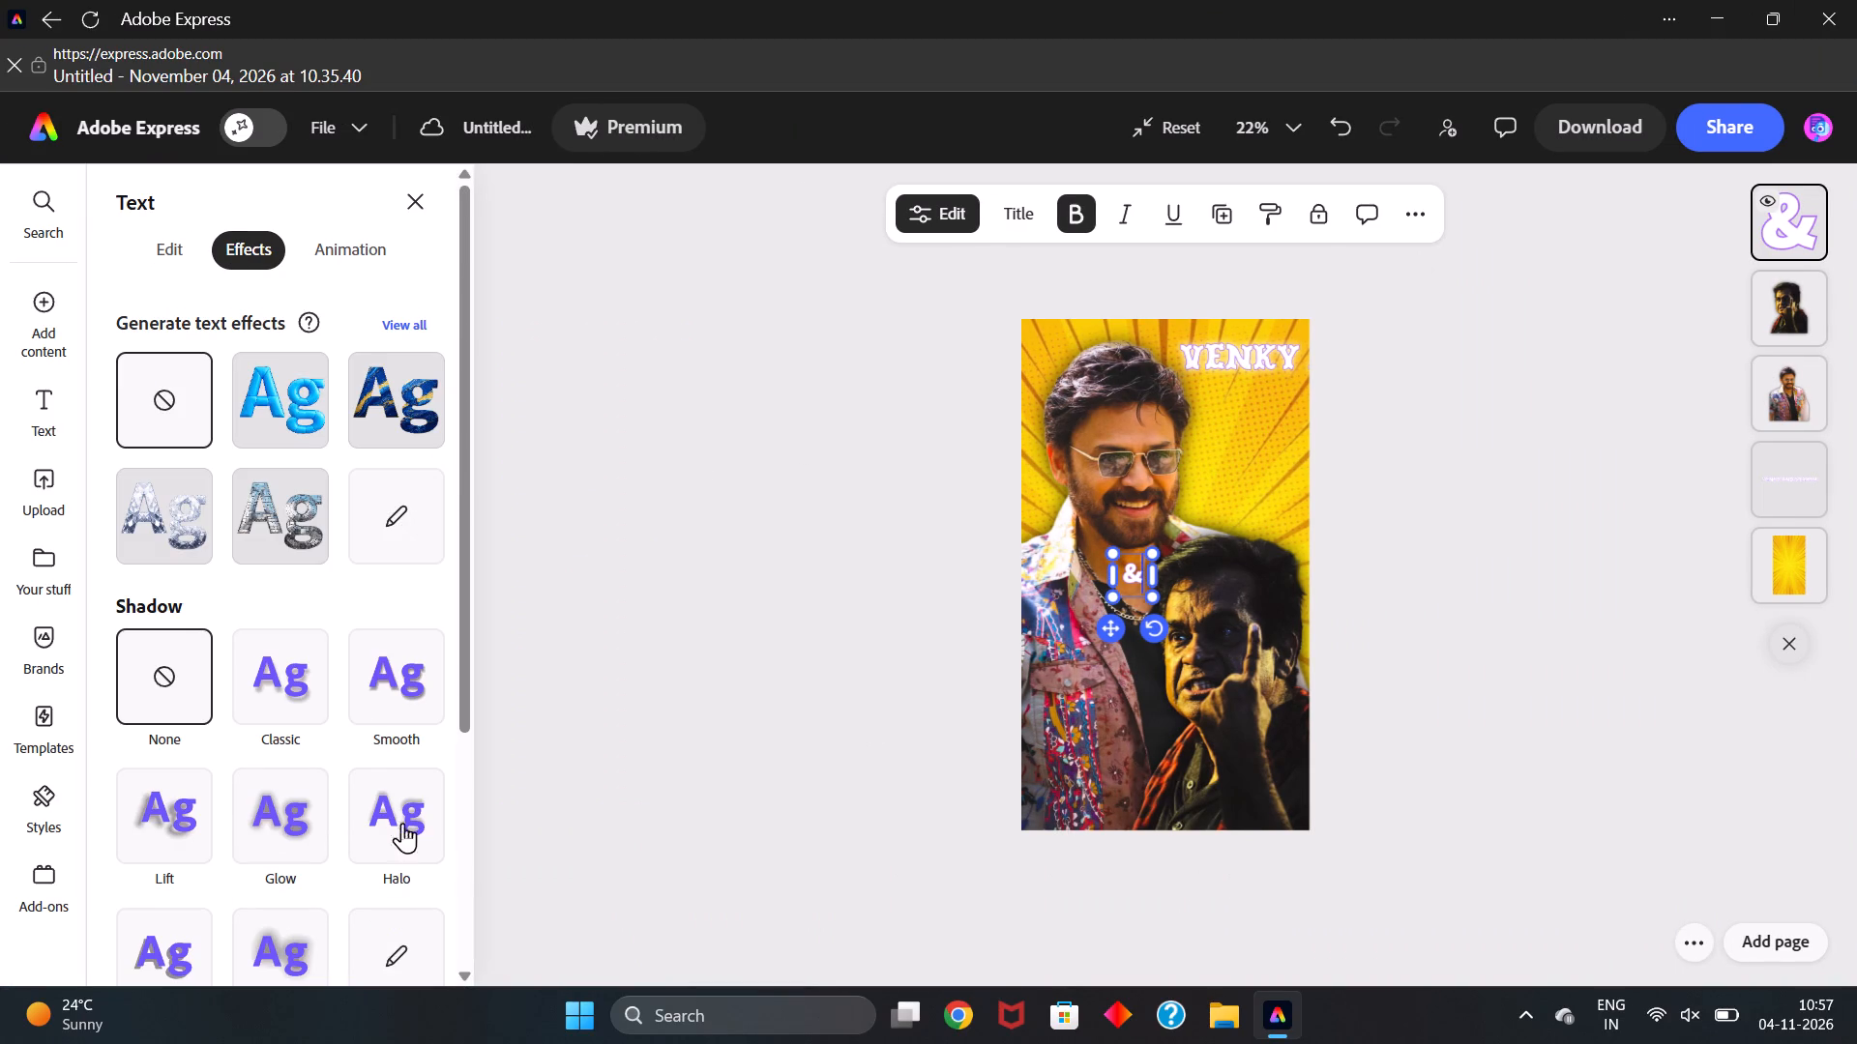
click(292, 822)
click(285, 822)
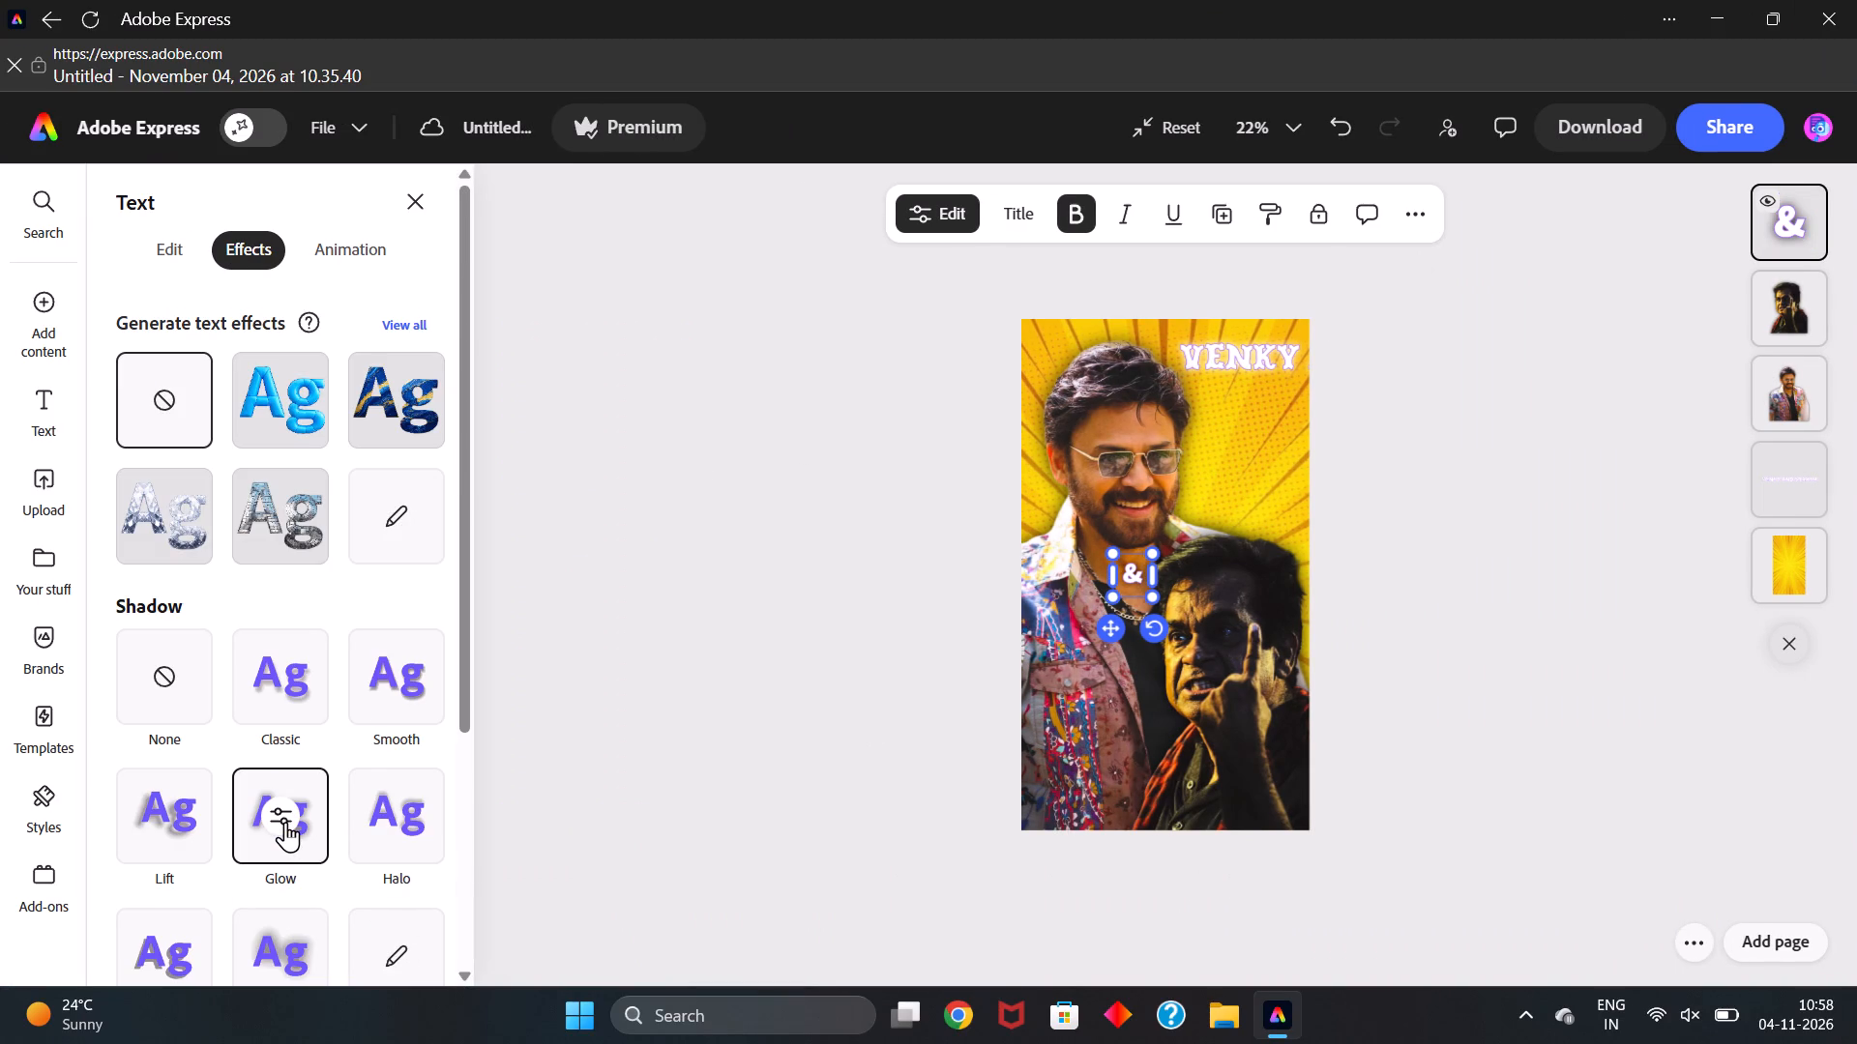
click(479, 847)
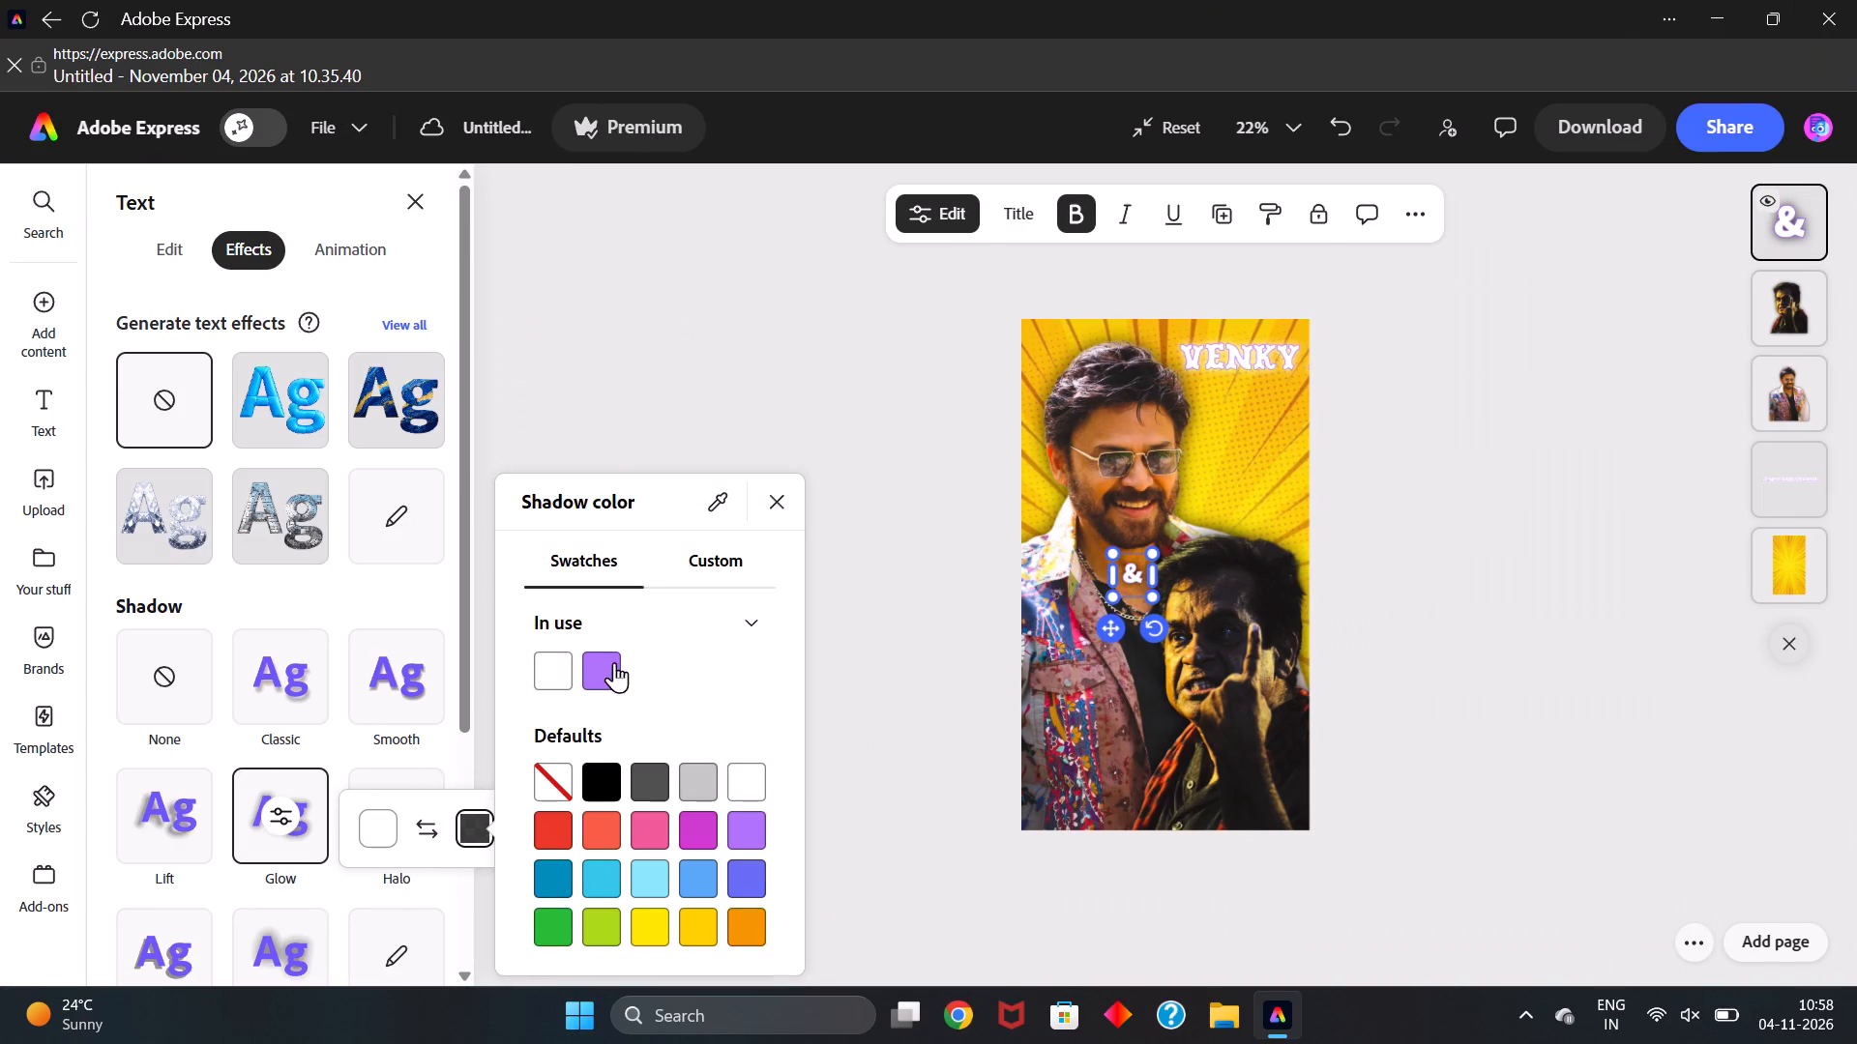
click(555, 680)
click(706, 206)
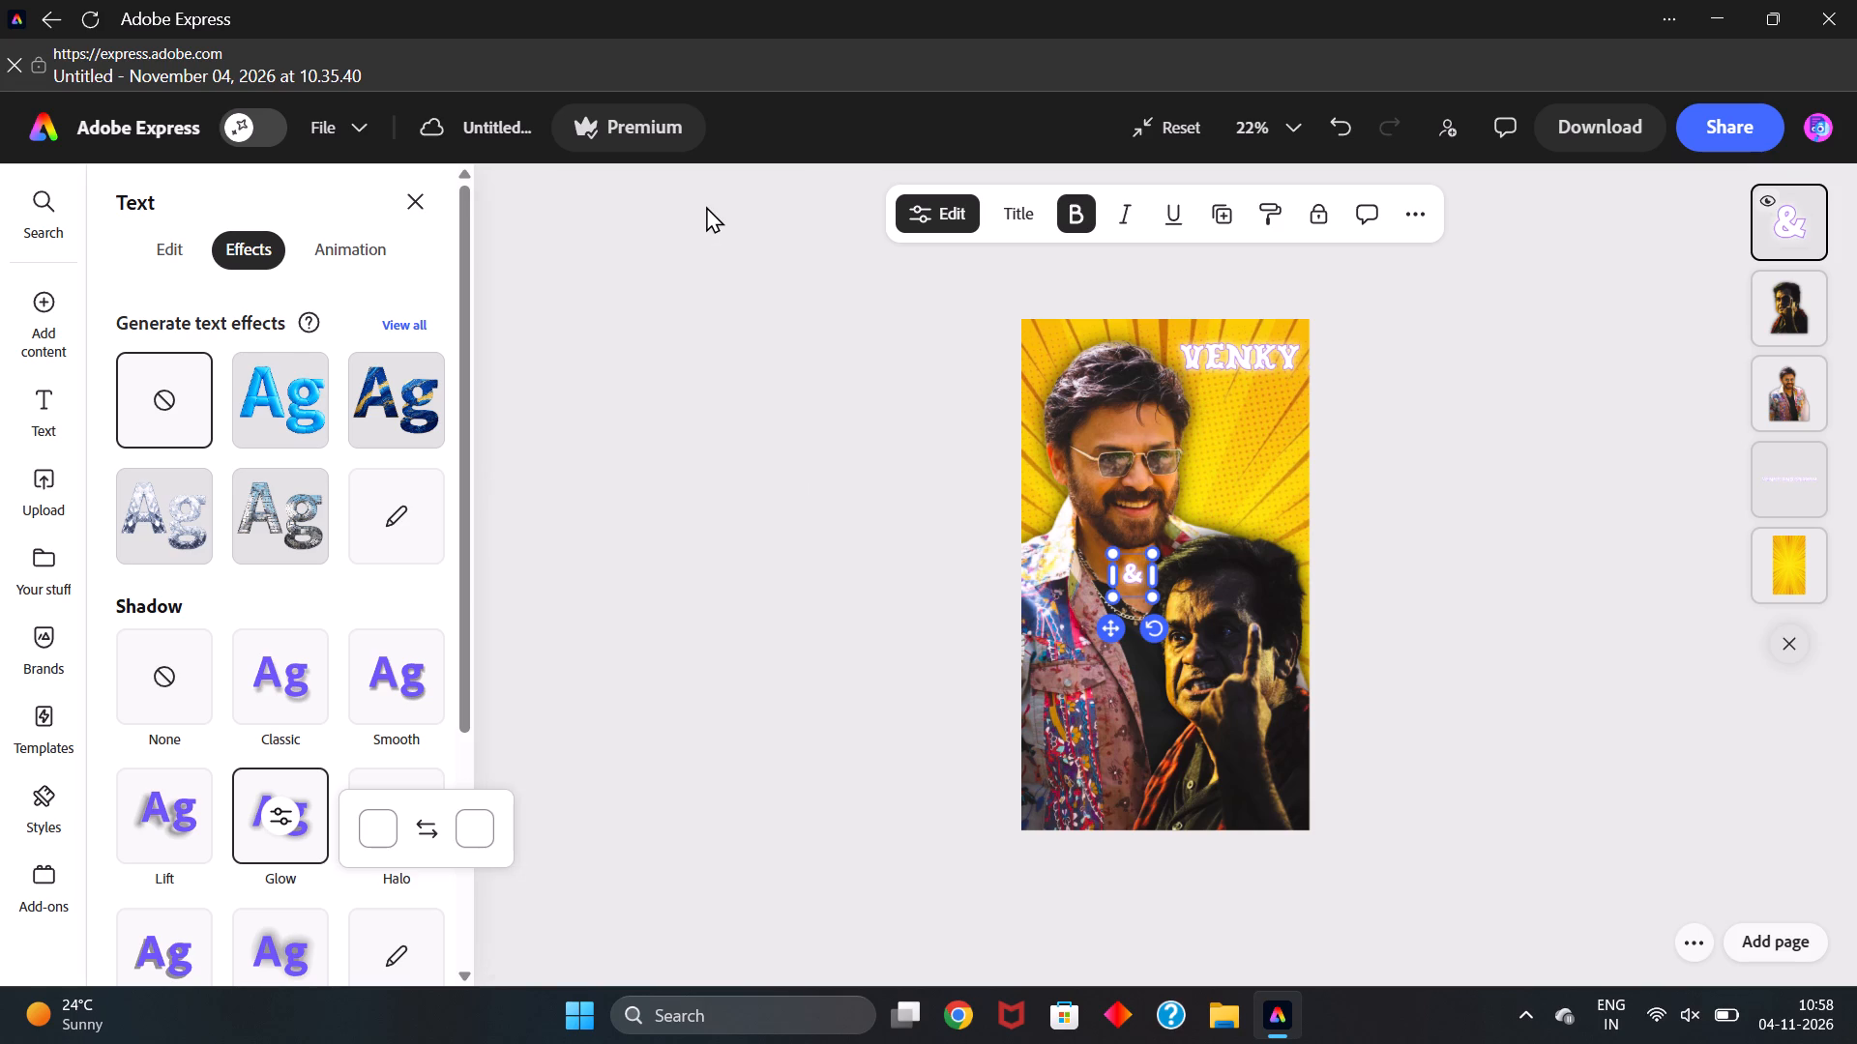
Move the "&" text up to the lower edge of the VENKY title, centred on it.
drag(1133, 579, 1161, 541)
drag(1161, 541, 1161, 542)
drag(1115, 625, 1215, 450)
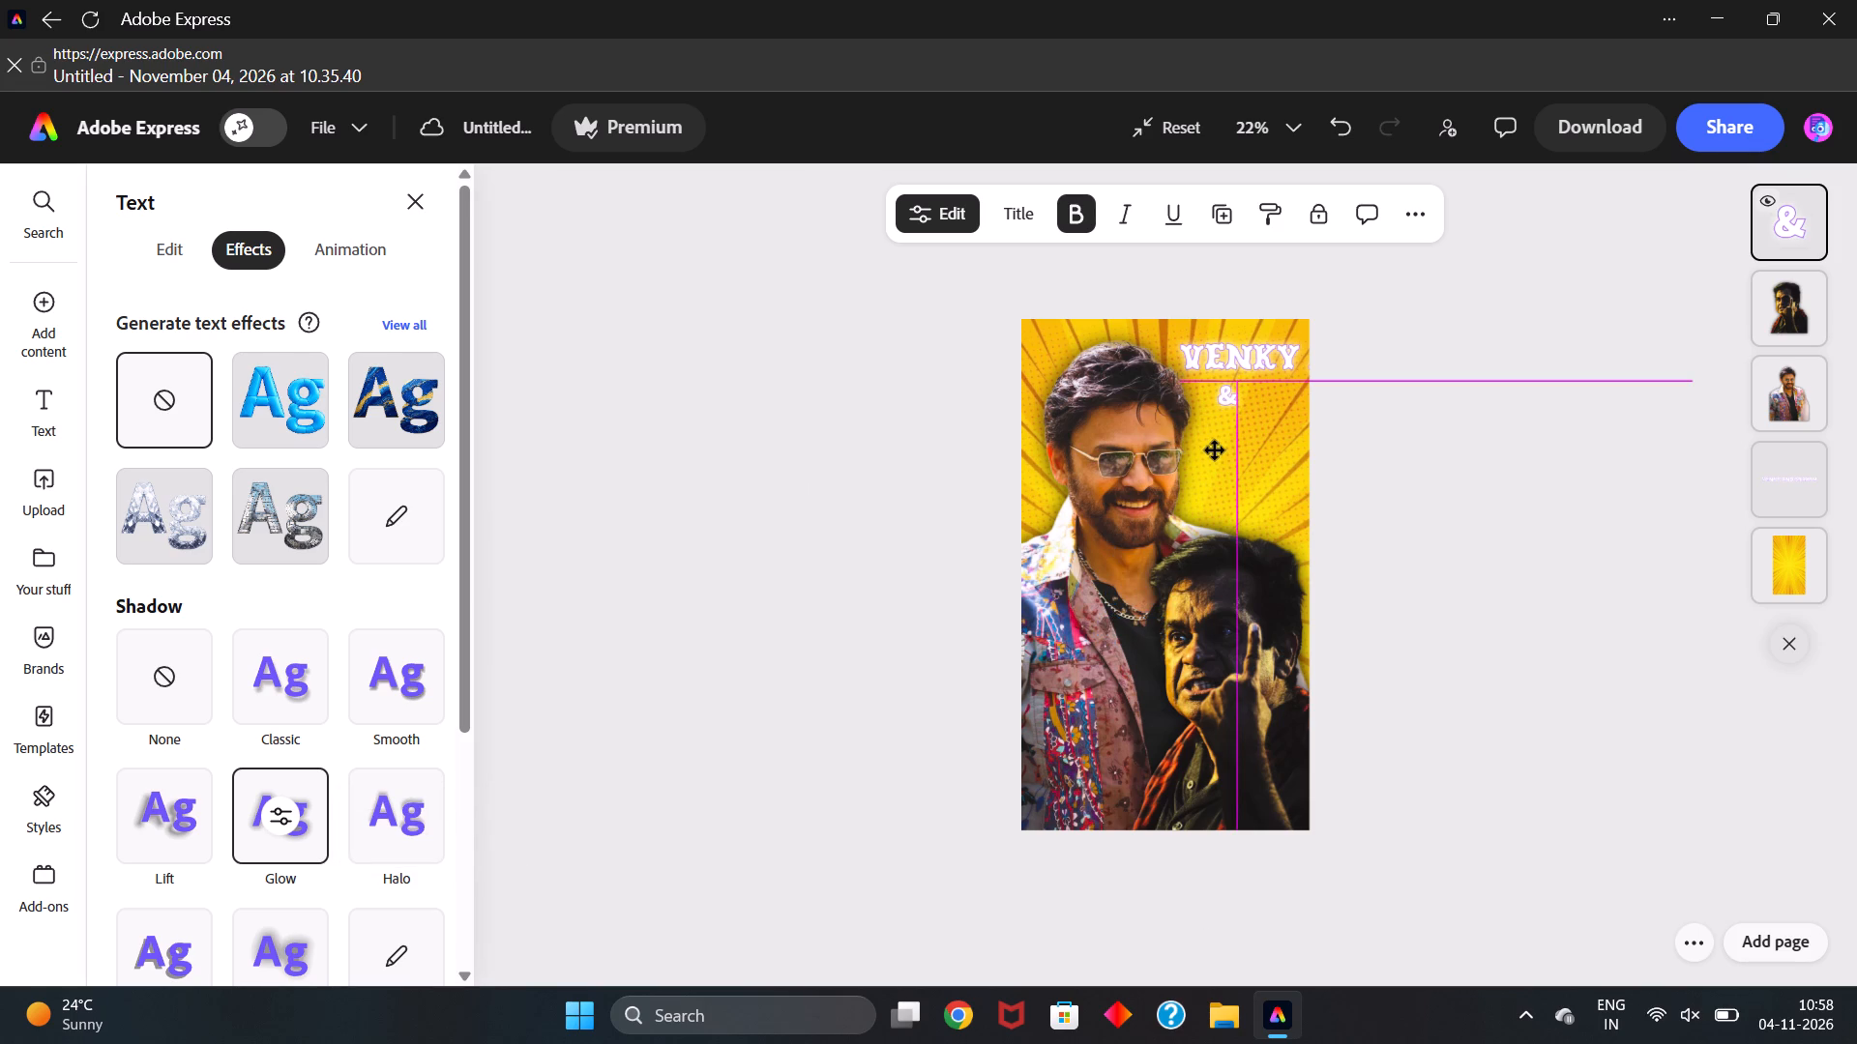
drag(1215, 450, 1218, 449)
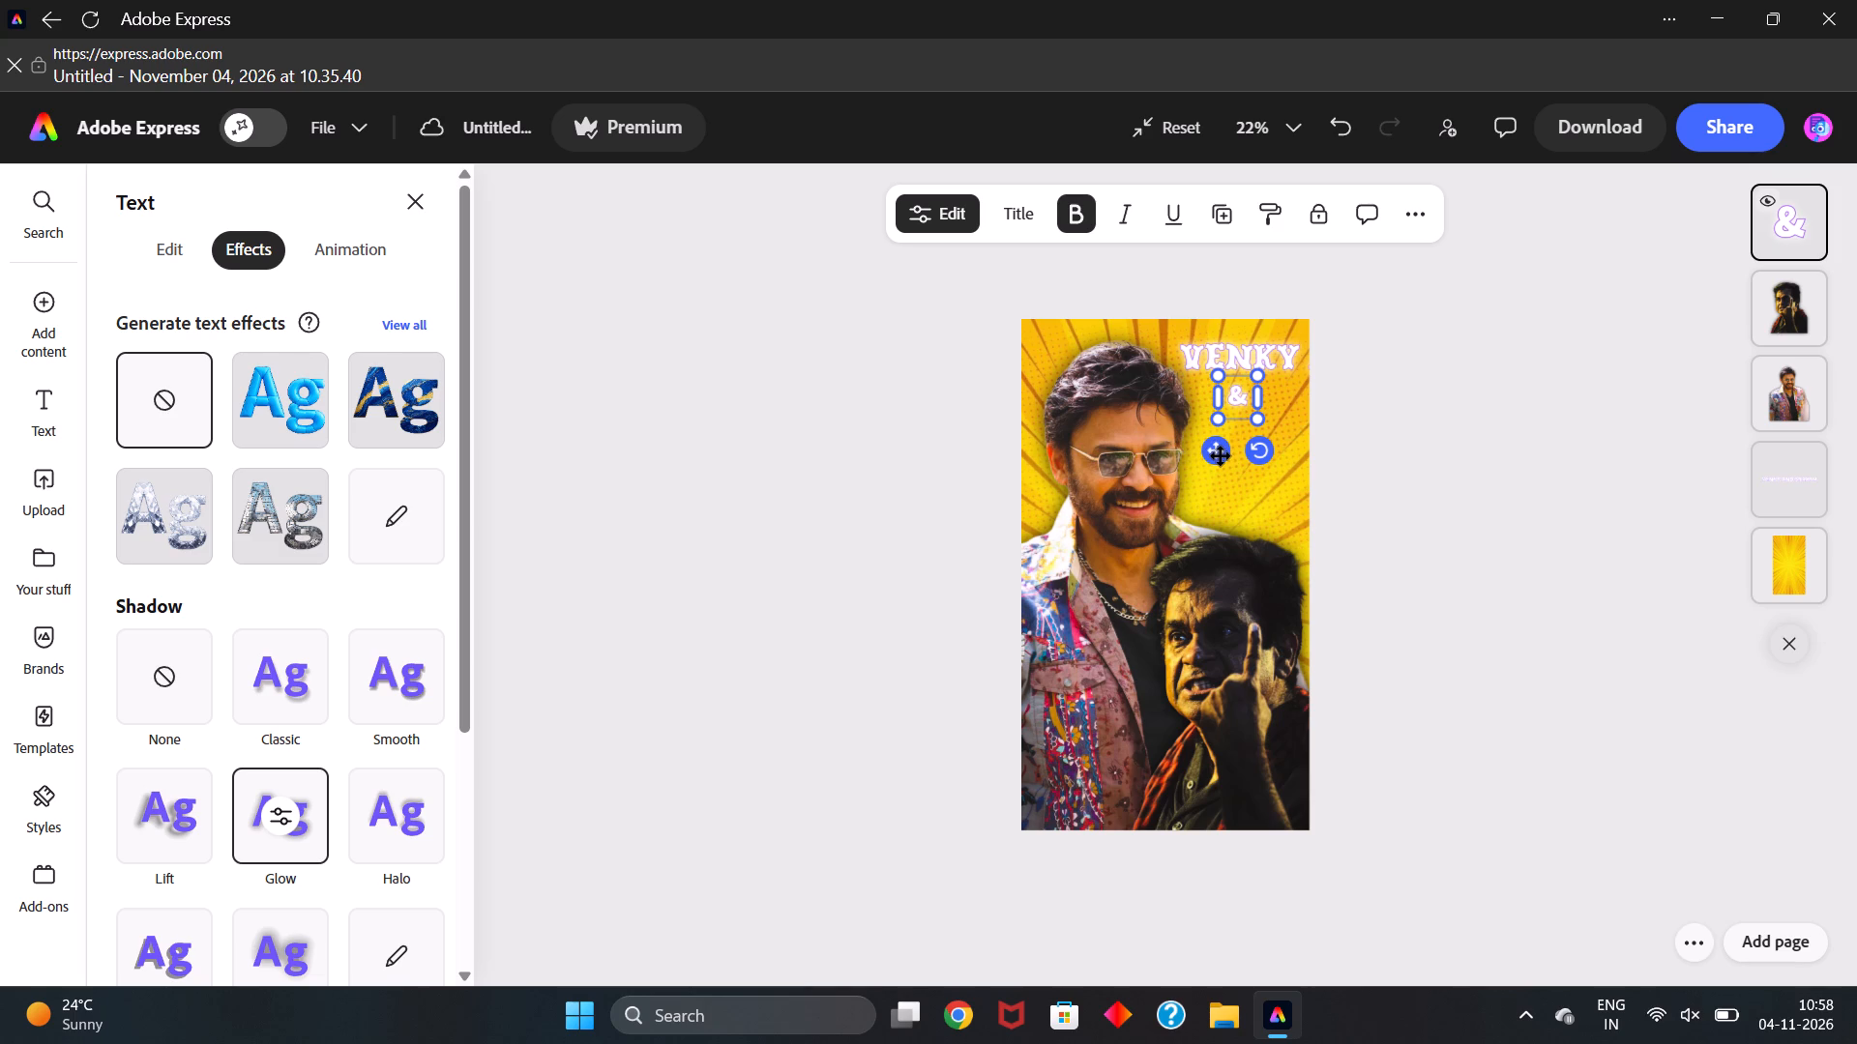
drag(1221, 456, 1225, 432)
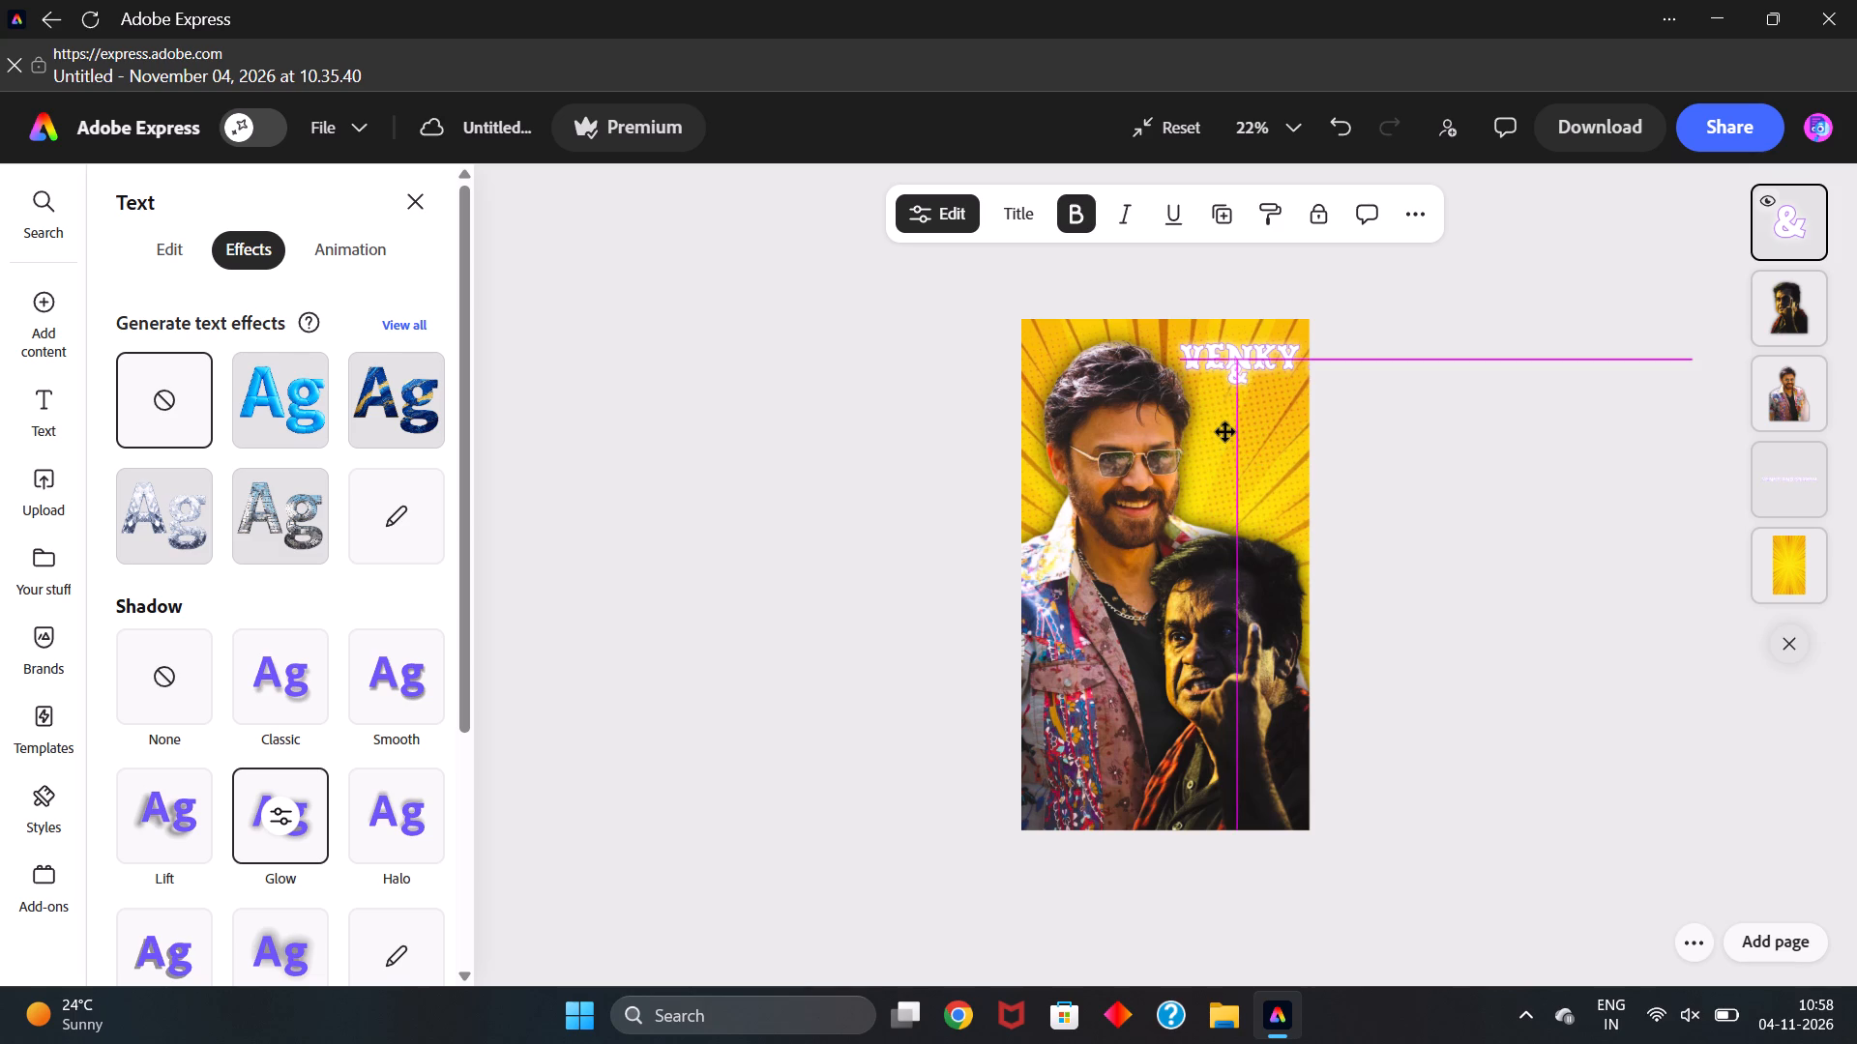
drag(1225, 432, 1224, 433)
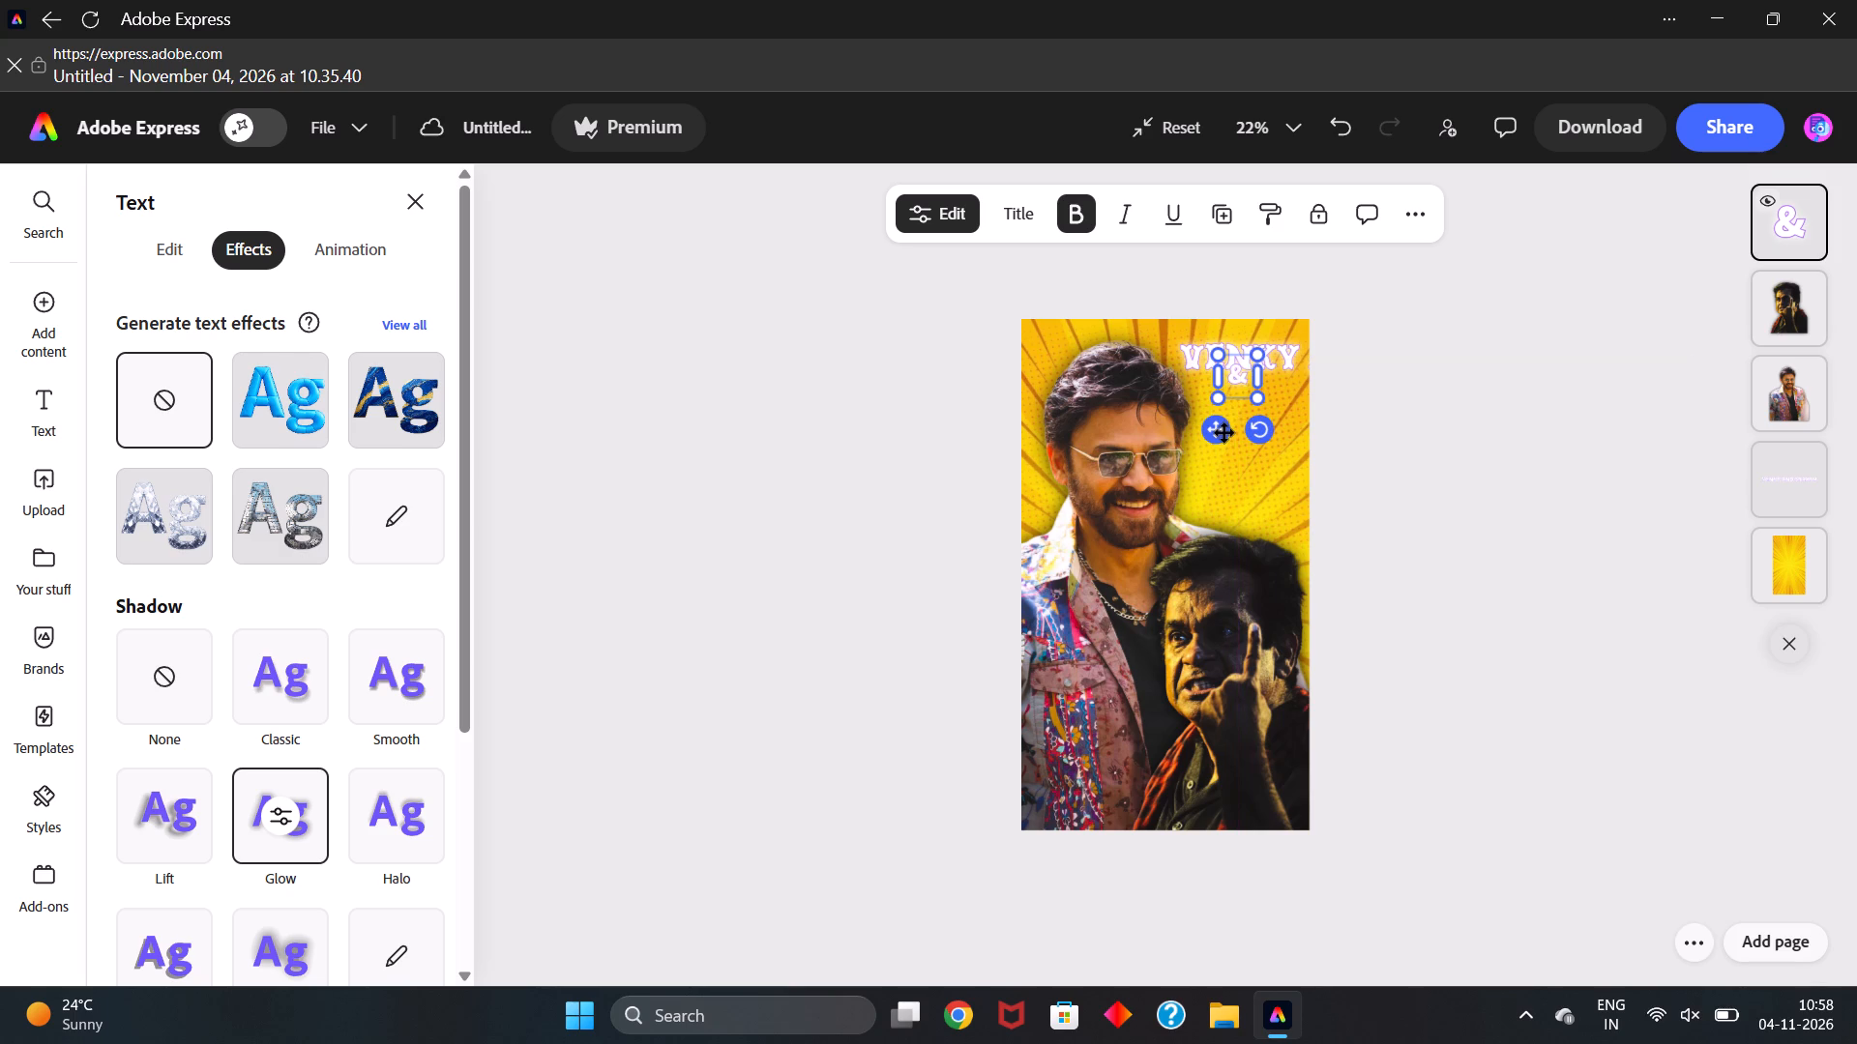
click(1224, 433)
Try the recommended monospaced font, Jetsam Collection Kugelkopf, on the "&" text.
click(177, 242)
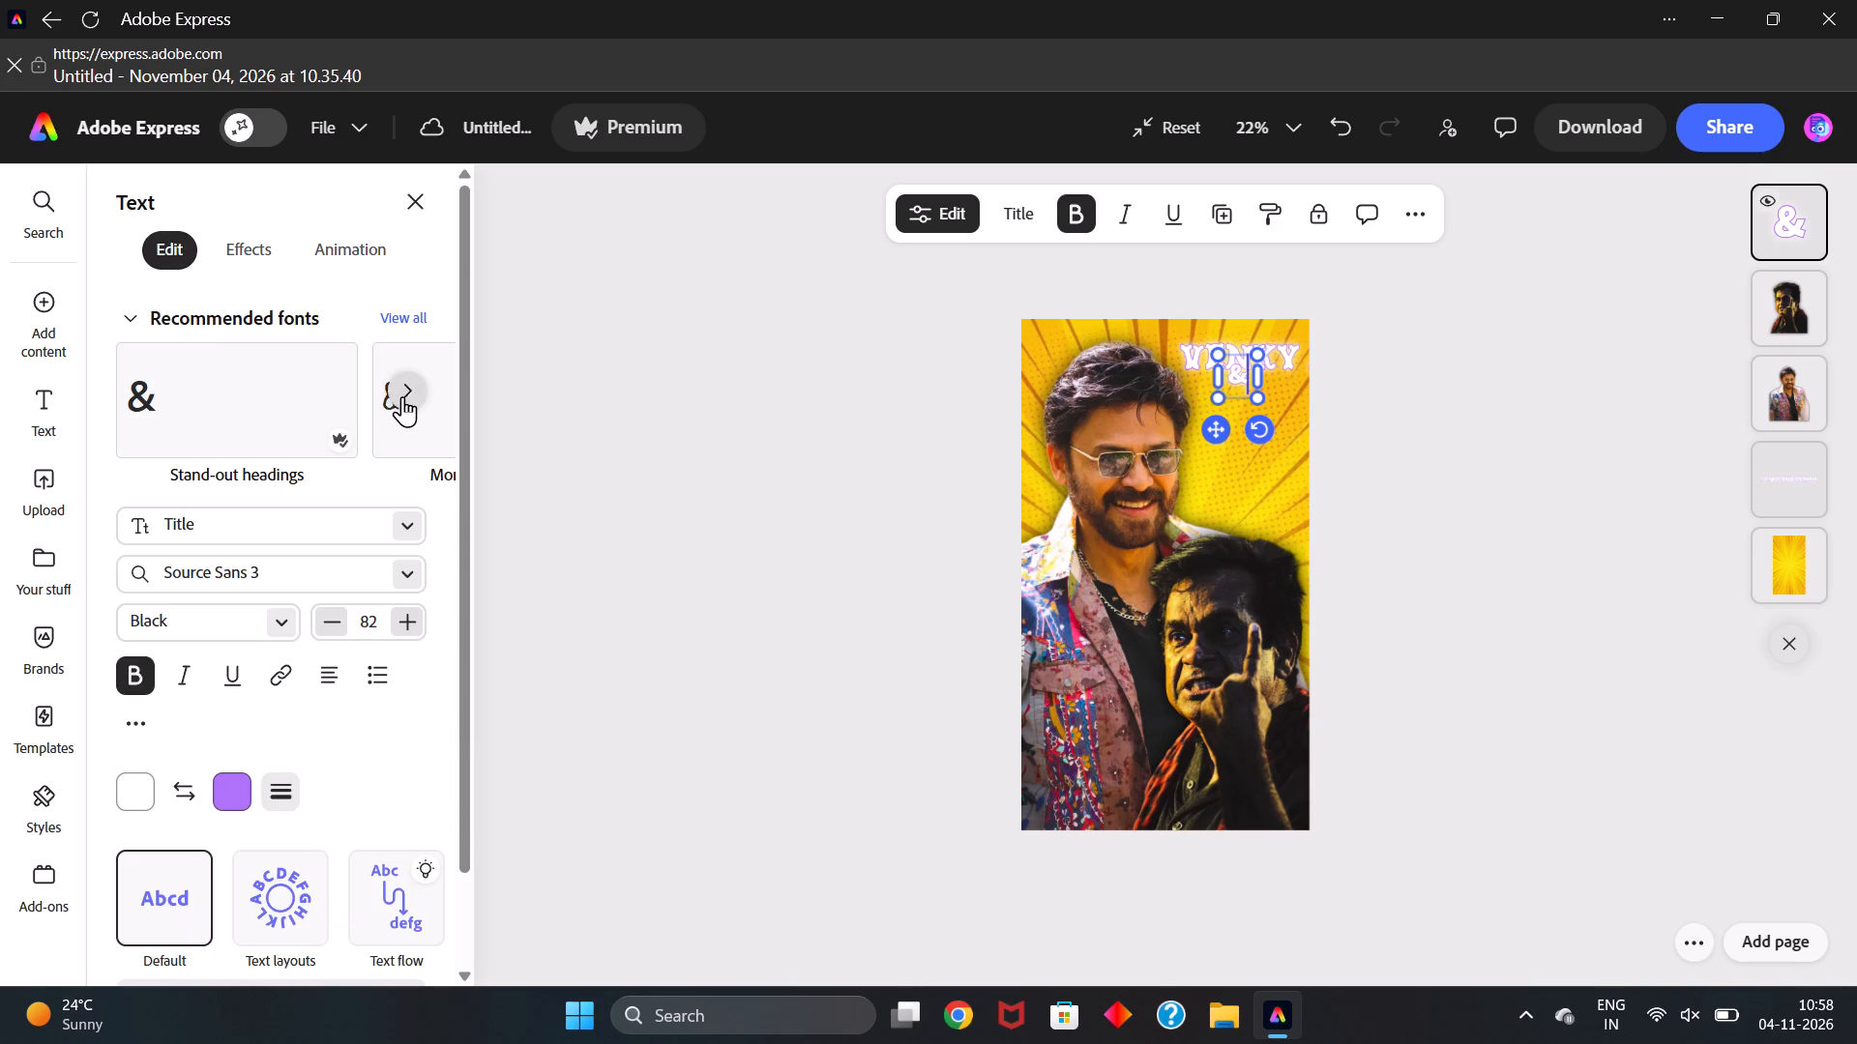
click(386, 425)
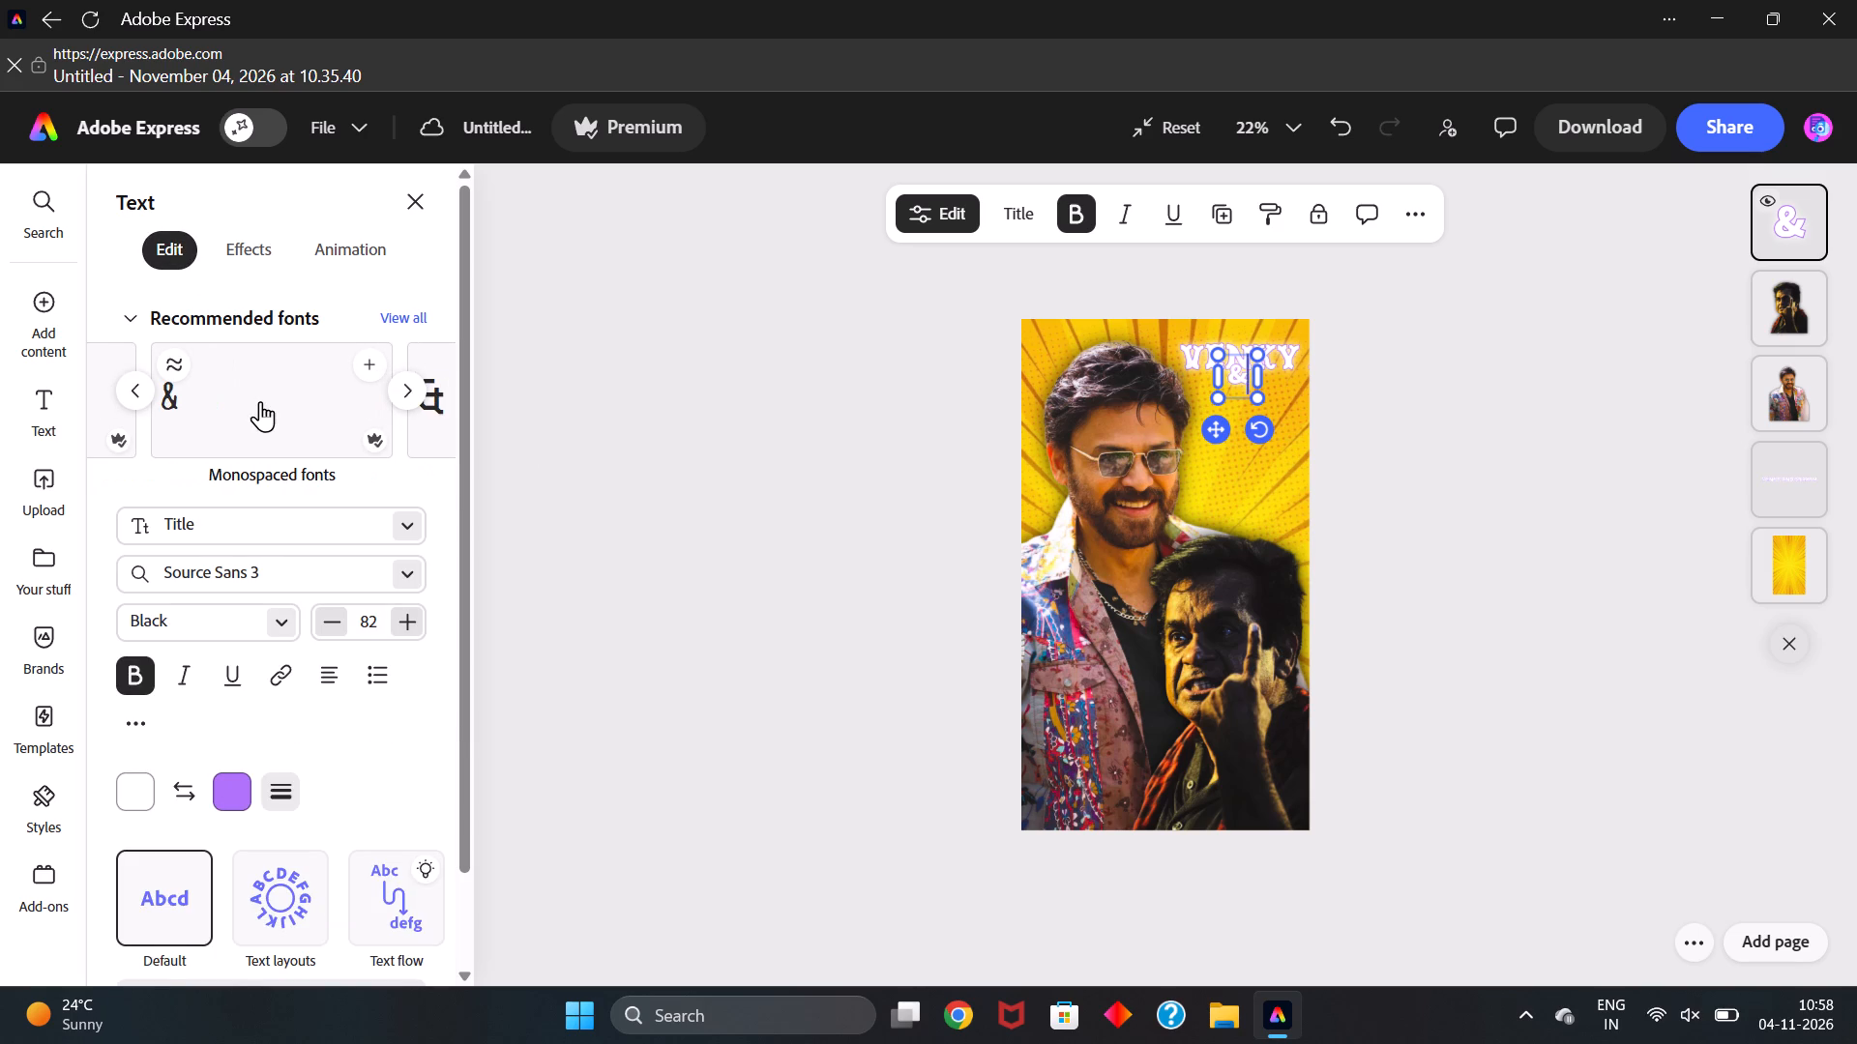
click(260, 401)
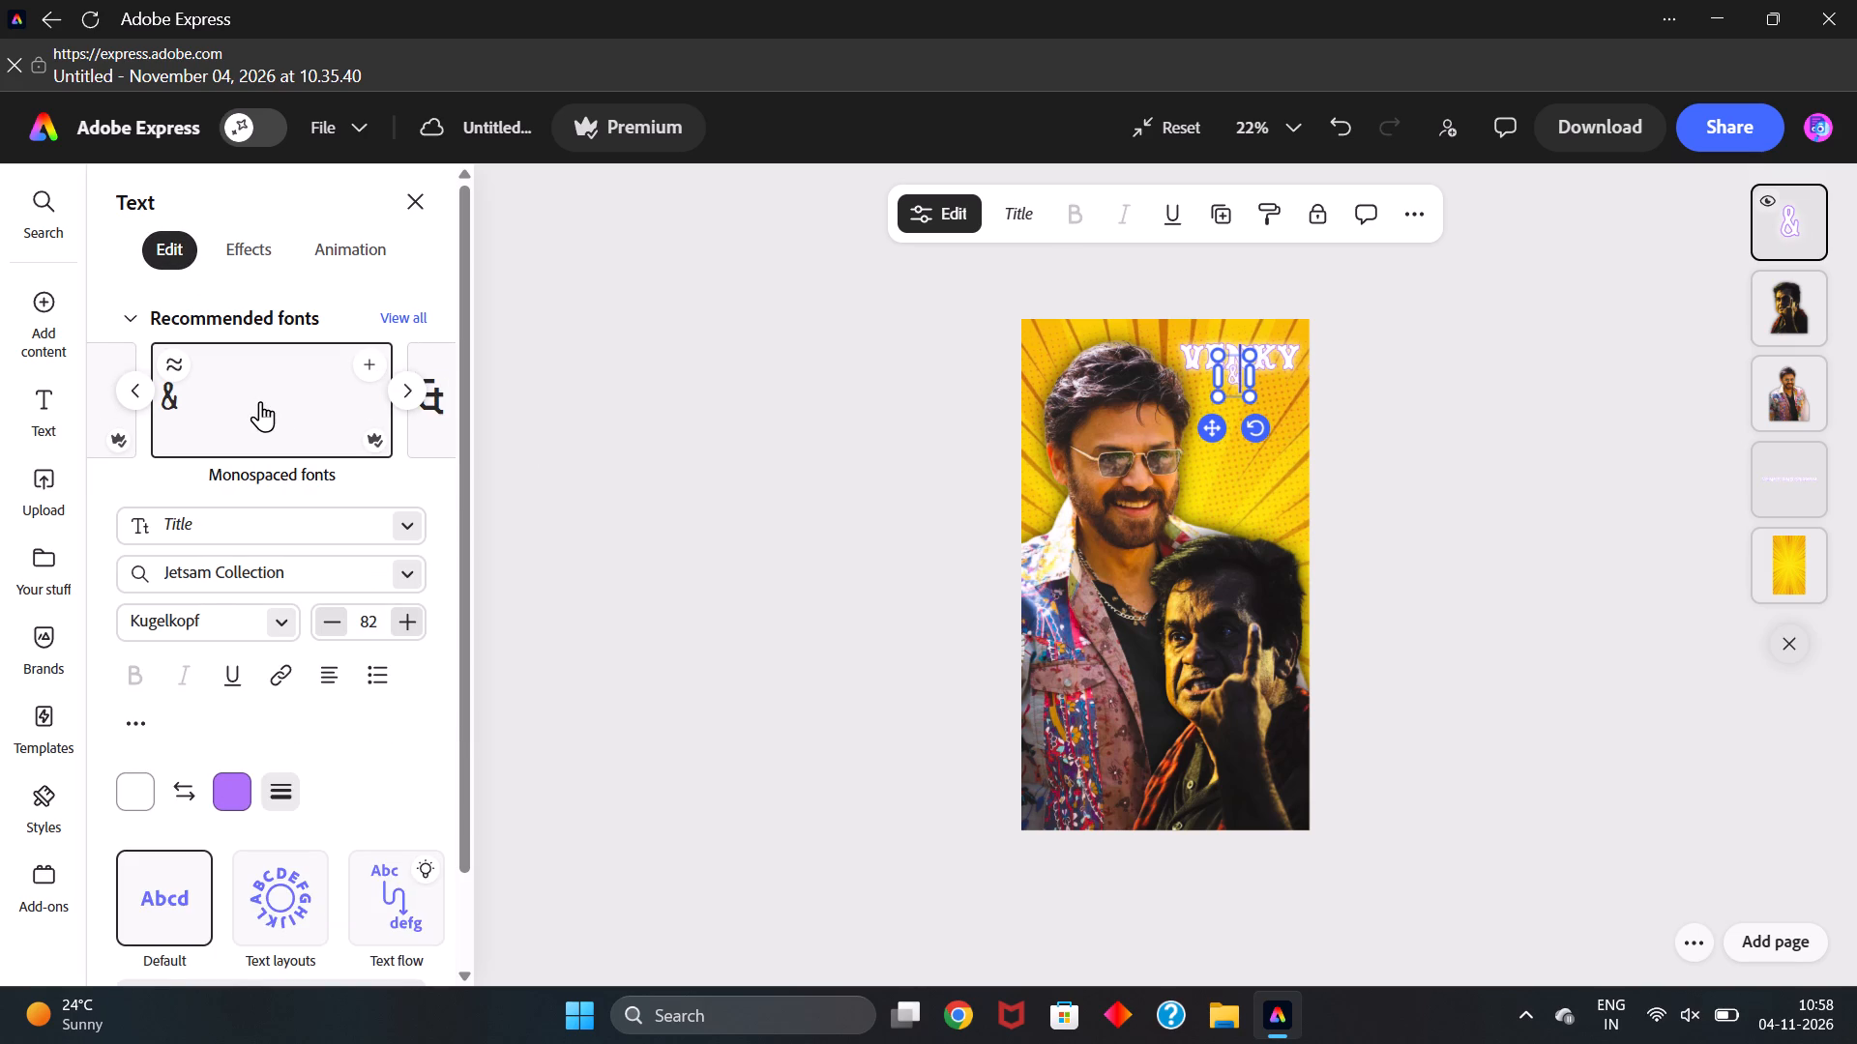
Browse all the recommended fonts and apply the serif font Leida Regular to the "&" text.
click(405, 387)
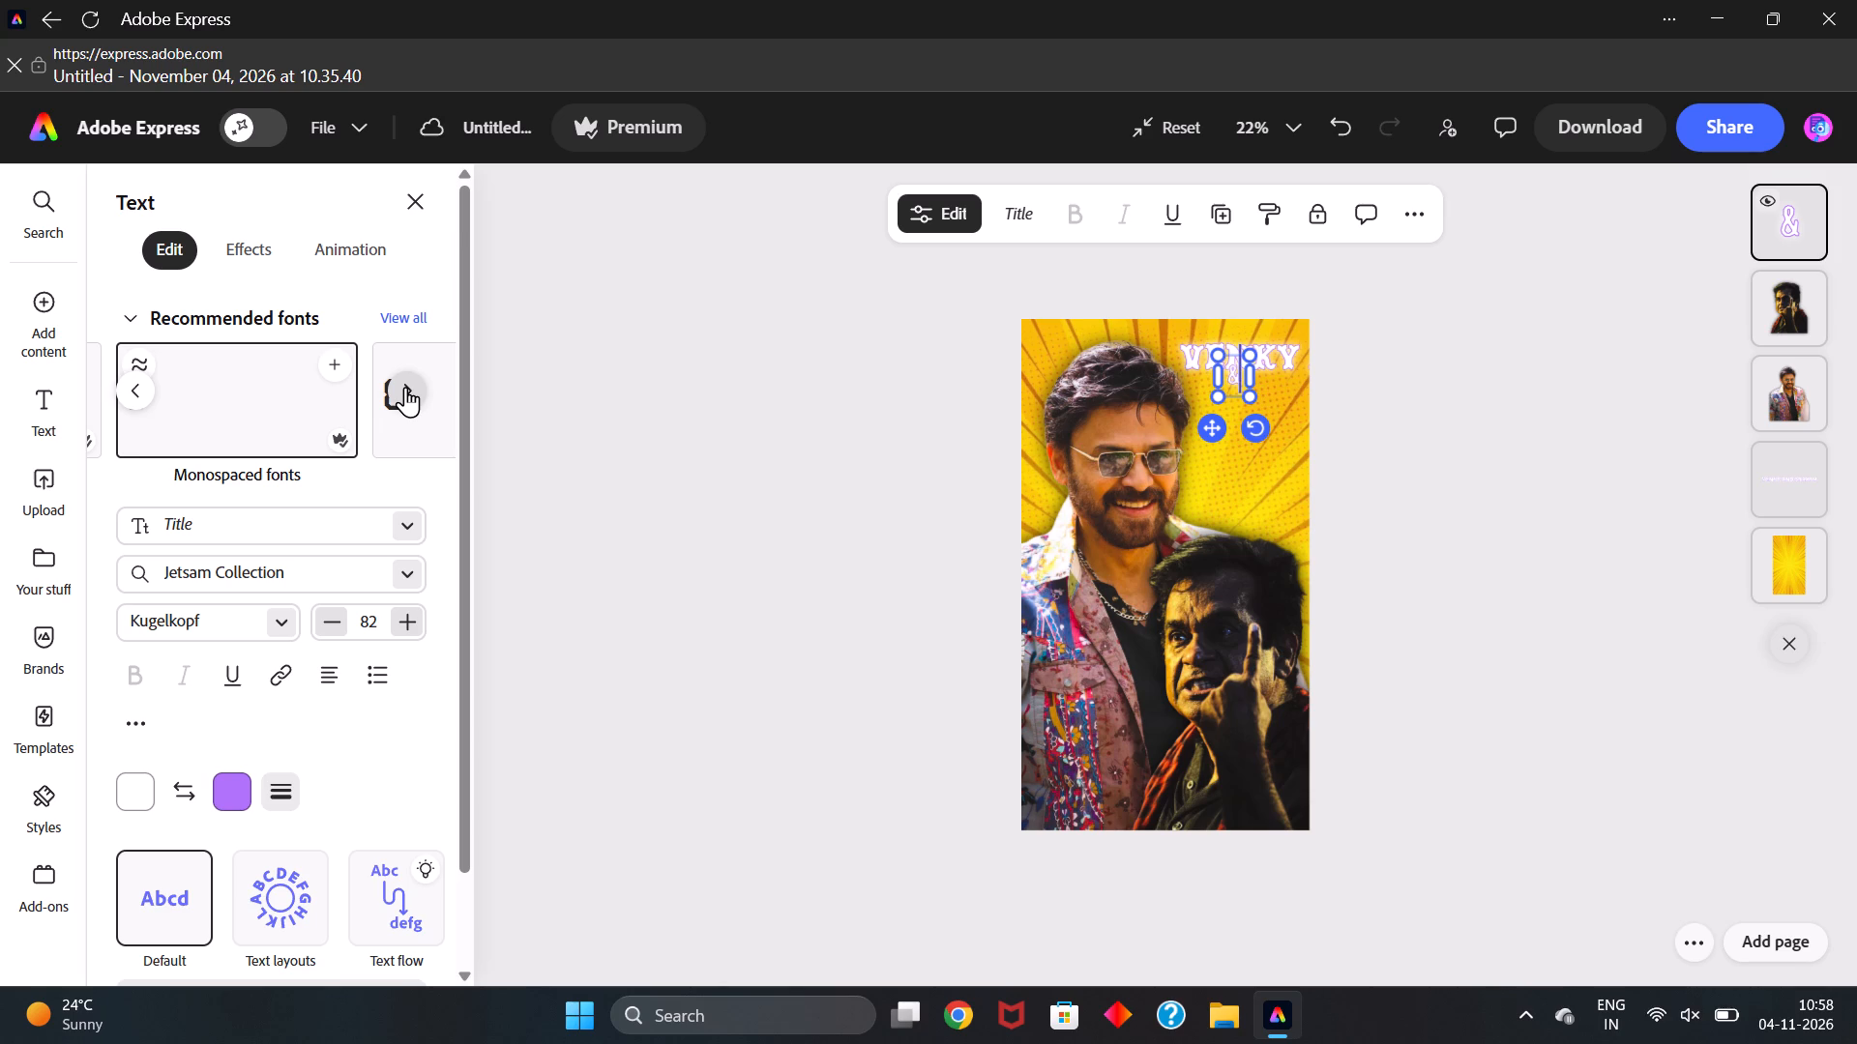
click(405, 387)
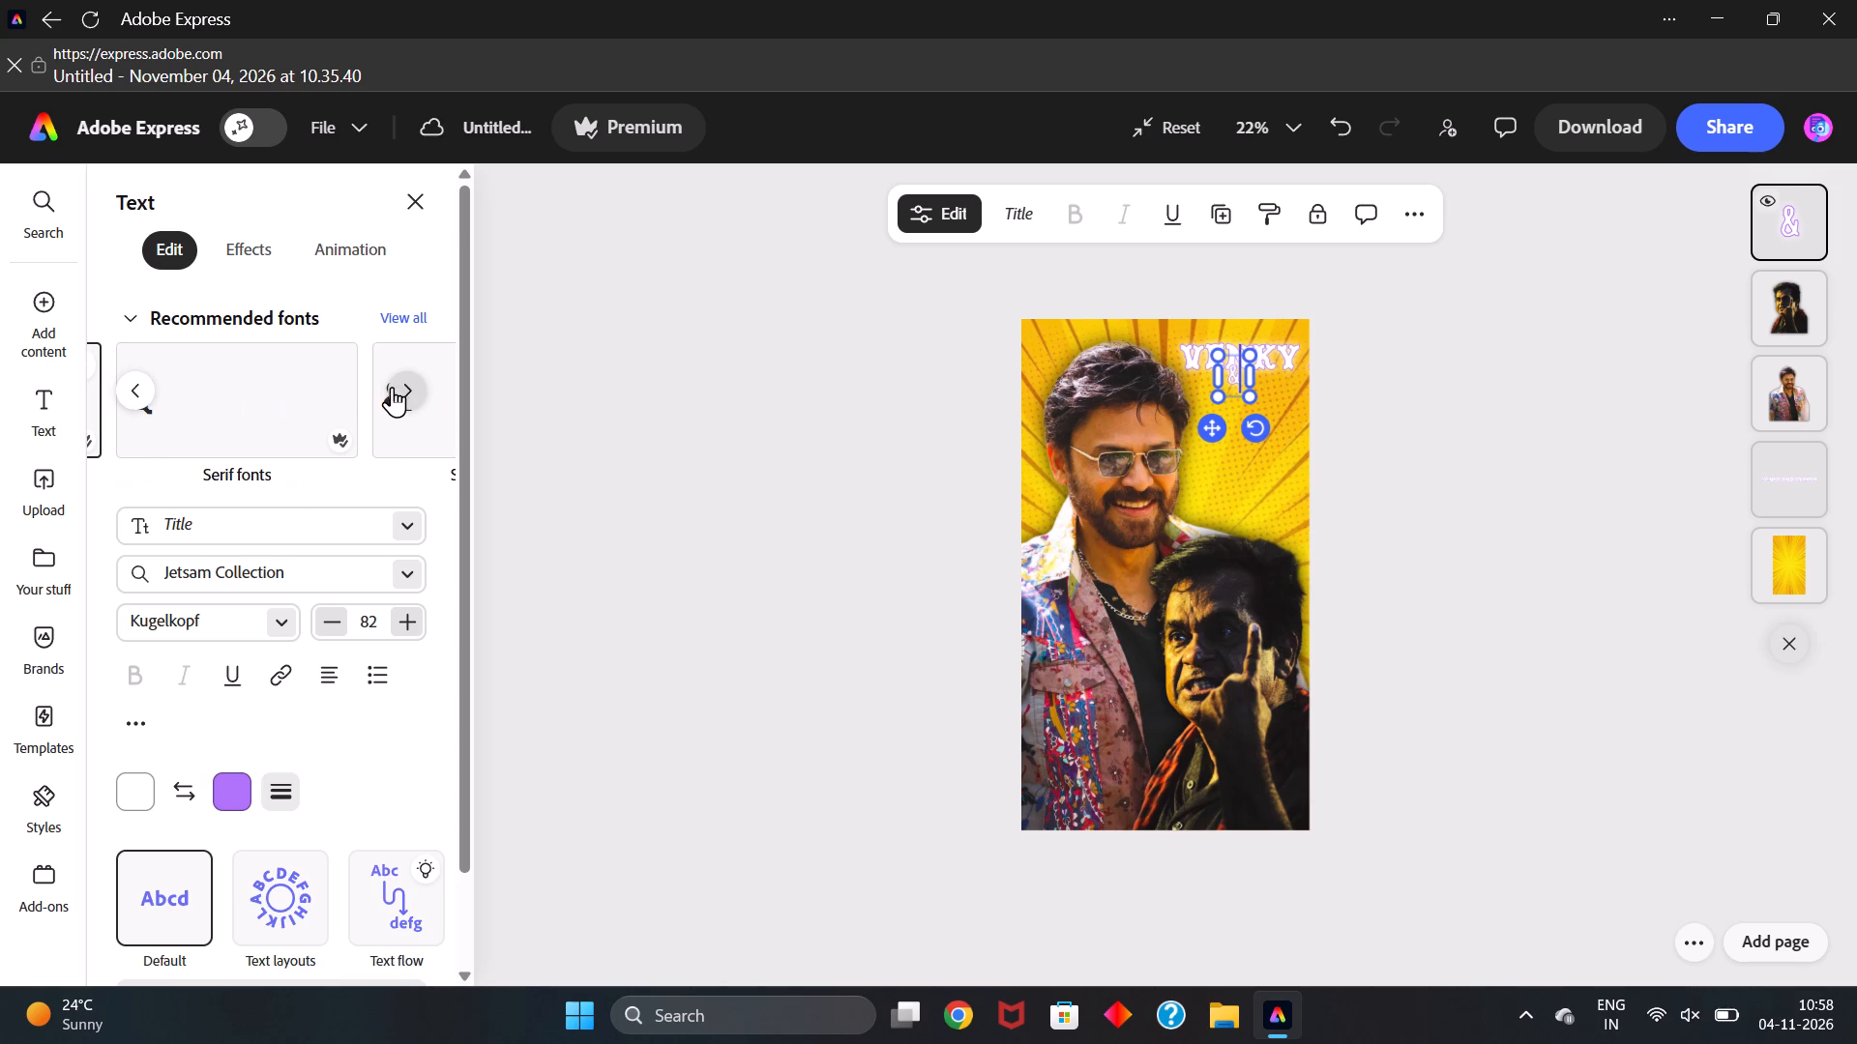
click(399, 389)
click(410, 312)
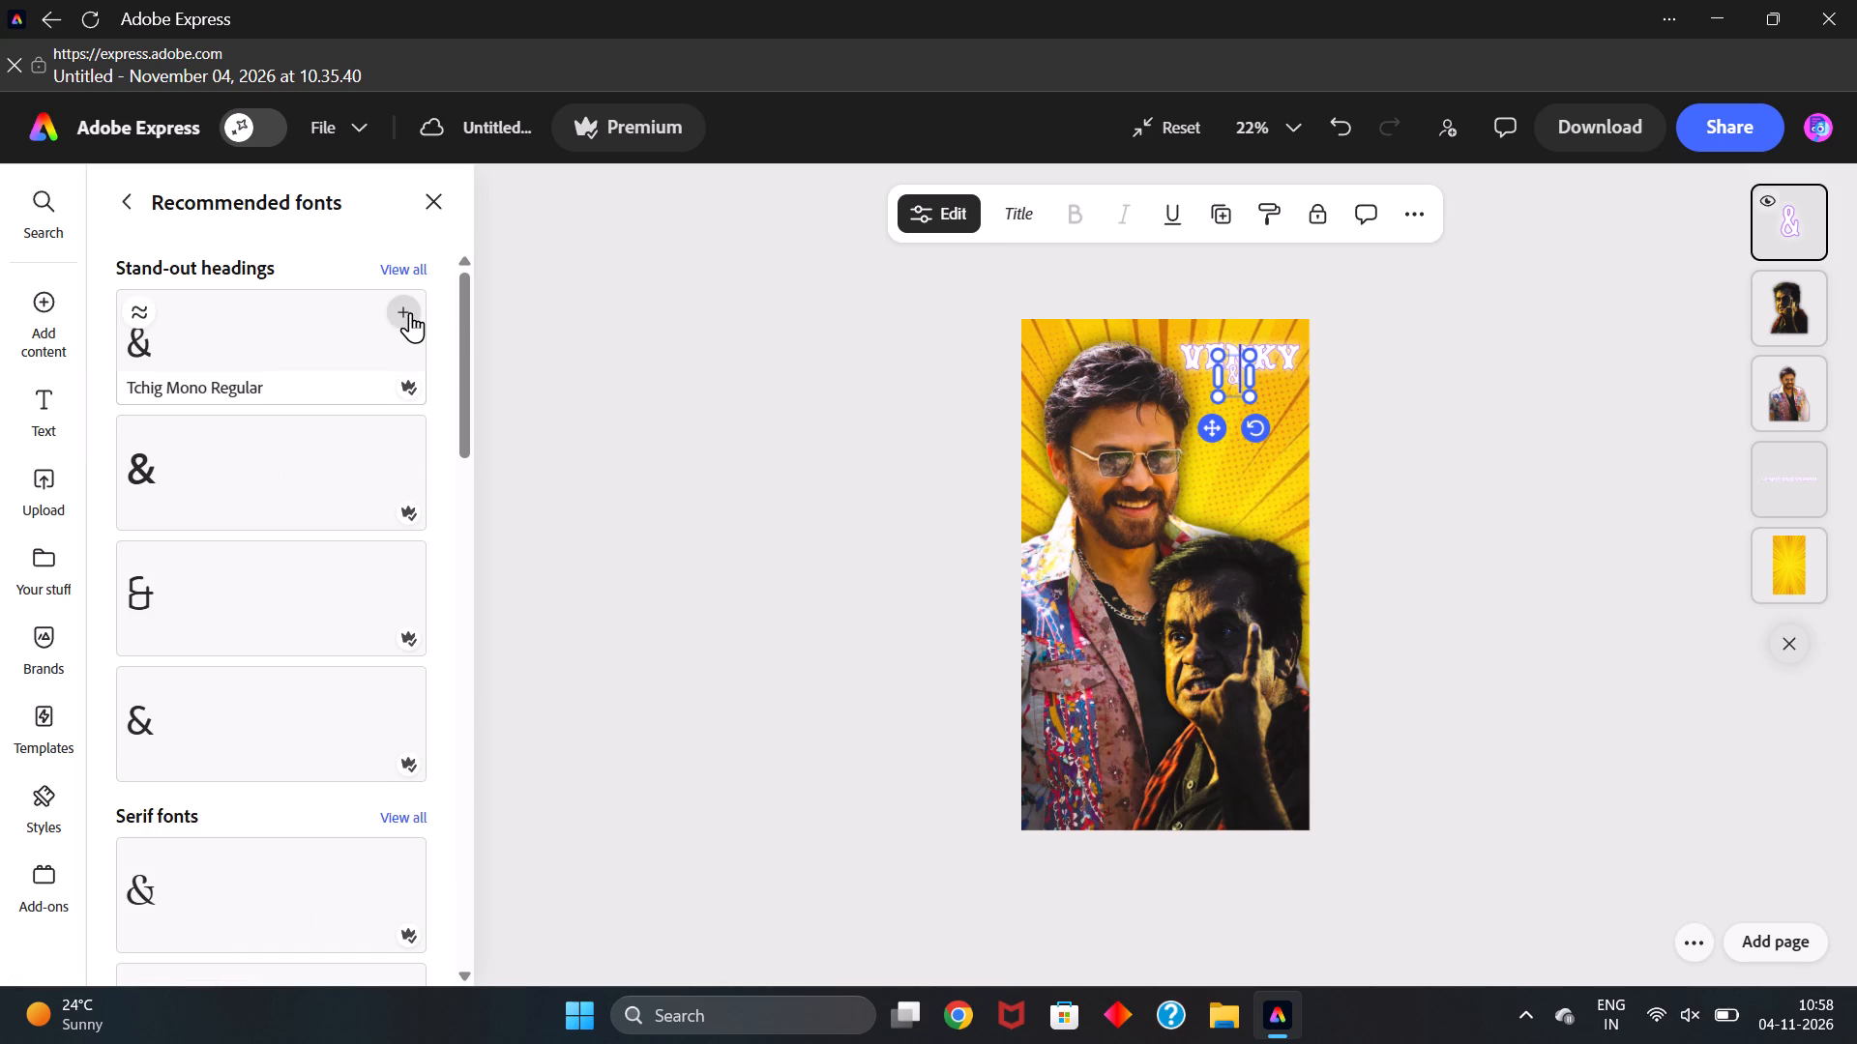
scroll(383, 612, down, 3)
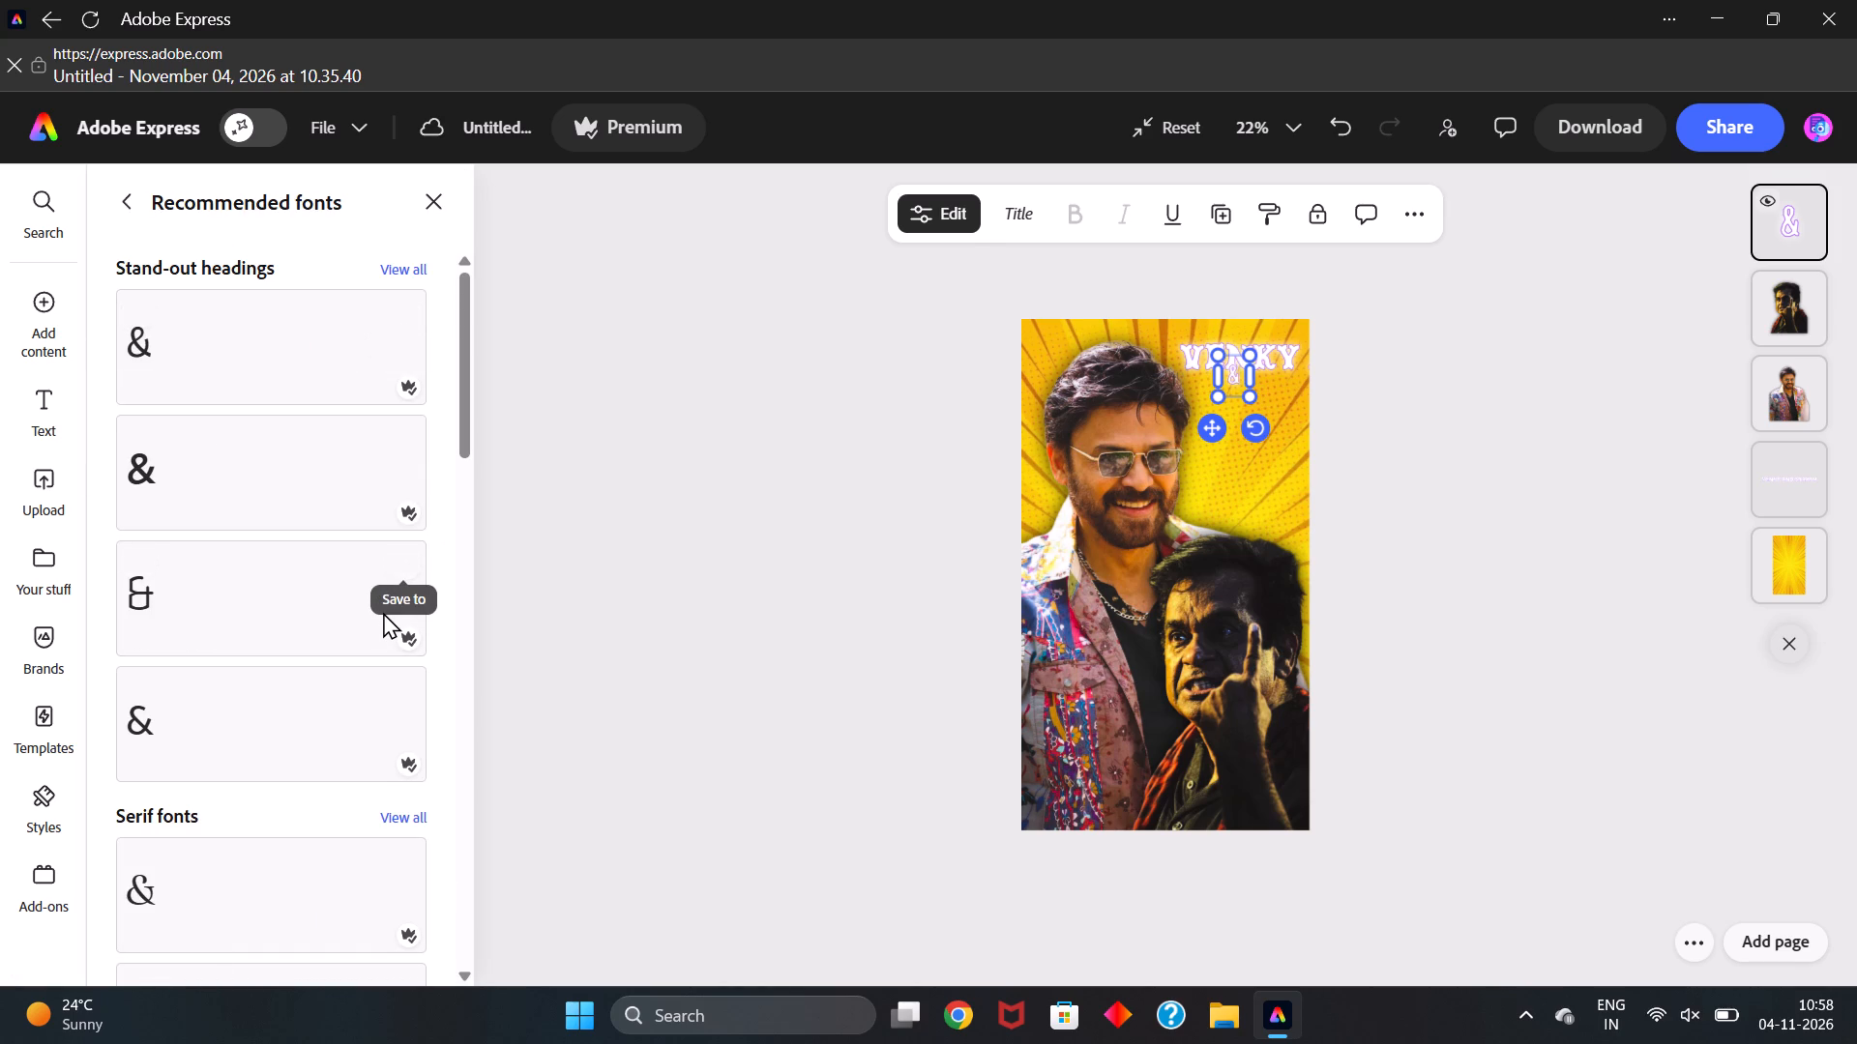
scroll(269, 738, down, 8)
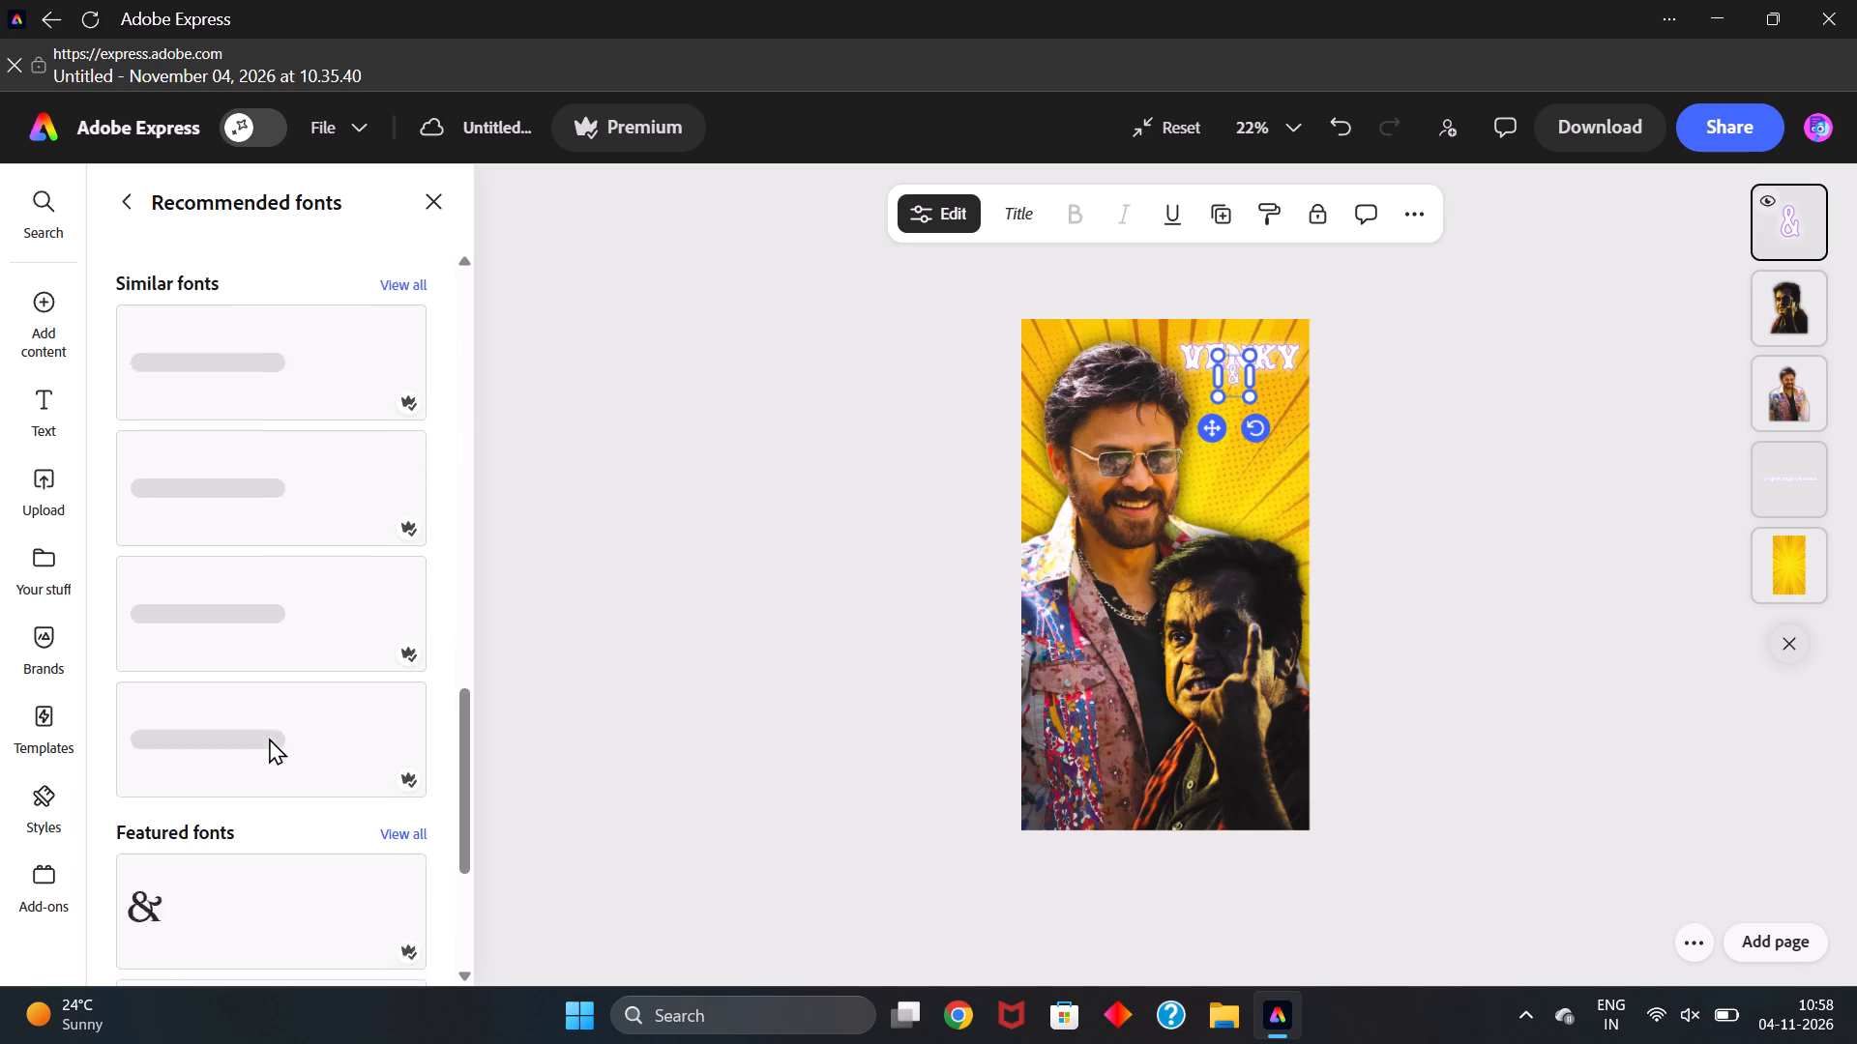
scroll(269, 738, down, 5)
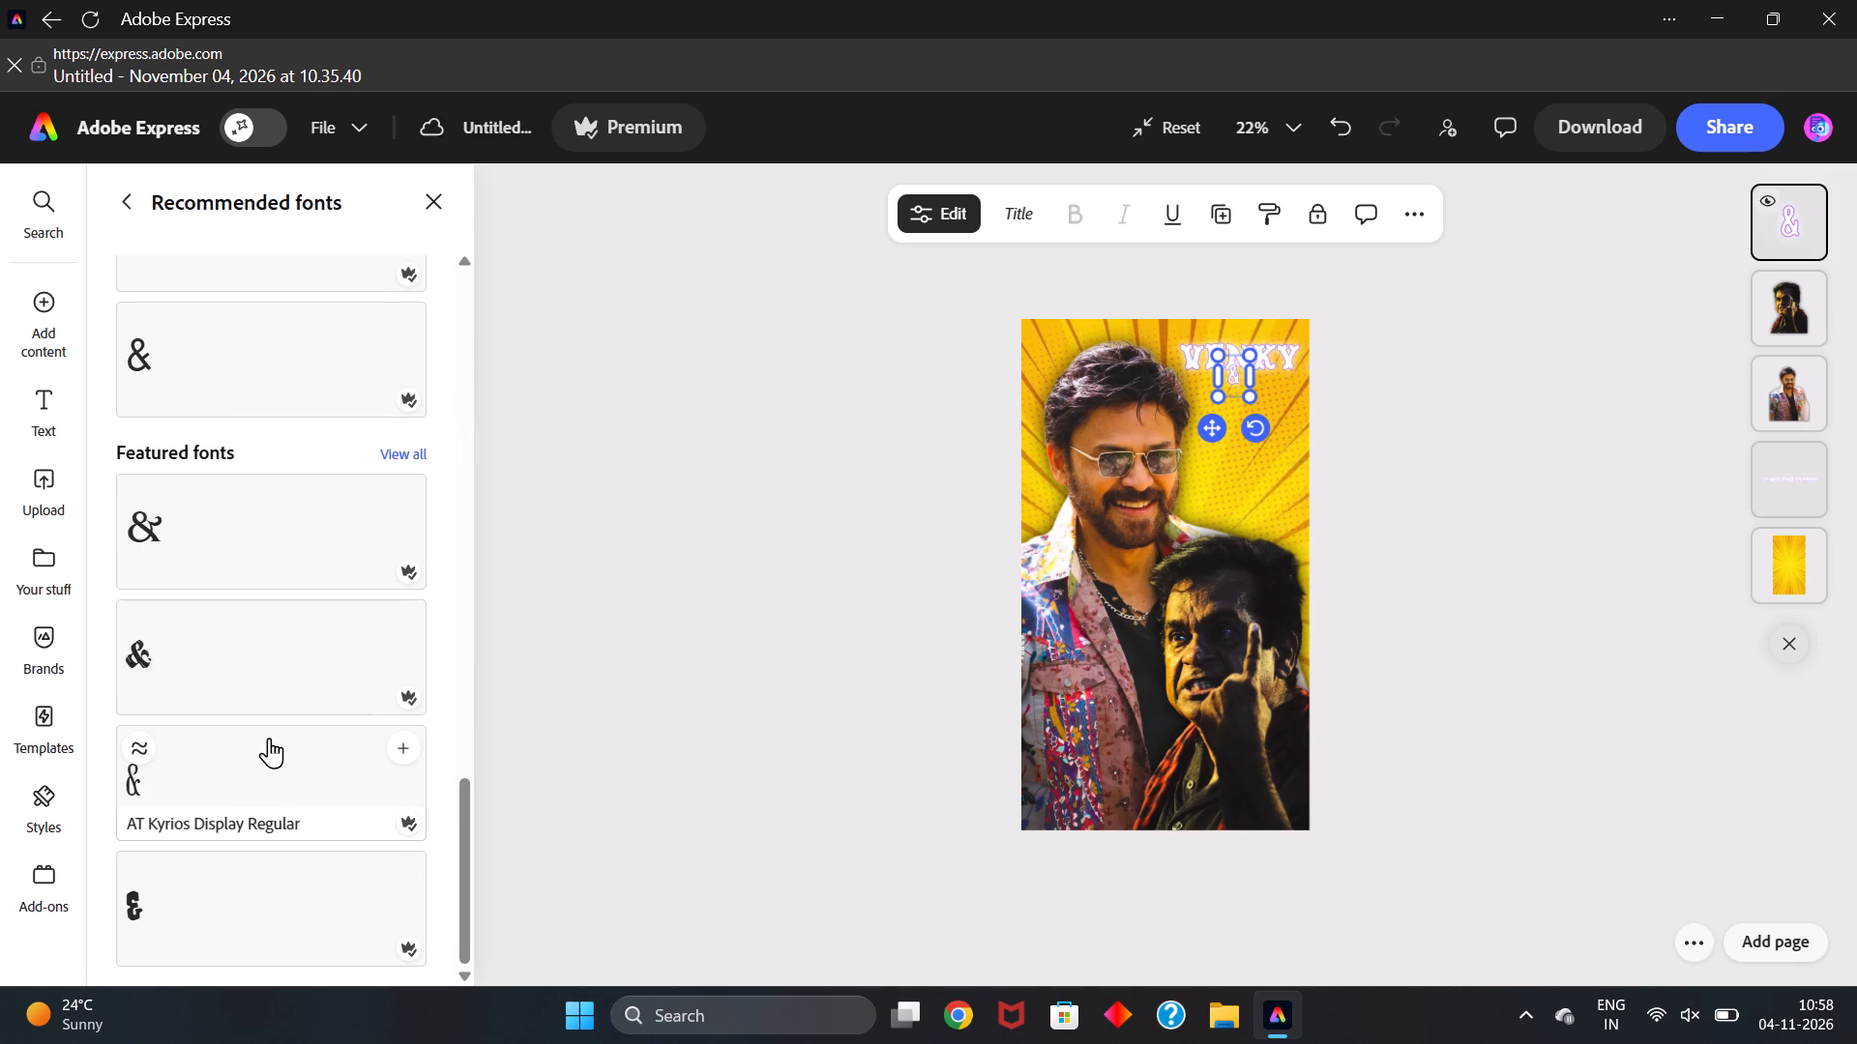
scroll(301, 855, down, 1)
scroll(301, 855, up, 4)
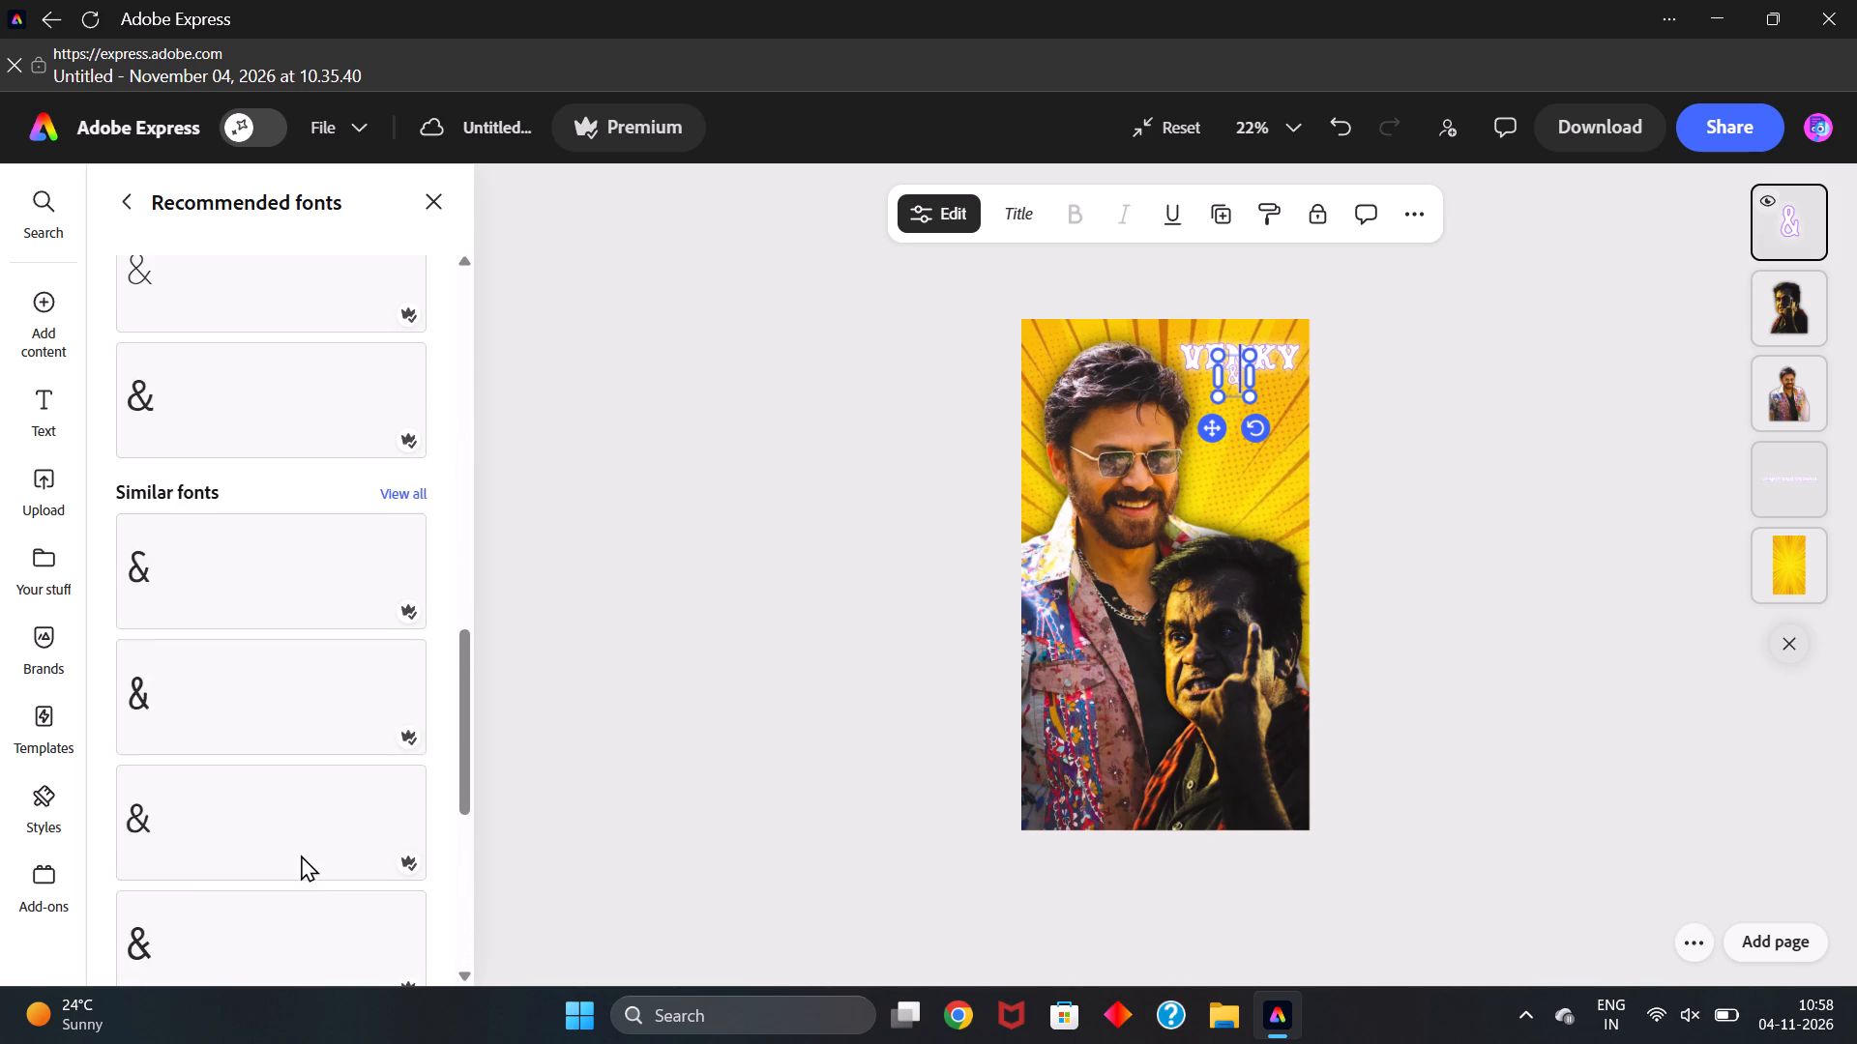
scroll(301, 855, up, 7)
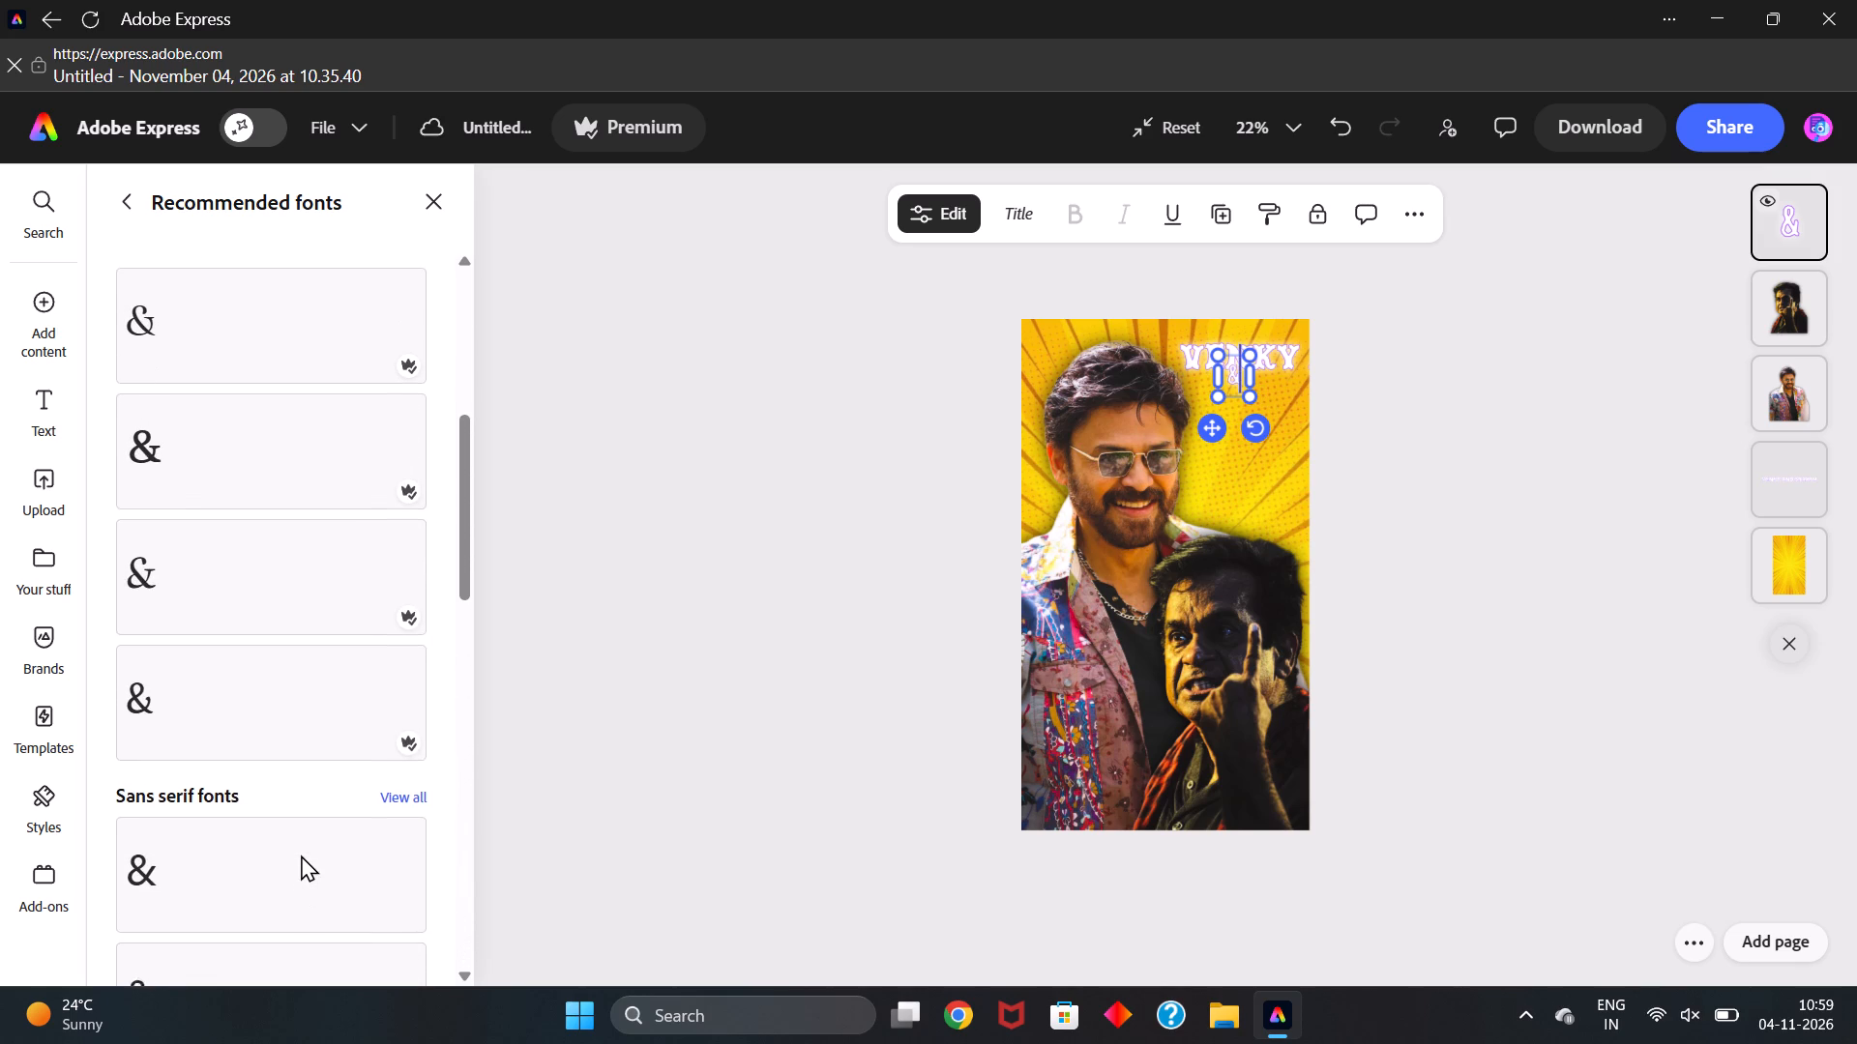
click(257, 477)
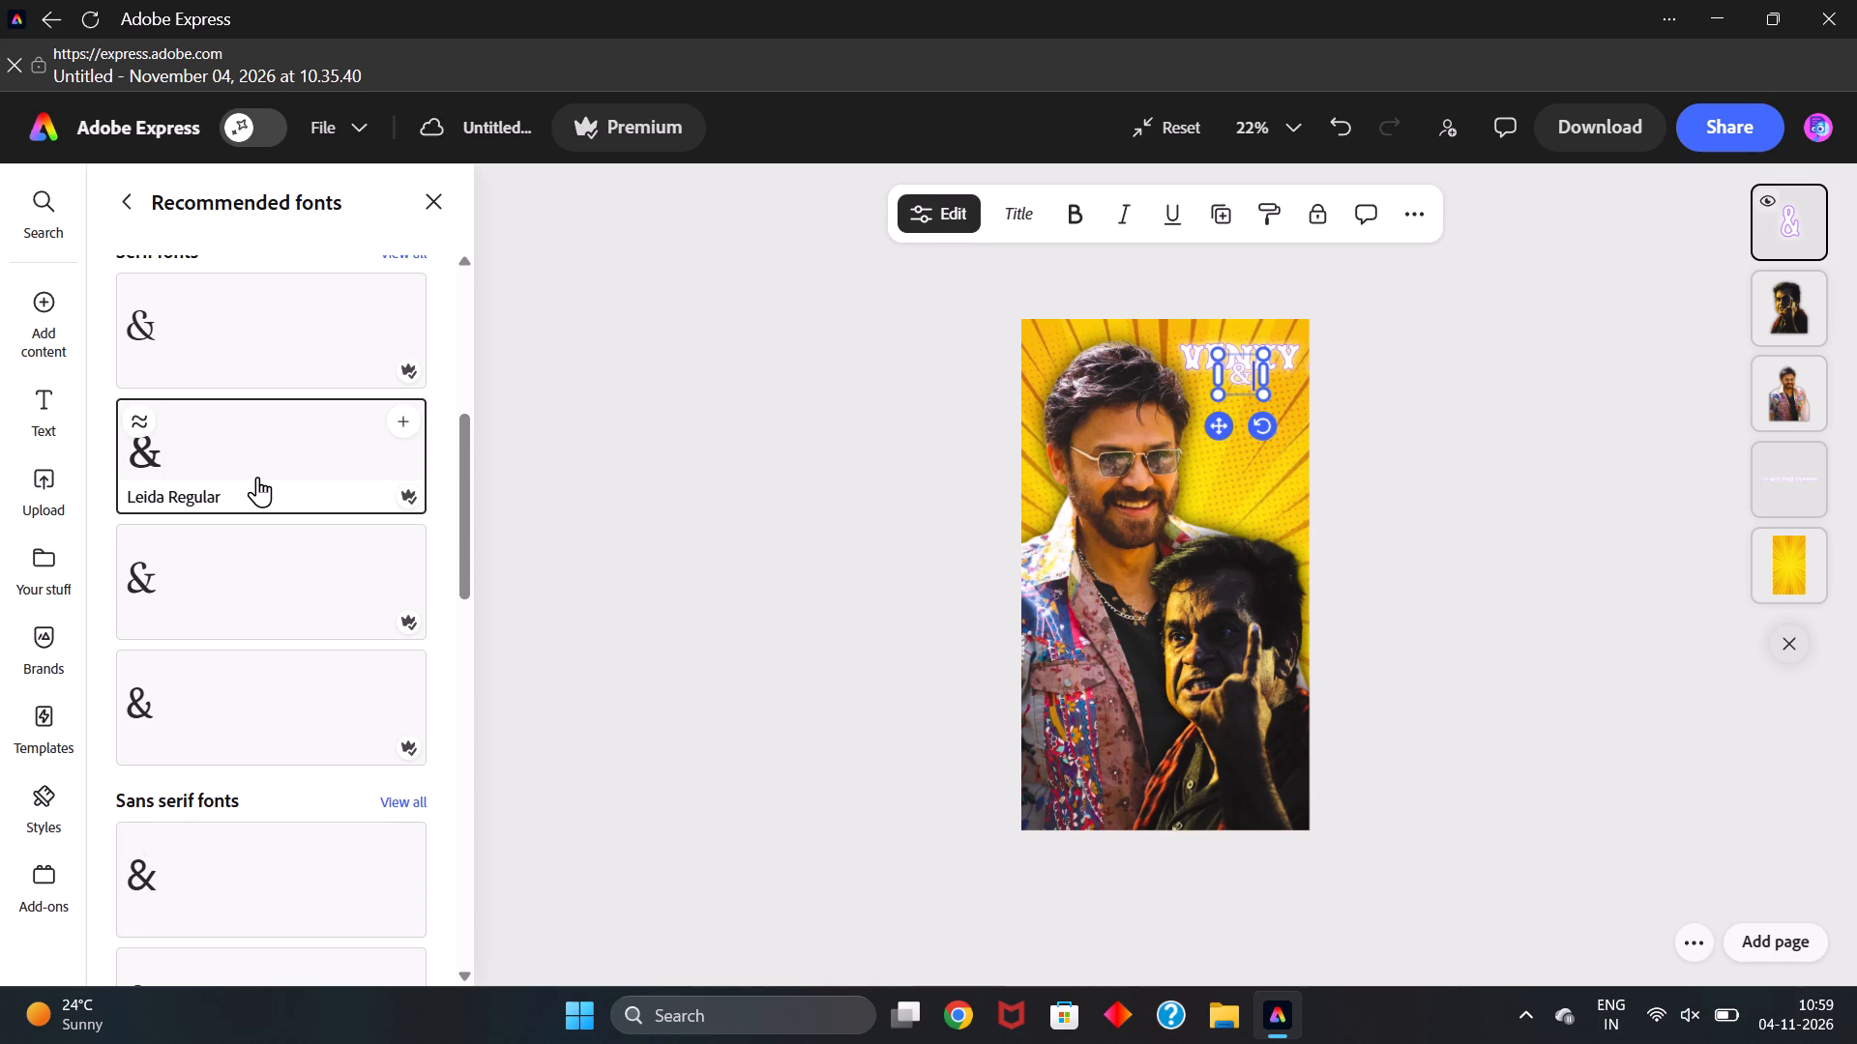
scroll(309, 590, up, 3)
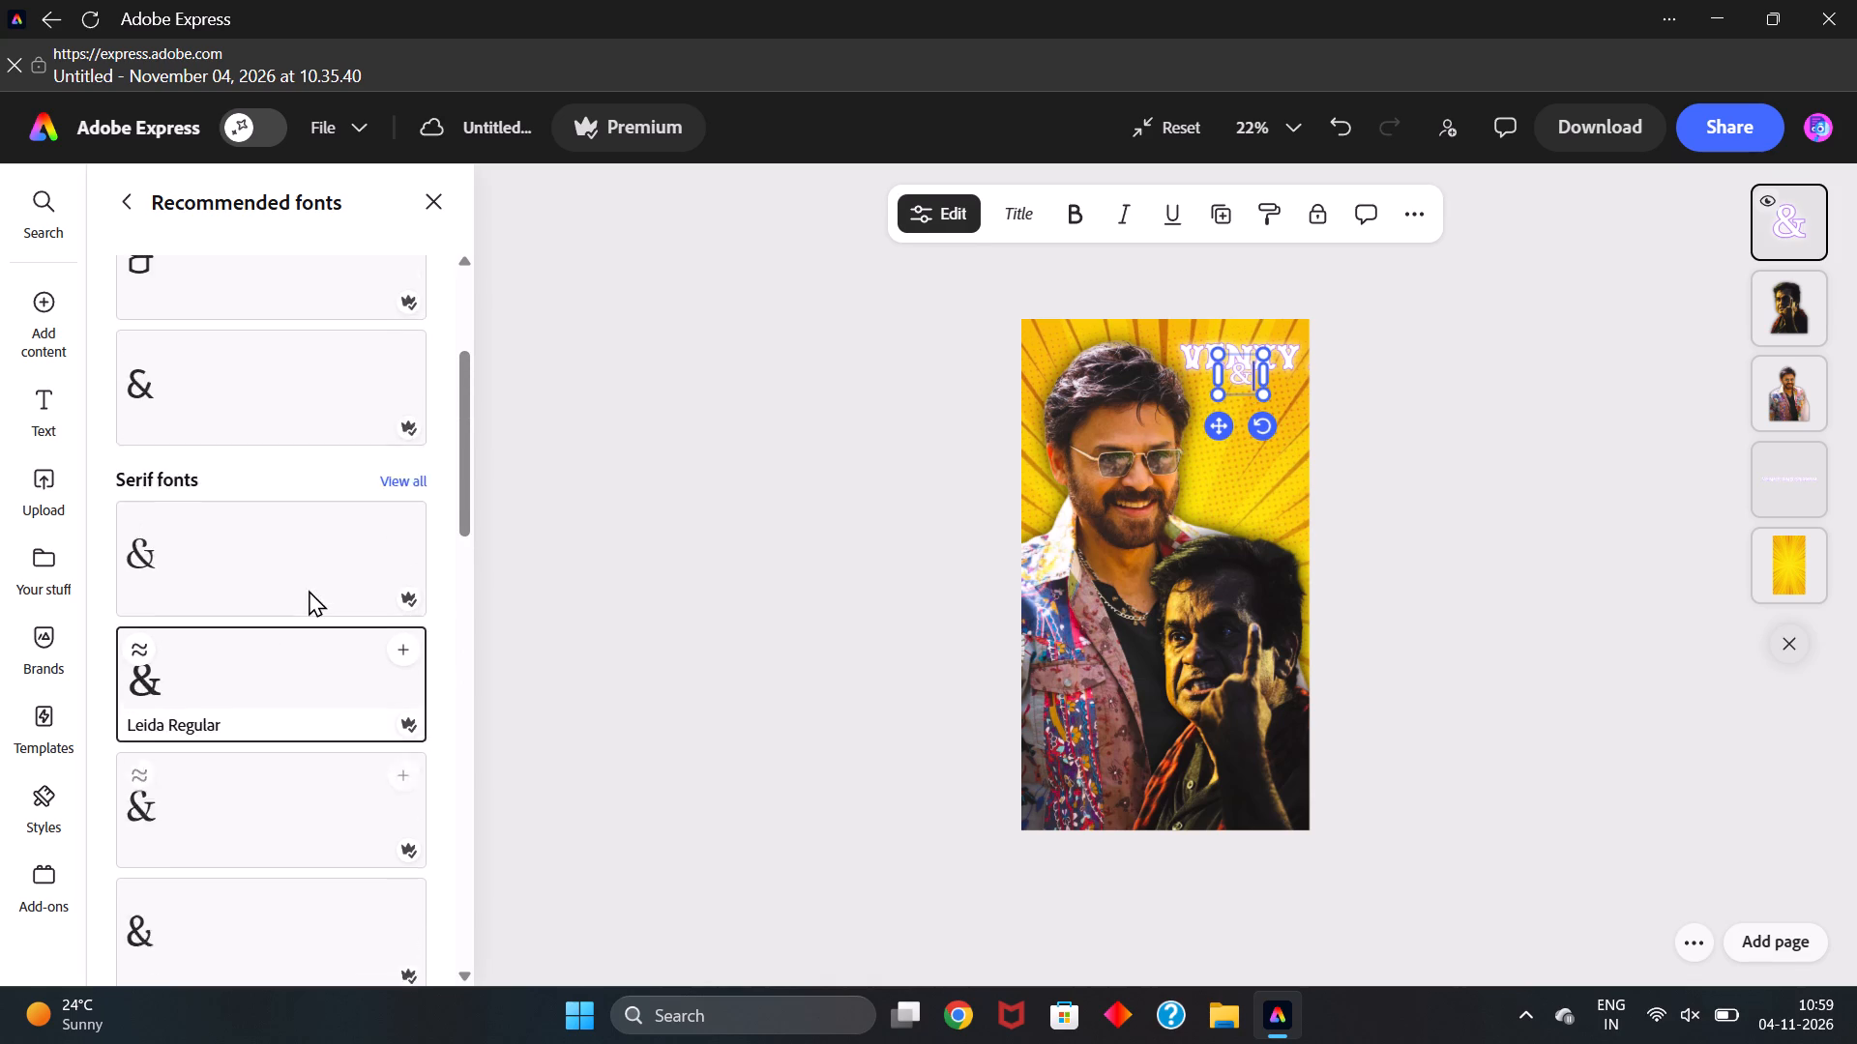
scroll(309, 590, up, 4)
click(580, 620)
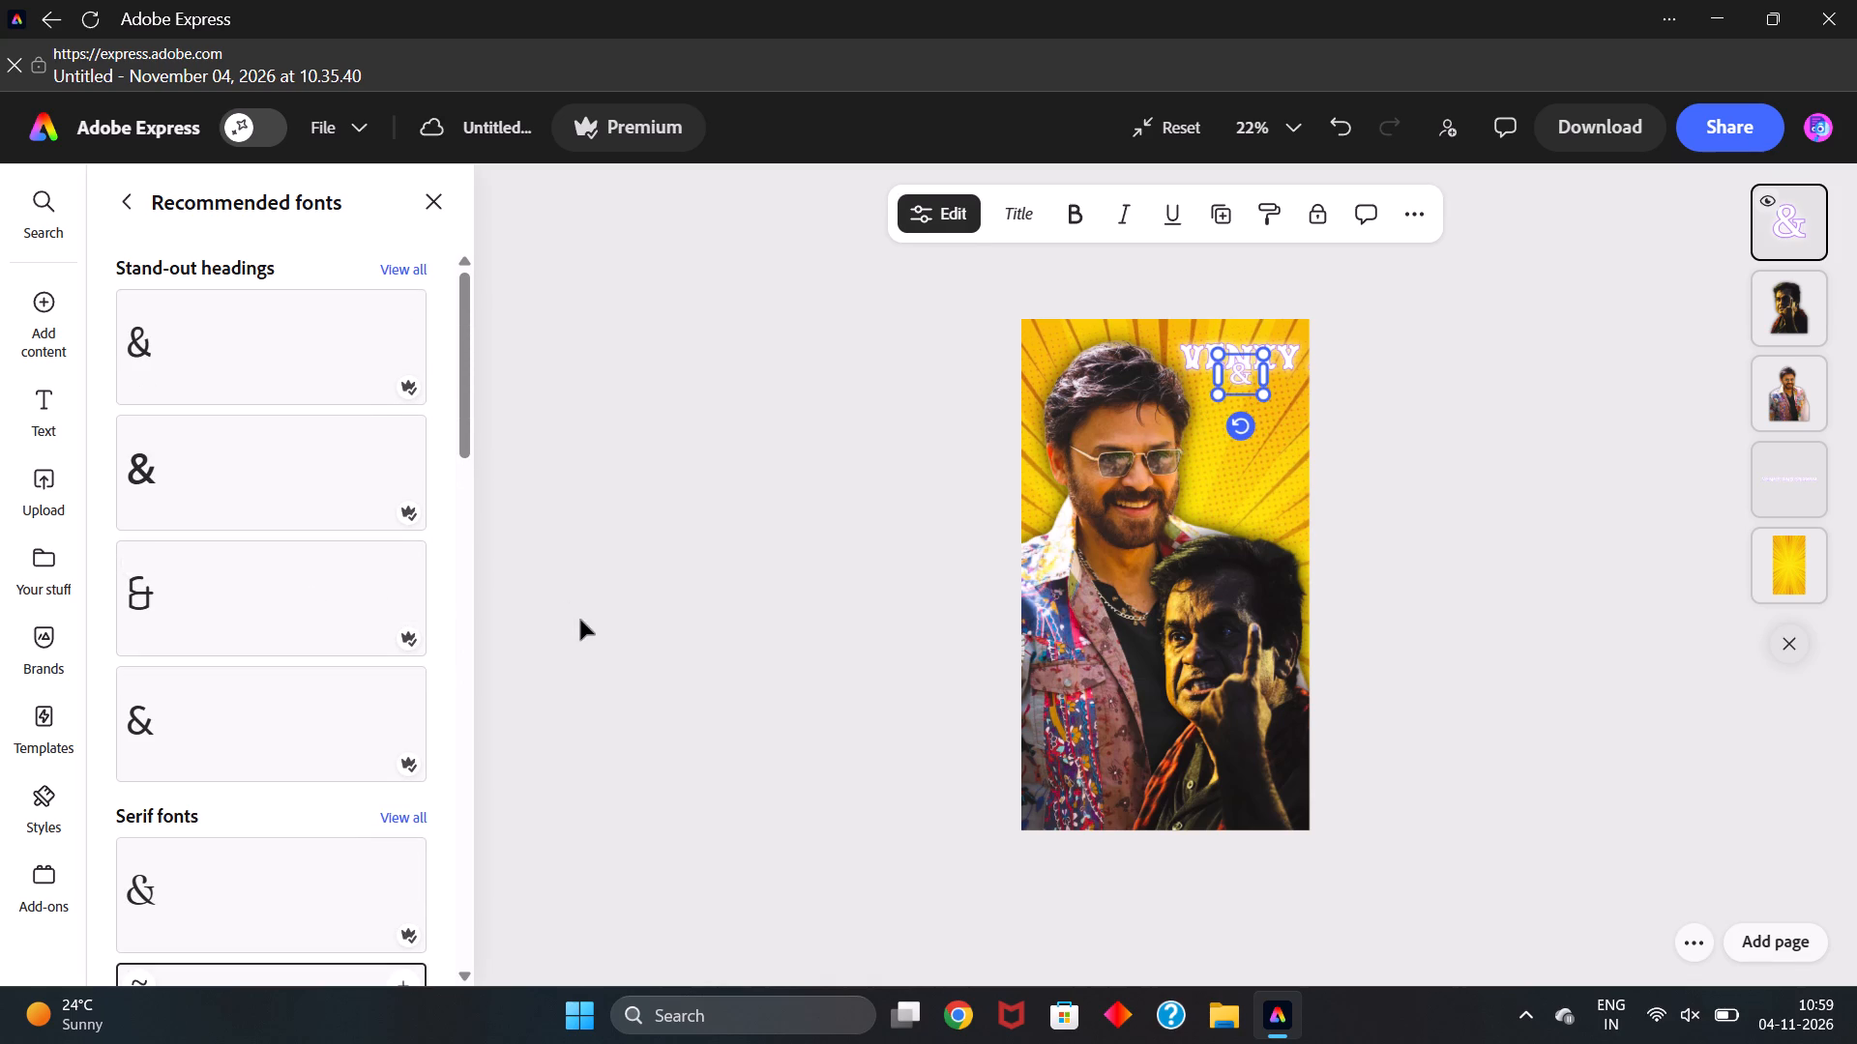
triple_click(580, 620)
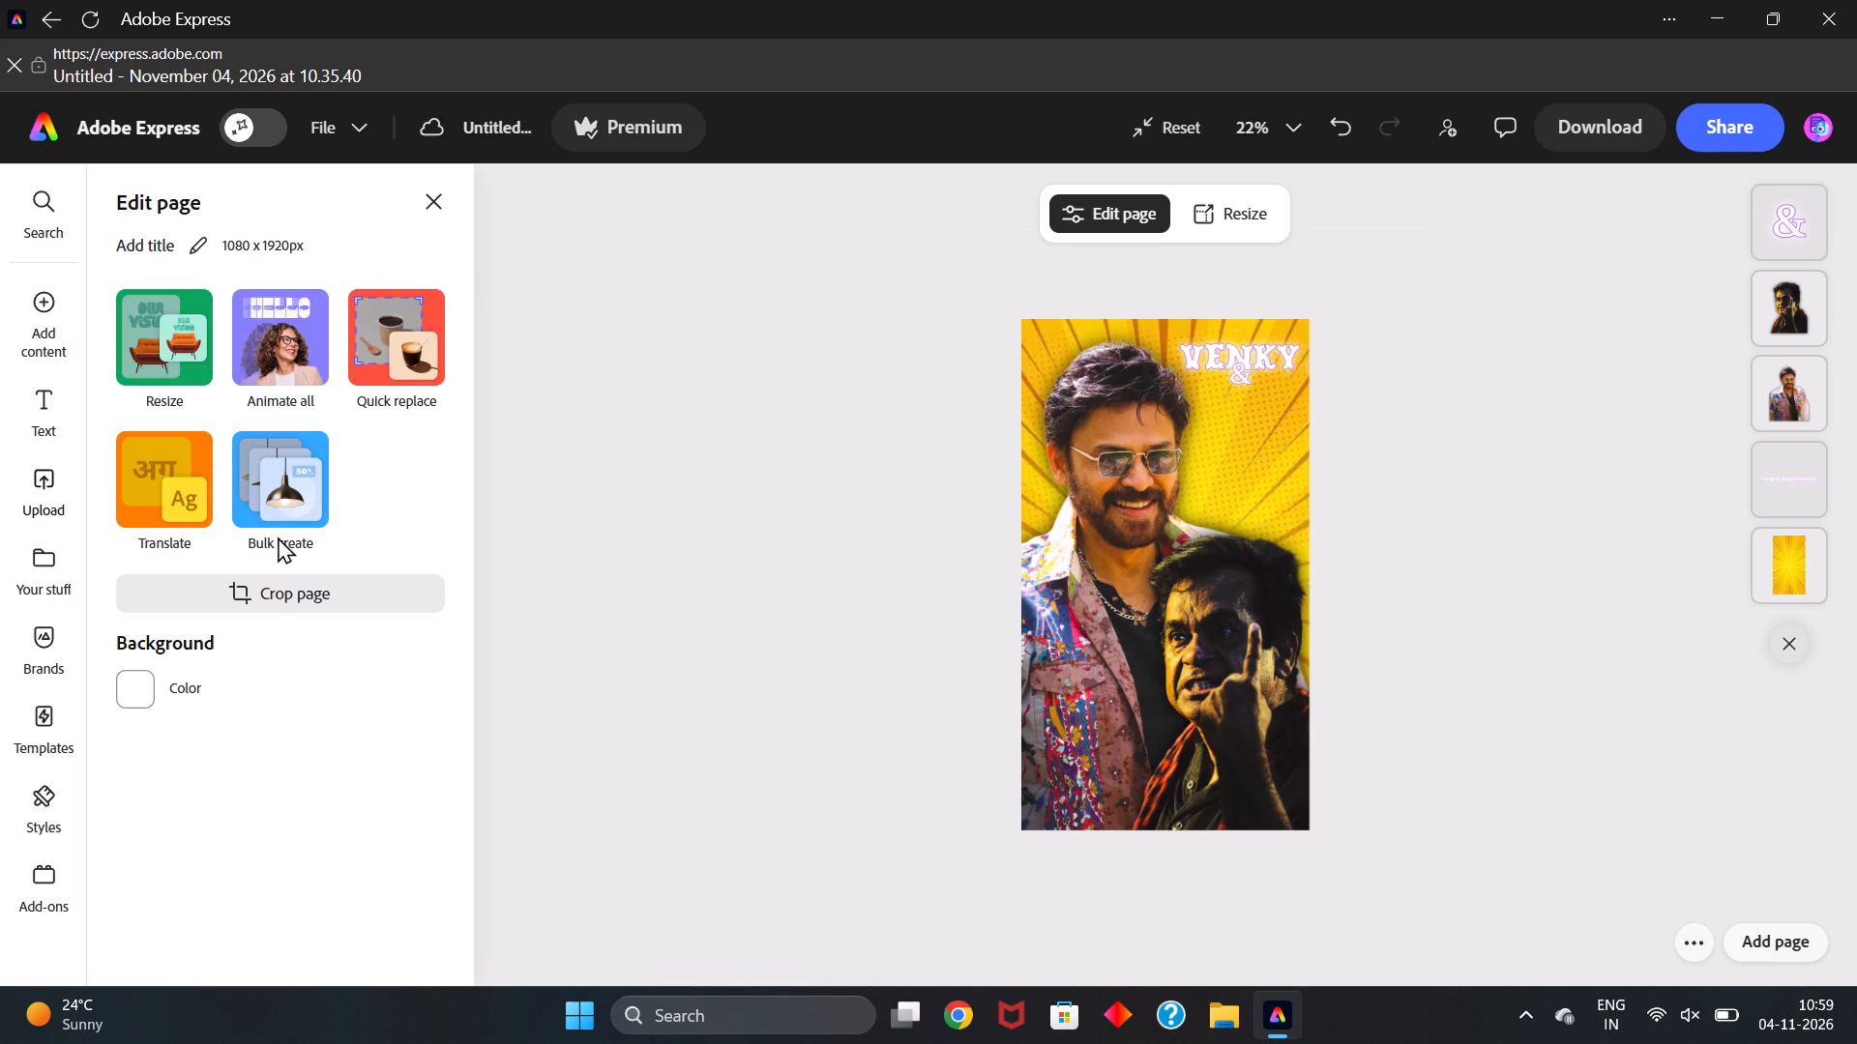
Add a new Title-style text reading "brahmi" to the page.
click(37, 415)
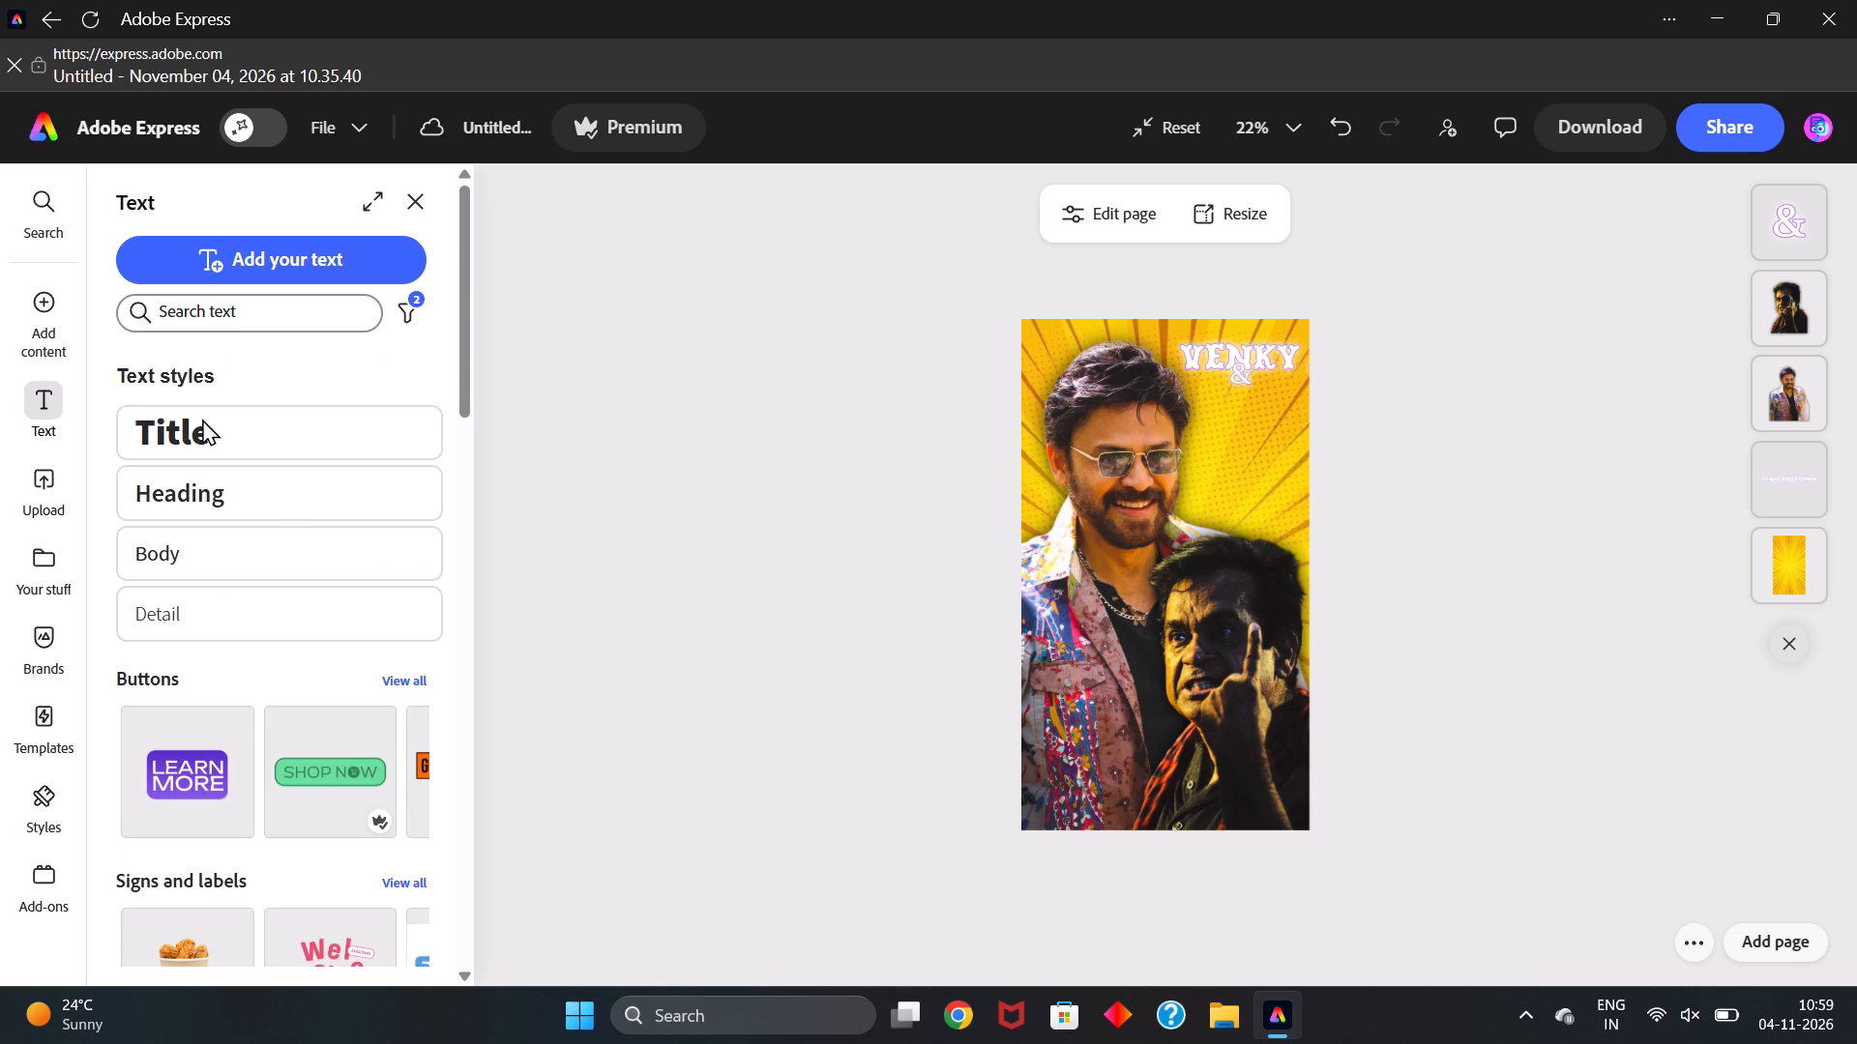
click(208, 438)
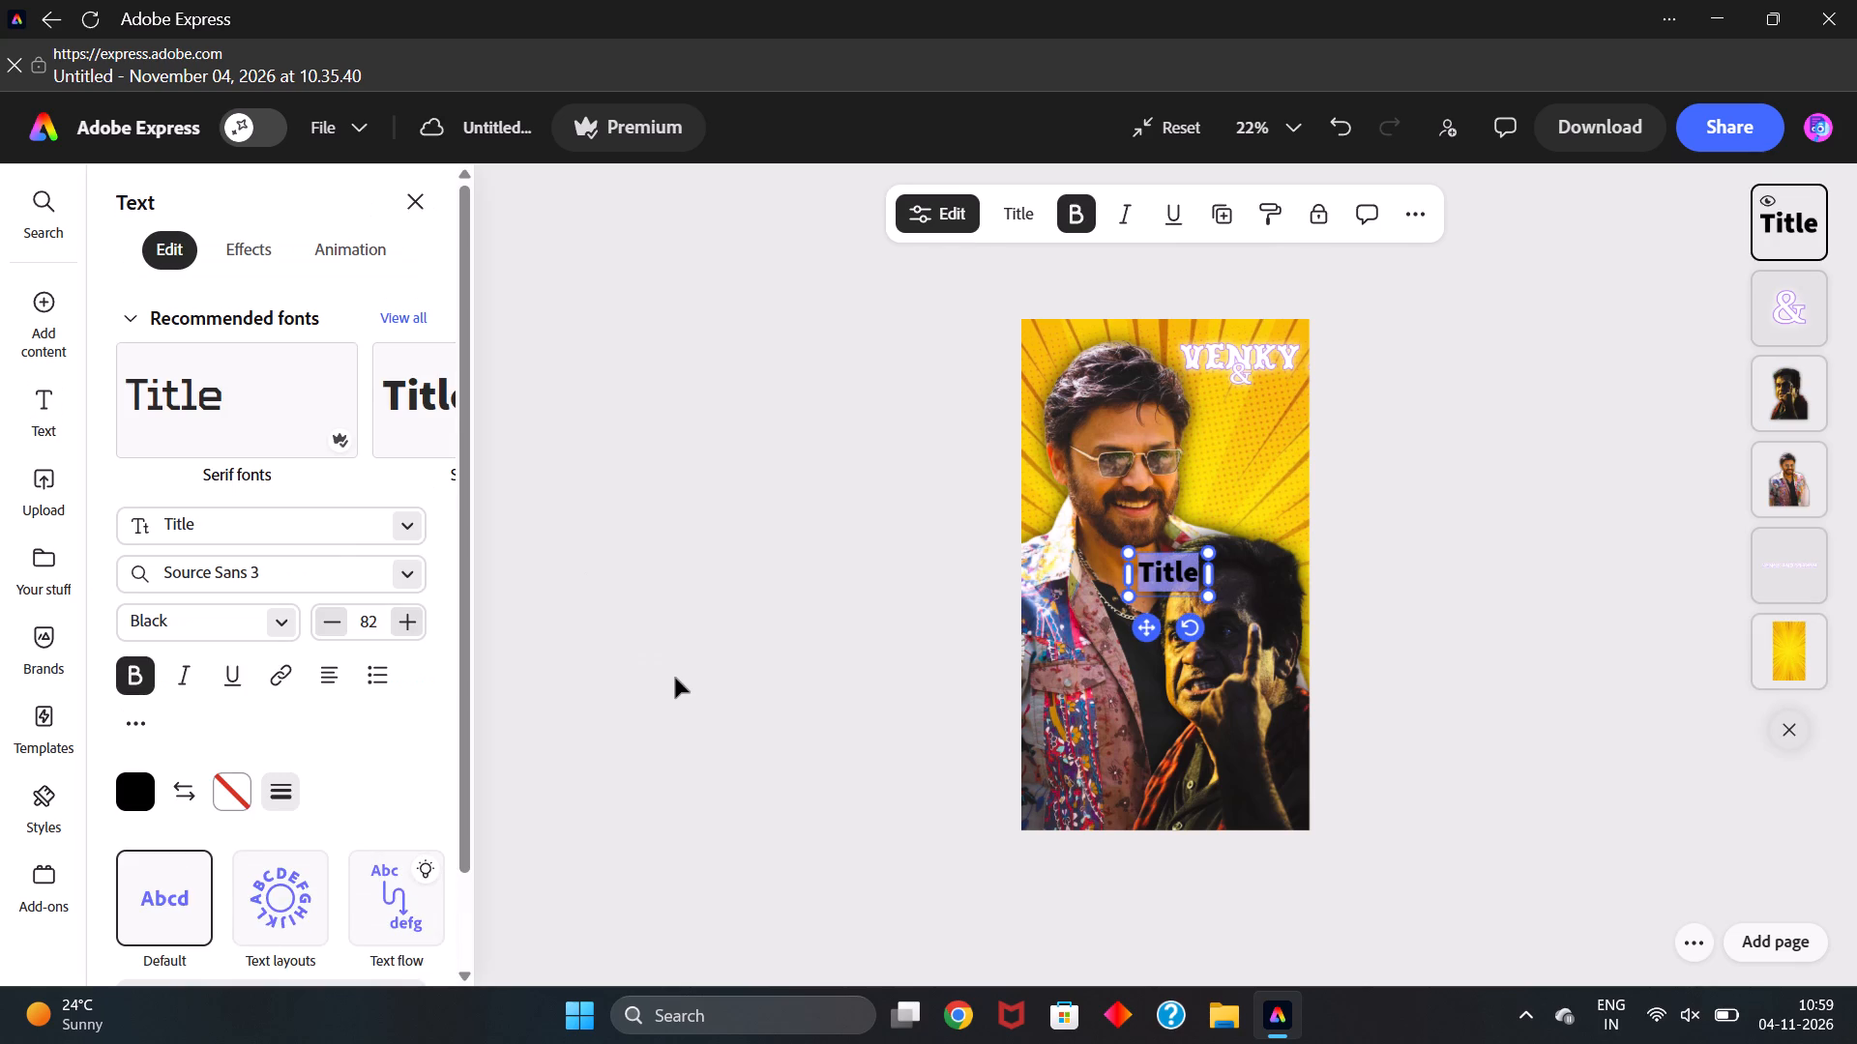
text(brahmi)
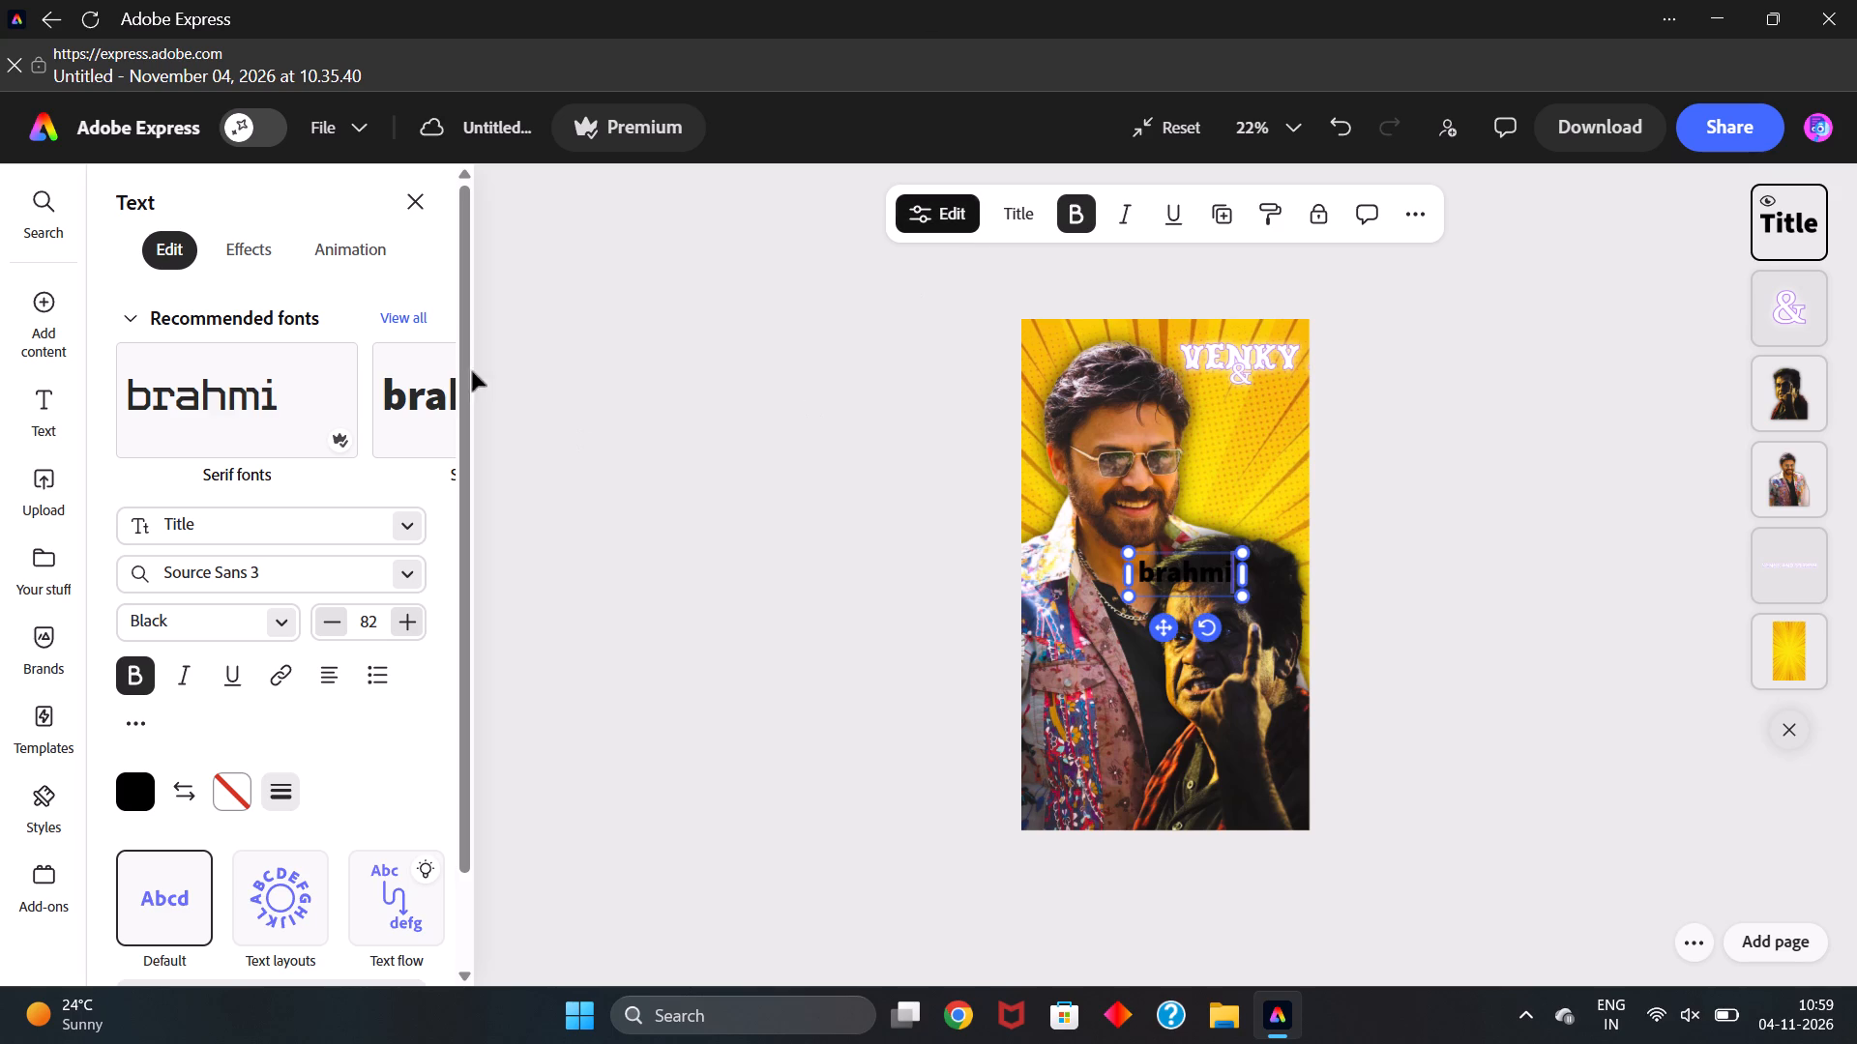
Set the "brahmi" text in the recommended Video Regular font with a white fill.
click(258, 427)
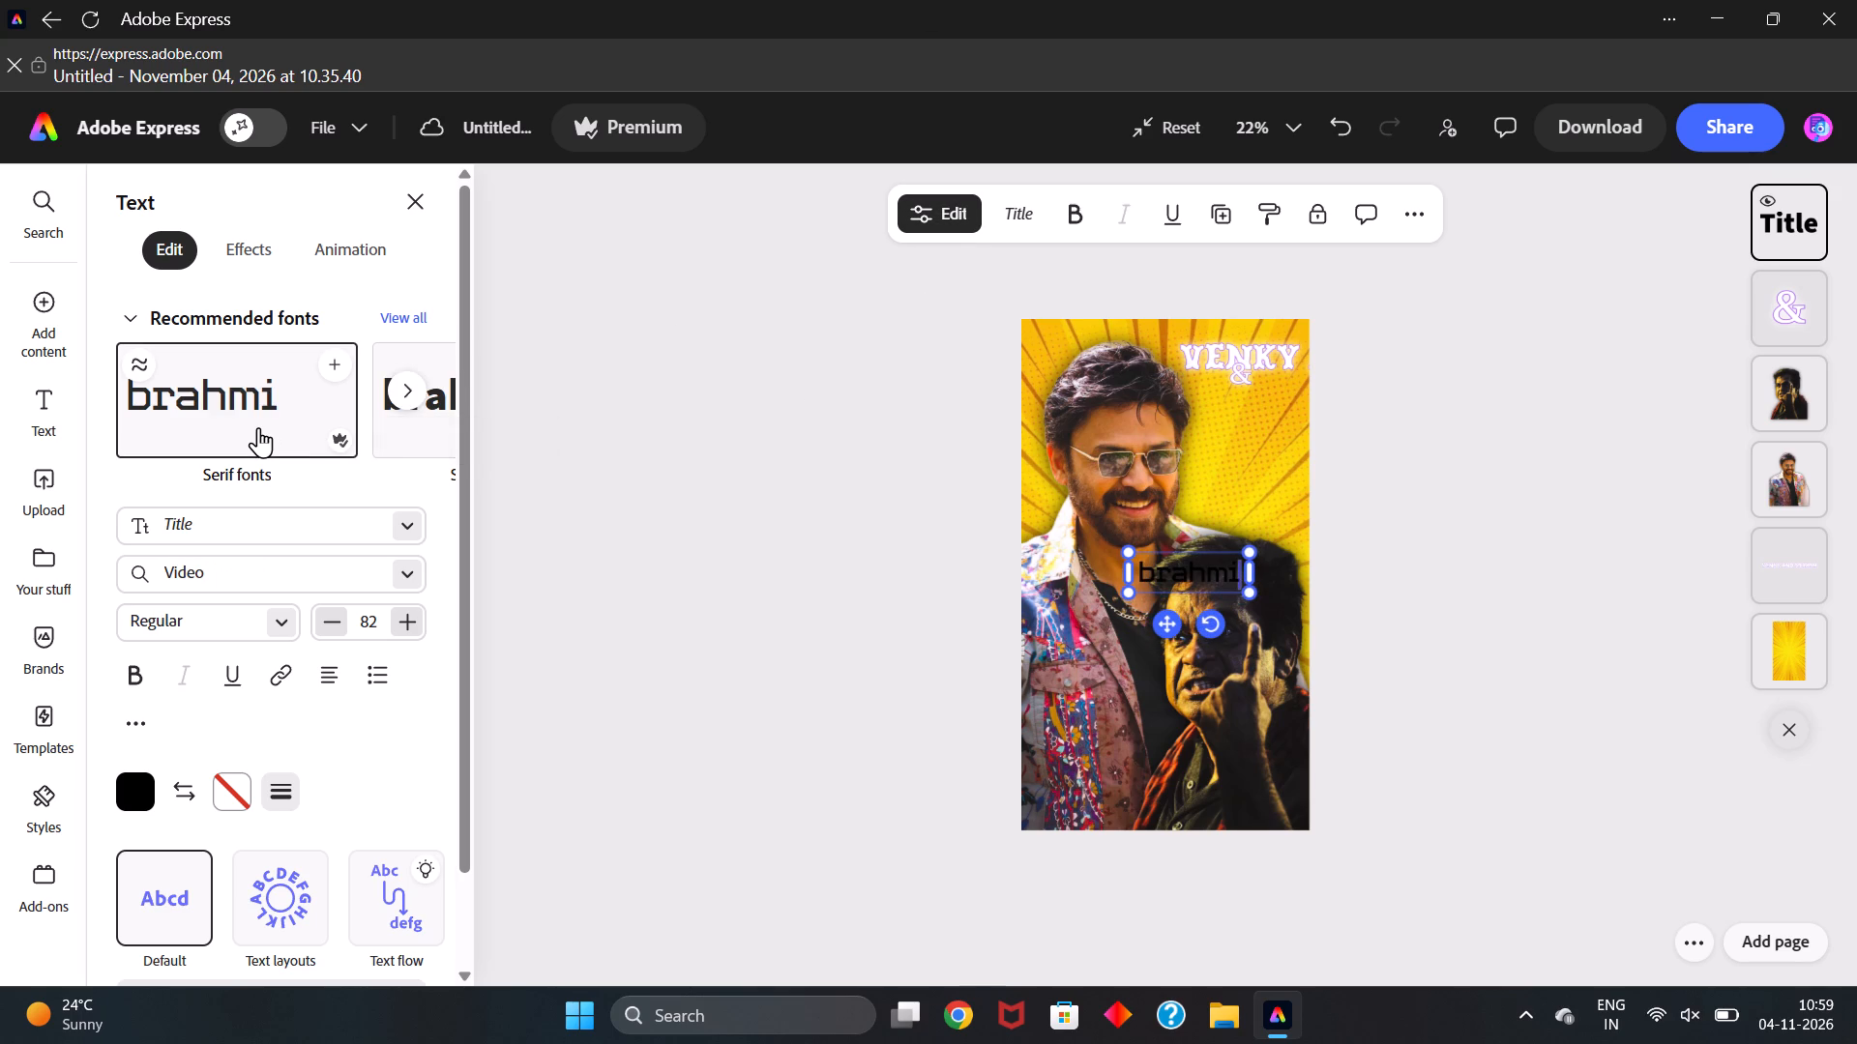
click(125, 802)
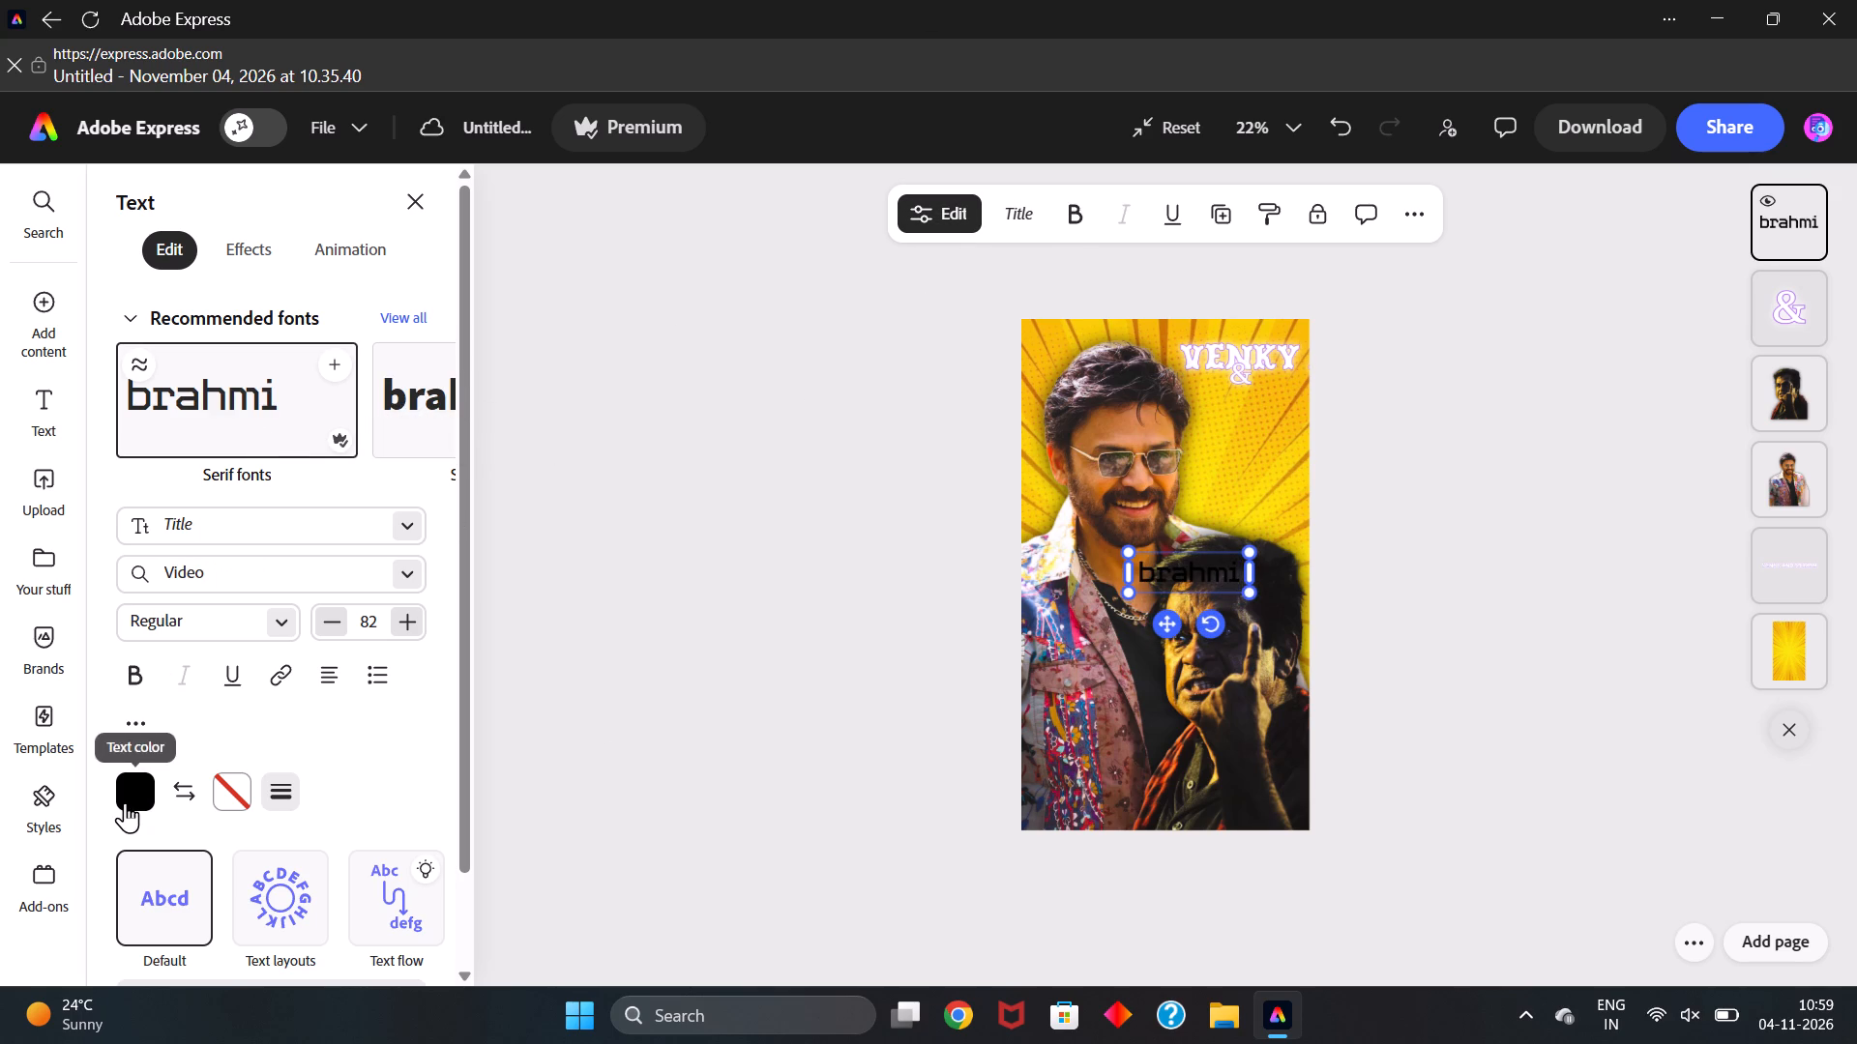
click(218, 689)
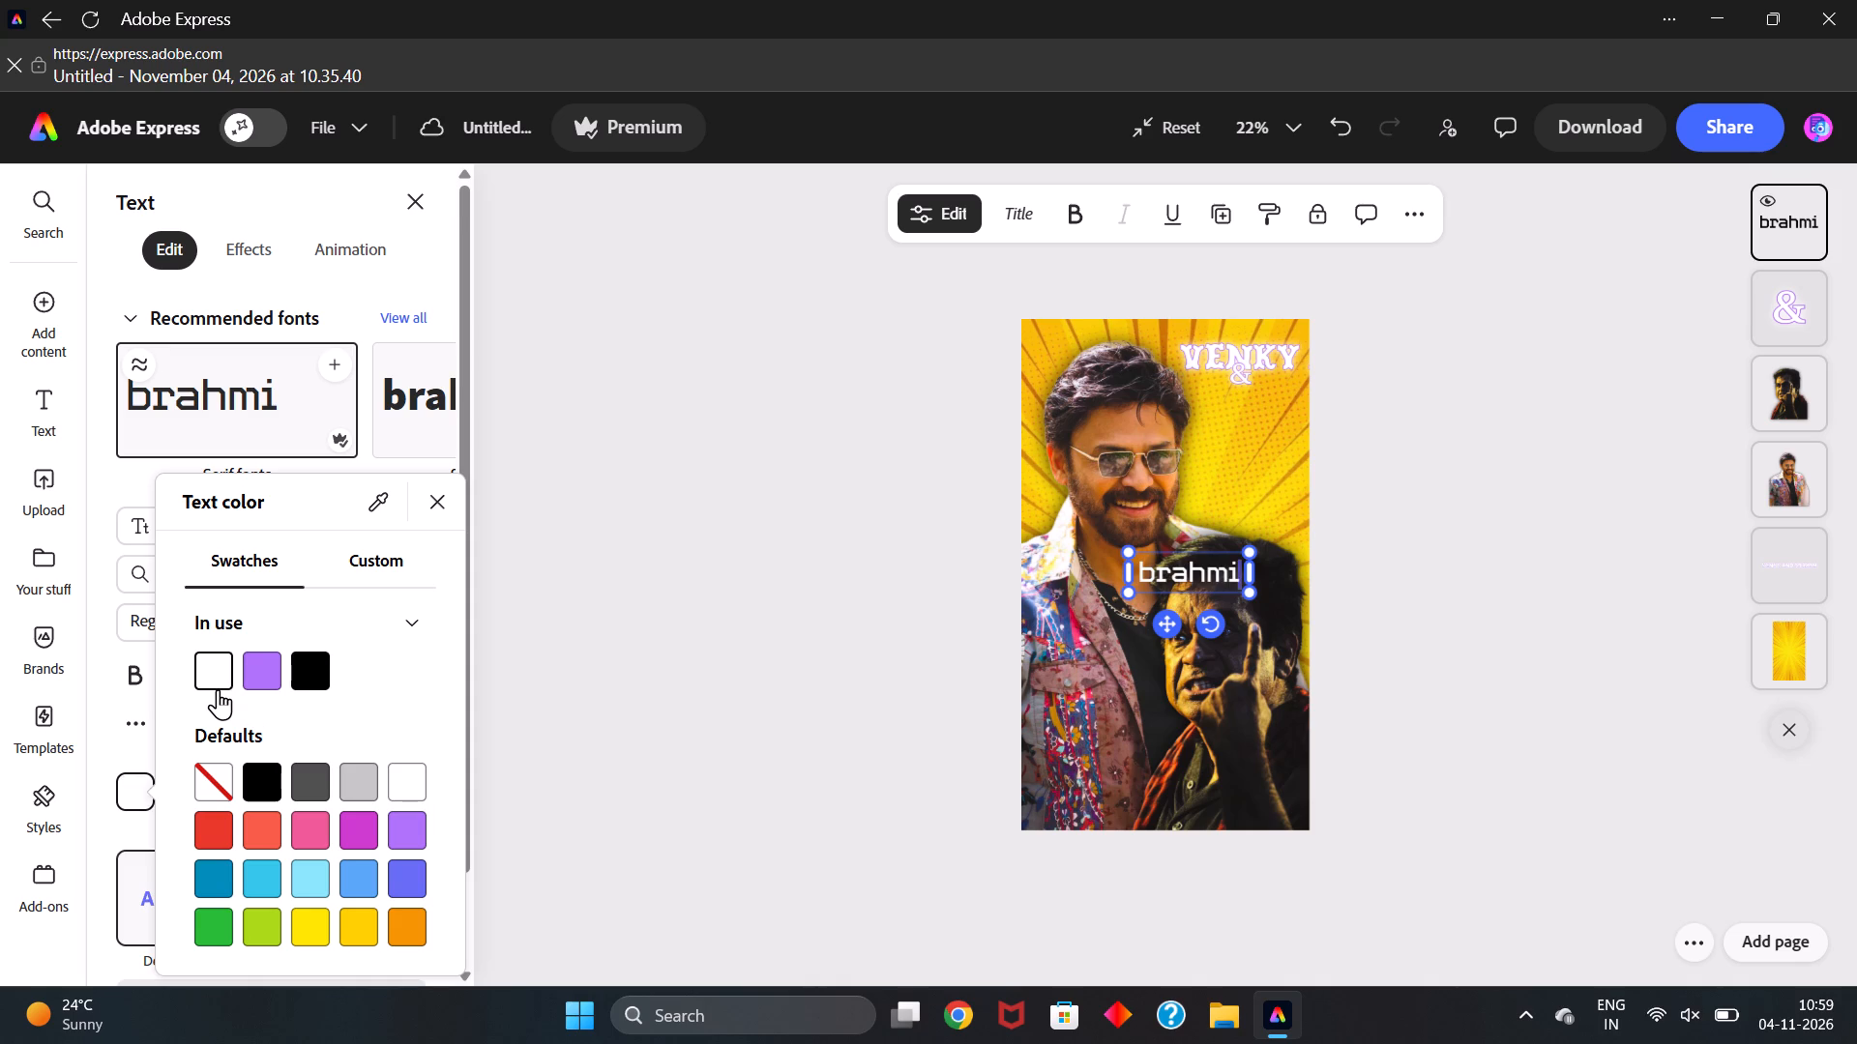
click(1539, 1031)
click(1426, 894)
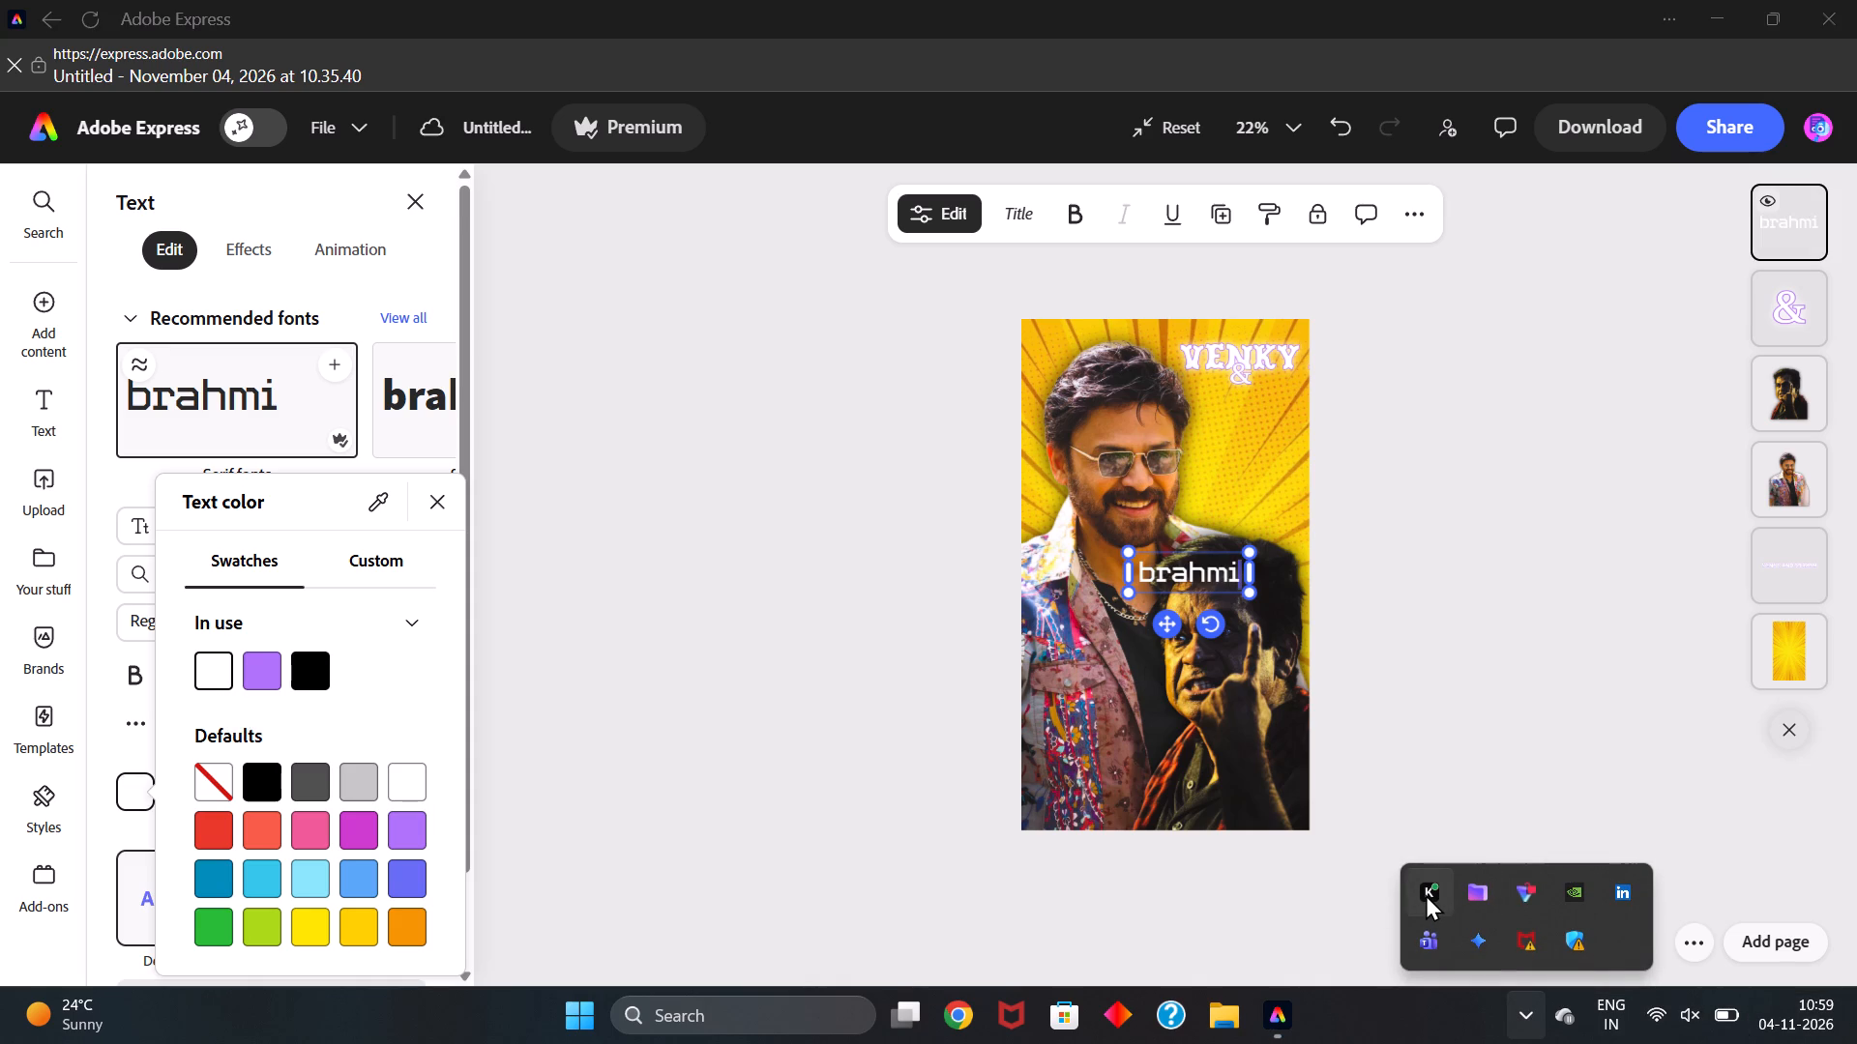
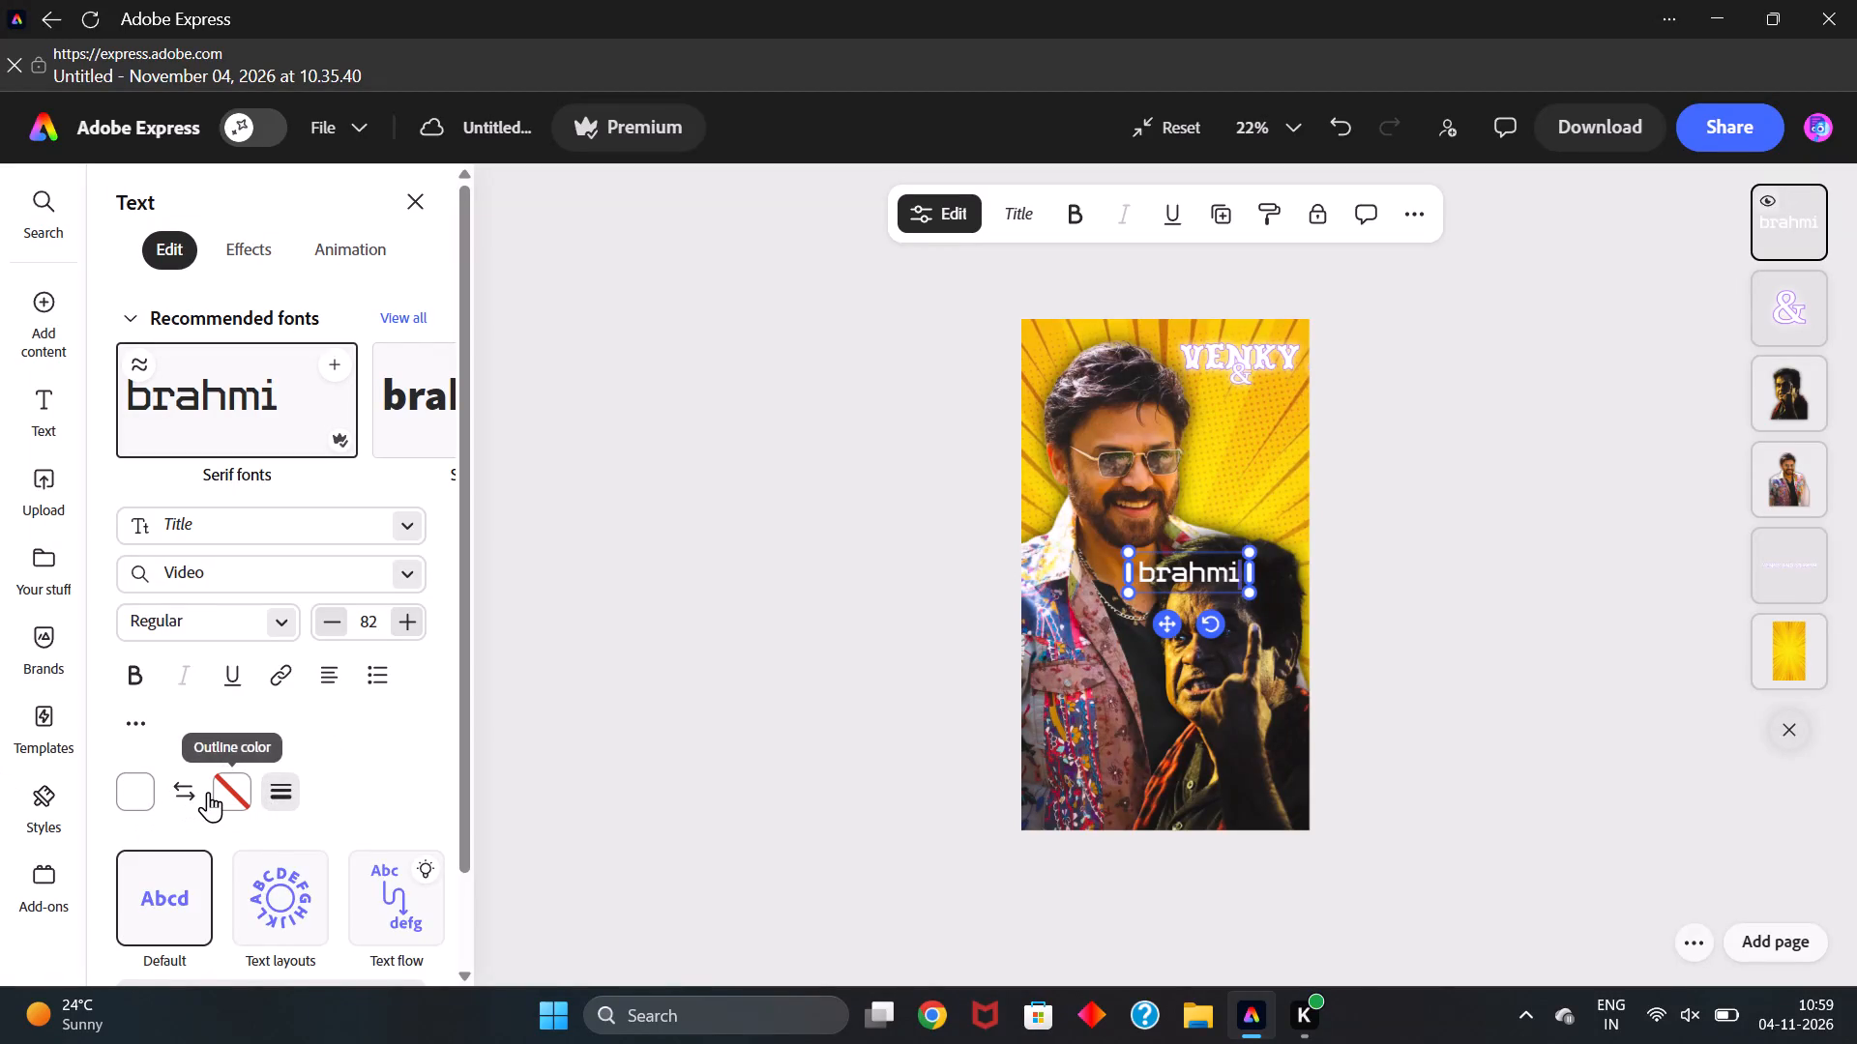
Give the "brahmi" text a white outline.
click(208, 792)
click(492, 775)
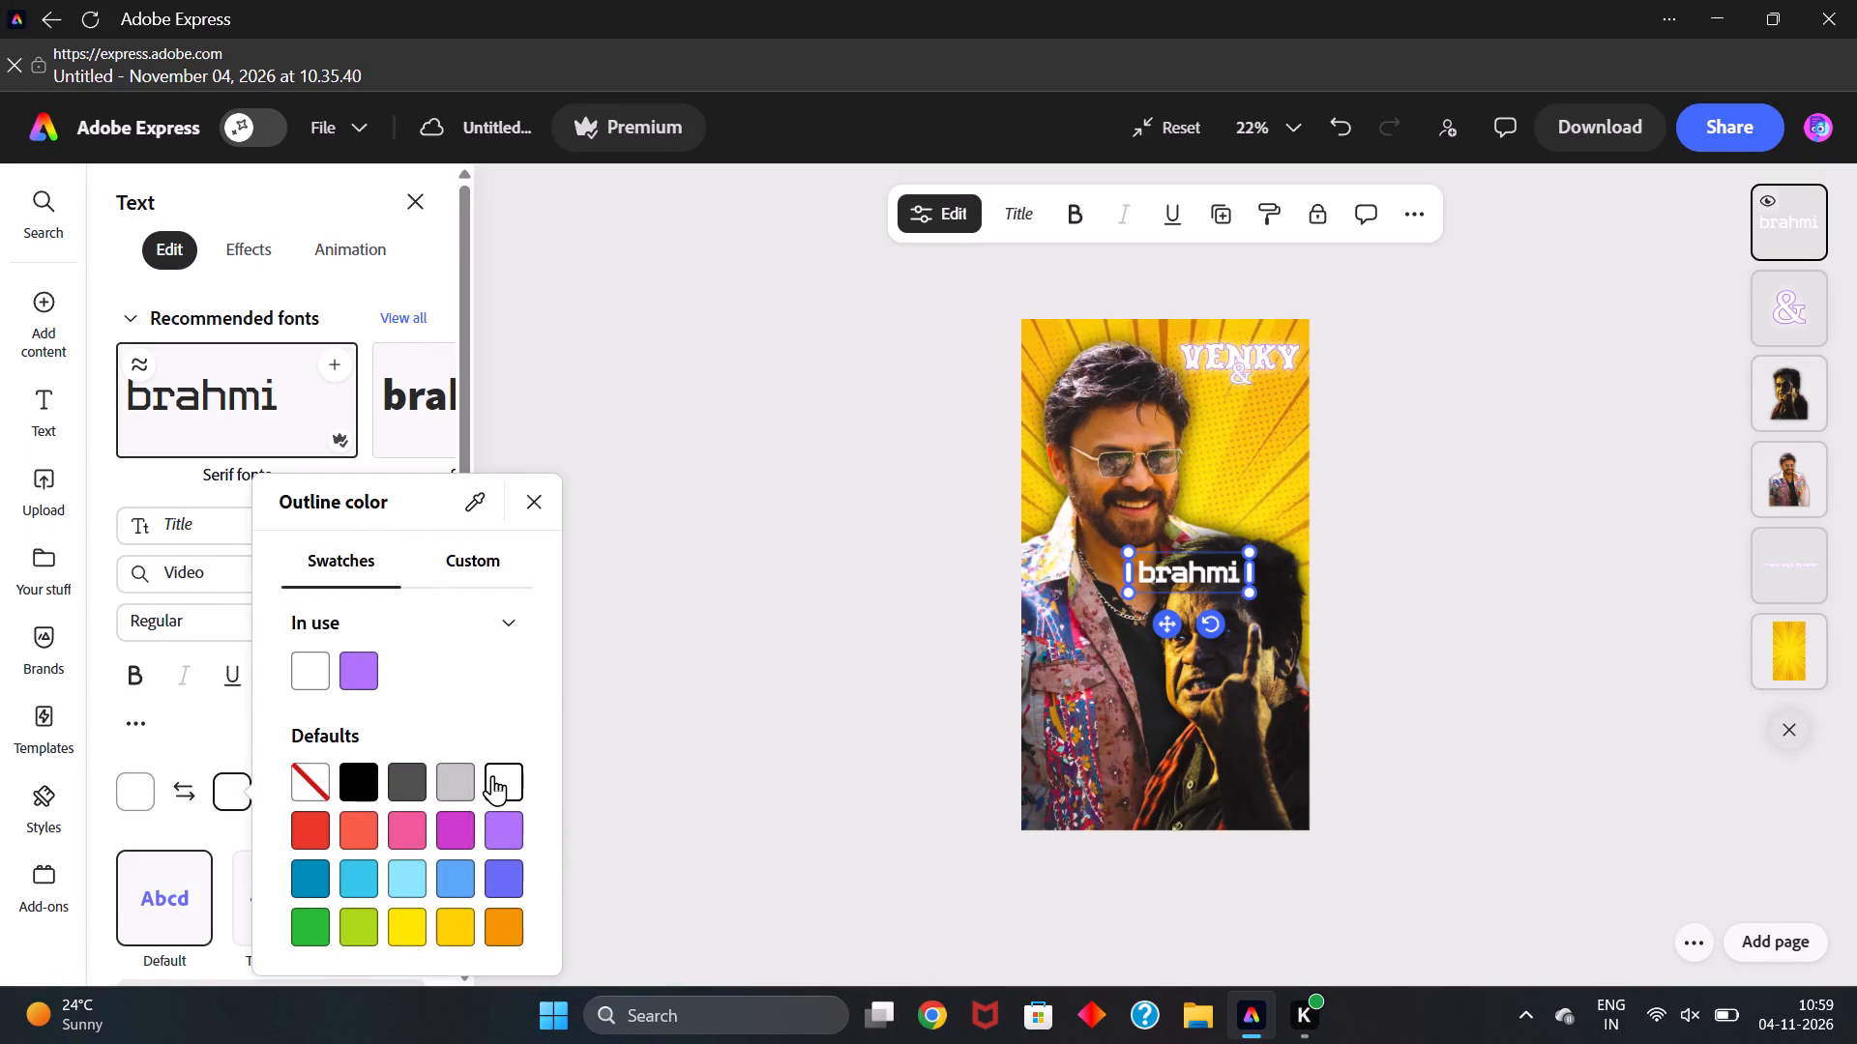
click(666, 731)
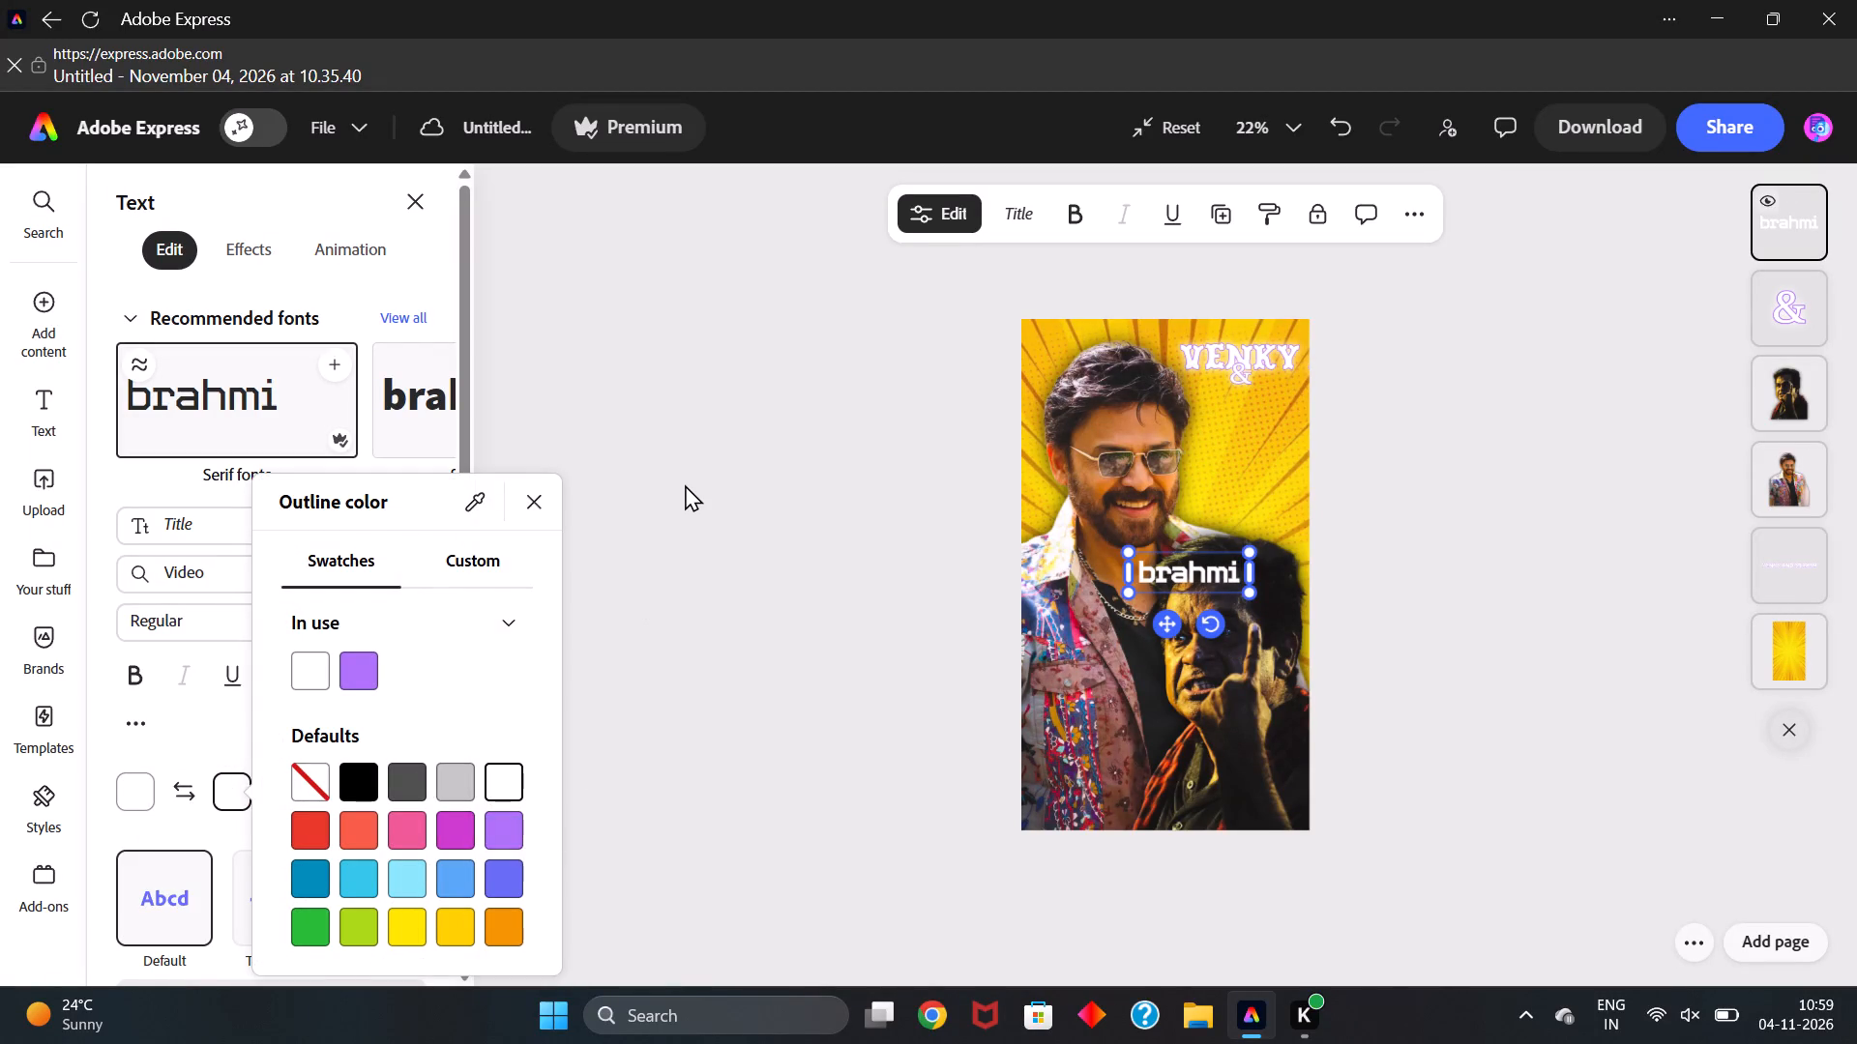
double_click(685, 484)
Apply the Glow shadow effect to the "brahmi" text and set its shadow color to white.
click(270, 236)
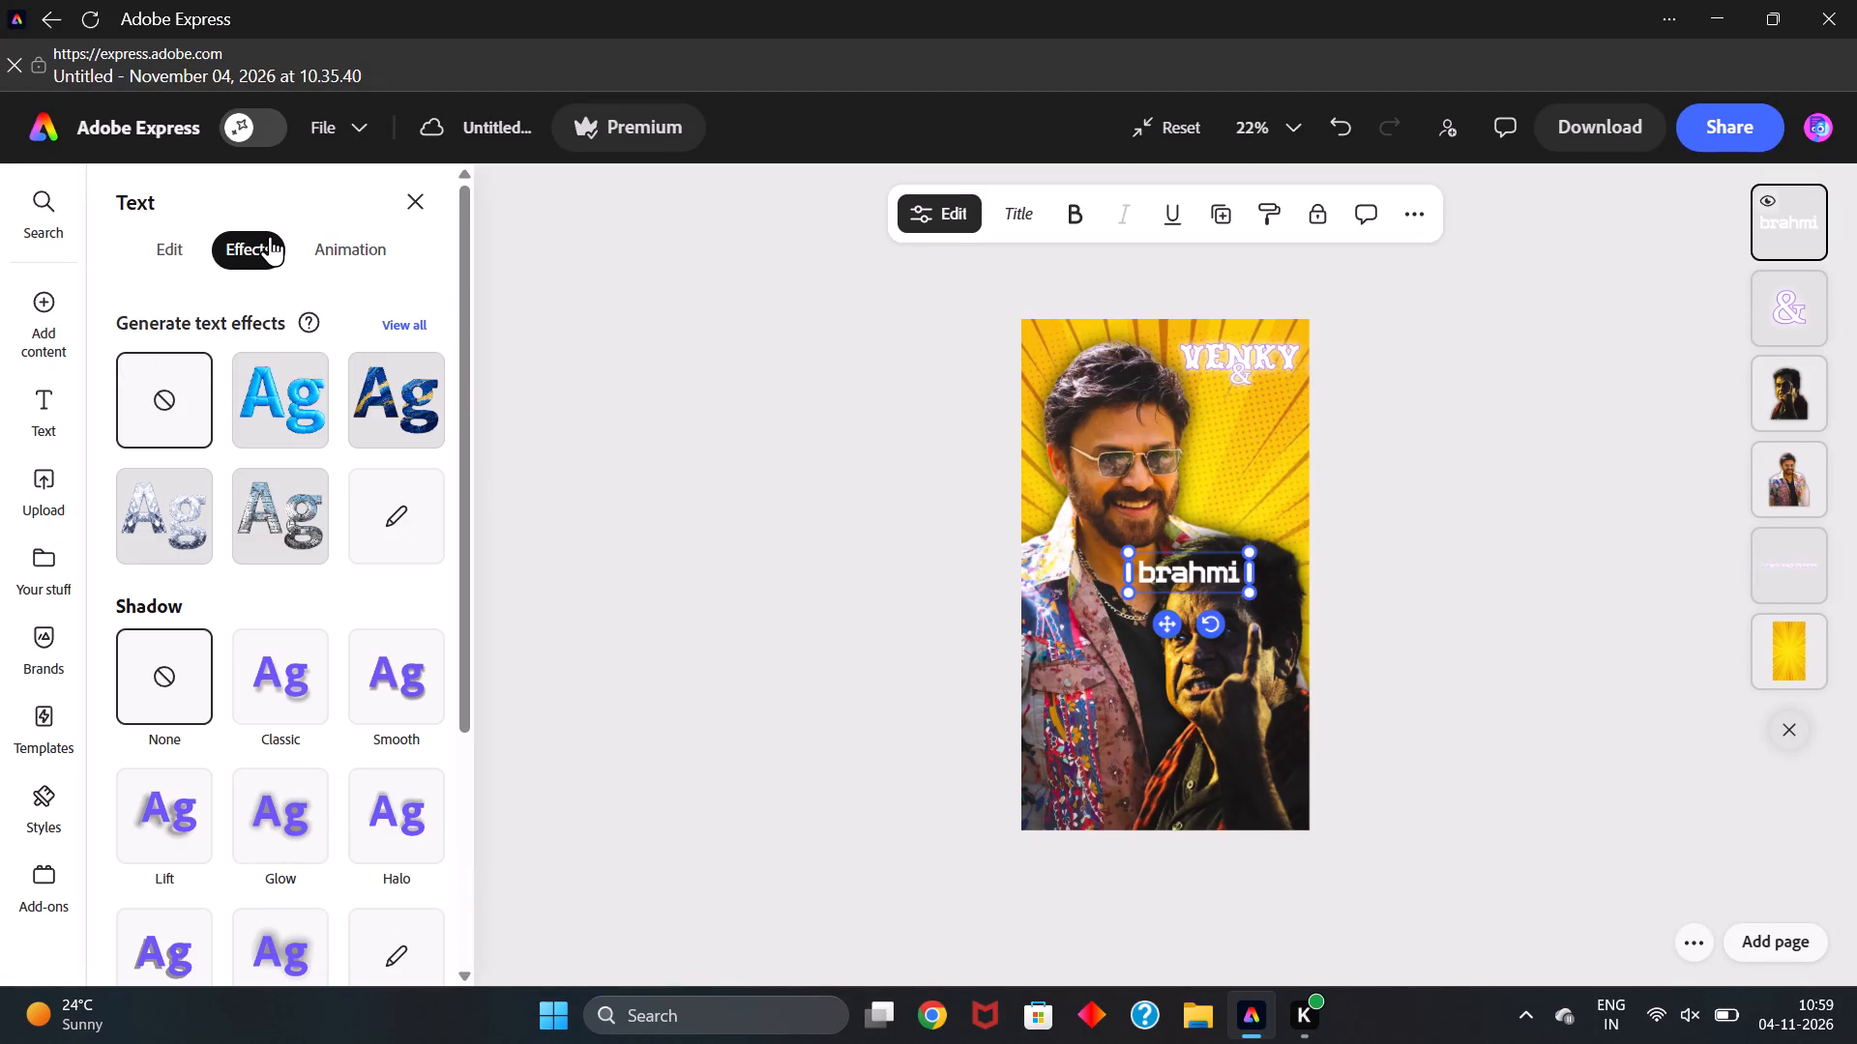
click(283, 800)
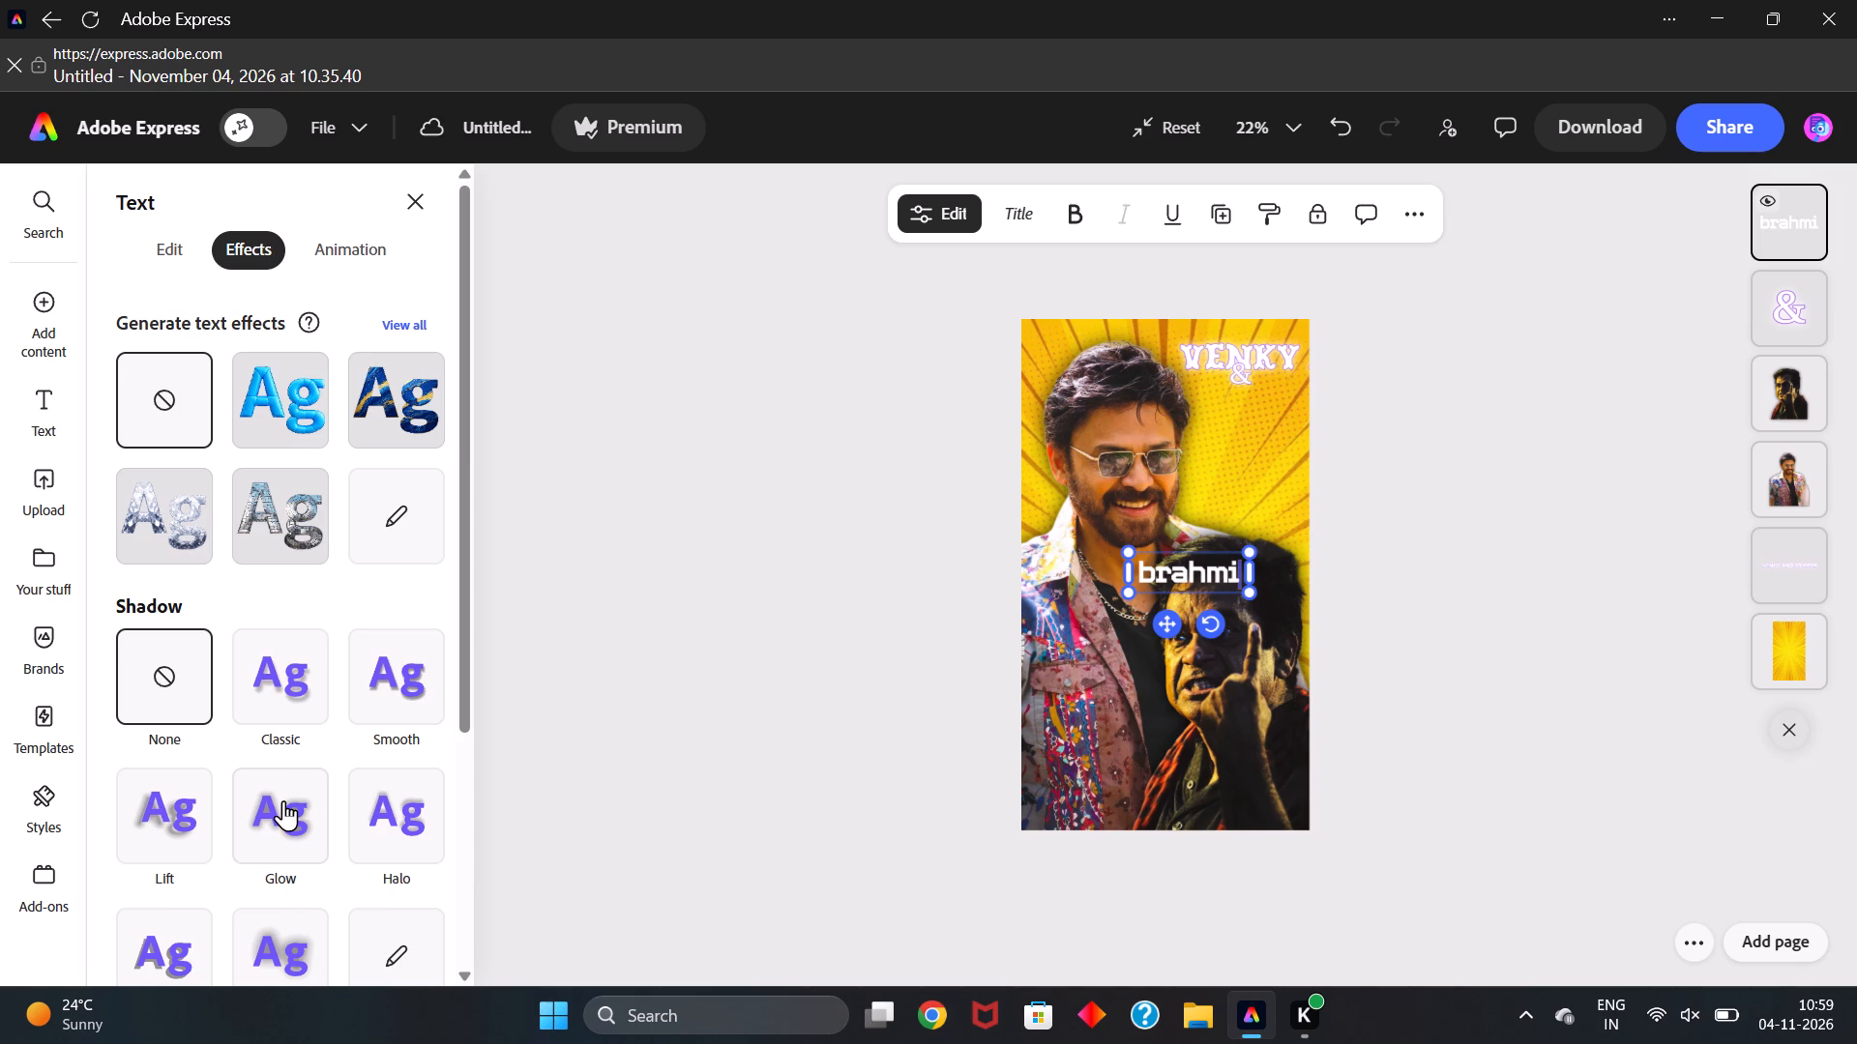
click(276, 824)
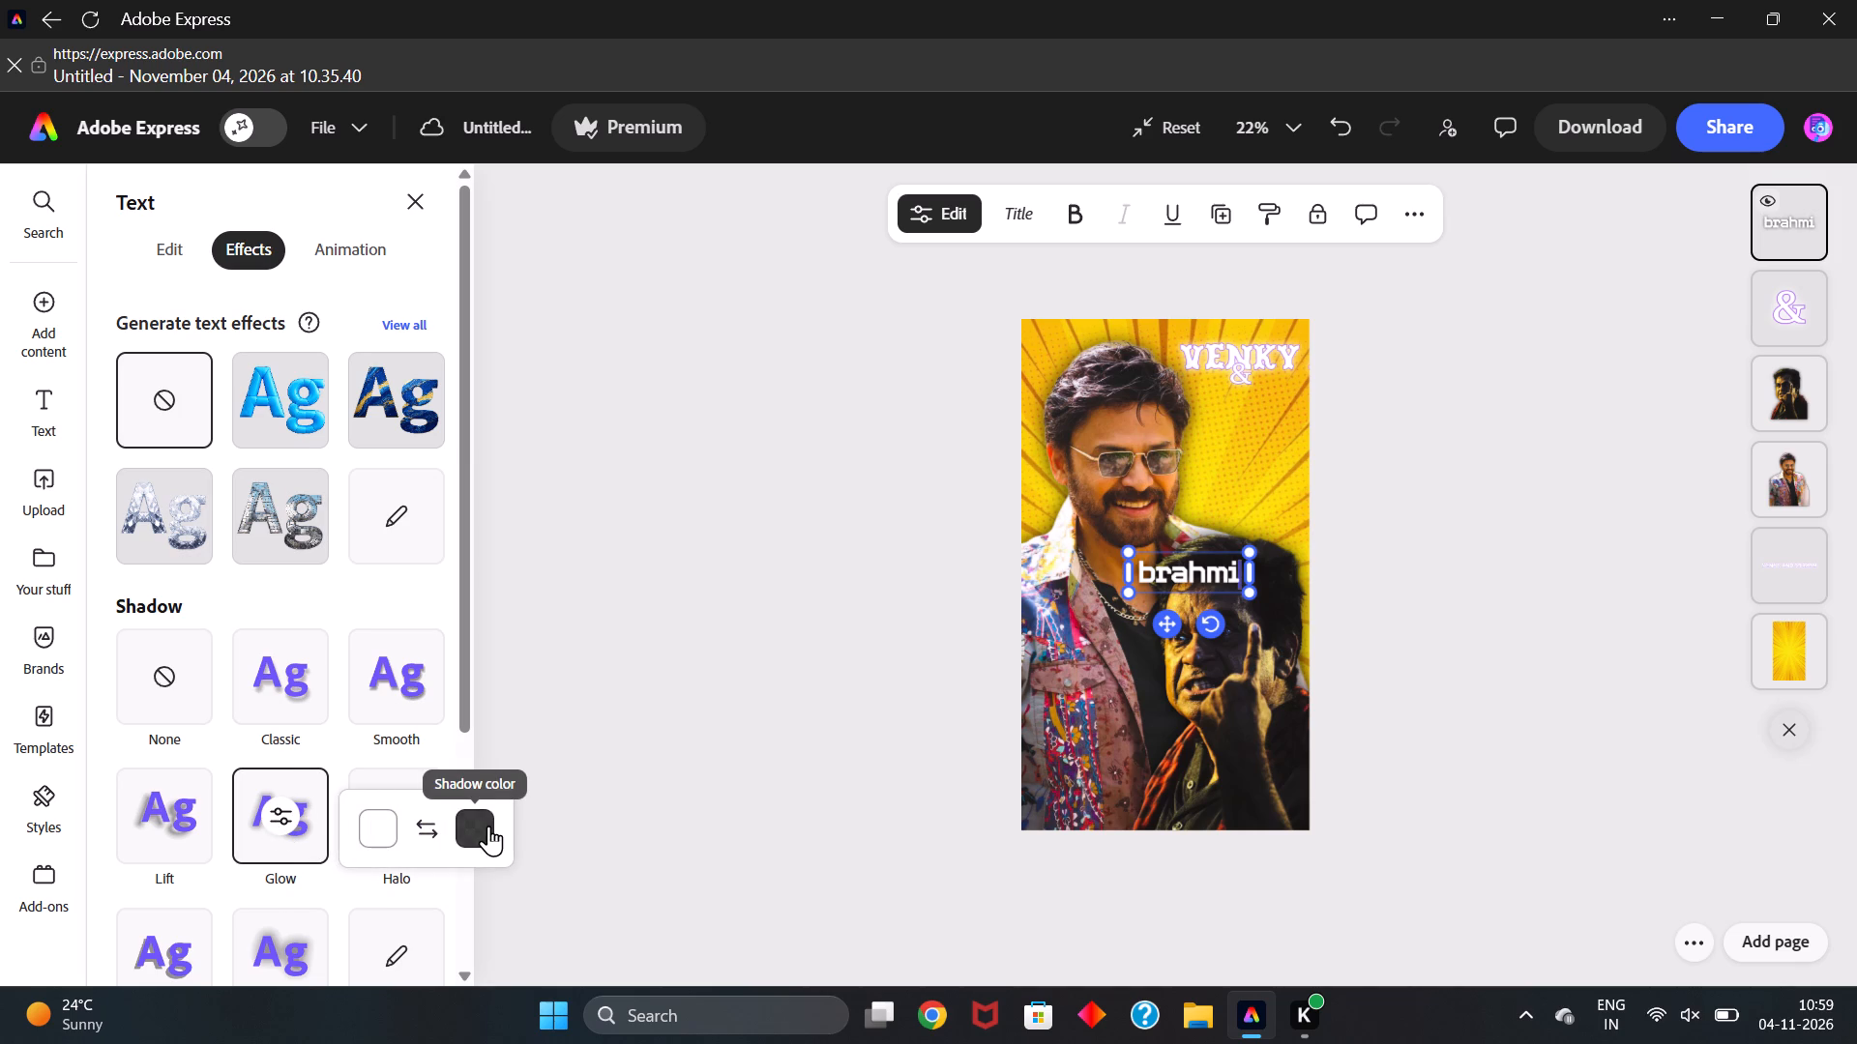
click(488, 826)
click(739, 773)
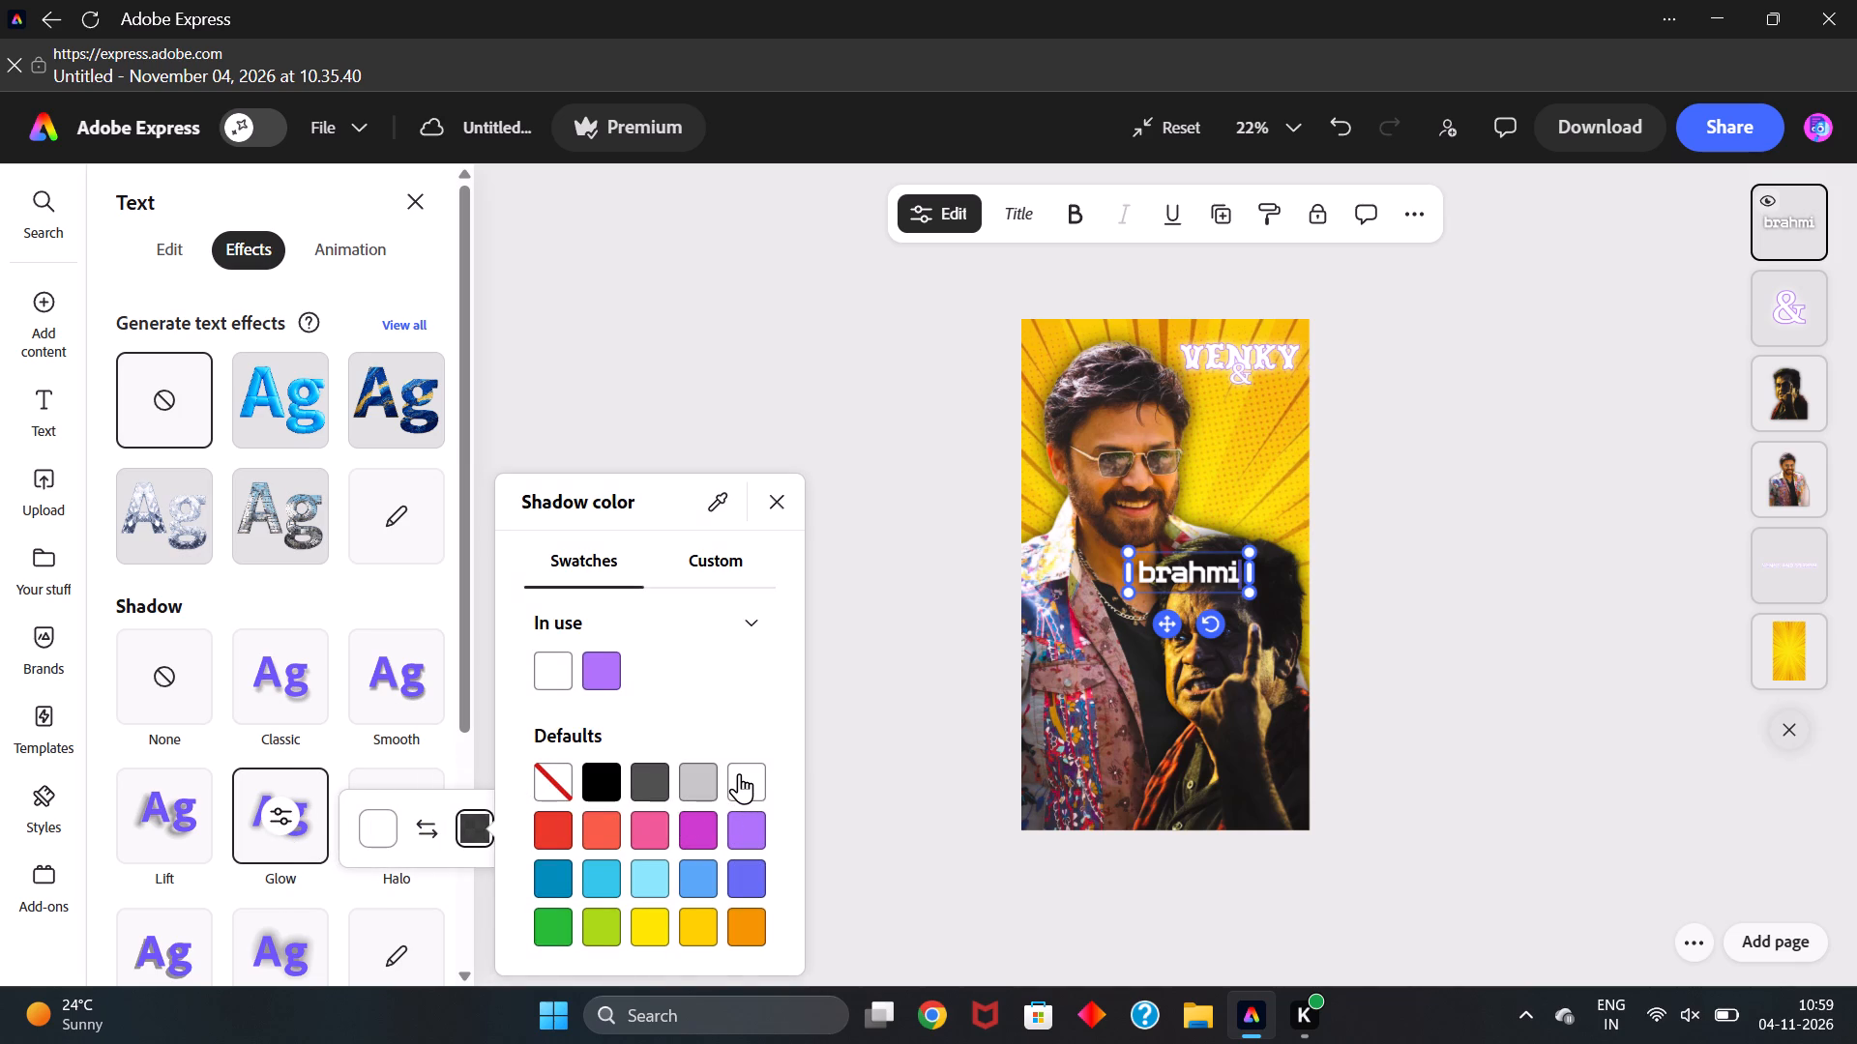
click(907, 502)
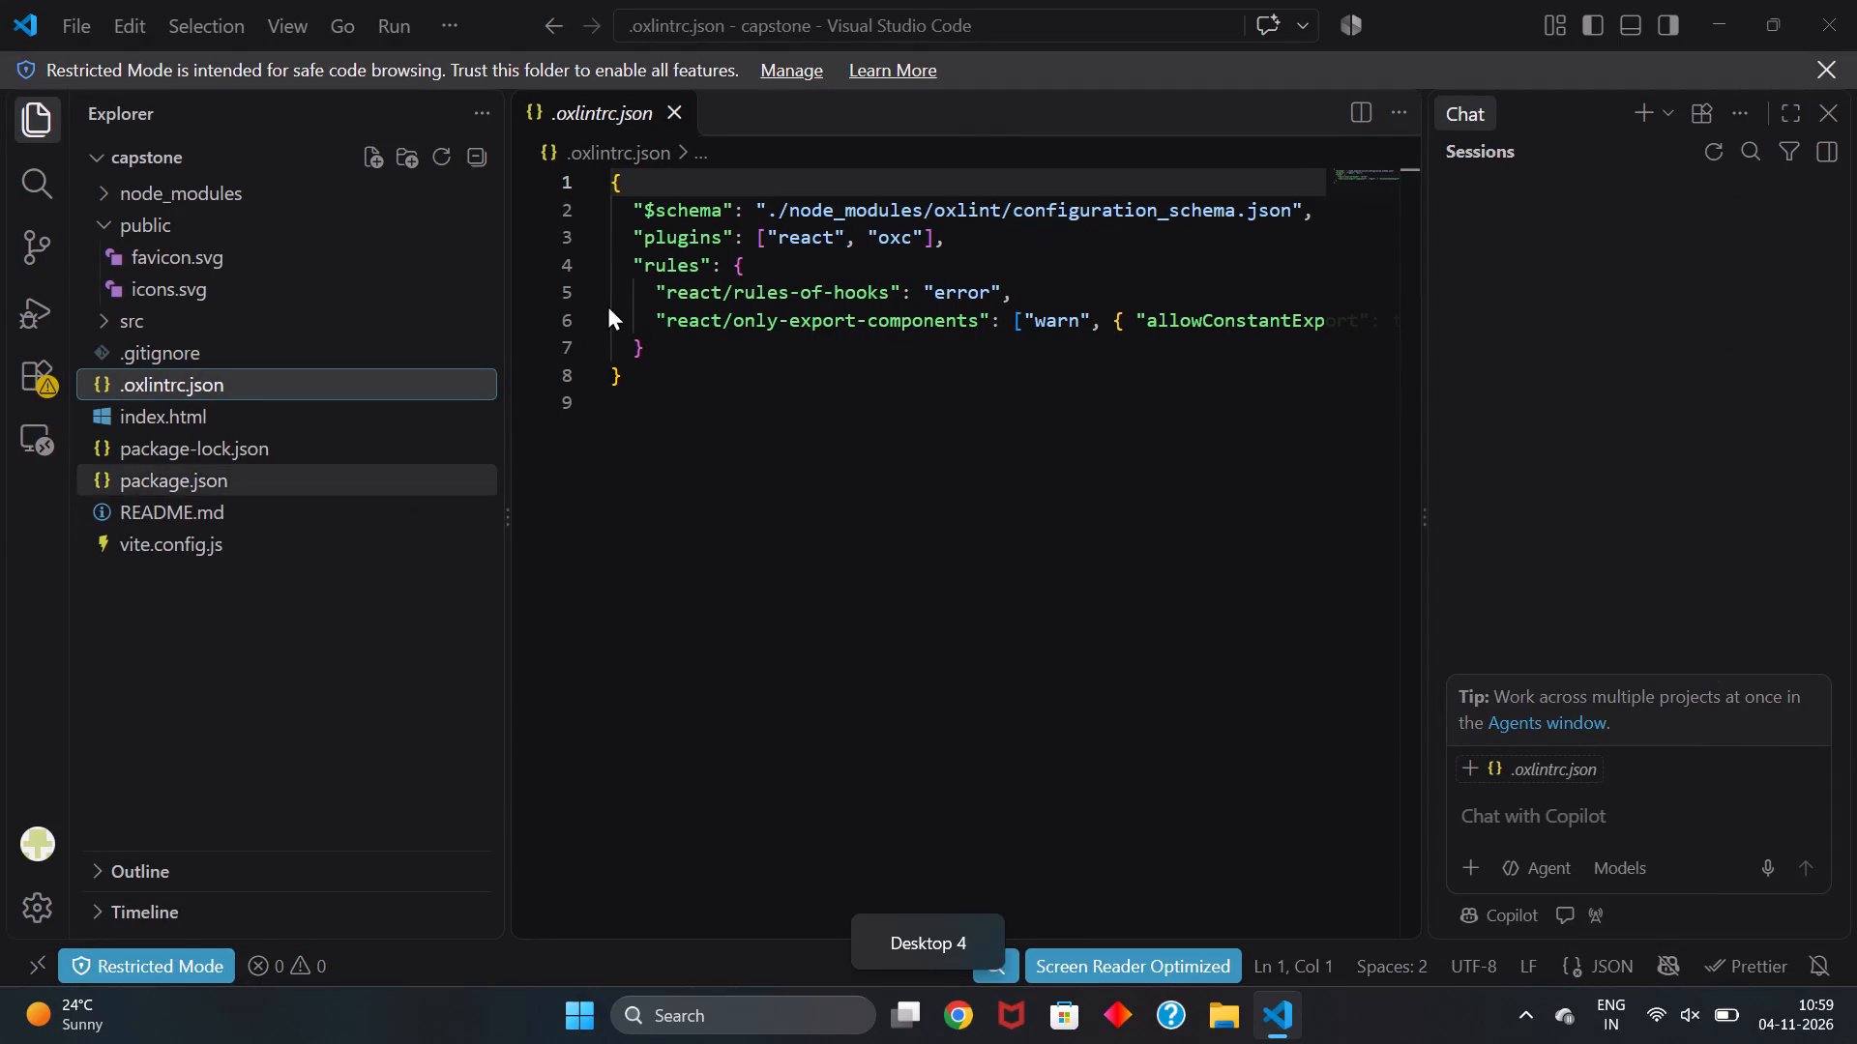
Switch to Visual Studio Code and open the django folder from the New Volume (D:) drive.
click(73, 12)
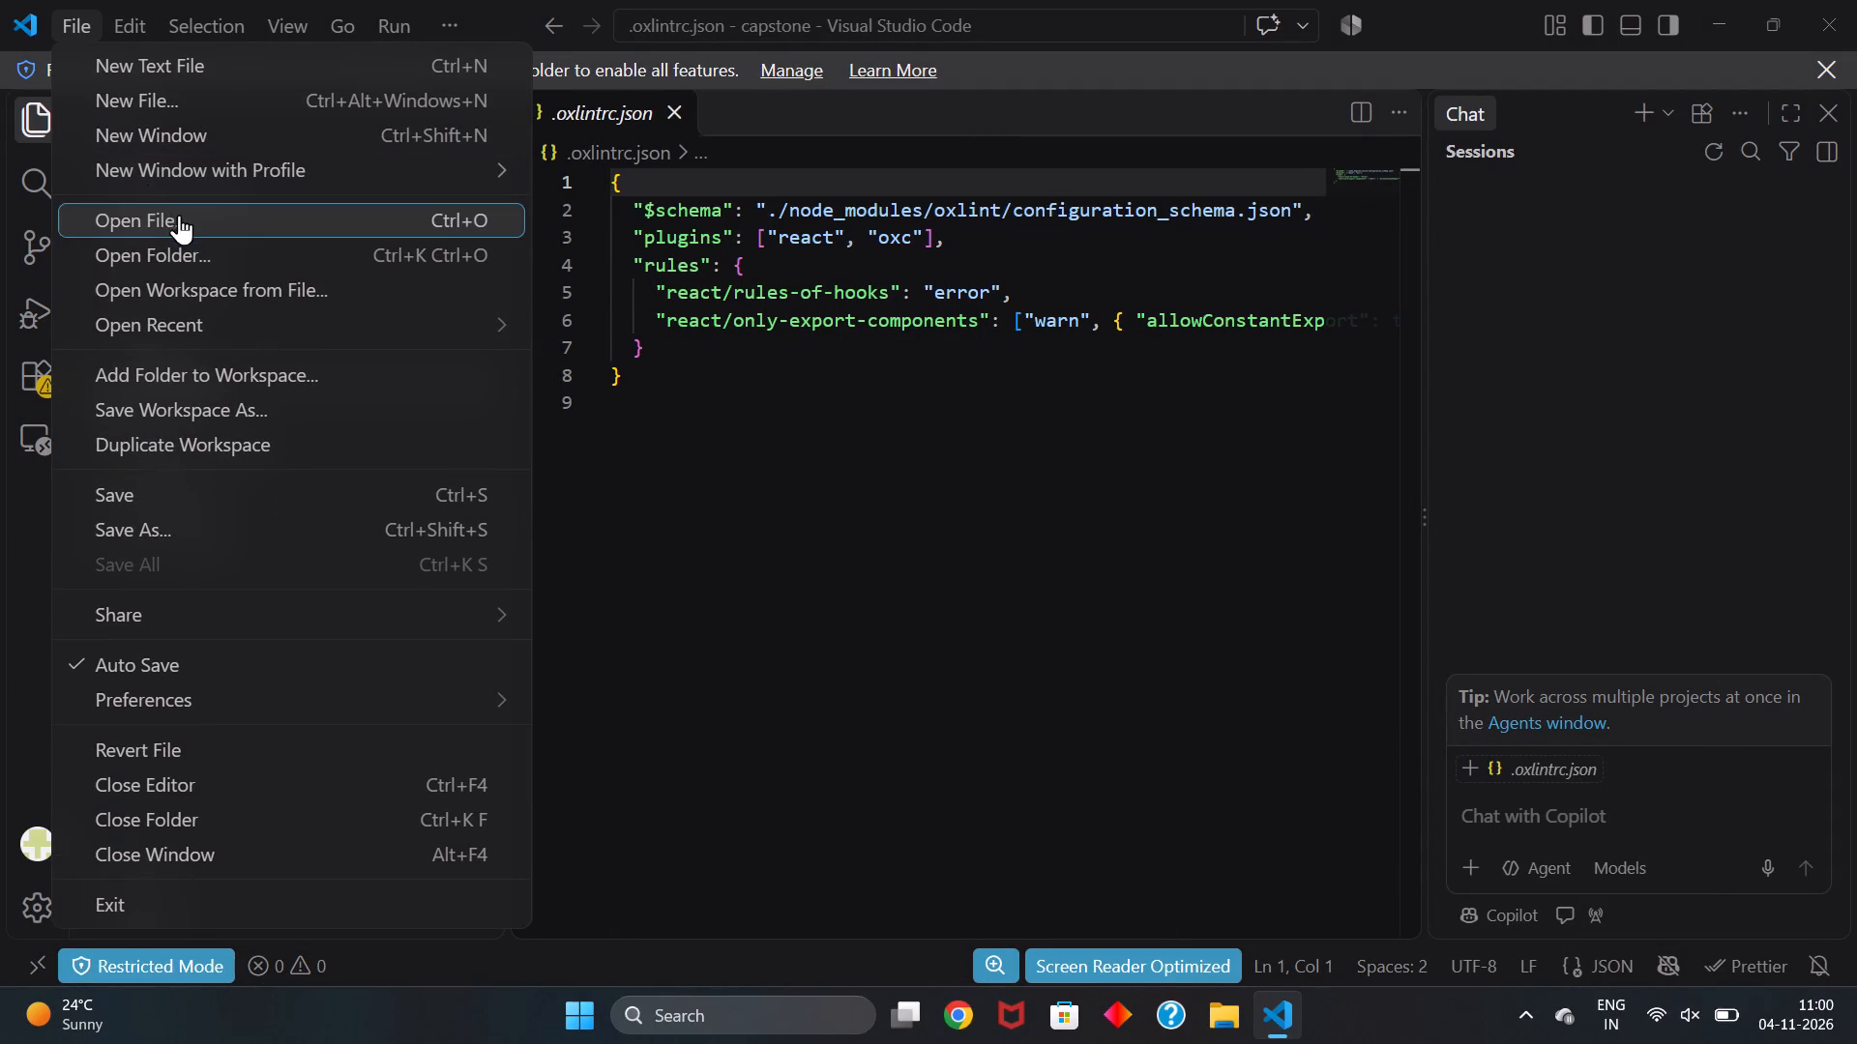
click(192, 246)
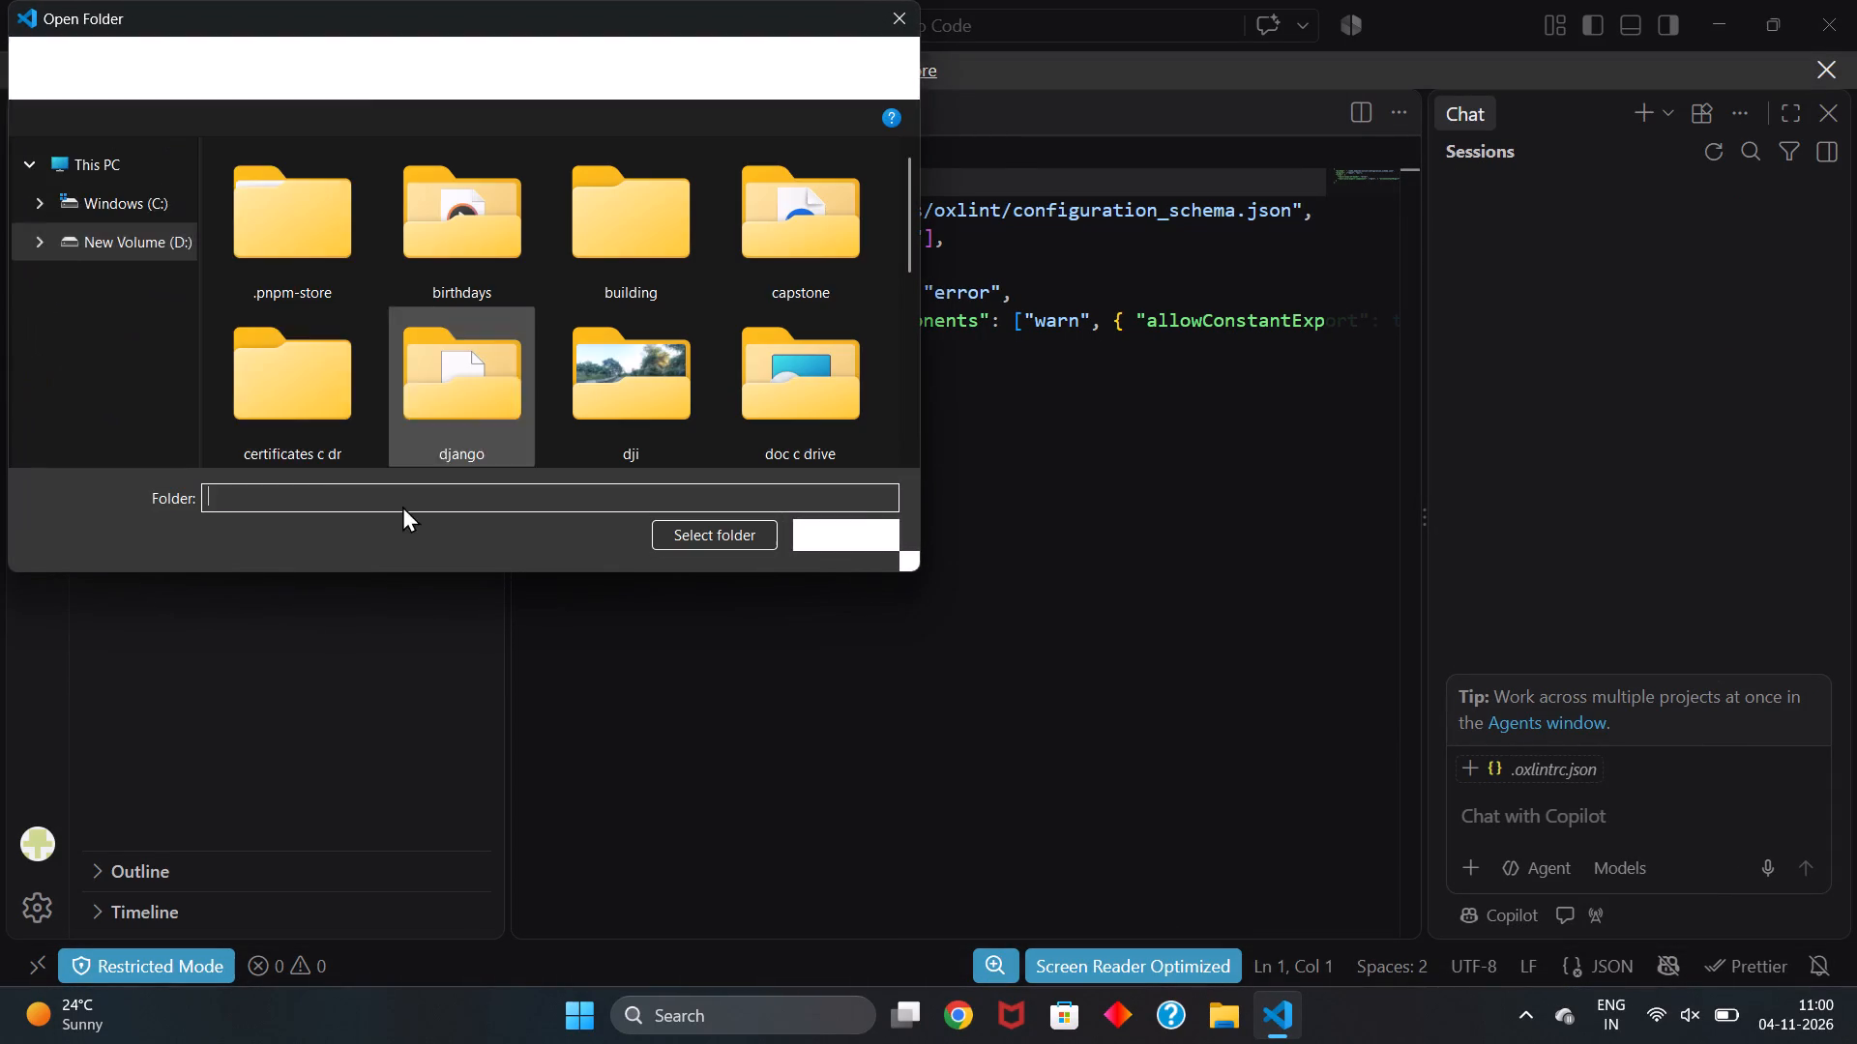
scroll(381, 306, down, 1)
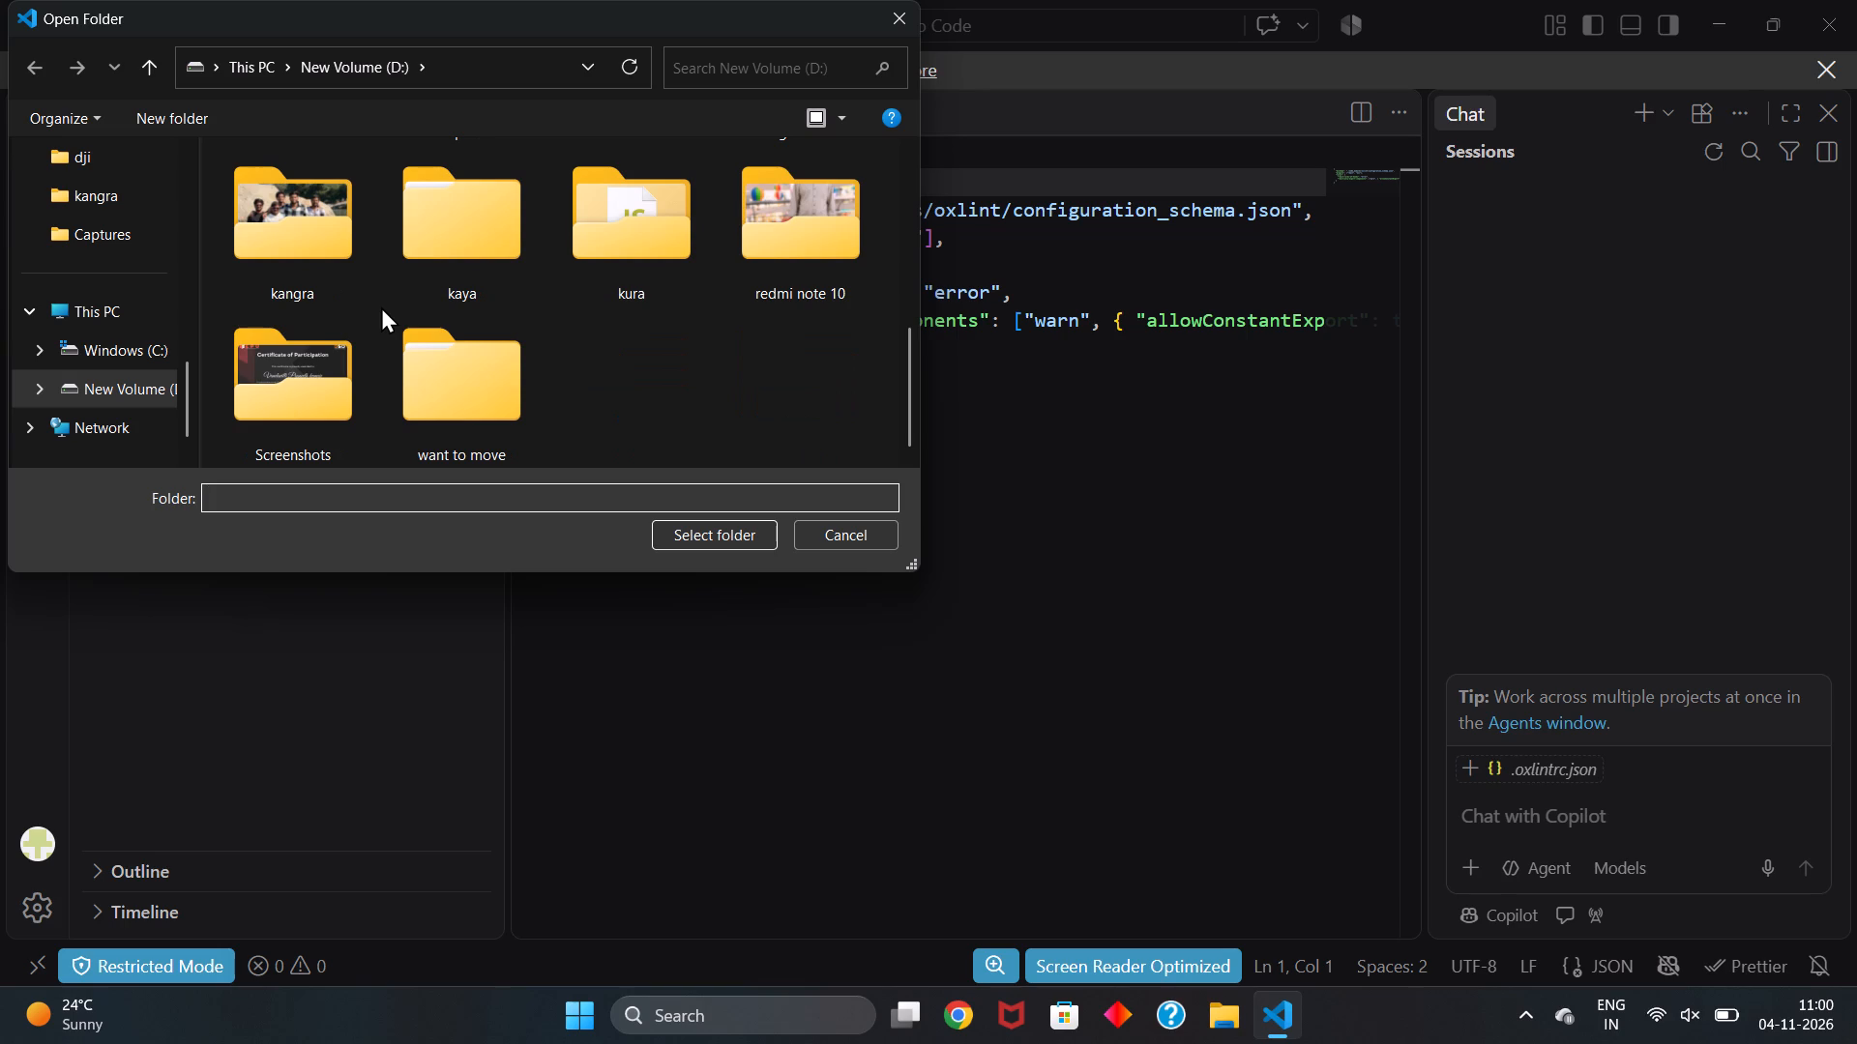
scroll(381, 306, up, 1)
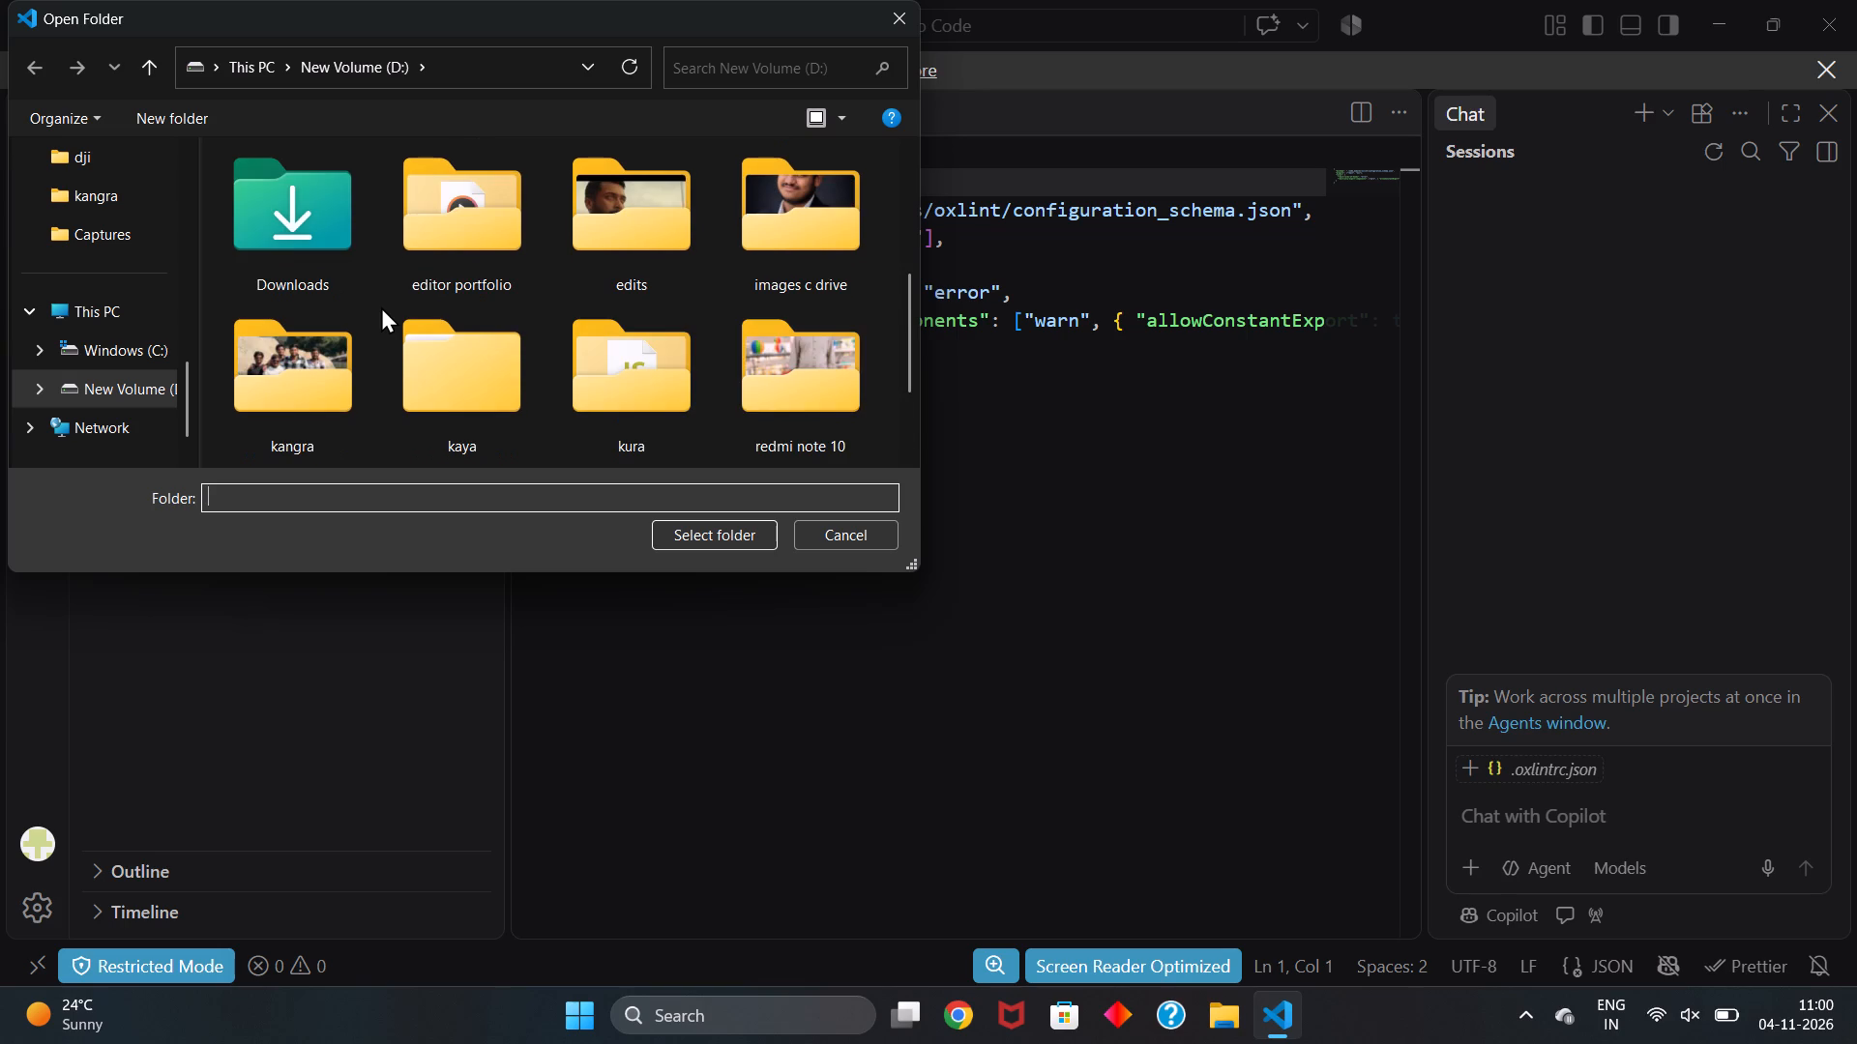
scroll(381, 306, up, 1)
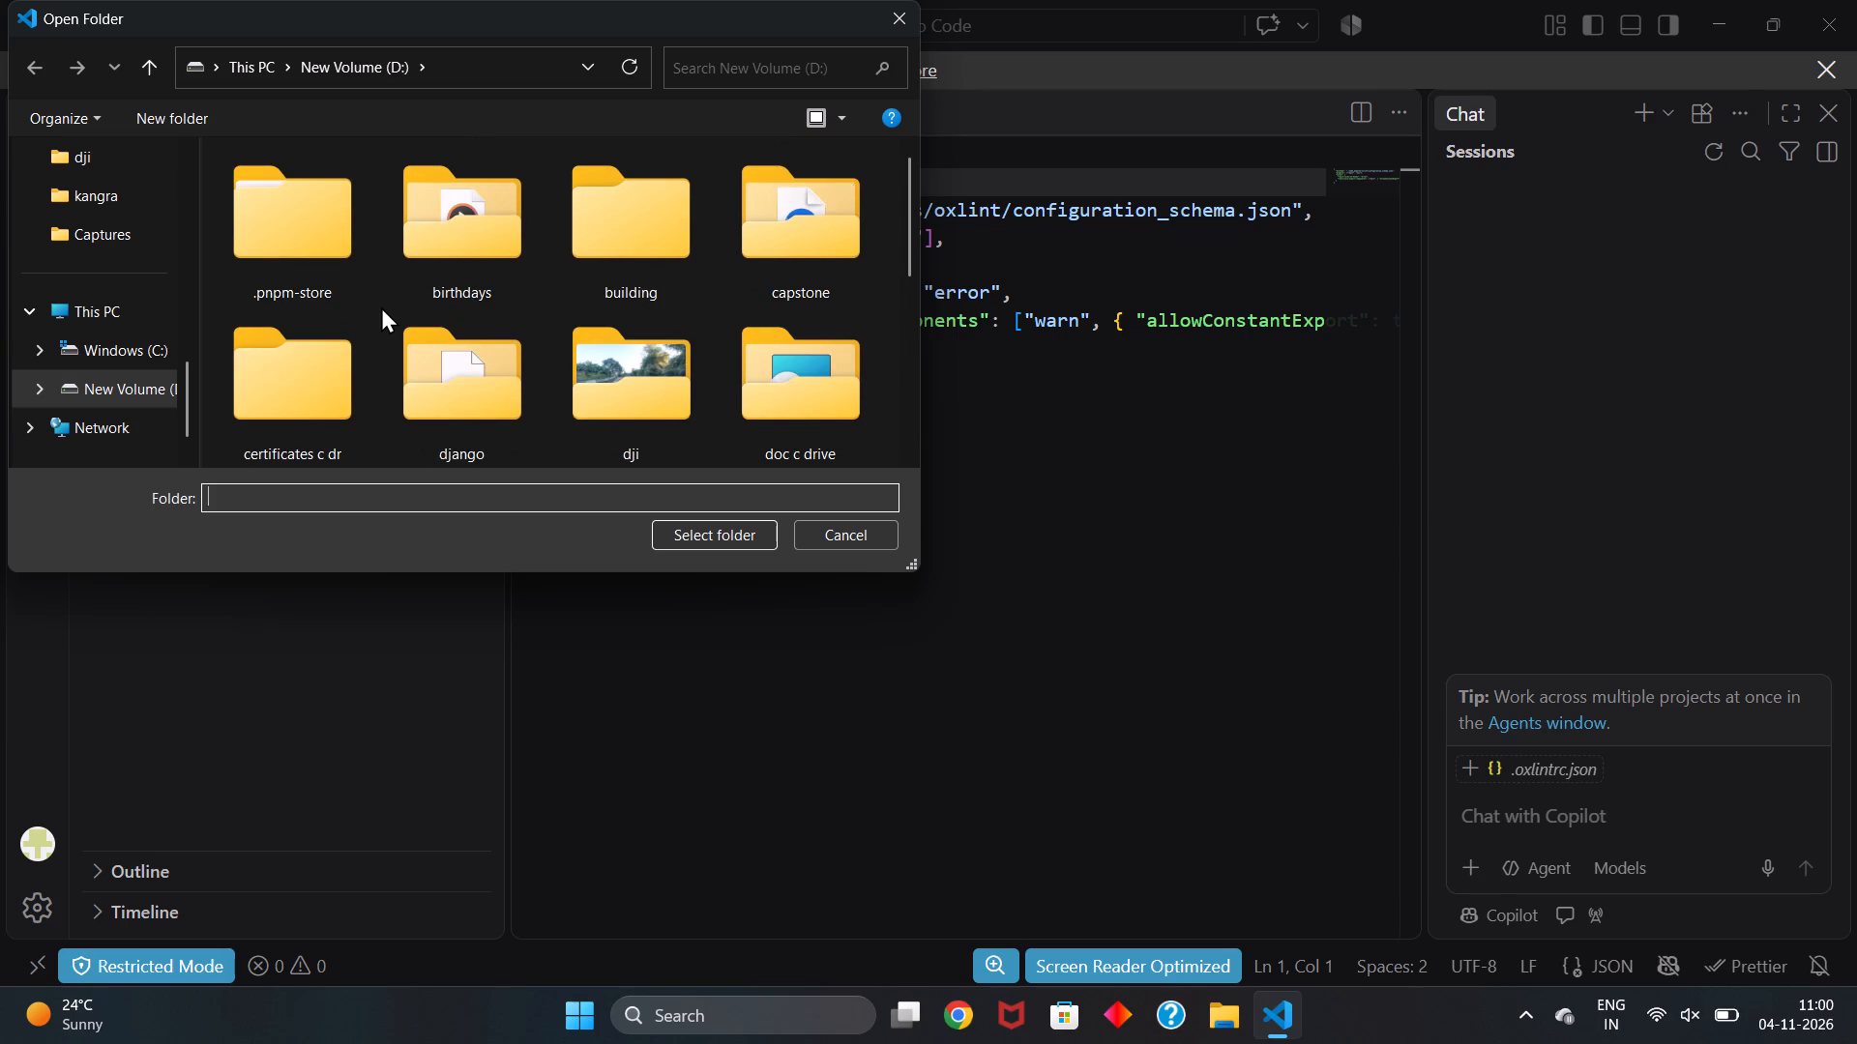
click(430, 371)
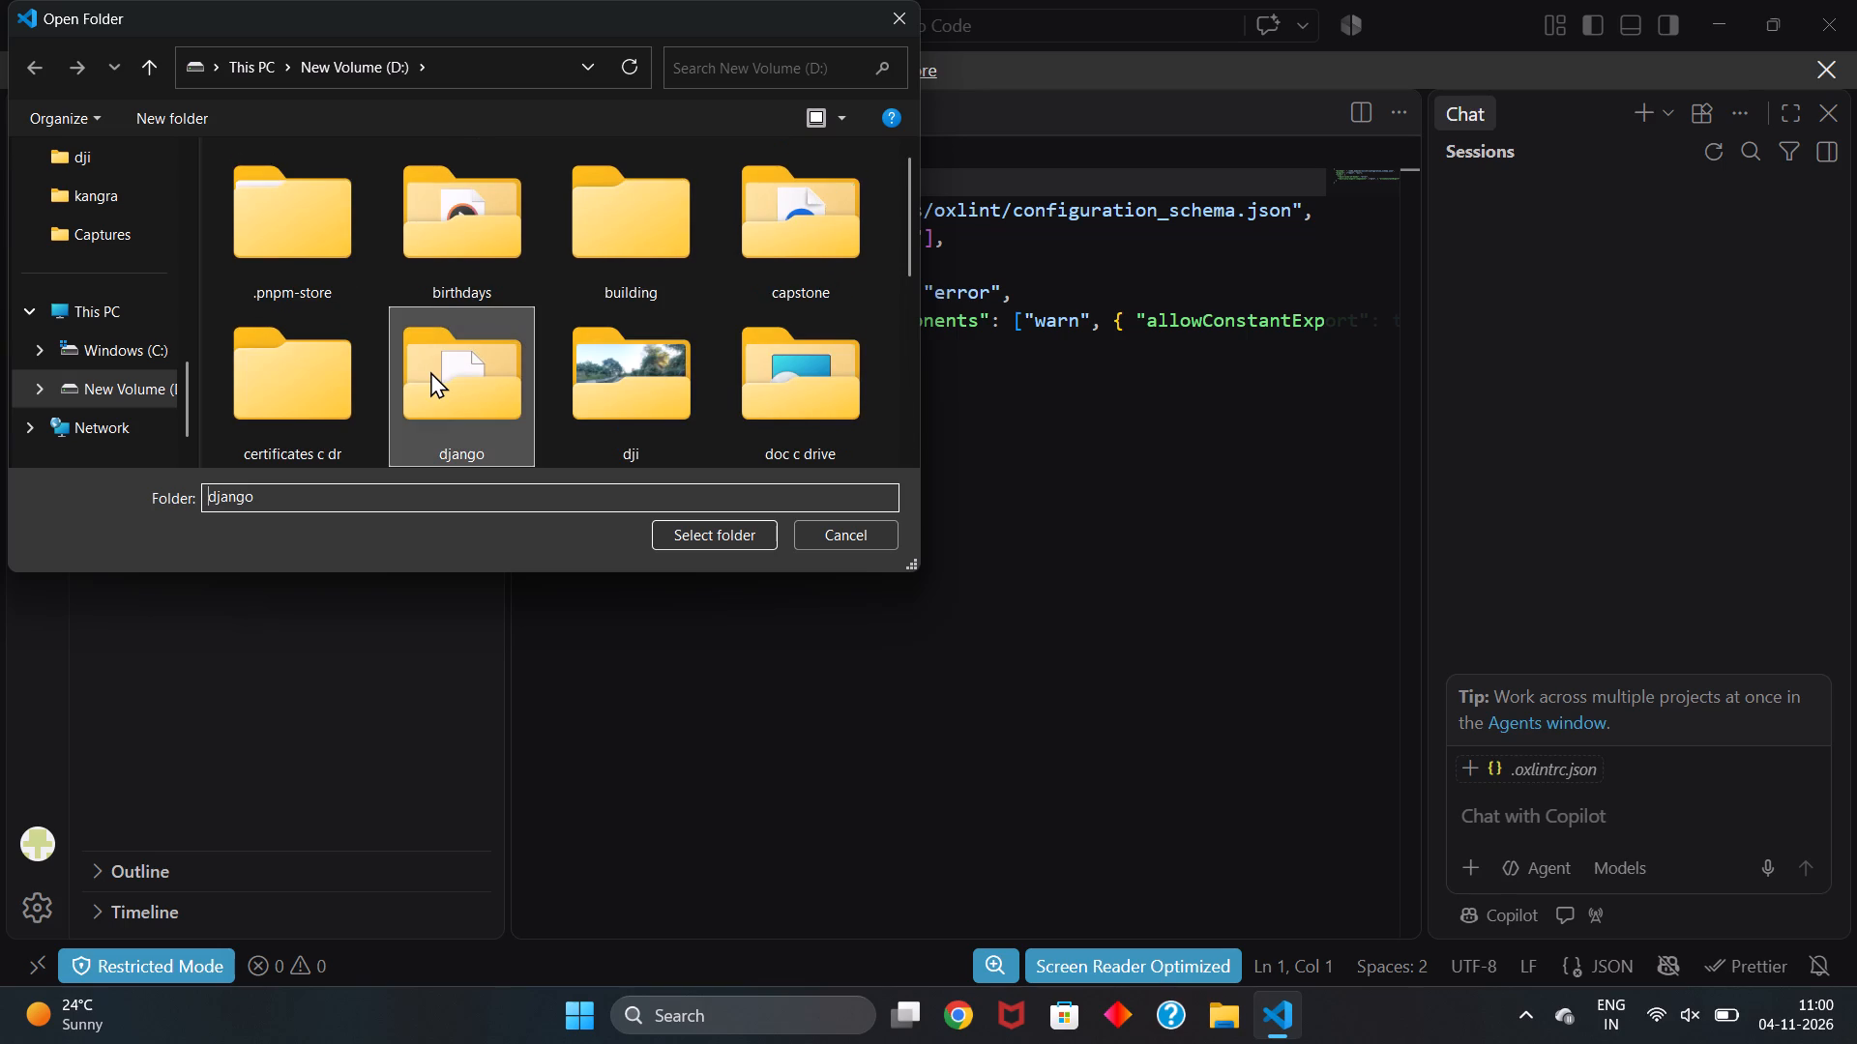
click(715, 536)
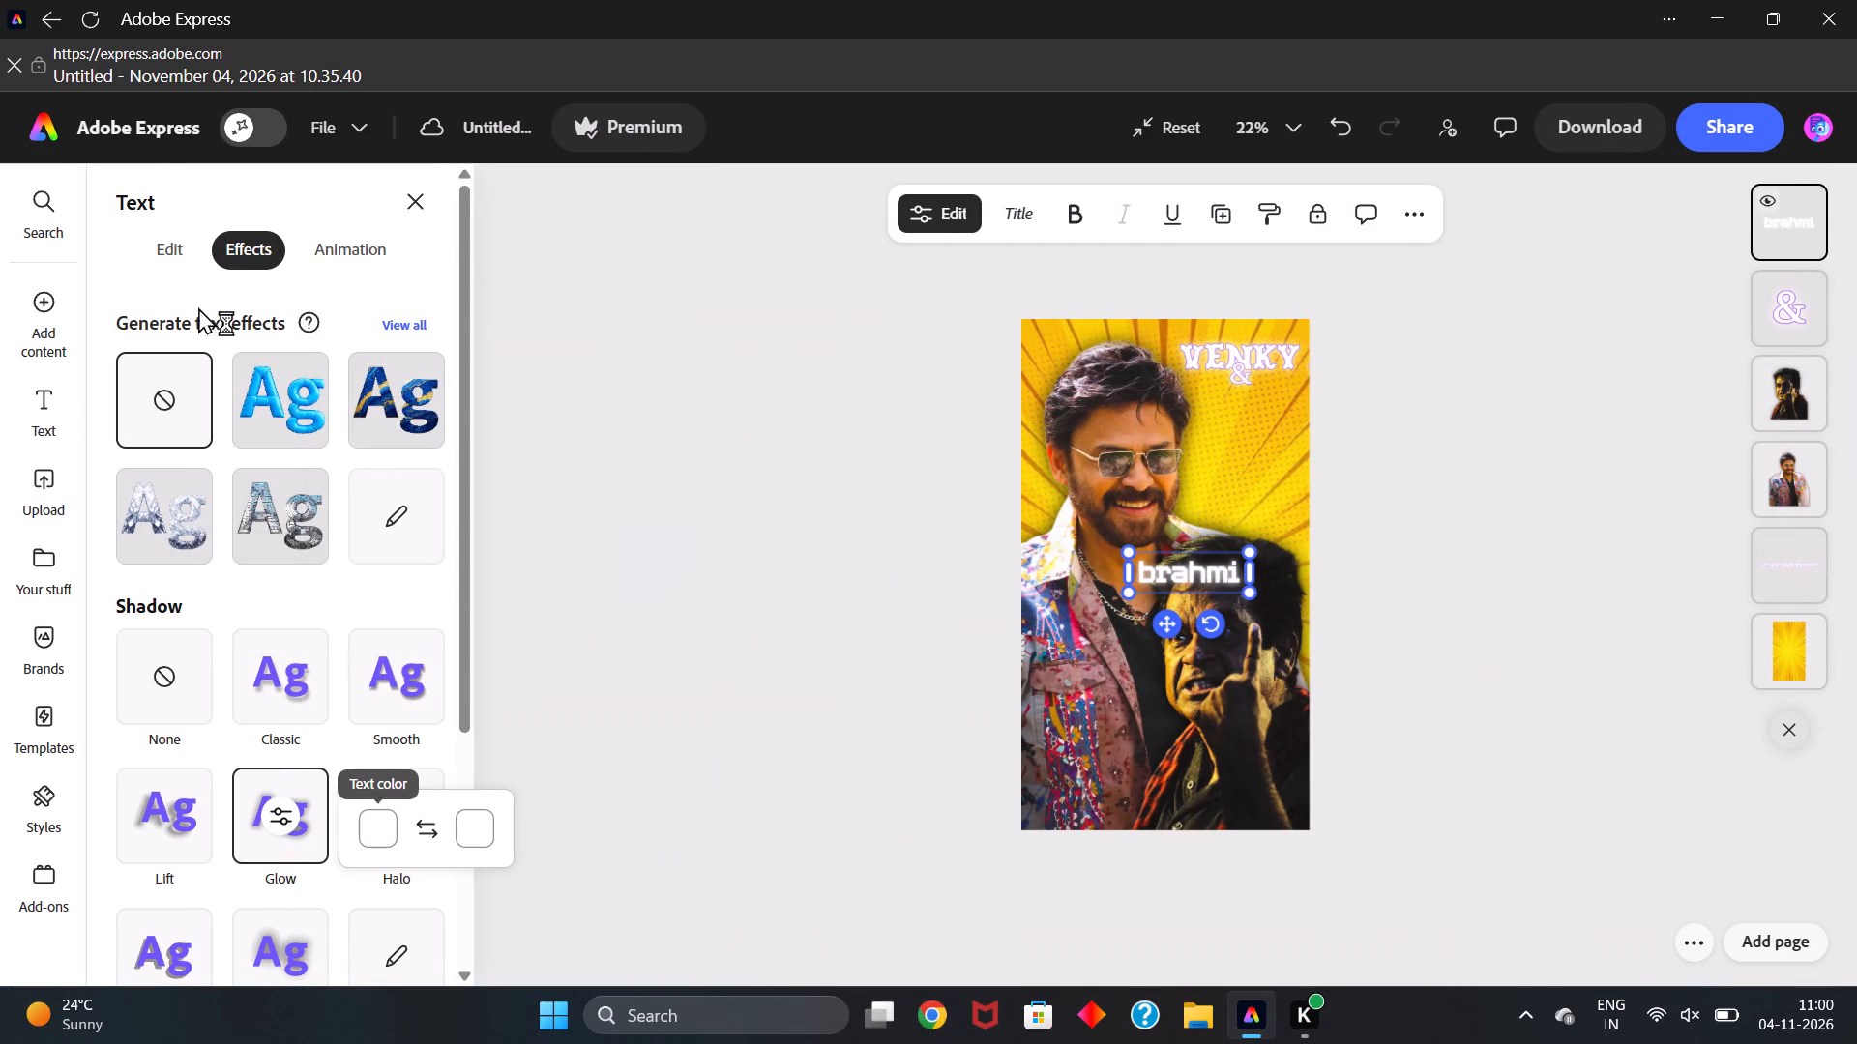
Back in Adobe Express, set the outline color of the "brahmi" text to the default light purple.
click(155, 256)
click(161, 254)
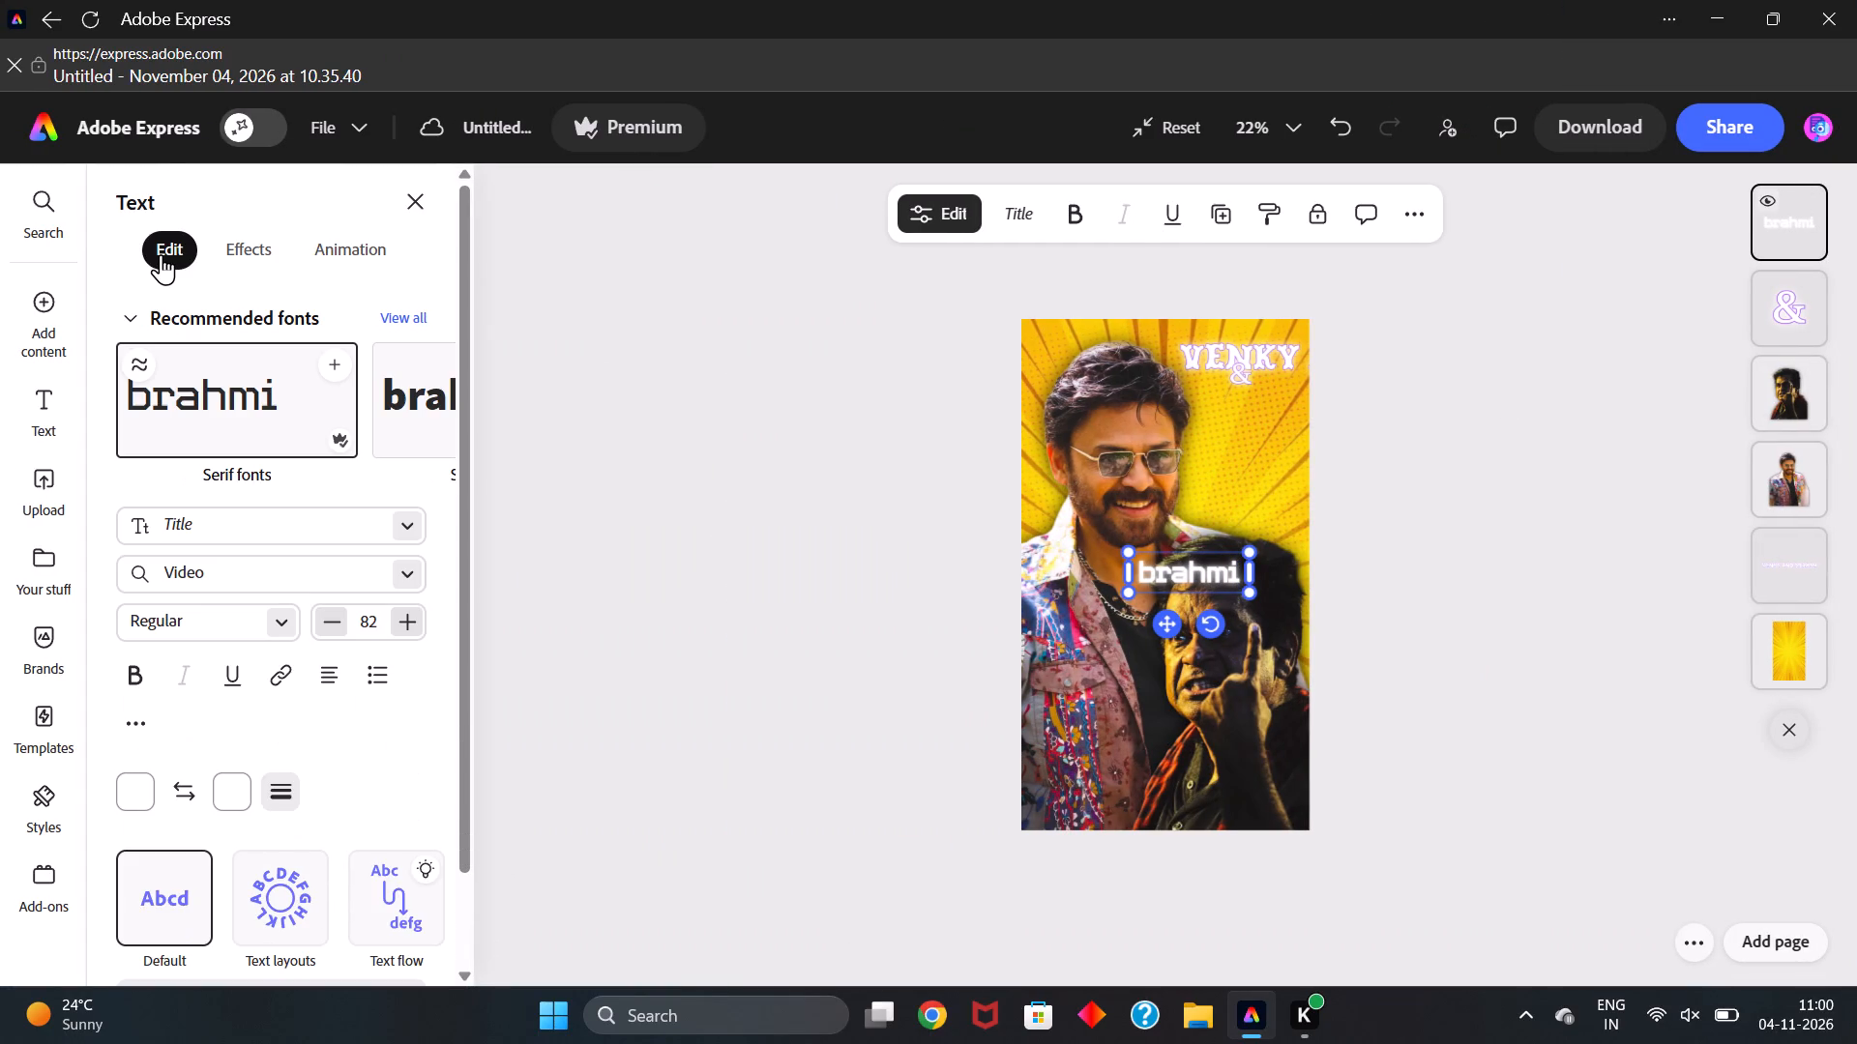
click(237, 792)
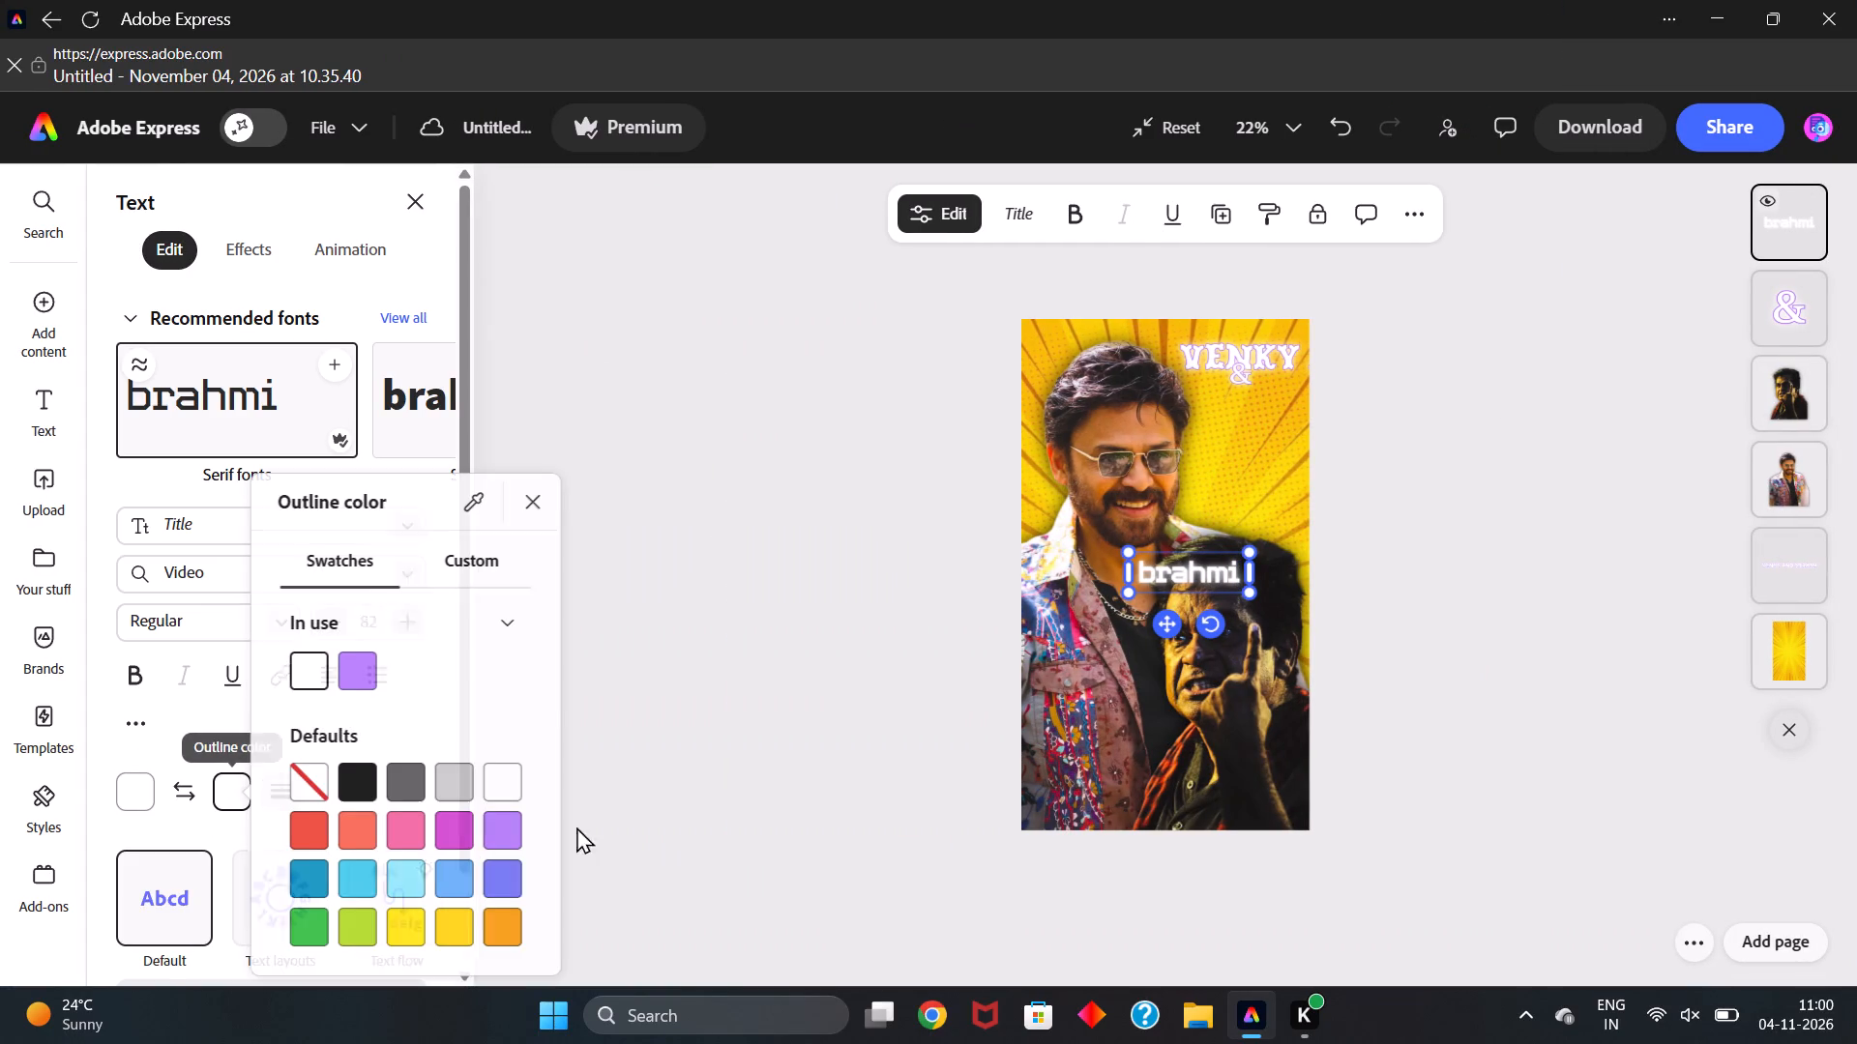
click(507, 822)
double_click(805, 759)
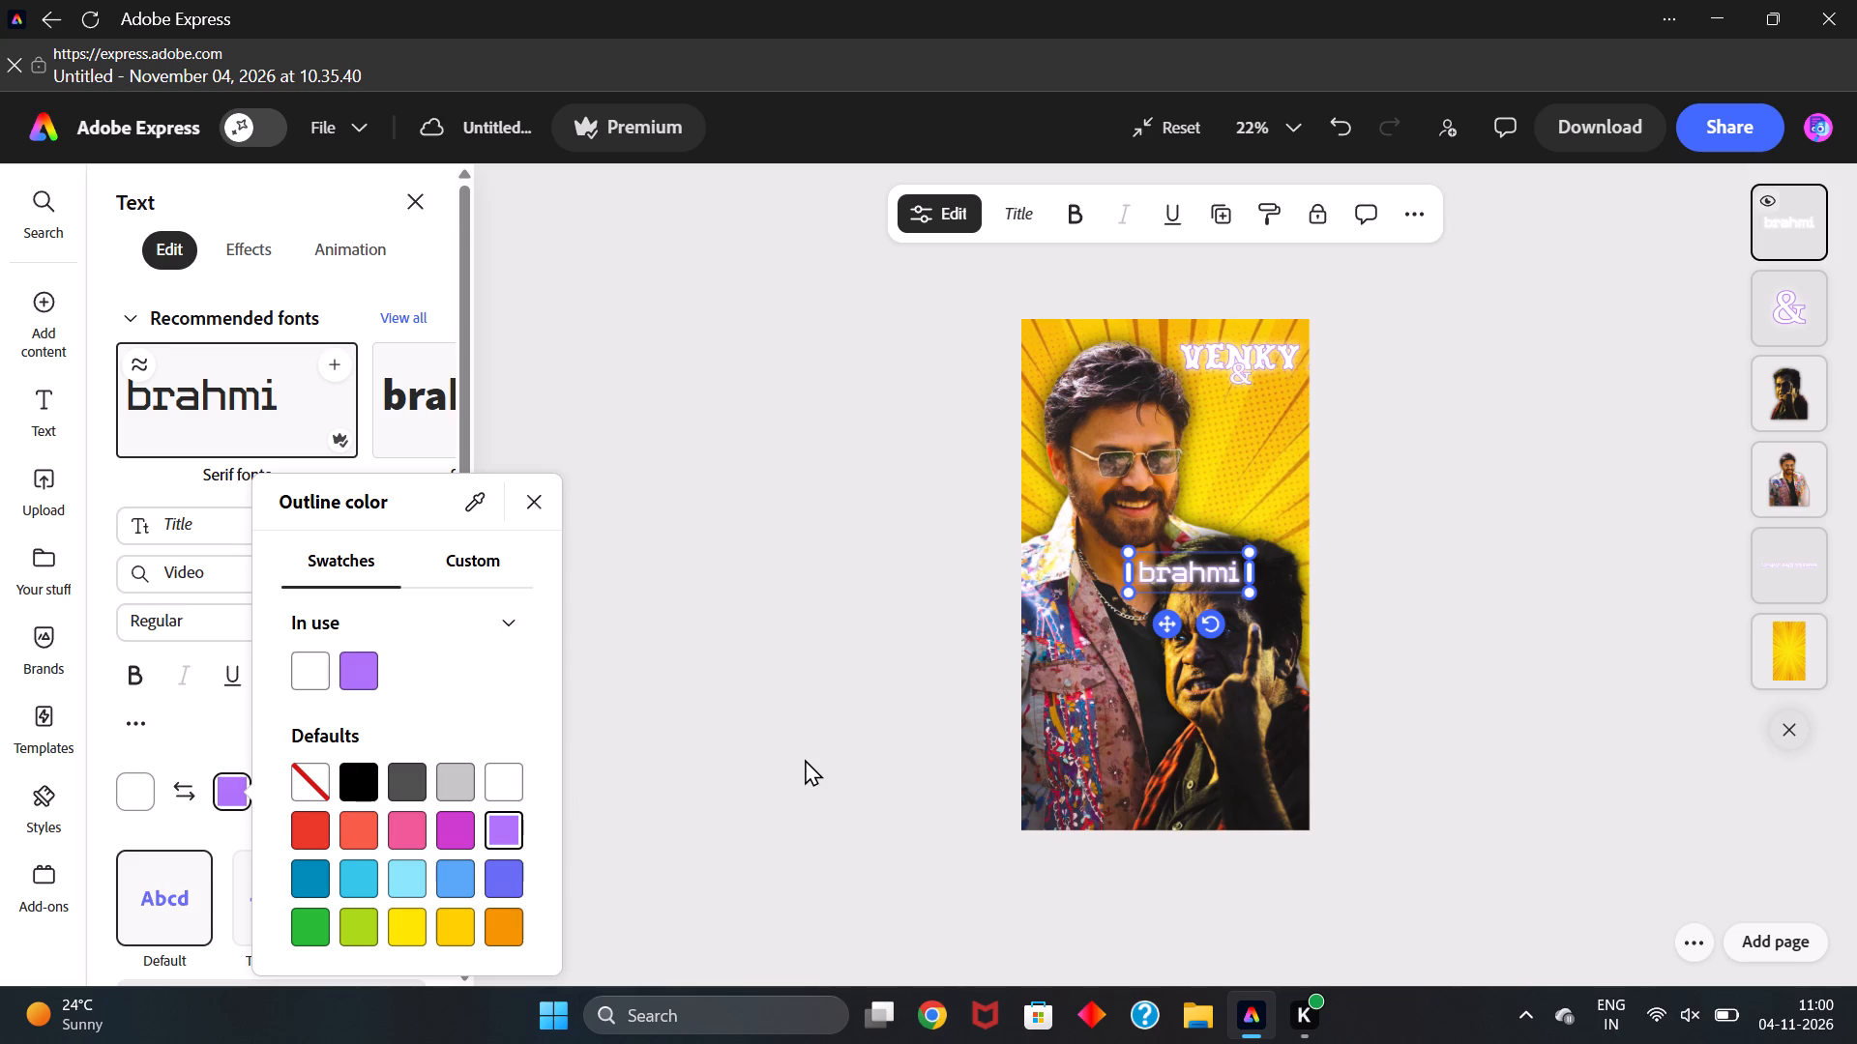
Move the "brahmi" text to the page's upper right, directly beneath and slightly overlapping "VENKY".
drag(1168, 625, 1223, 431)
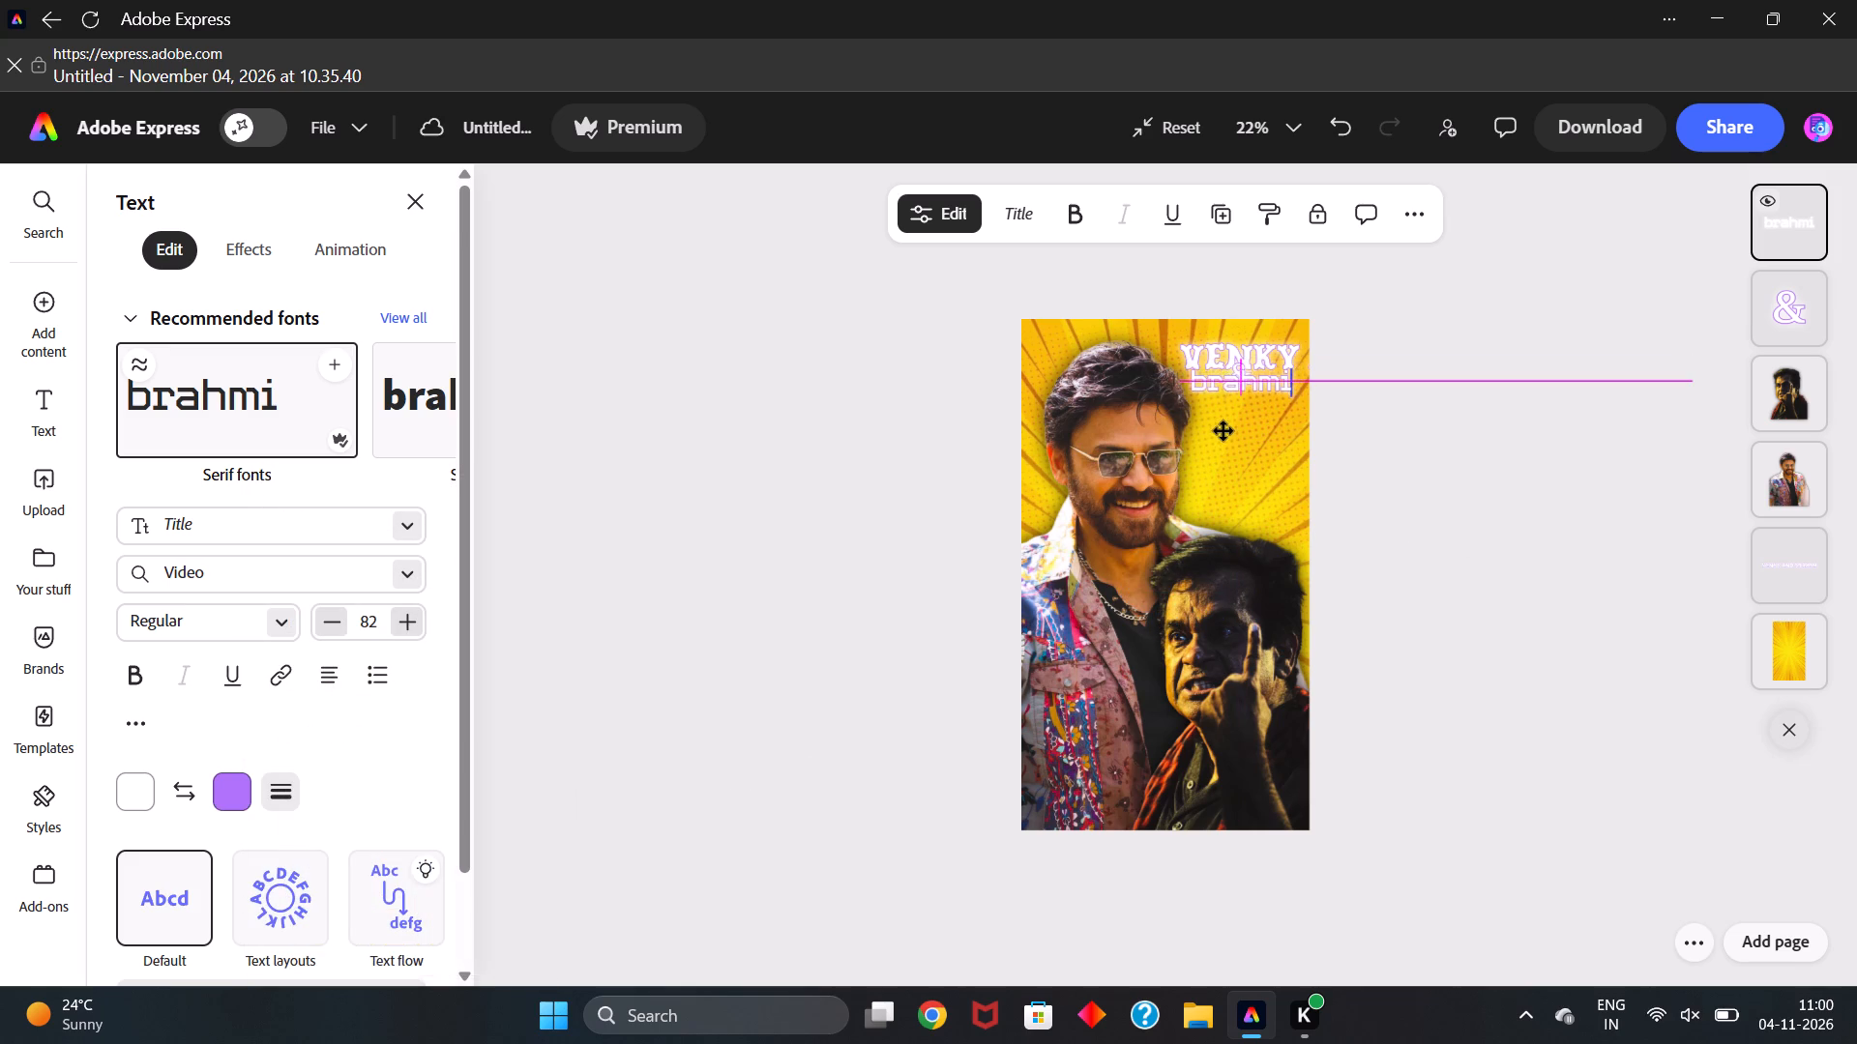
drag(1223, 431, 1225, 430)
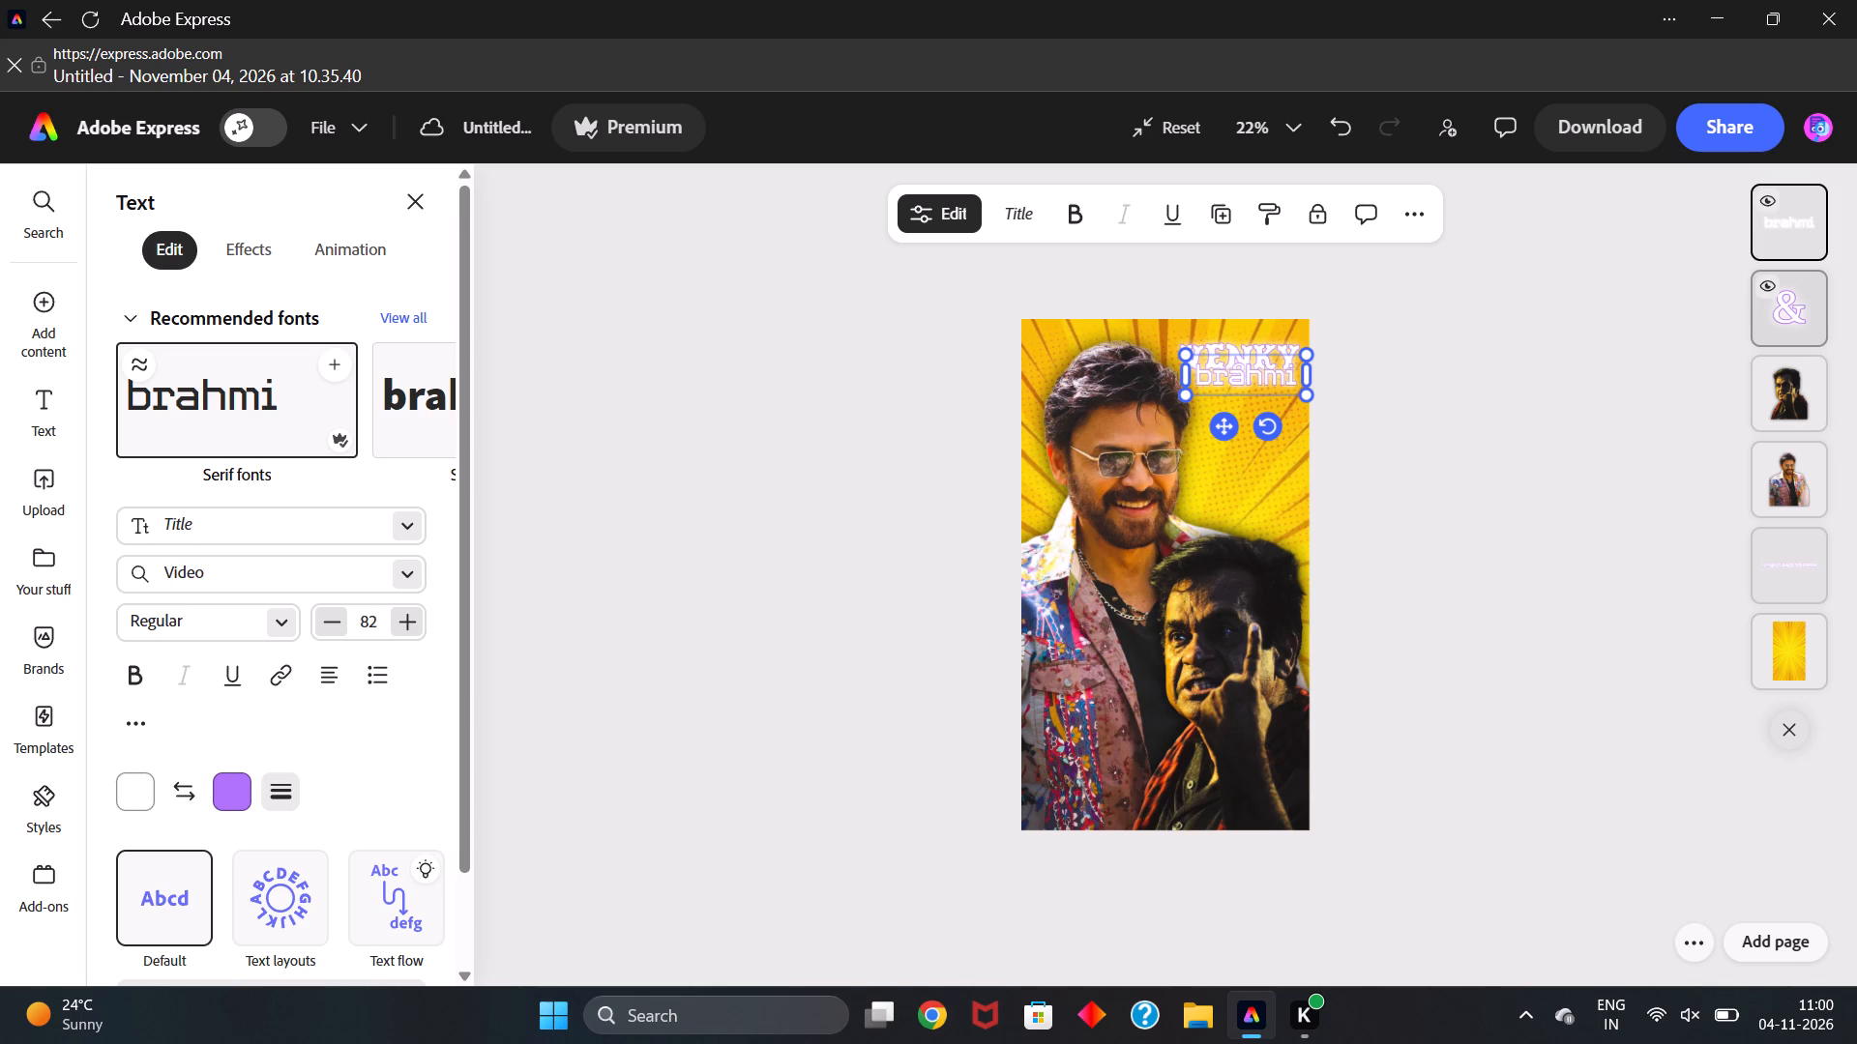
Bring the "&" layer in front of the "brahmi" layer and nudge the "&" slightly upward between the two names.
drag(1801, 300, 1797, 188)
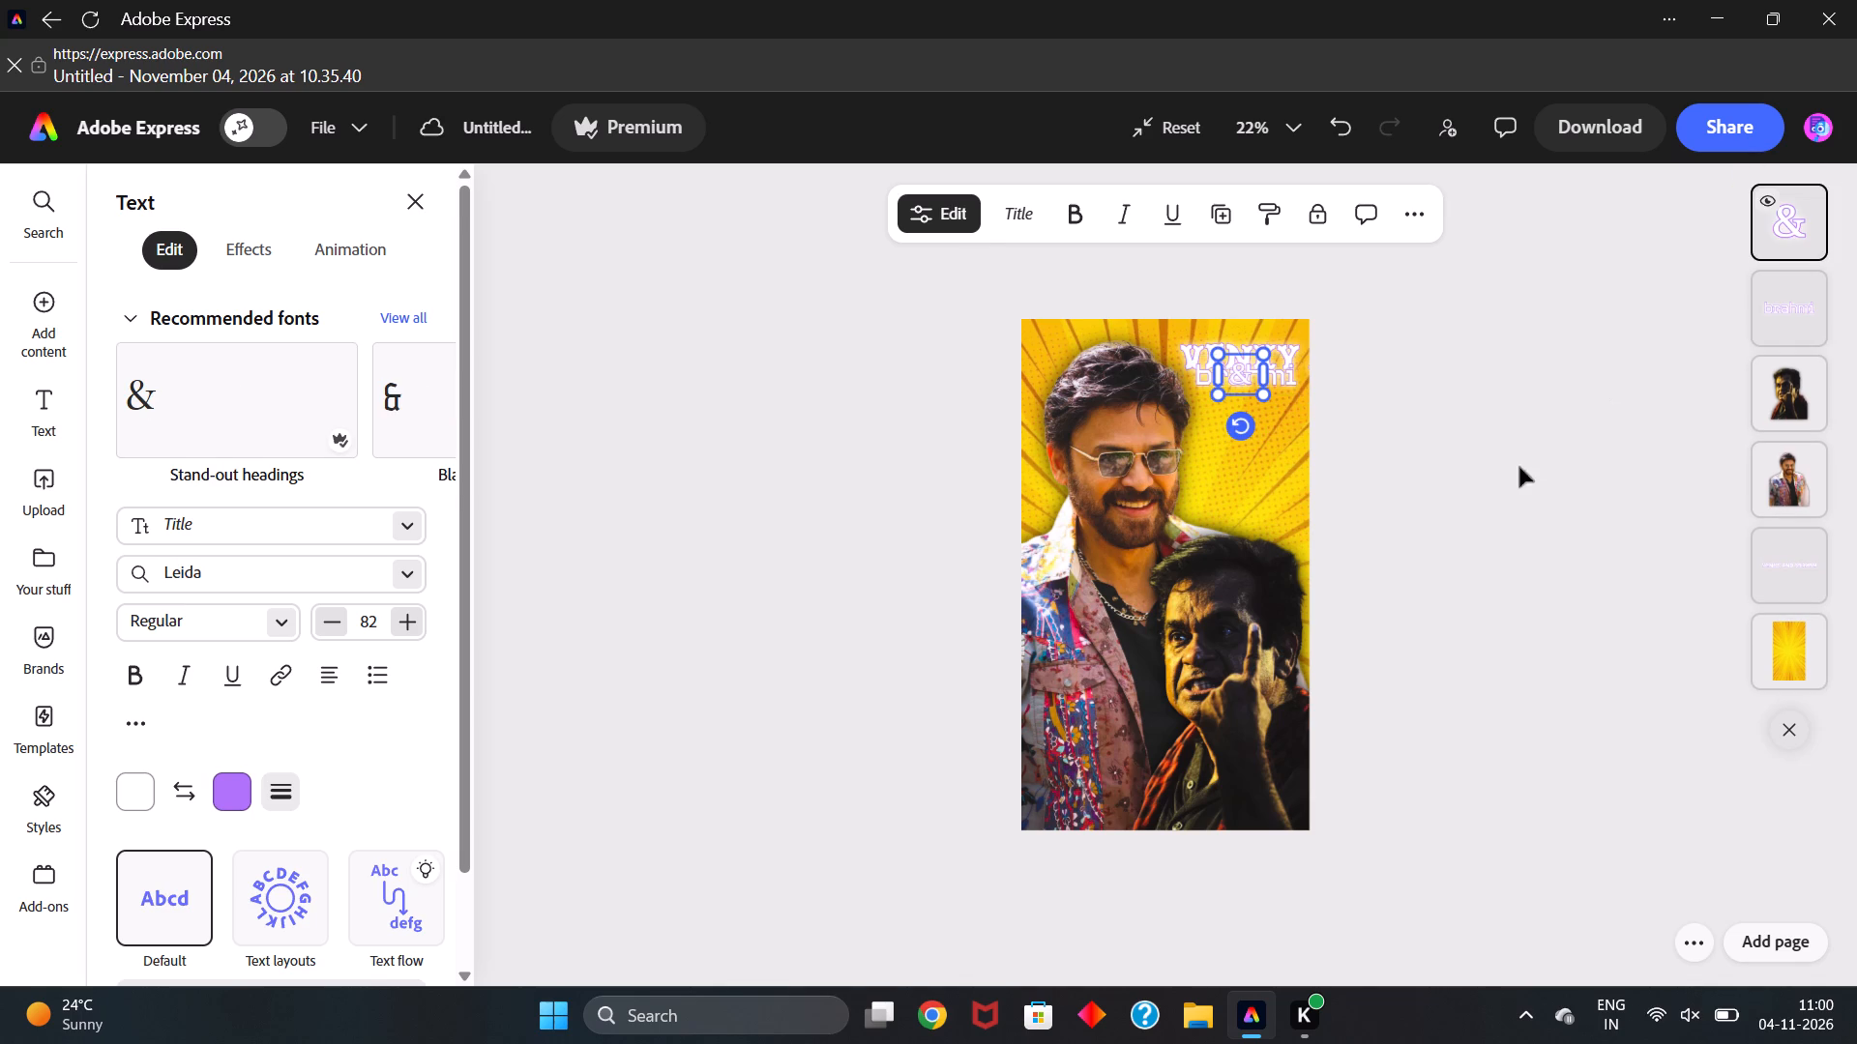
drag(1243, 384, 1243, 372)
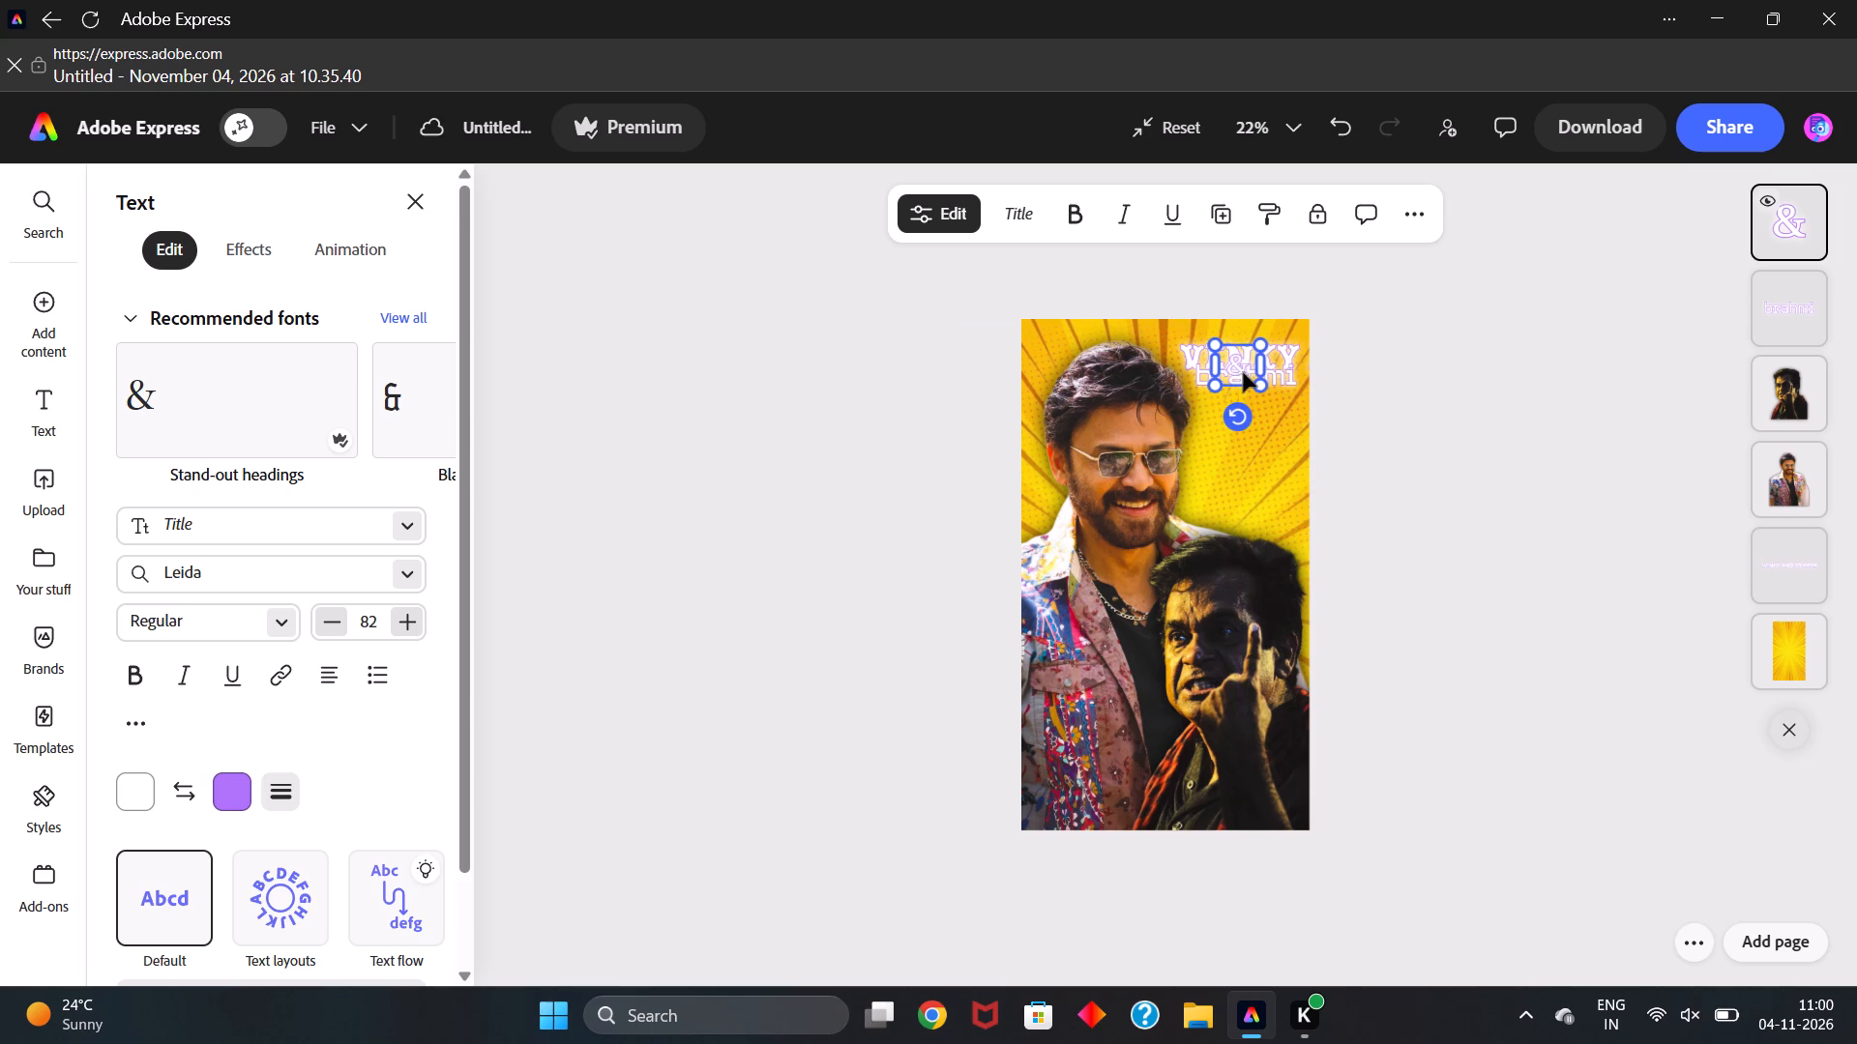
click(1282, 378)
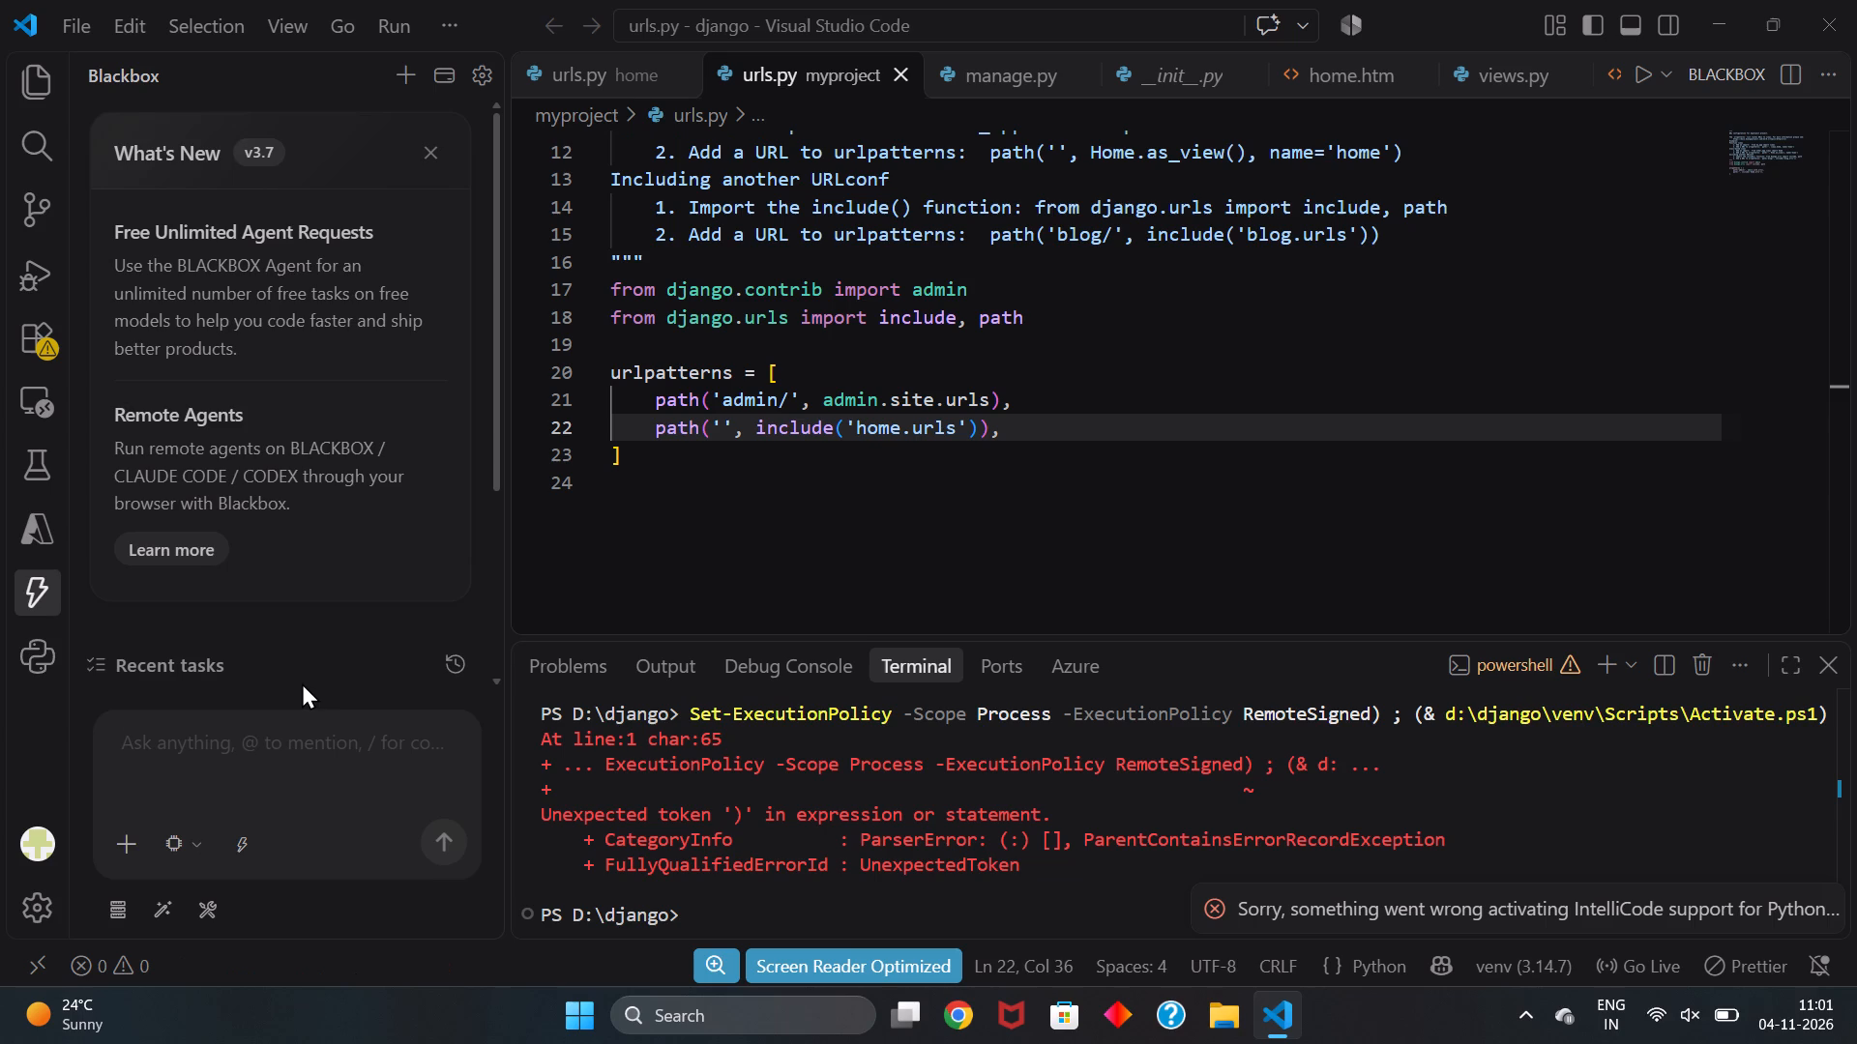
Switch to Visual Studio Code and look through the django project's files, including myproject's __init__.py and wsgi.py and home's apps.py.
click(37, 59)
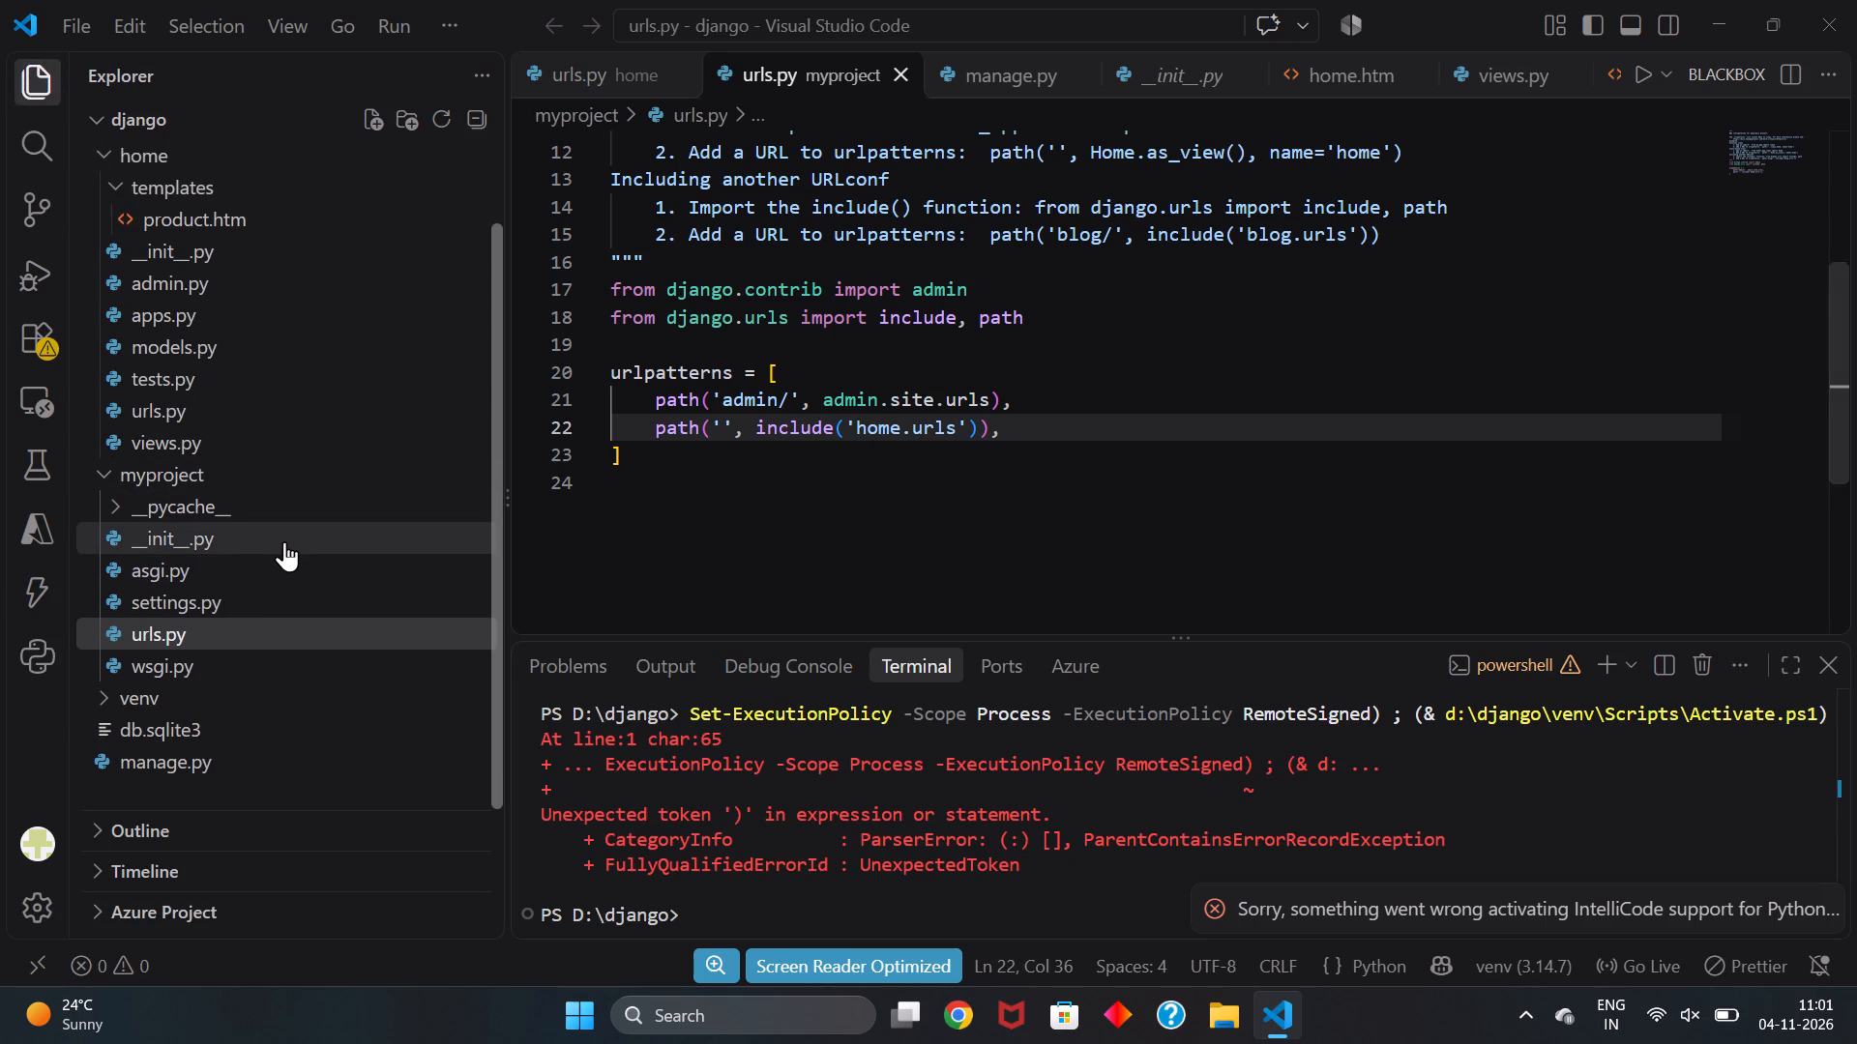
triple_click(284, 541)
click(272, 572)
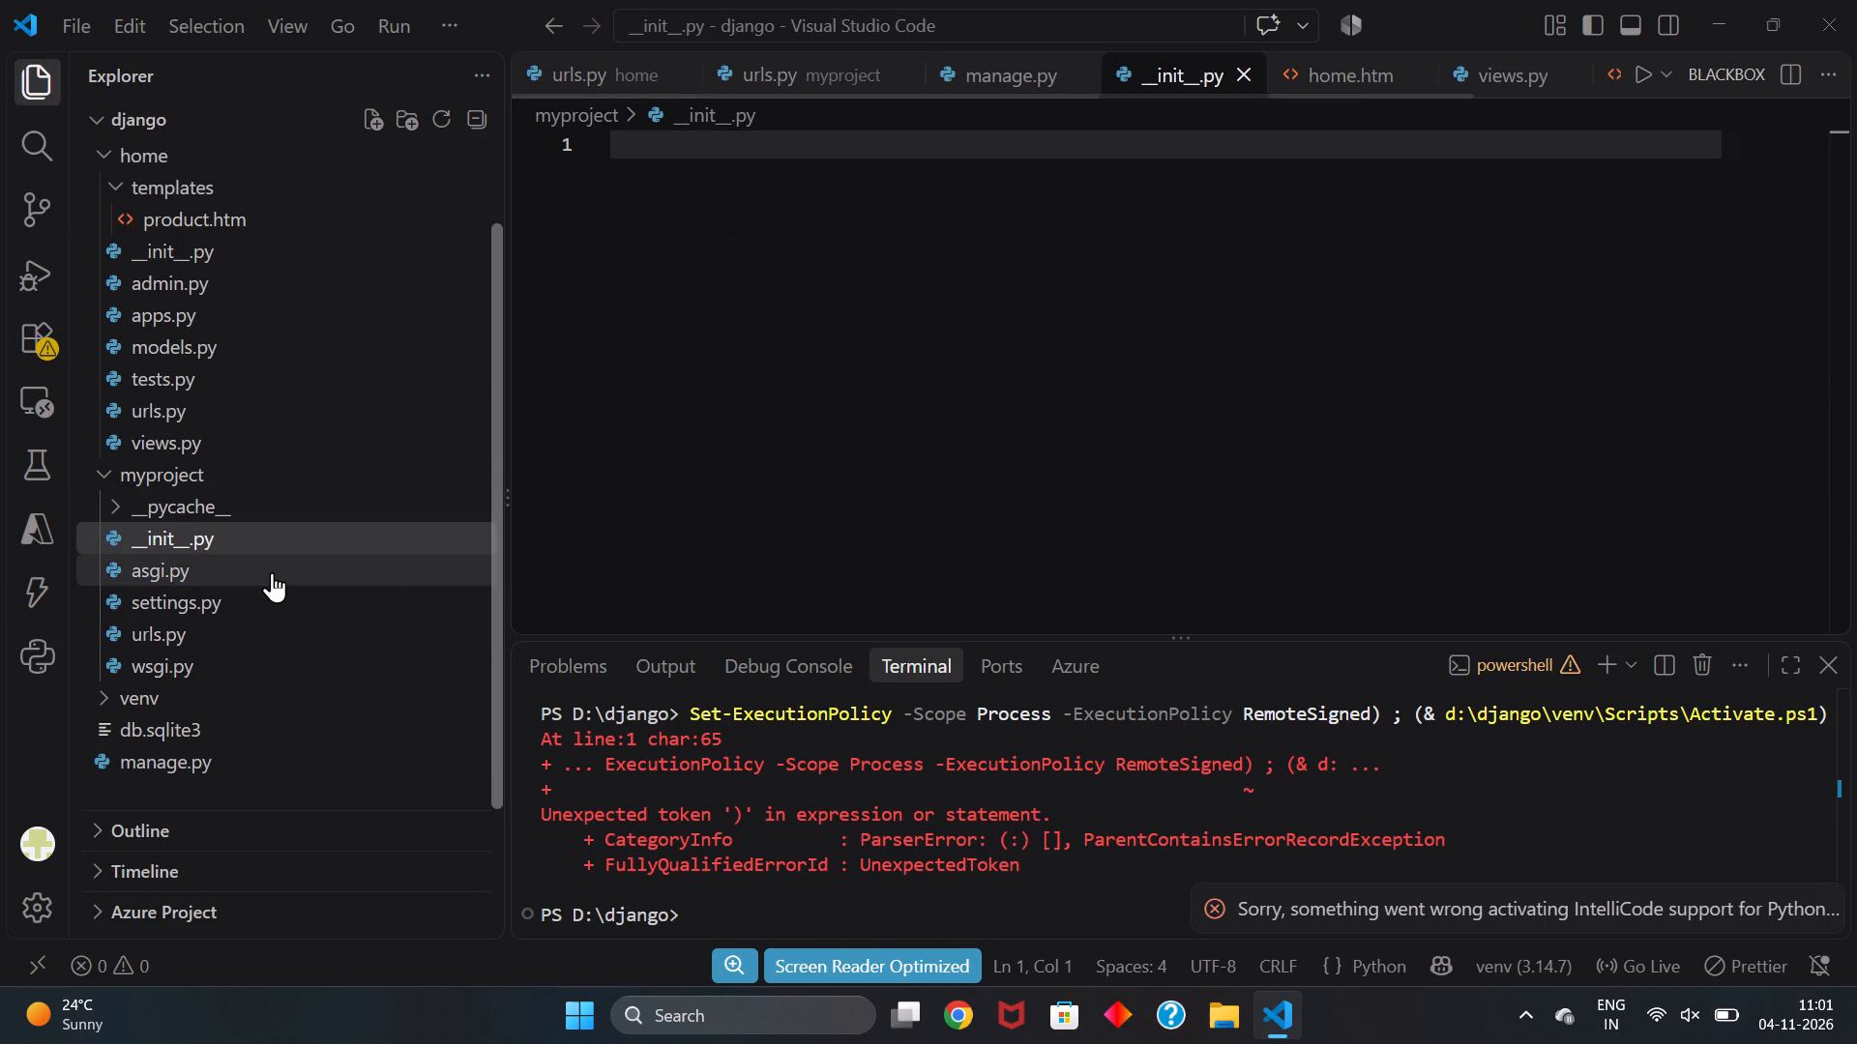
click(283, 662)
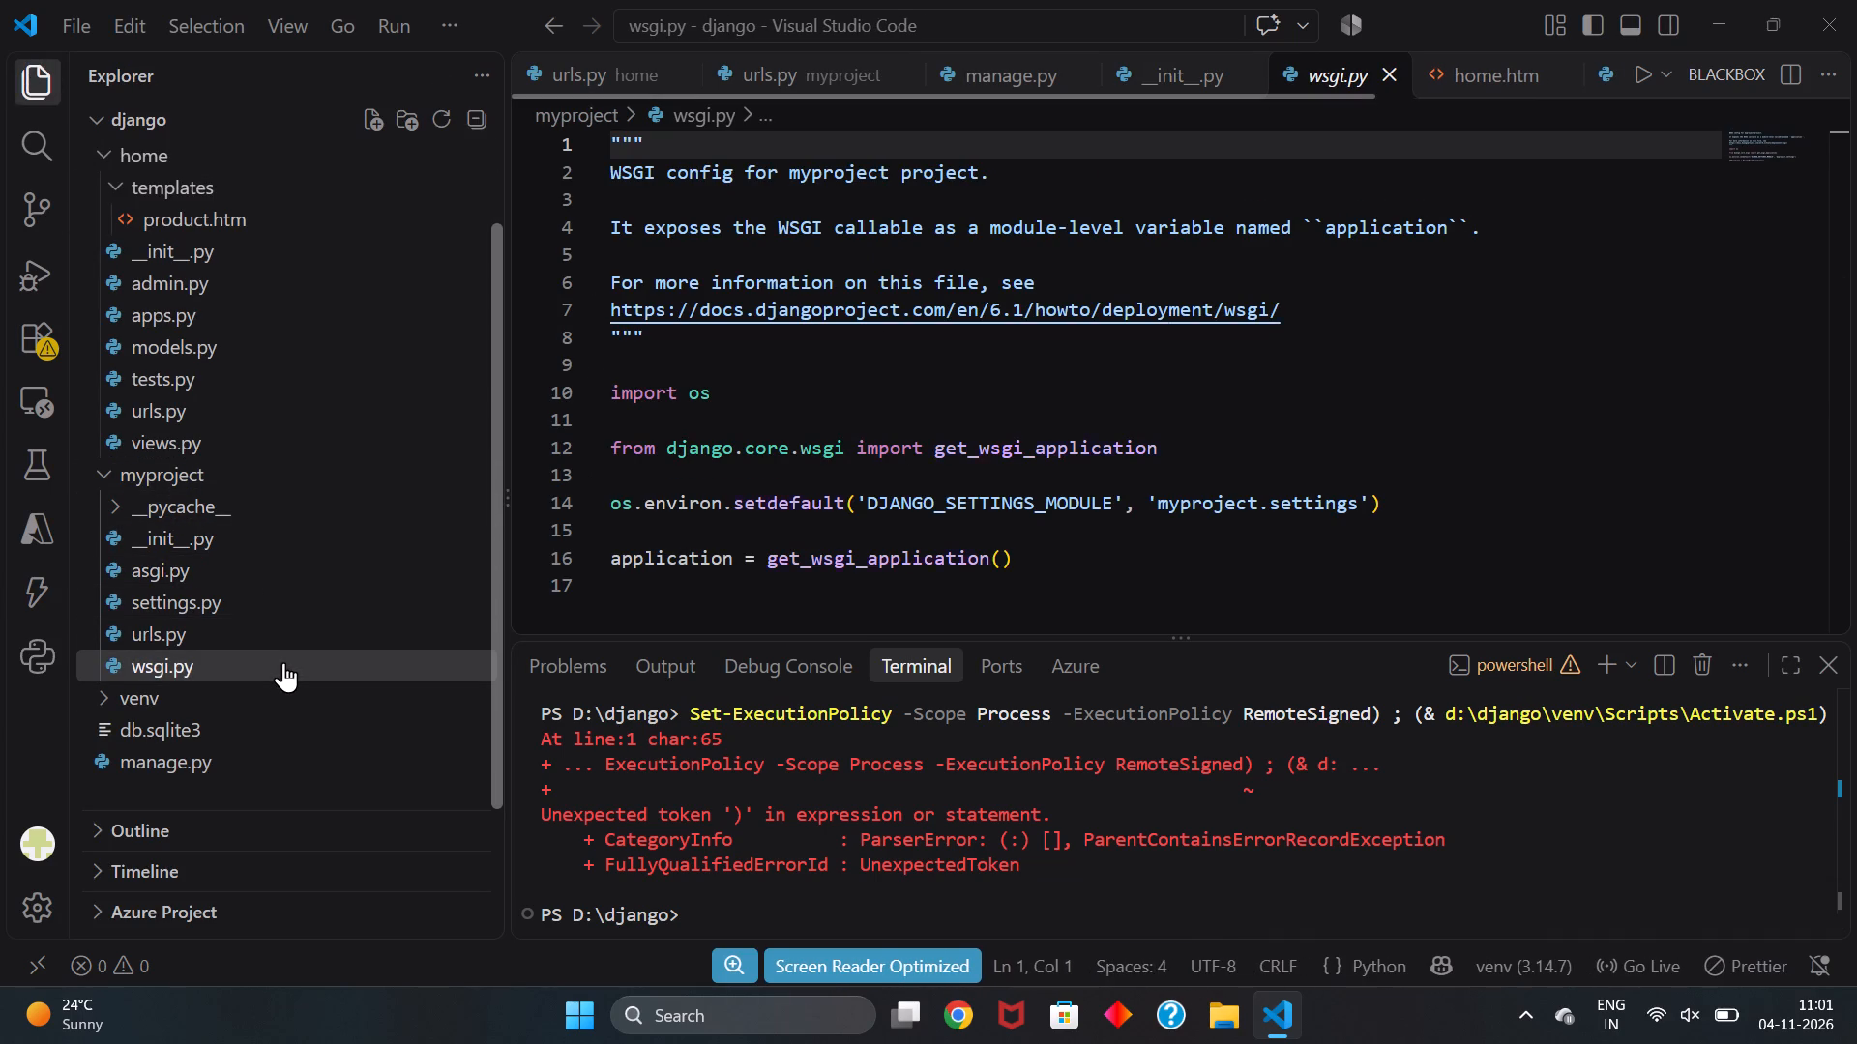
click(223, 319)
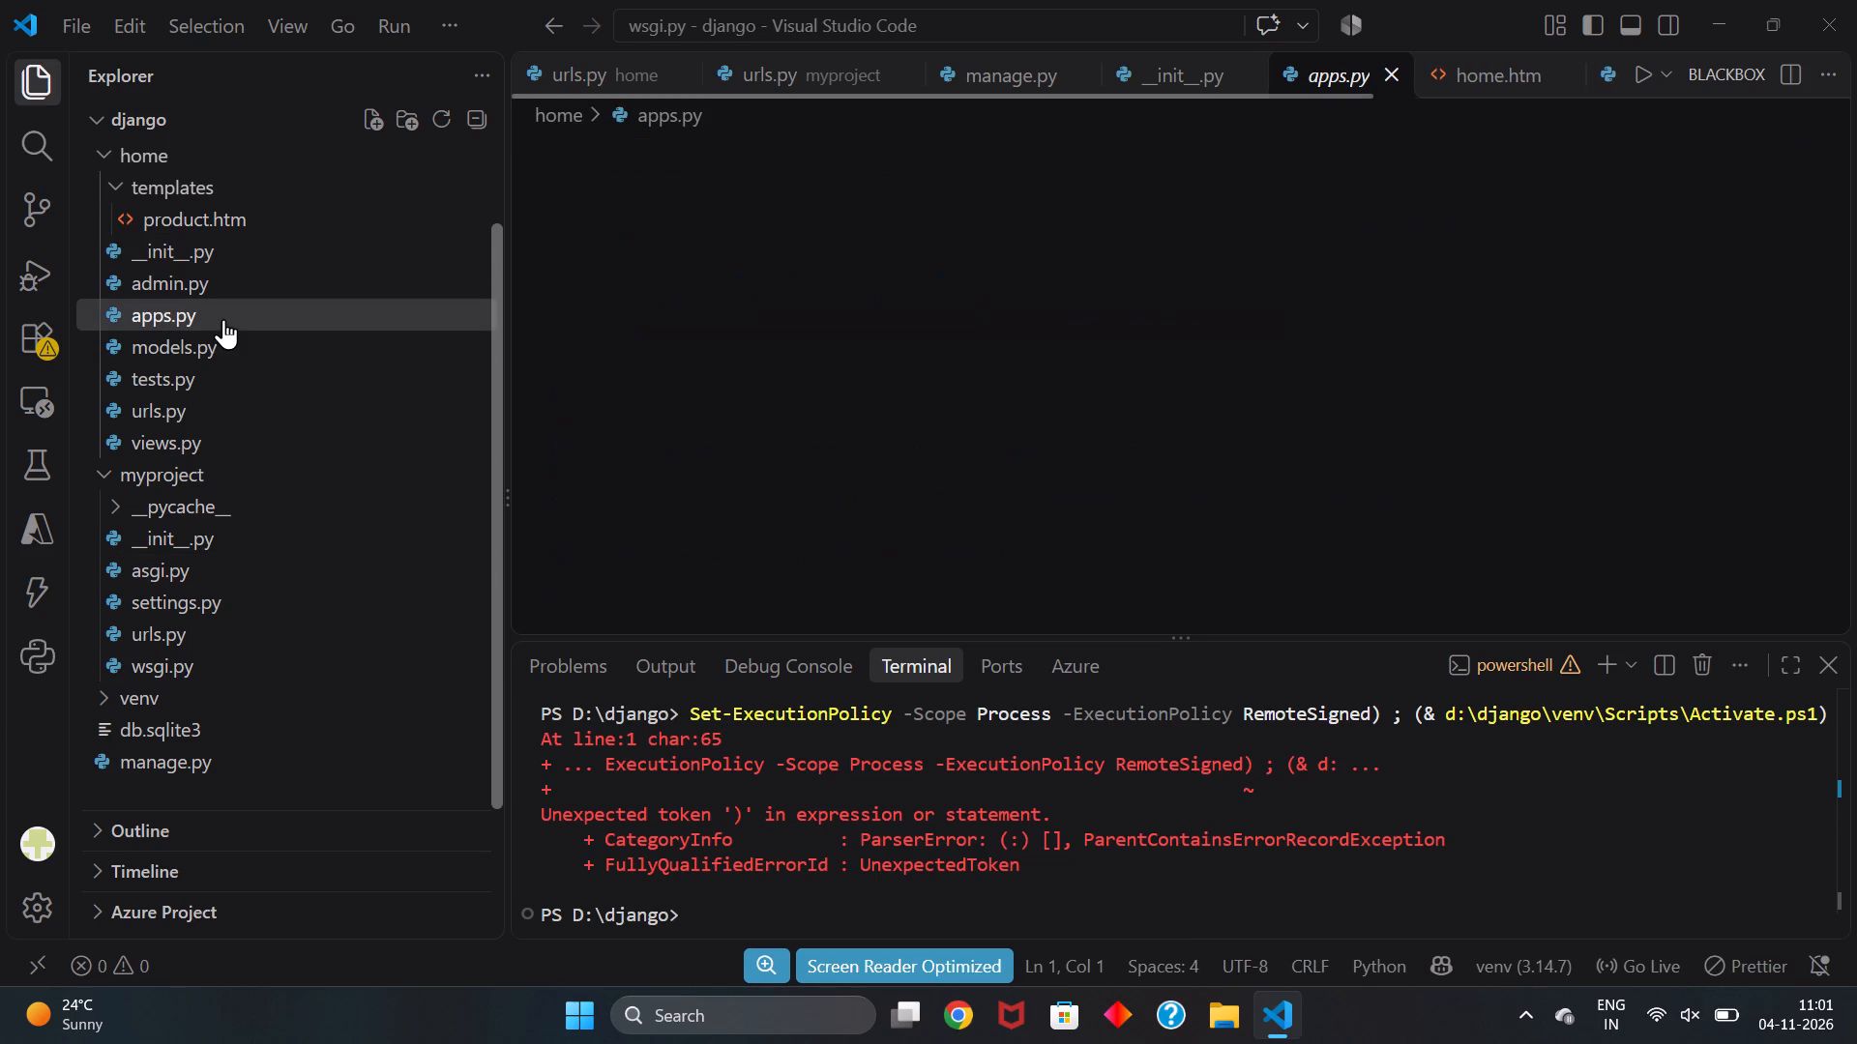
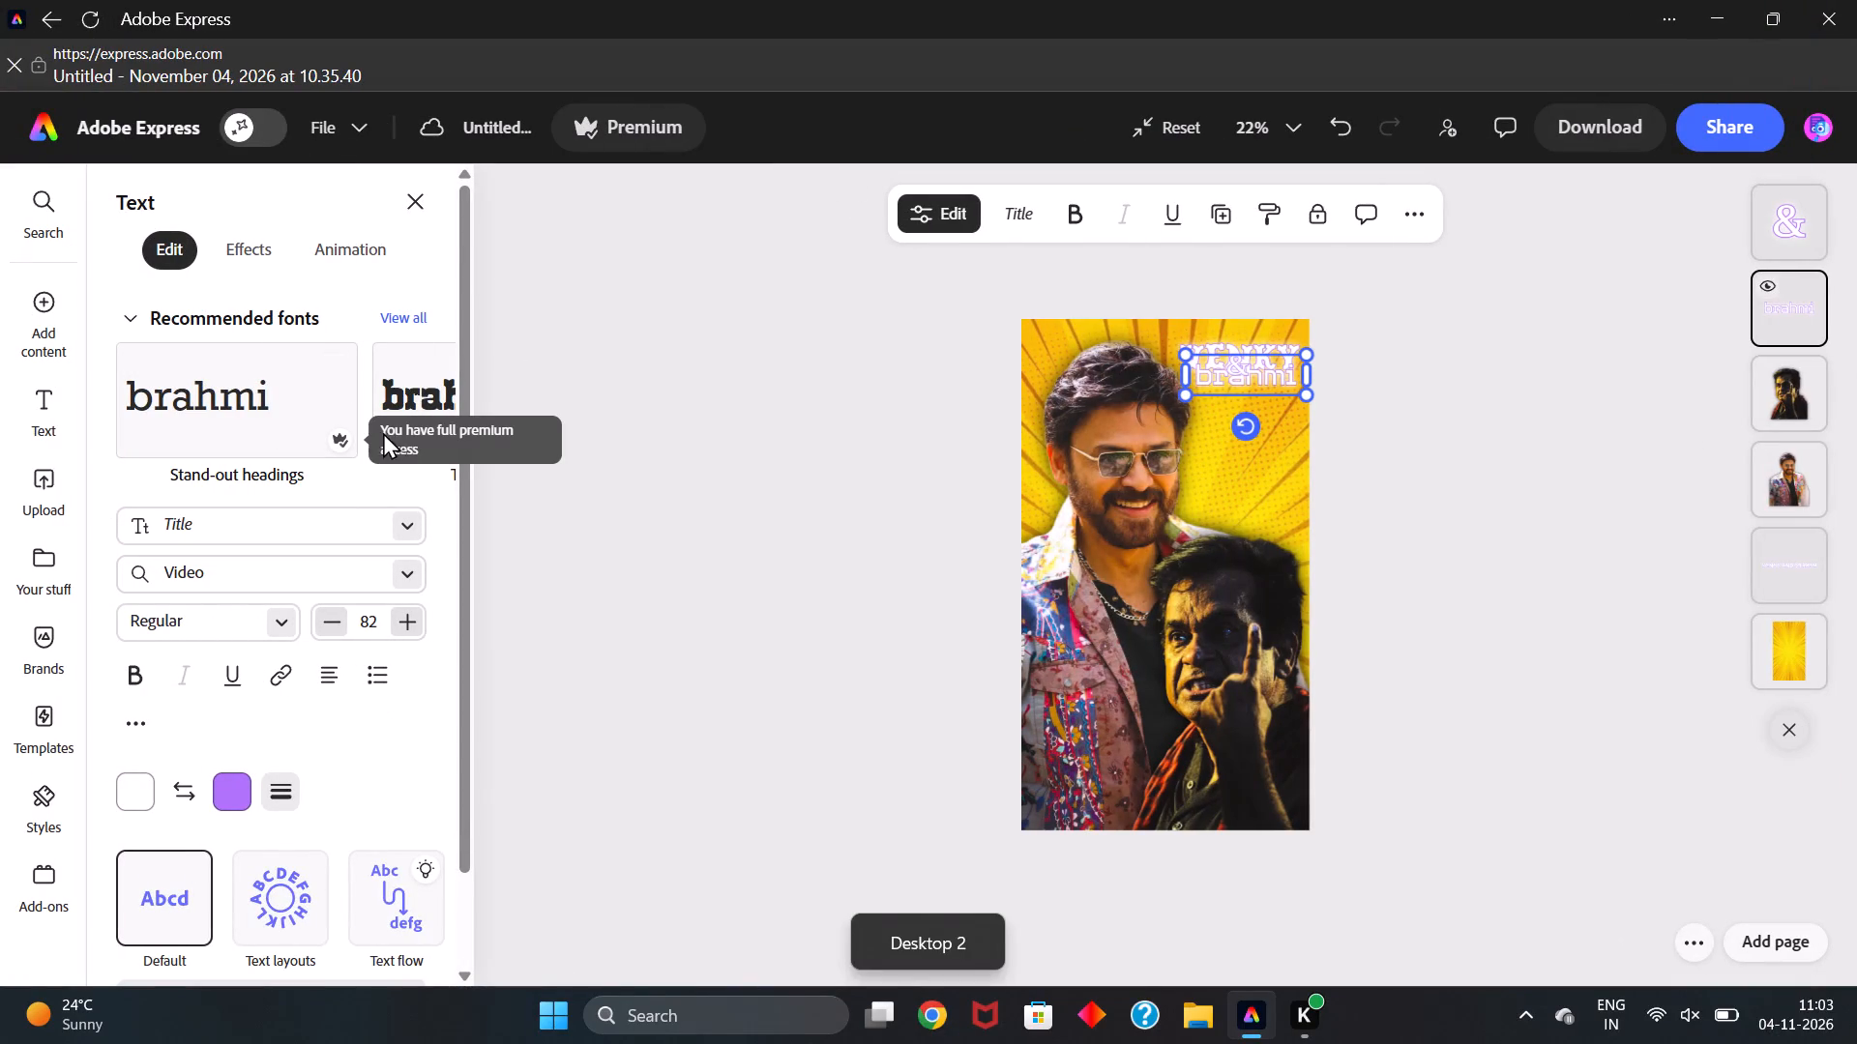
In Adobe Express, set the "brahmi" text to the Roadway font in Tuscan Regular with a black fill.
click(387, 403)
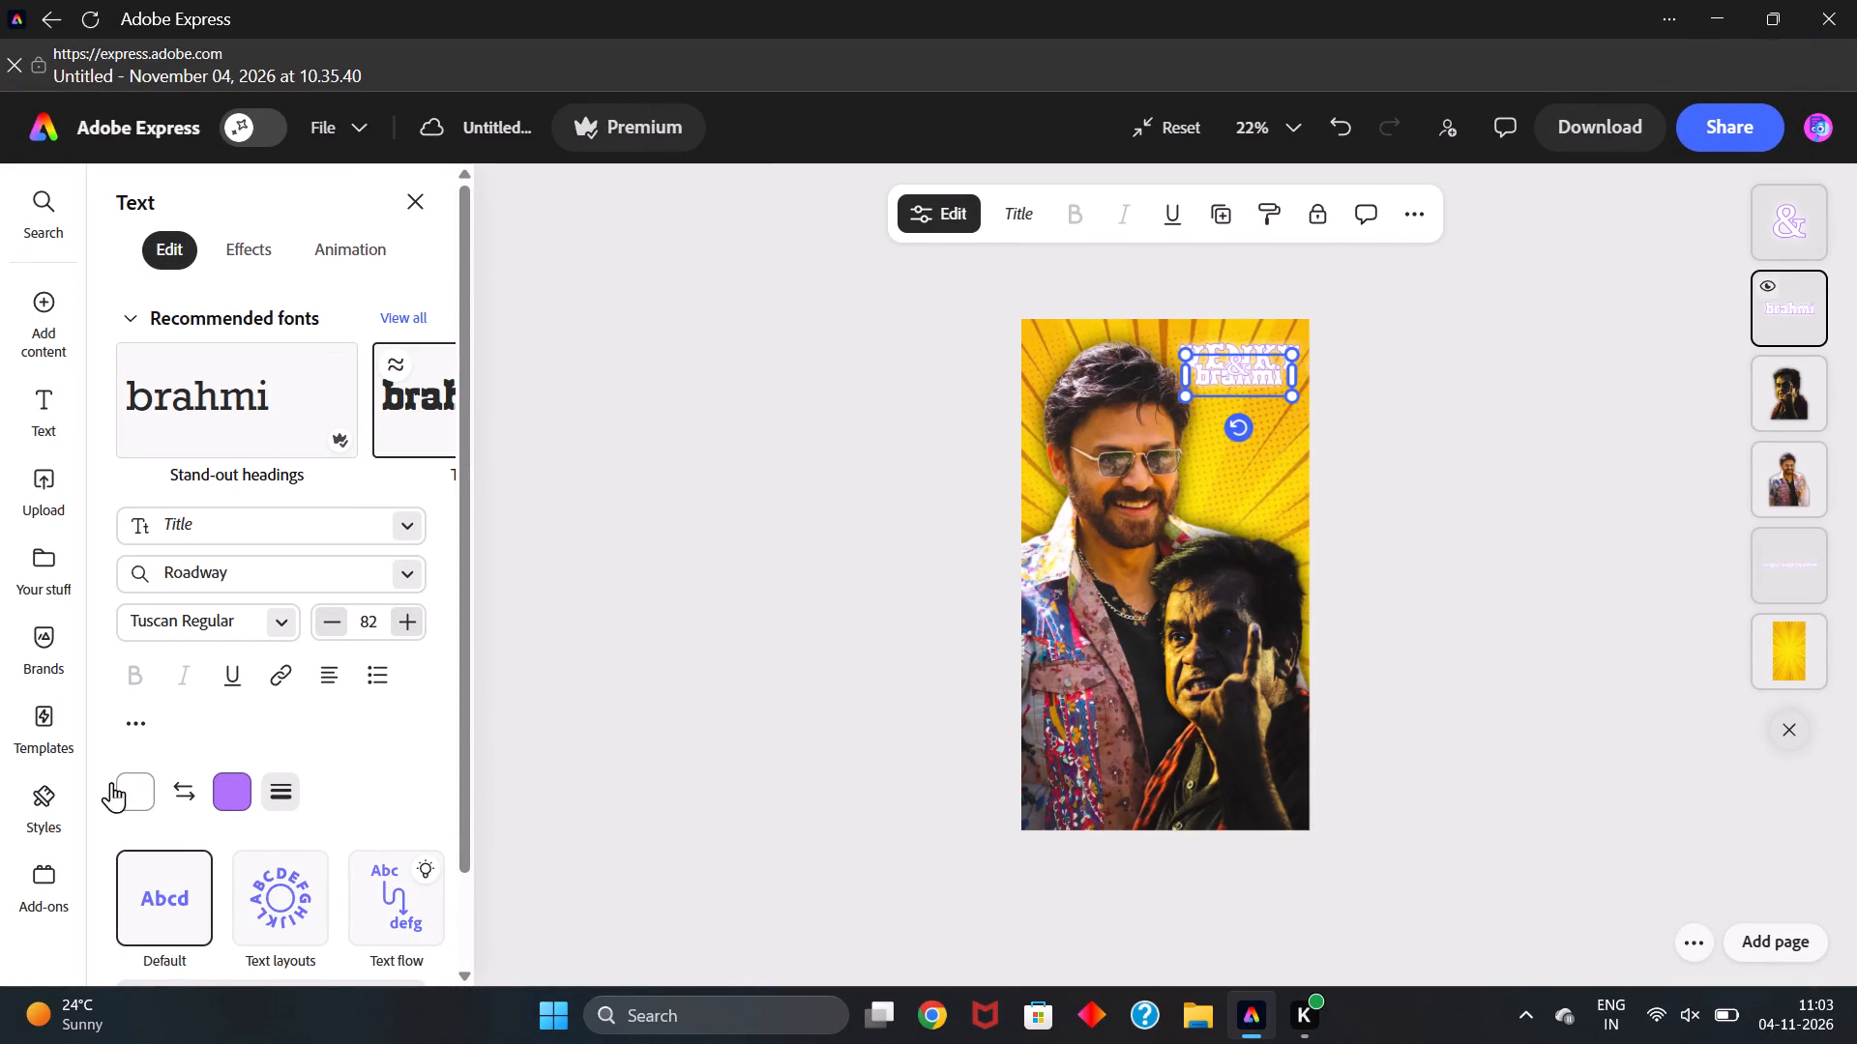
click(124, 797)
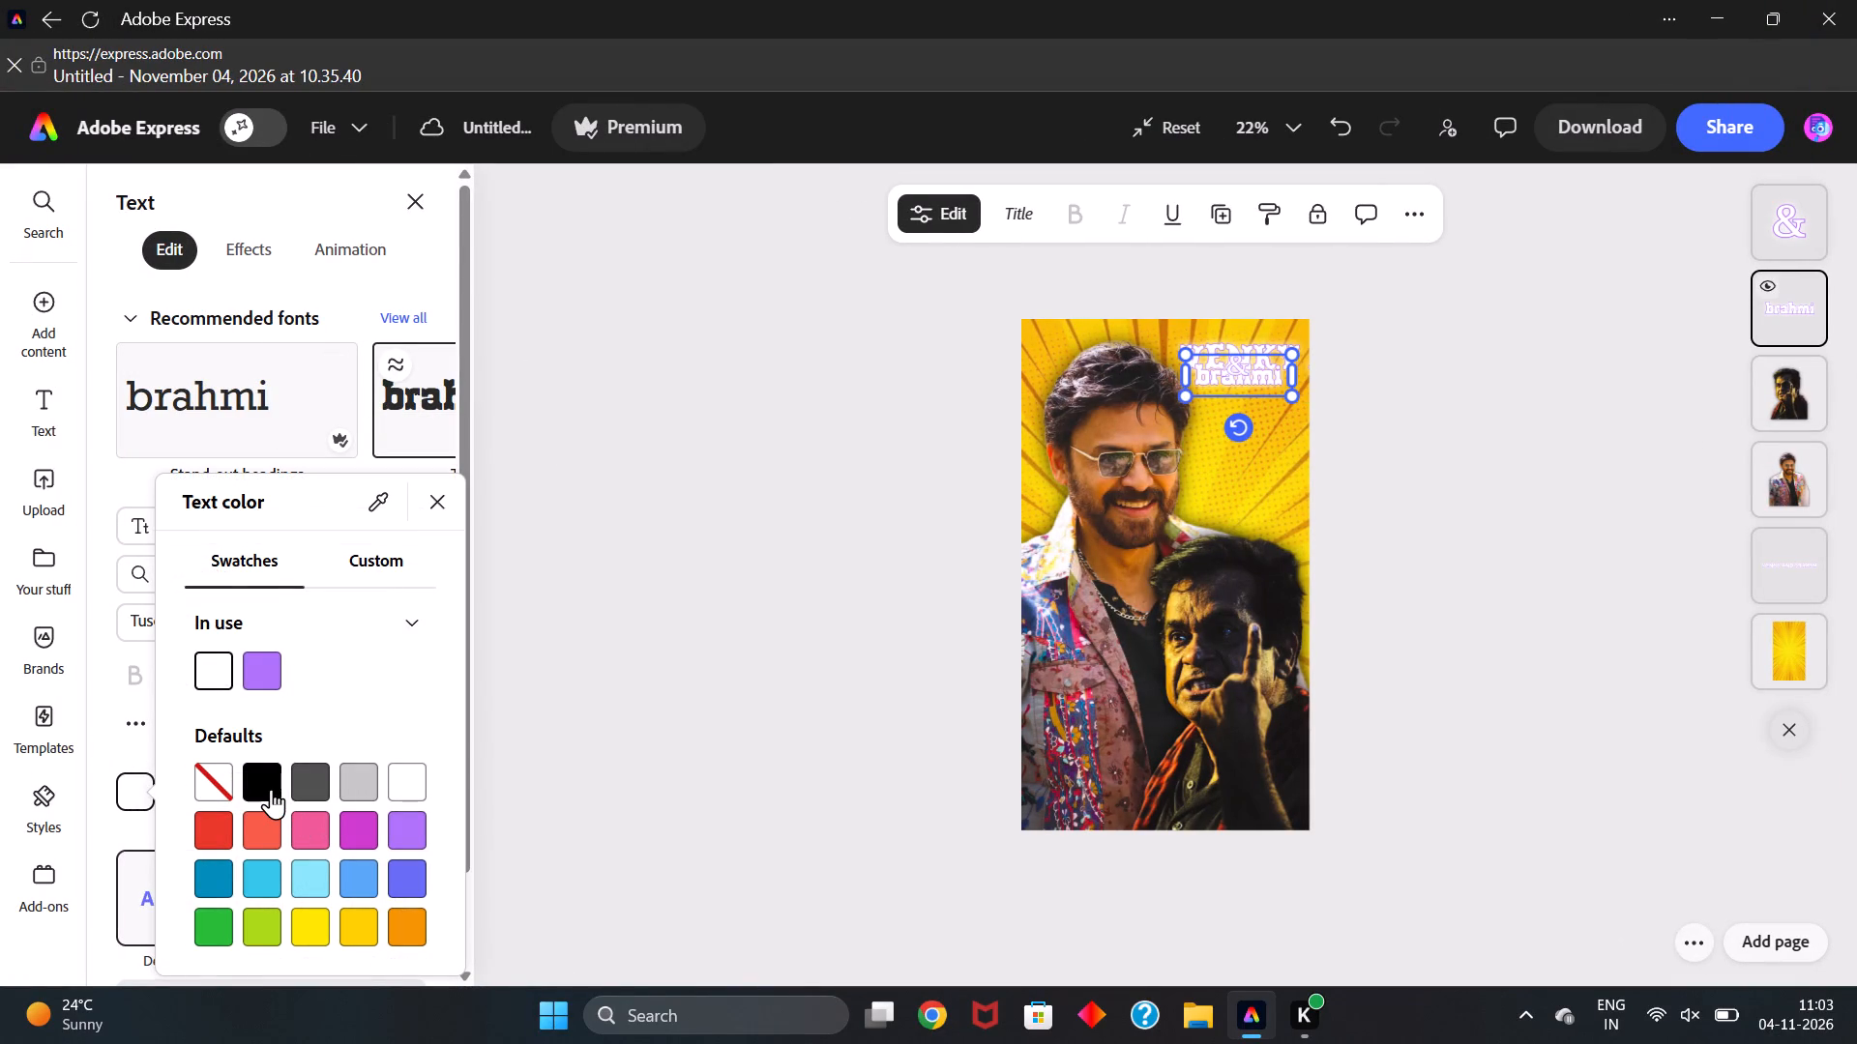
click(271, 789)
click(547, 769)
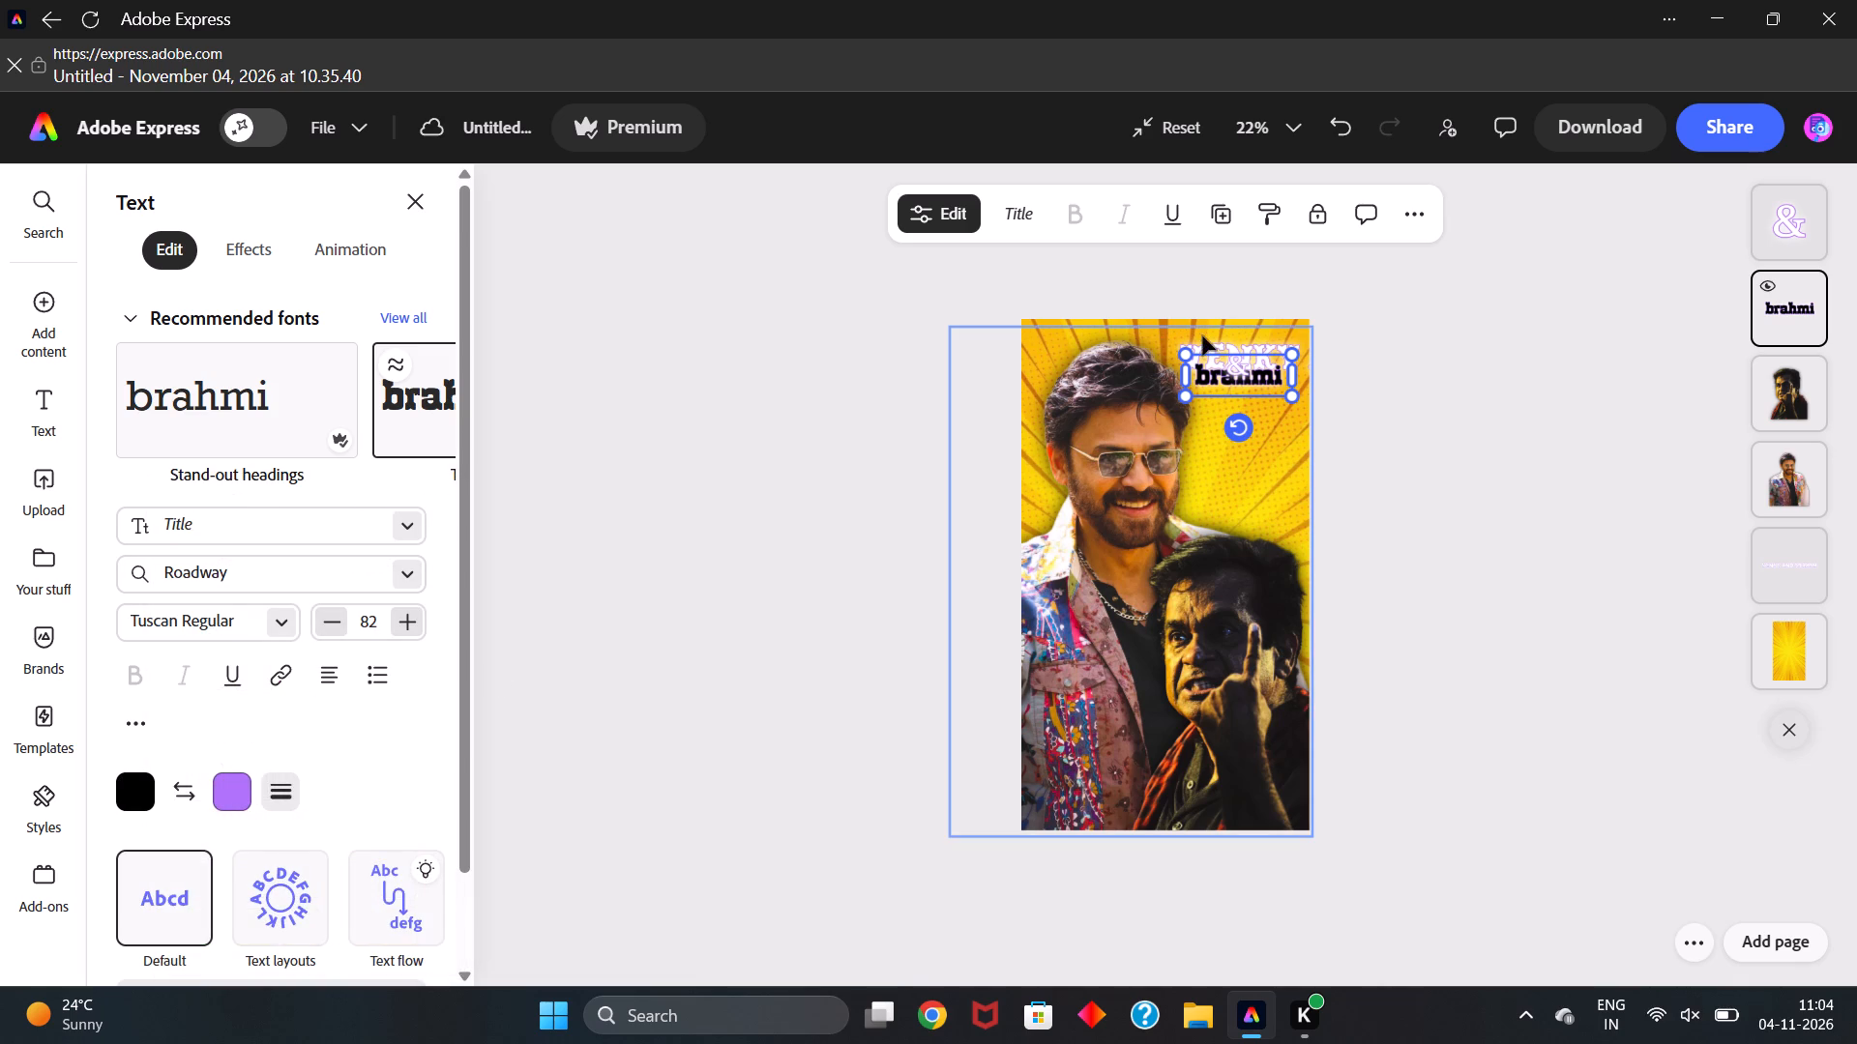
Change the fill color of the "&" text to the default light purple.
click(1803, 226)
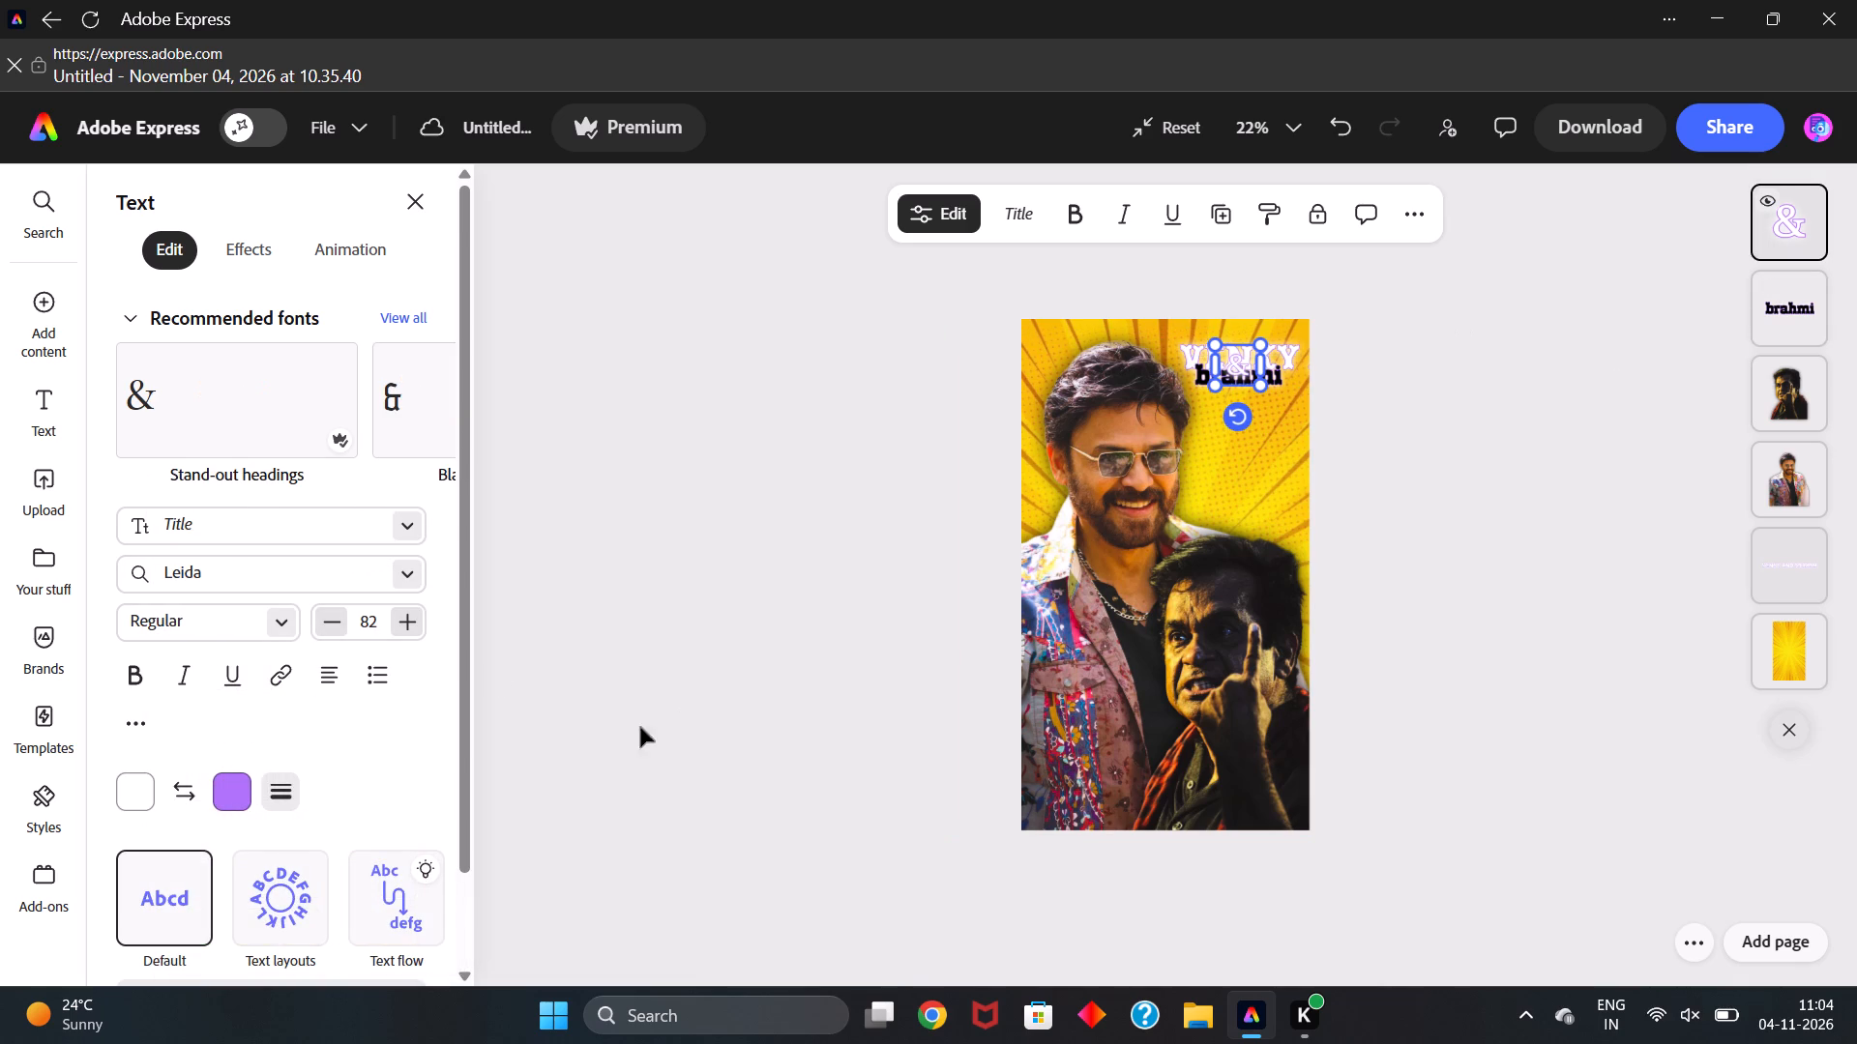
click(140, 812)
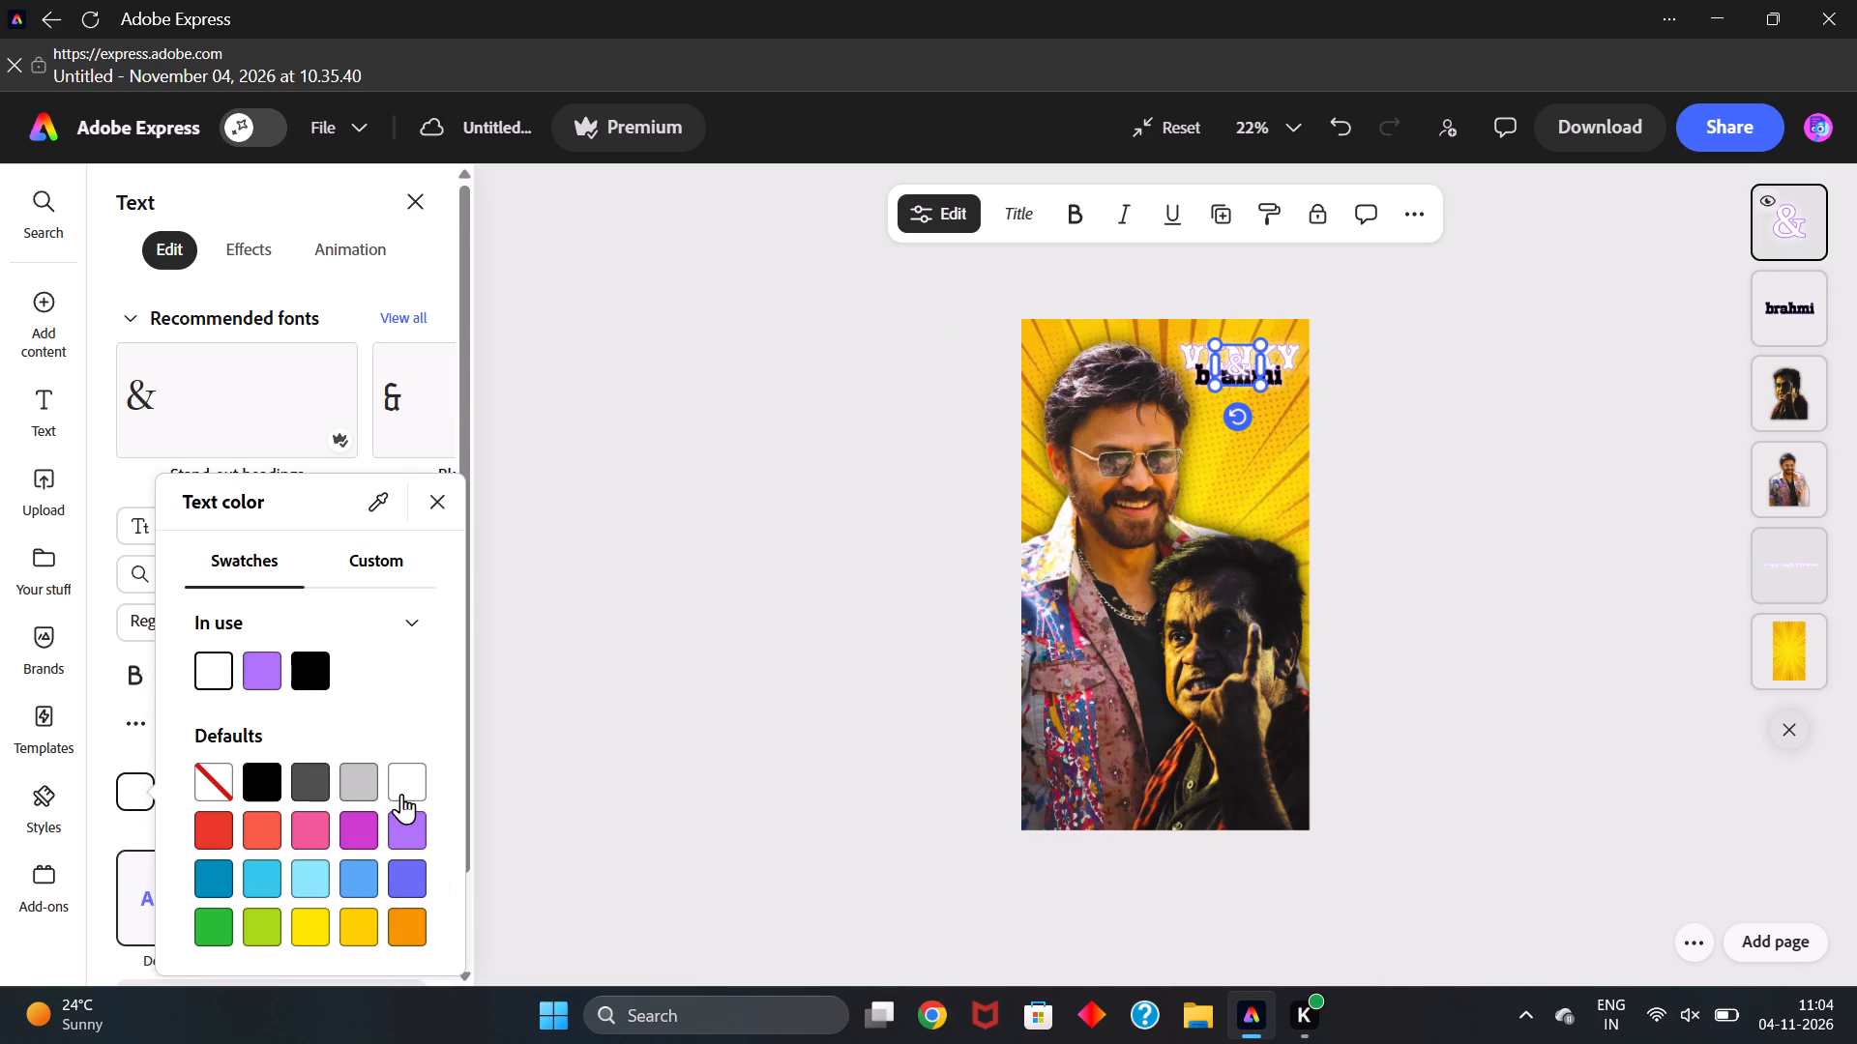
click(411, 828)
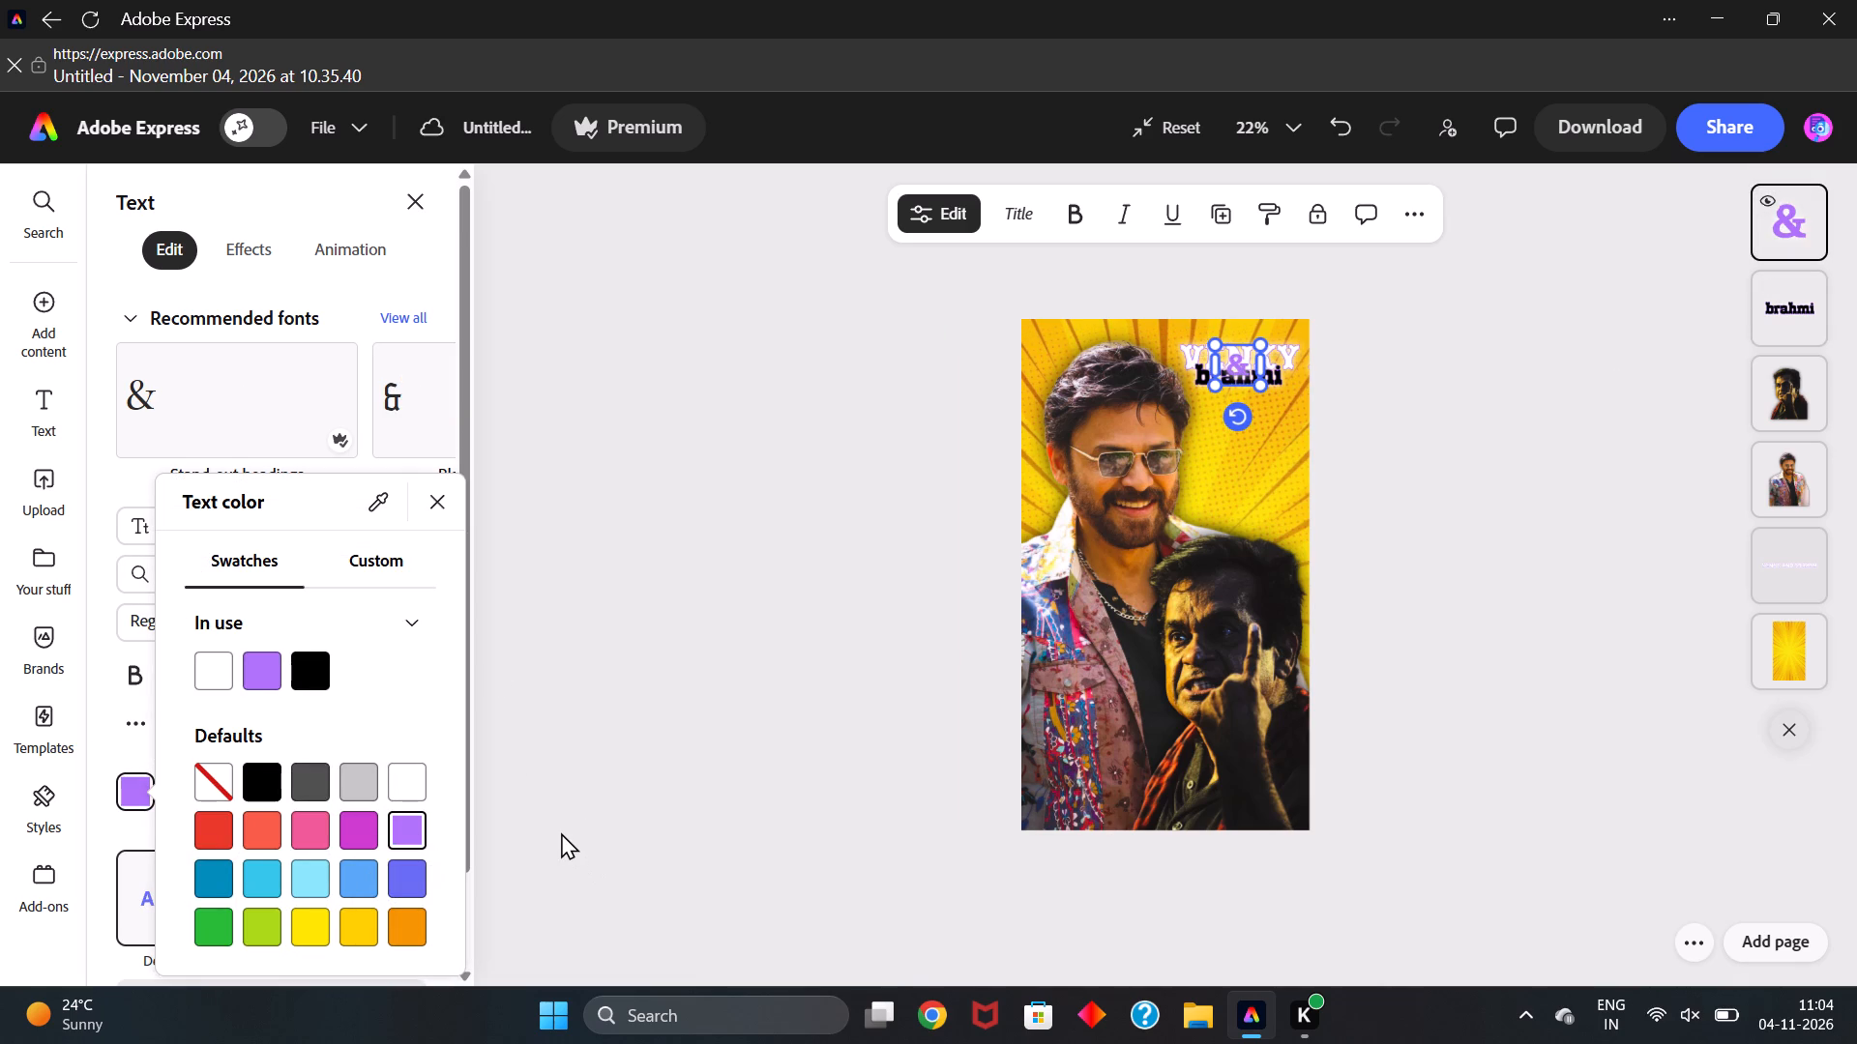
click(561, 832)
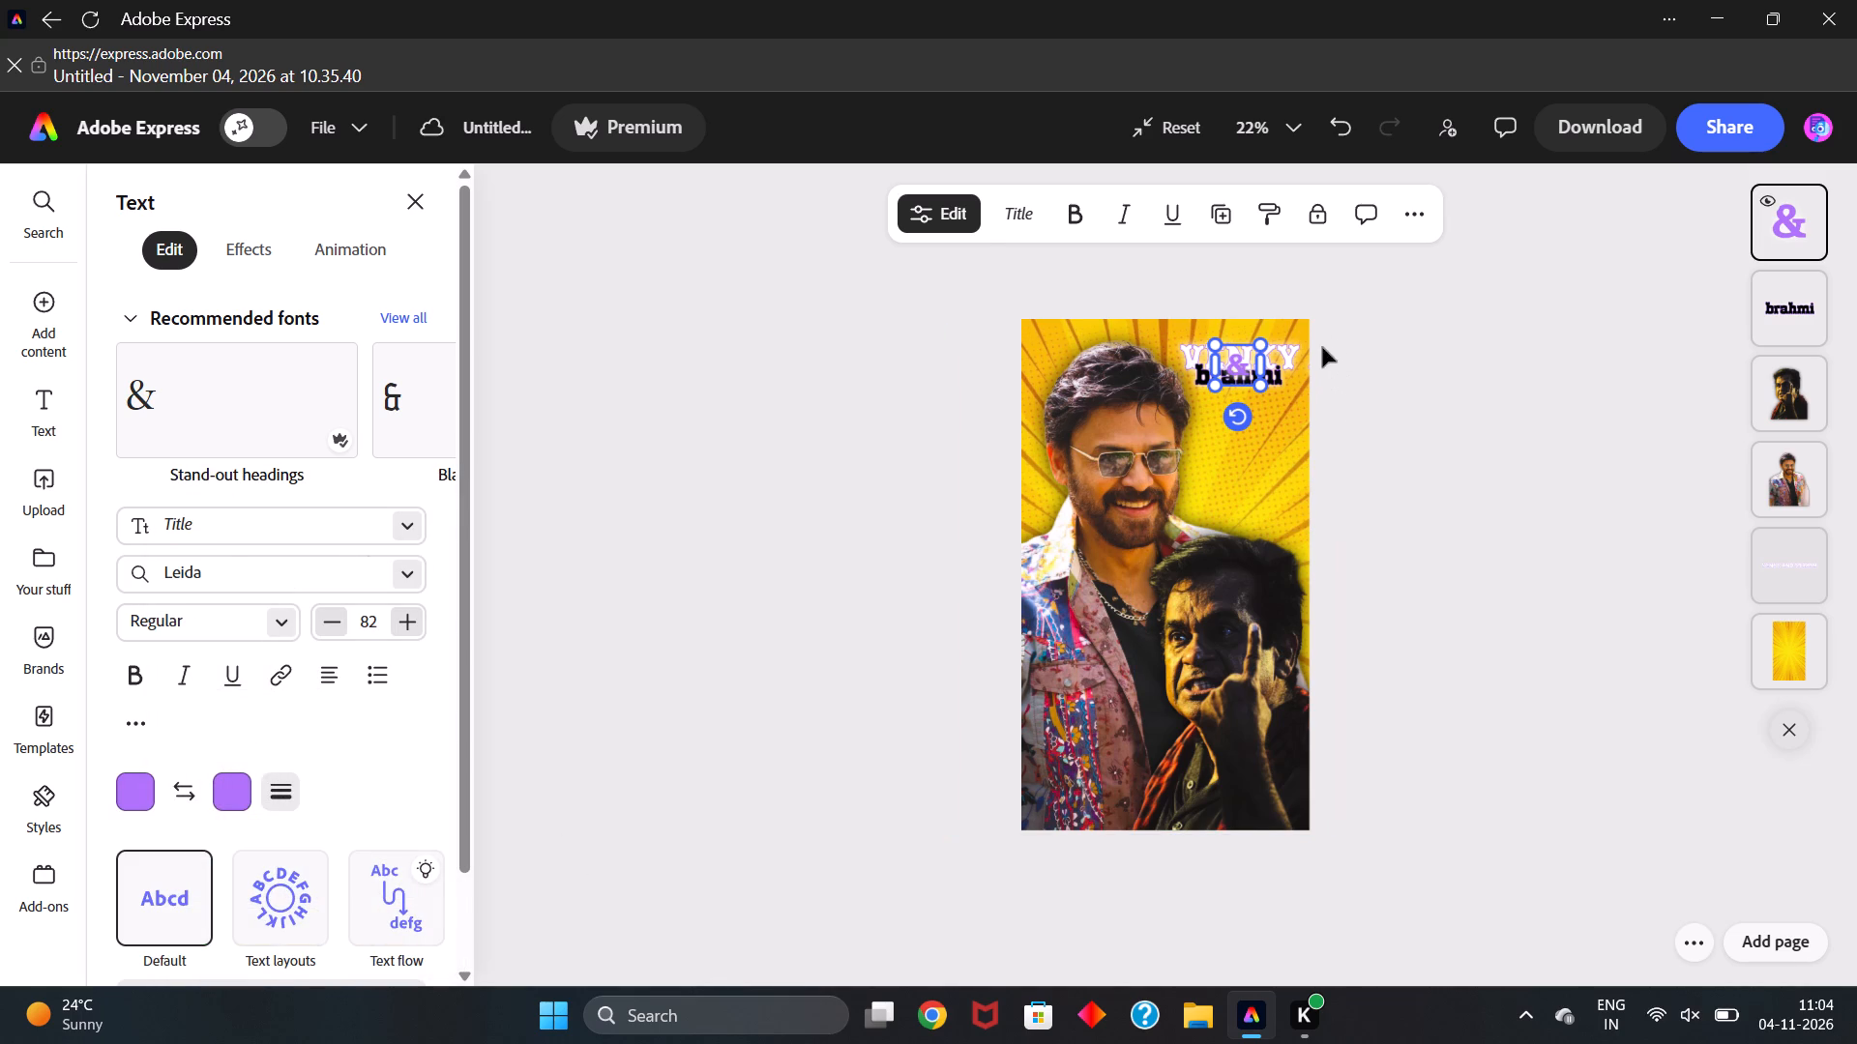
click(1398, 426)
Enlarge the "brahmi" text to about size 107, keeping it just beneath "VENKY" near the page's right edge.
click(1276, 377)
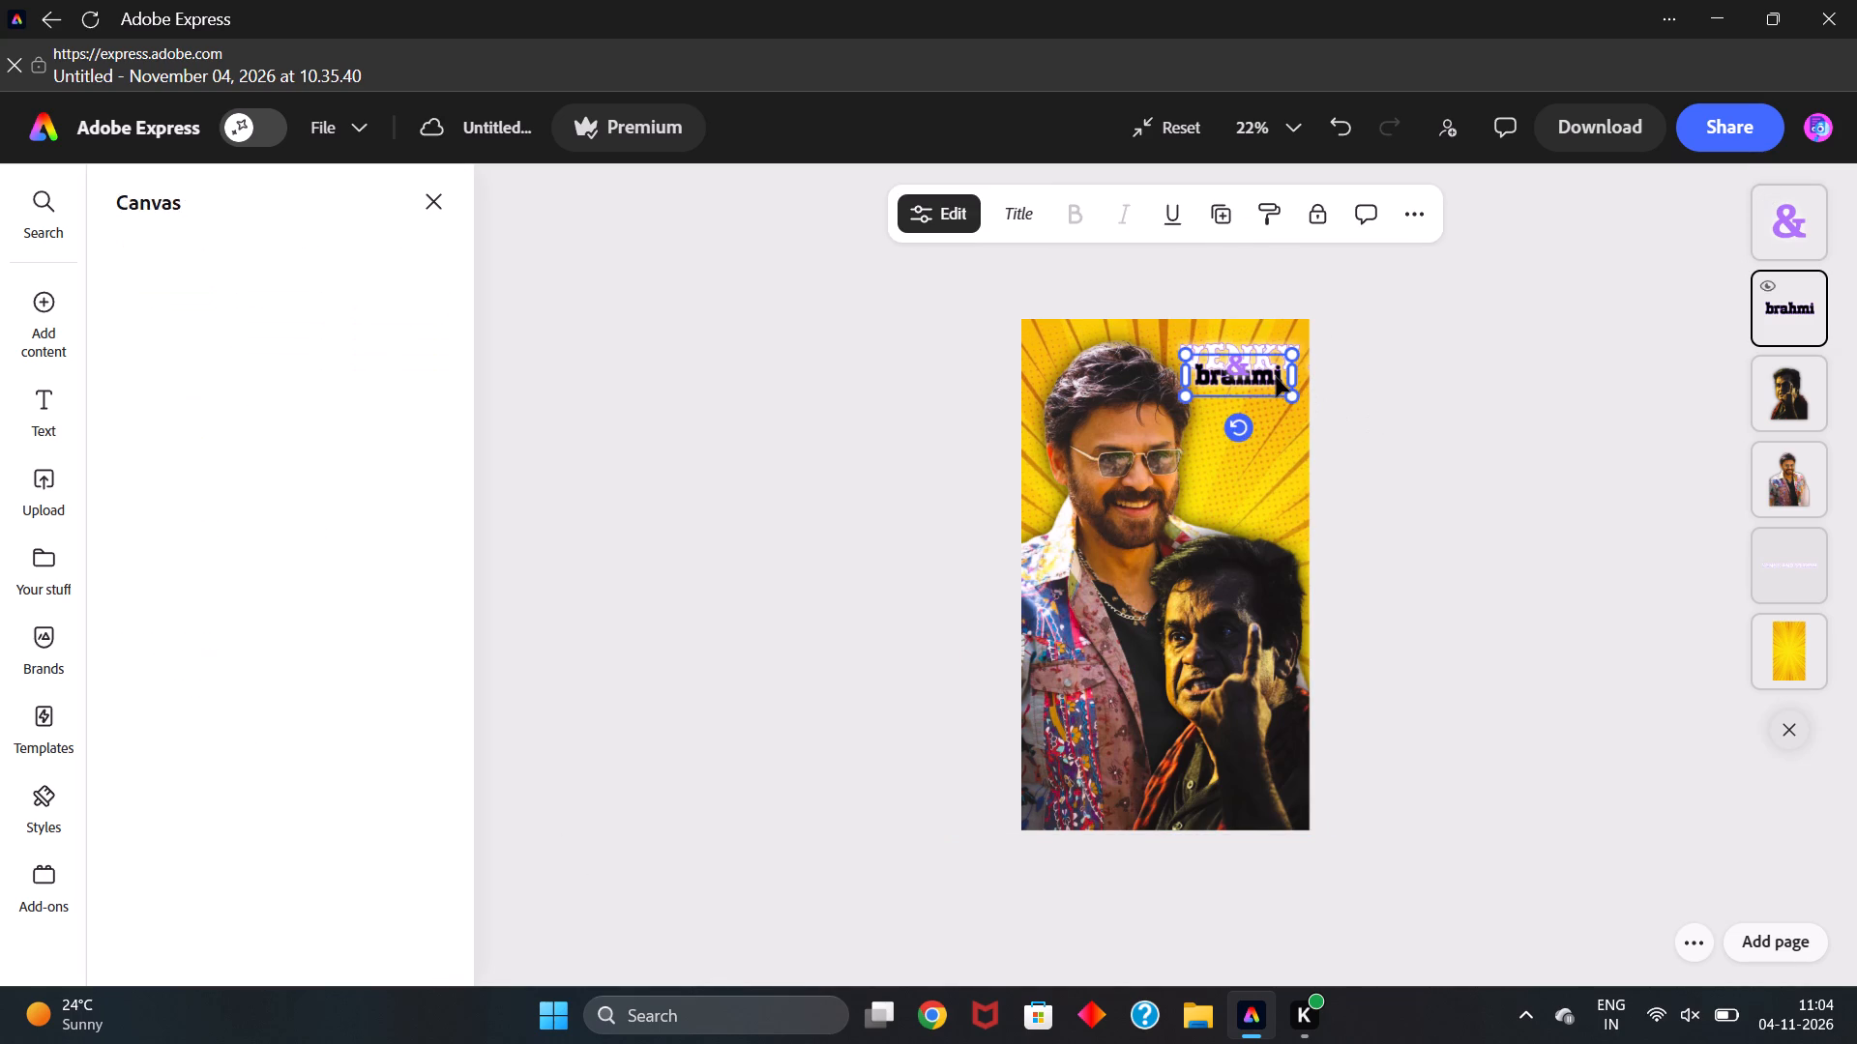
drag(1296, 396, 1311, 415)
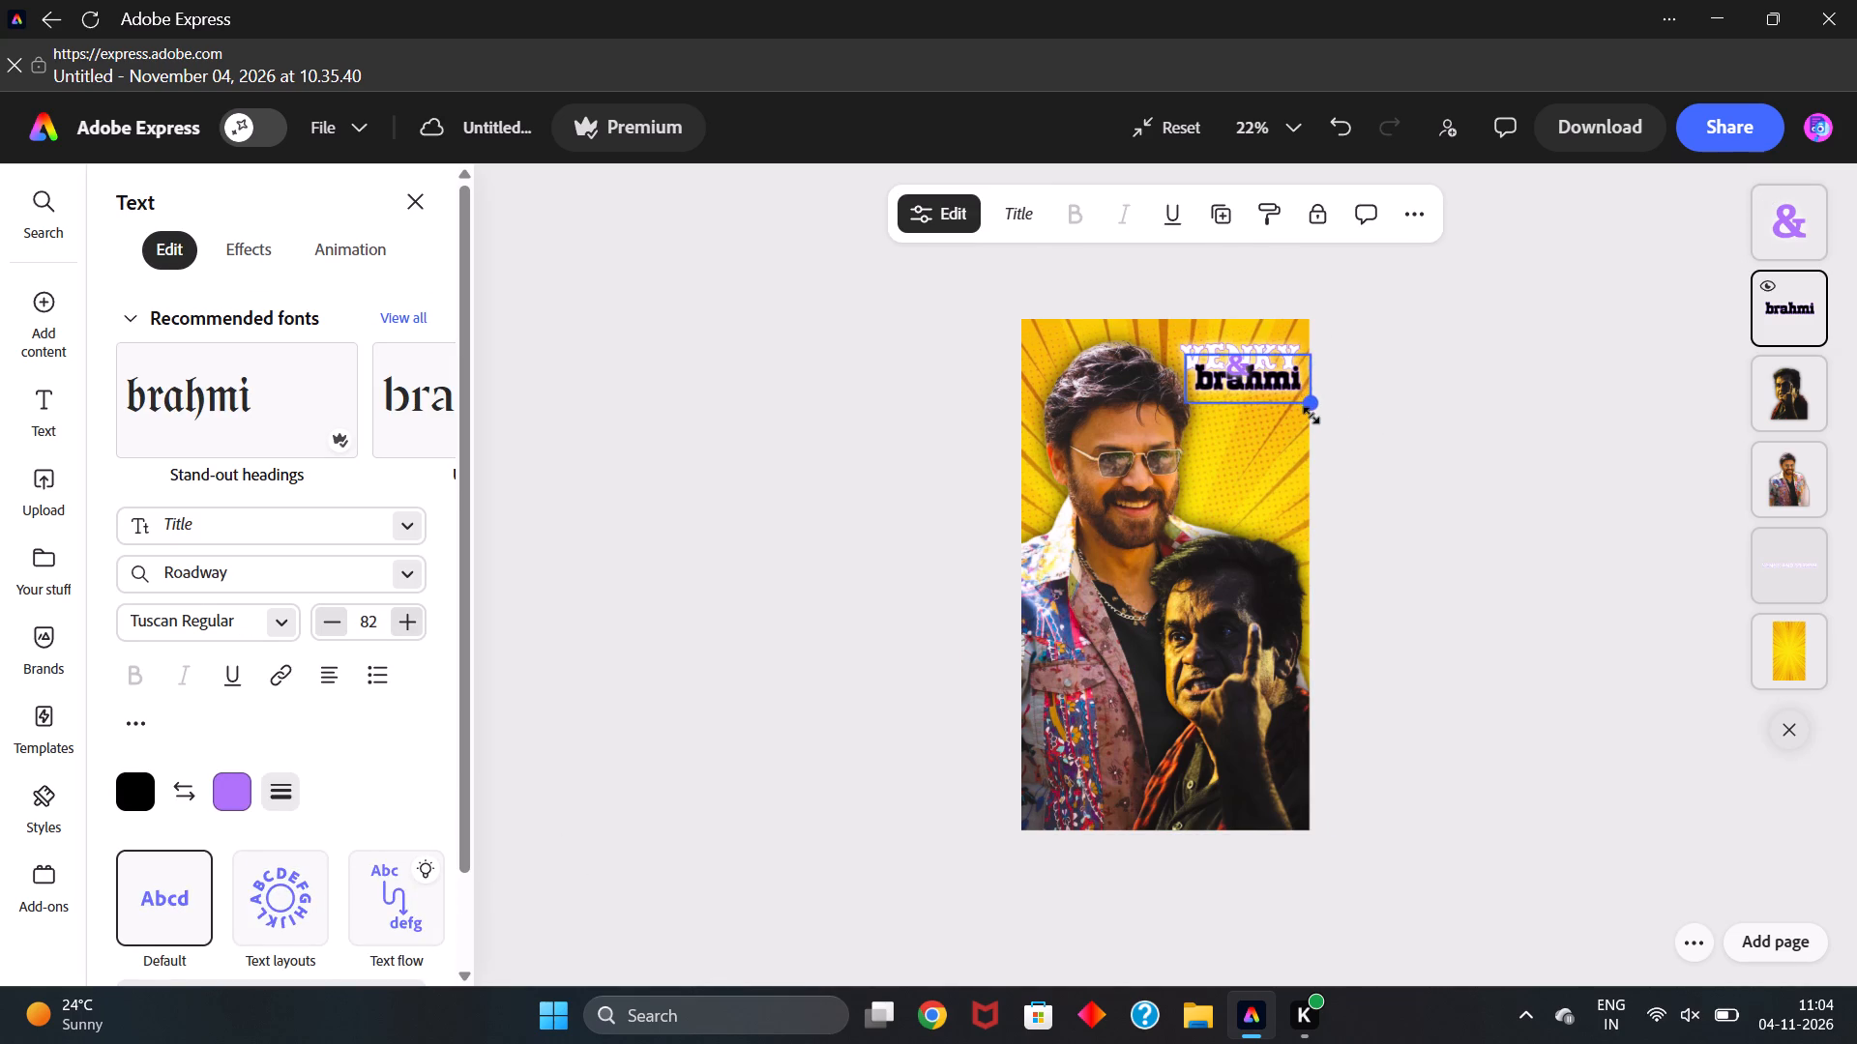
drag(1311, 415, 1317, 420)
click(1303, 400)
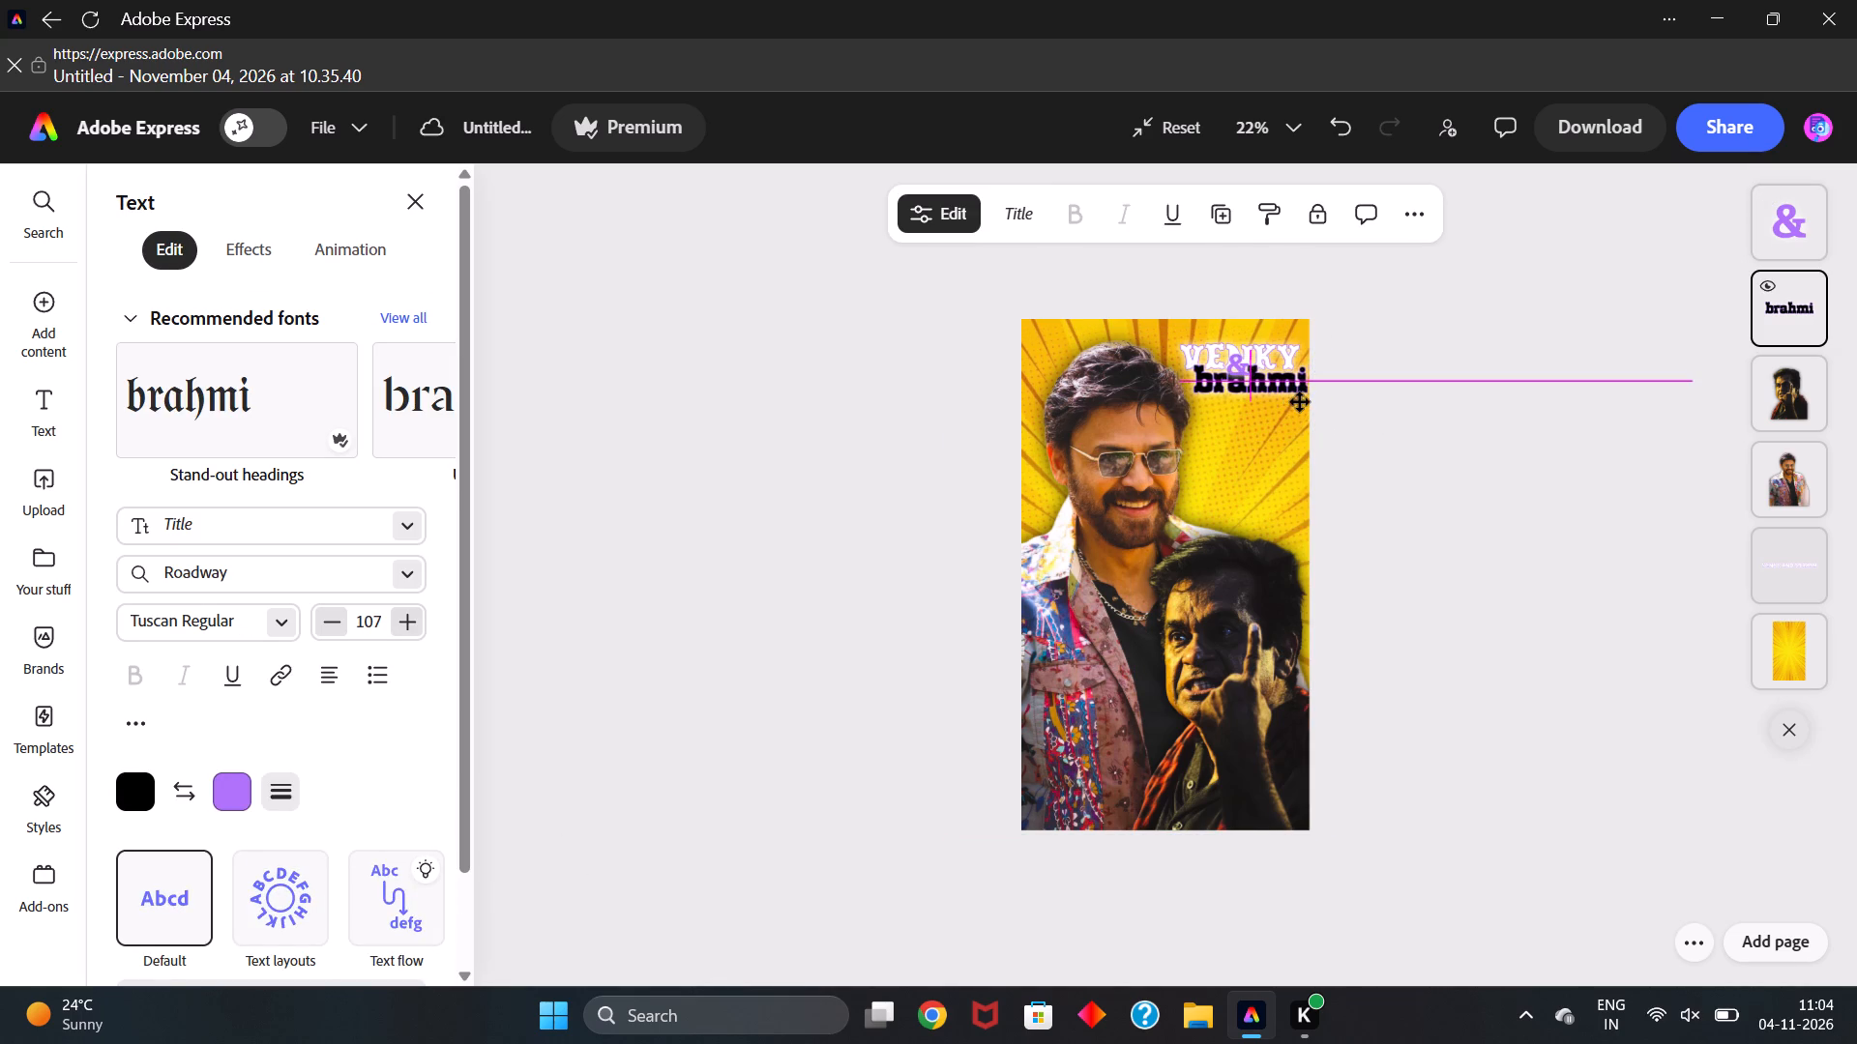
click(1300, 403)
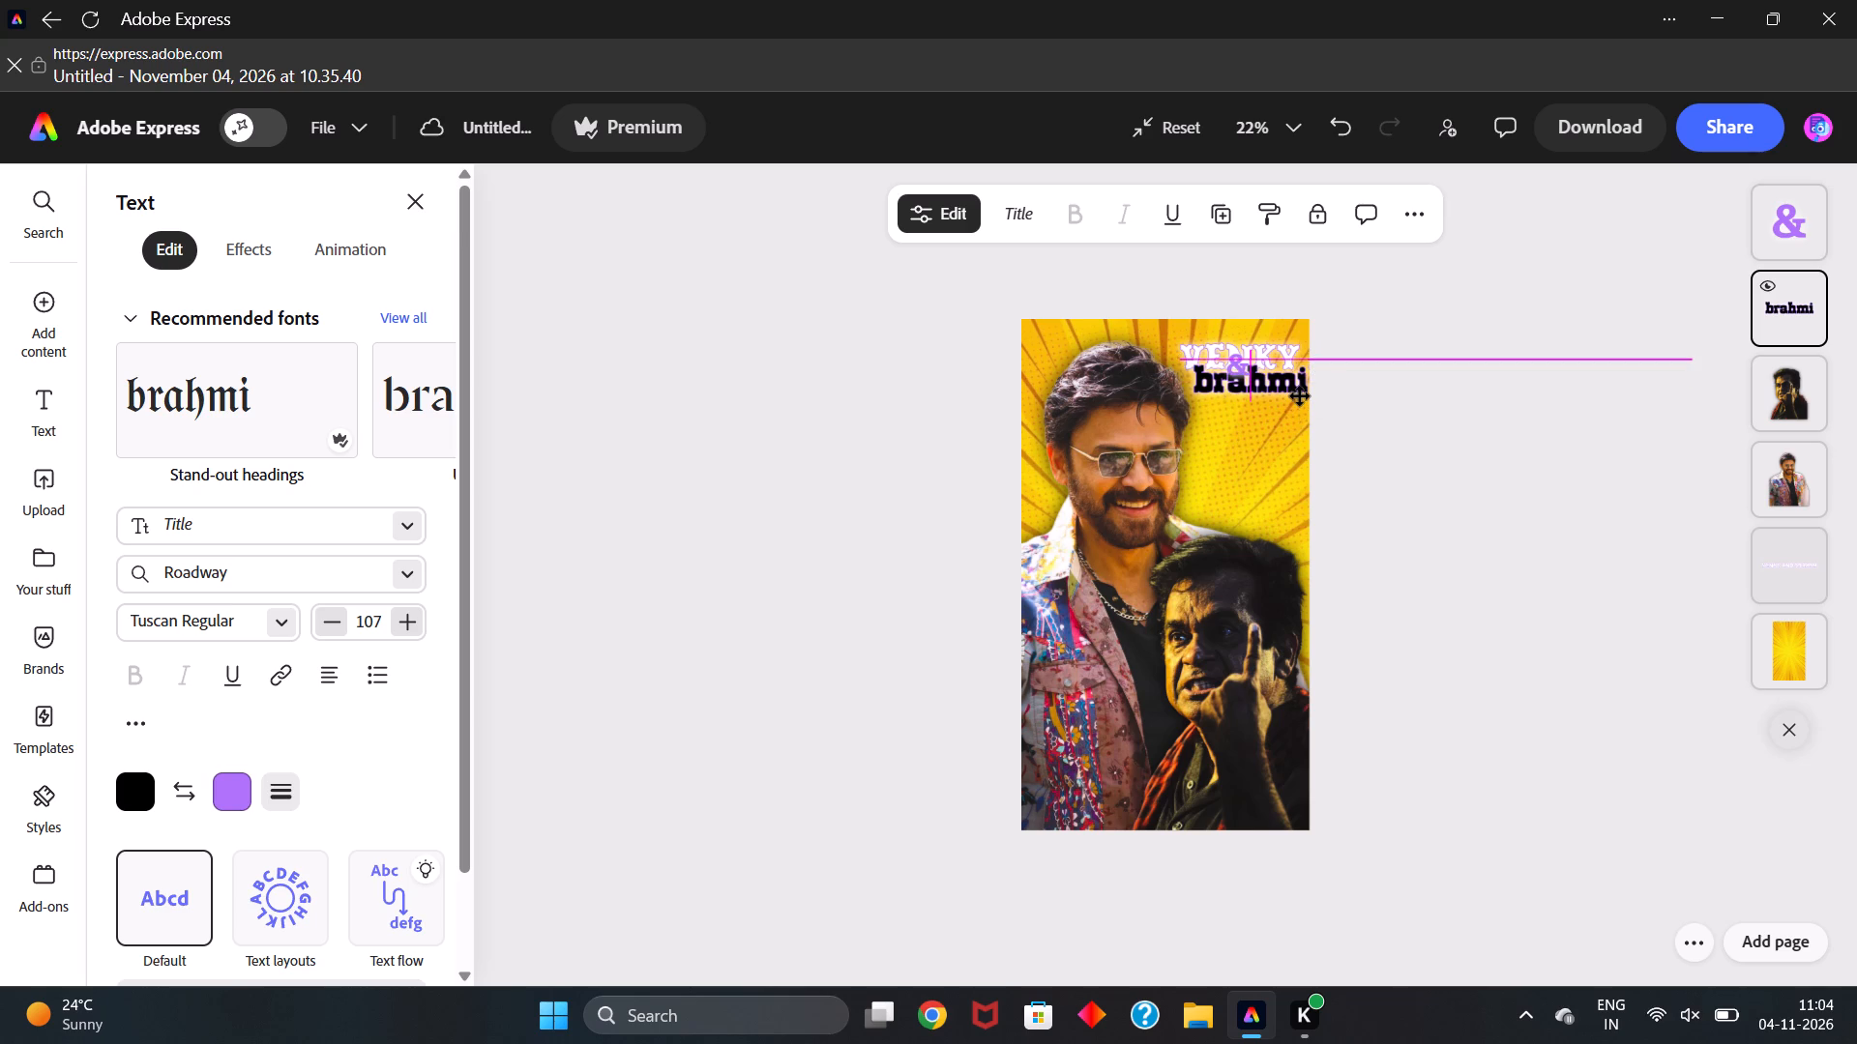
Change the "brahmi" text's font to the blackletter Gorgias.
click(184, 392)
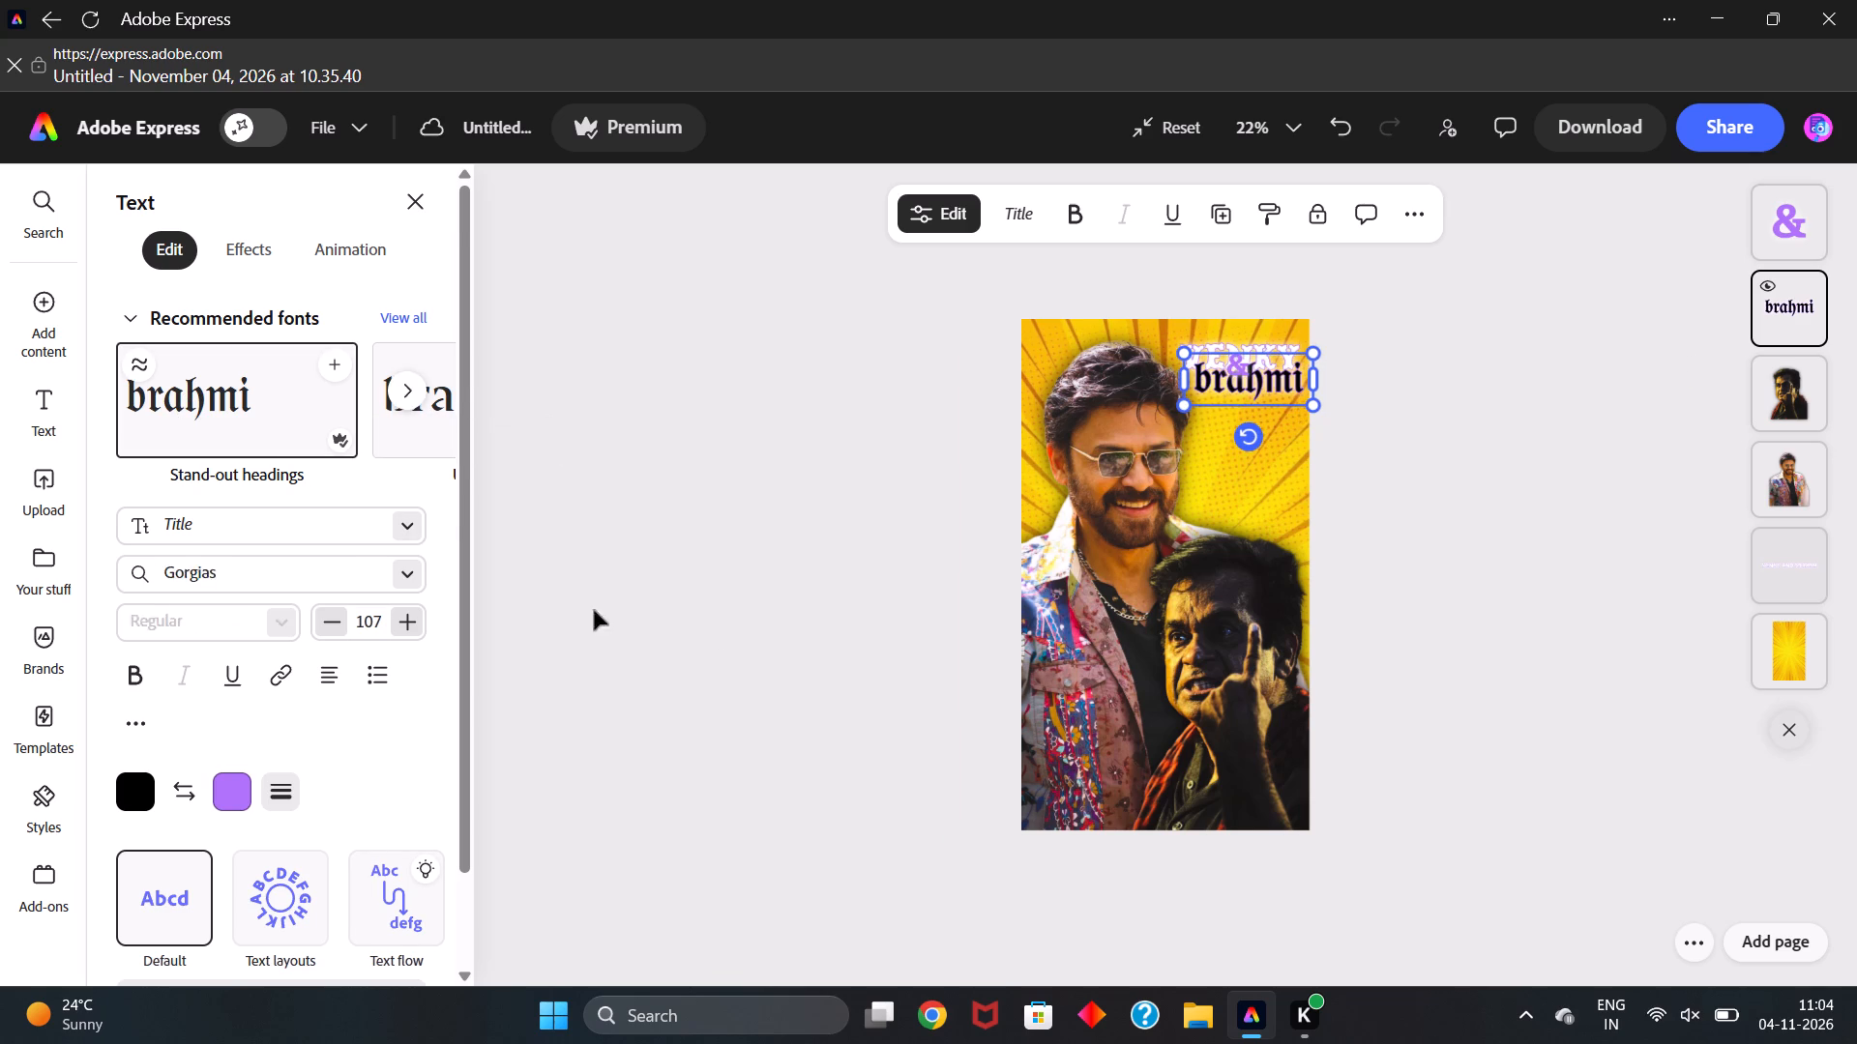
click(801, 733)
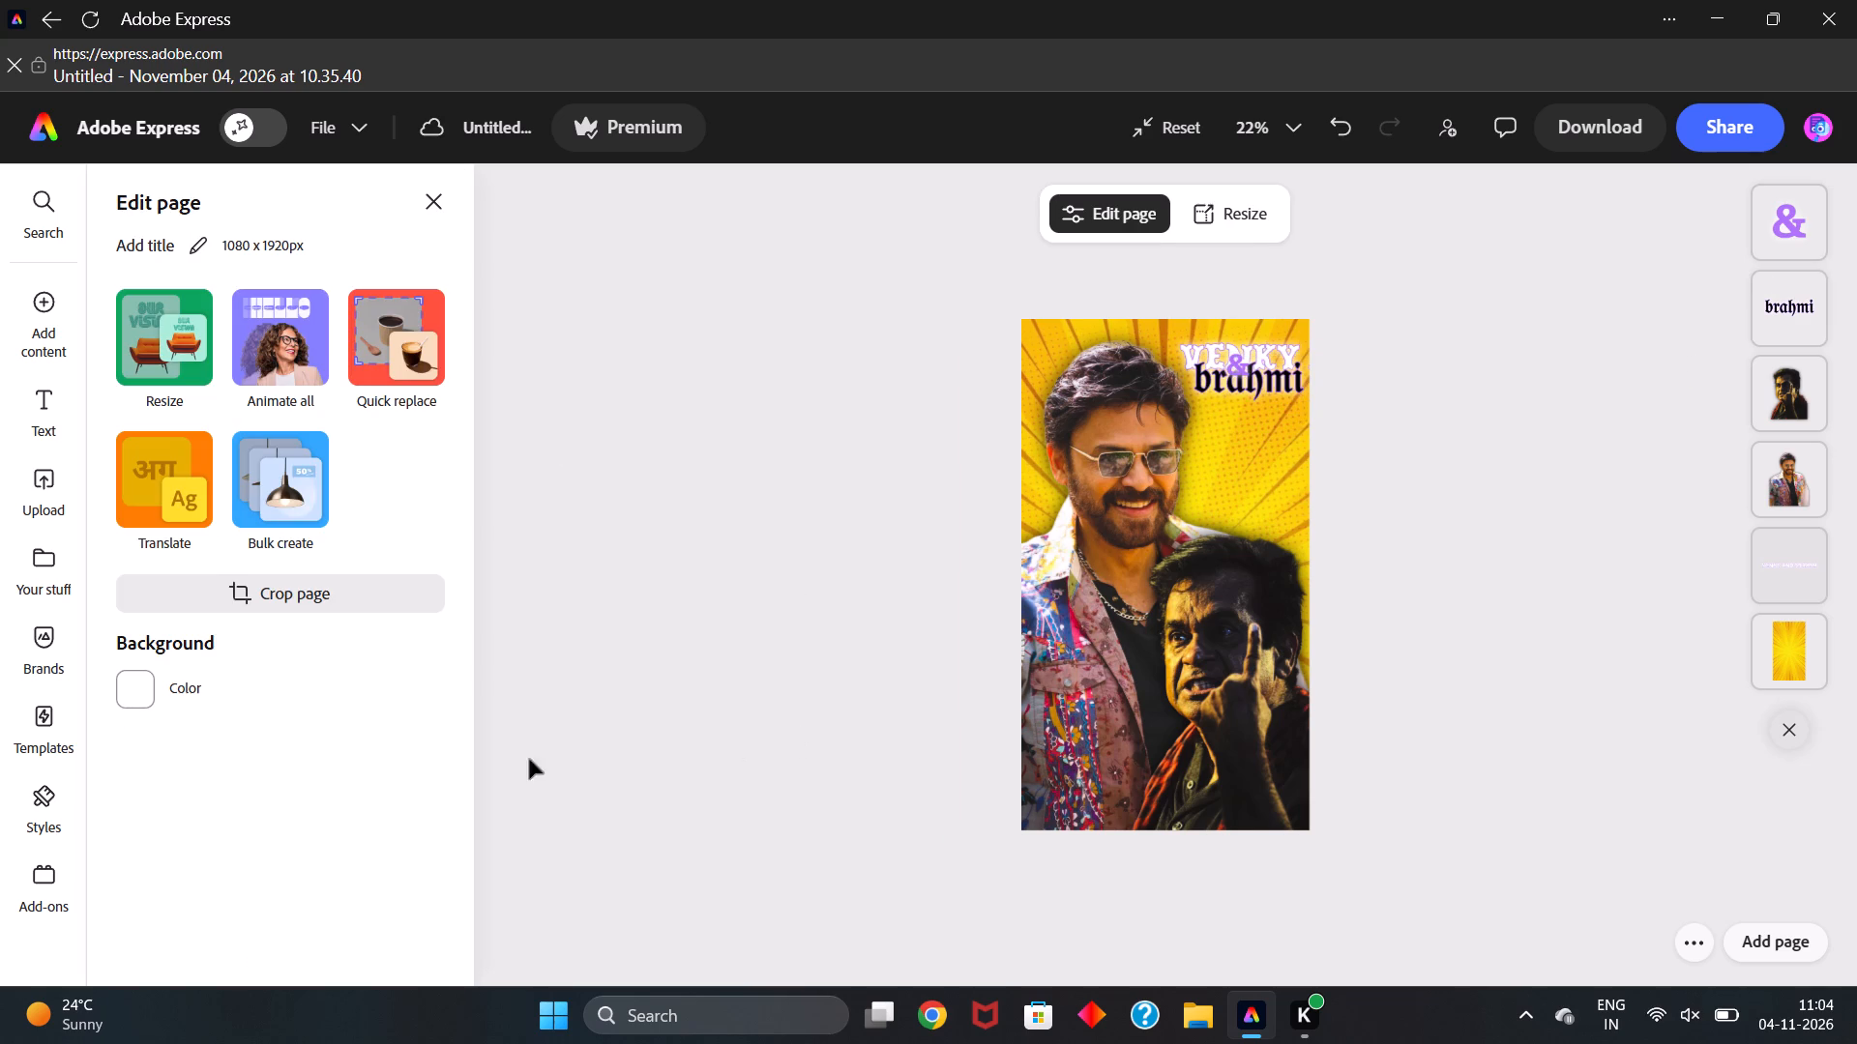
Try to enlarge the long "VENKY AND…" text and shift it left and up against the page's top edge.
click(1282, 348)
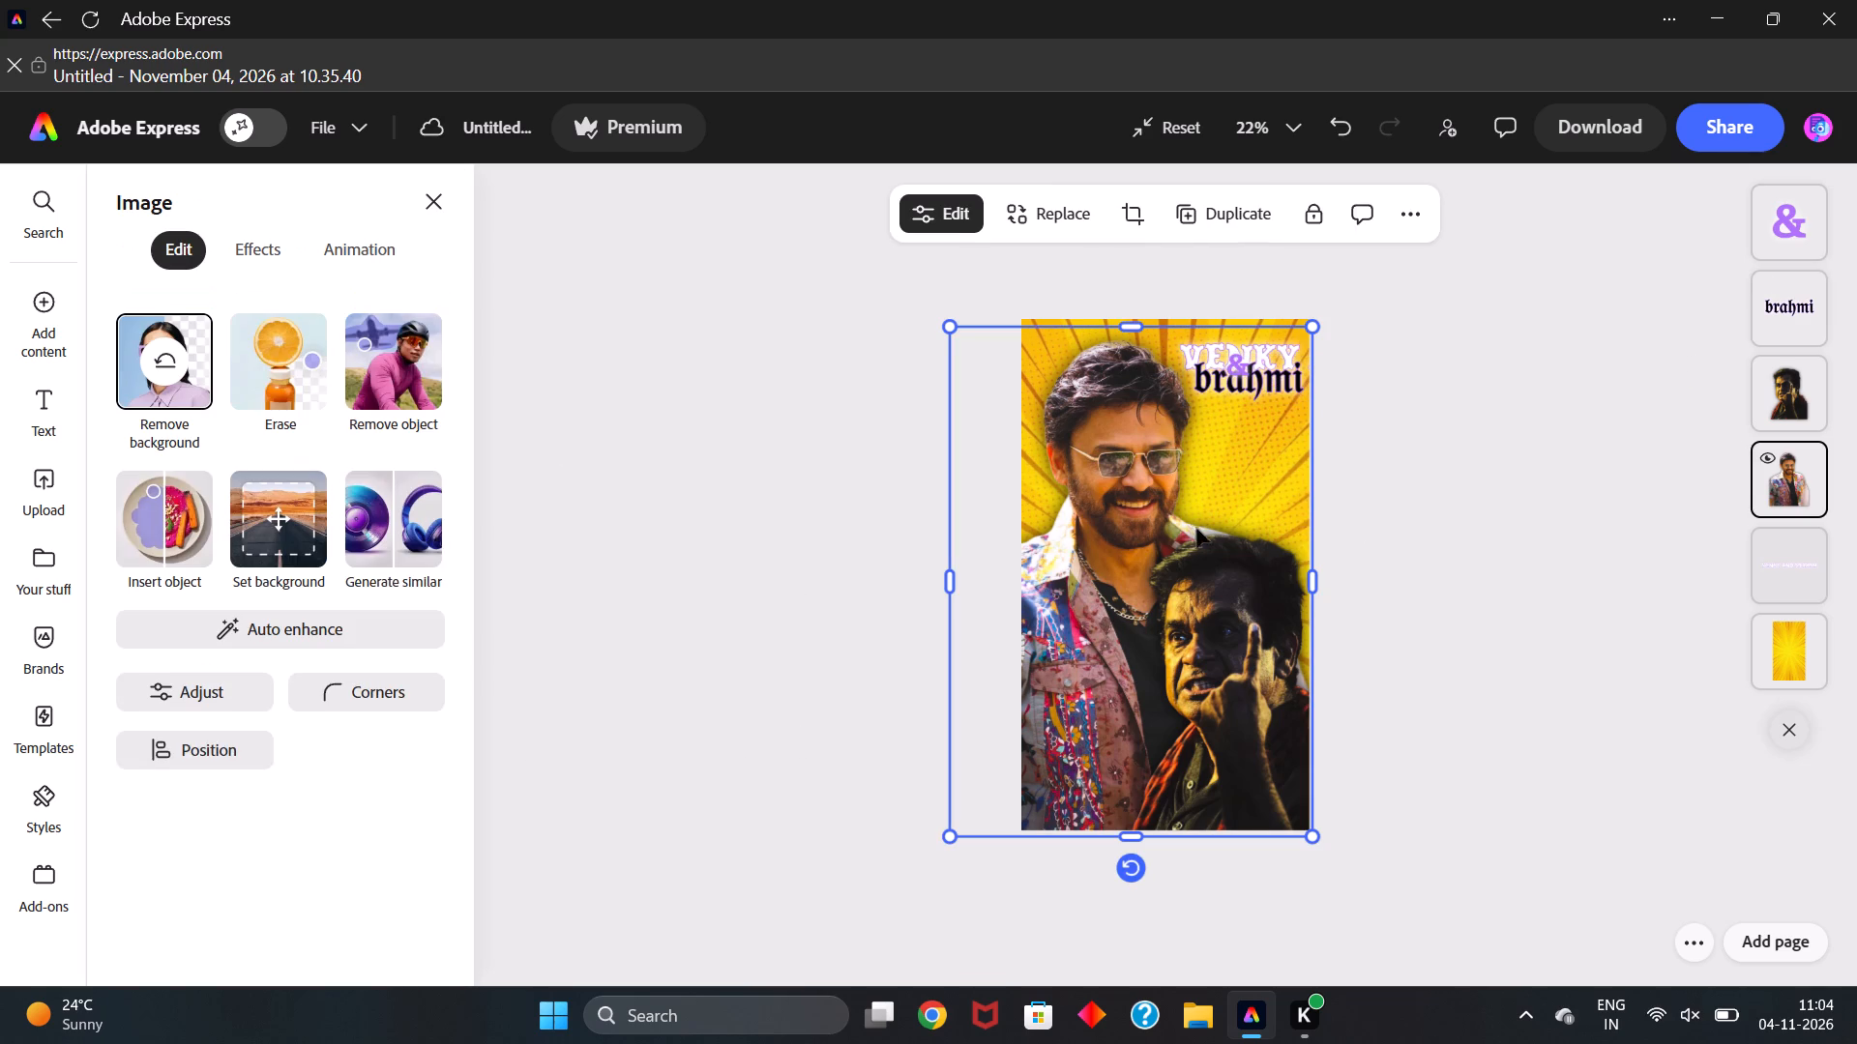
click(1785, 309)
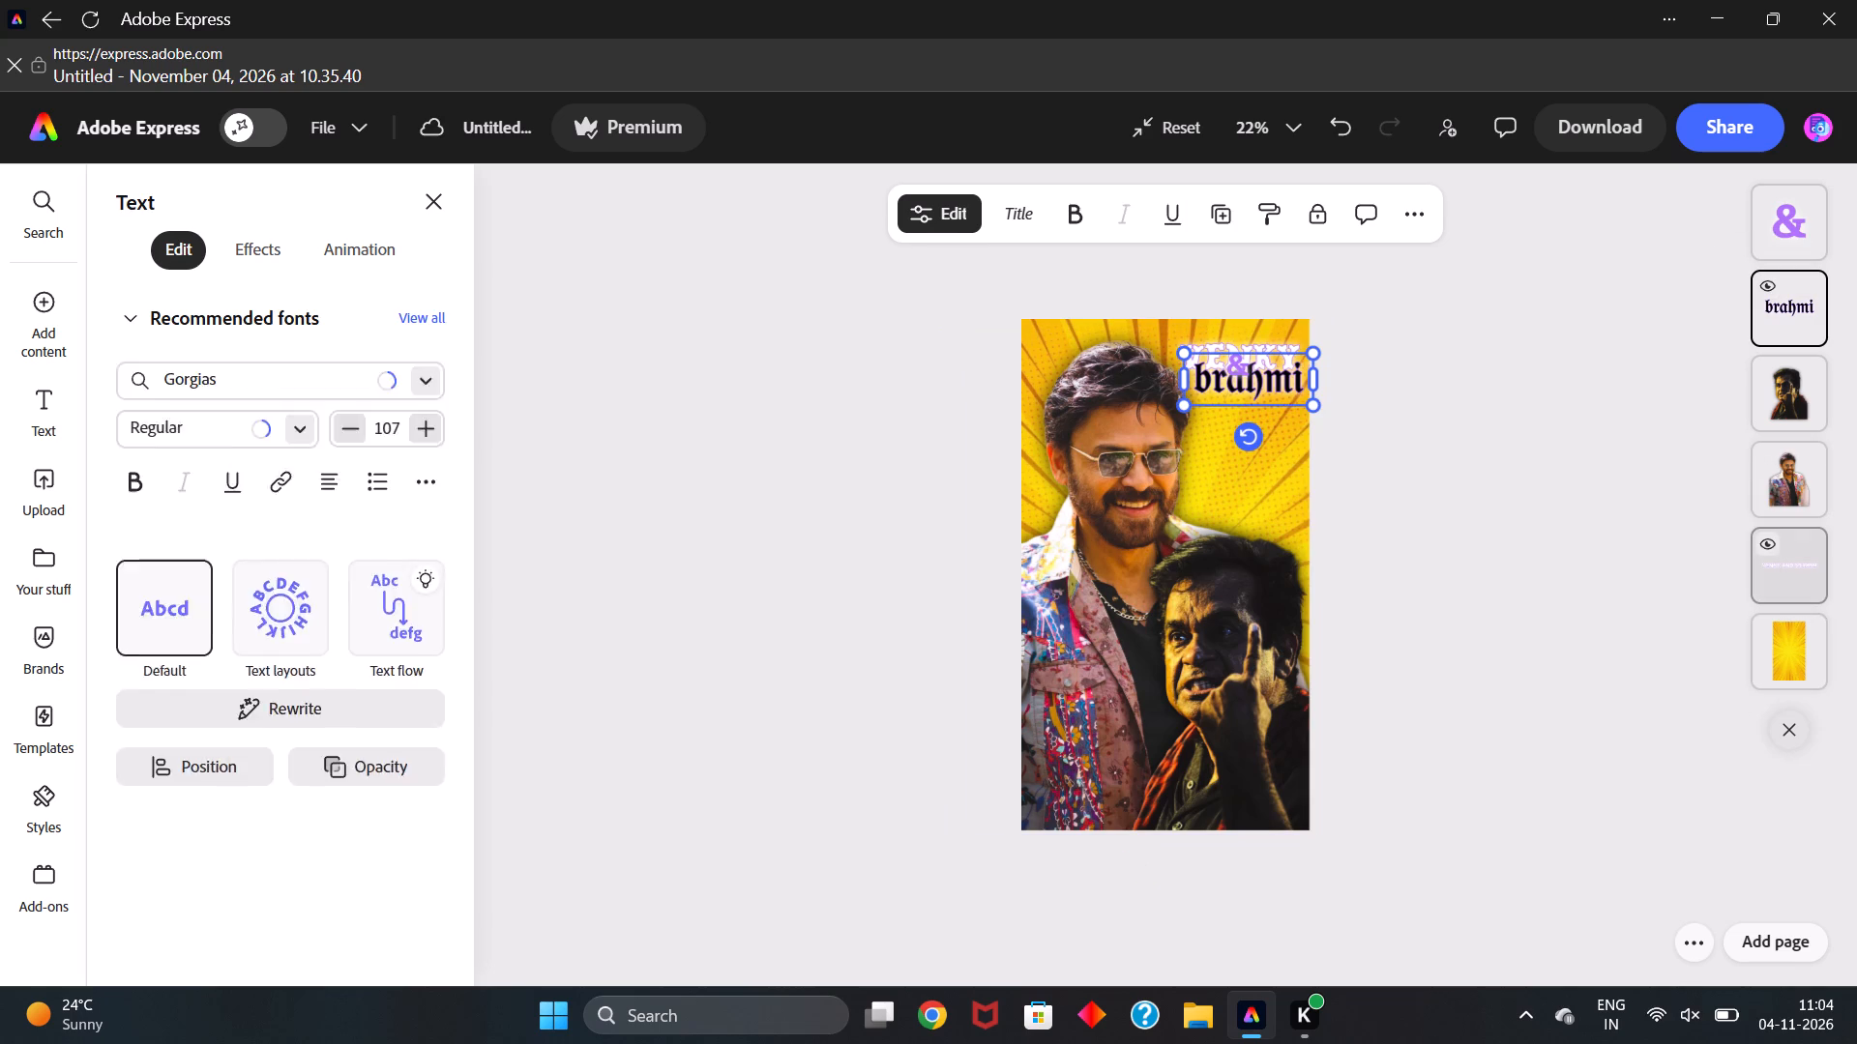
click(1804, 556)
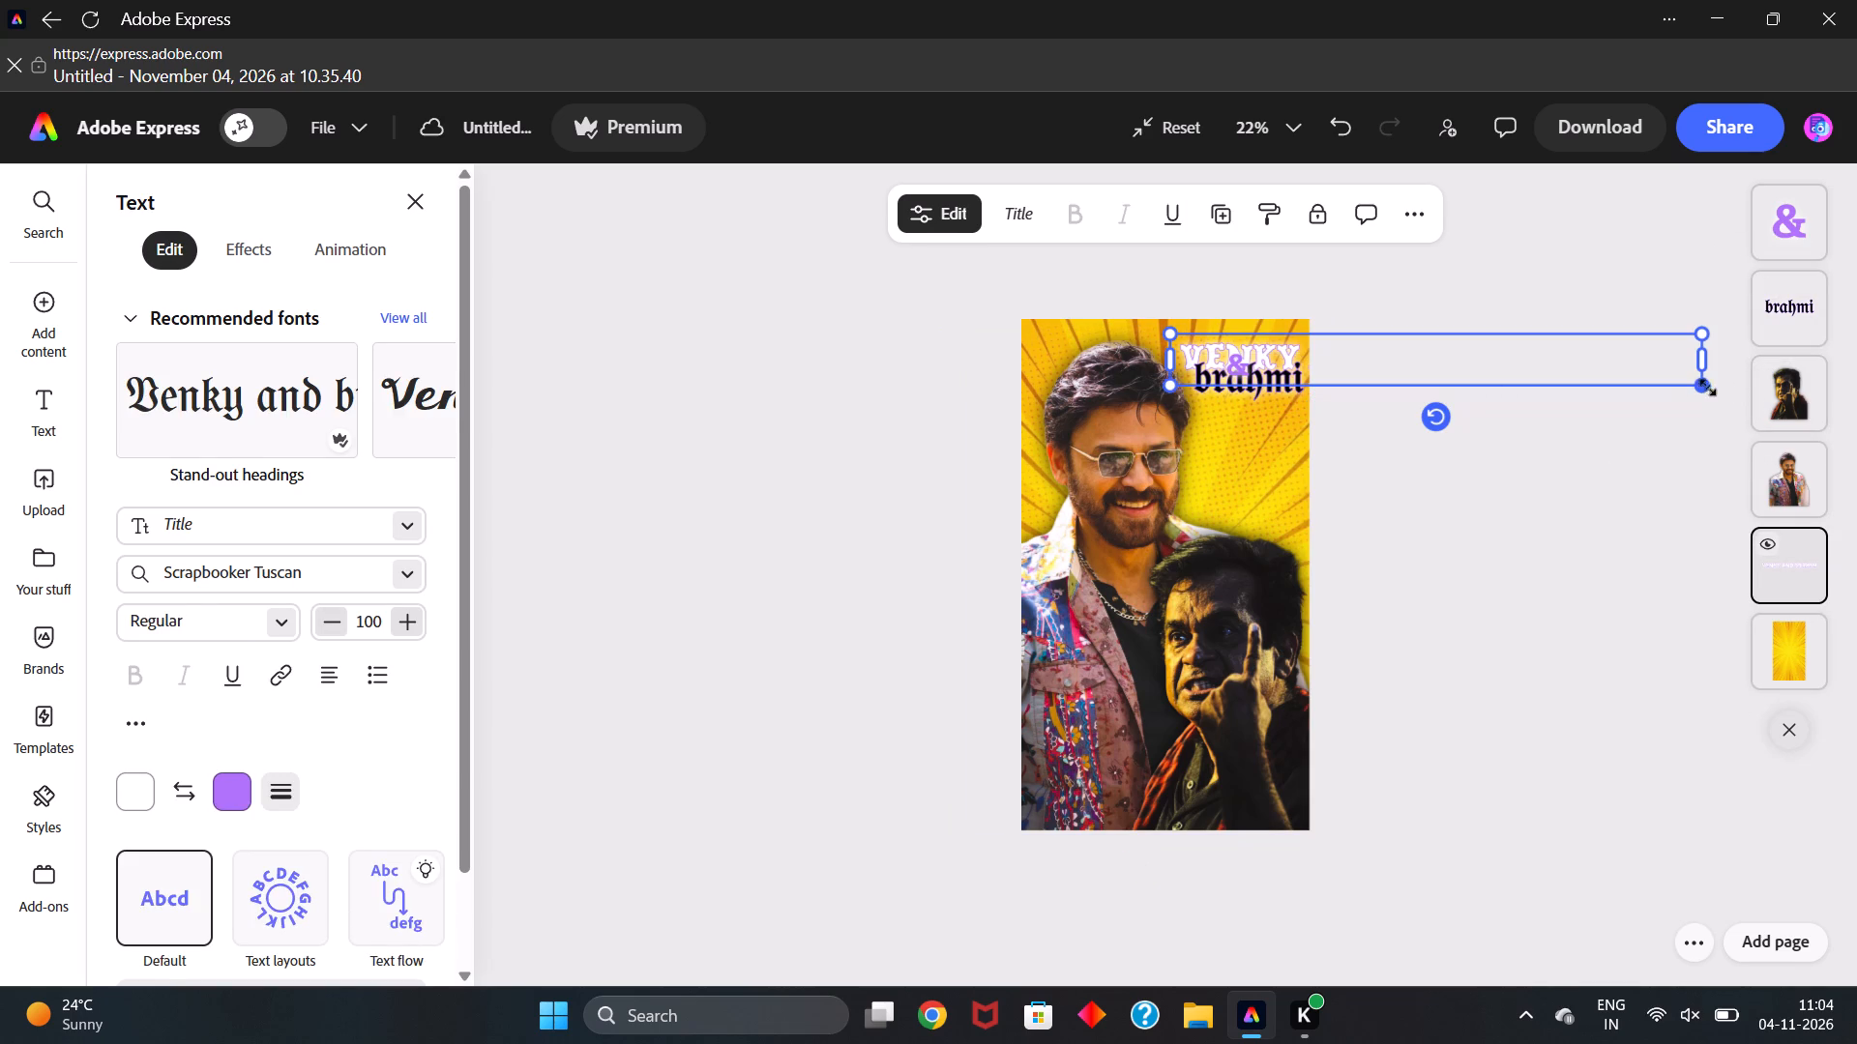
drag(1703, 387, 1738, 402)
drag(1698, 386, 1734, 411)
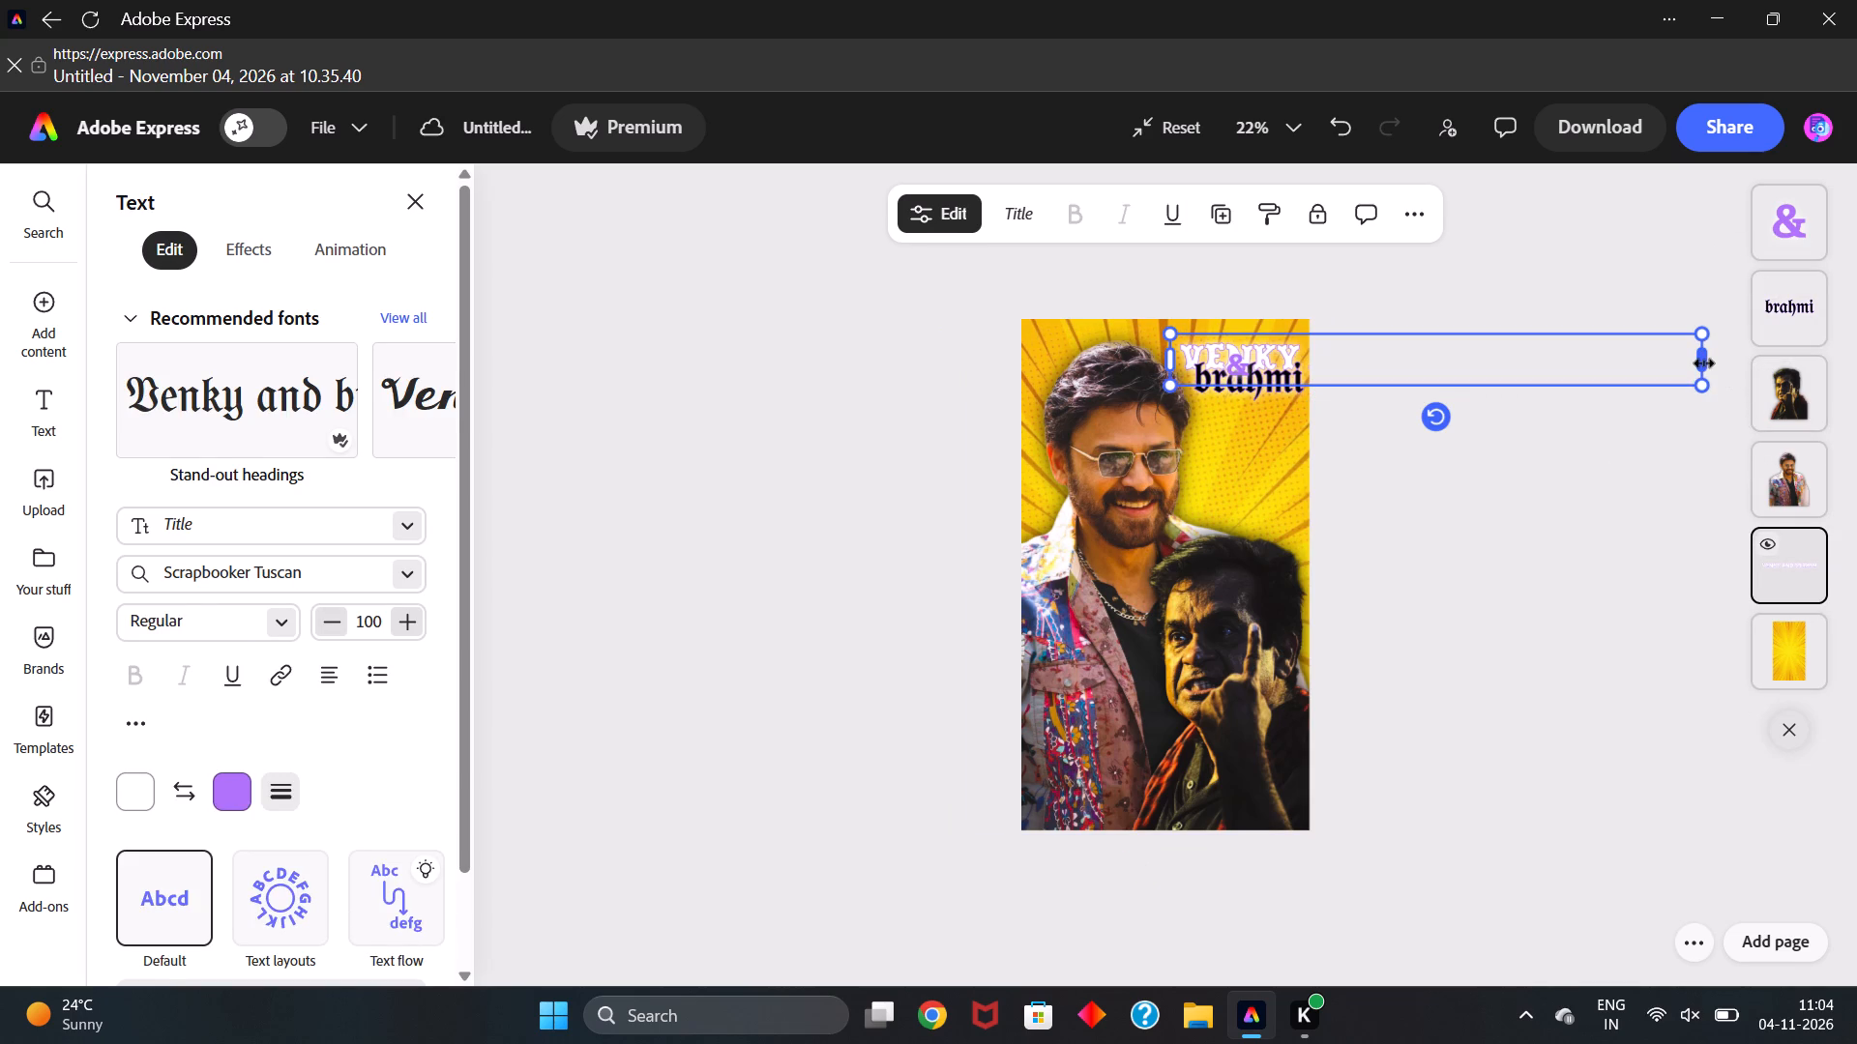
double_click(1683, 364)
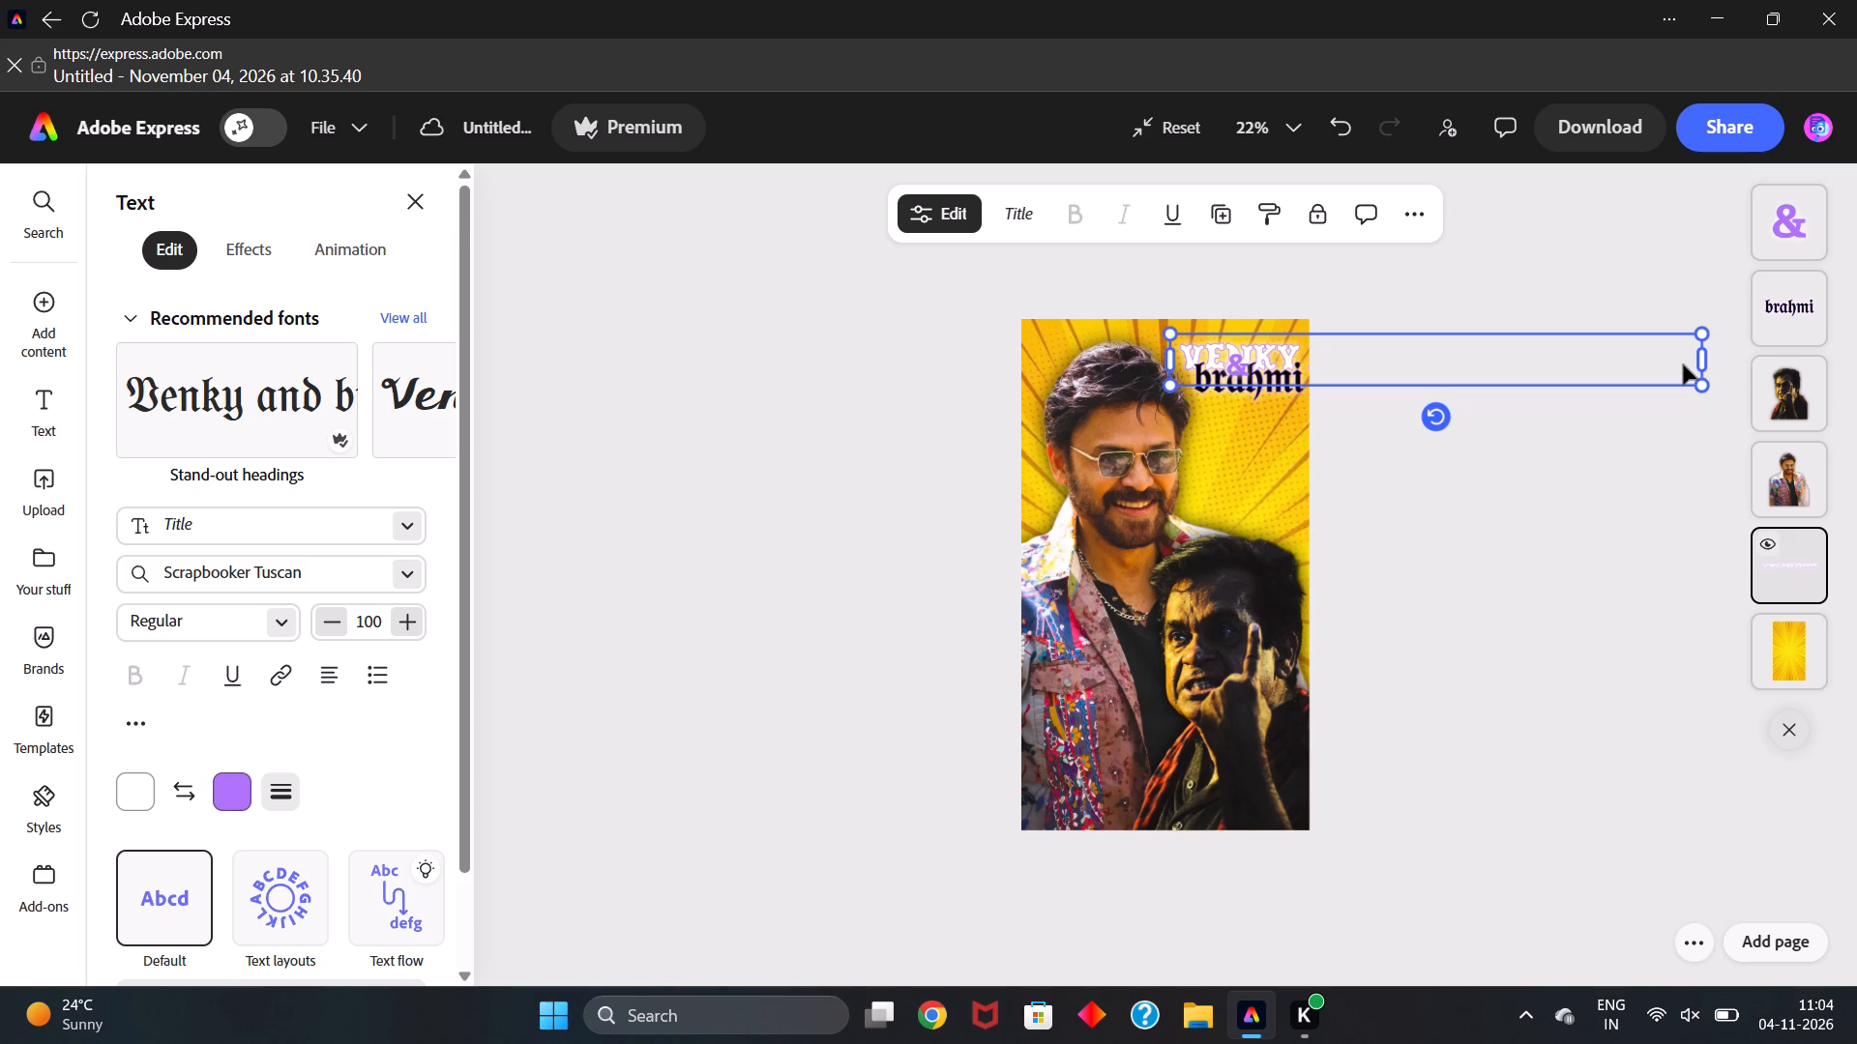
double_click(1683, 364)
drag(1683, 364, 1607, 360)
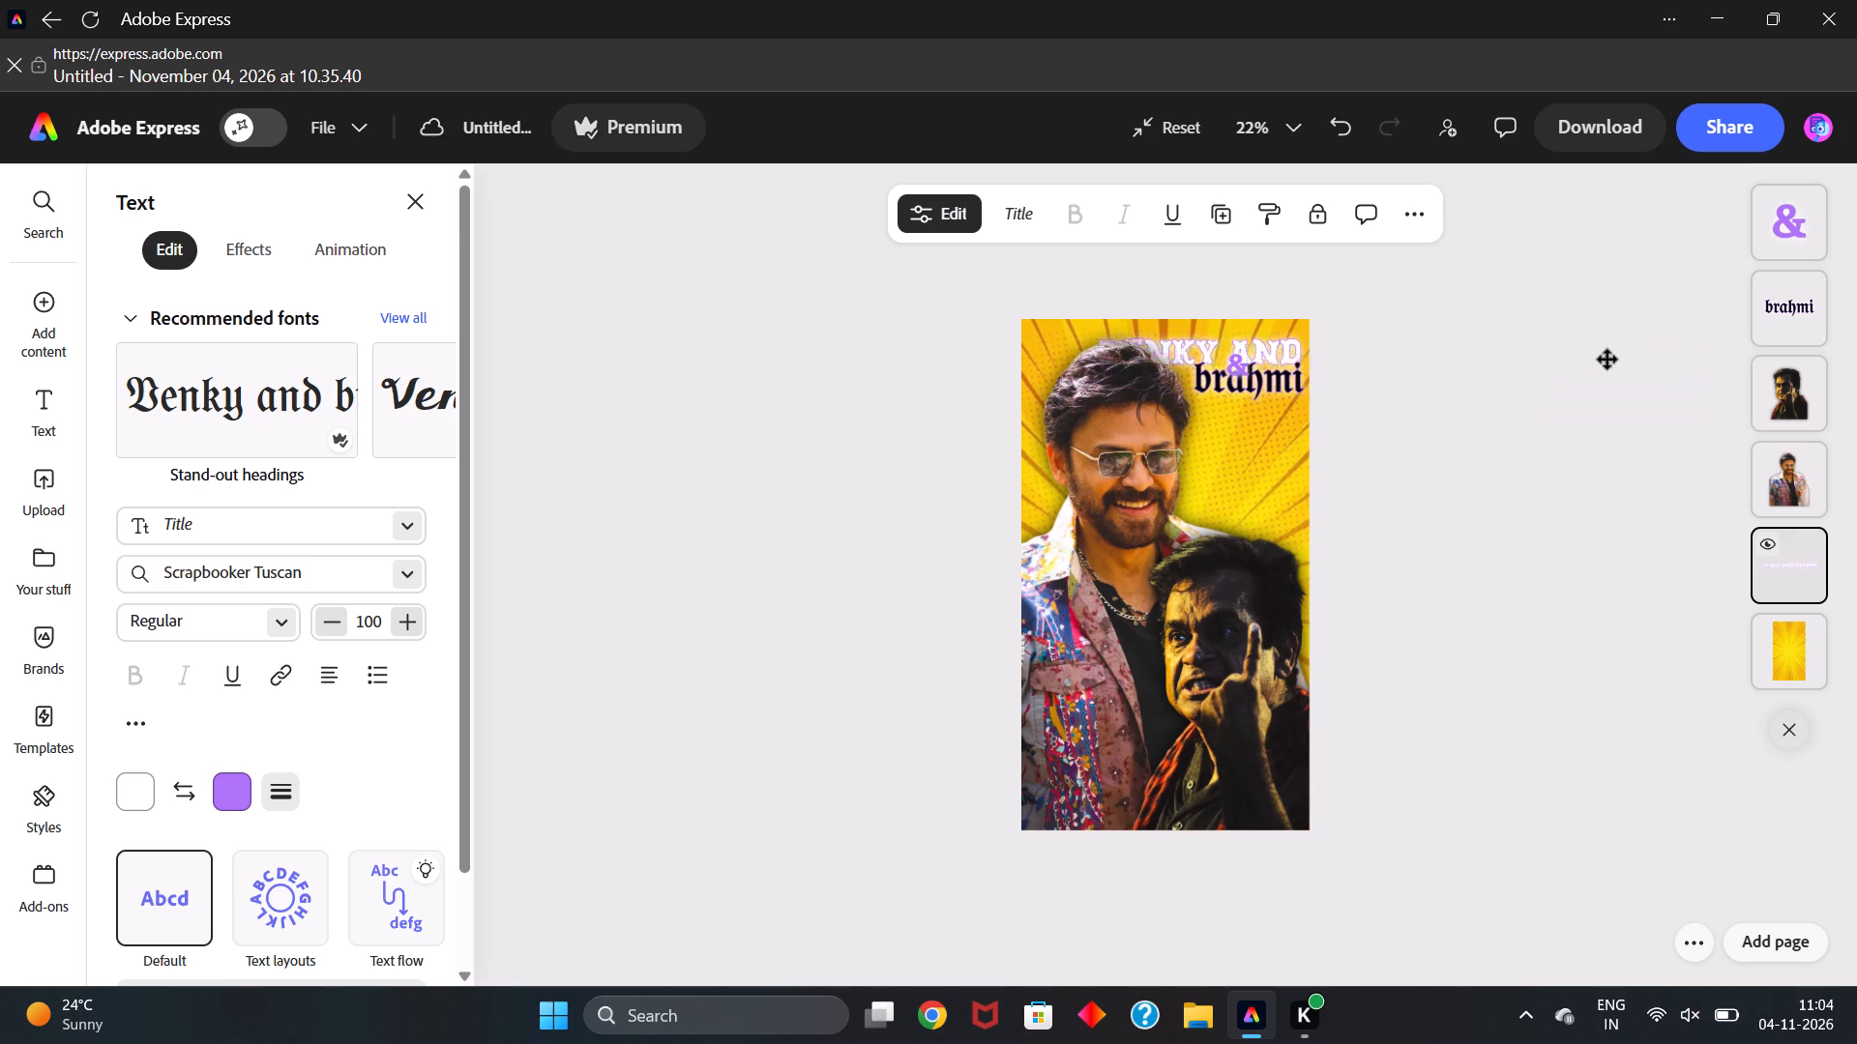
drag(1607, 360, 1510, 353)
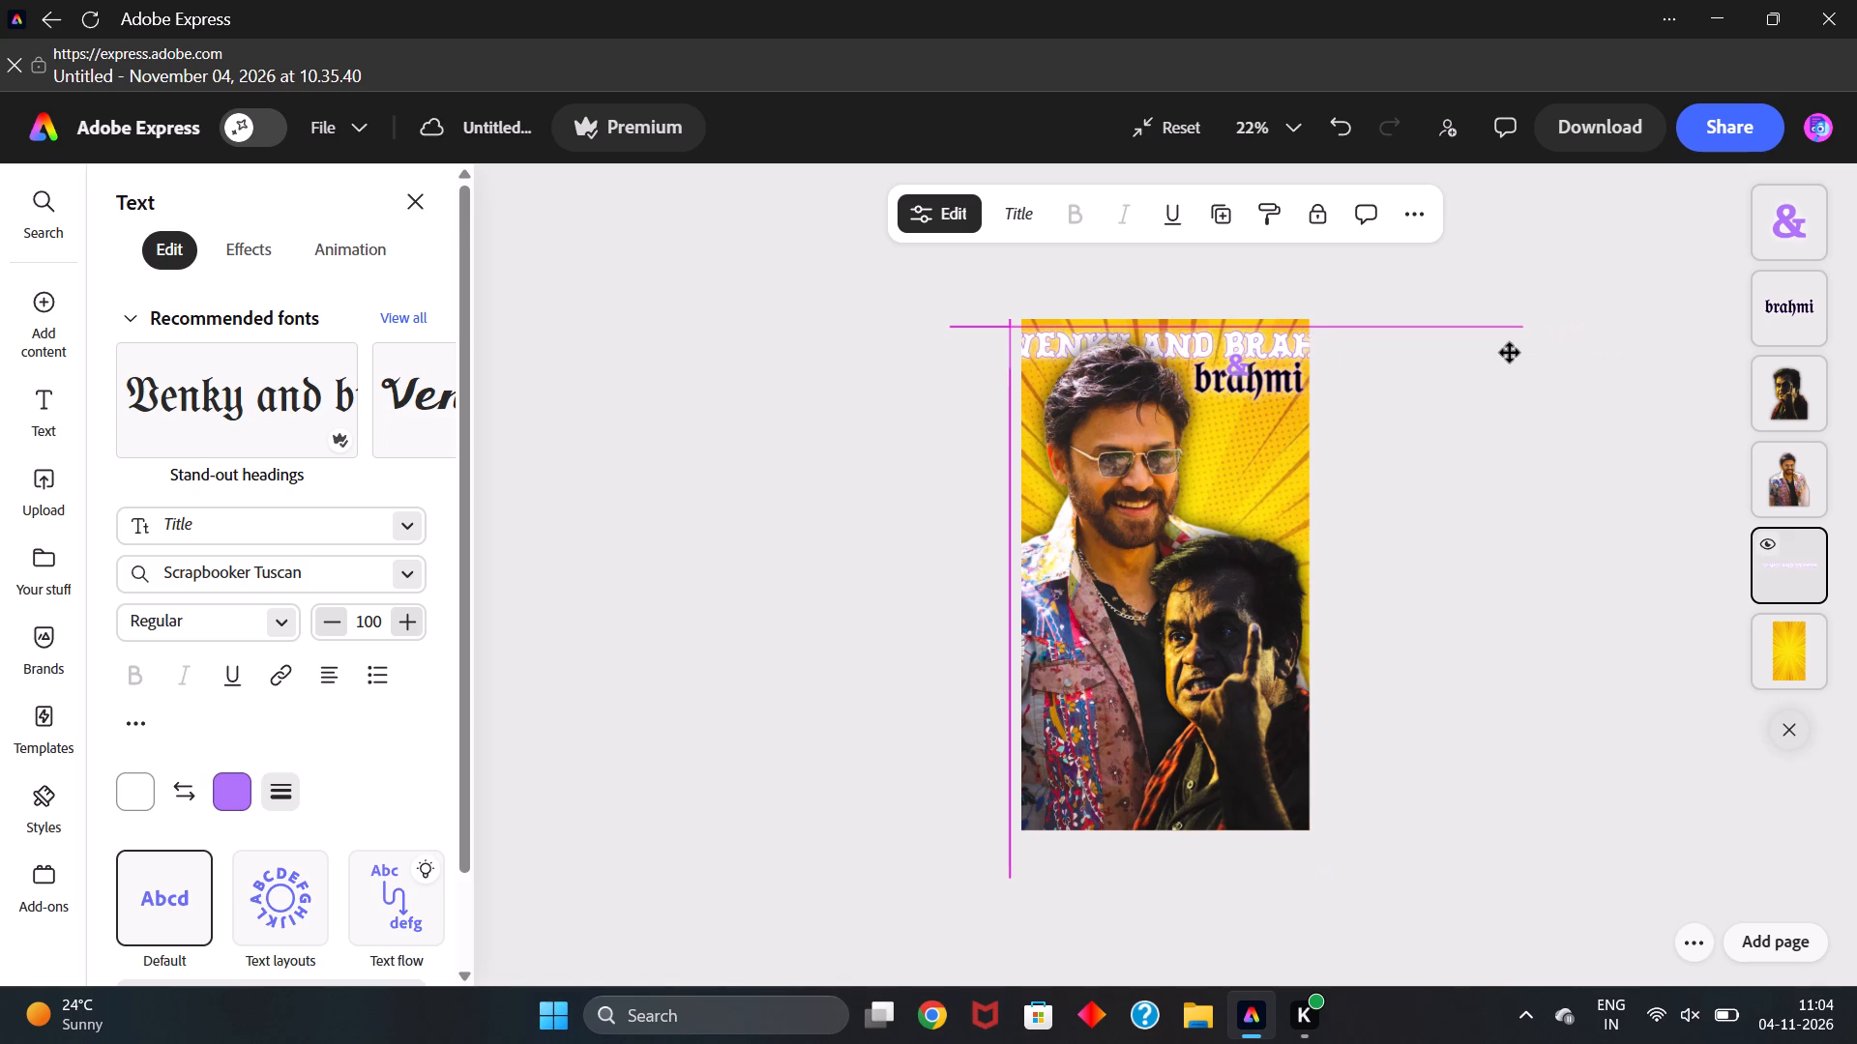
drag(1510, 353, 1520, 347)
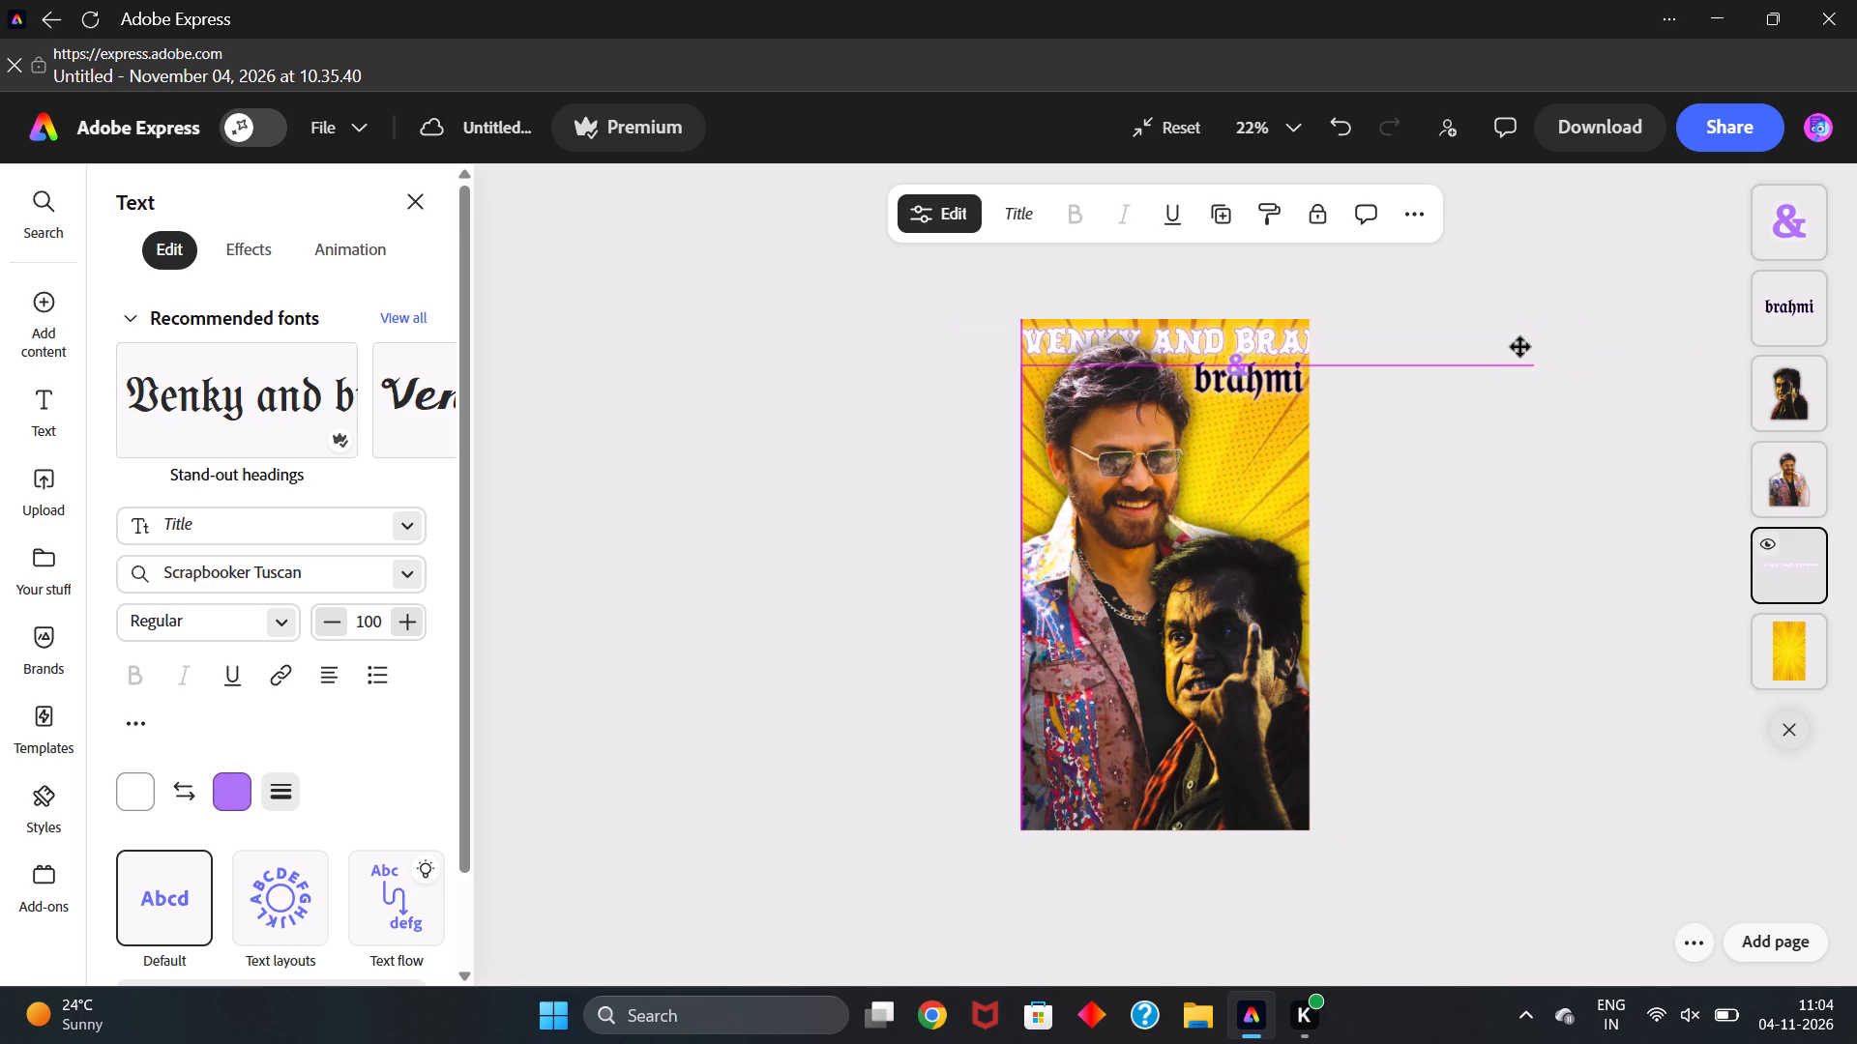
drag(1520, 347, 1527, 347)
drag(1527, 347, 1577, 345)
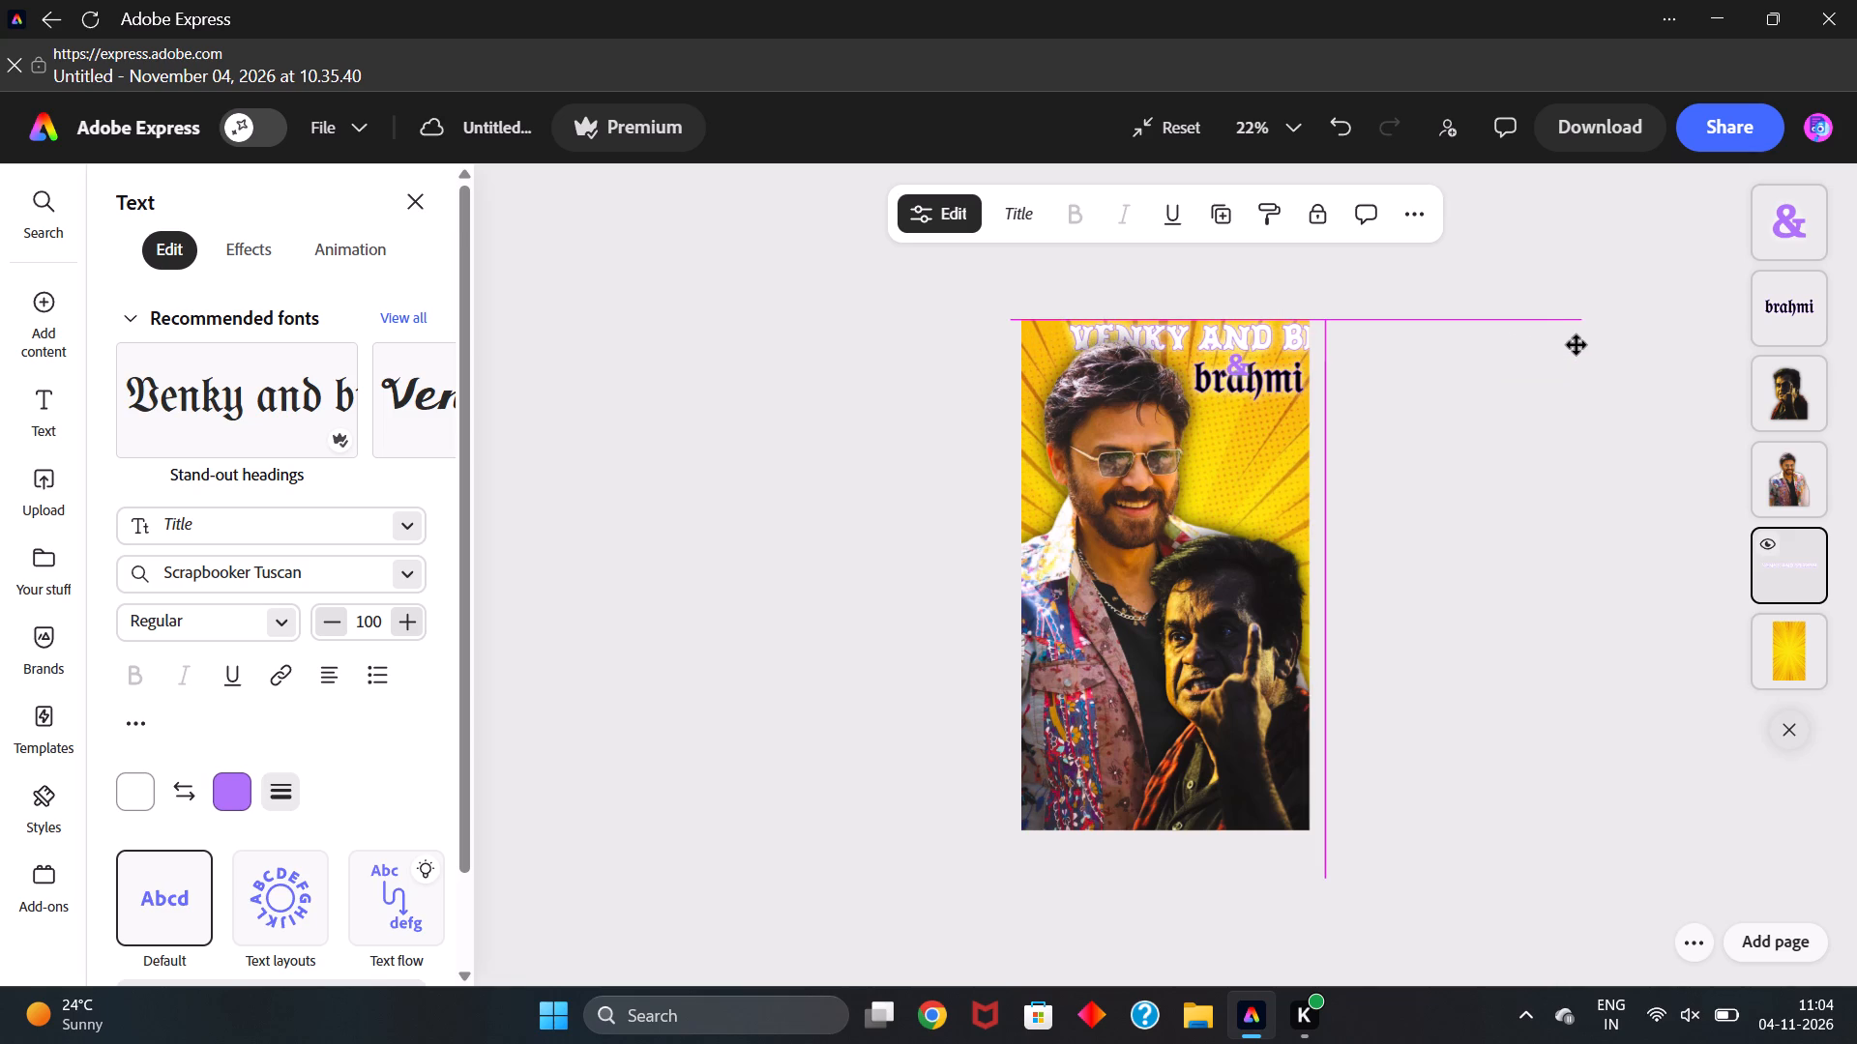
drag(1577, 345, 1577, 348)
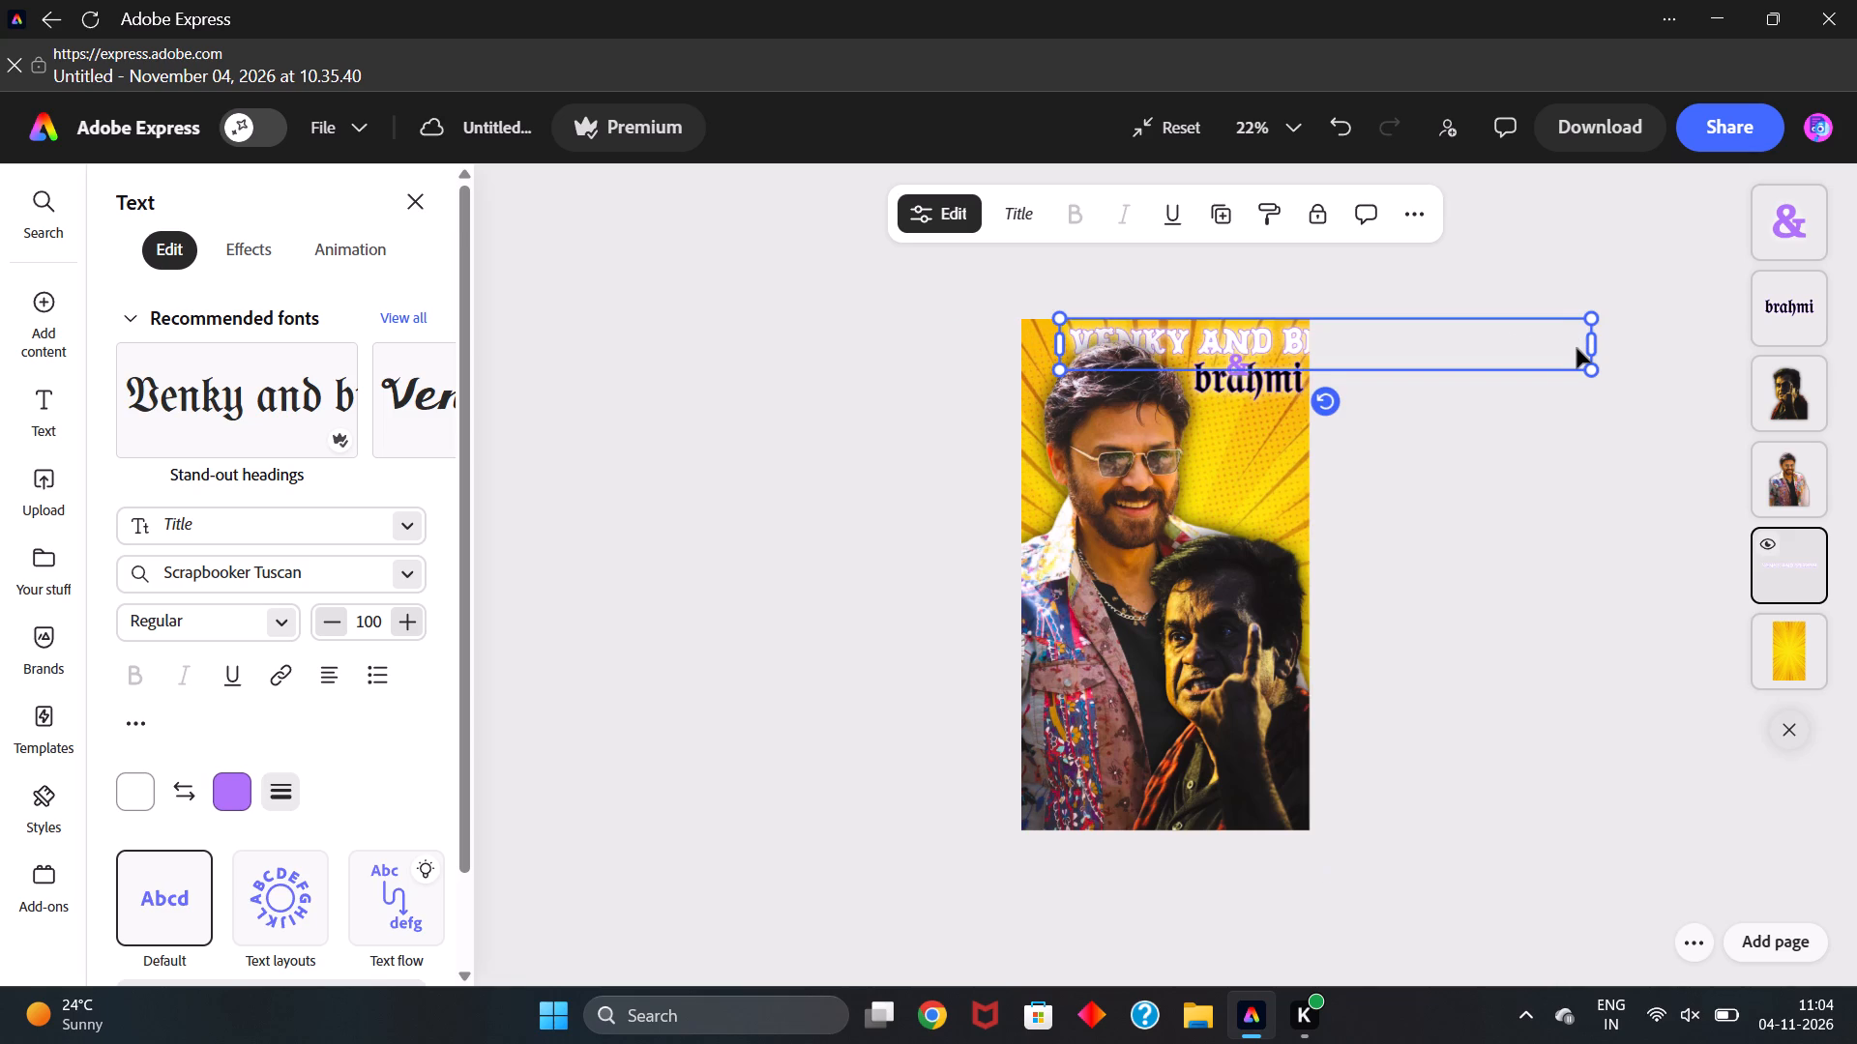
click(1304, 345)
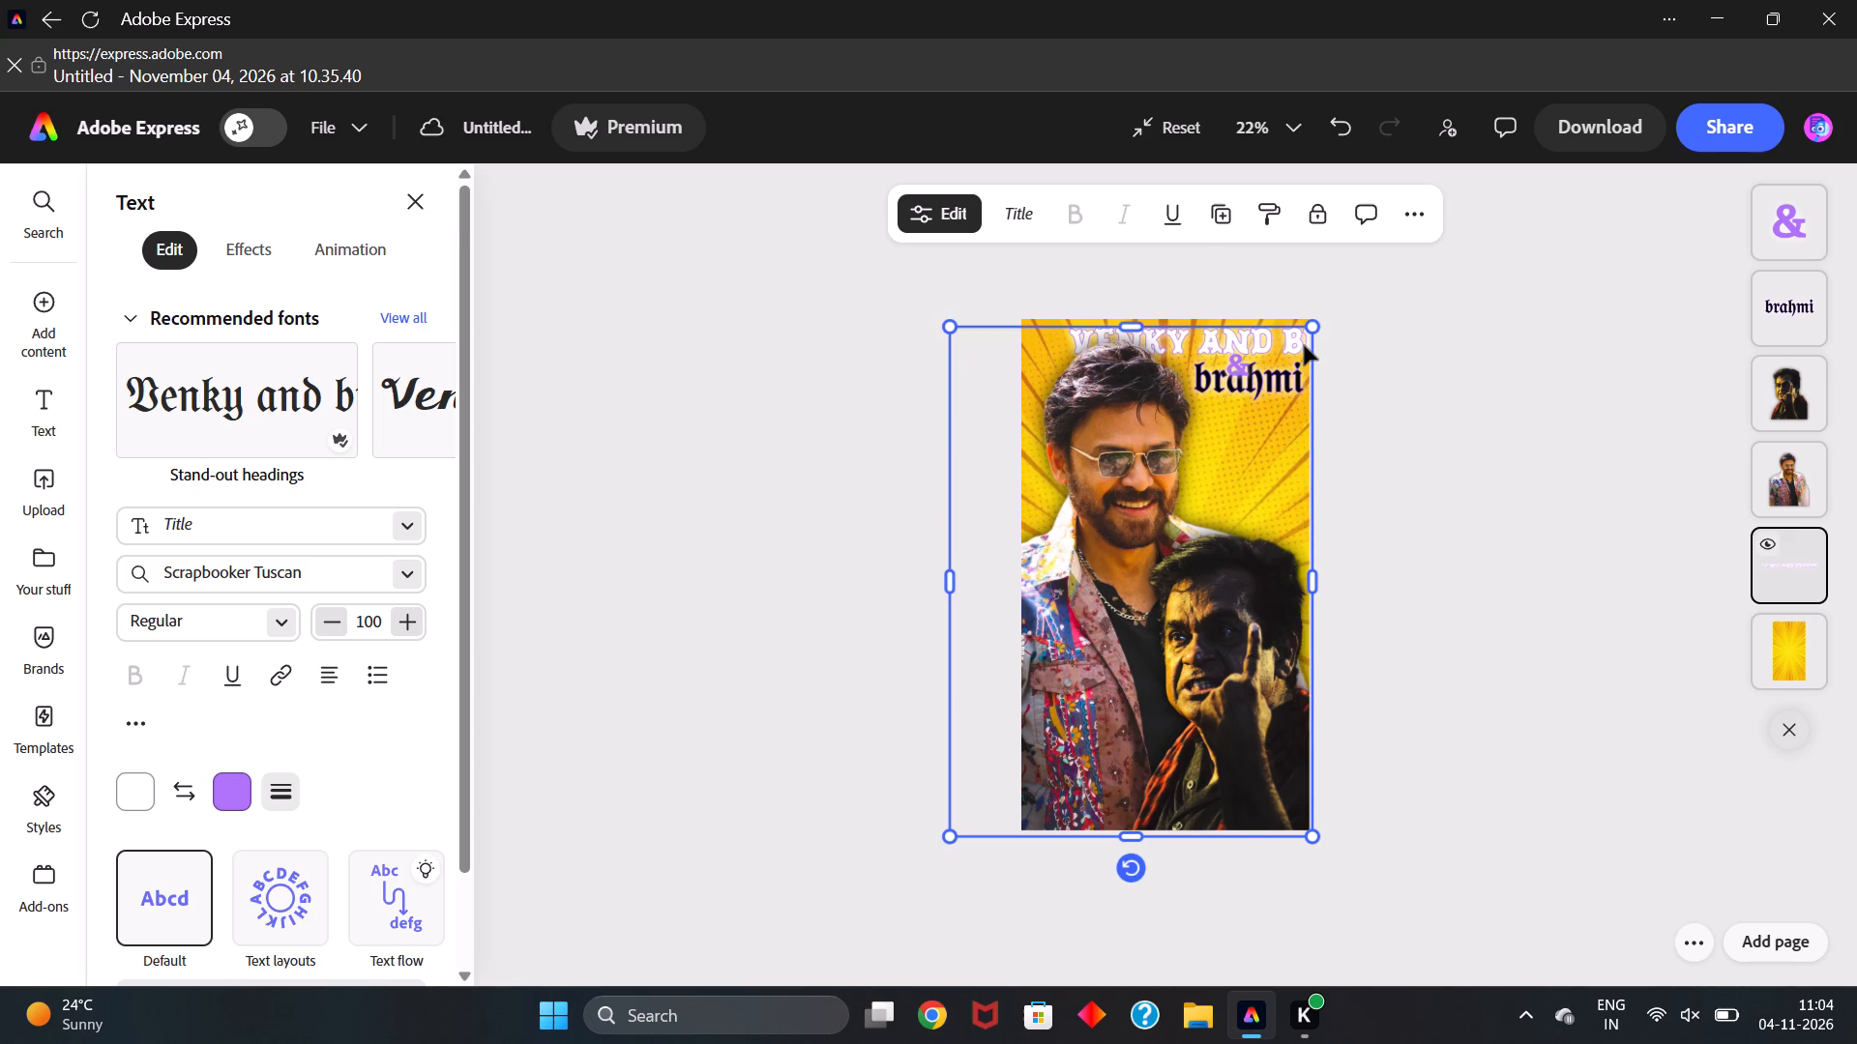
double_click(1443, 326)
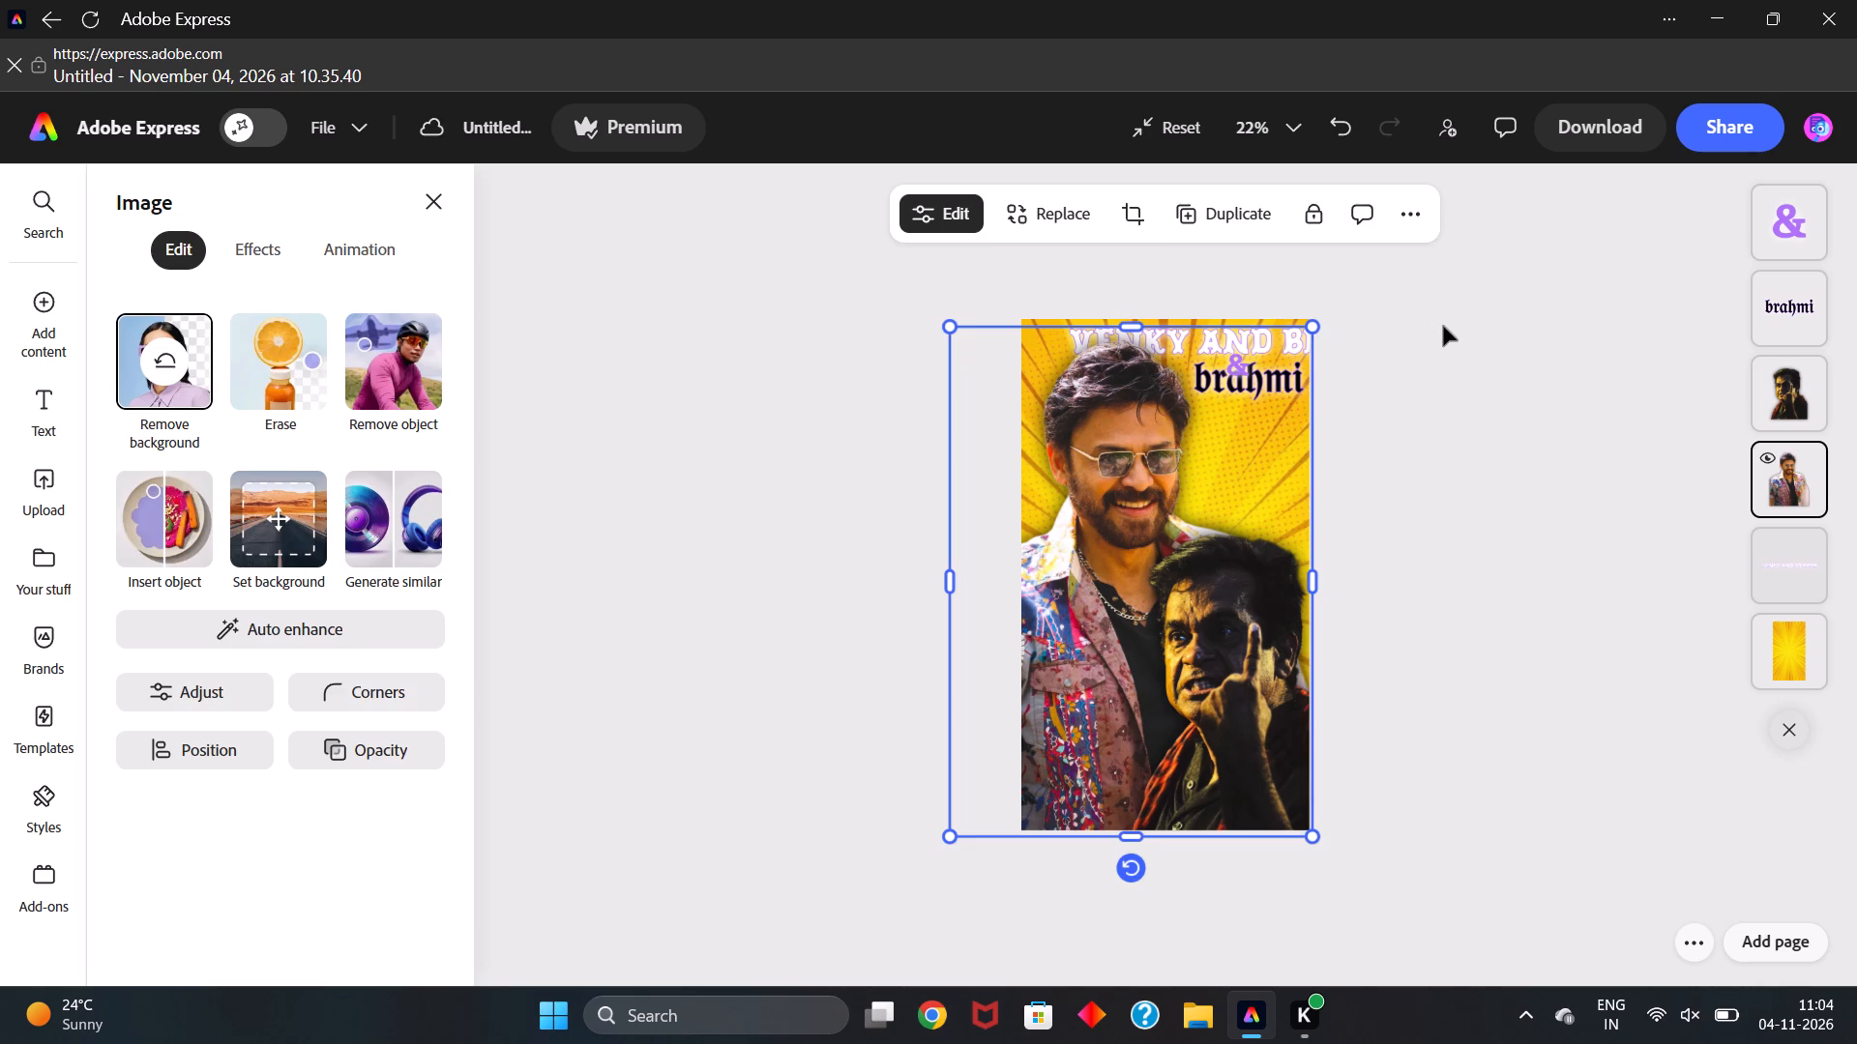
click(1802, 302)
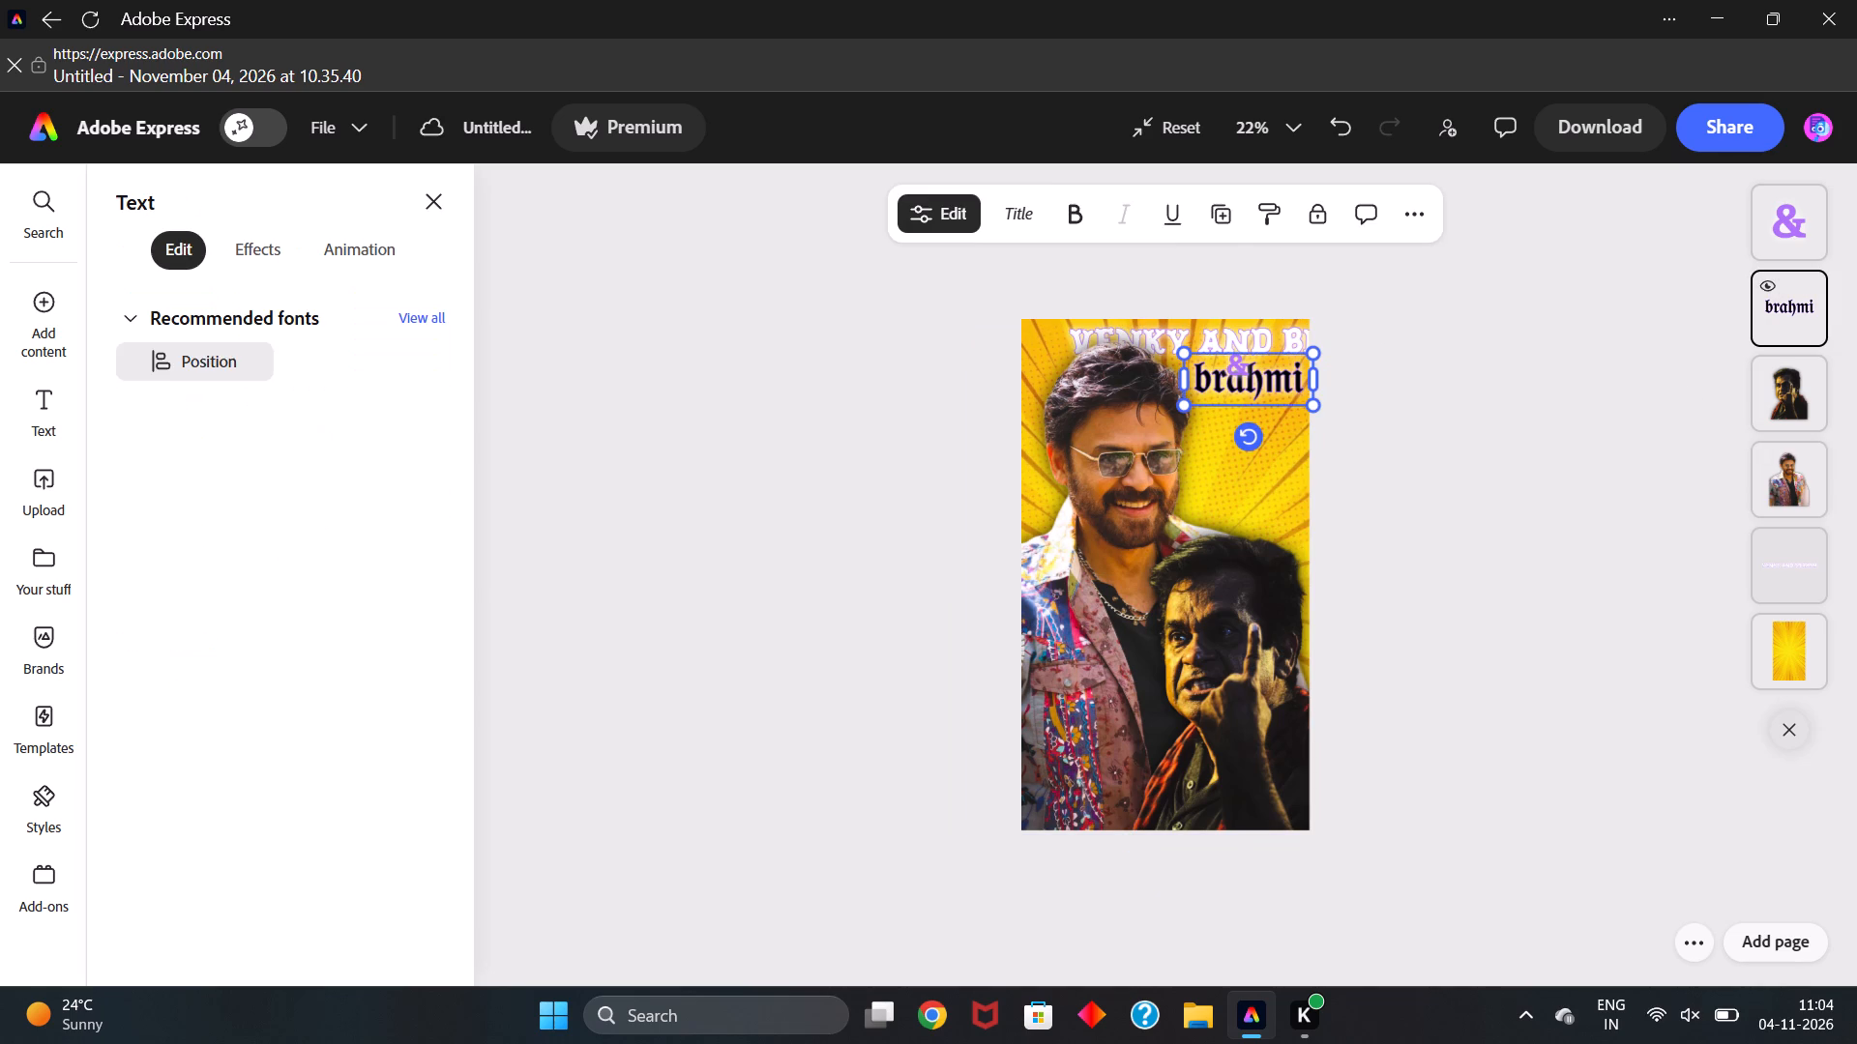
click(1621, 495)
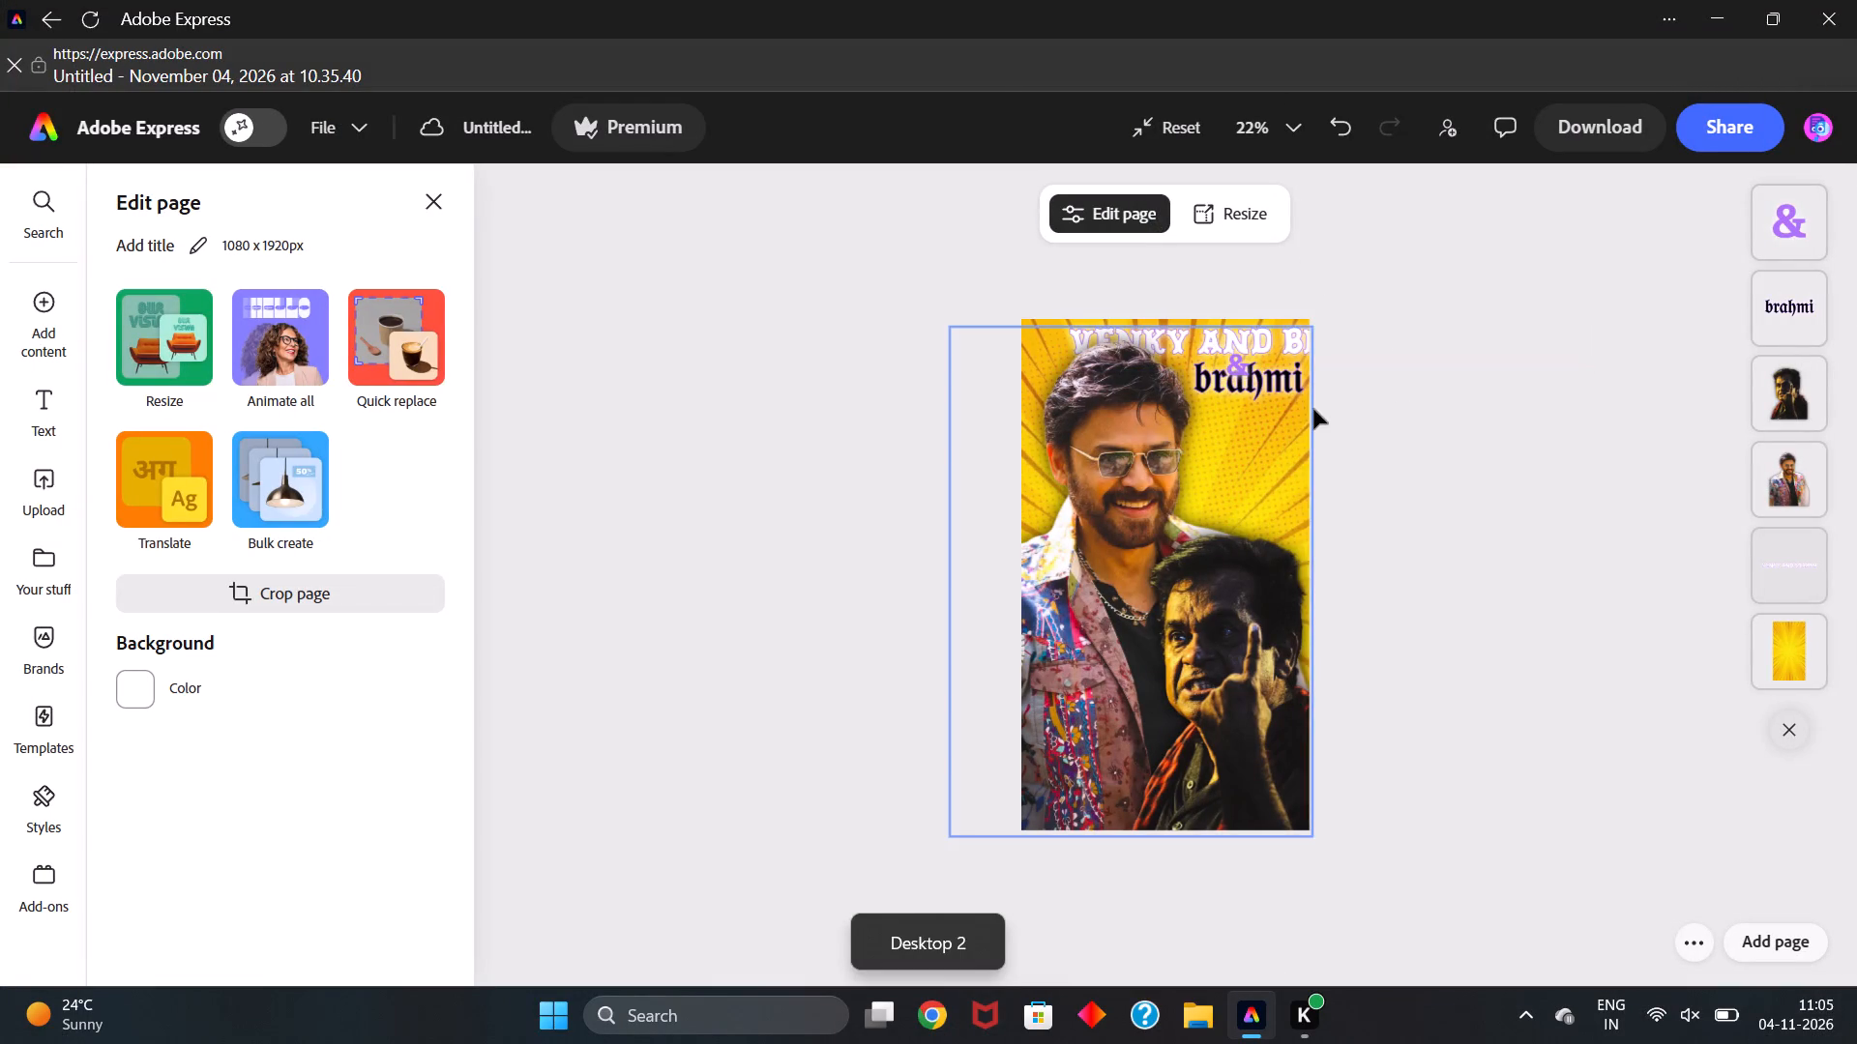
Delete the long "VENKY AND…" text layer from behind the man in sunglasses.
click(1287, 338)
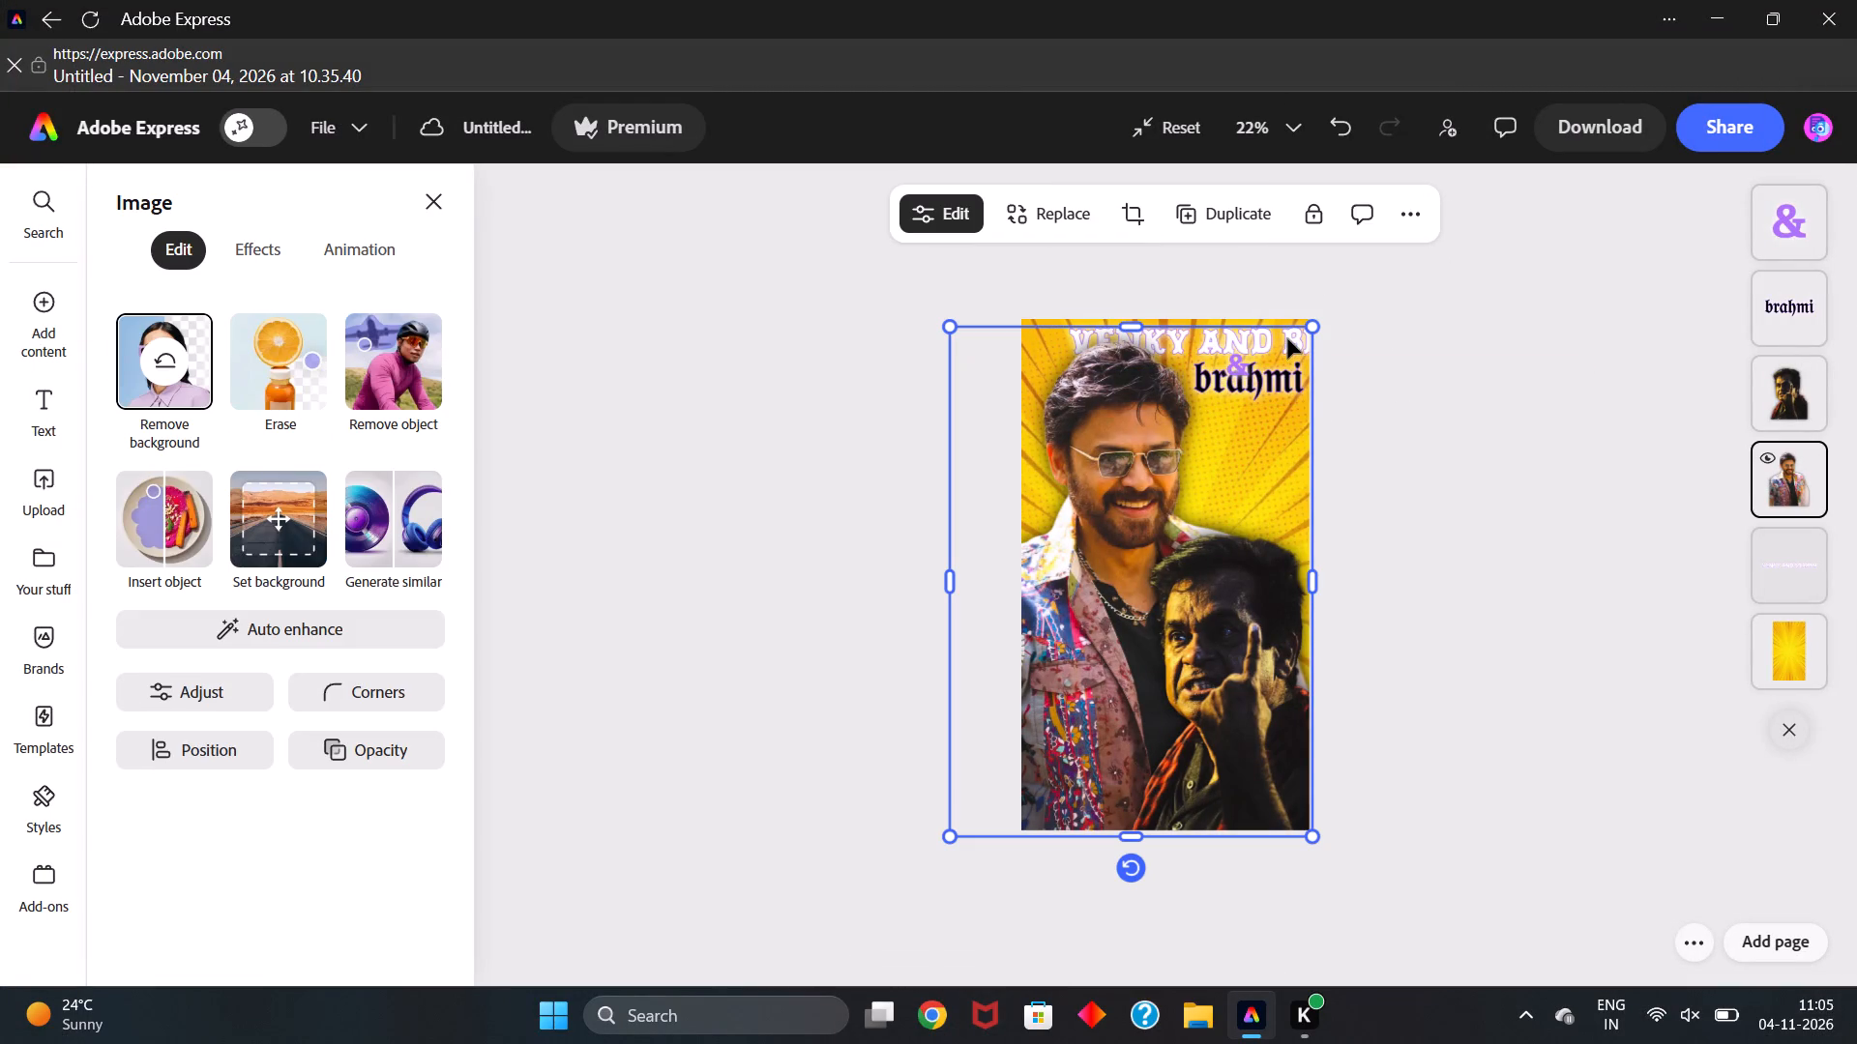
click(1792, 554)
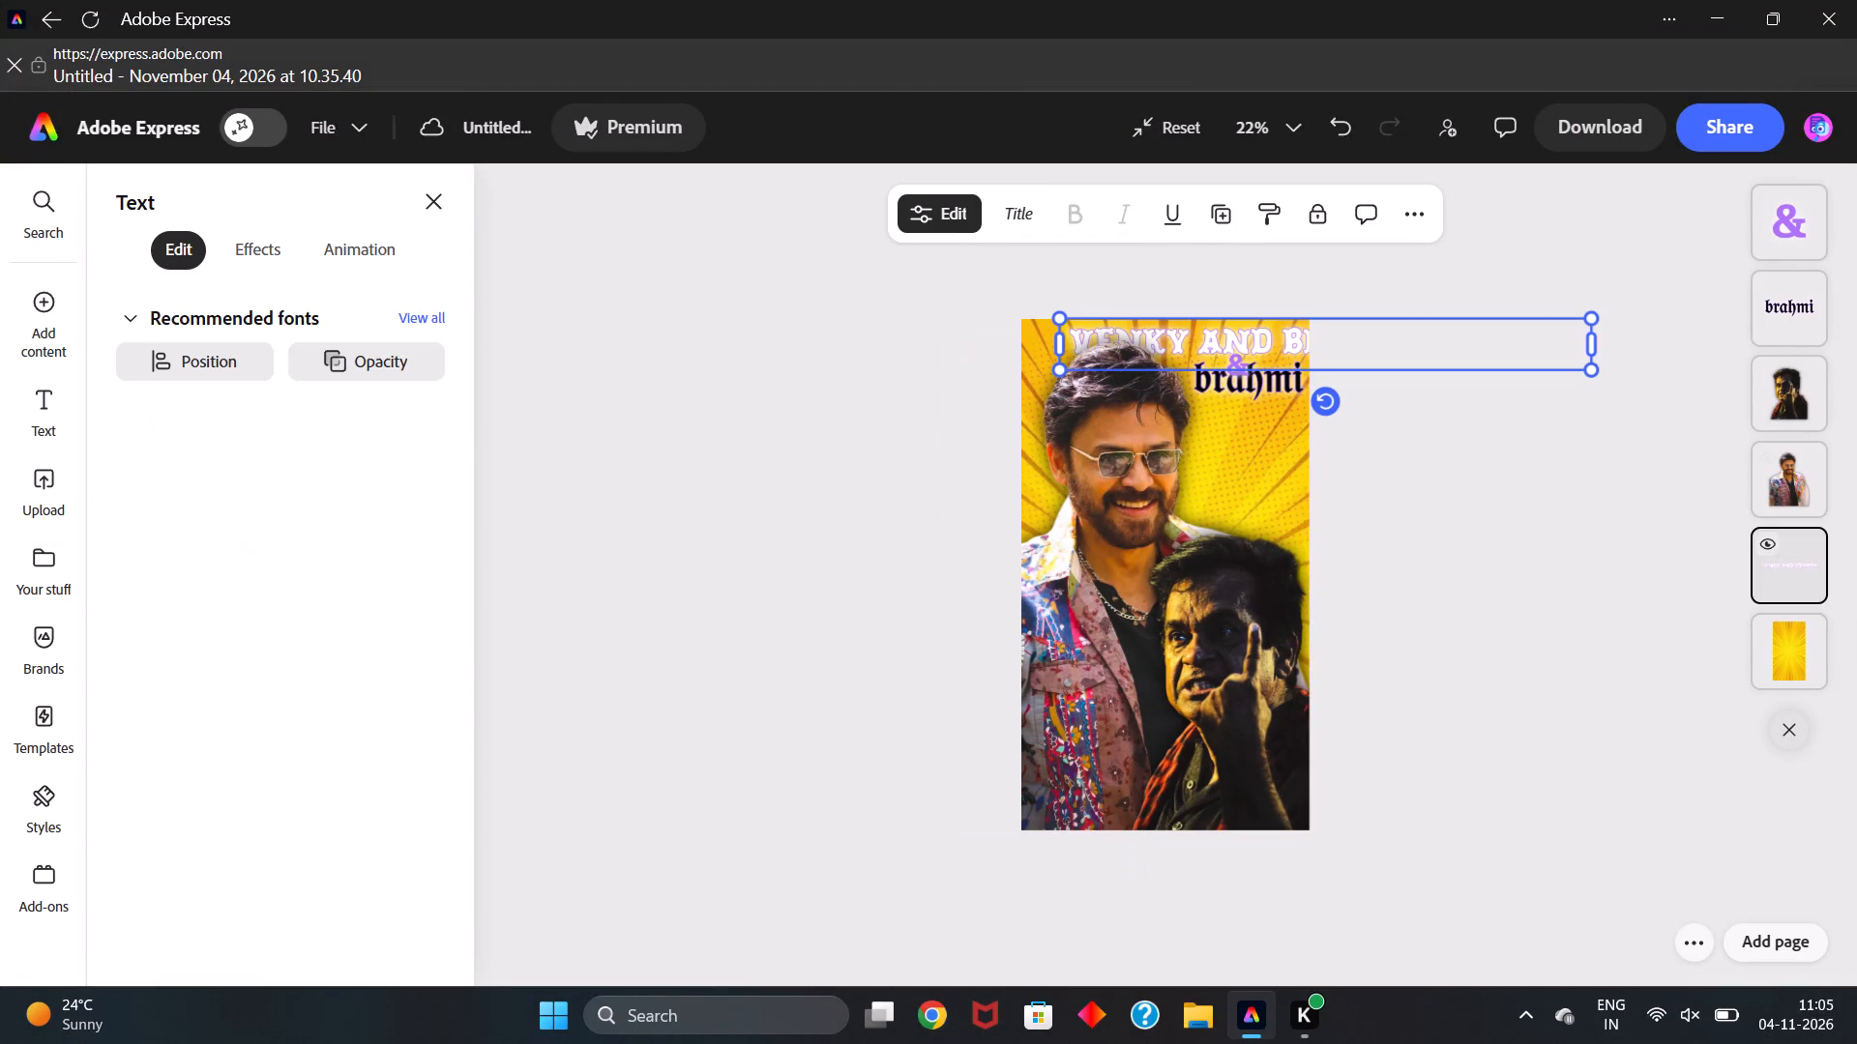
key(BackSpace)
key(BackSpace)
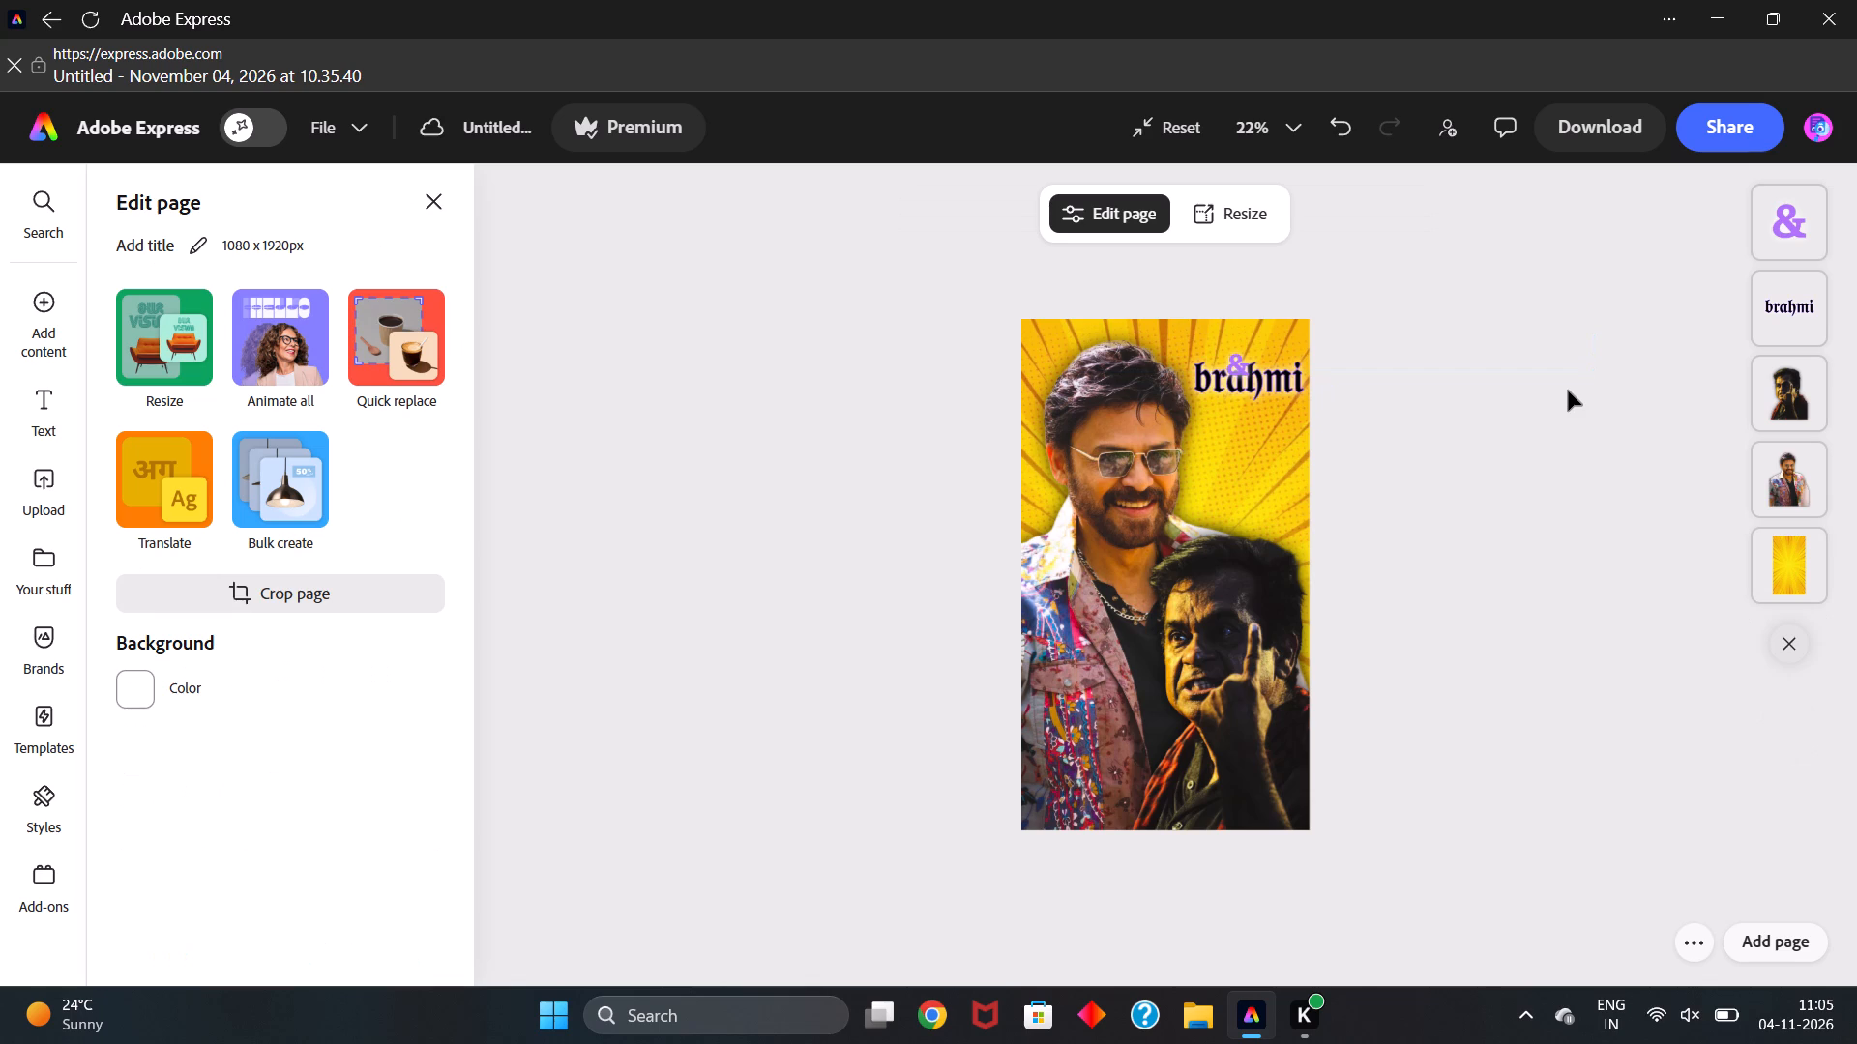
Add a new Title-style text reading "Venky" to the page.
click(45, 396)
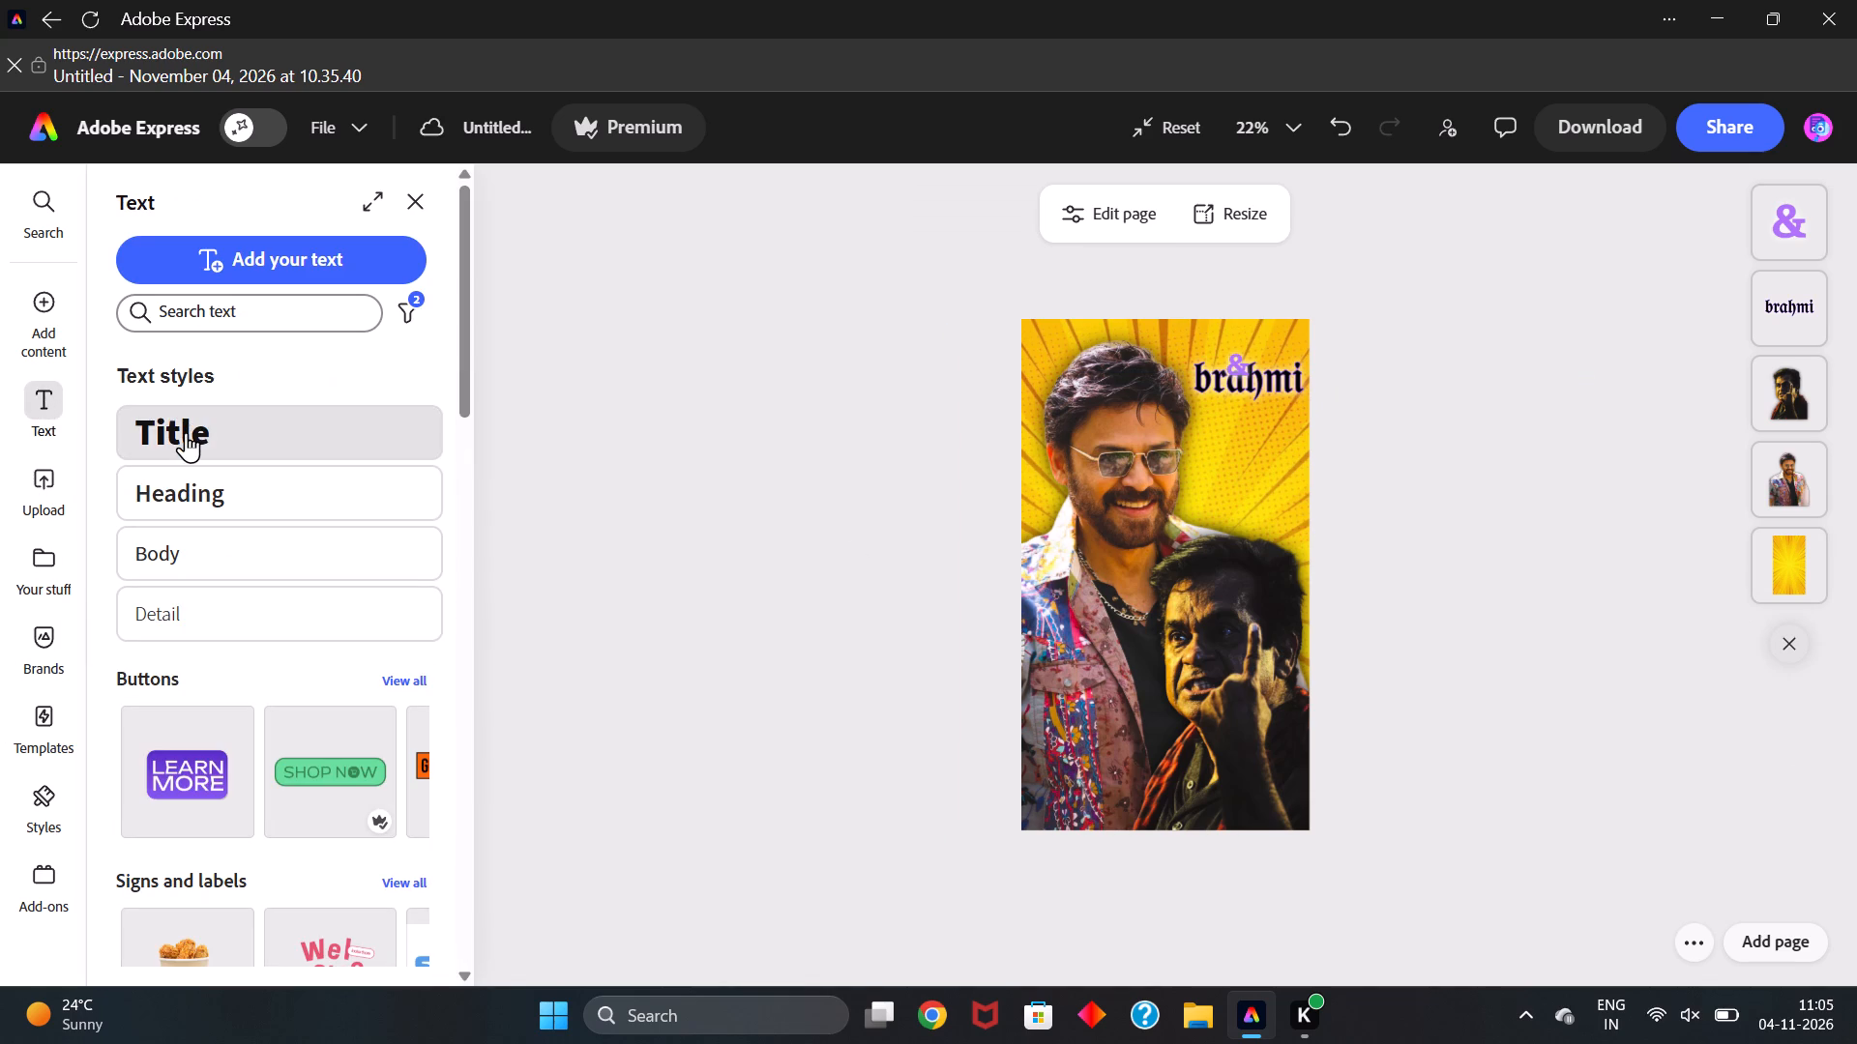
click(186, 432)
text(Venky)
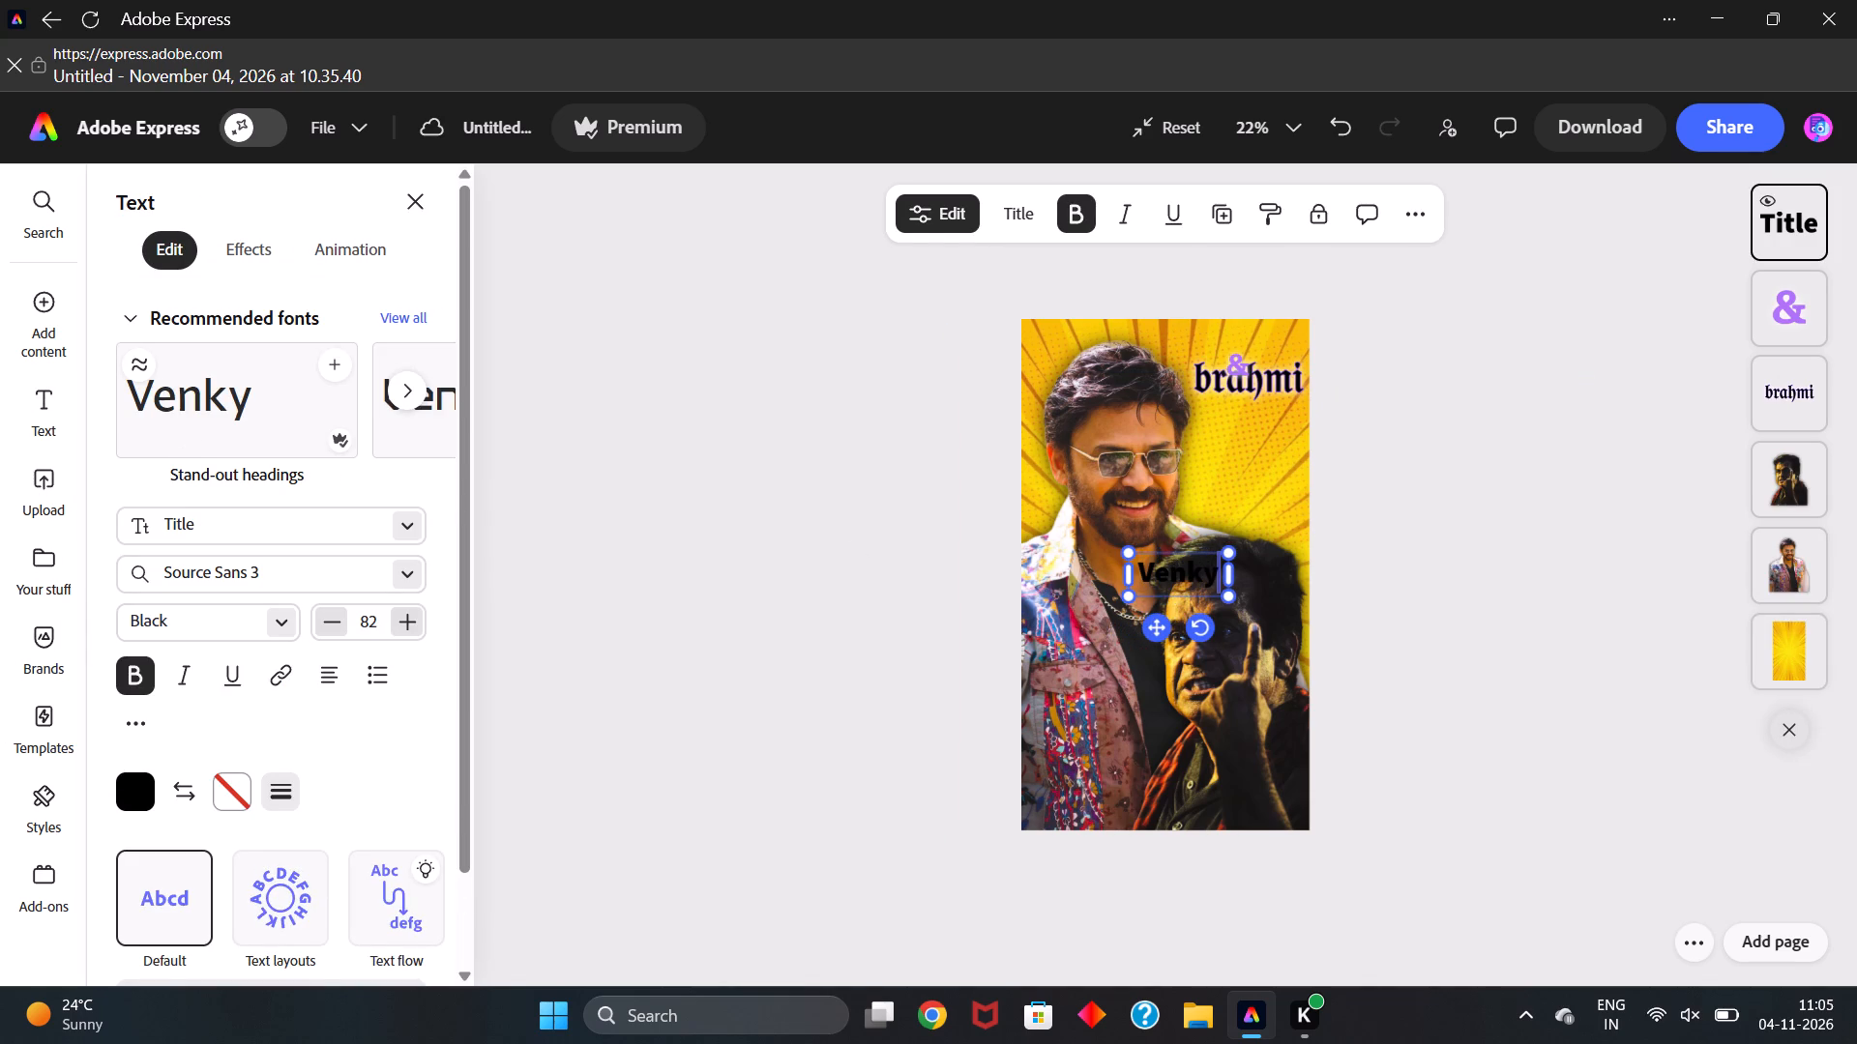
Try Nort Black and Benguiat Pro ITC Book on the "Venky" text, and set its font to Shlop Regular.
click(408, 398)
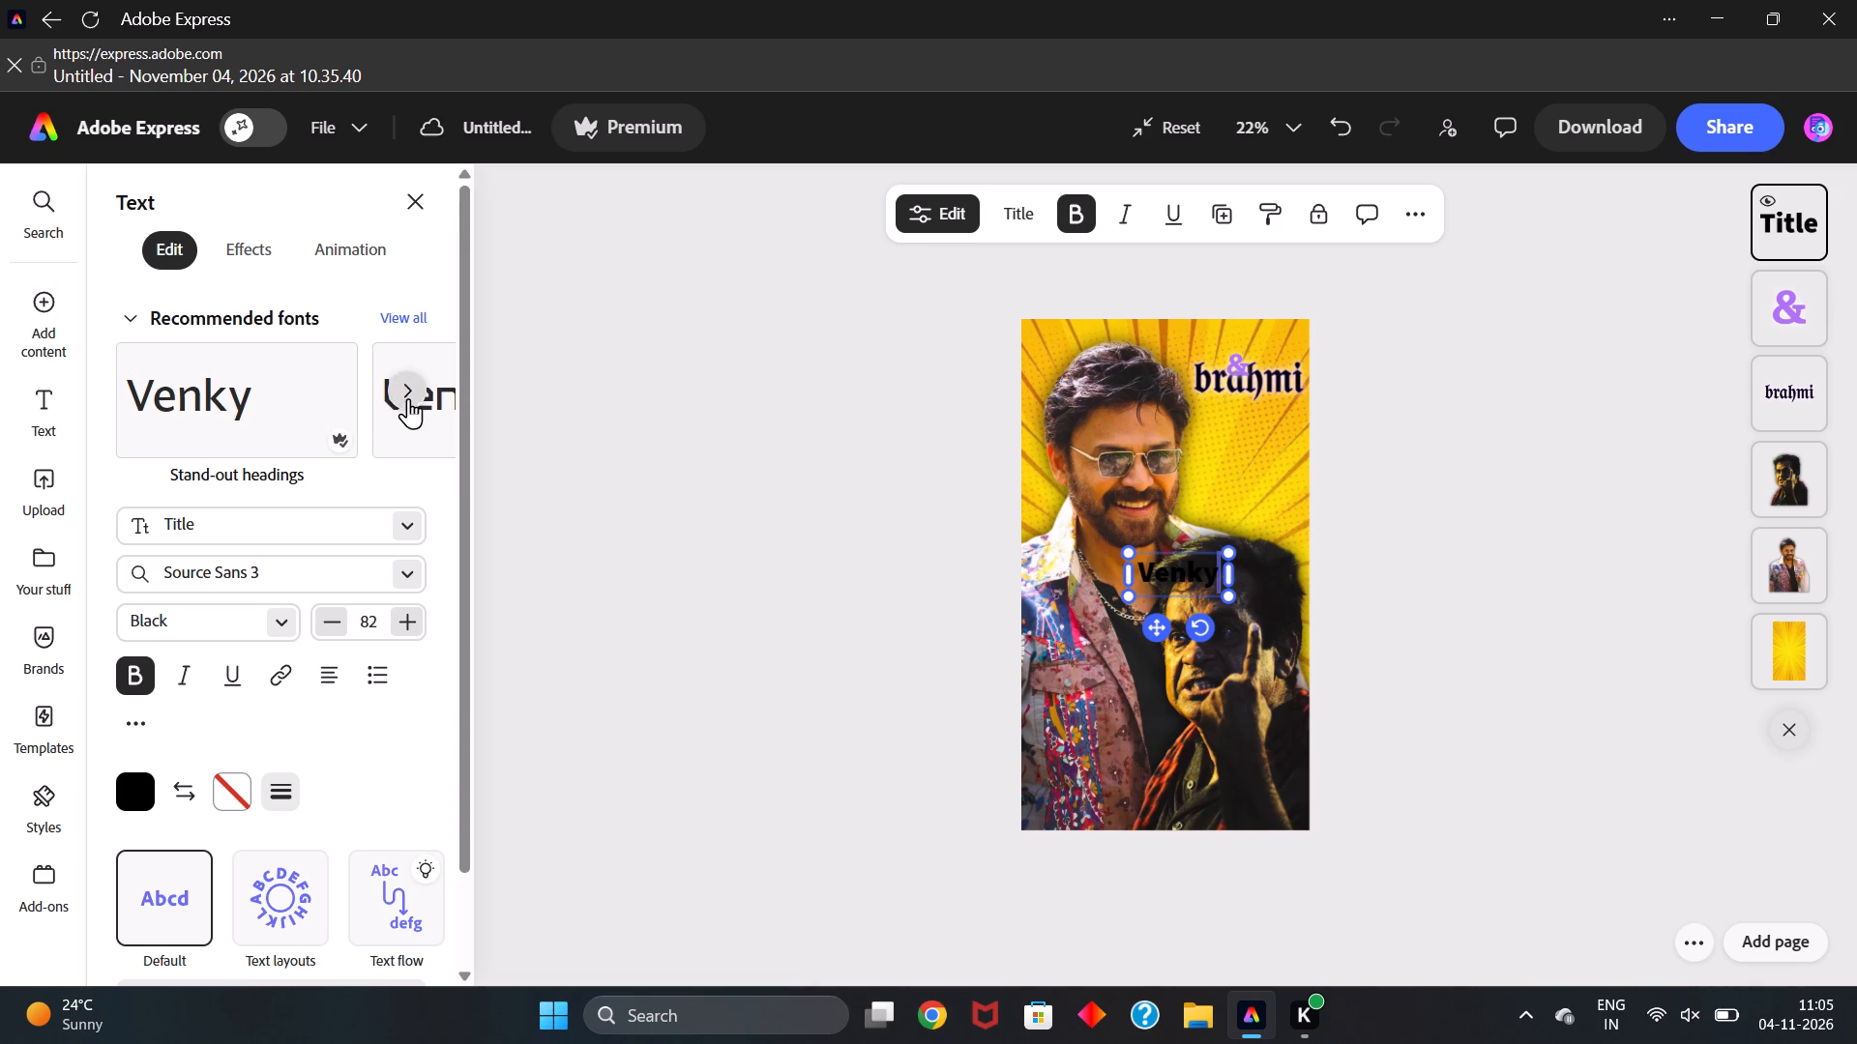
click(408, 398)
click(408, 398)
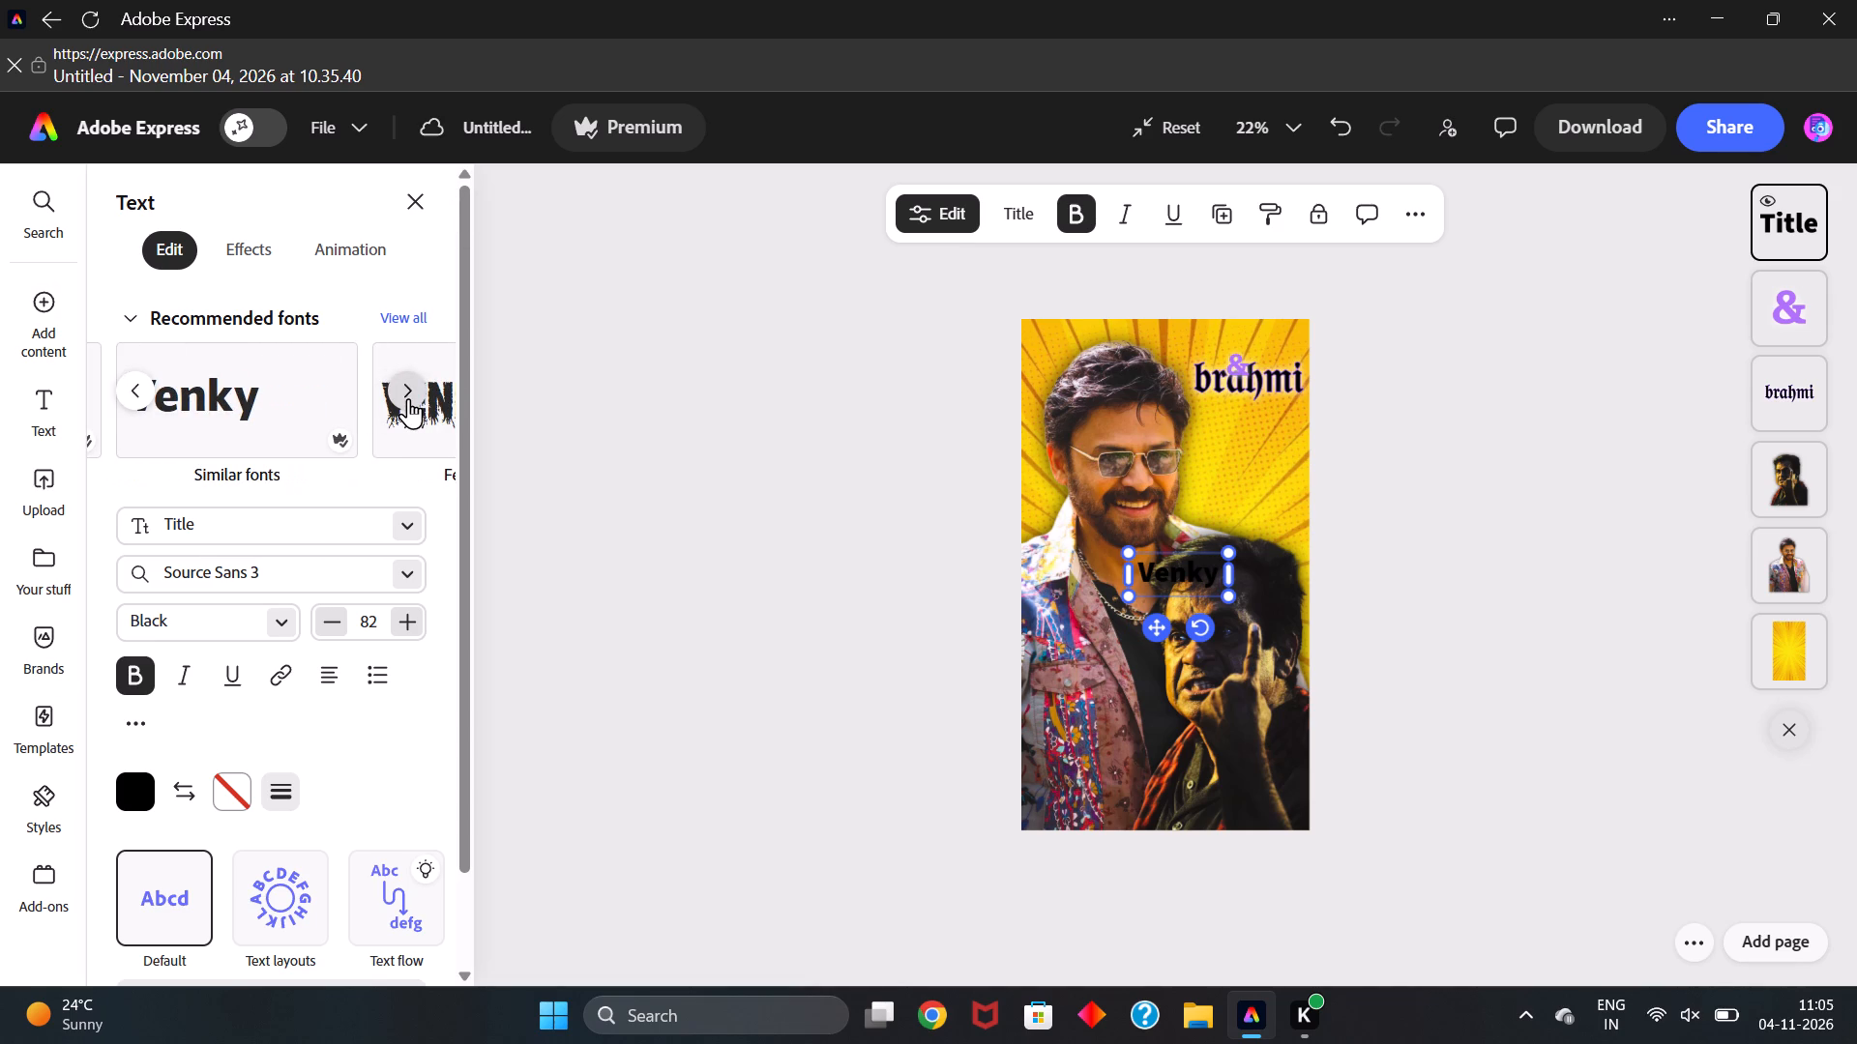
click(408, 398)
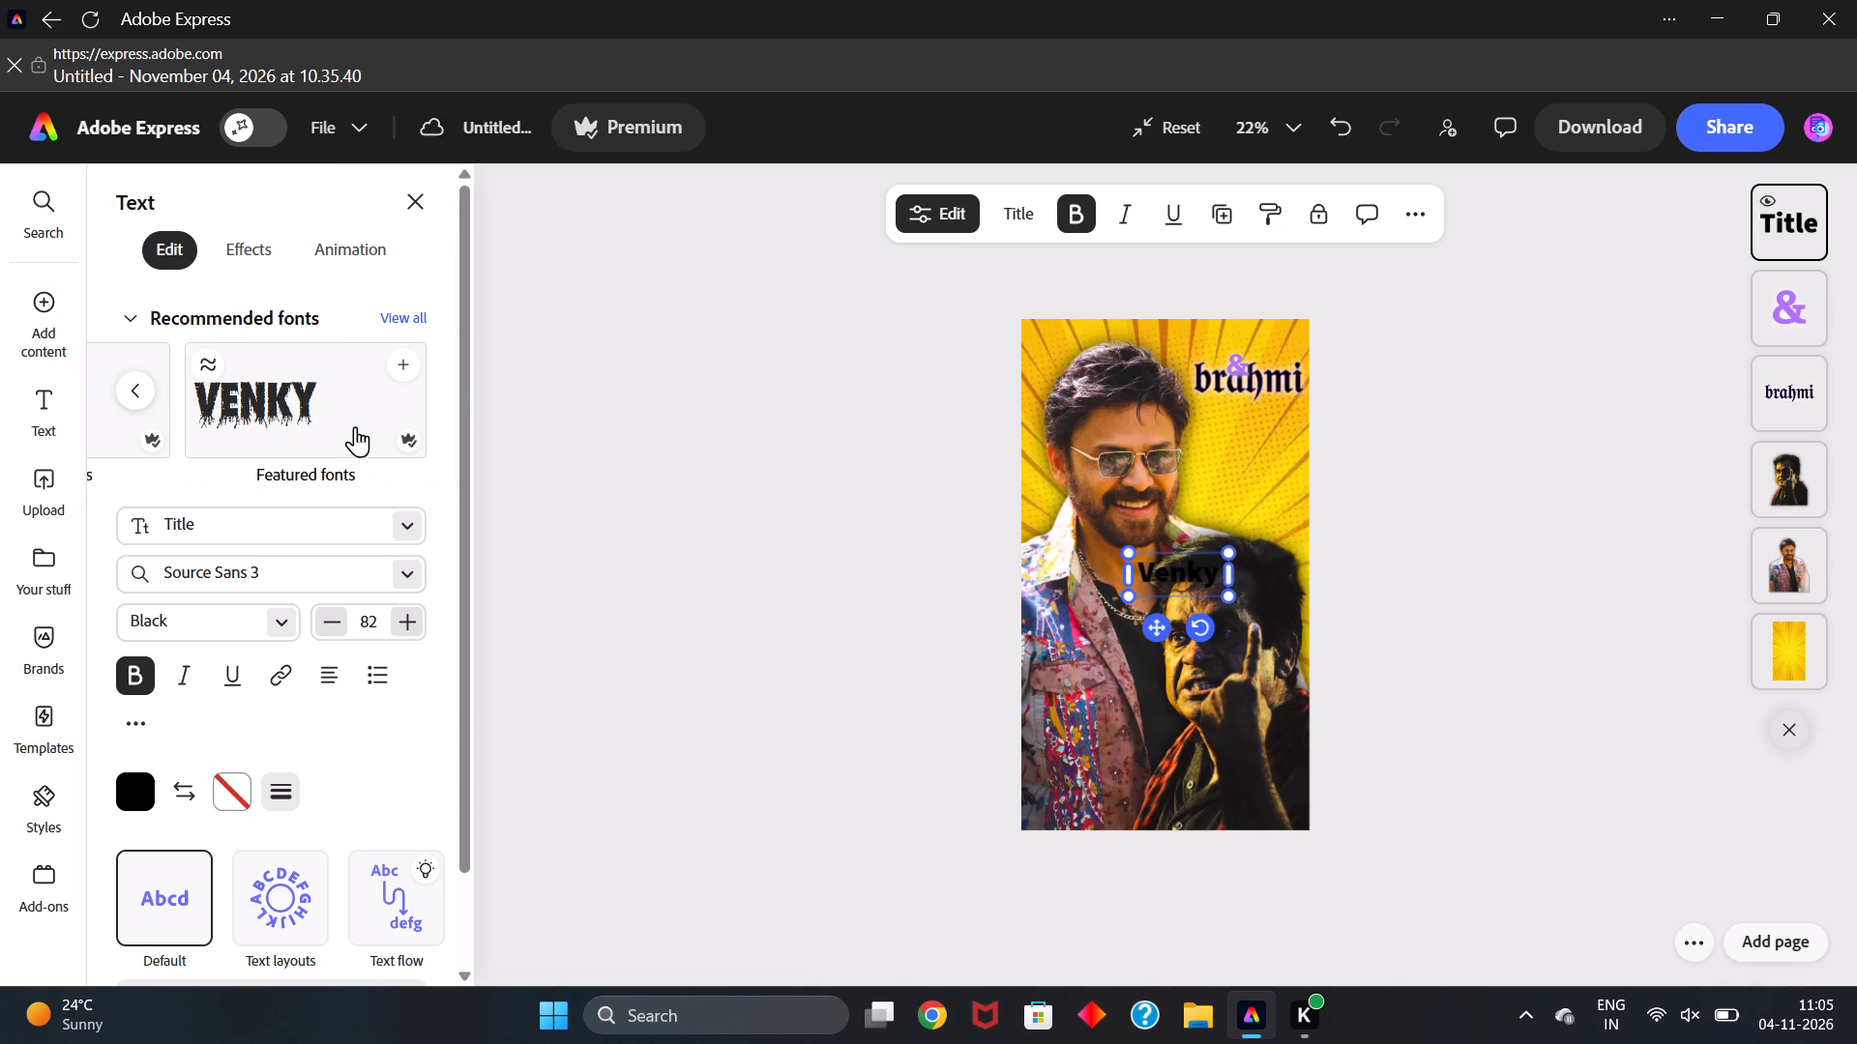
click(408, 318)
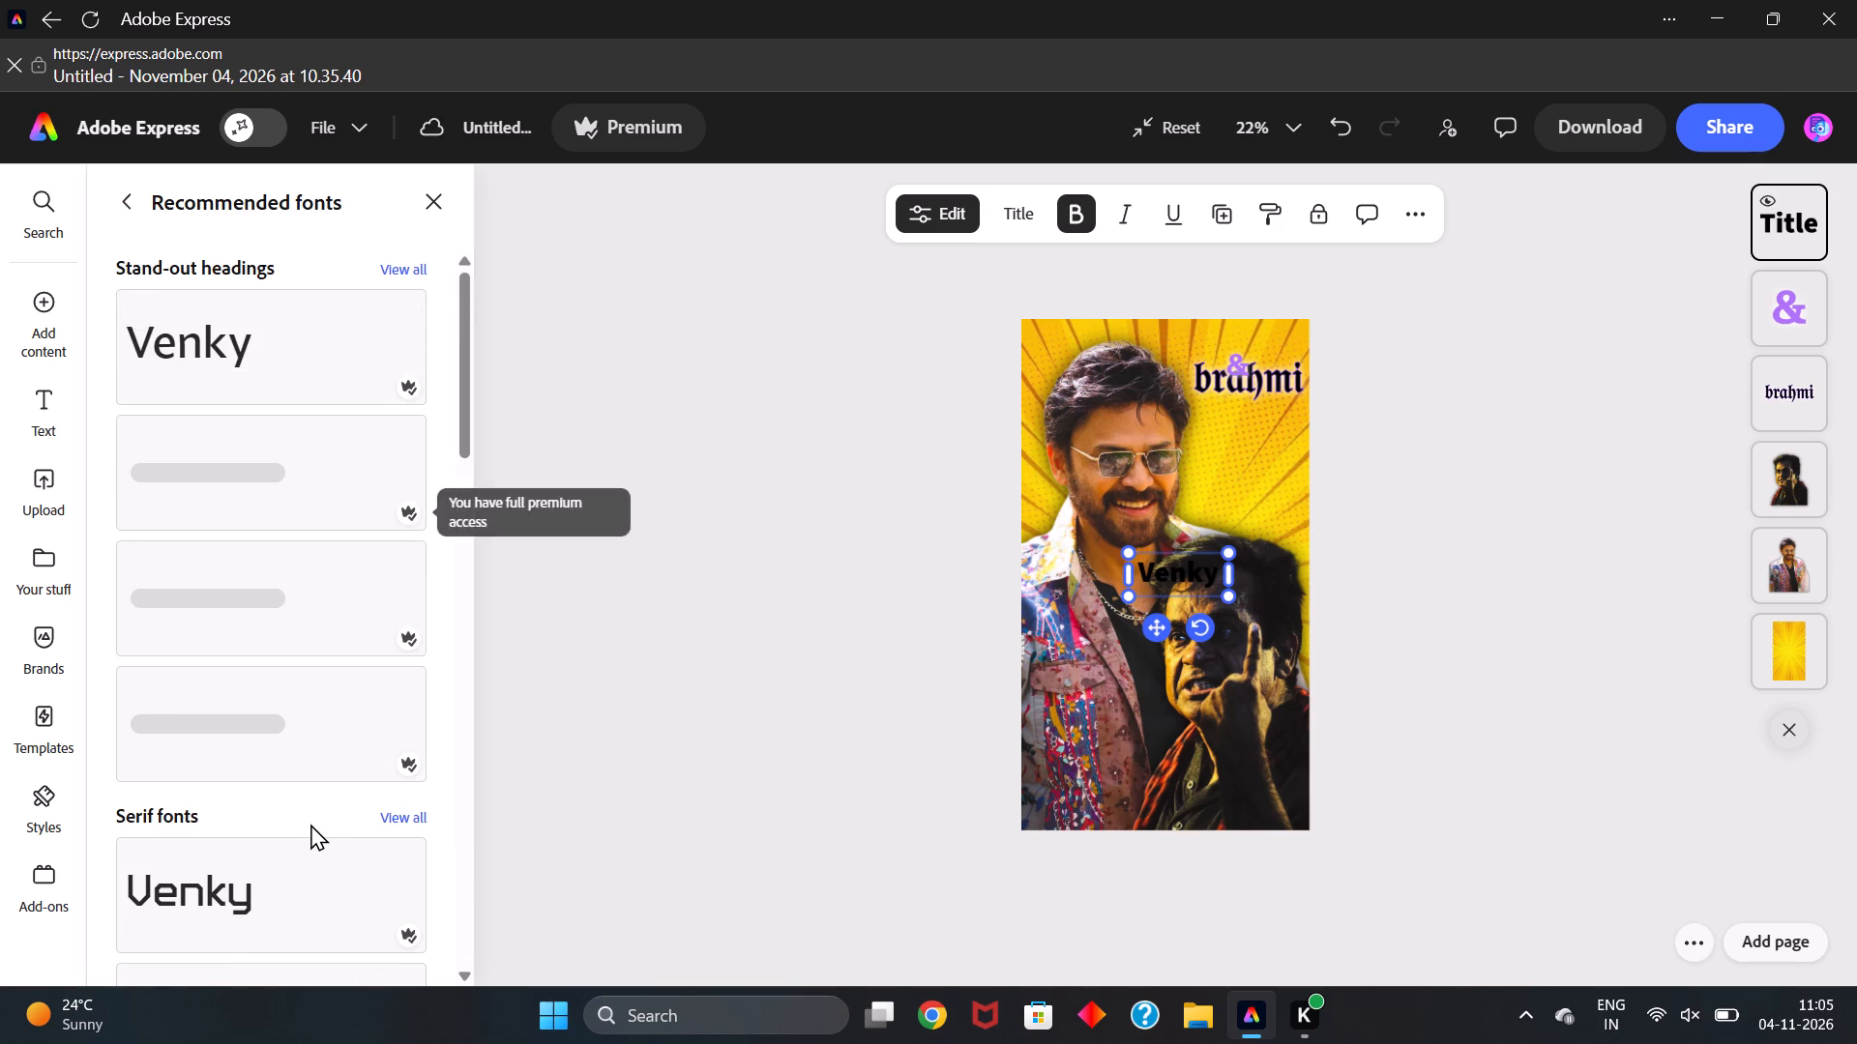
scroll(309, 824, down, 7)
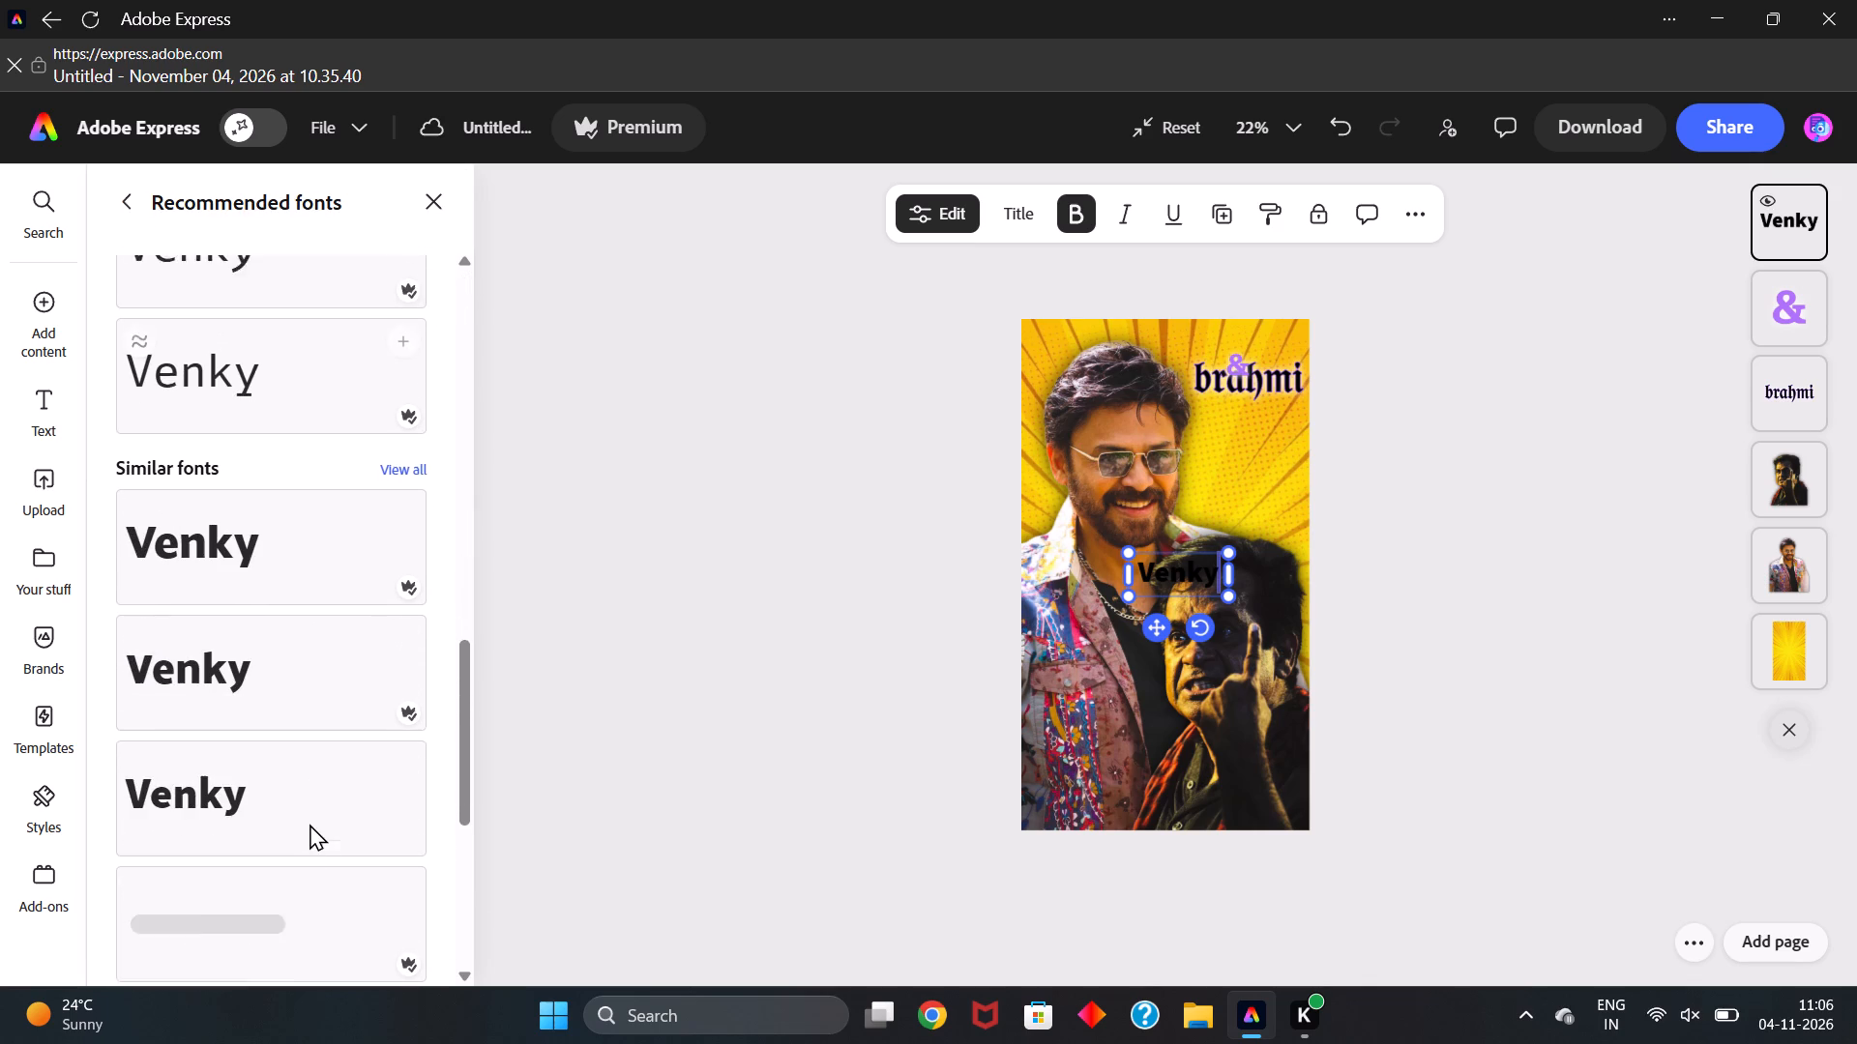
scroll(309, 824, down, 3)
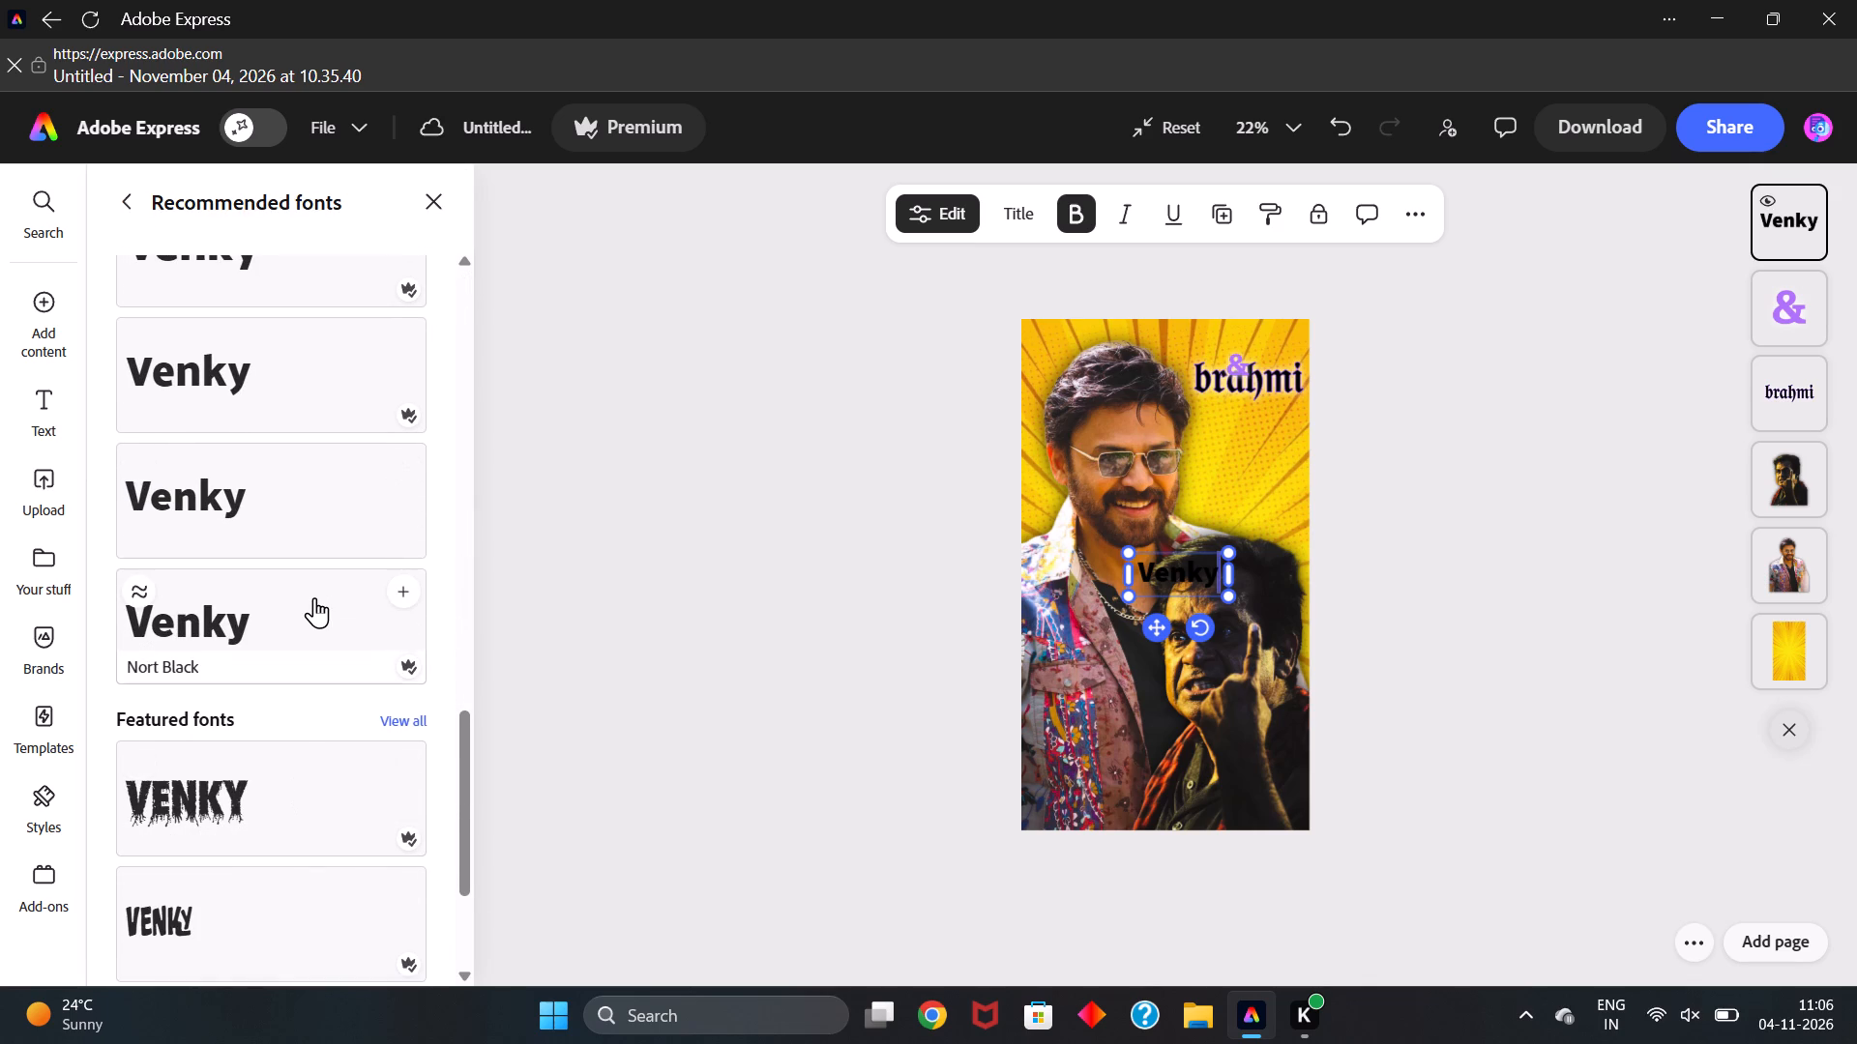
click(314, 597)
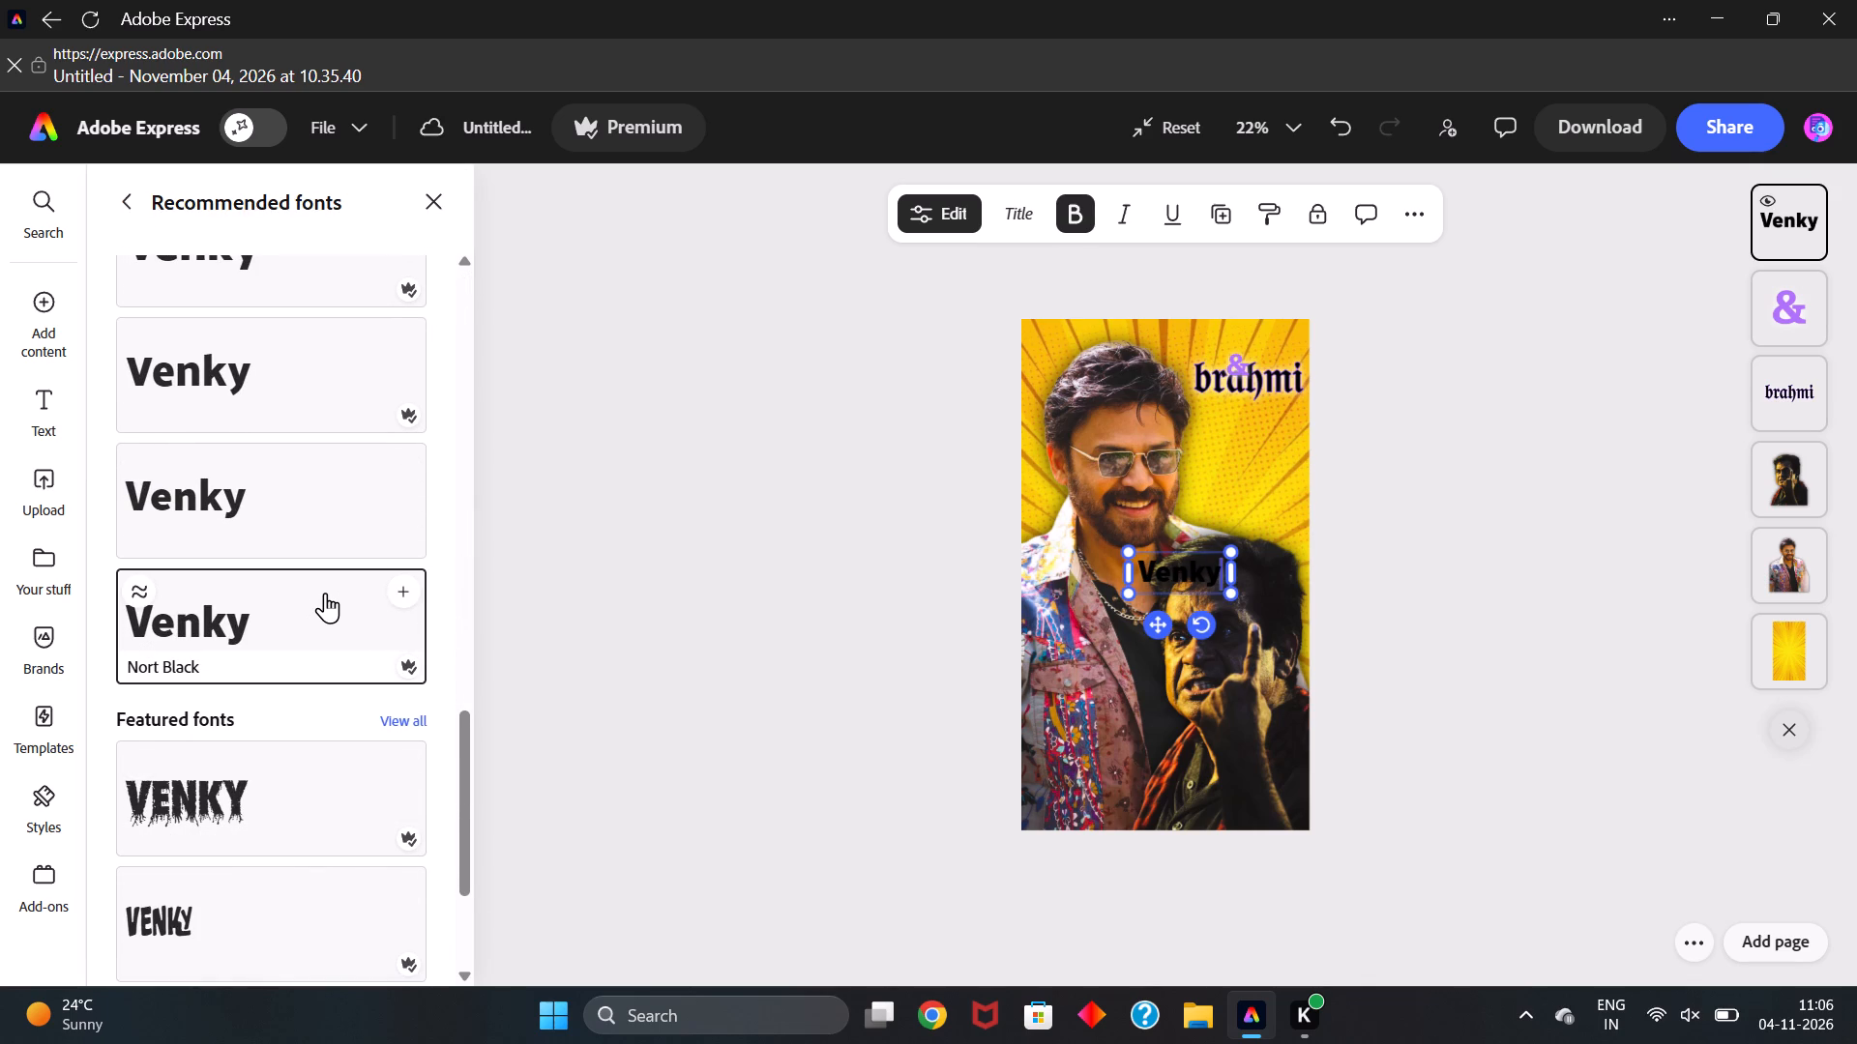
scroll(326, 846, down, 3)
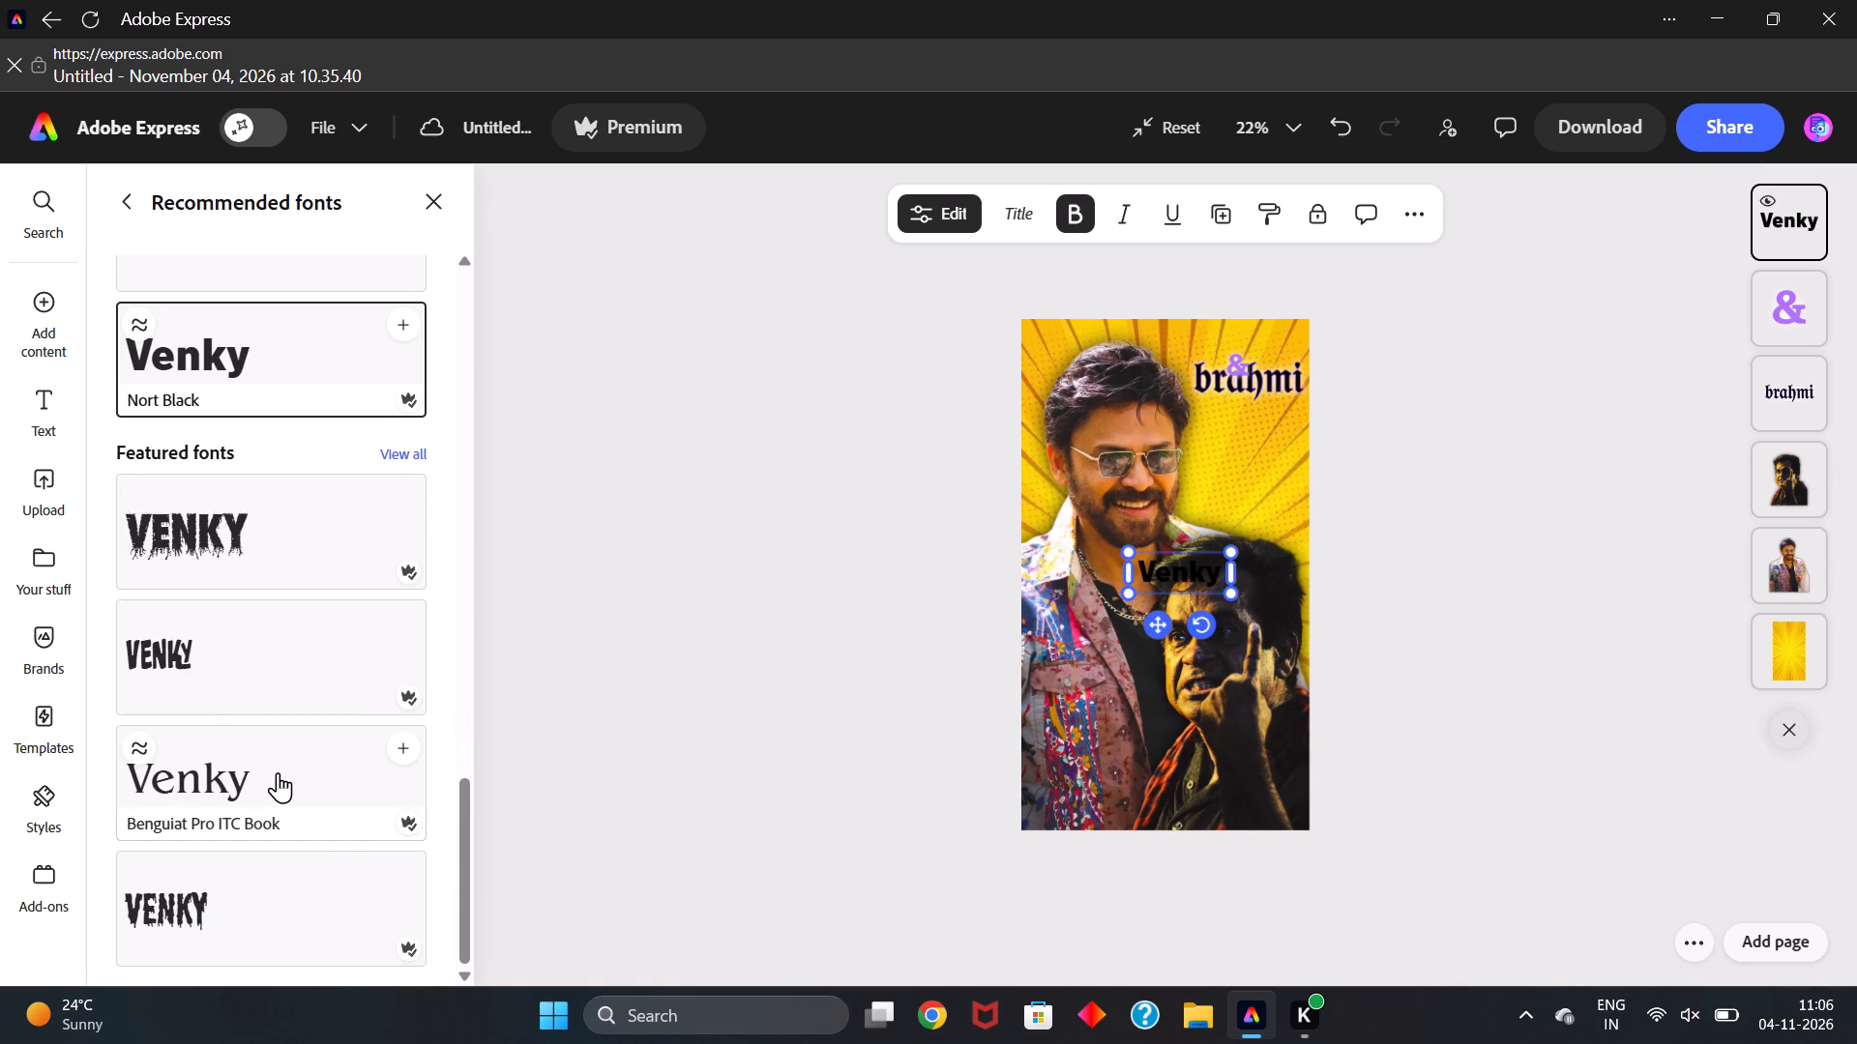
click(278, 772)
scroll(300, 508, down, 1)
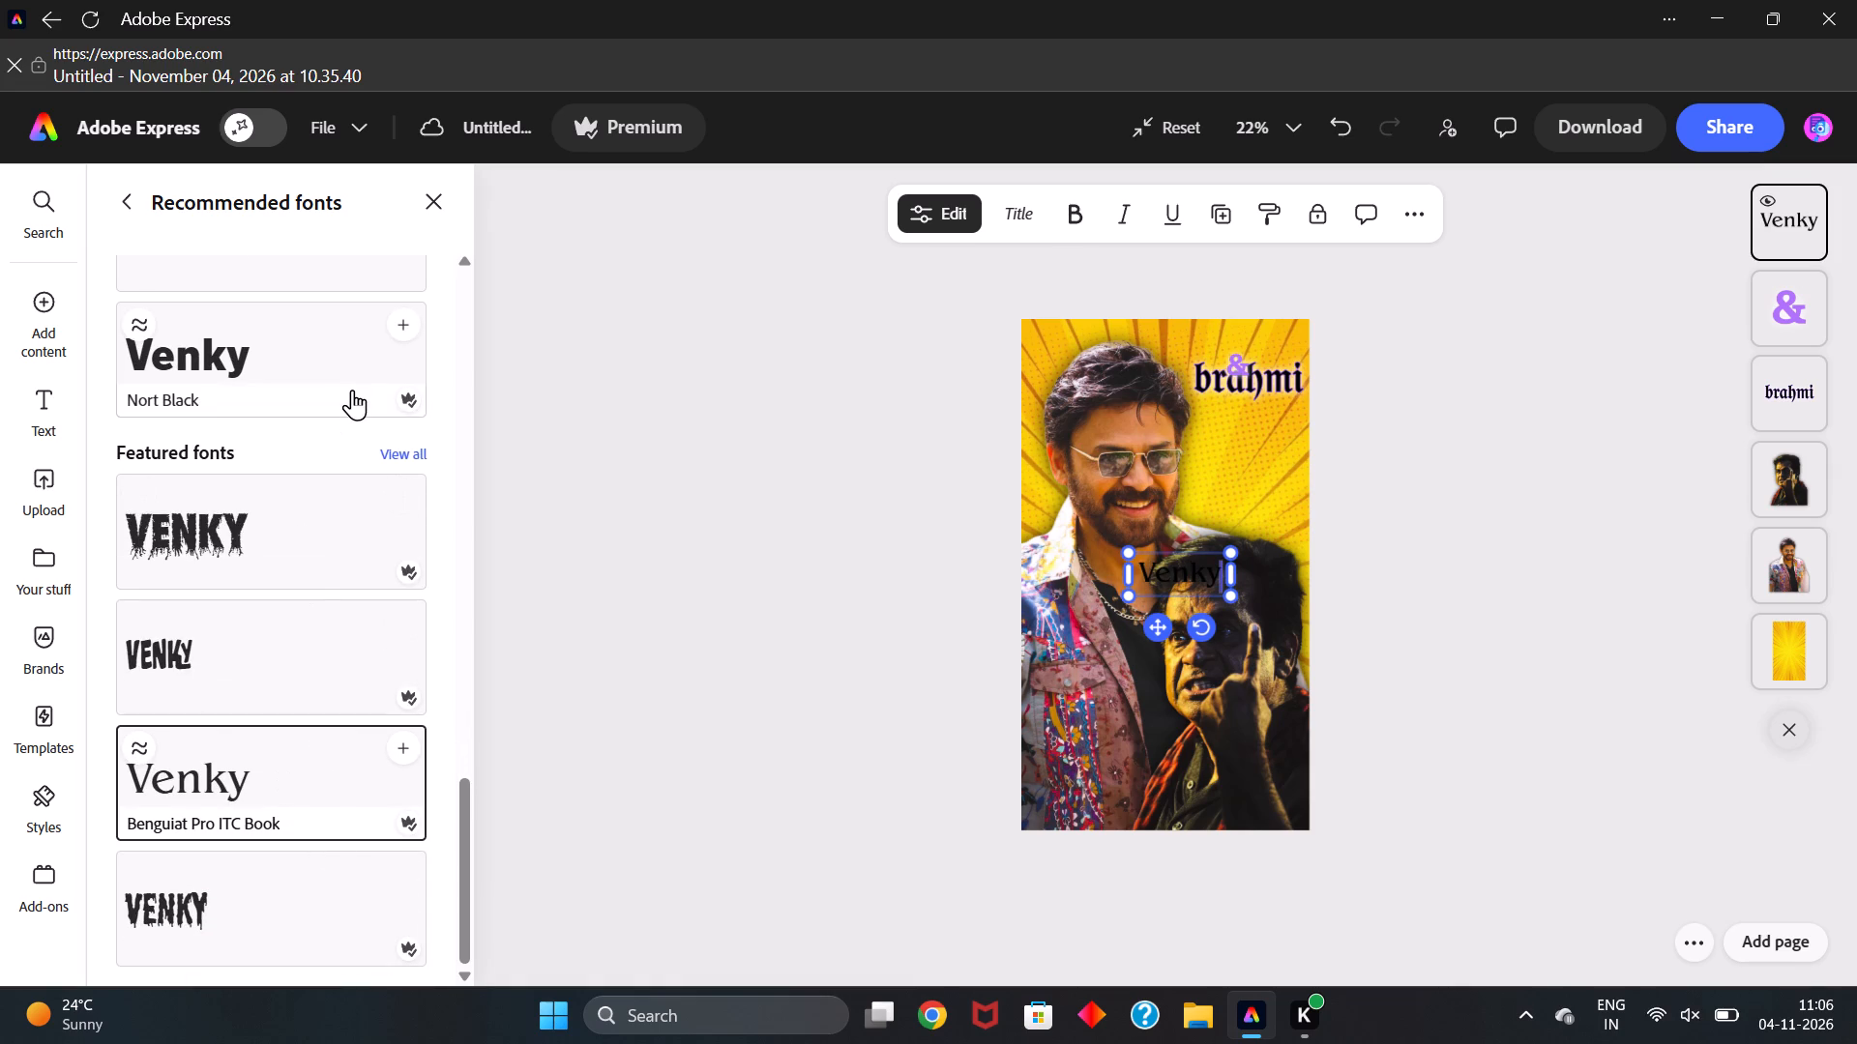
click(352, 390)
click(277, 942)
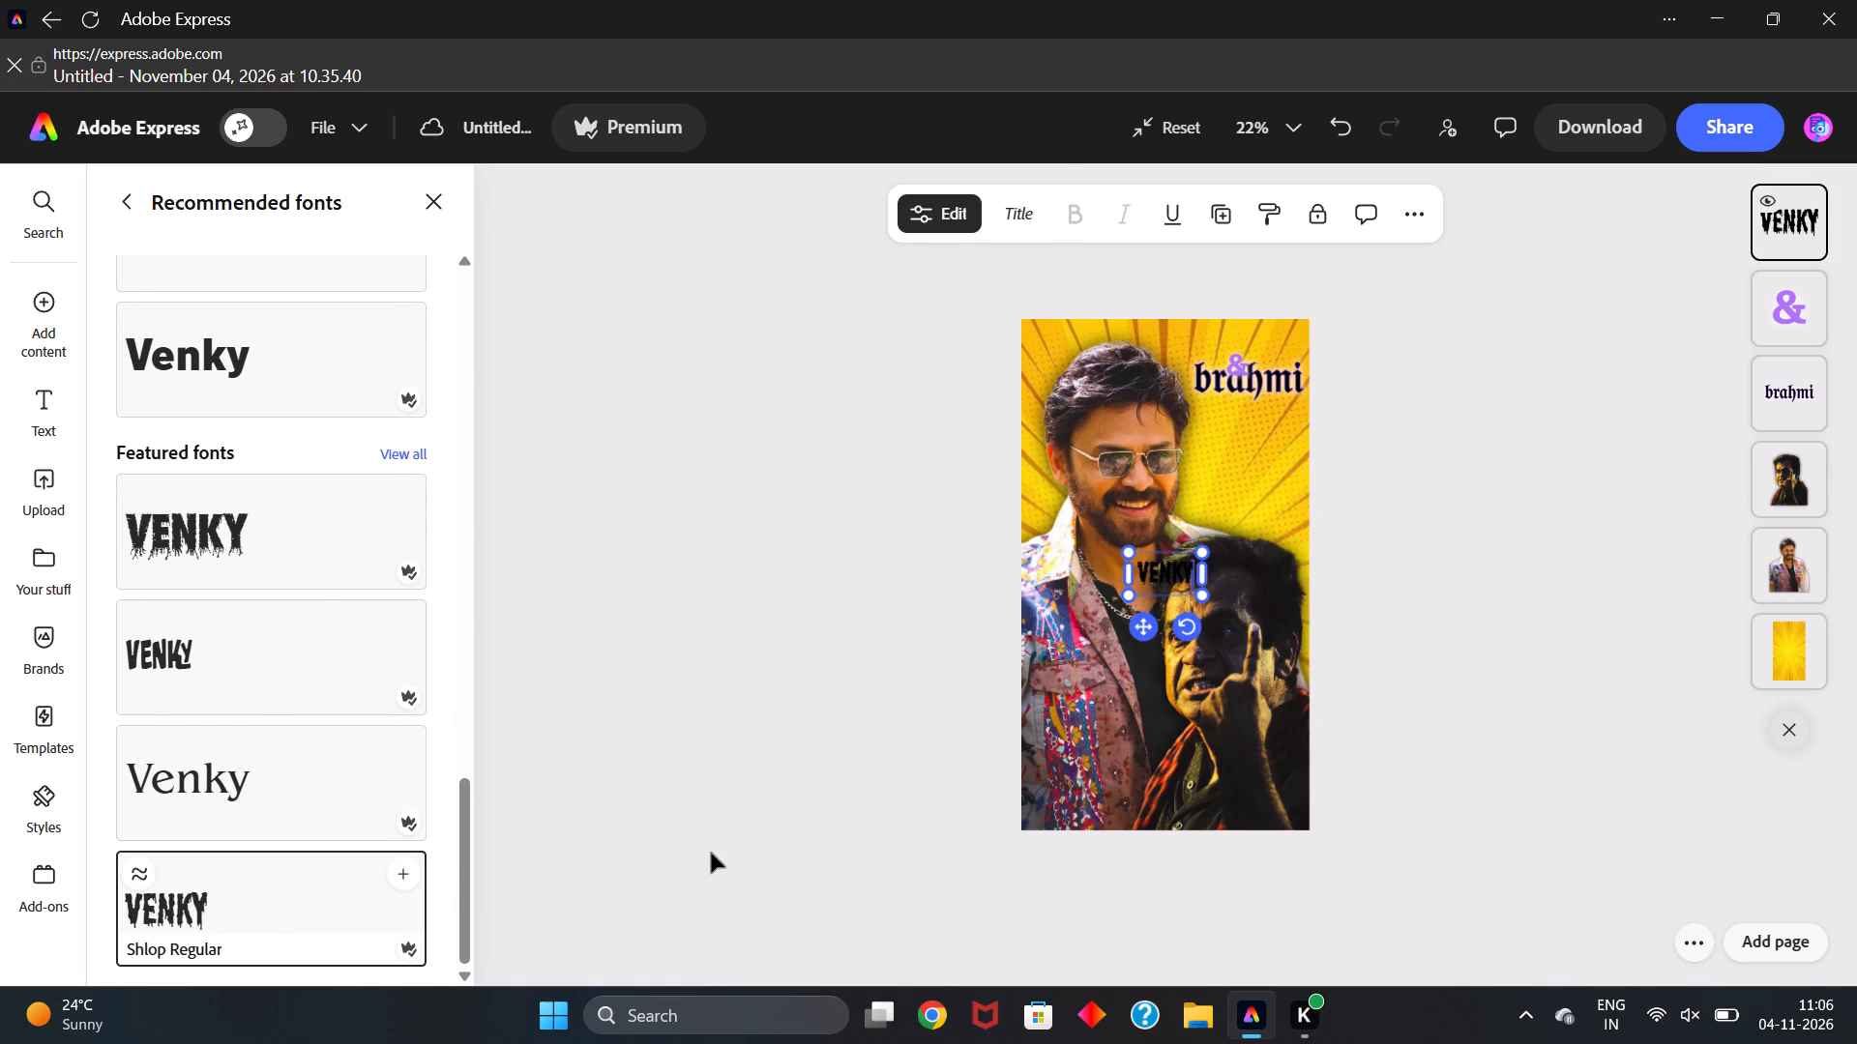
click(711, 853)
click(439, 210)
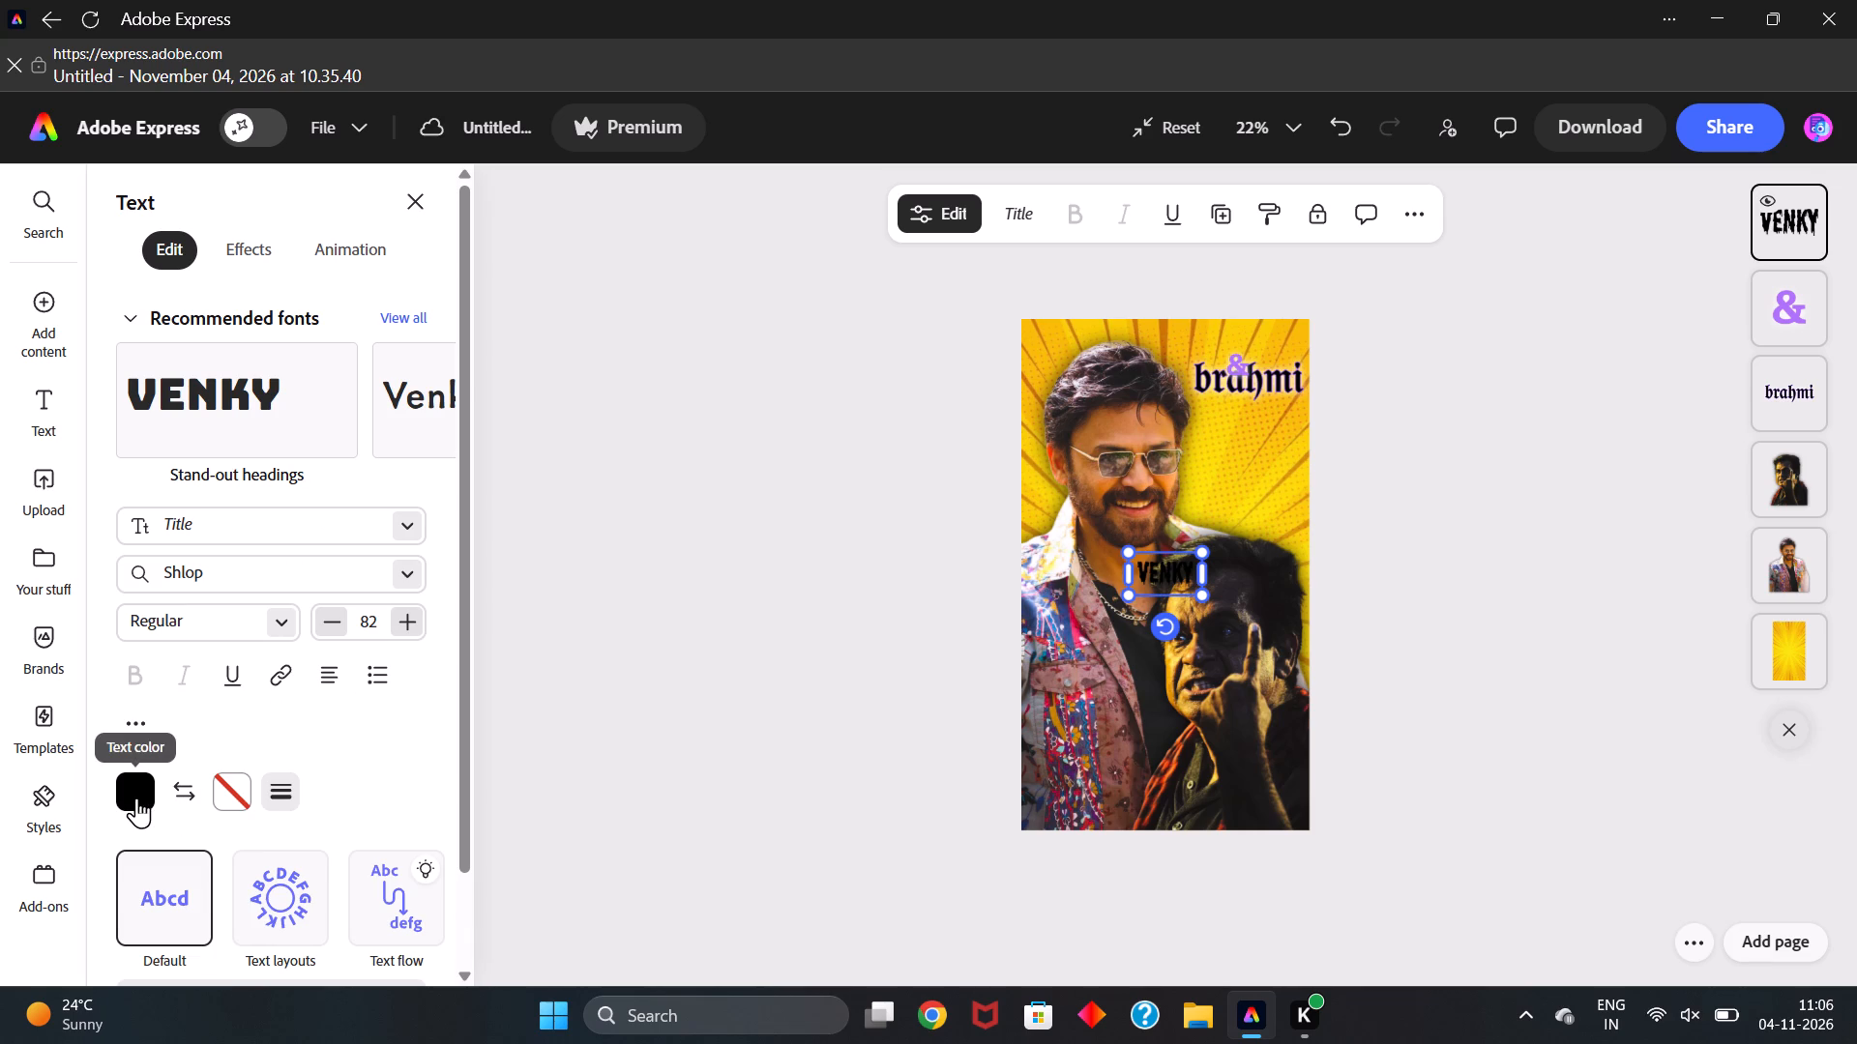
Set the "Venky" text's colour to black, #000000.
click(136, 797)
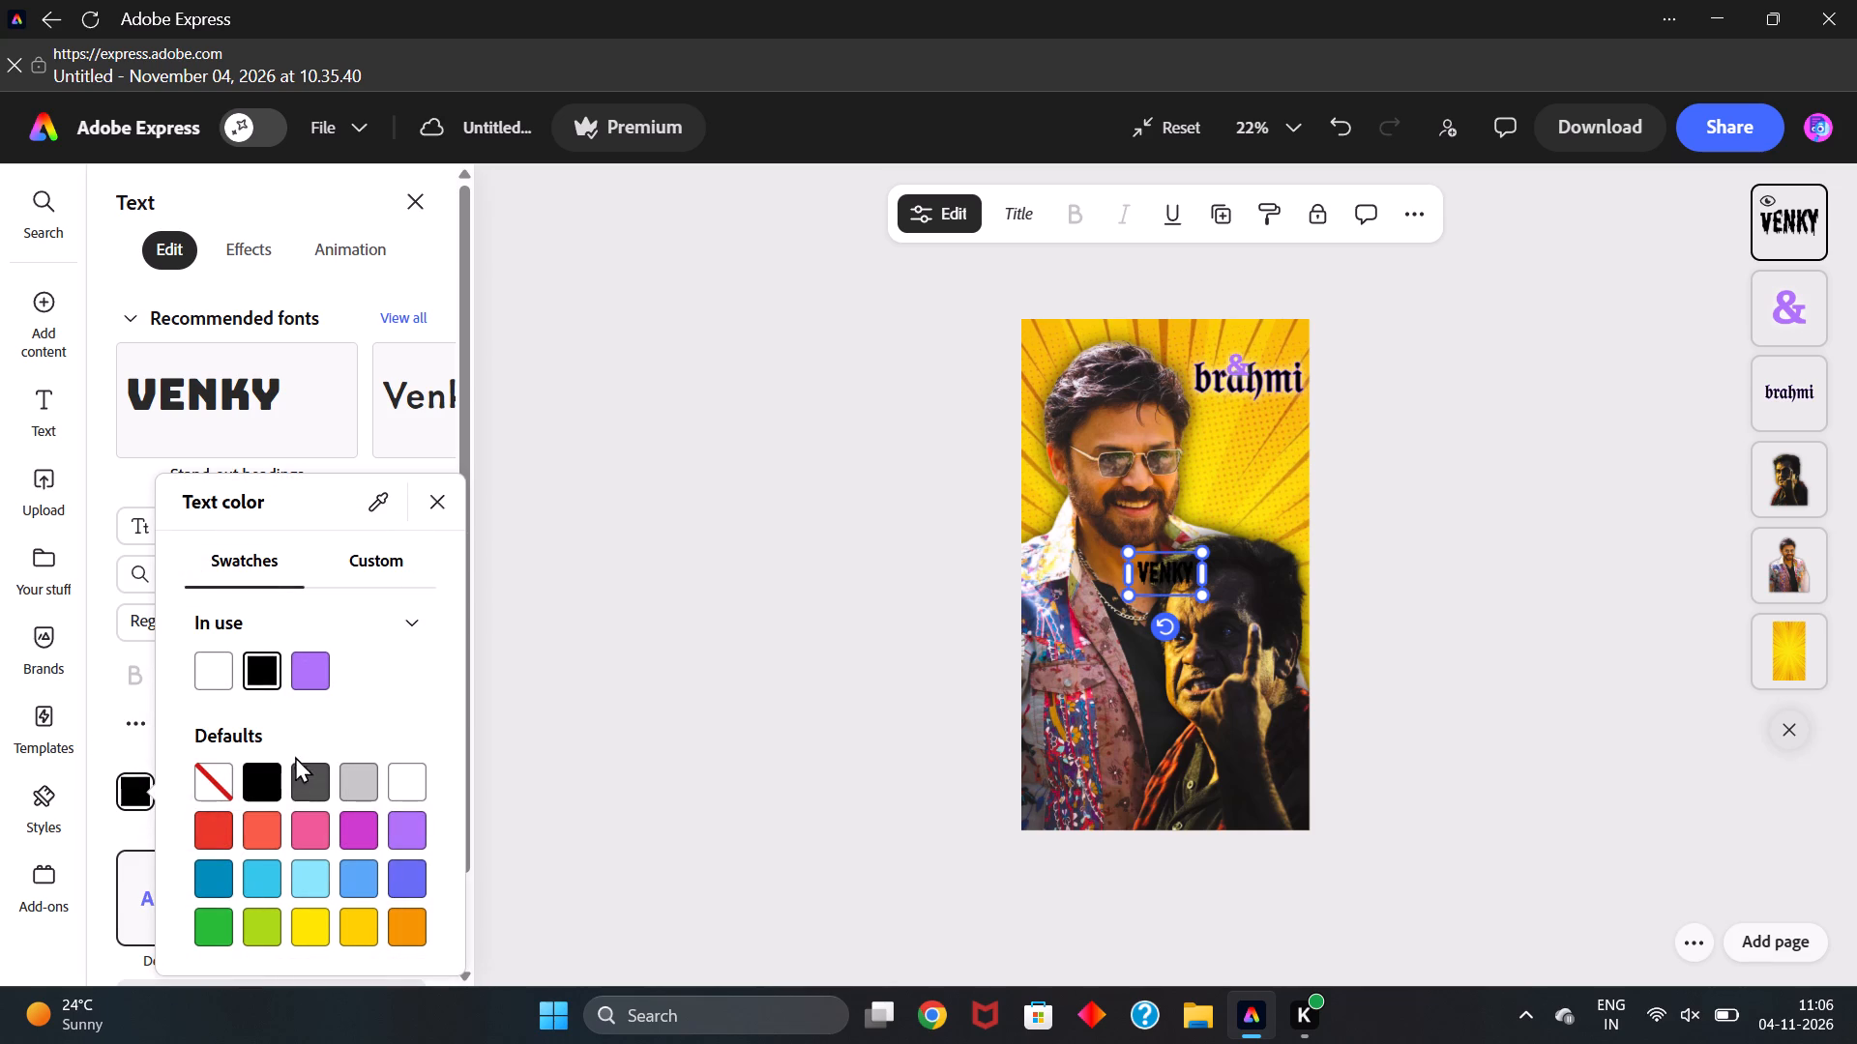
click(278, 764)
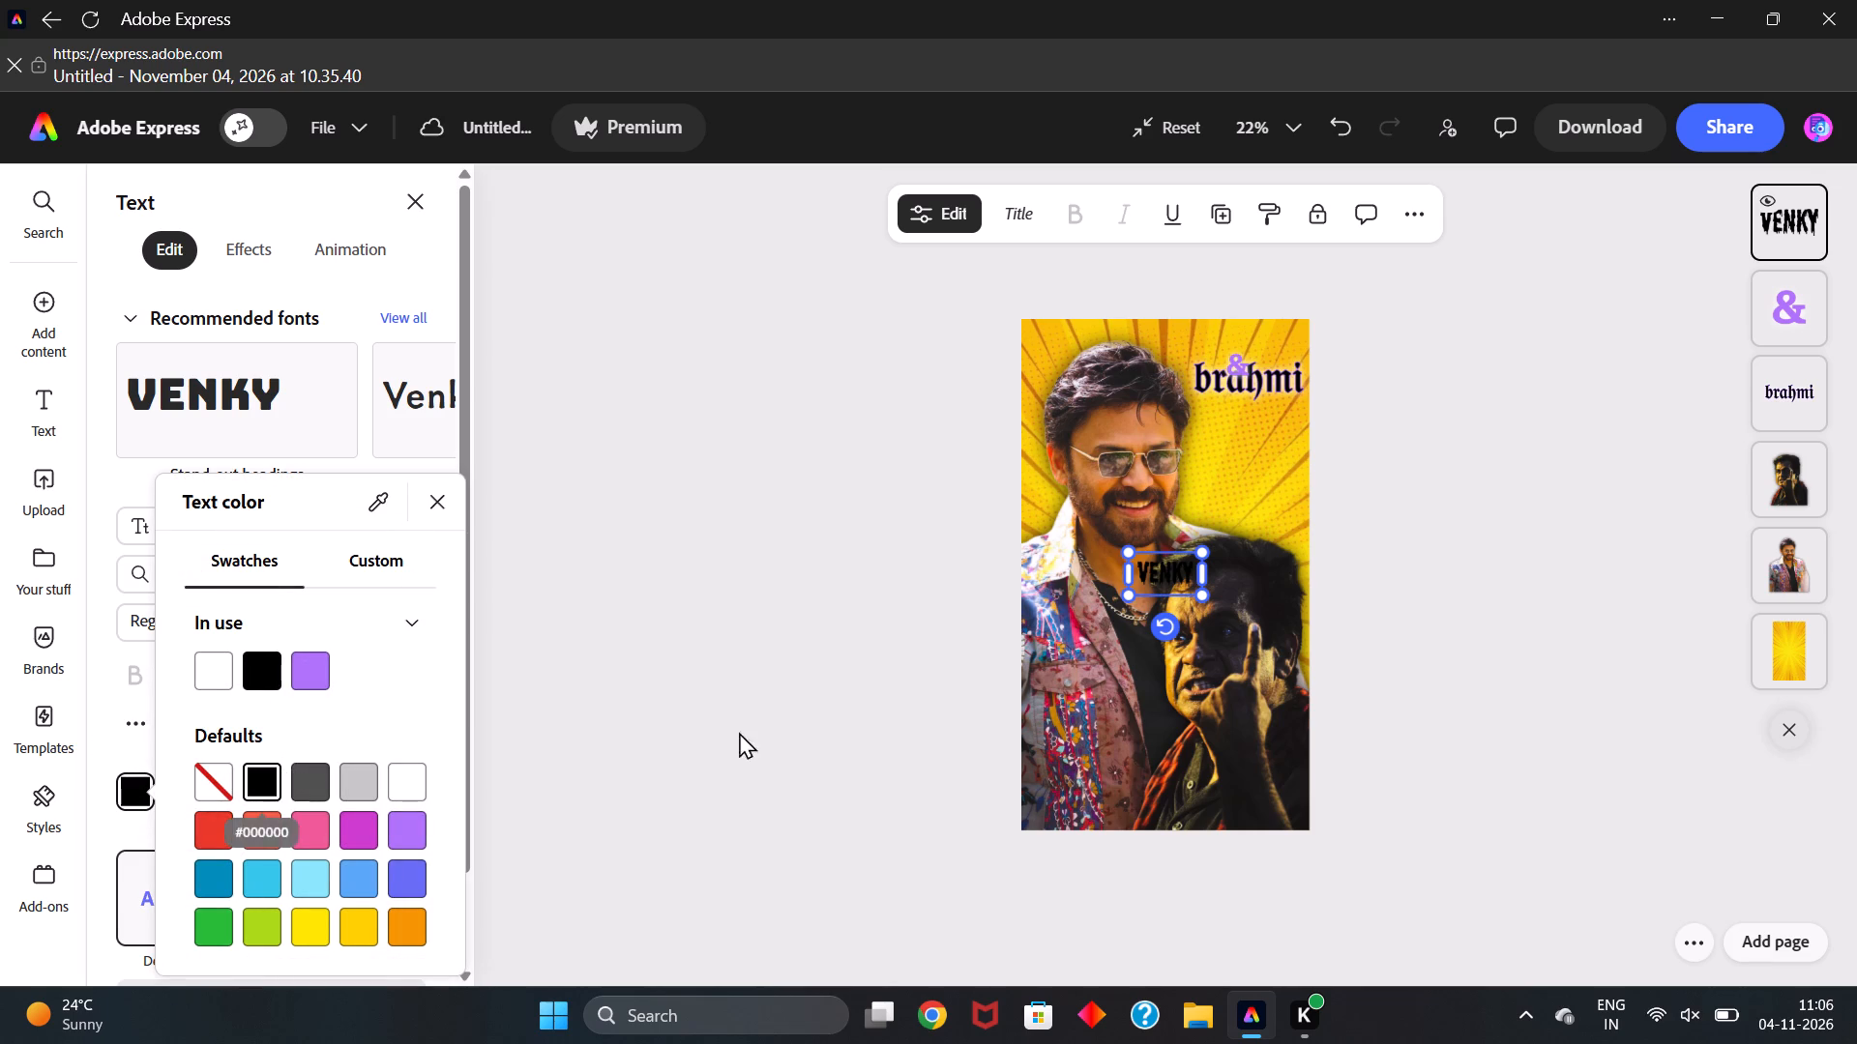
Enlarge the "Venky" text to about size 138 and move it over "brahmi" in the page's upper-right corner.
click(1203, 594)
click(1203, 594)
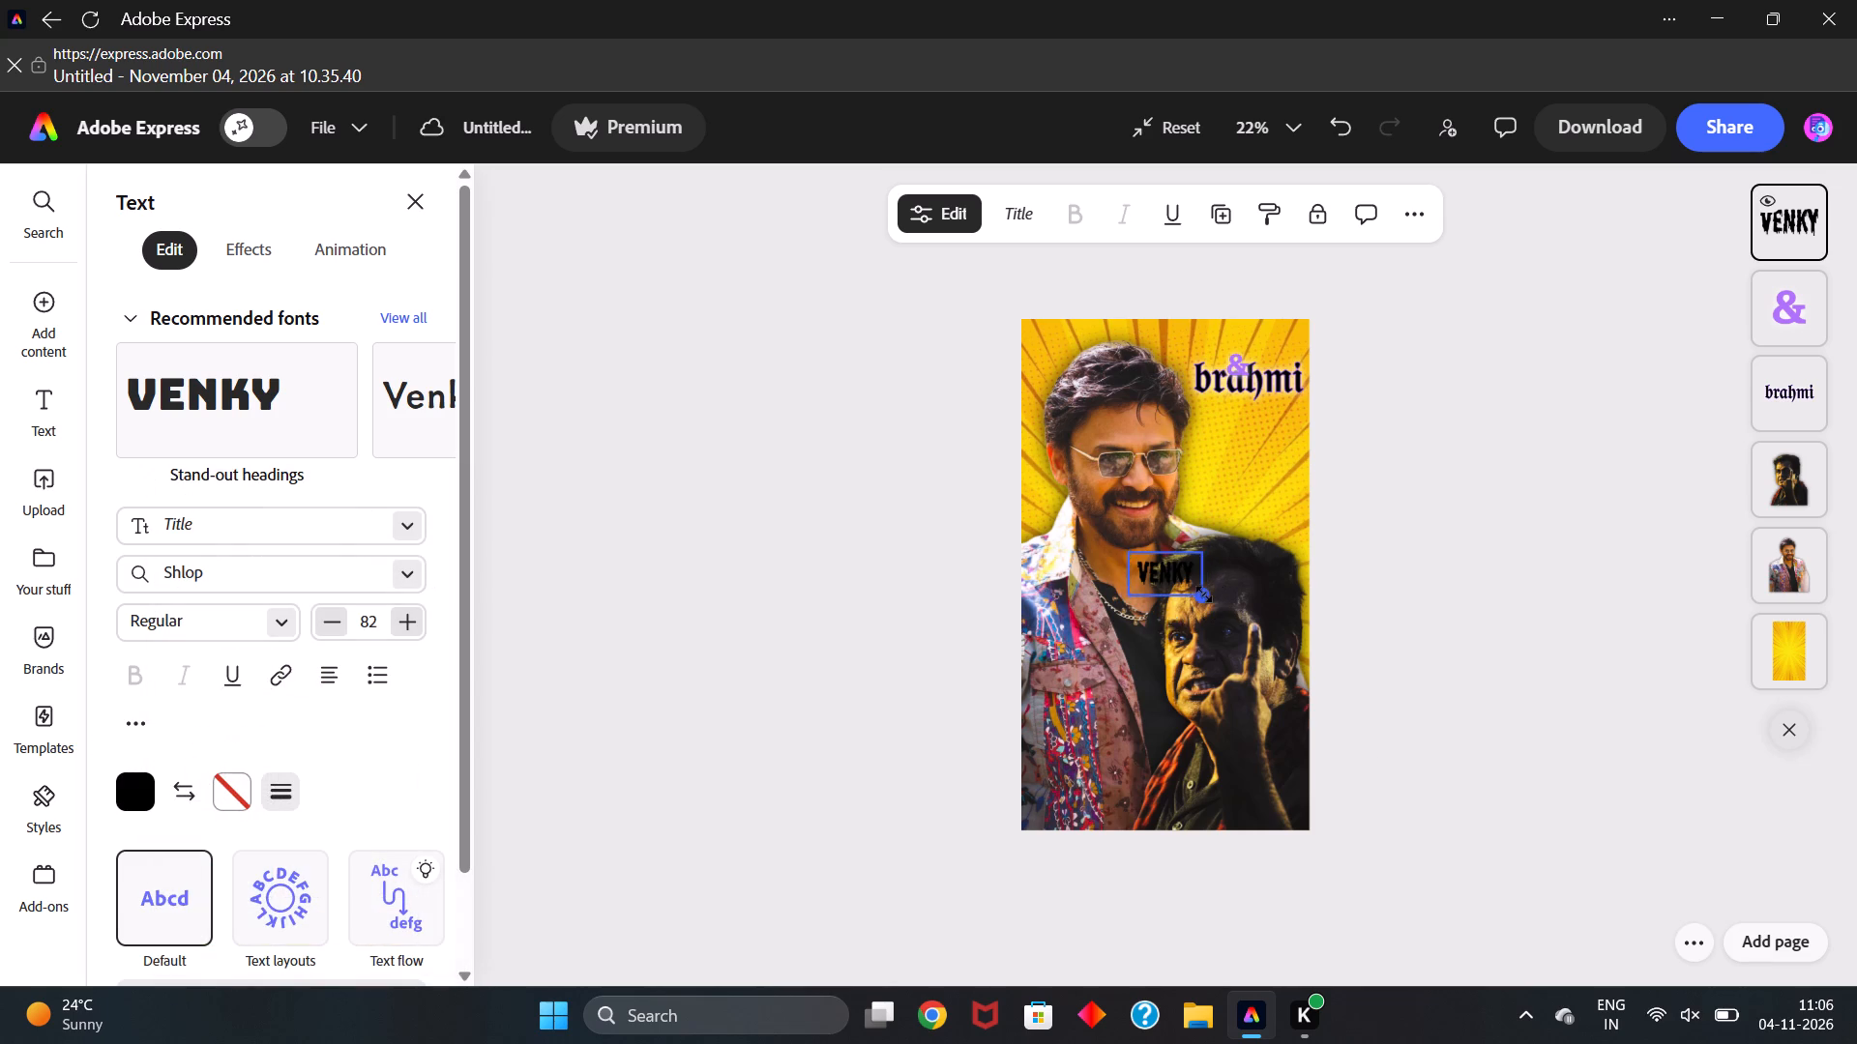
drag(1203, 594, 1262, 625)
drag(1220, 605, 1260, 401)
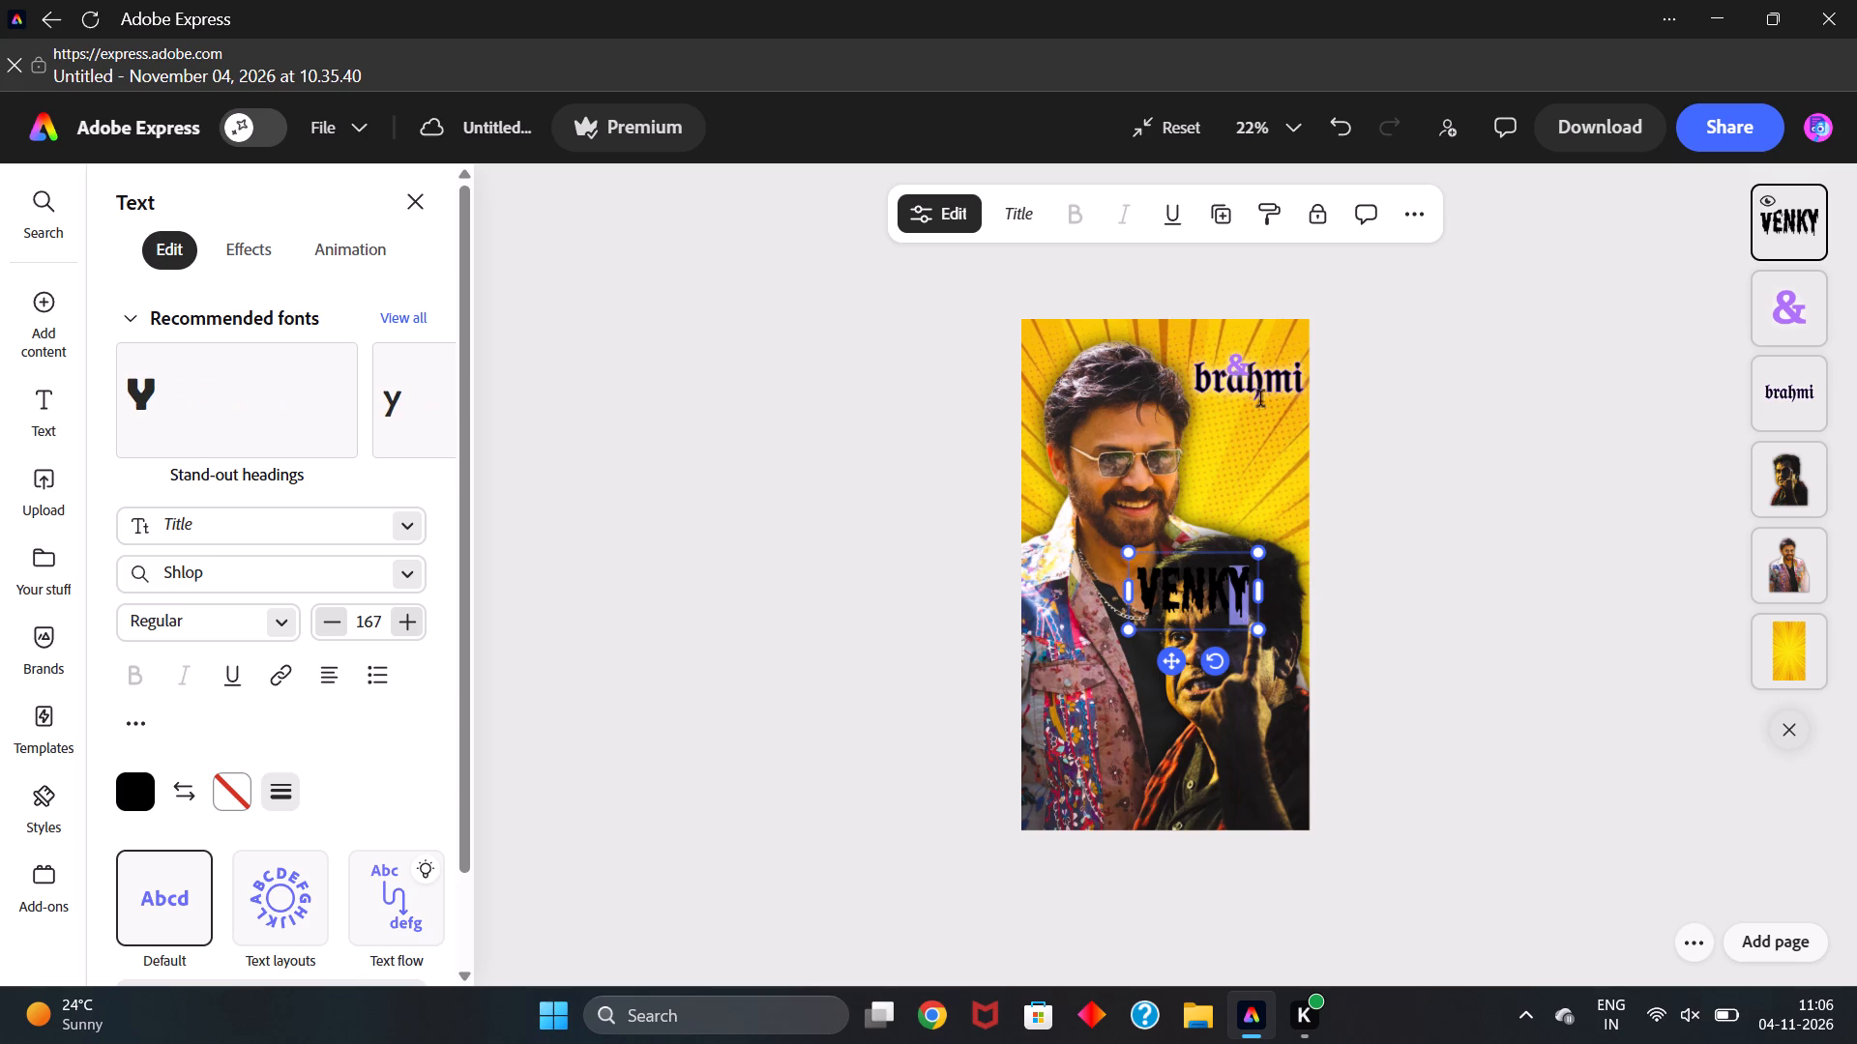
drag(1260, 401, 1261, 383)
click(1177, 652)
drag(1177, 652, 1231, 411)
drag(1310, 379, 1290, 367)
click(1215, 409)
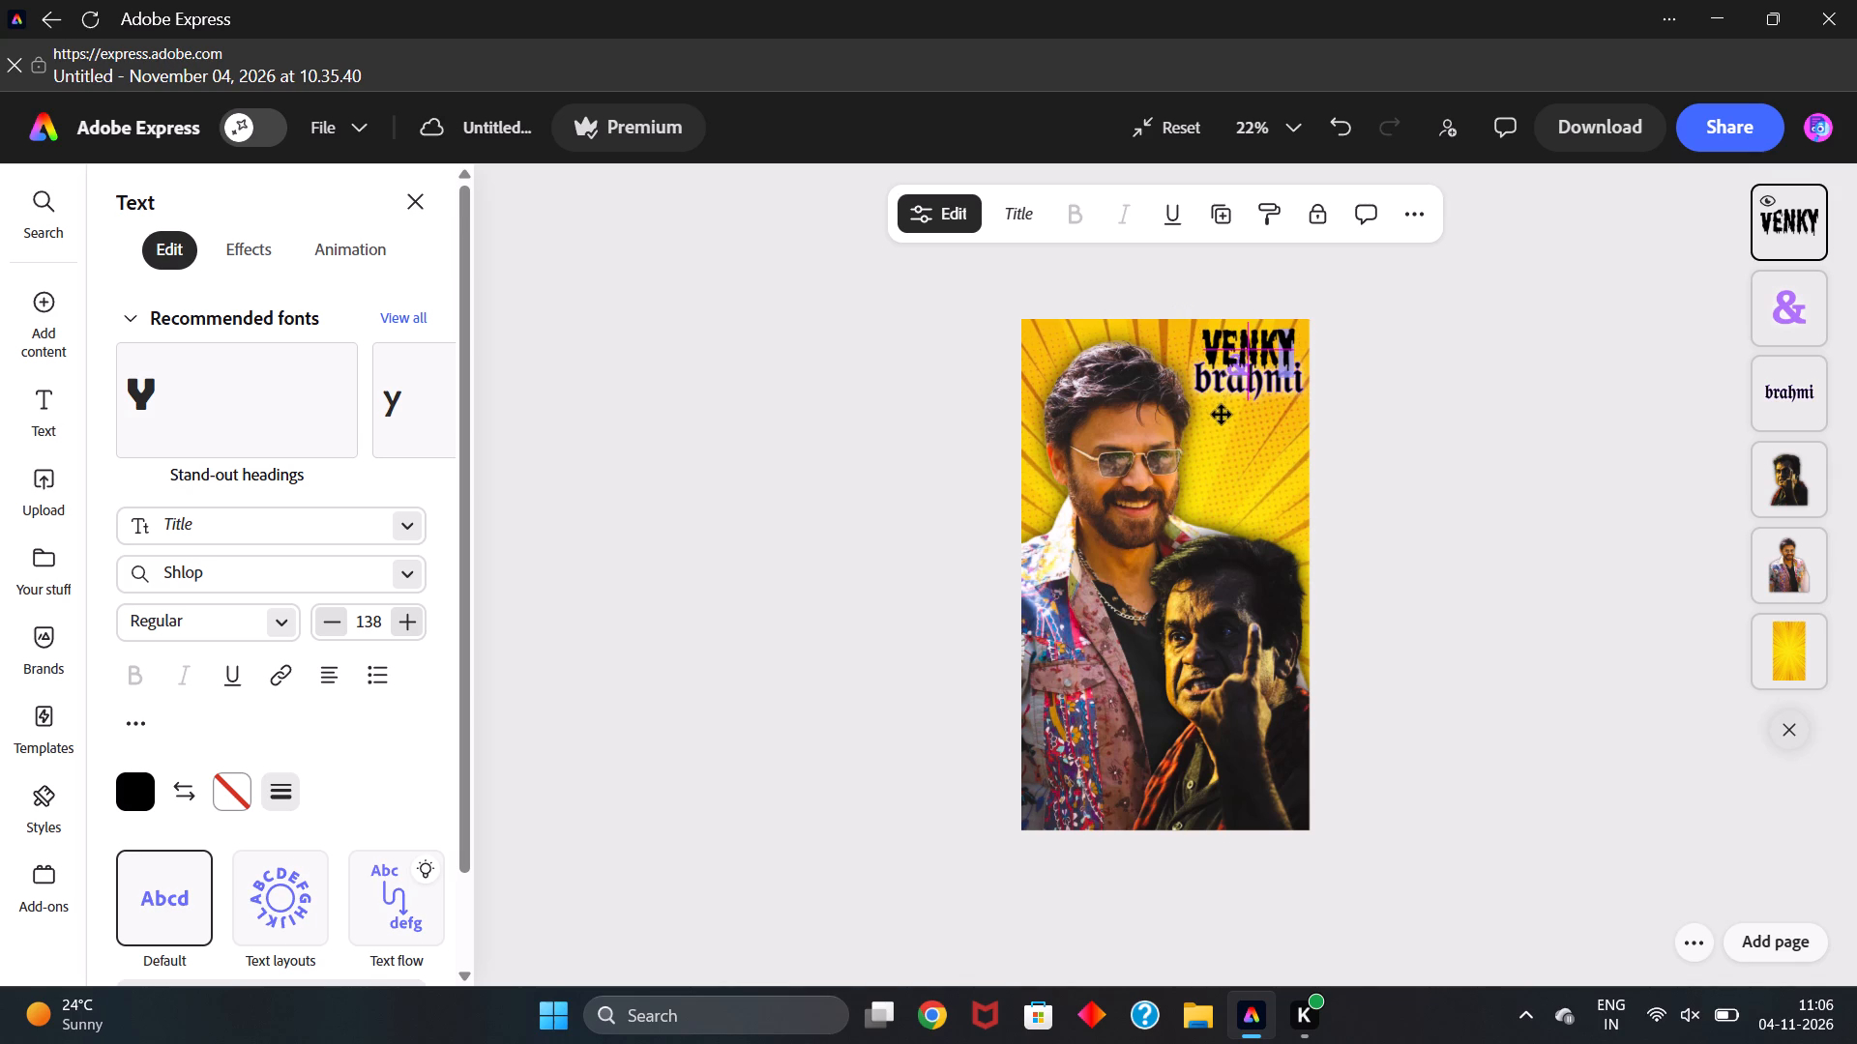
click(1531, 394)
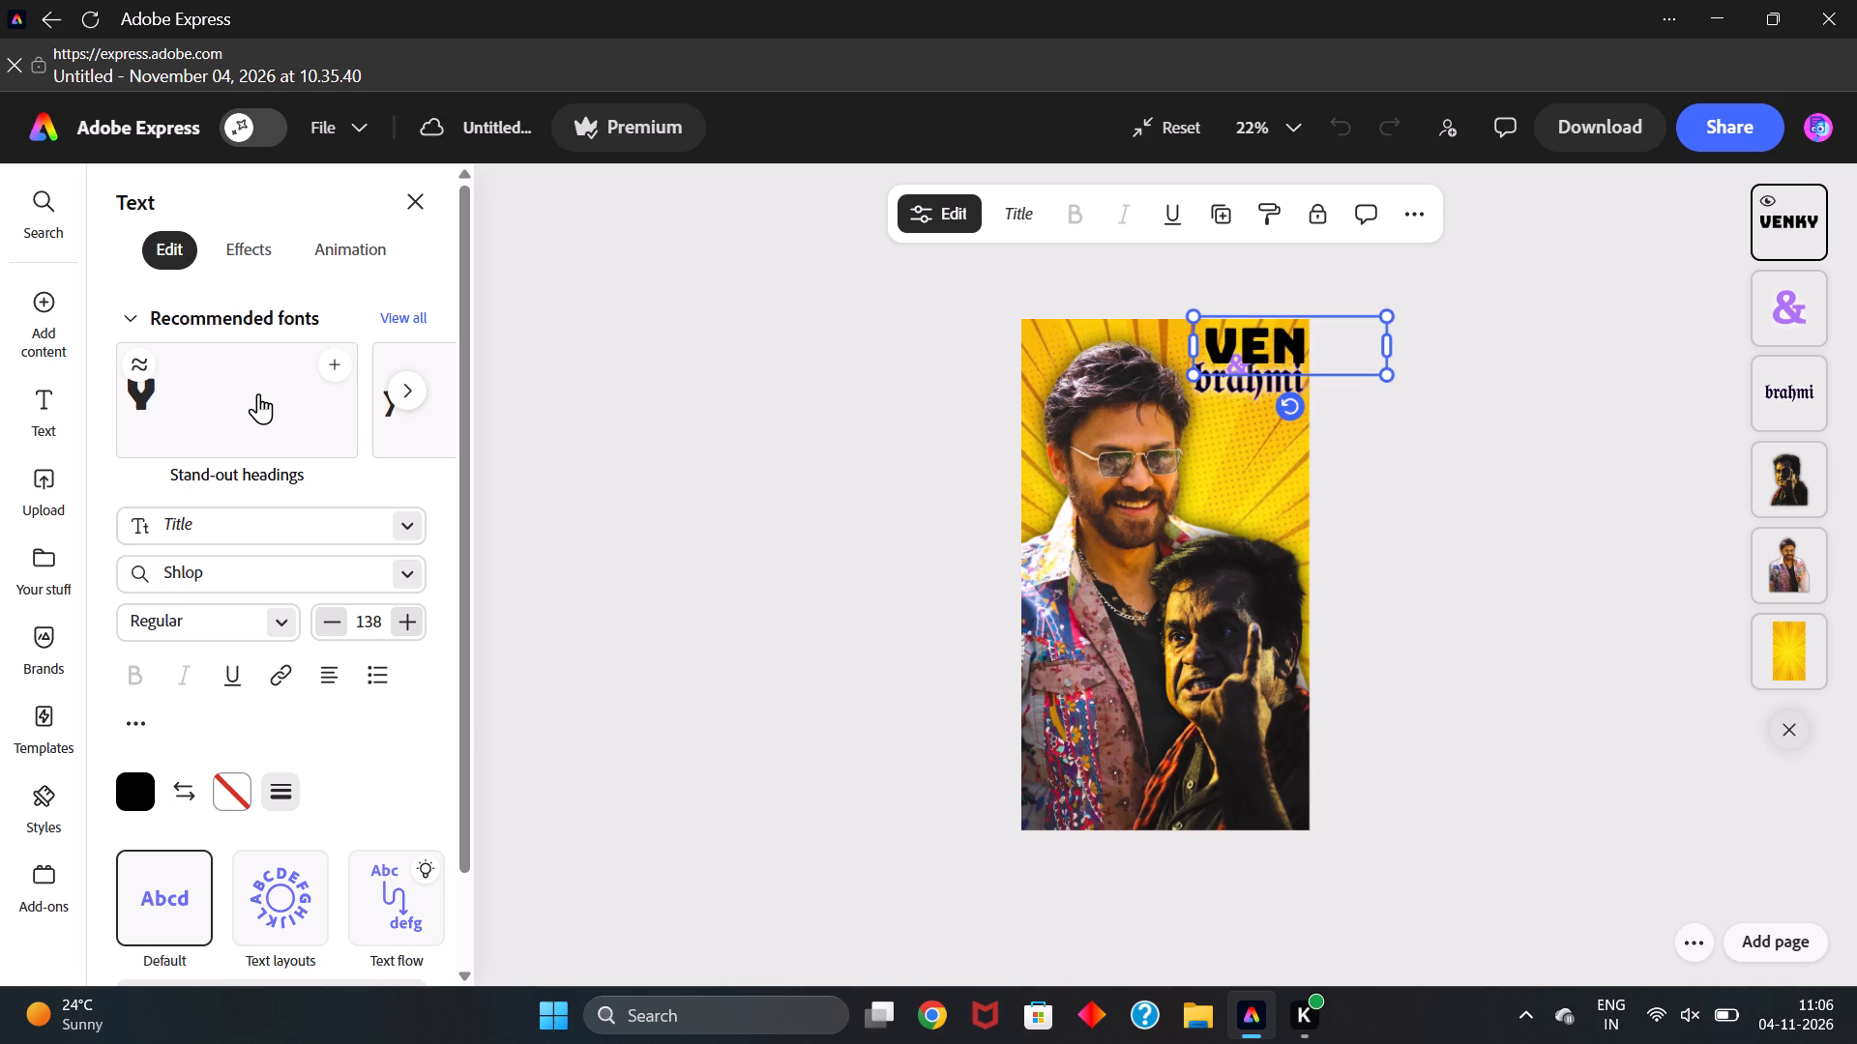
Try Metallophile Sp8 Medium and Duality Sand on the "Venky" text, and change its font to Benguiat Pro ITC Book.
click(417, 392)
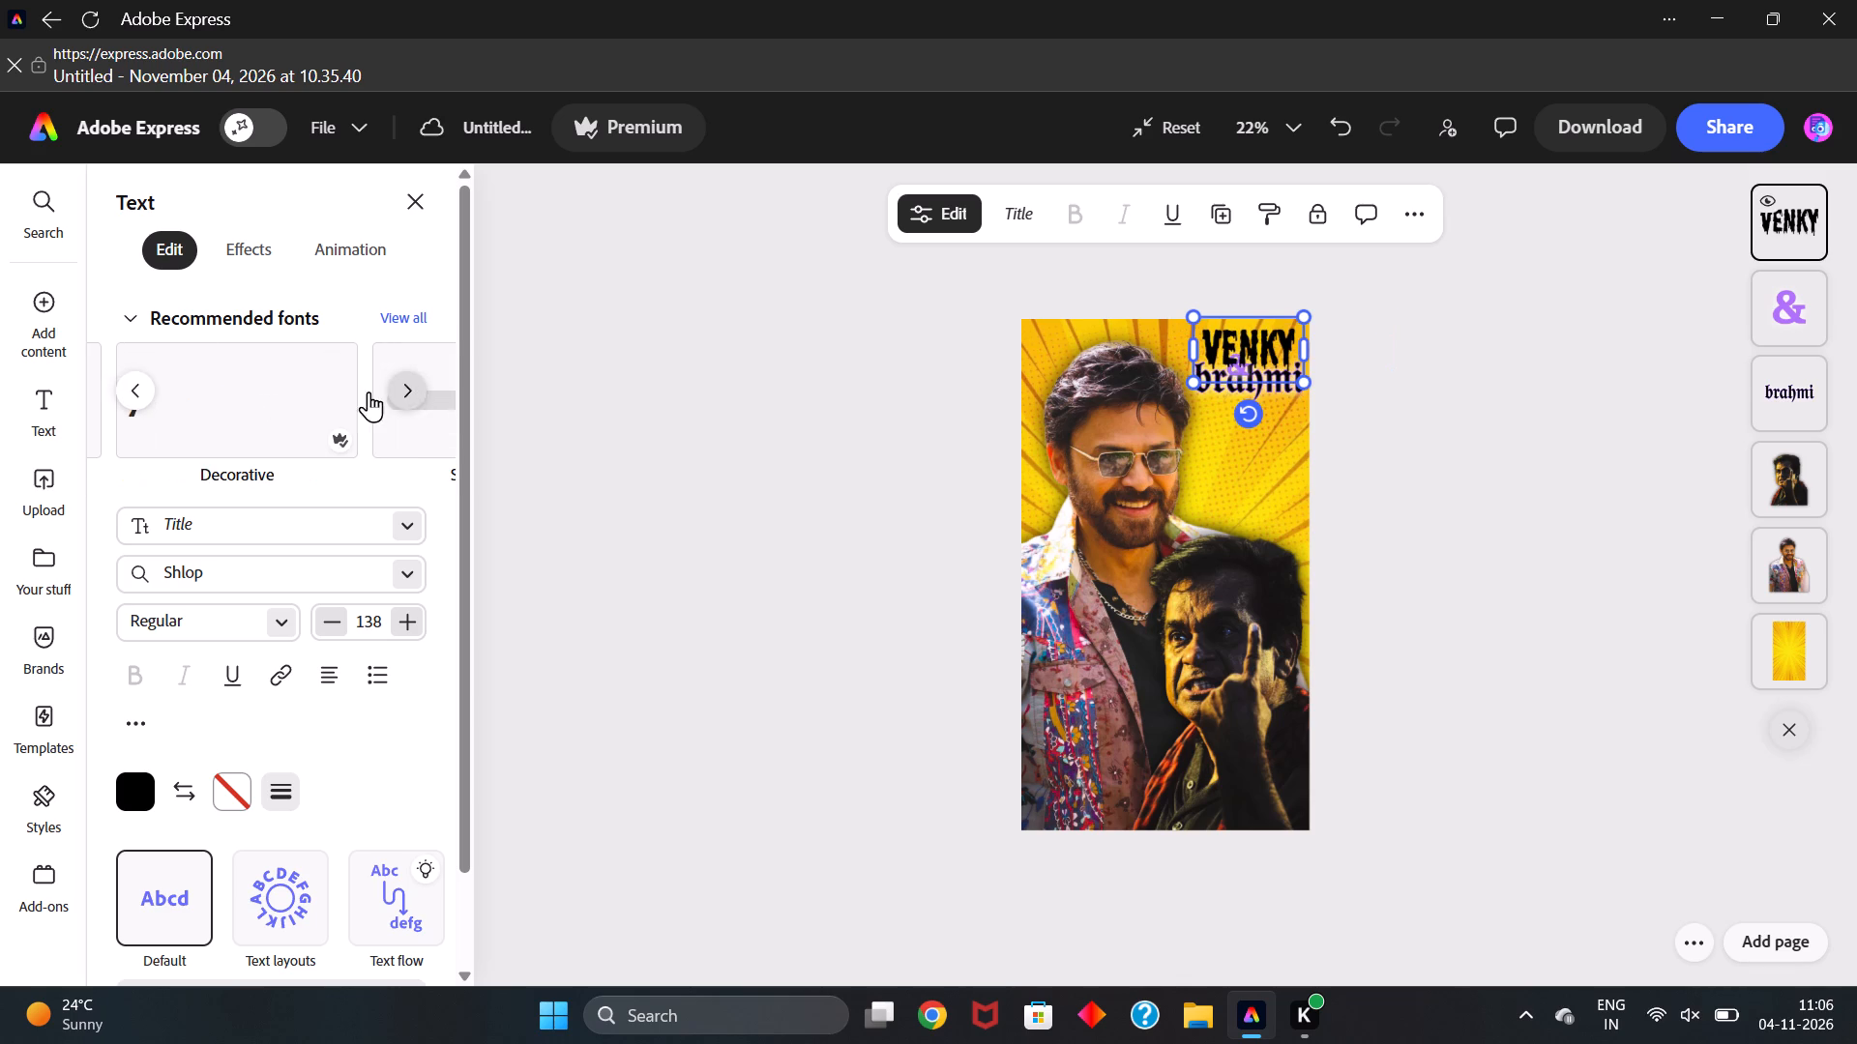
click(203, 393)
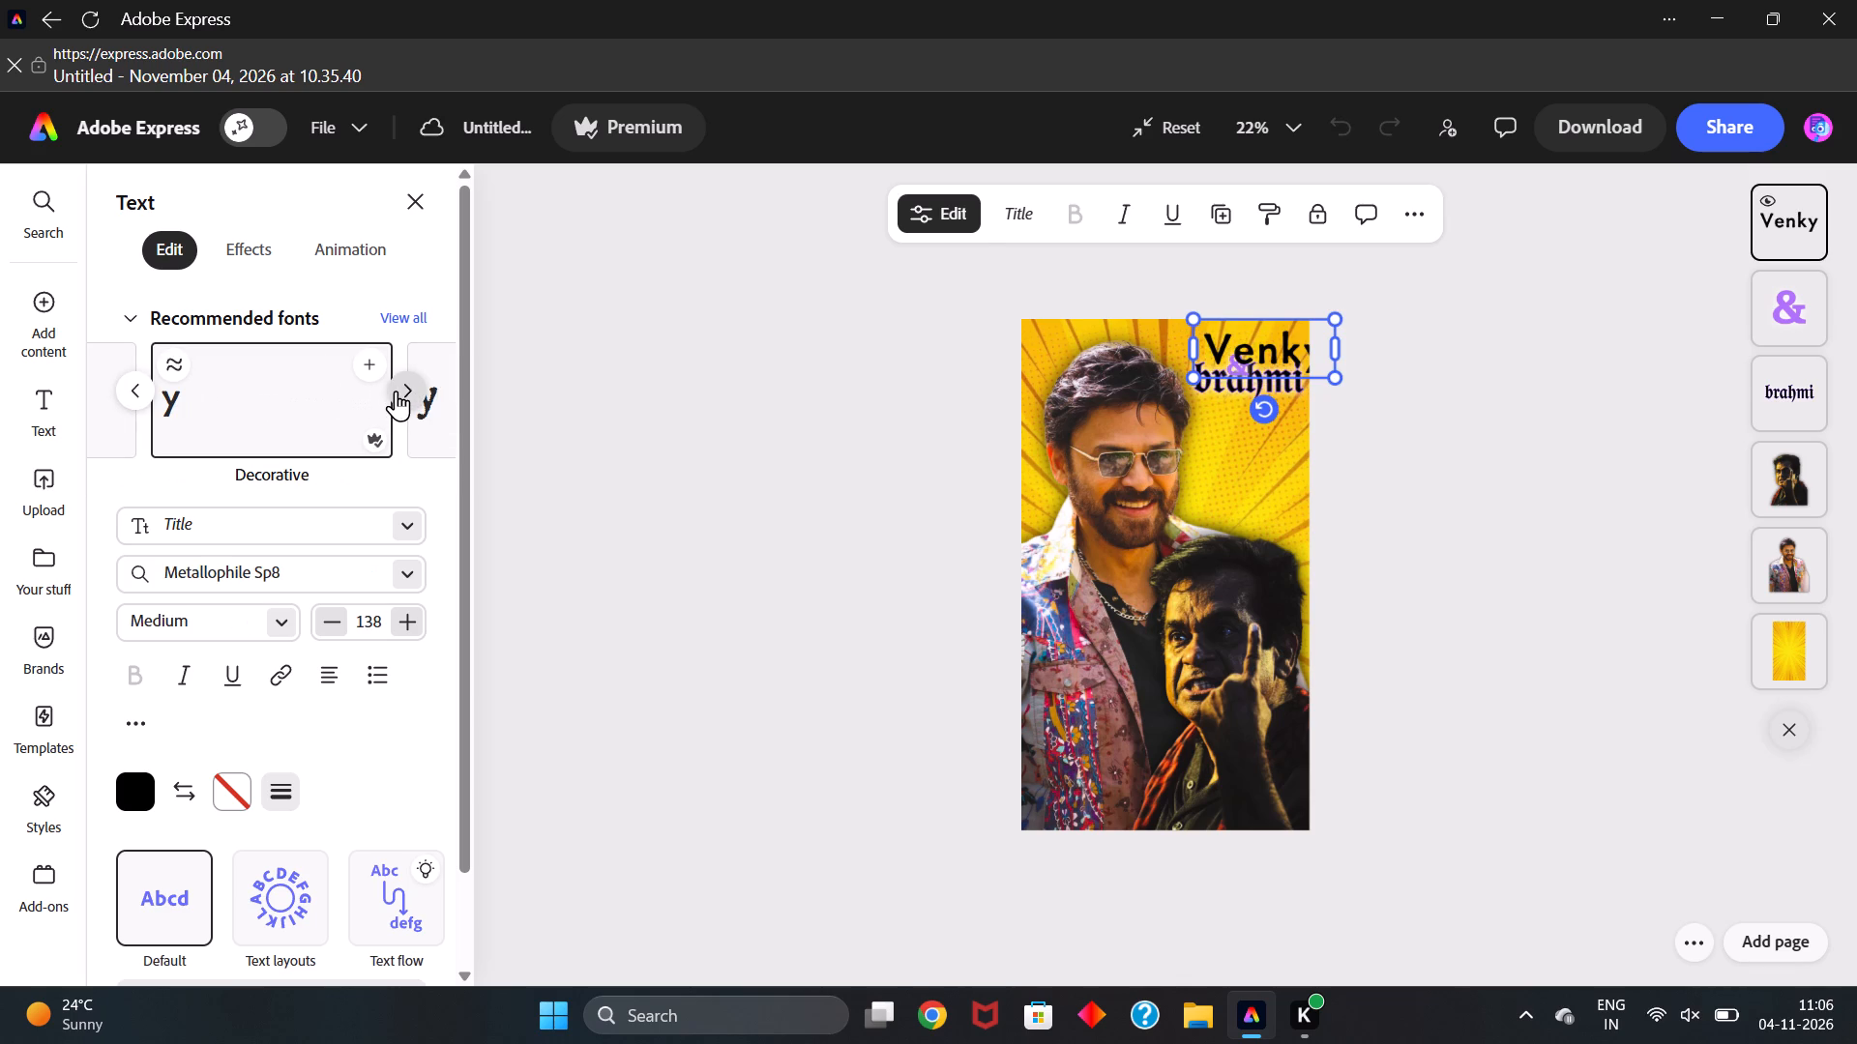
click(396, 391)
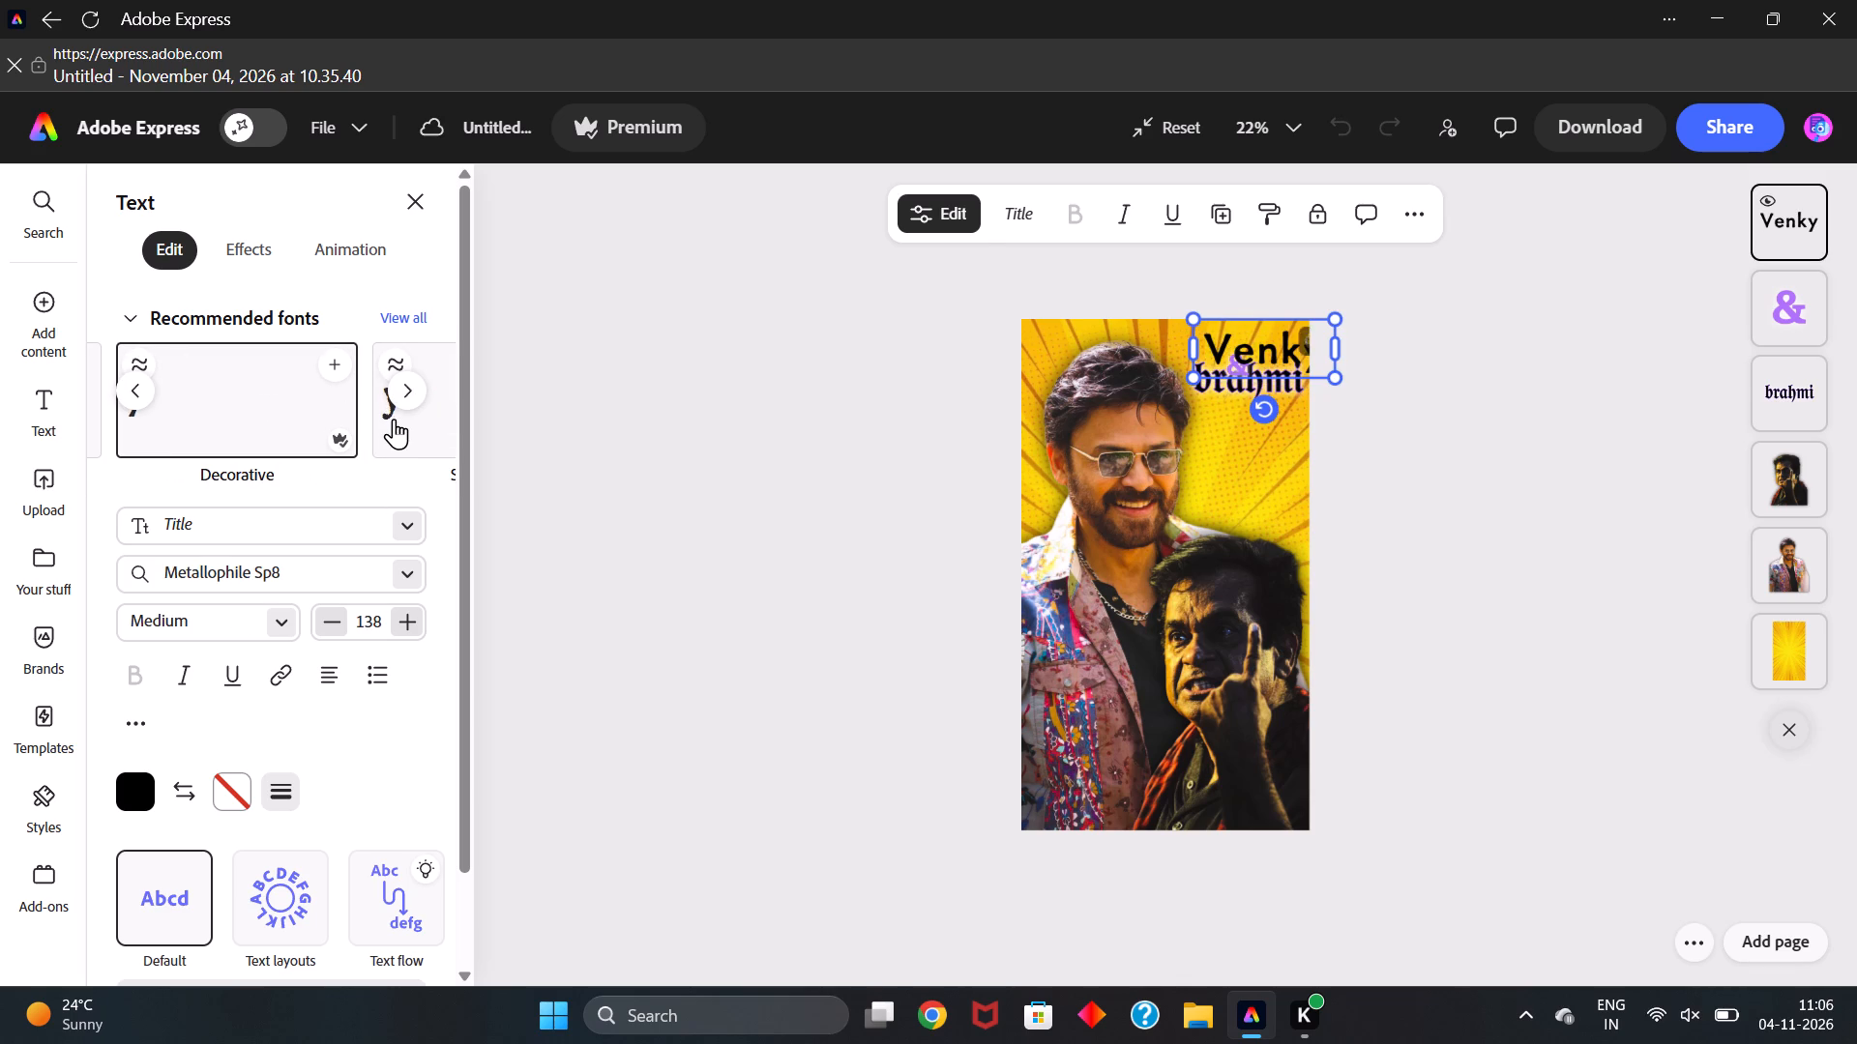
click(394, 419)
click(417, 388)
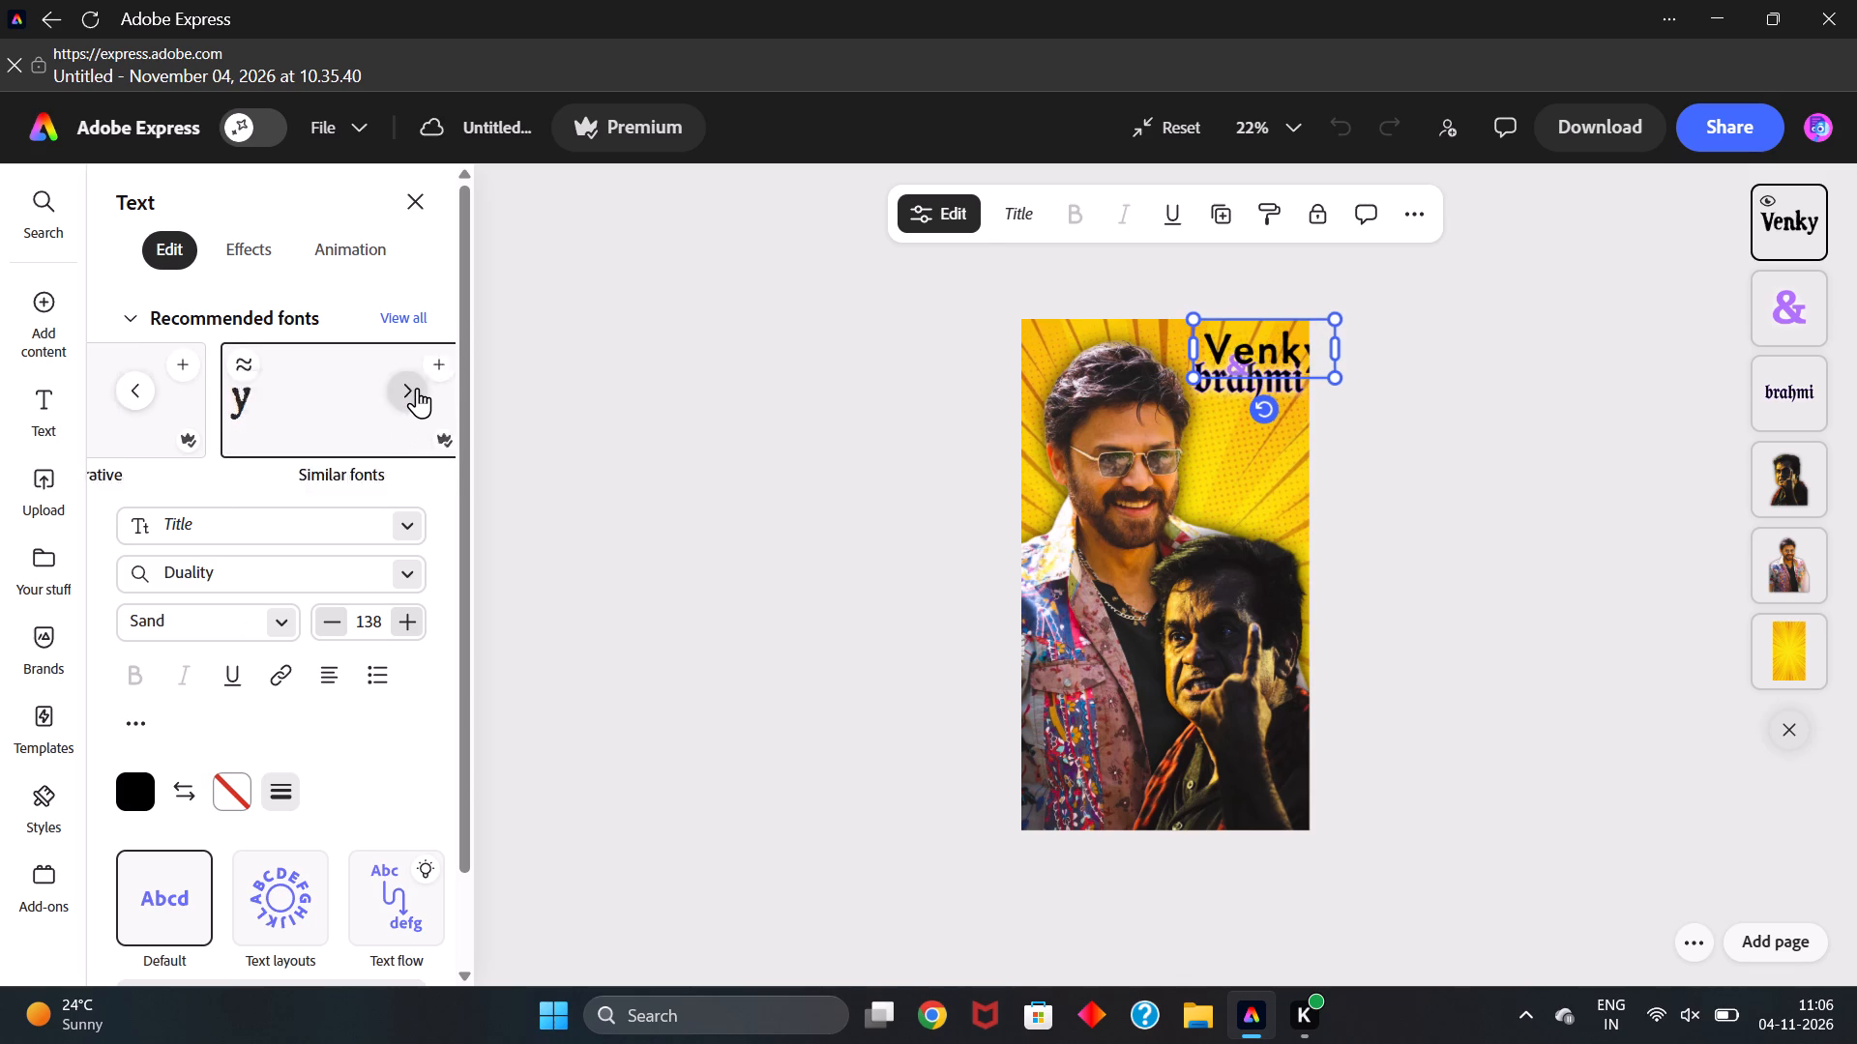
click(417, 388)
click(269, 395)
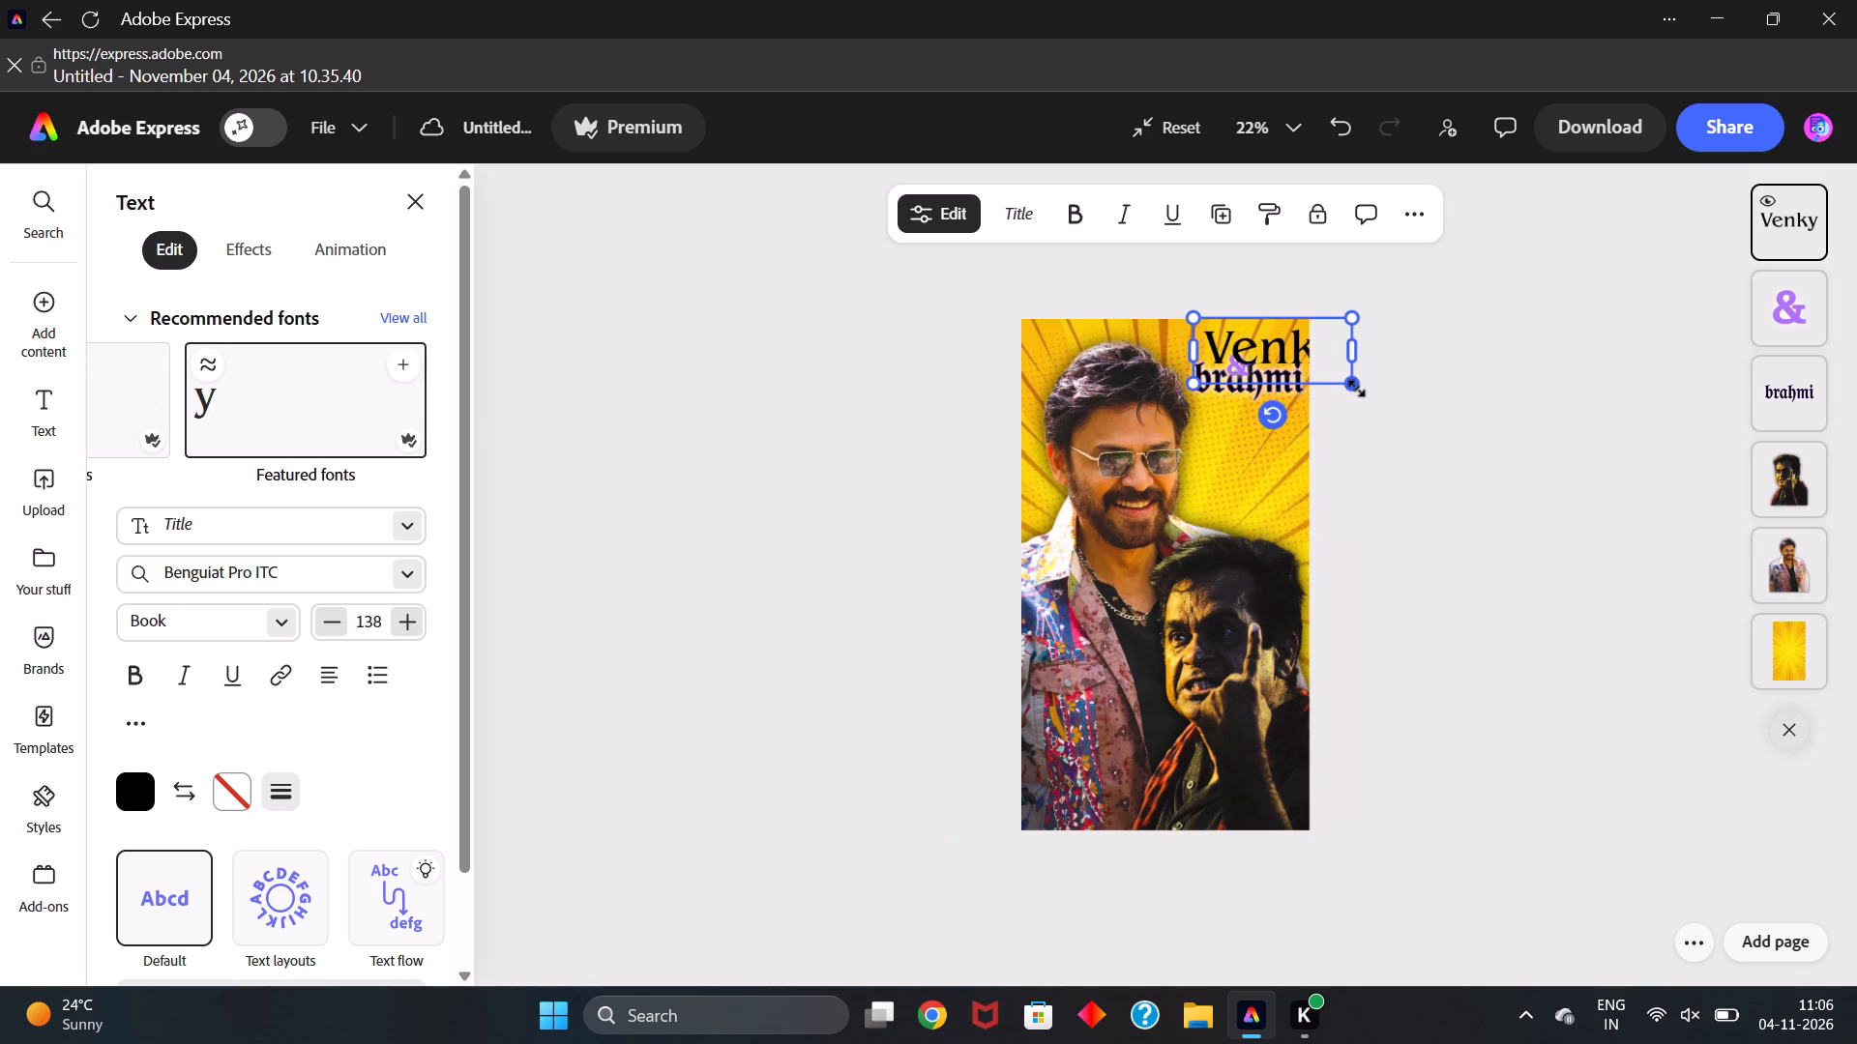
Reduce the "Venky" text to about size 104 and position it directly above "brahmi" in the page's upper-right corner.
drag(1356, 388, 1304, 412)
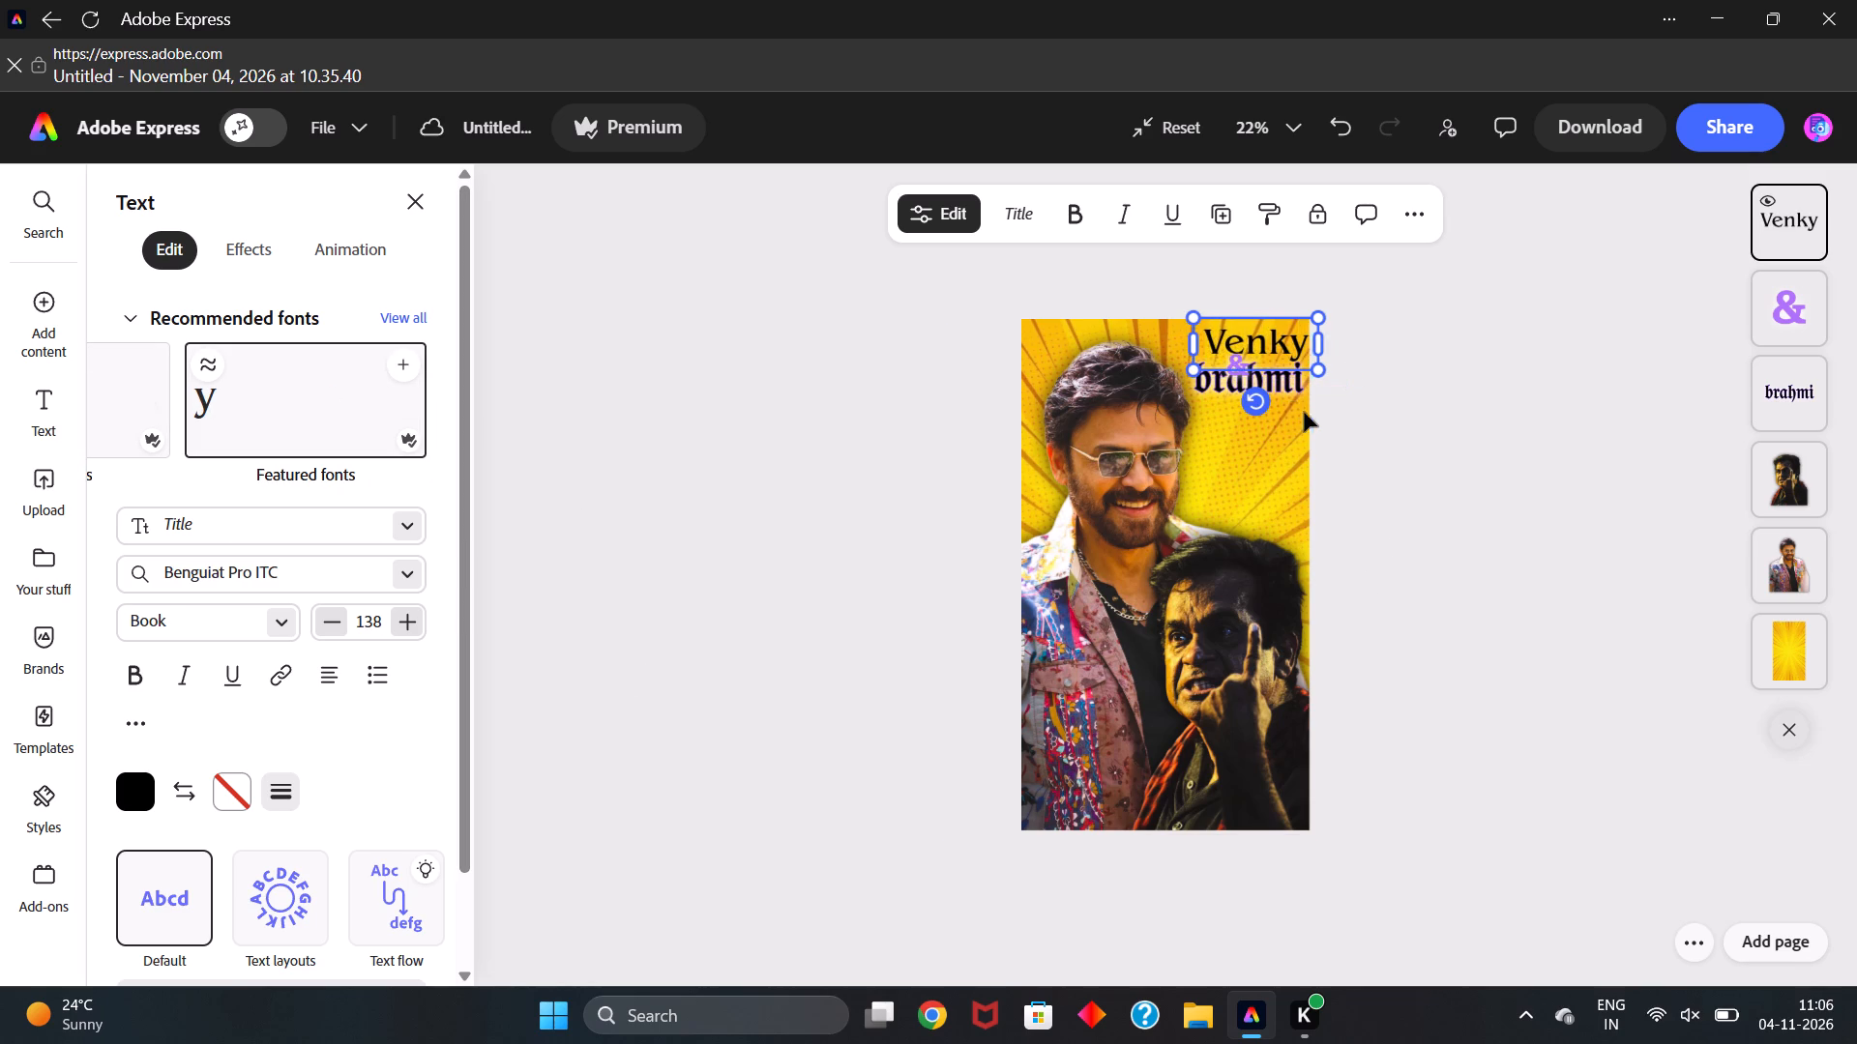
drag(1291, 338, 1282, 352)
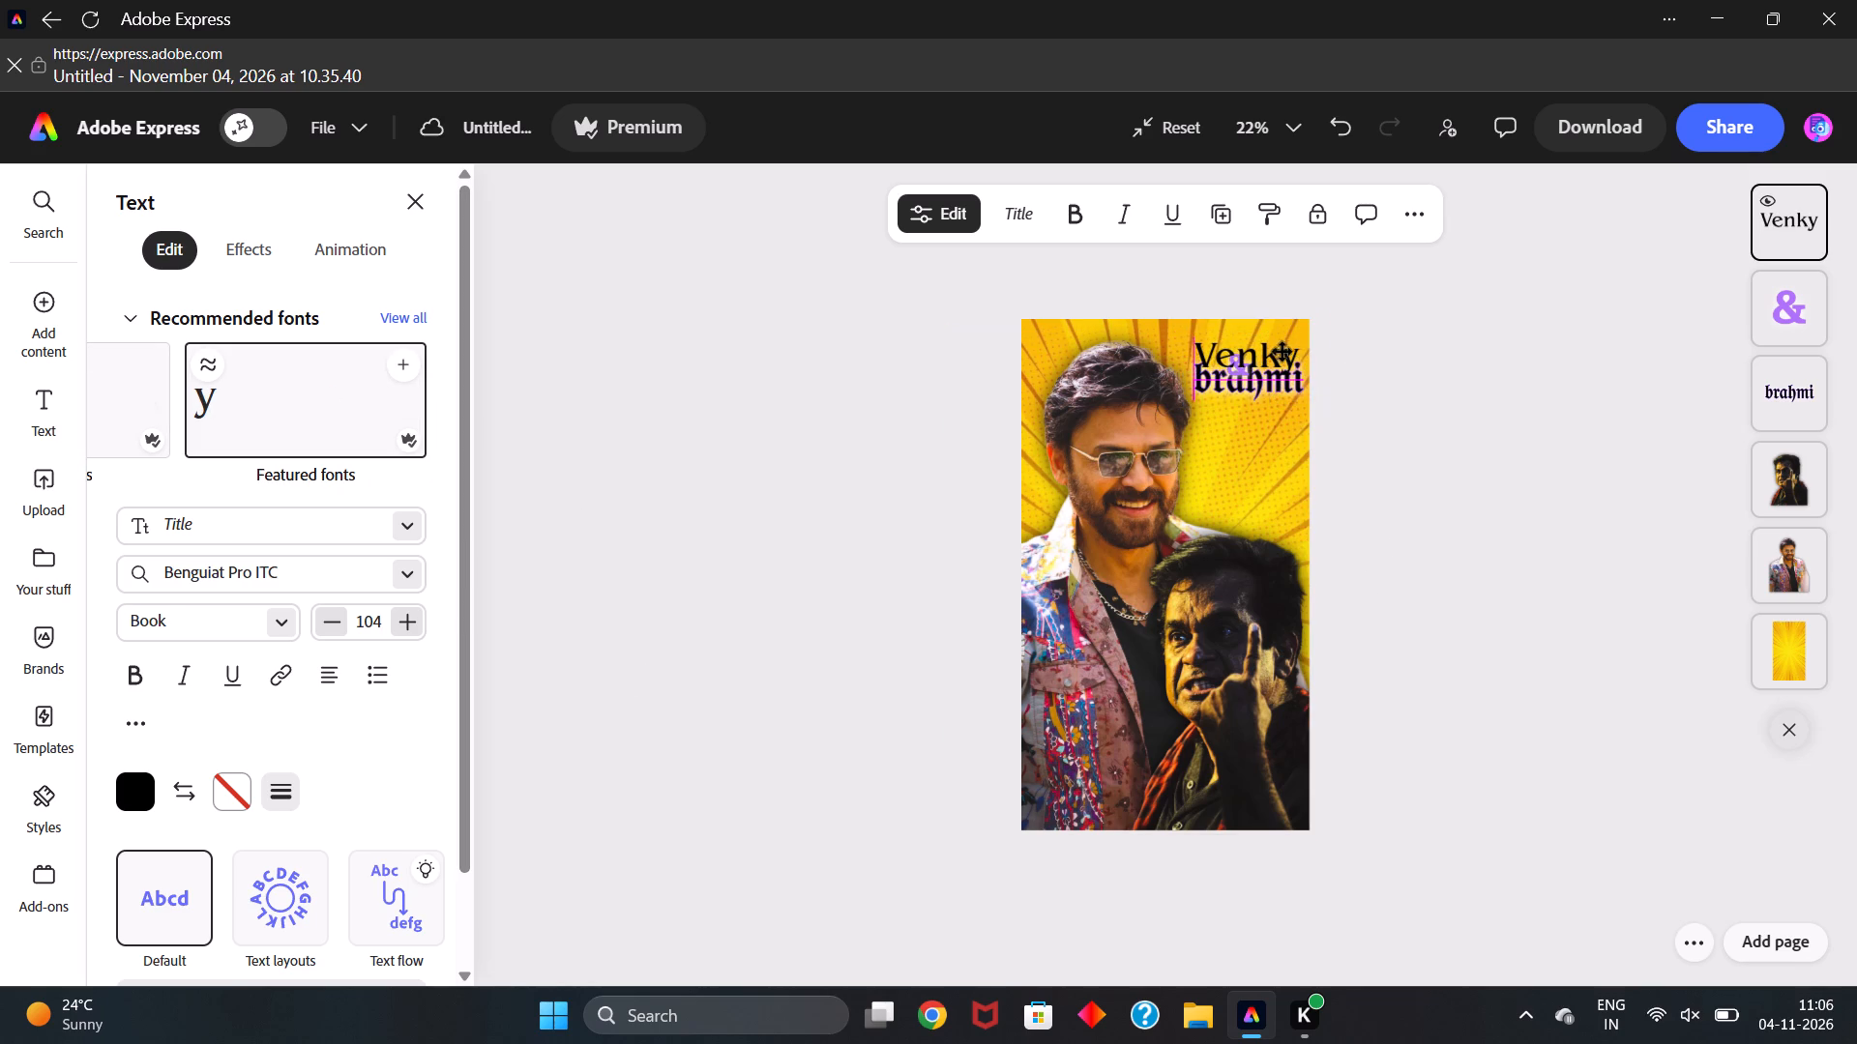
drag(1282, 352, 1282, 346)
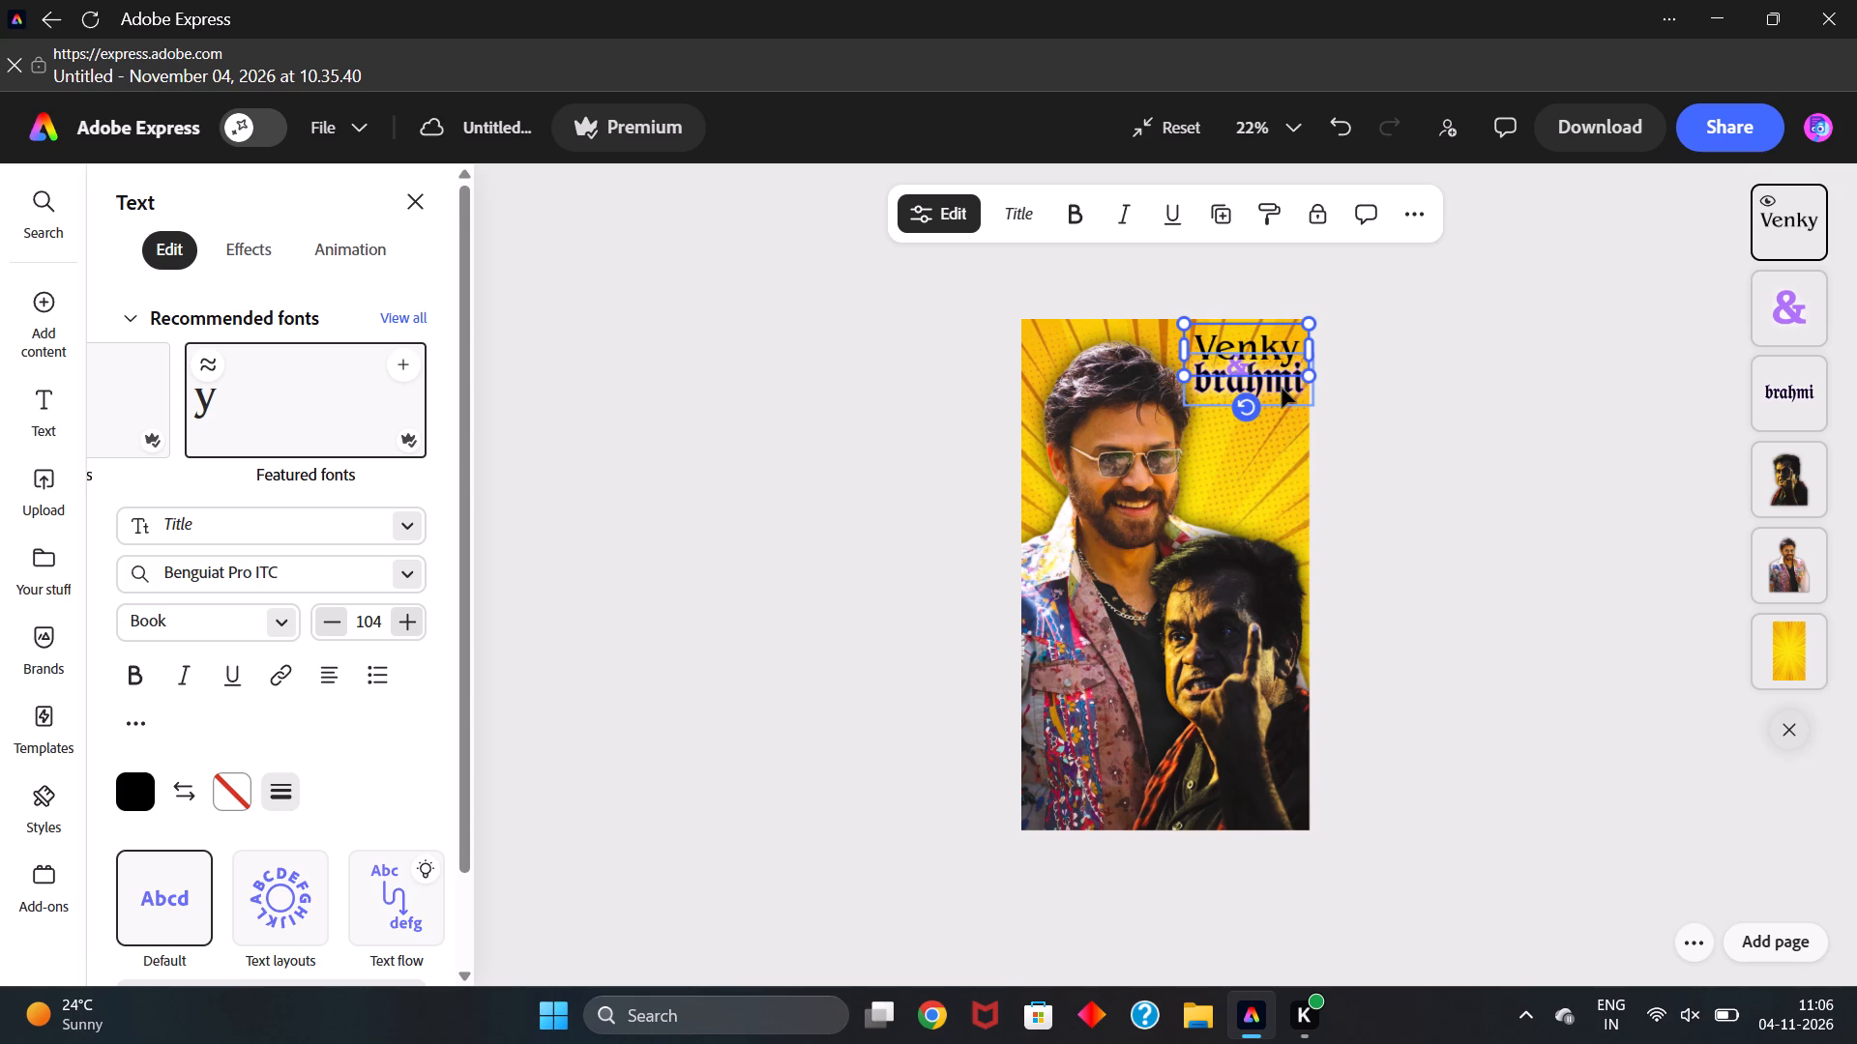
click(1480, 391)
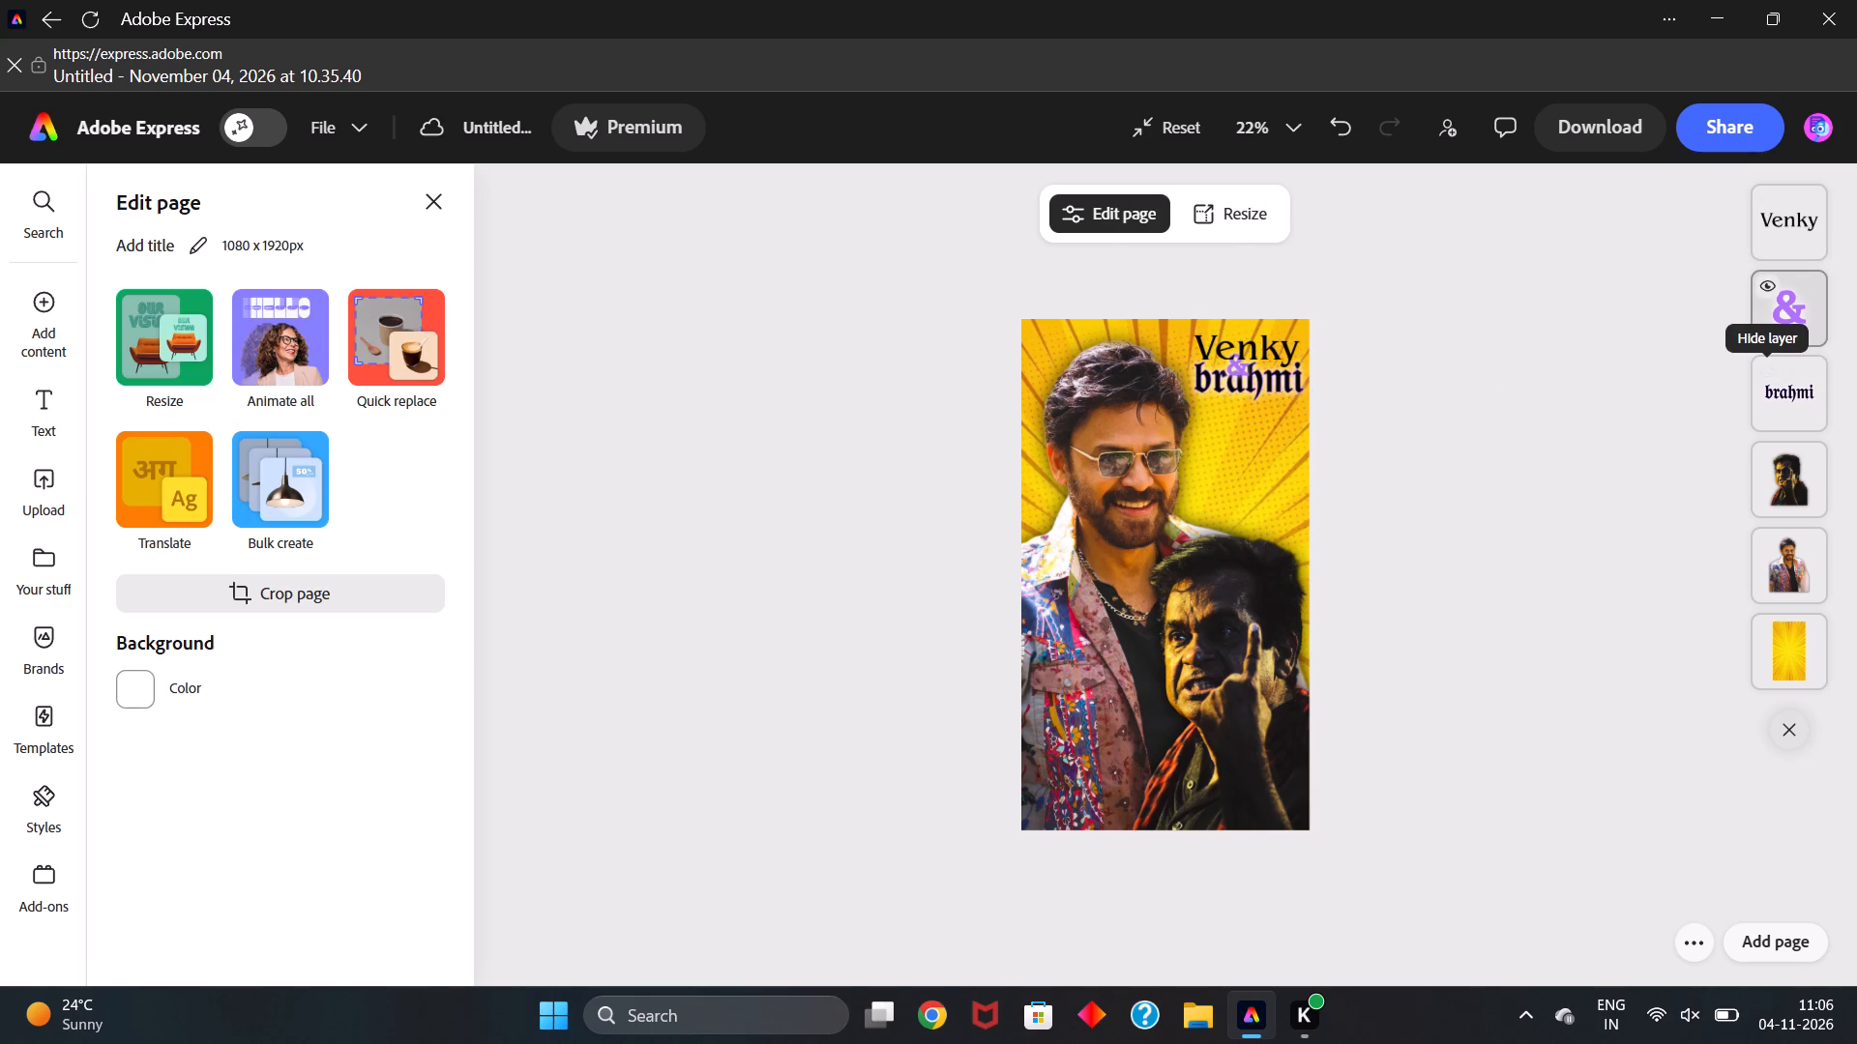
Shift the purple "&" text slightly right so it is centred between "Venky" and "brahmi".
click(1802, 311)
drag(1236, 363, 1252, 363)
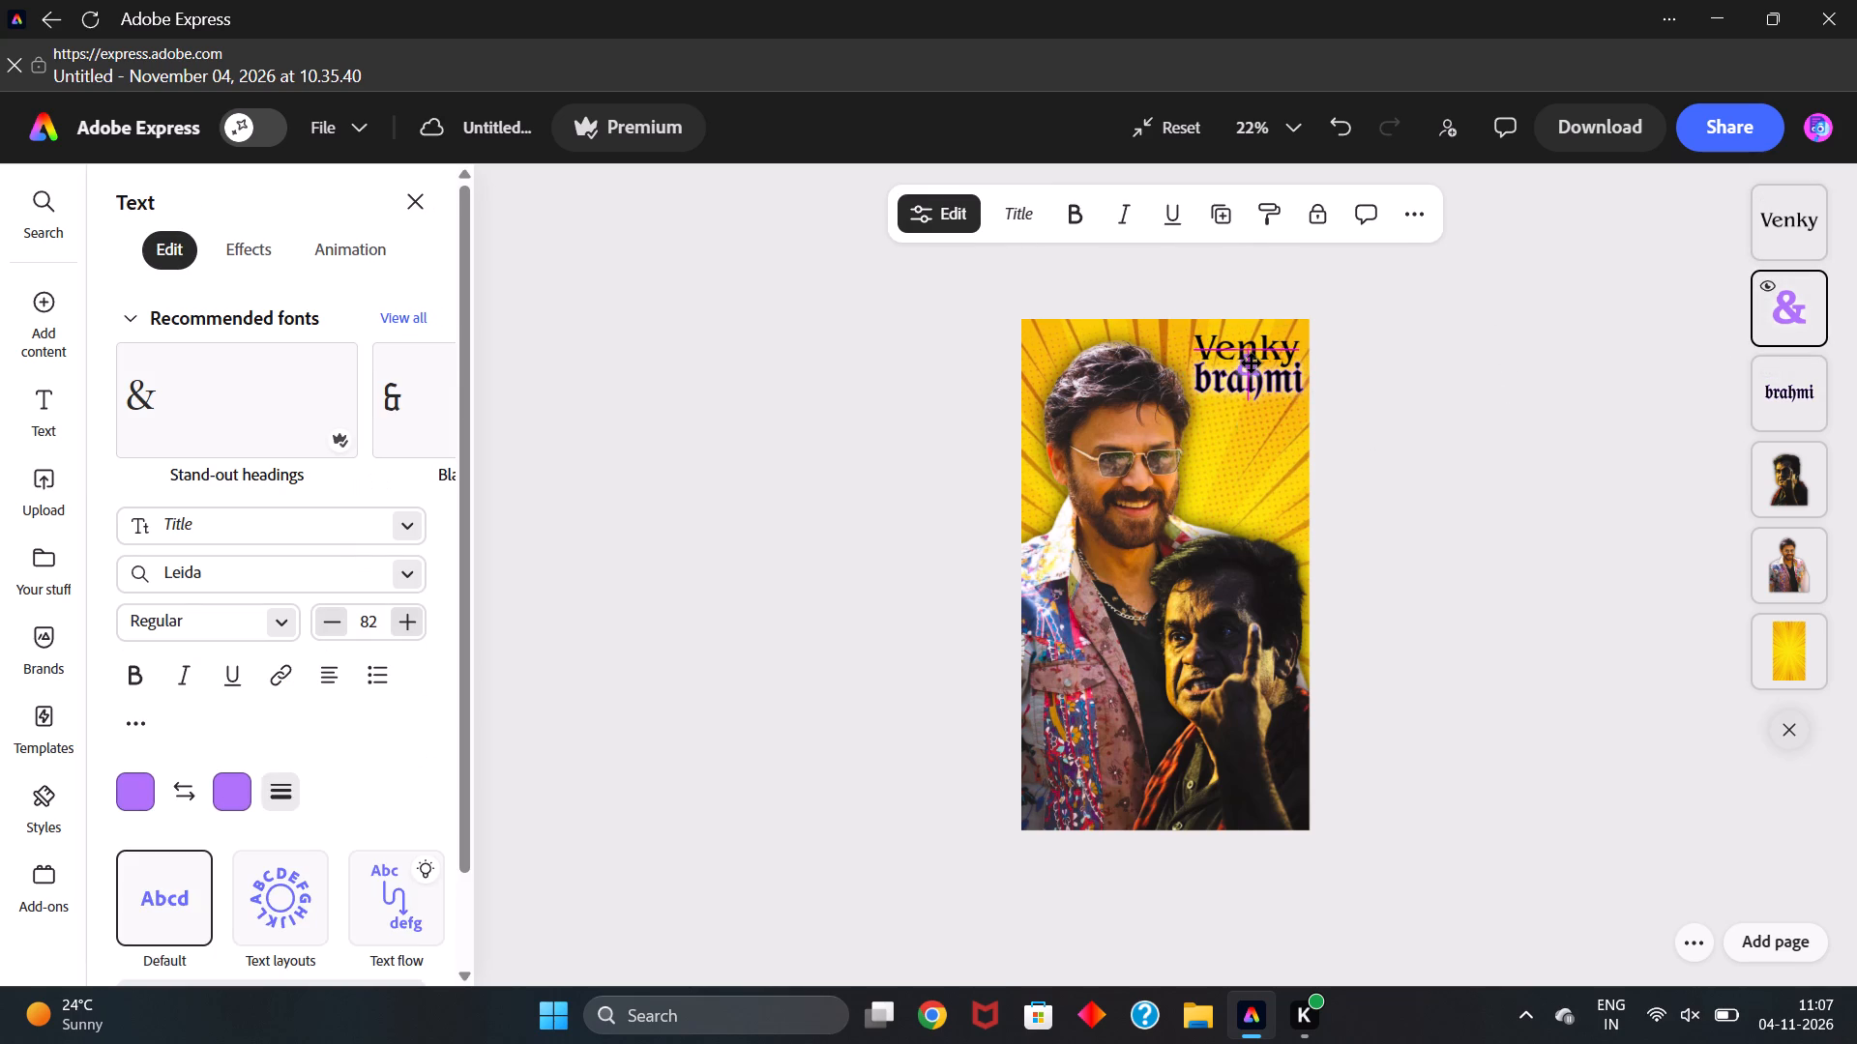
drag(1252, 363, 1251, 363)
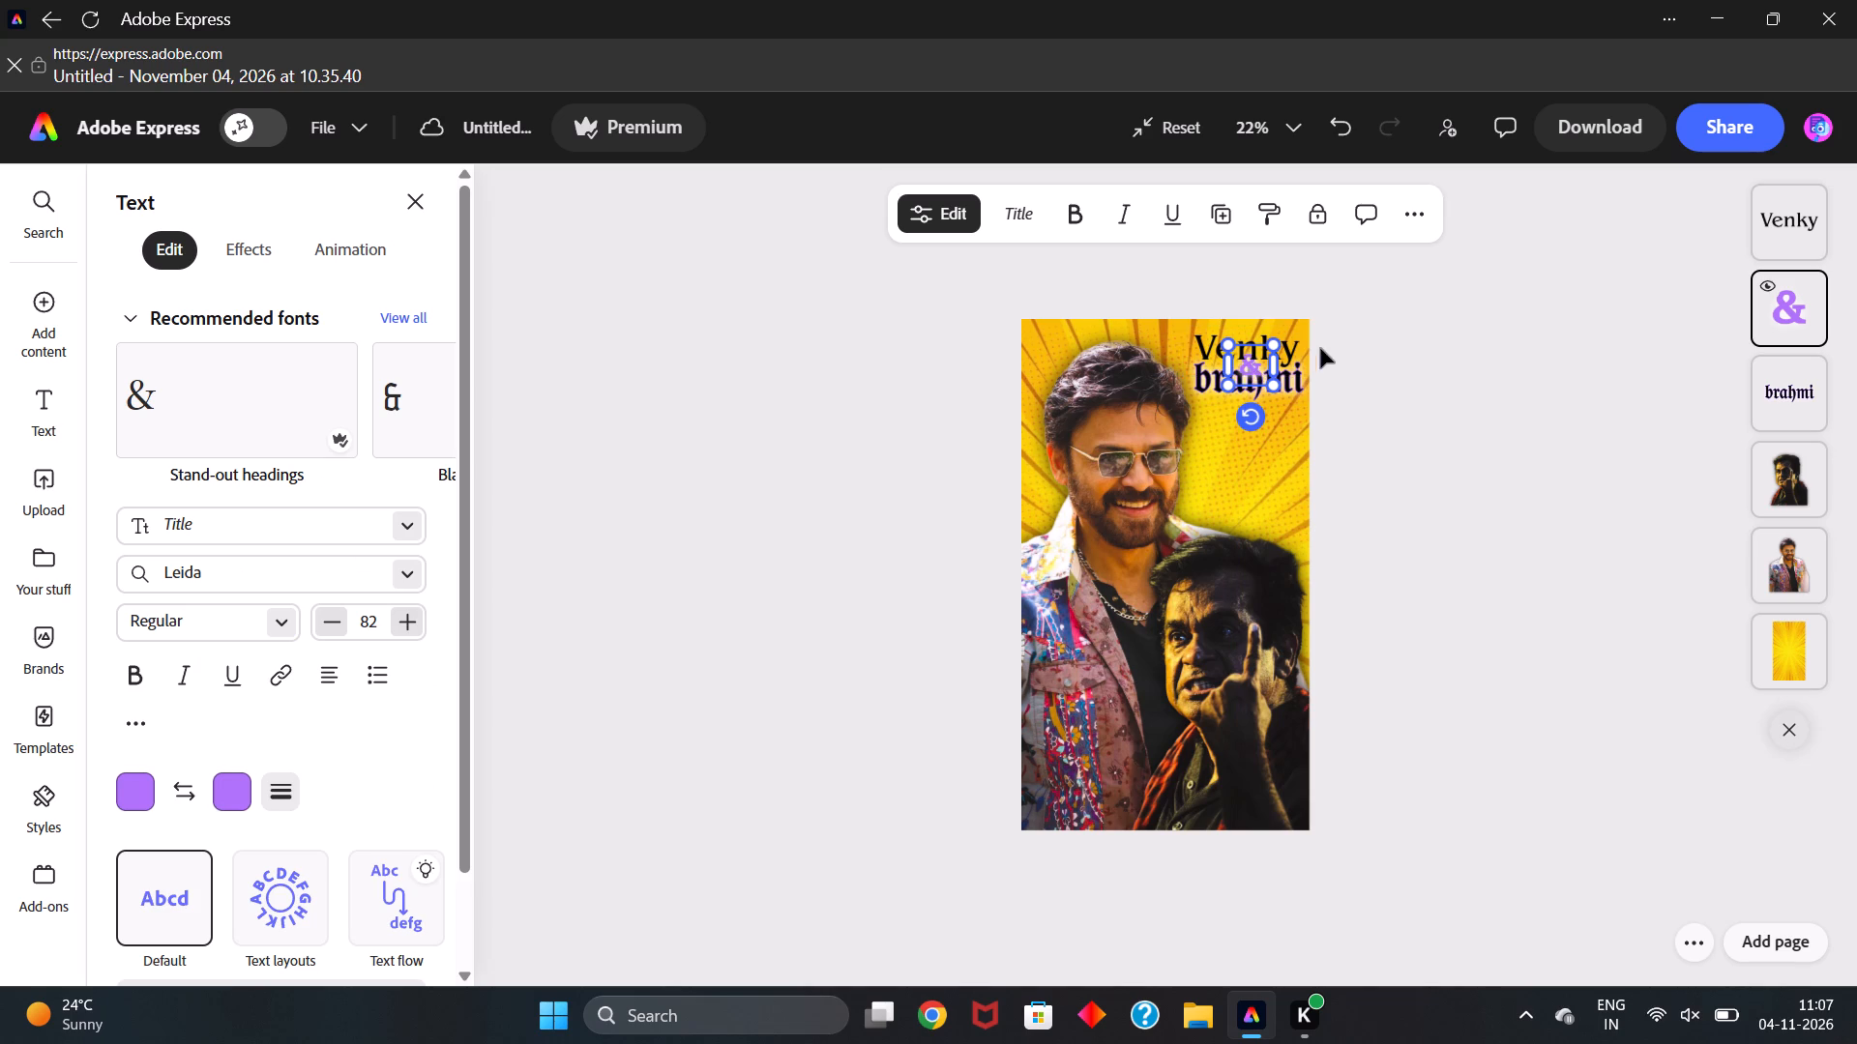
Try HWT Tuscan Extended and Lust Text Book on the "Venky" text, and set its font to Monsterific BB Regular.
click(1298, 349)
click(1277, 354)
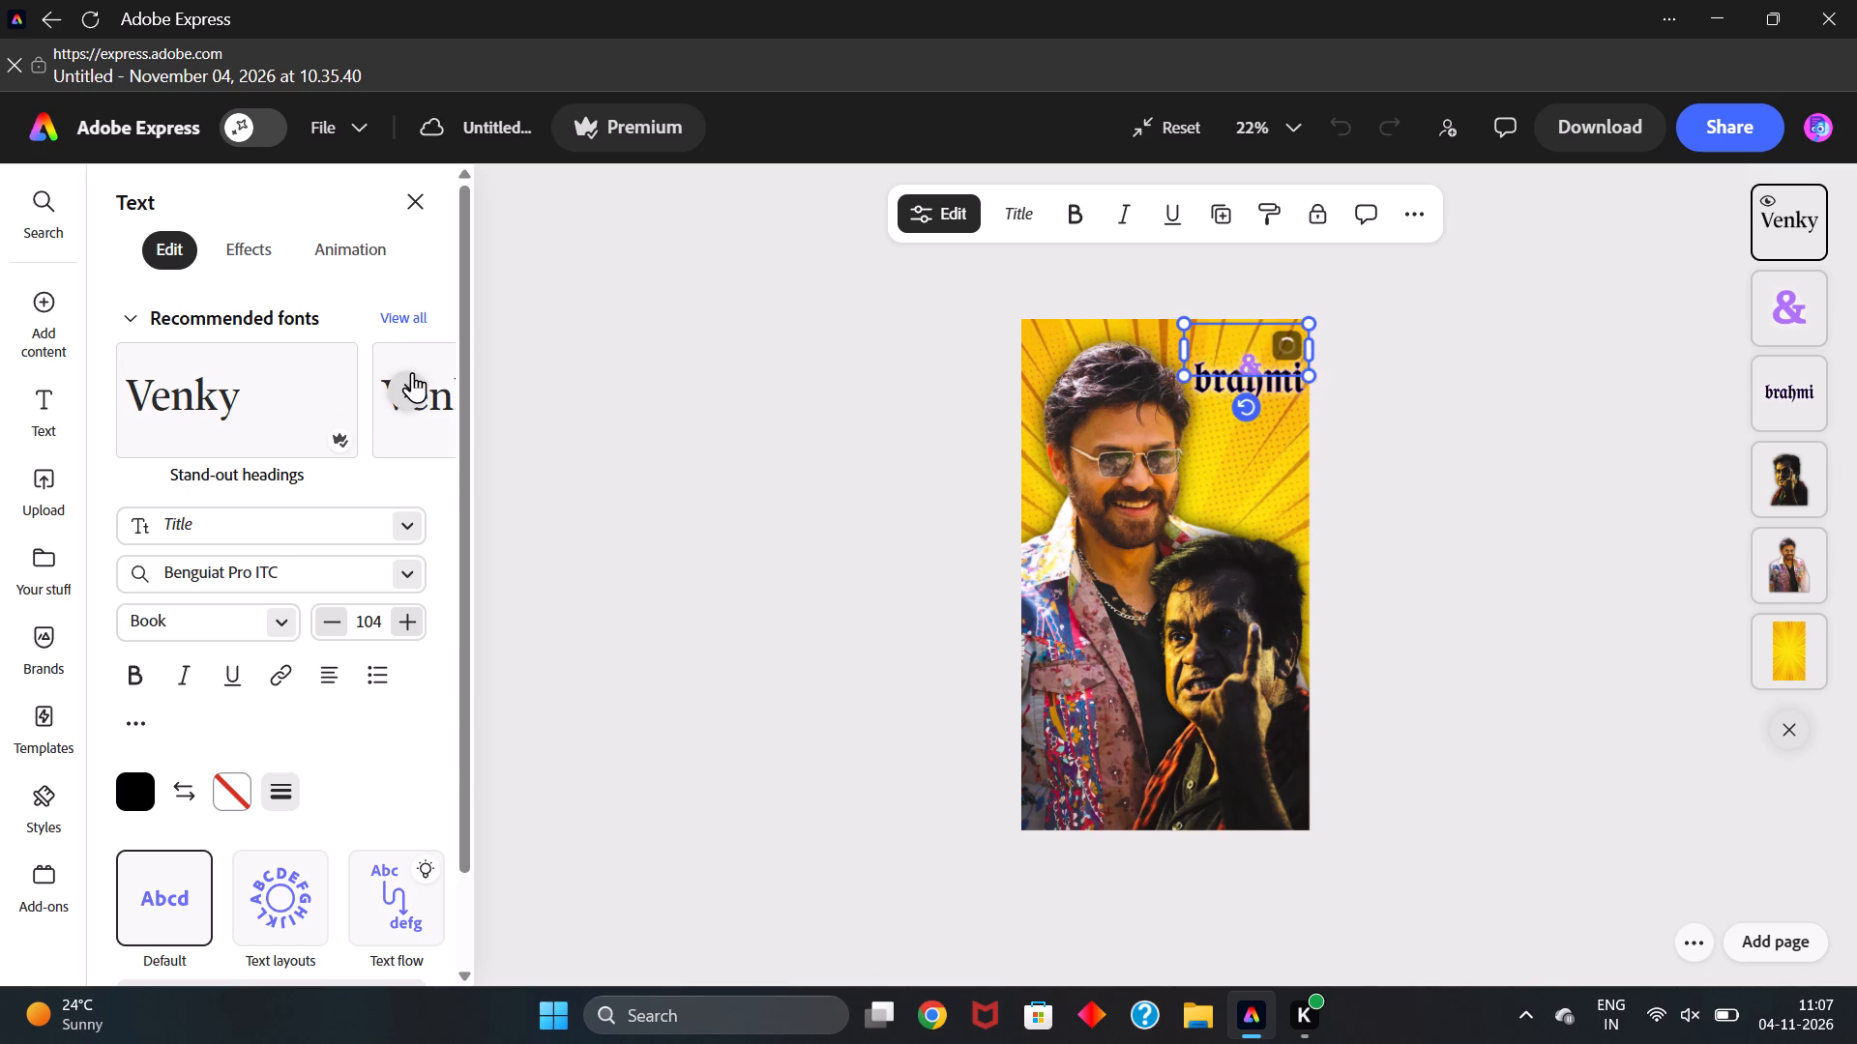
click(411, 318)
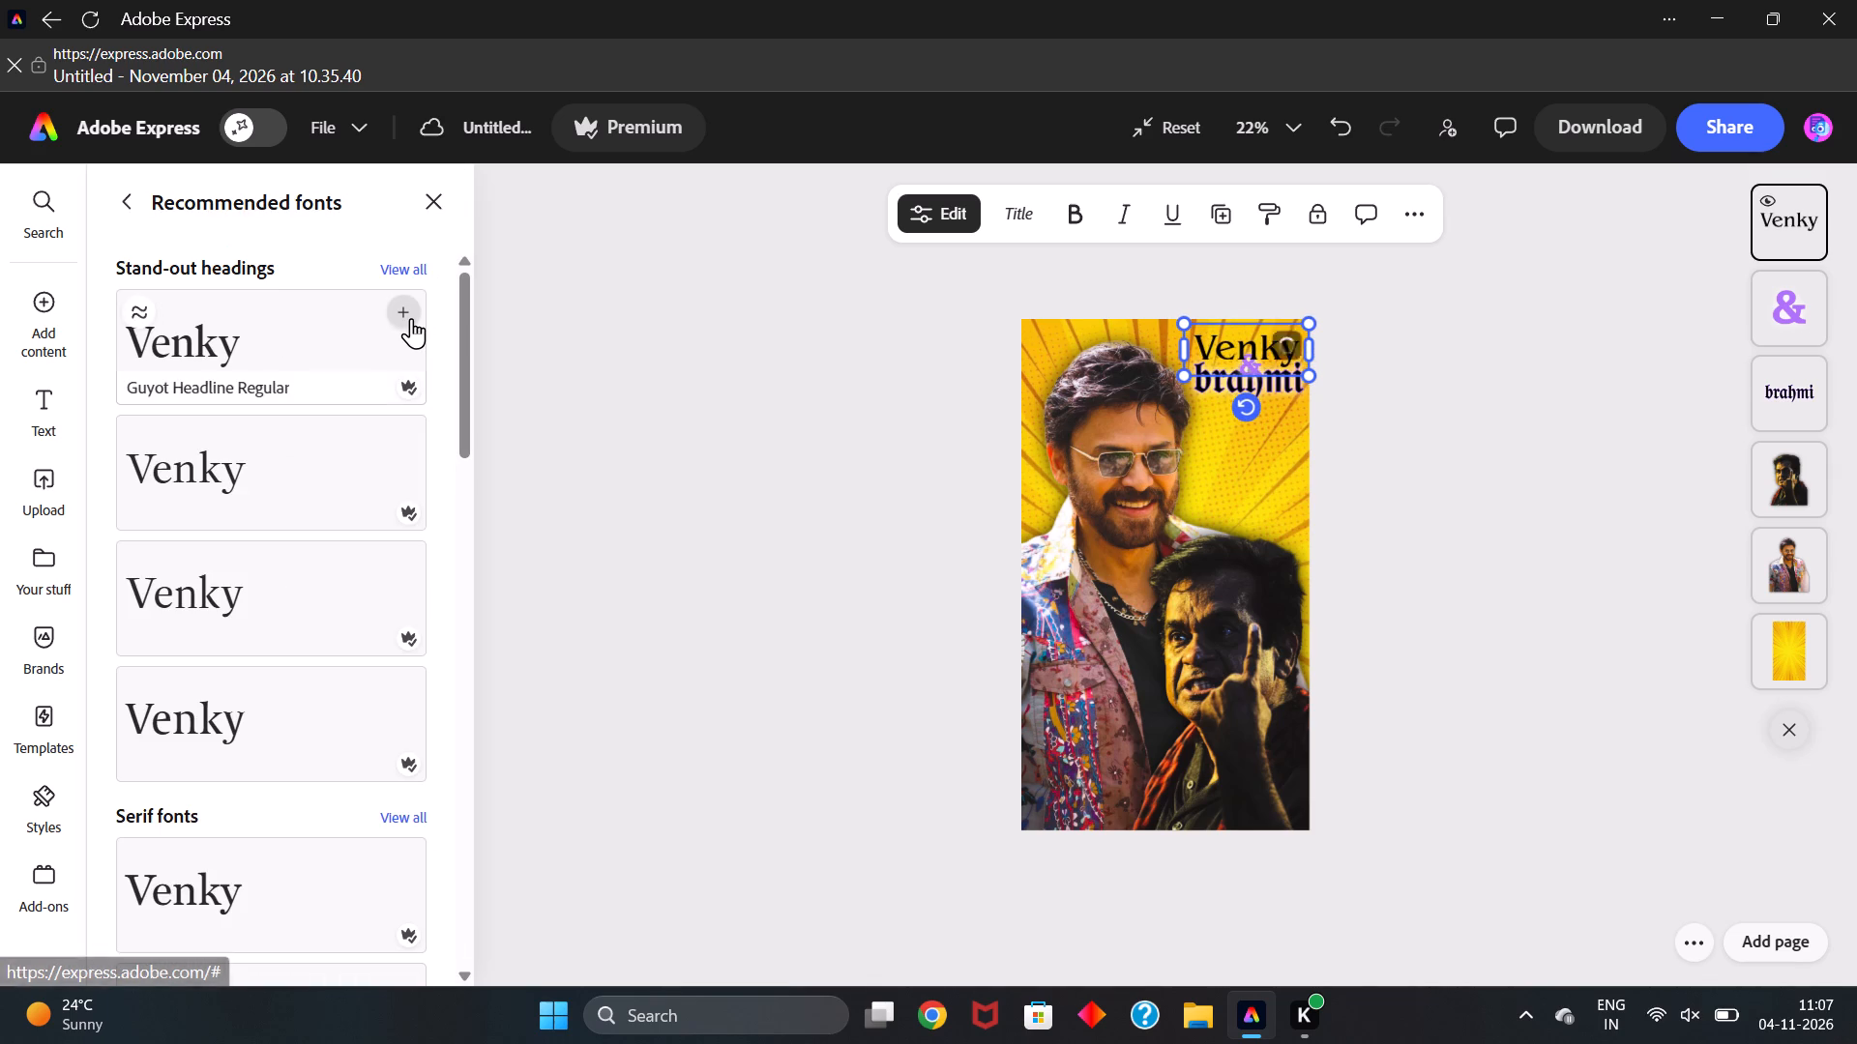
scroll(313, 616, down, 4)
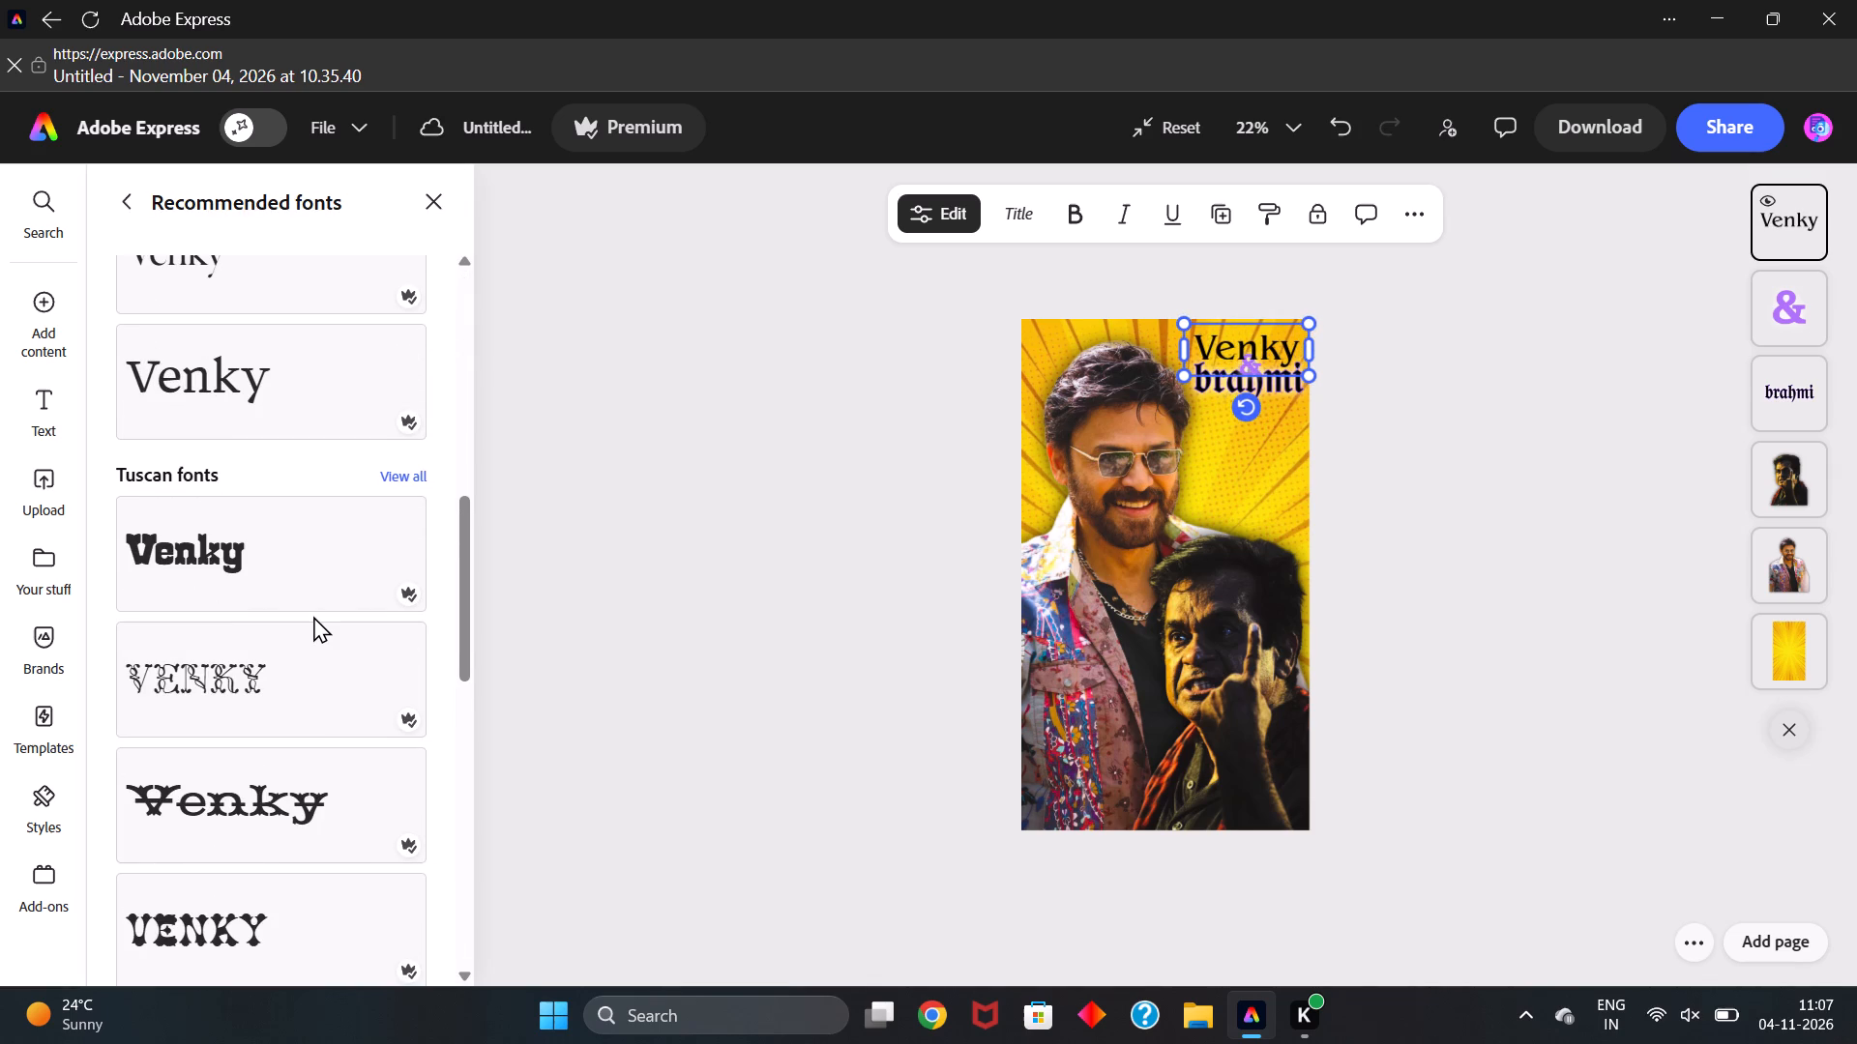
click(288, 672)
scroll(288, 672, down, 1)
click(285, 682)
scroll(285, 682, down, 3)
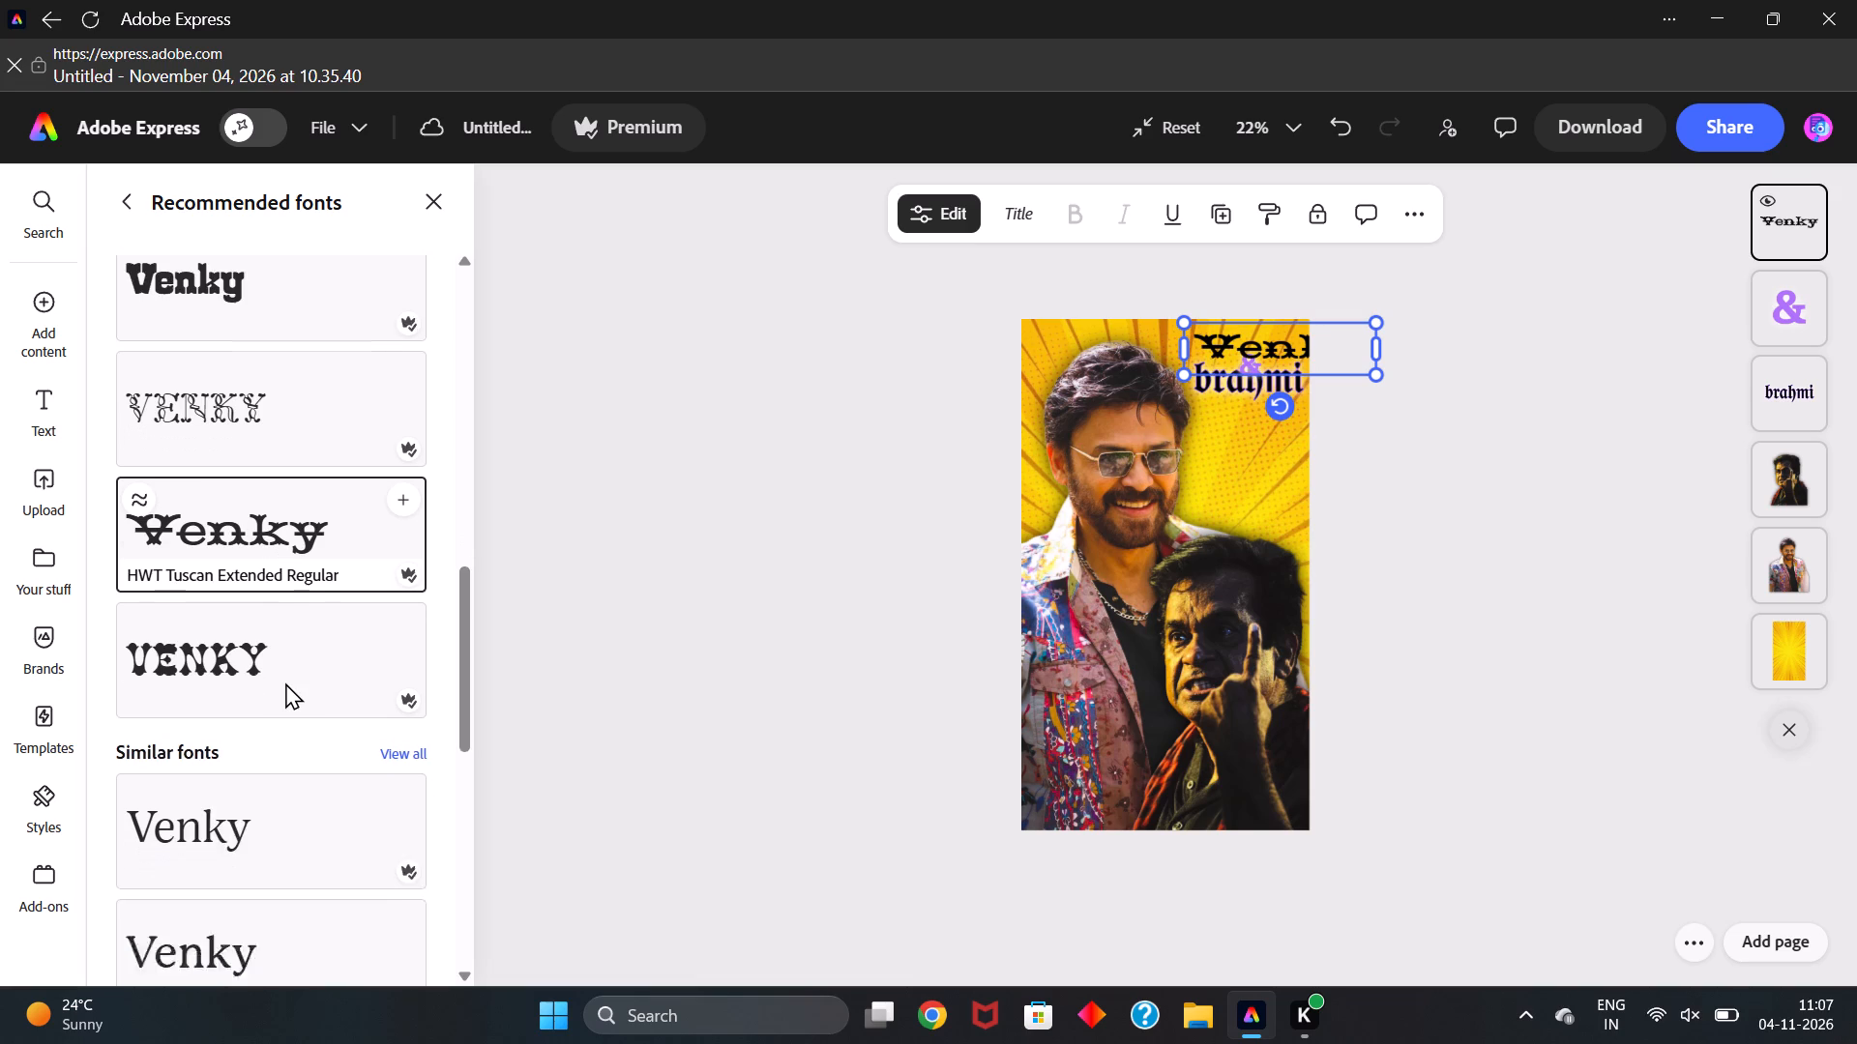
click(250, 752)
scroll(250, 752, down, 1)
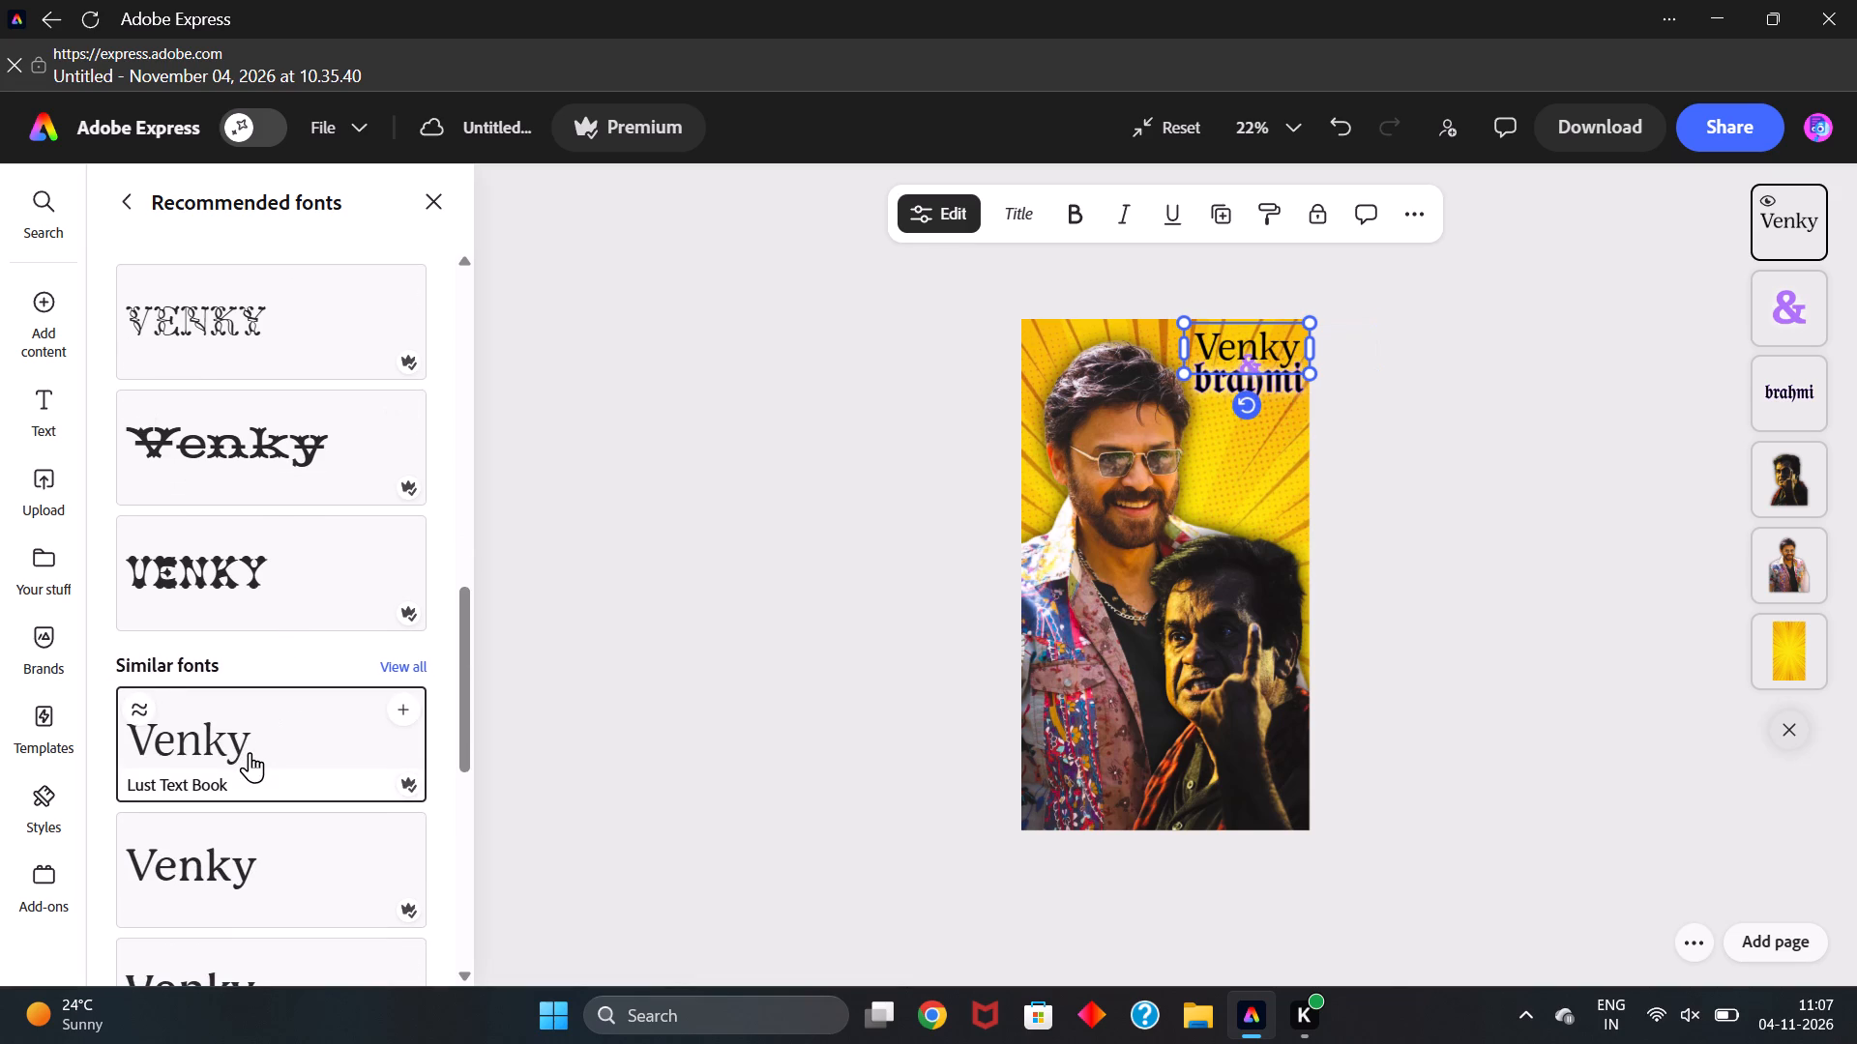
scroll(250, 752, down, 3)
click(262, 675)
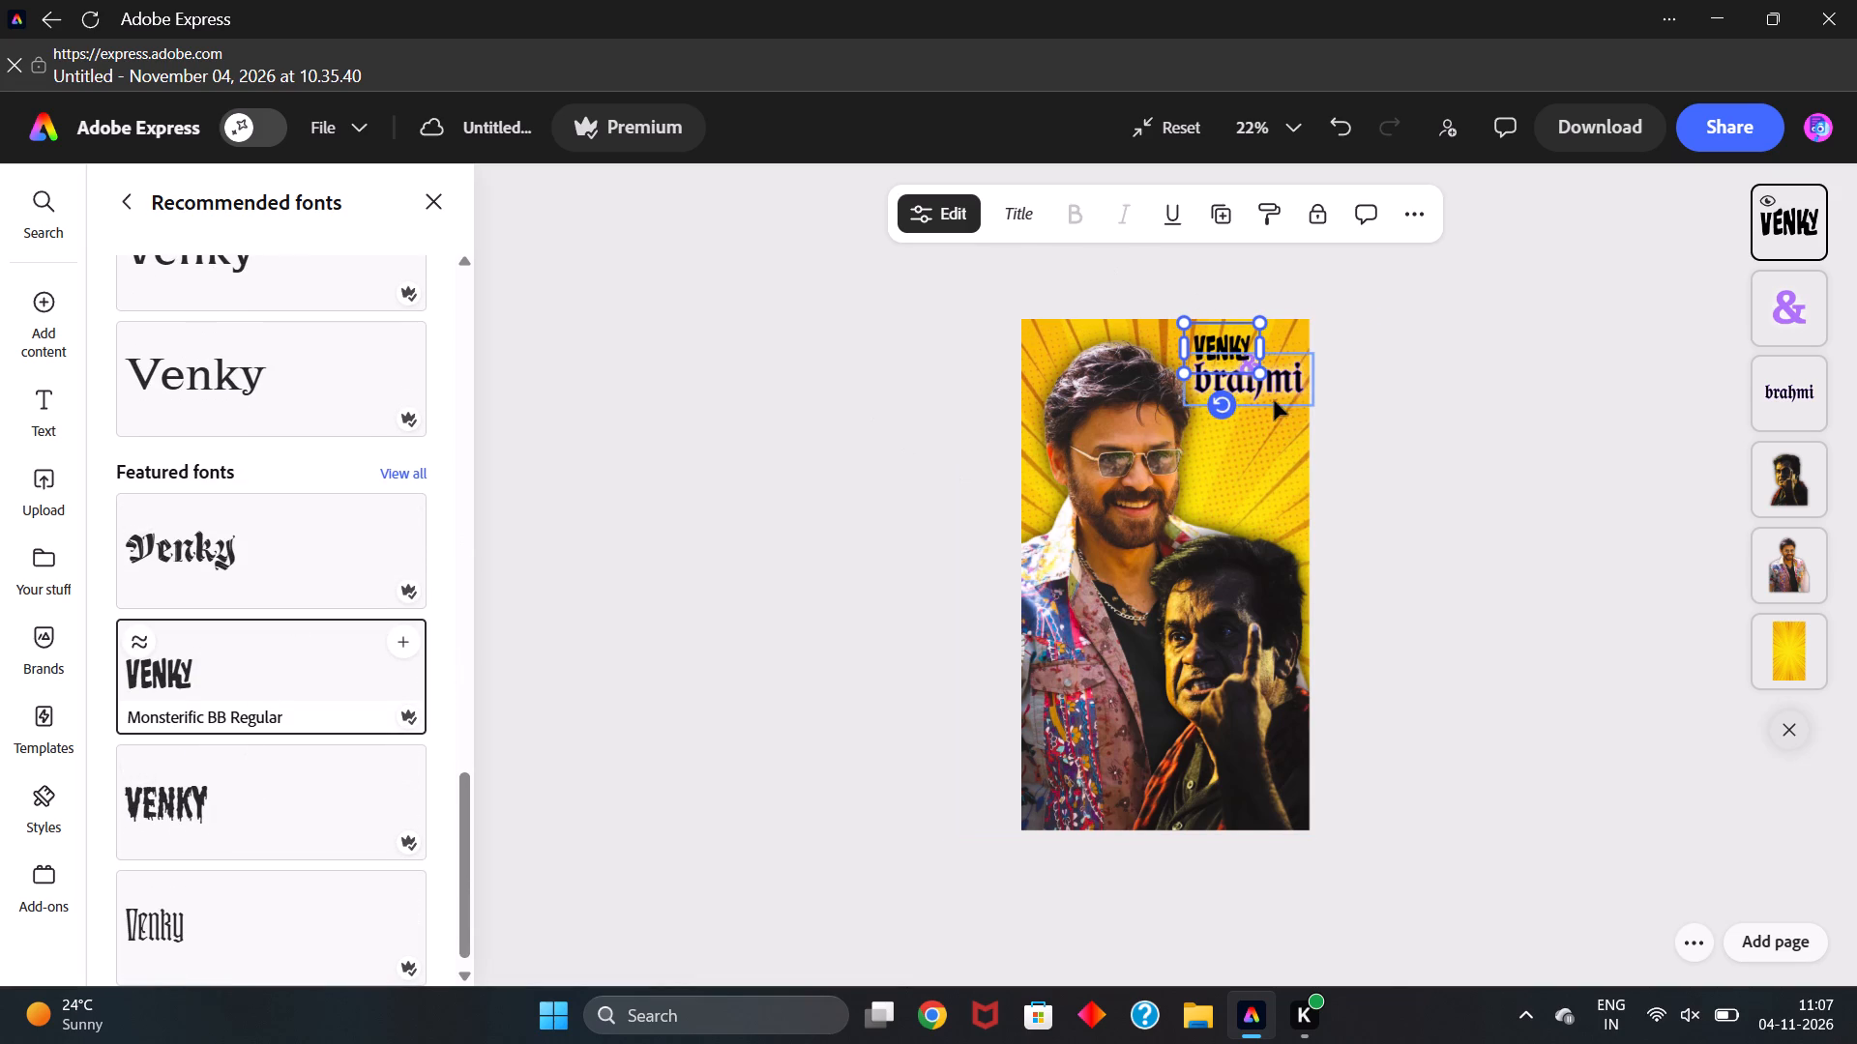
Change the "Venky" font to Shlop Regular, resize it to about size 147, and align it above "brahmi" in the page's upper-right corner.
drag(1261, 378, 1313, 396)
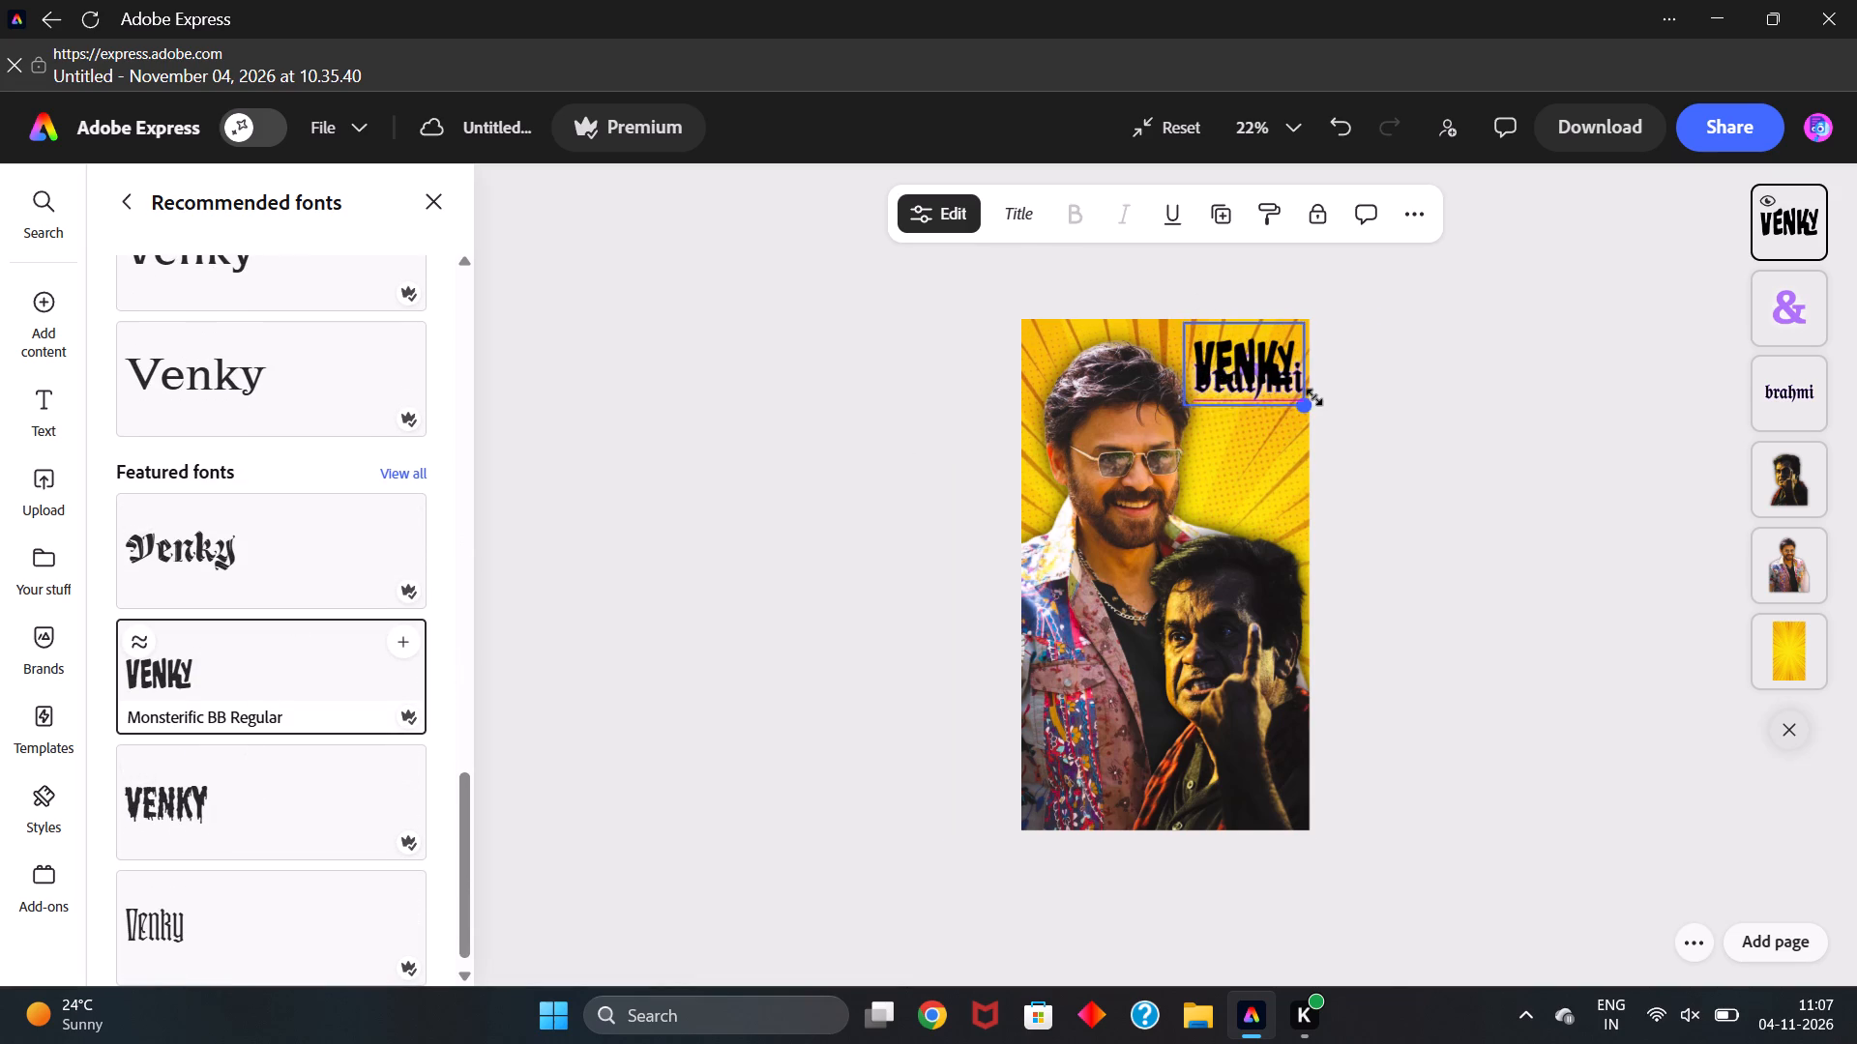
drag(1313, 396, 1329, 401)
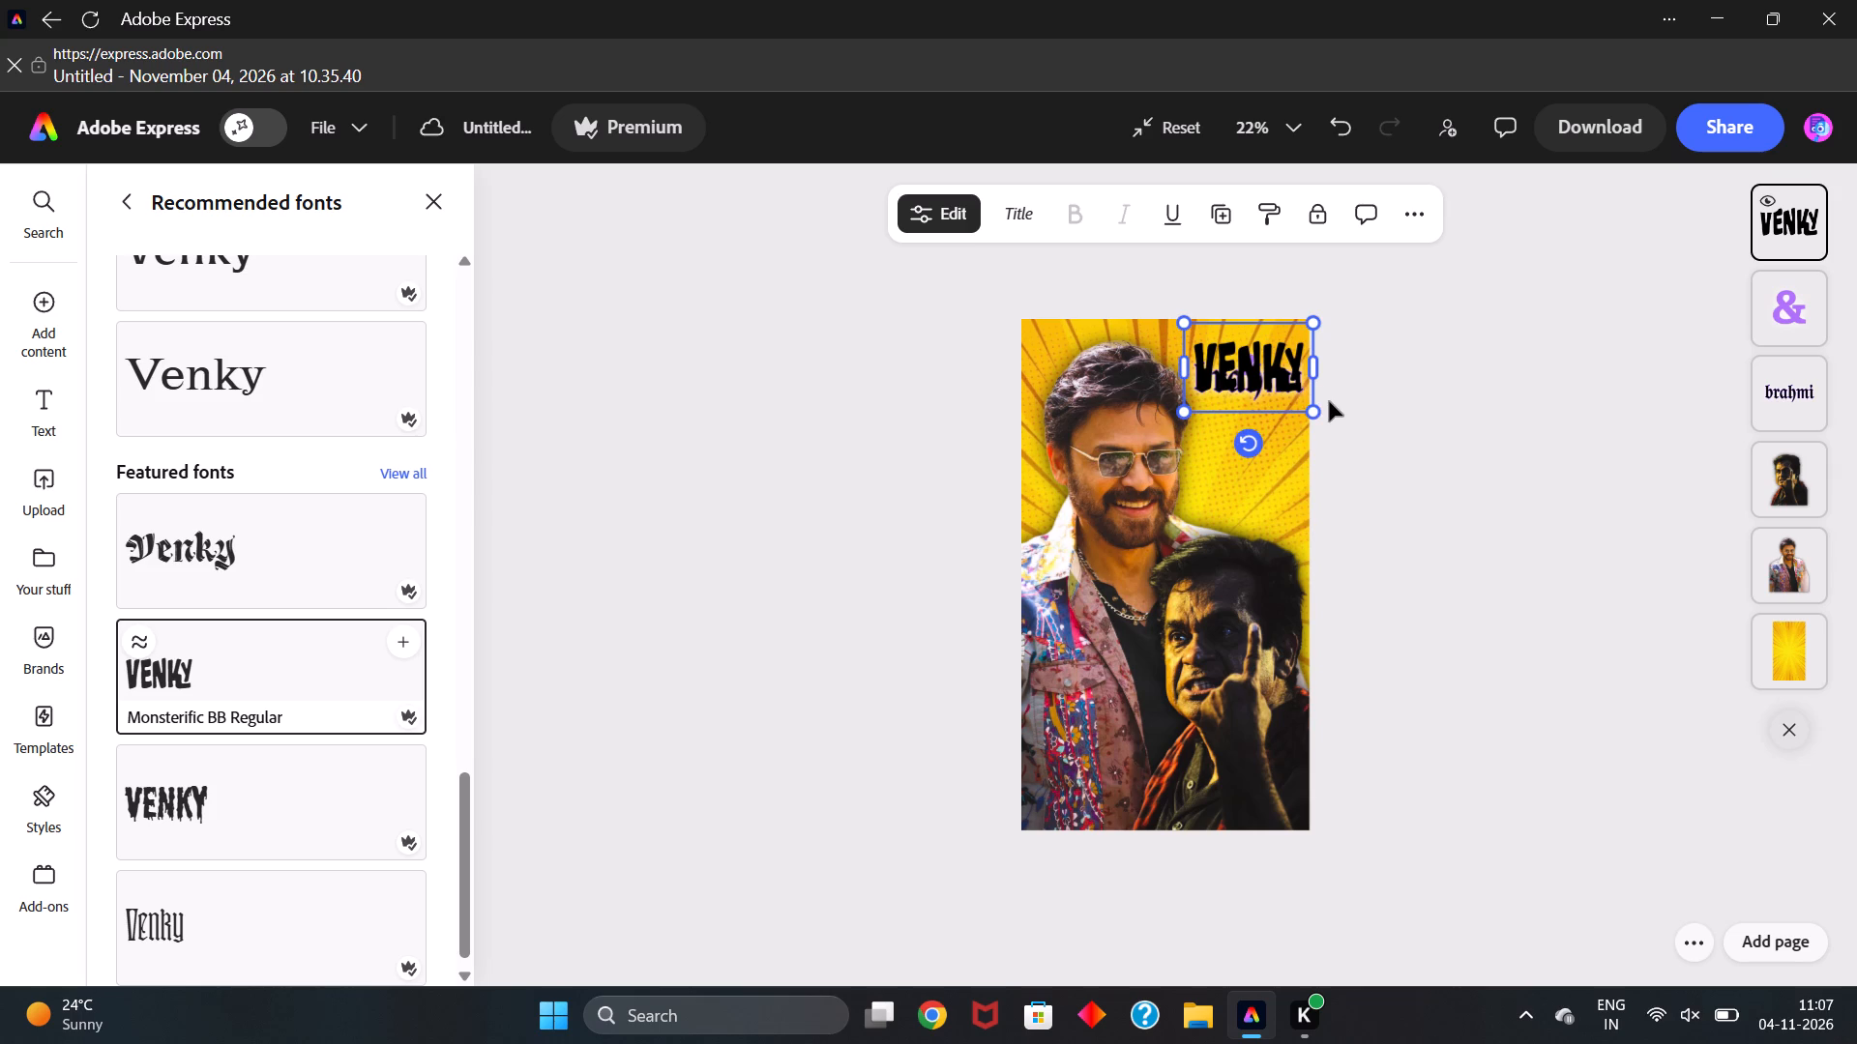
click(258, 838)
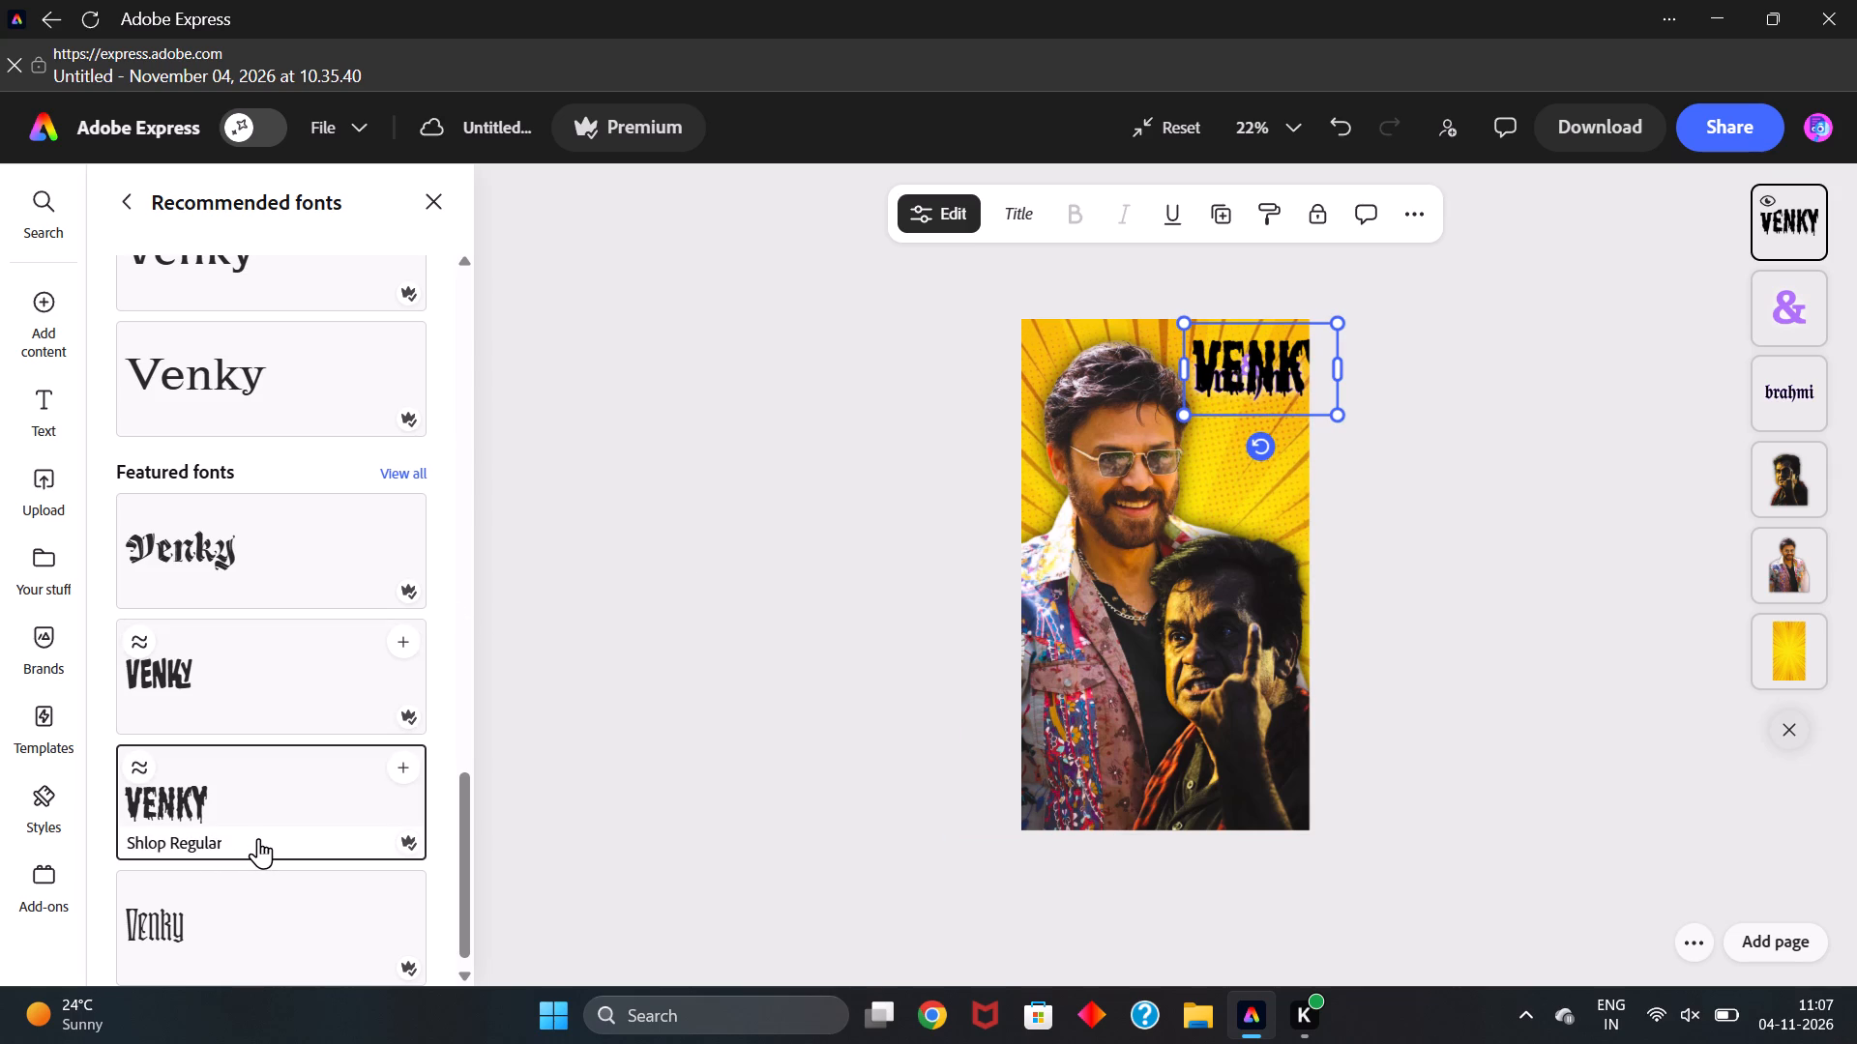
scroll(258, 838, down, 3)
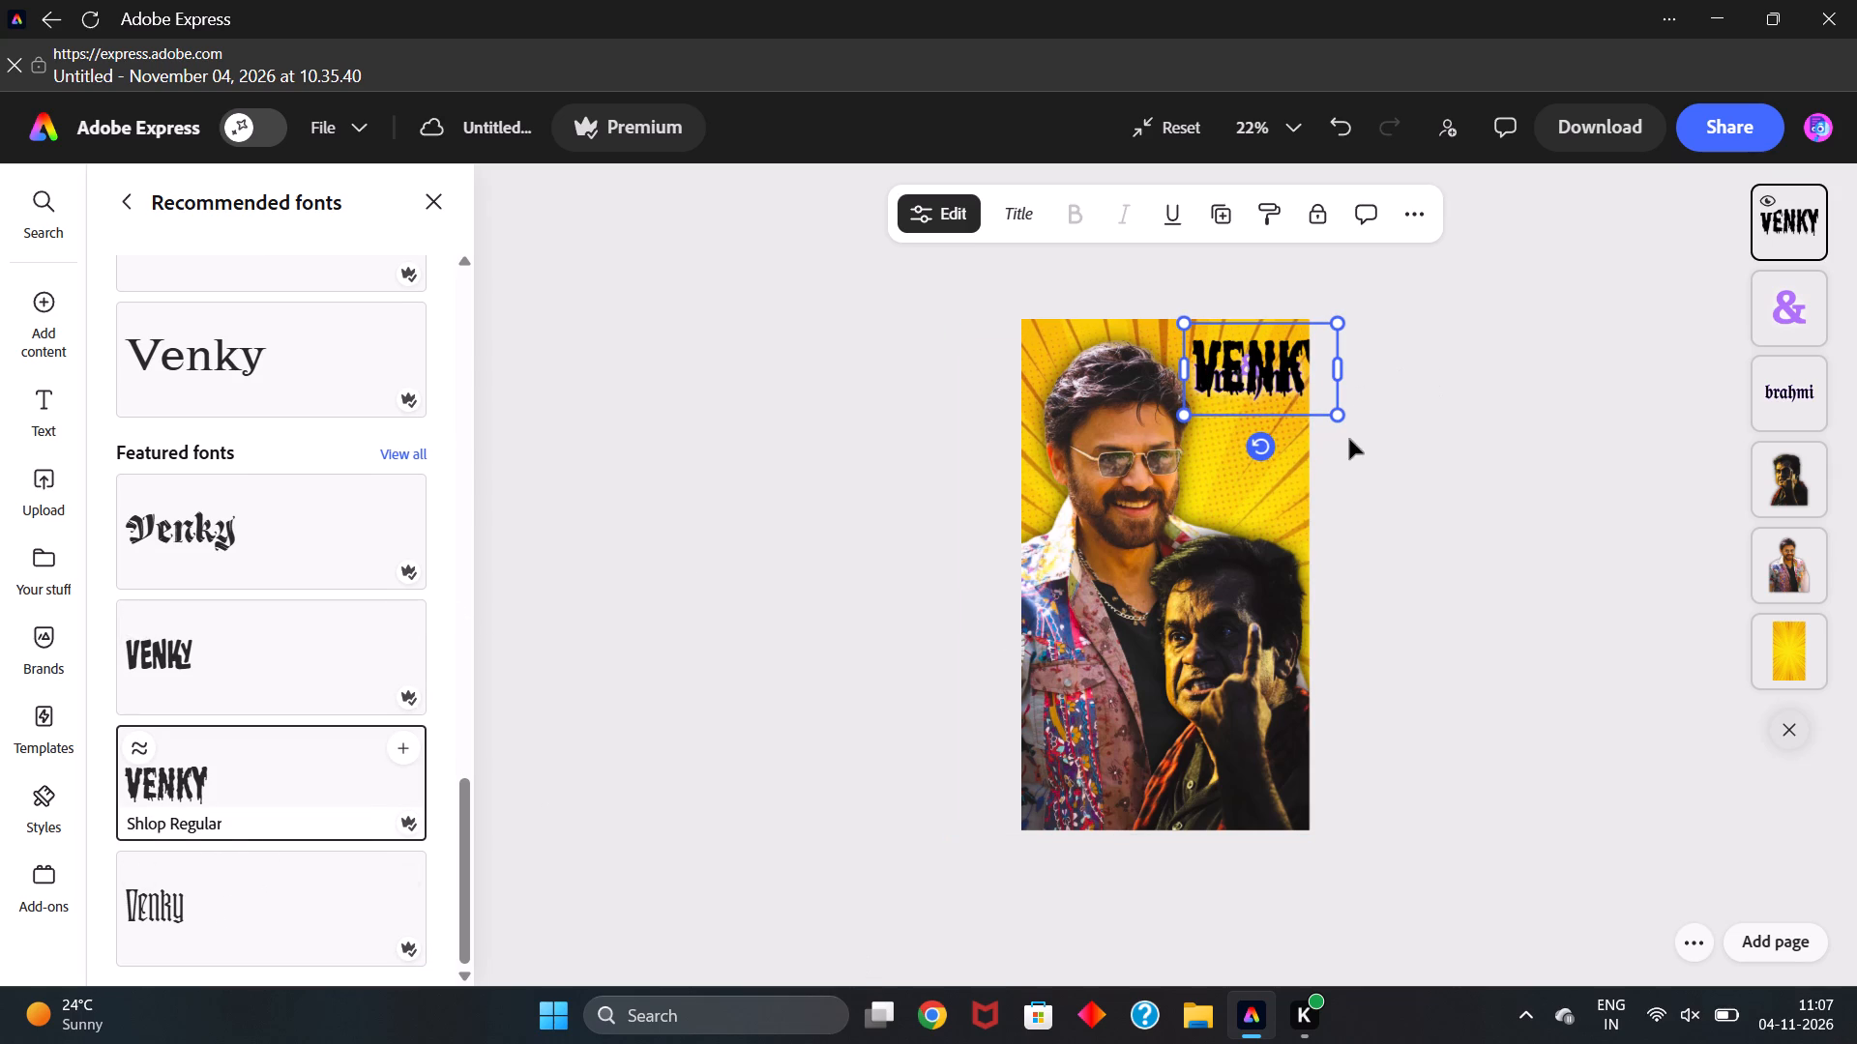
drag(1340, 415, 1305, 389)
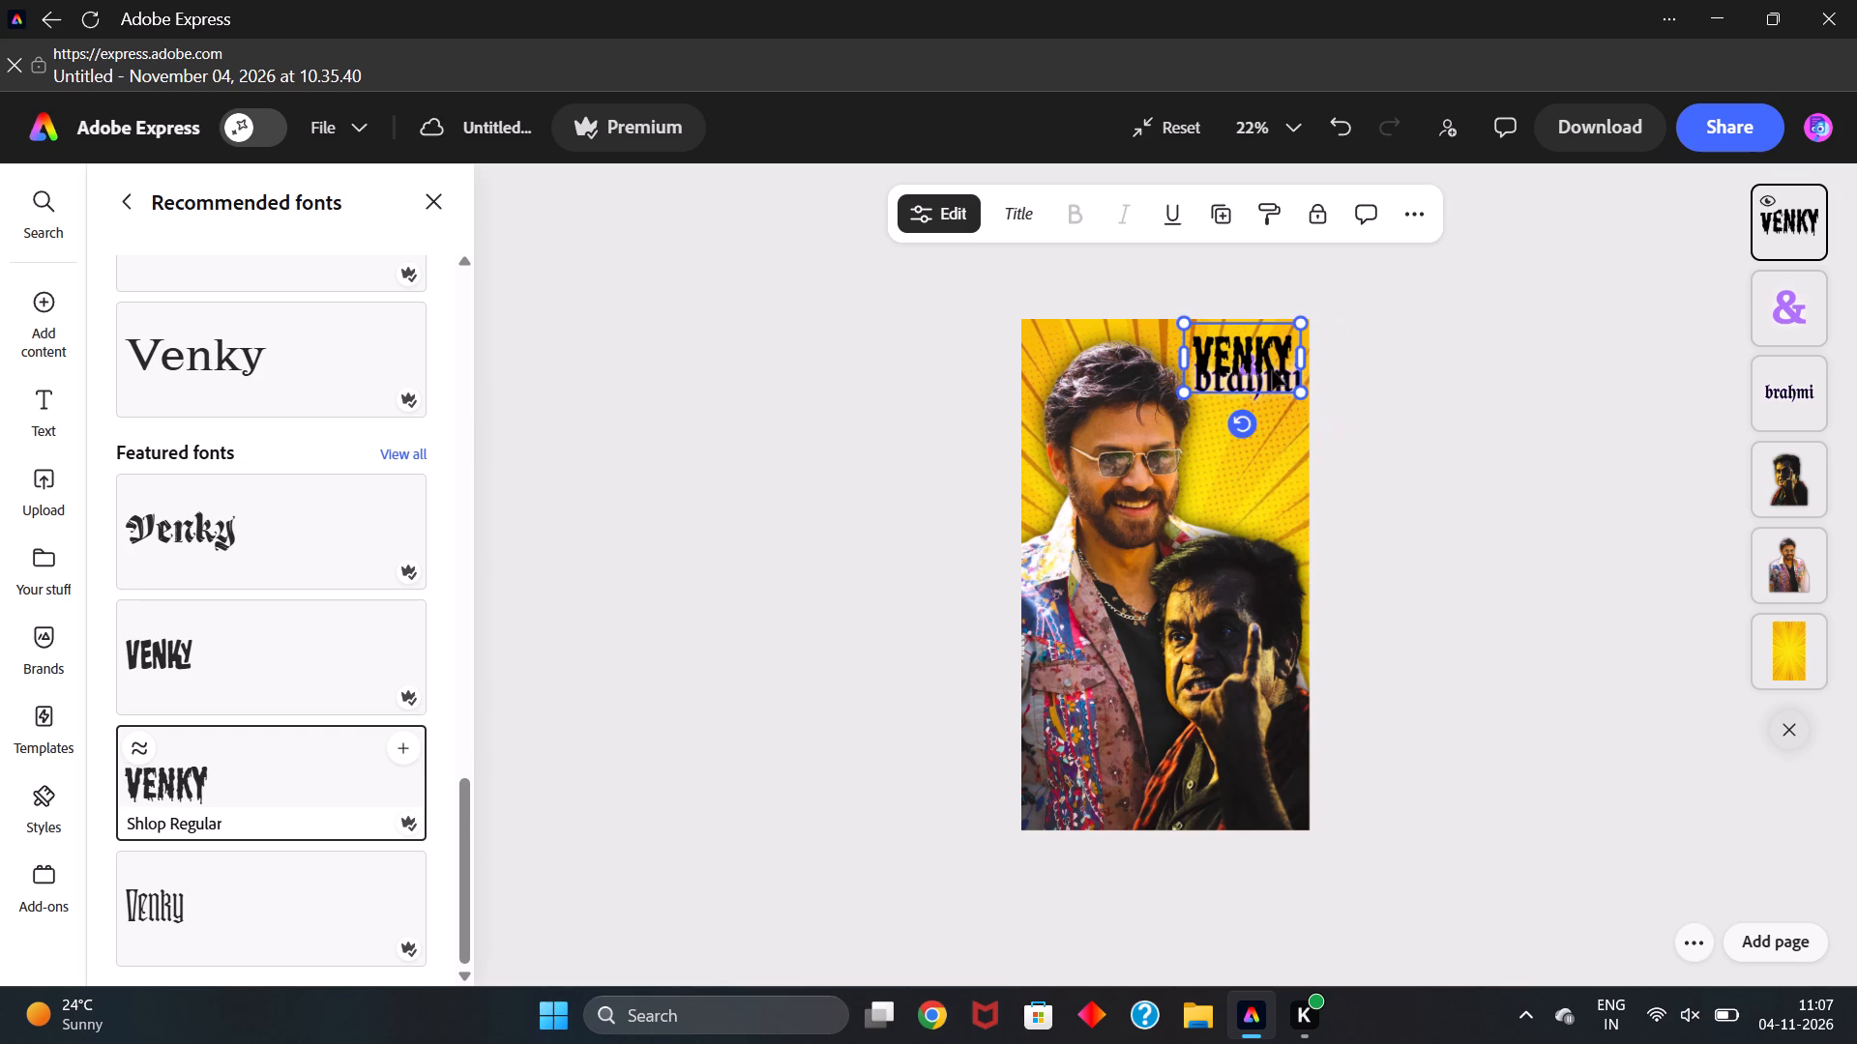
click(1255, 363)
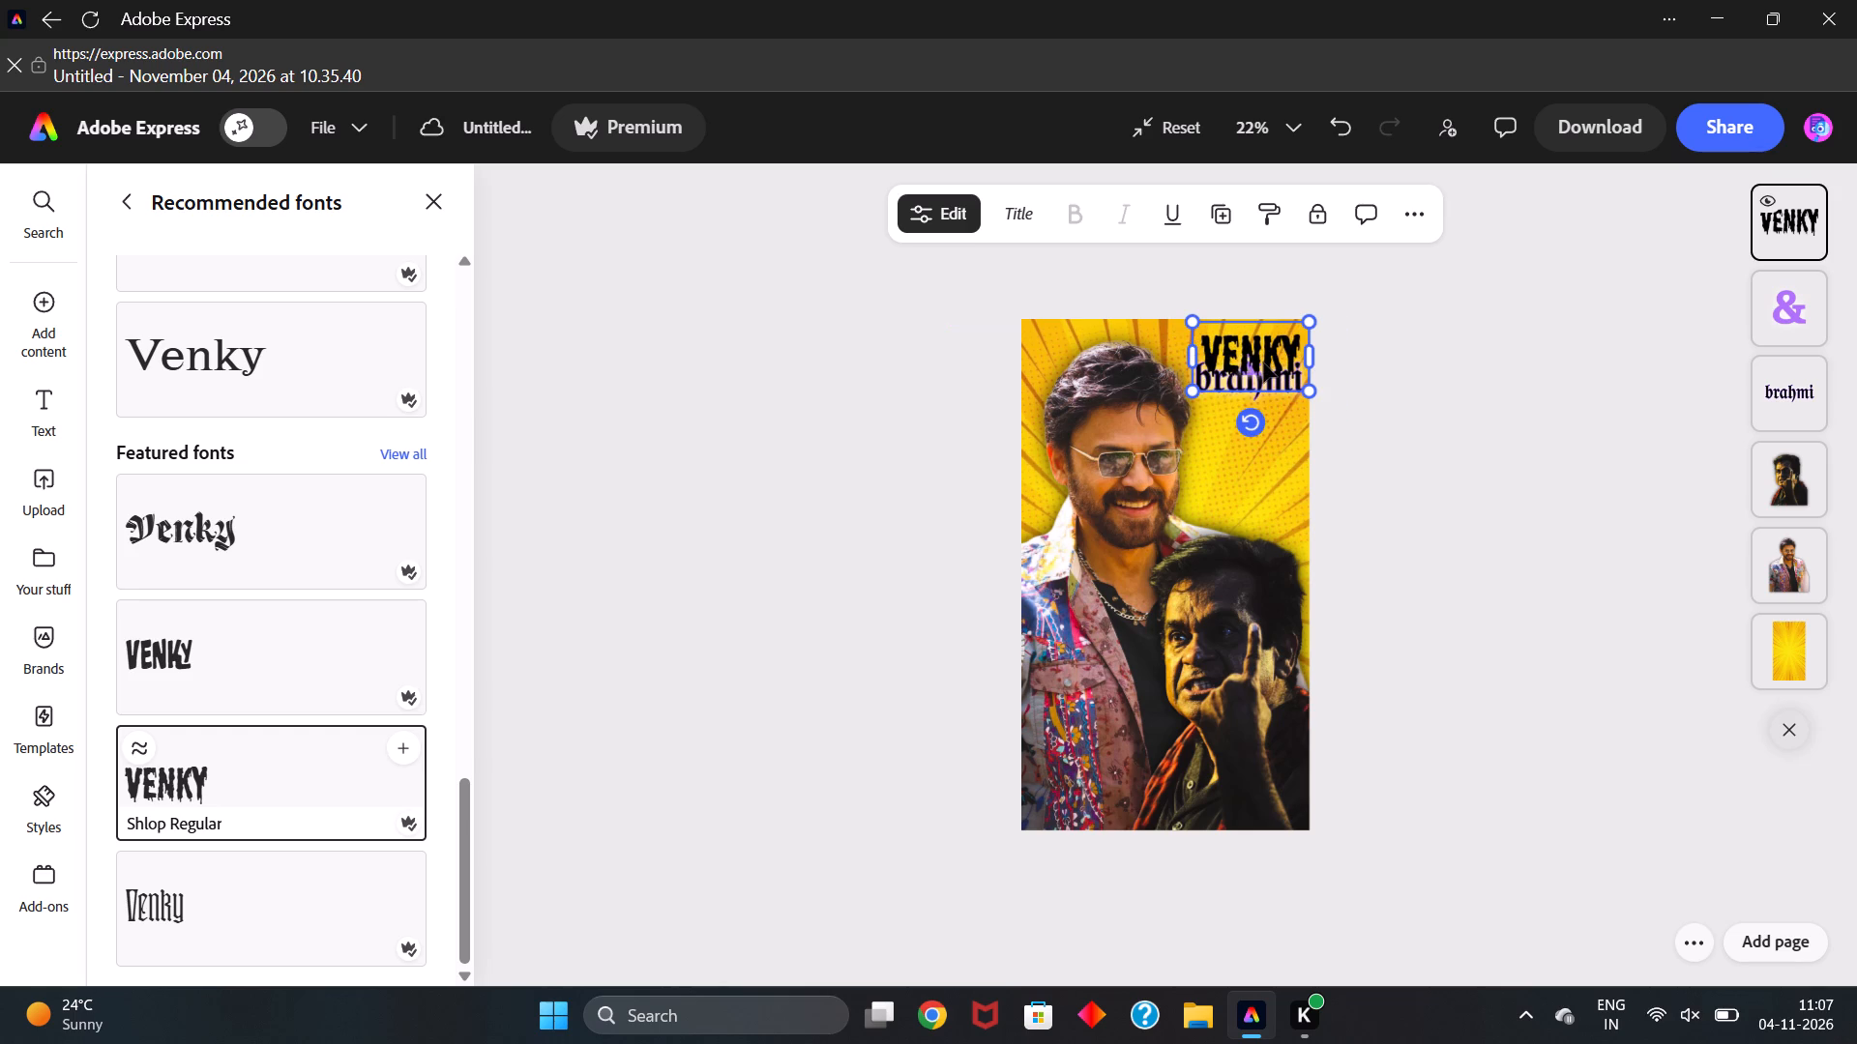
click(1263, 362)
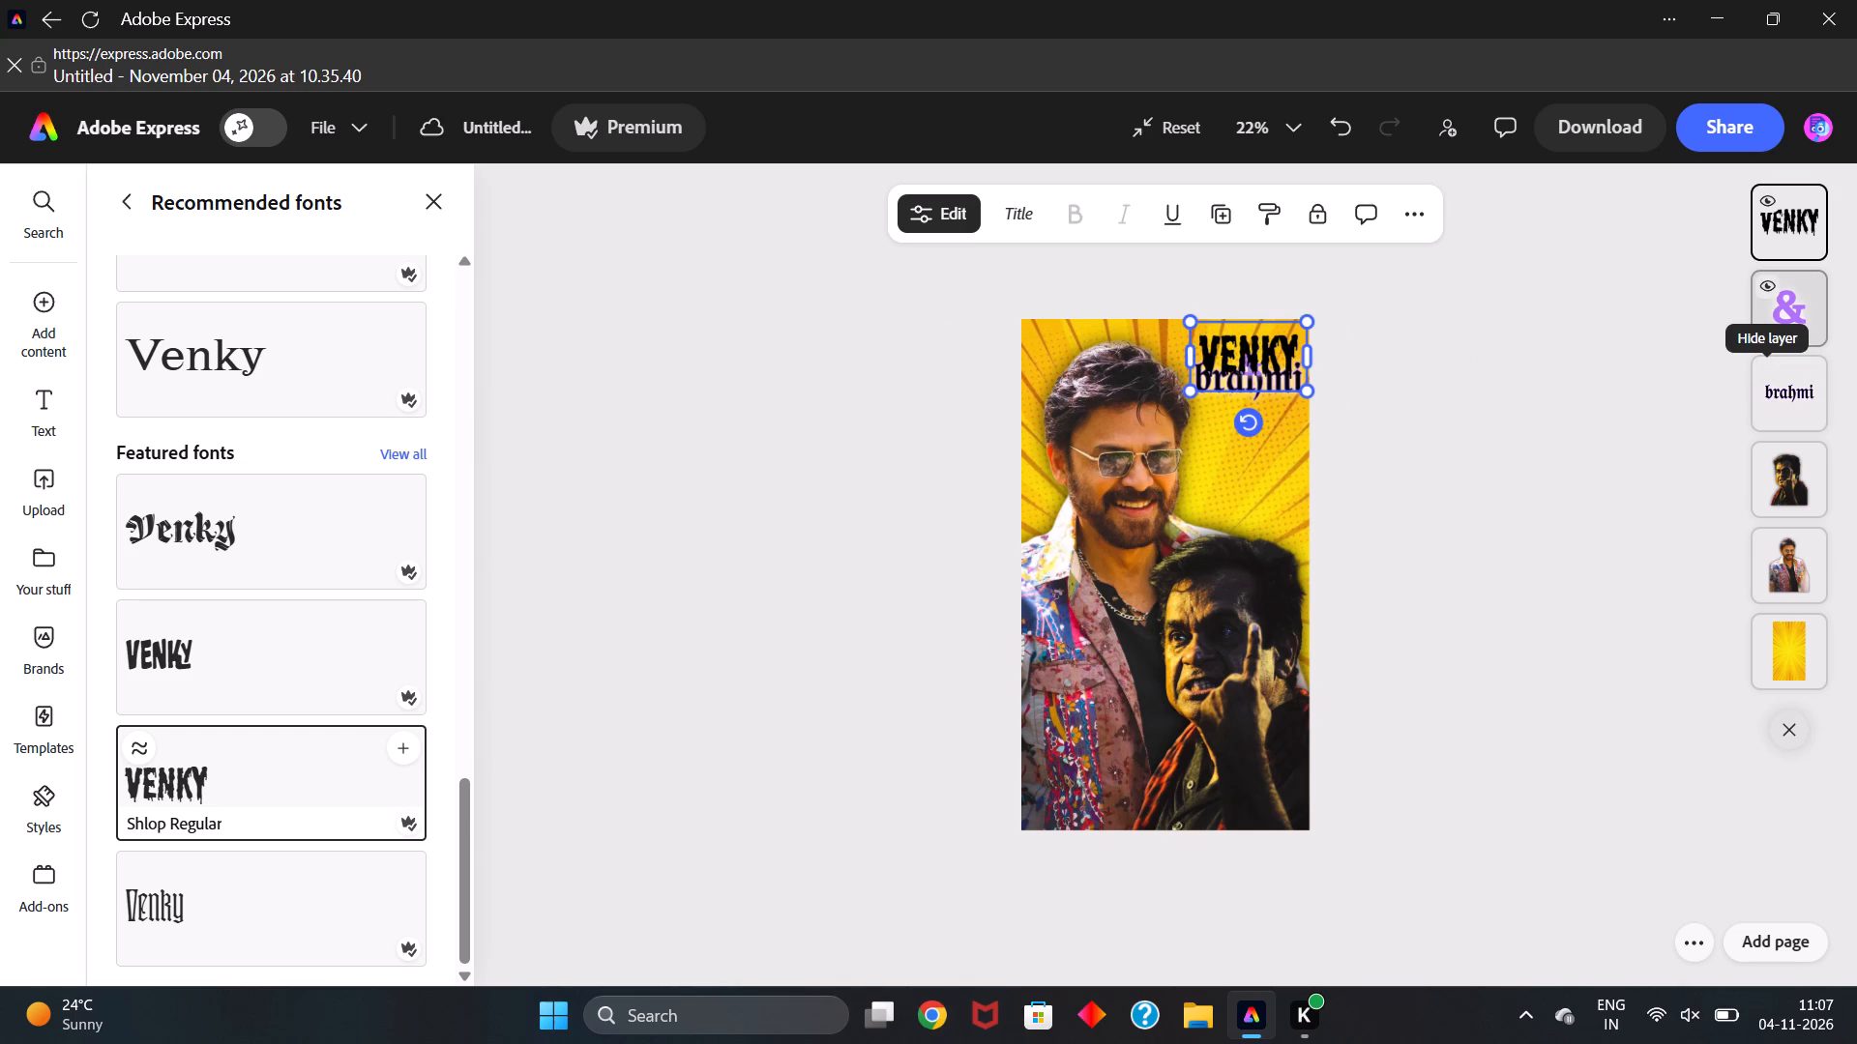
Bring the "&" text to the top of the layer stack and set its shadow to None.
drag(1784, 309, 1787, 195)
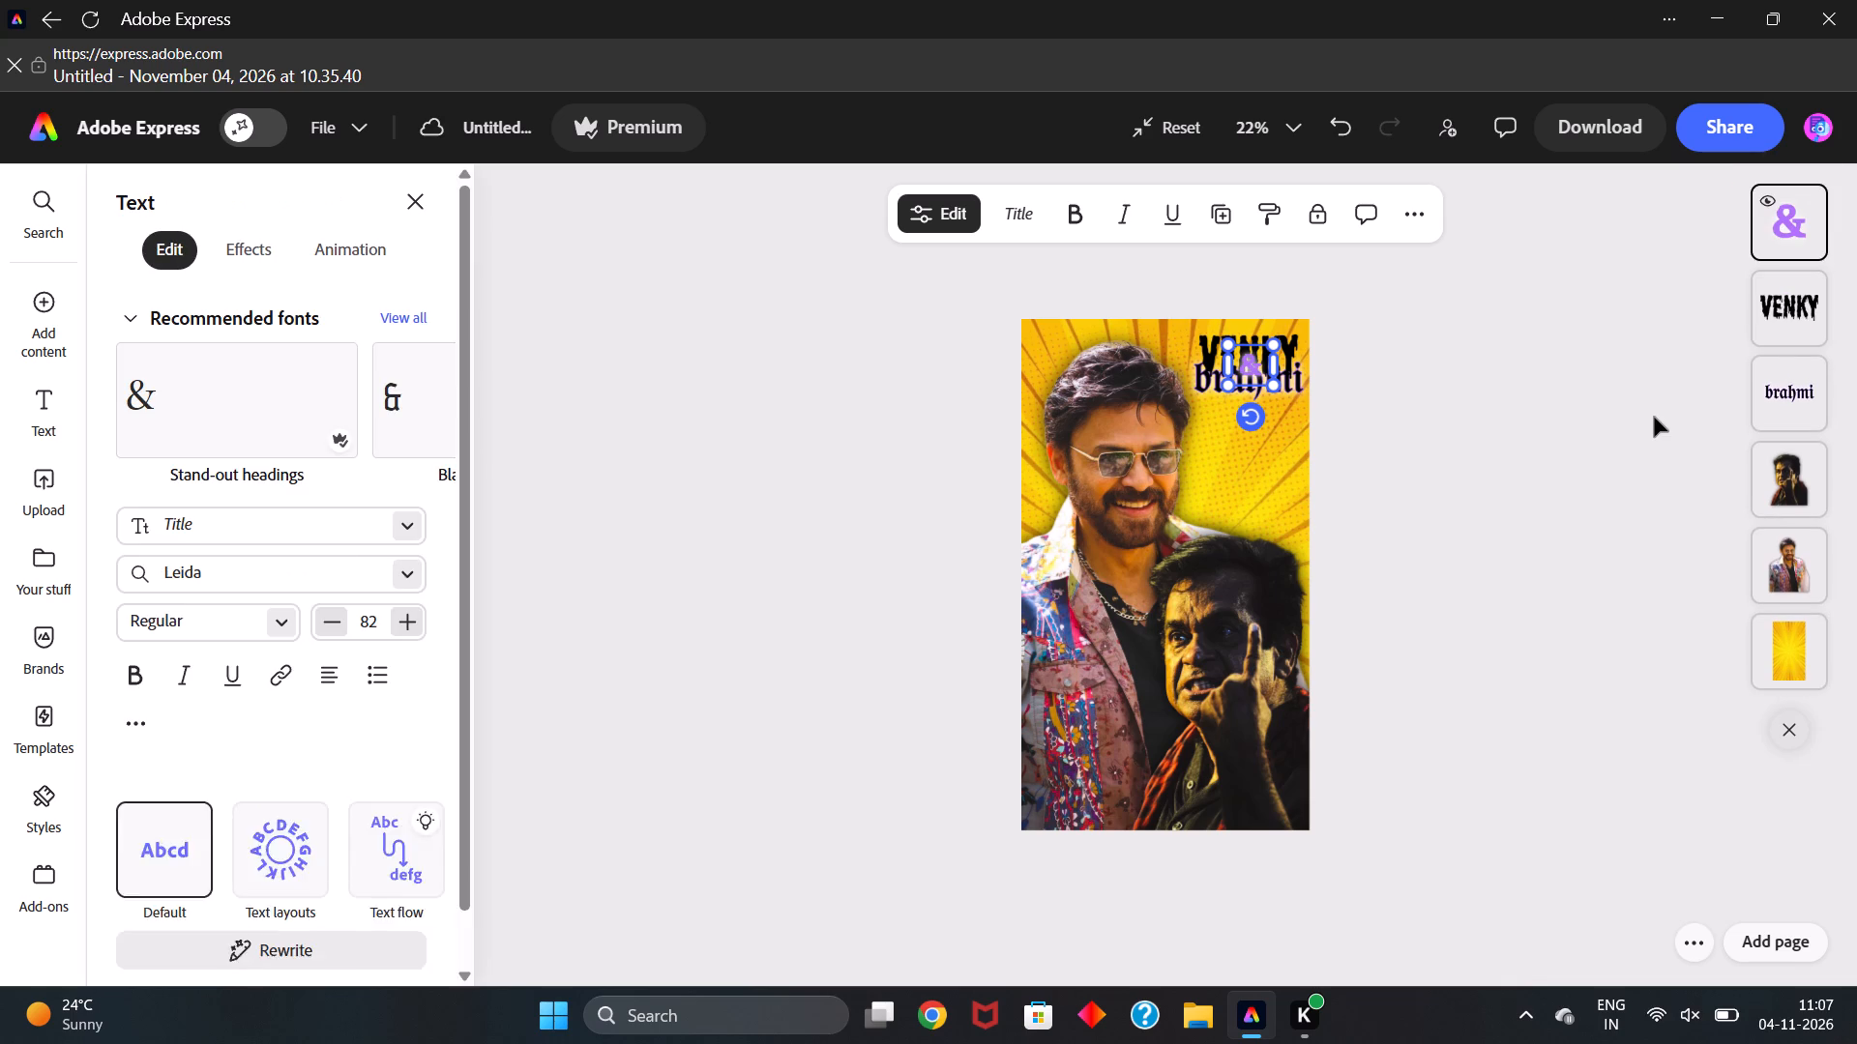
double_click(1654, 417)
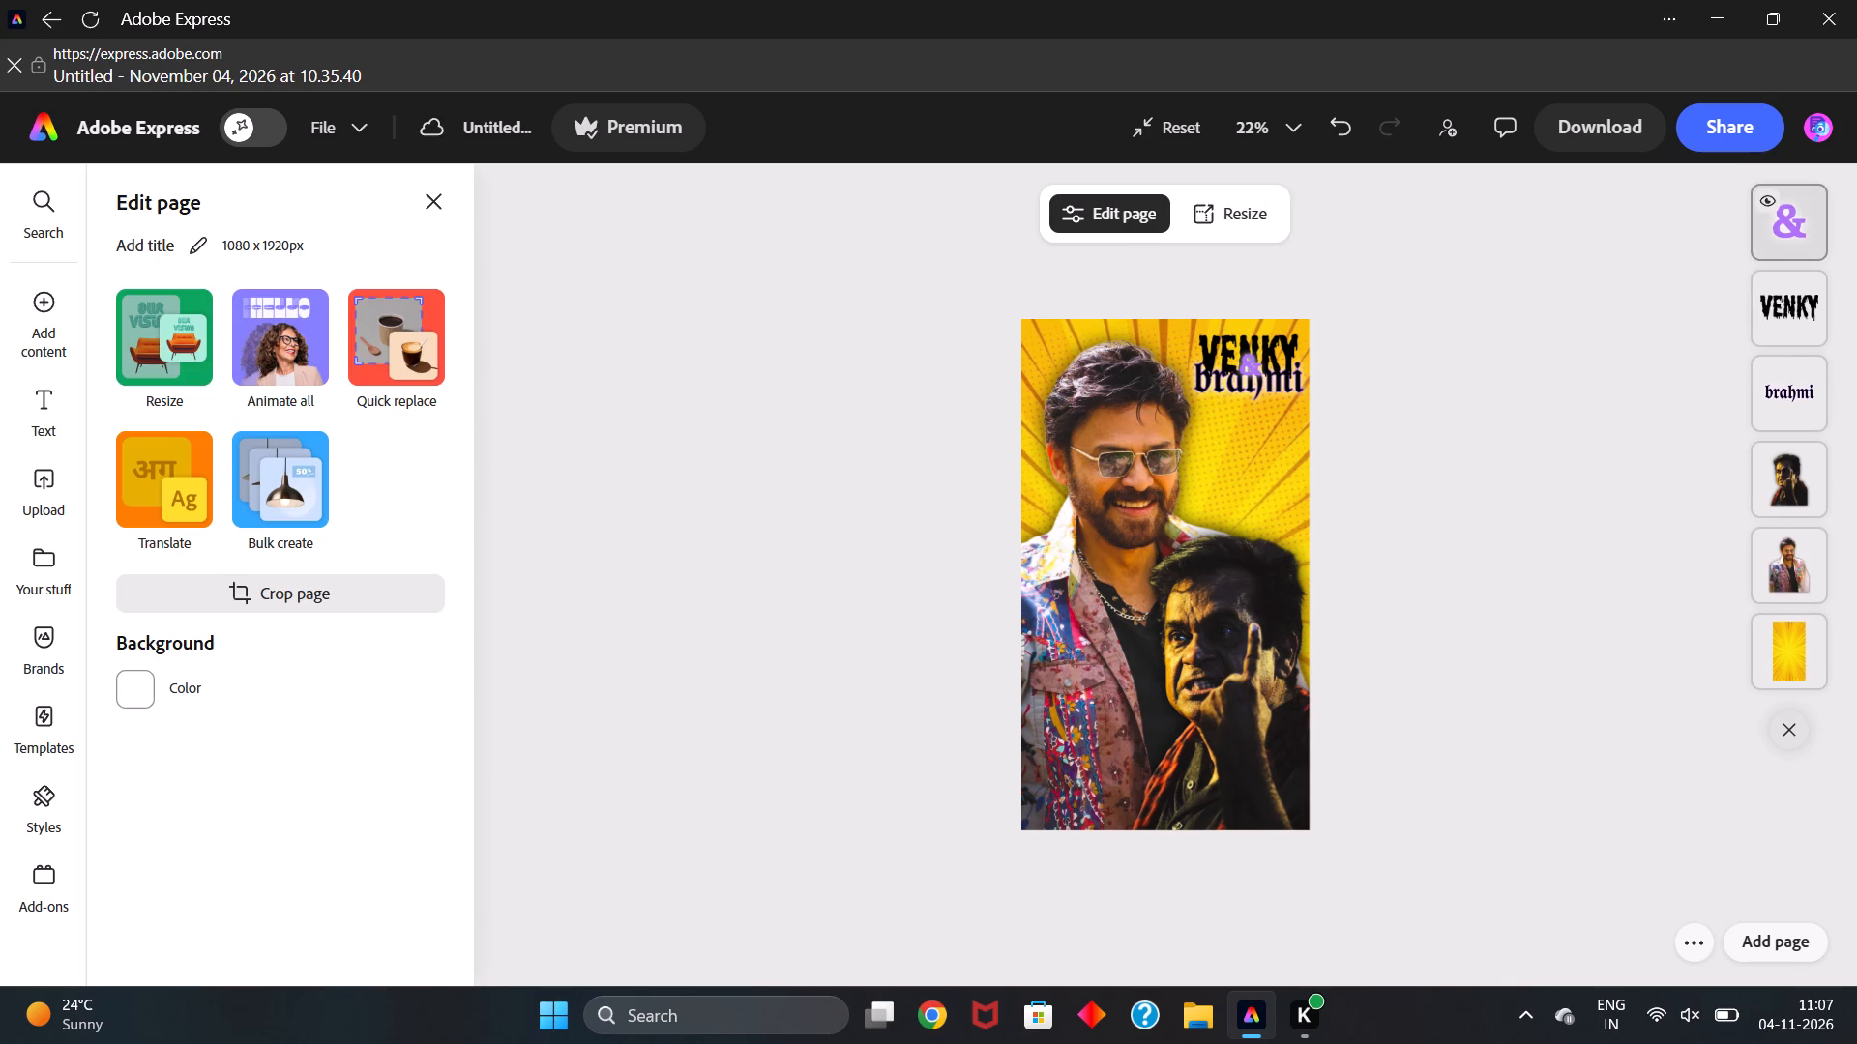
click(1813, 214)
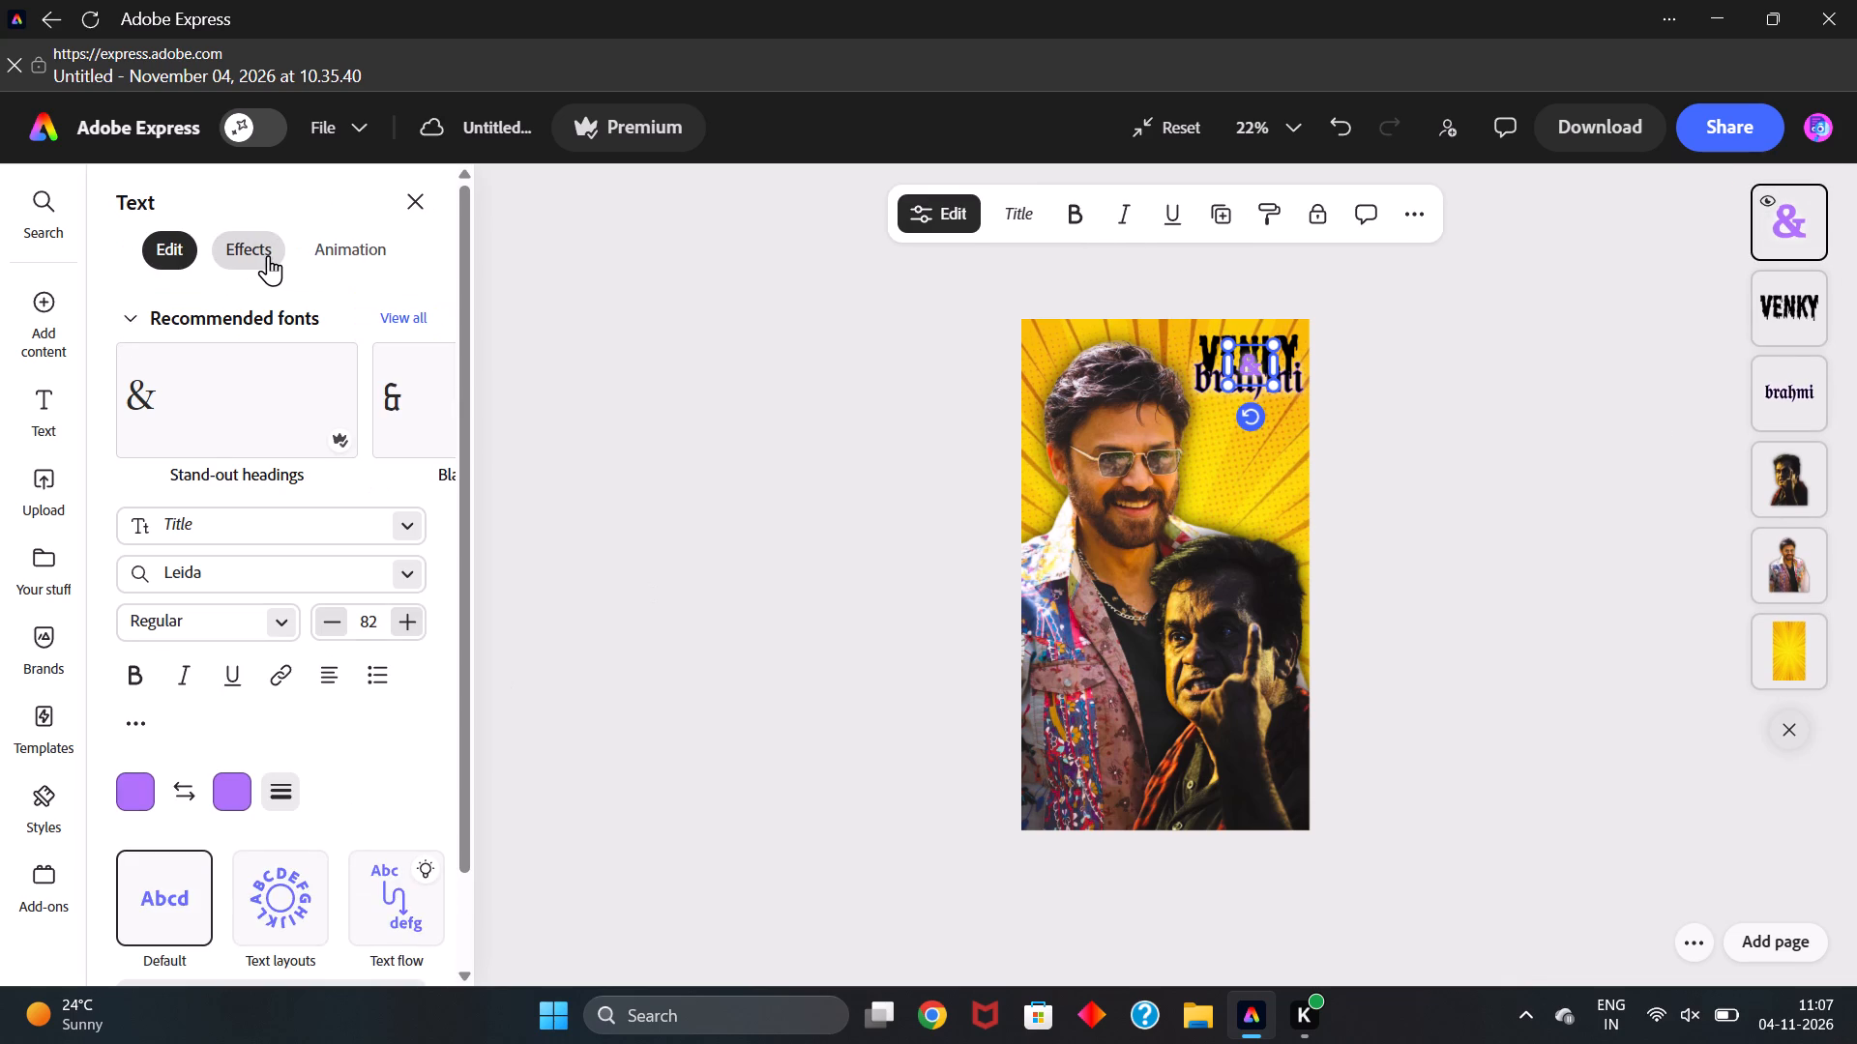
click(268, 255)
click(173, 700)
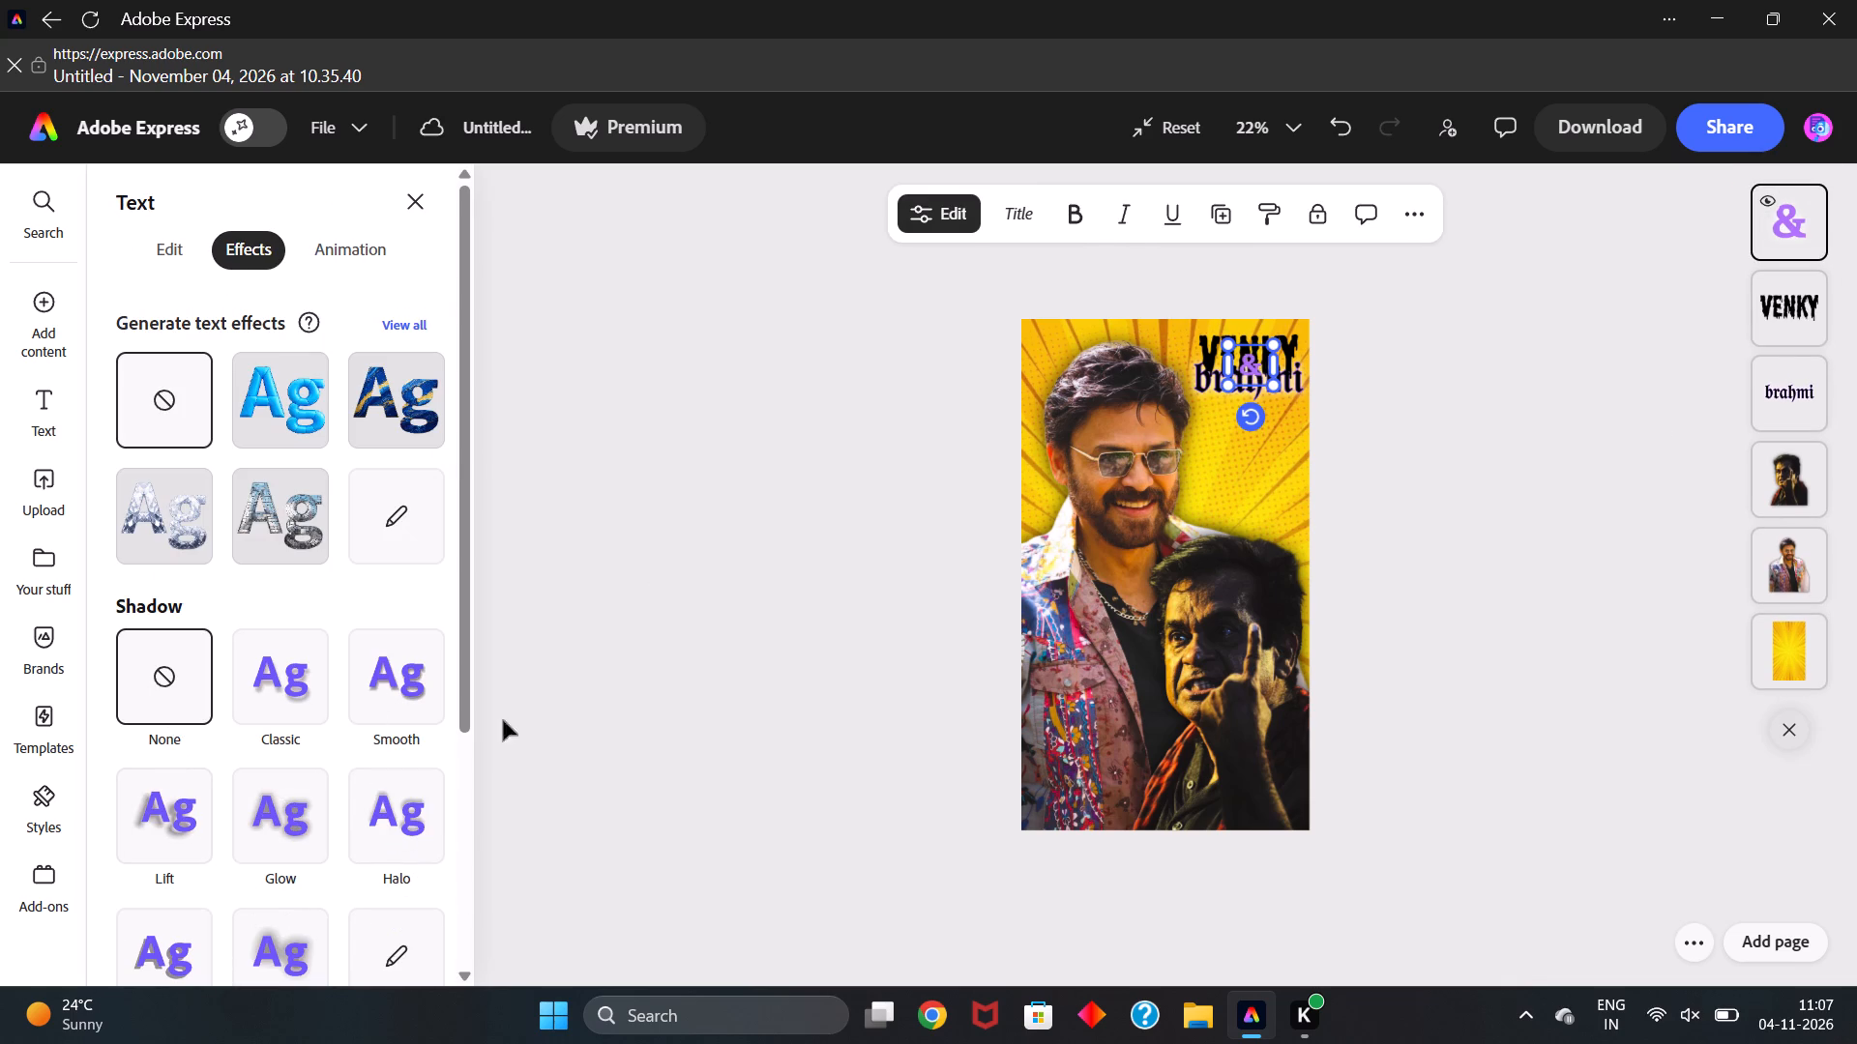
click(599, 778)
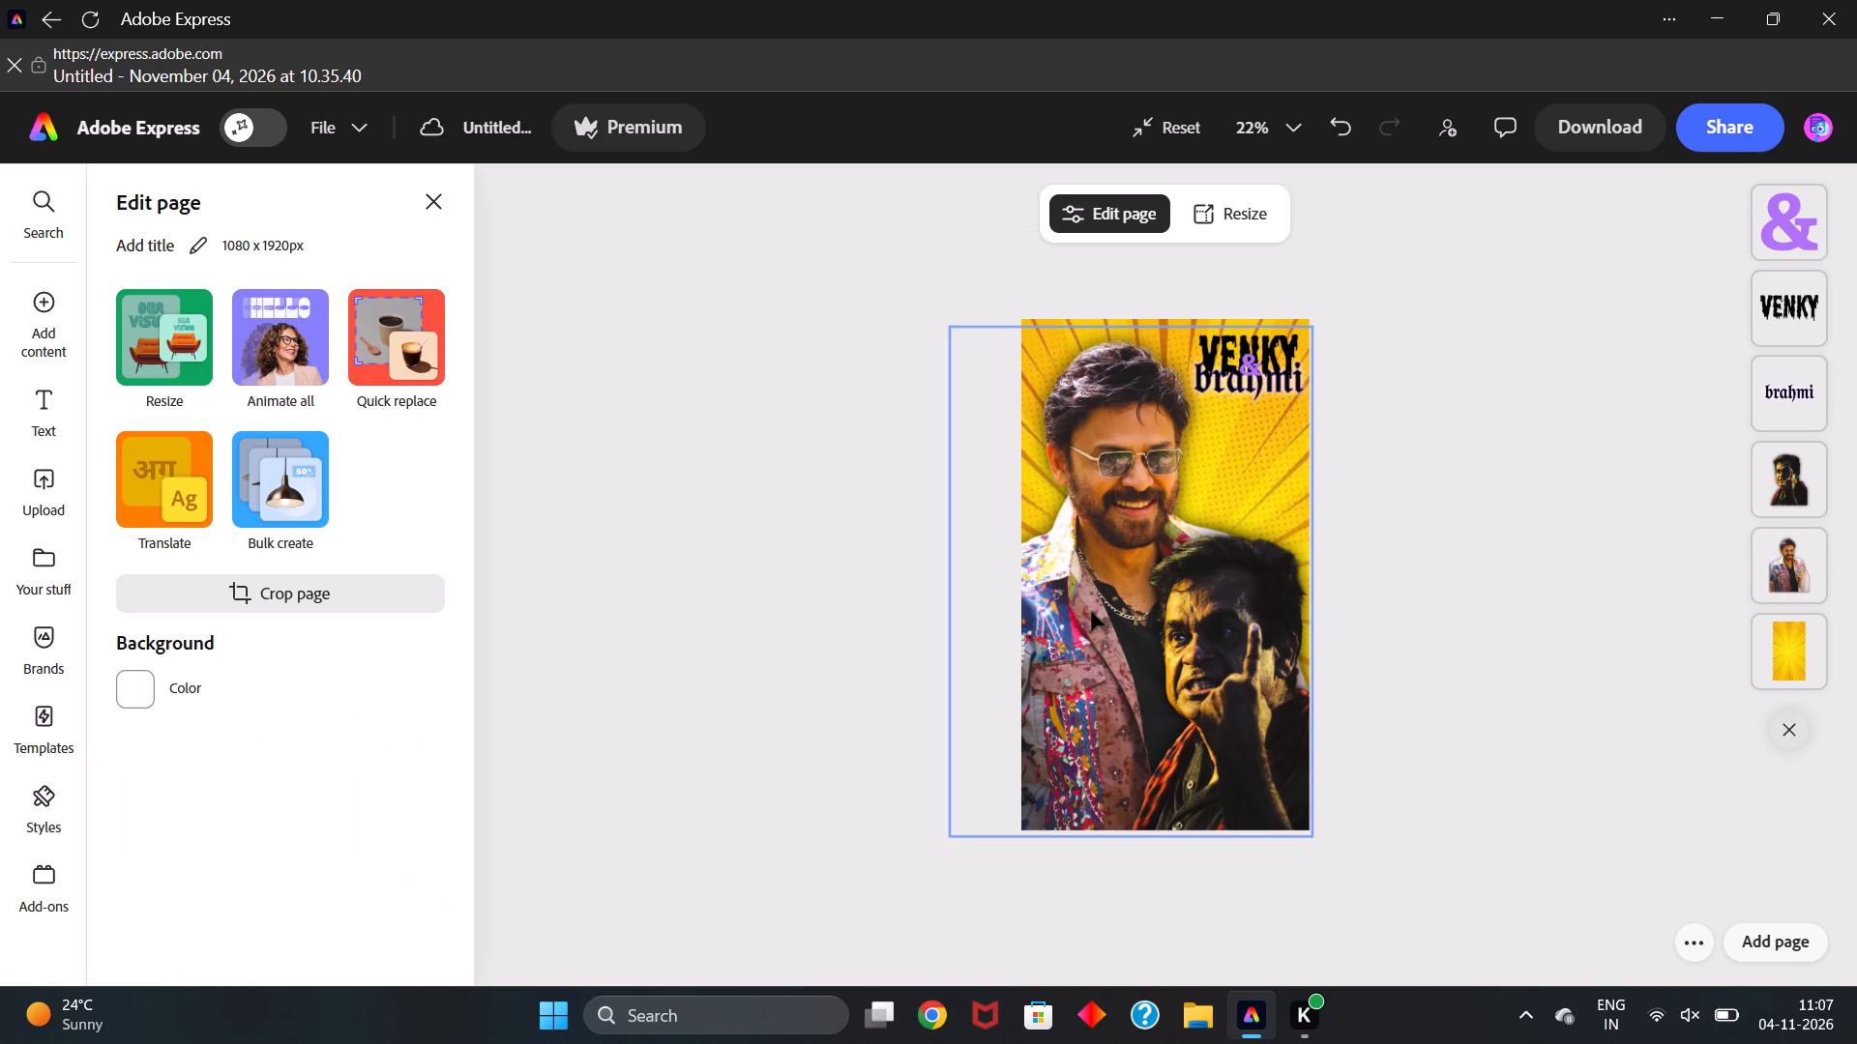
Move the "brahmi" layer above "Venky" in the stack and position the text close beneath "Venky", overlapping its lower edge.
click(1810, 368)
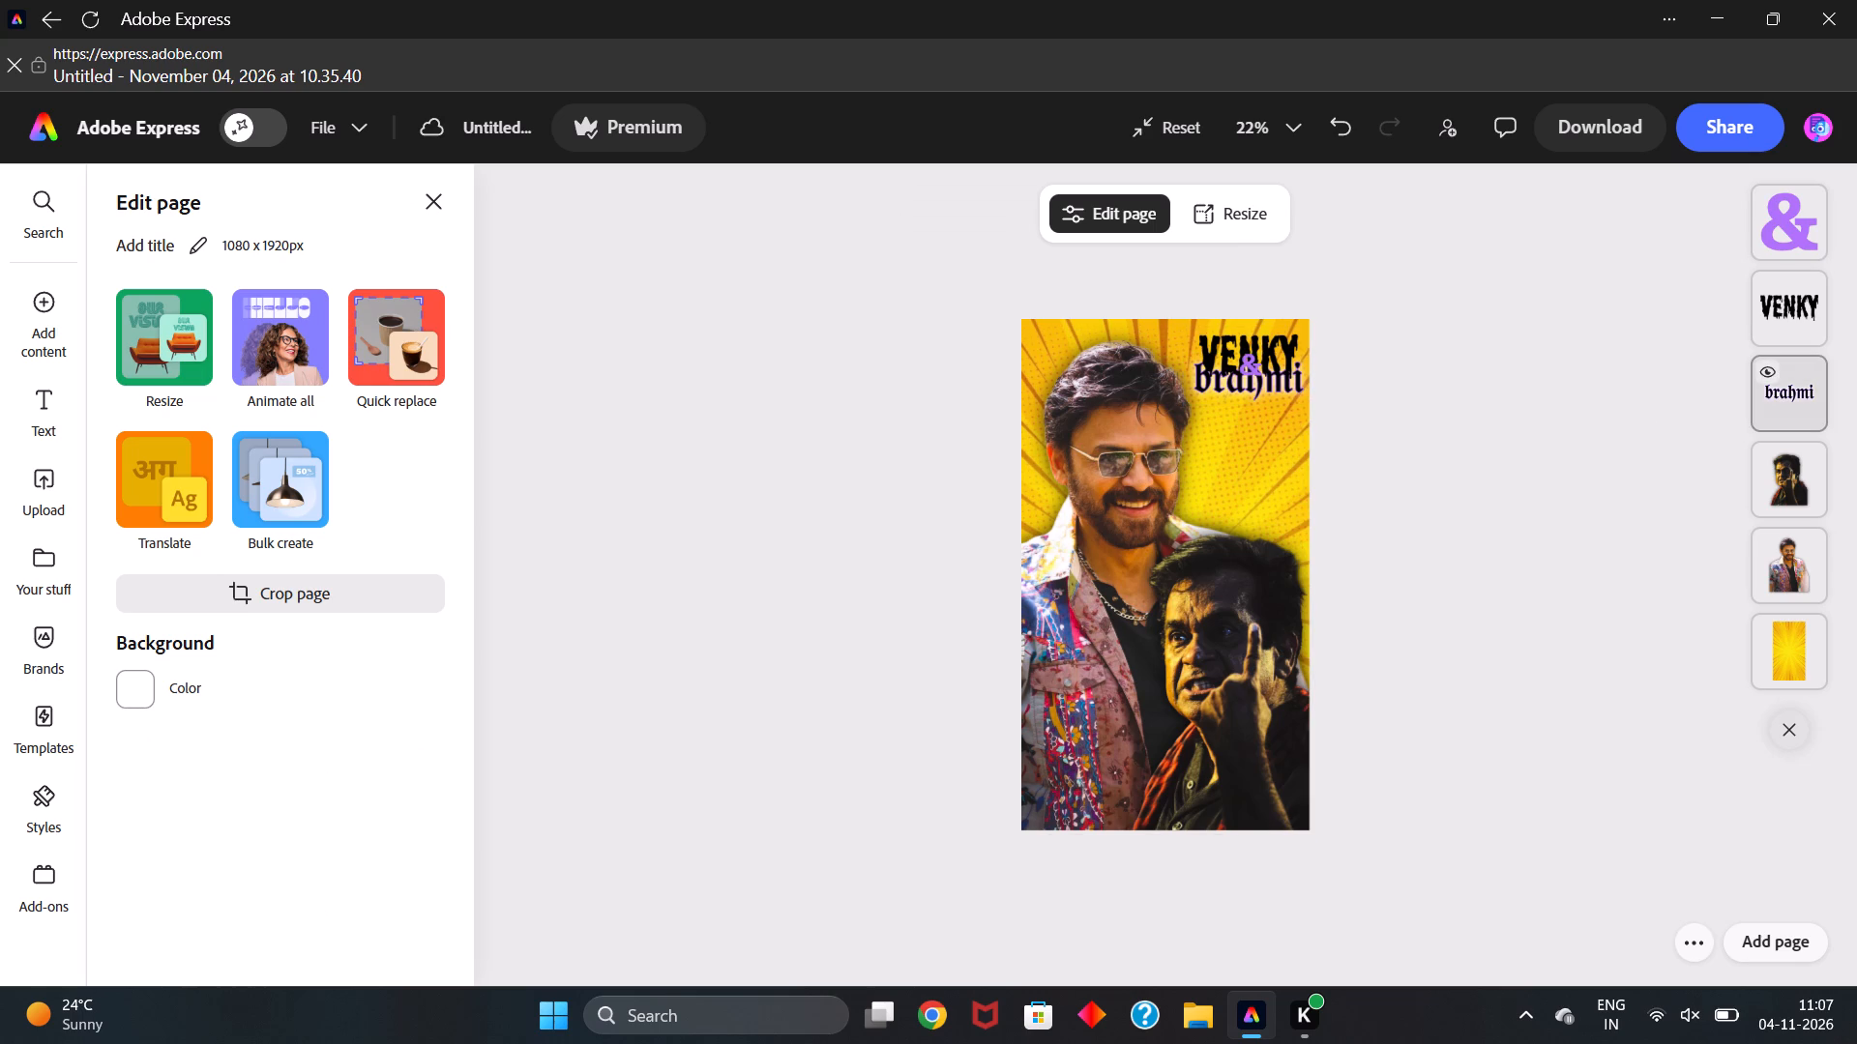
click(1283, 385)
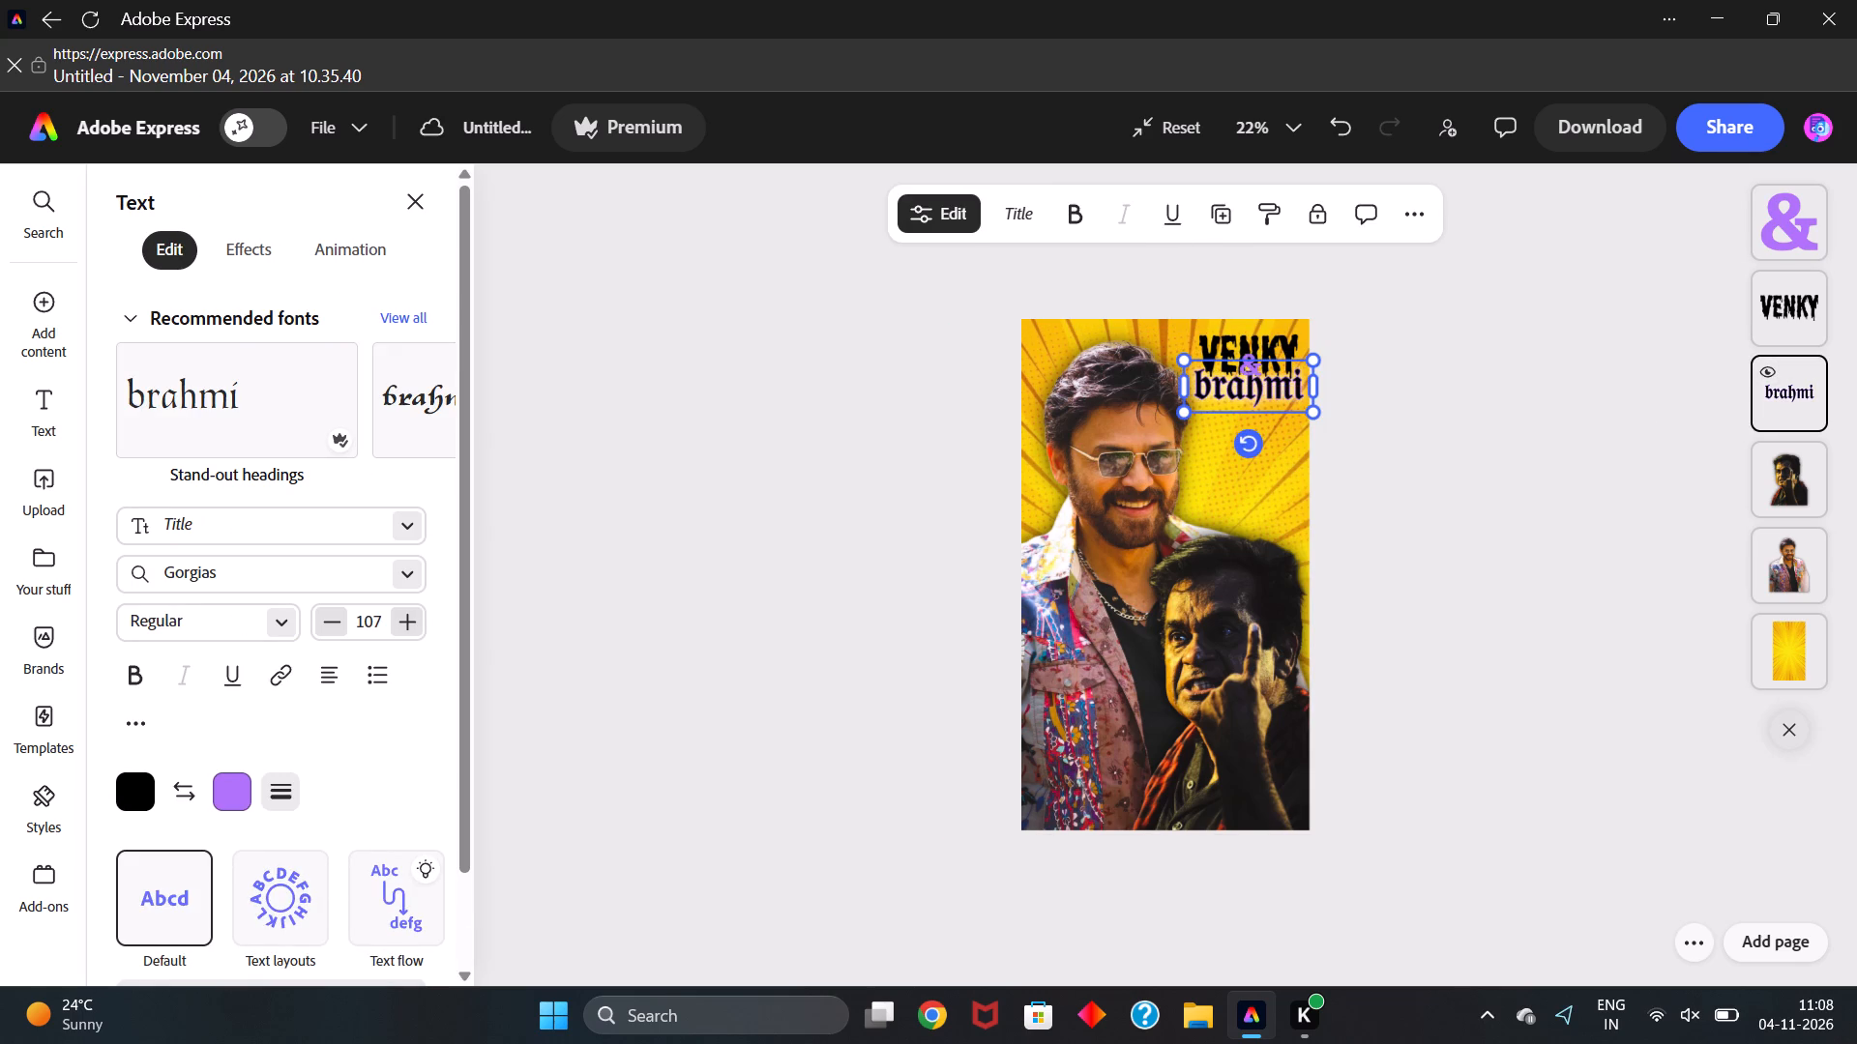
drag(1800, 397, 1808, 286)
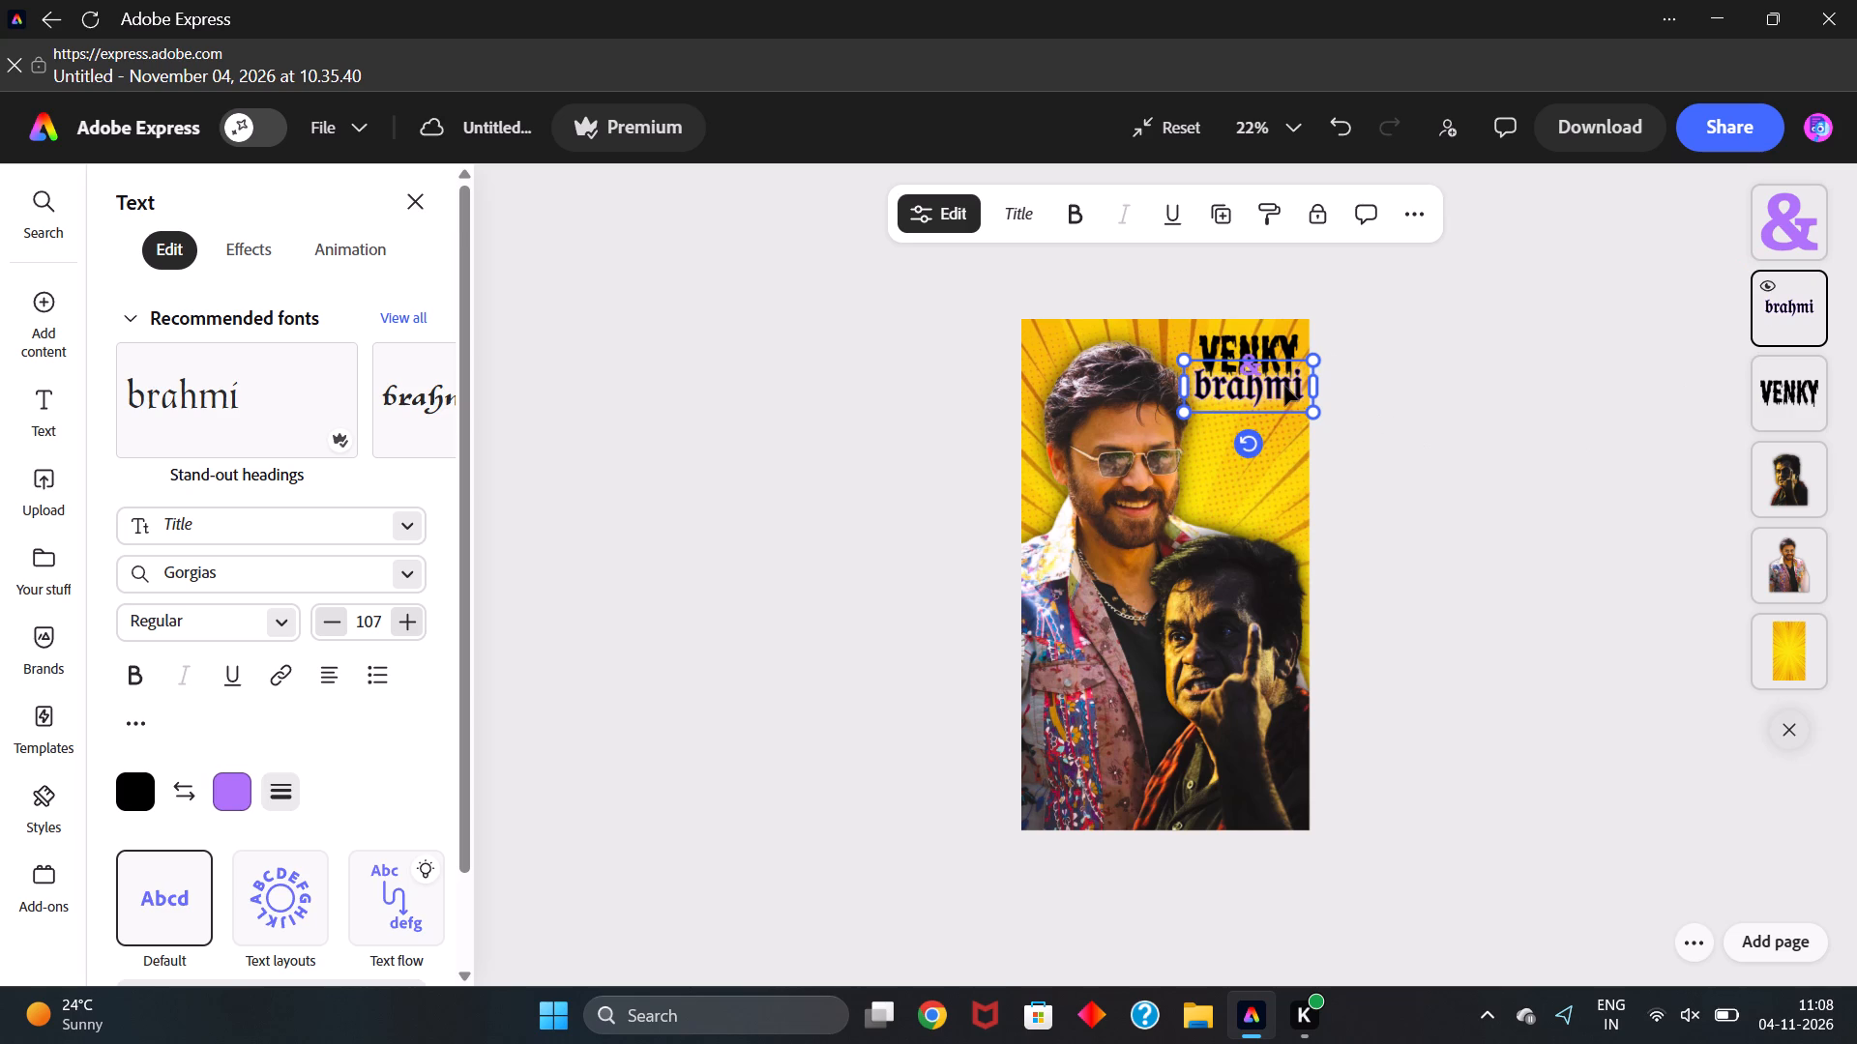
drag(1281, 388, 1284, 378)
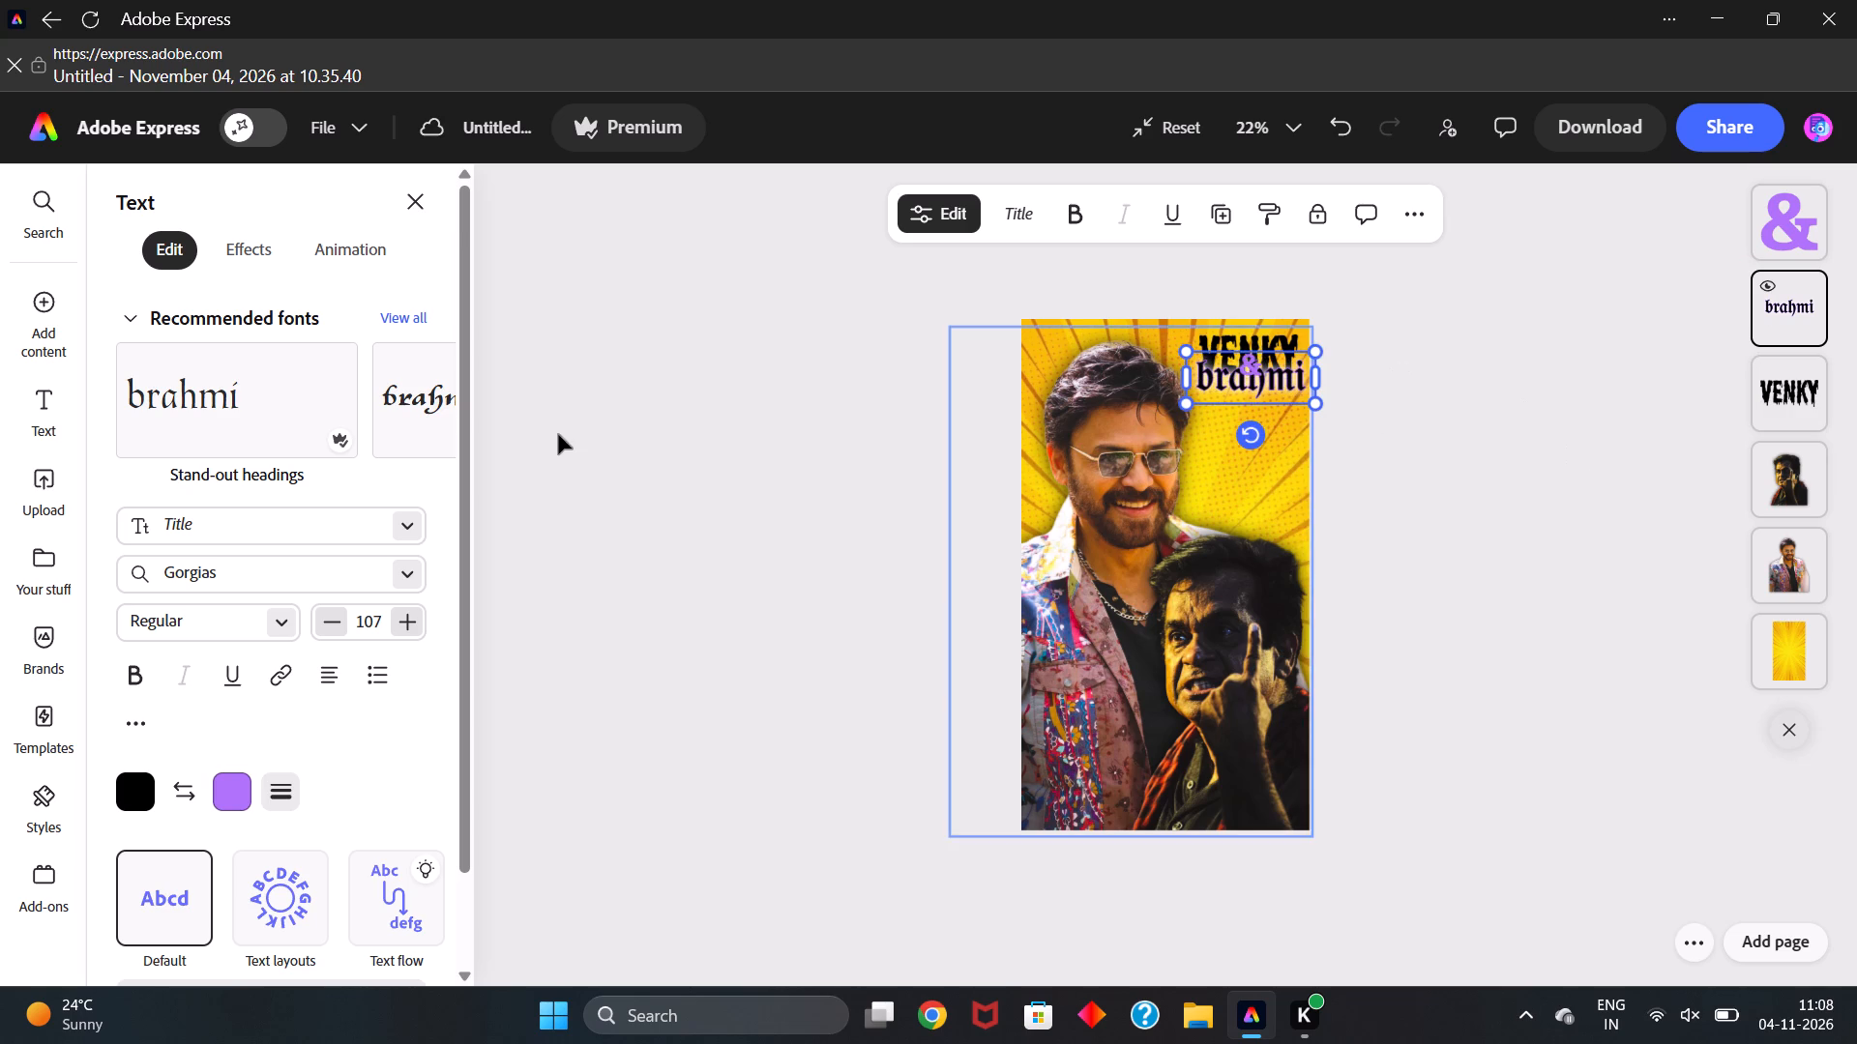
Set the shadow of the "brahmi" text to None.
click(253, 254)
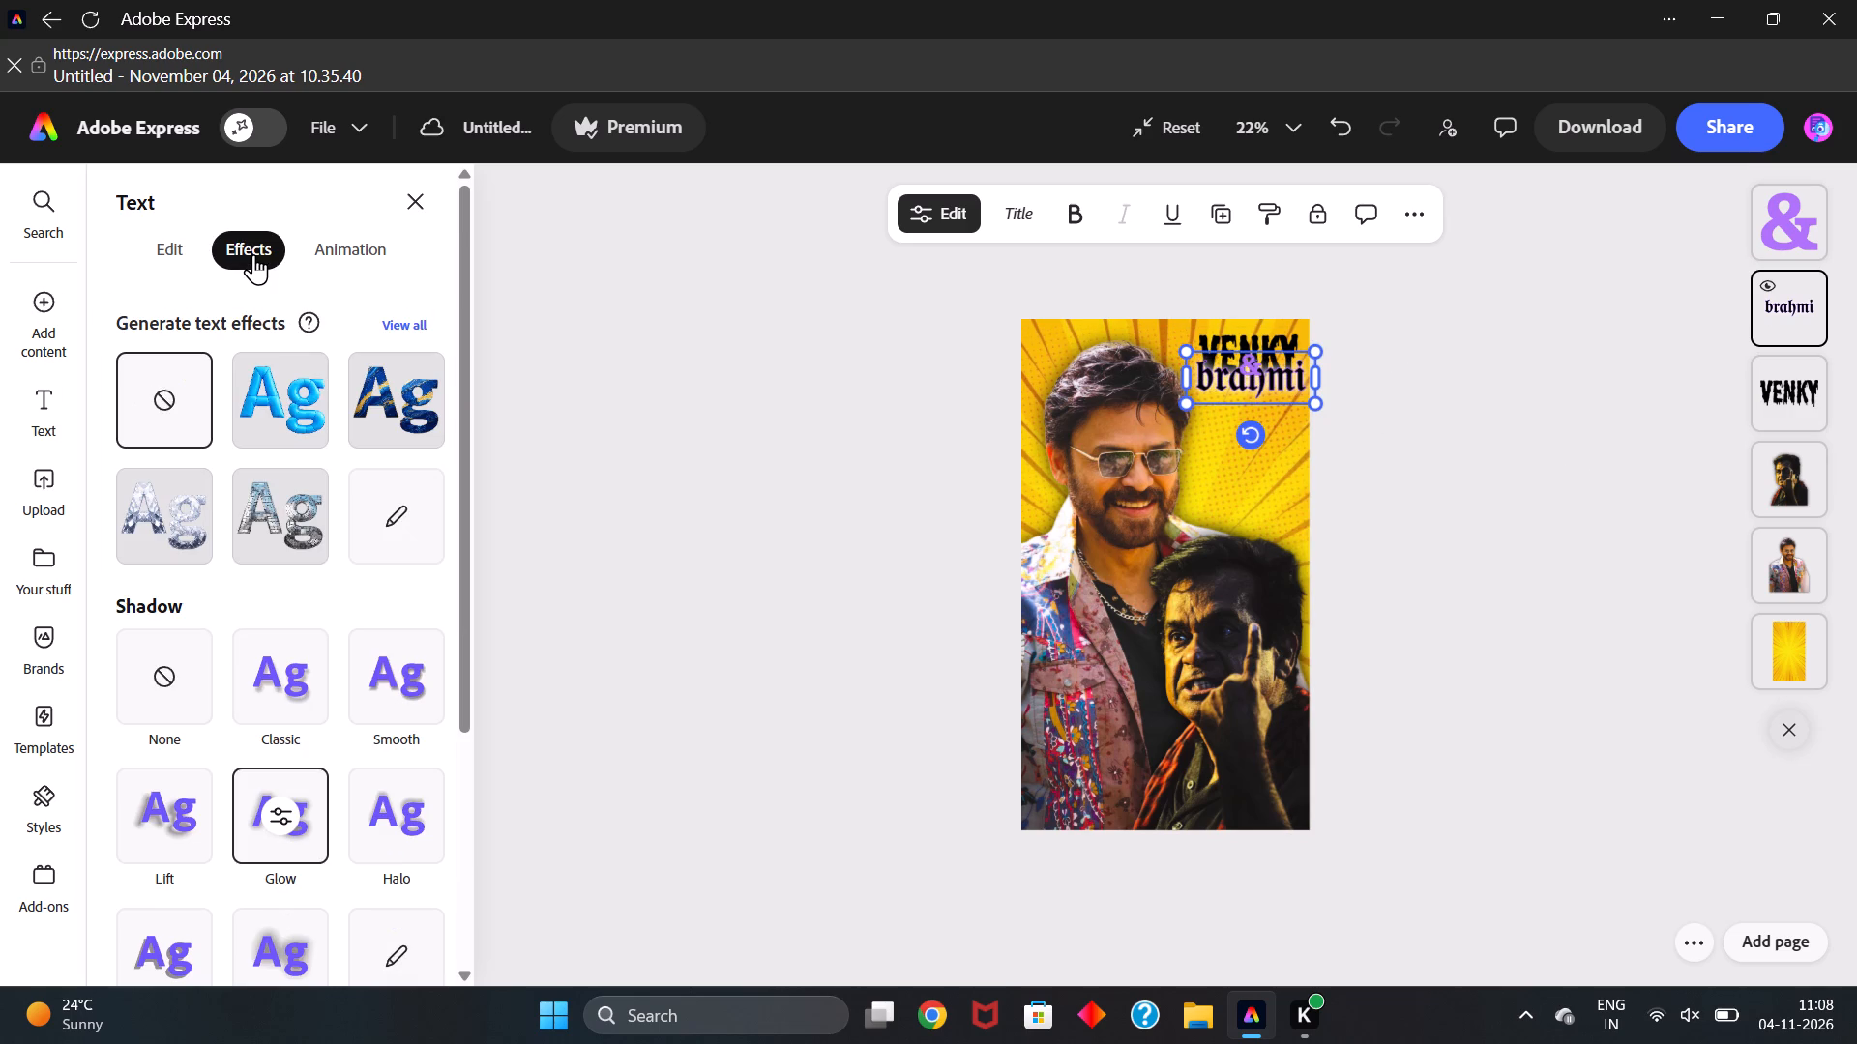
click(174, 669)
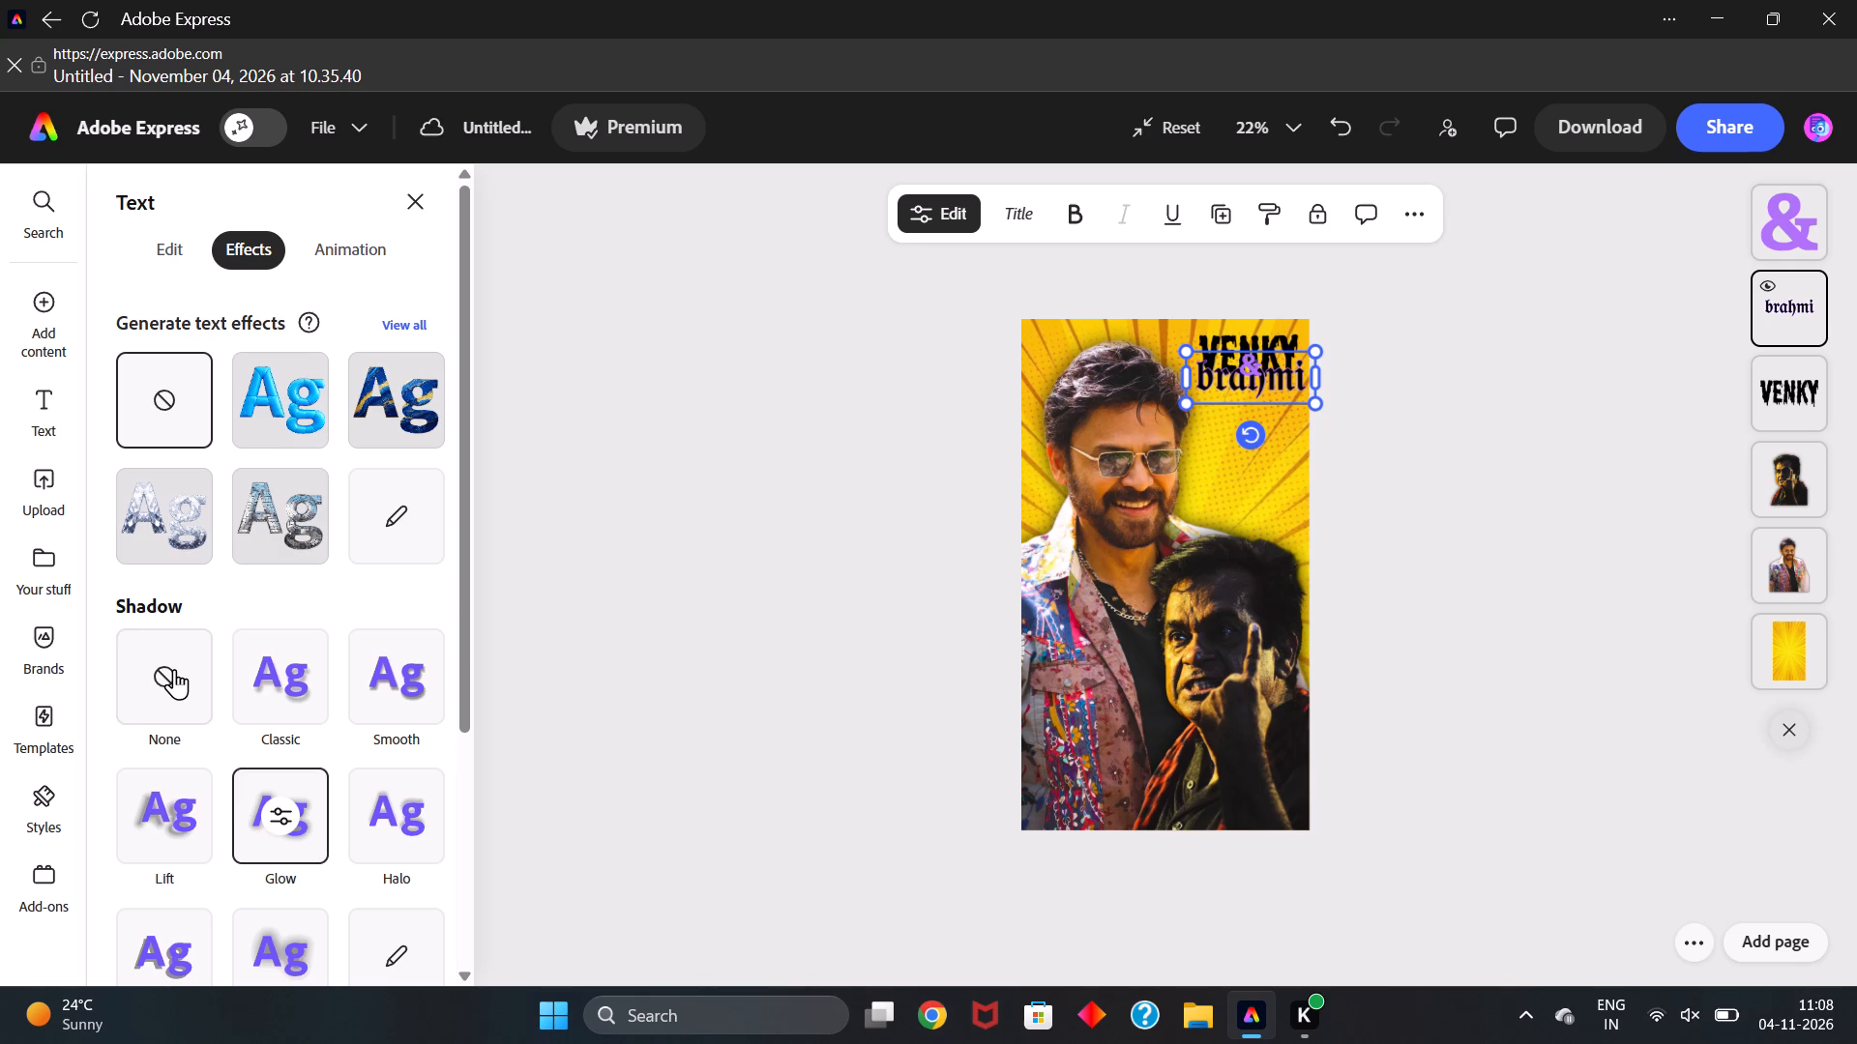
click(724, 726)
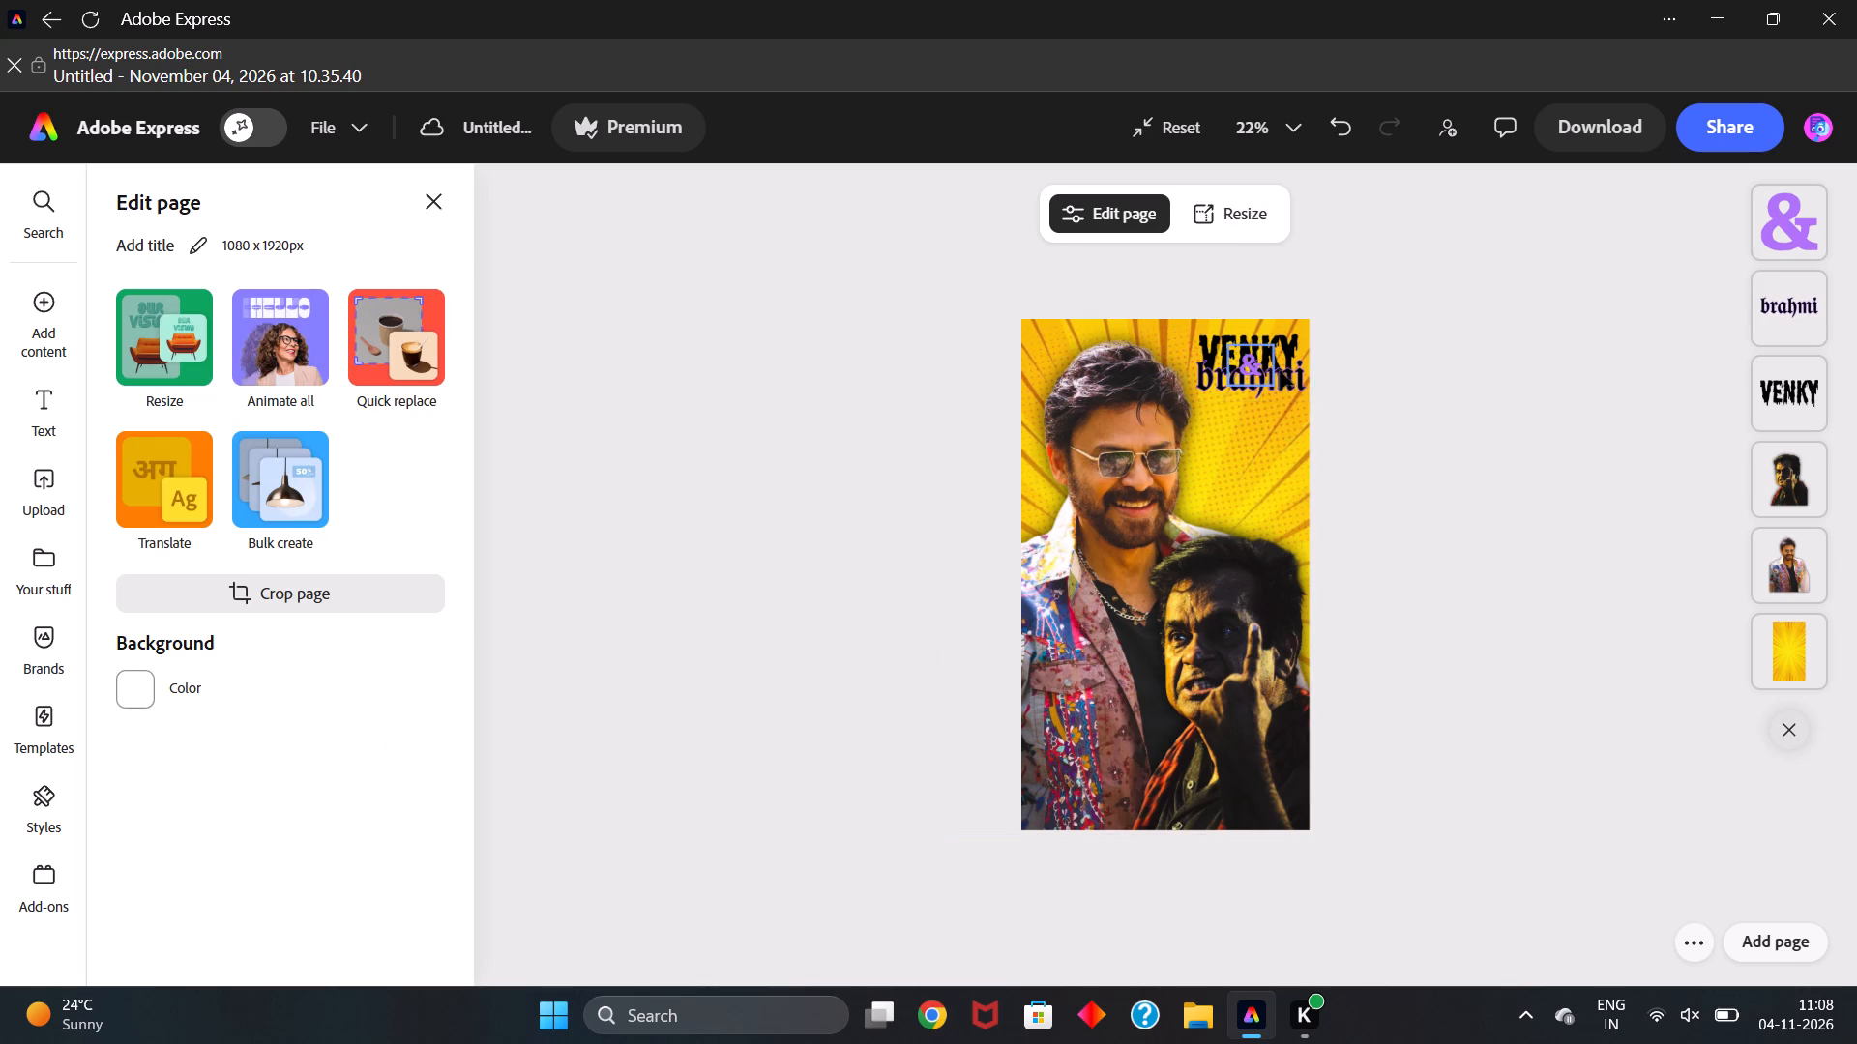
Try the coral swatch on the "Venky" text, and set its text color to the default red swatch.
click(1282, 370)
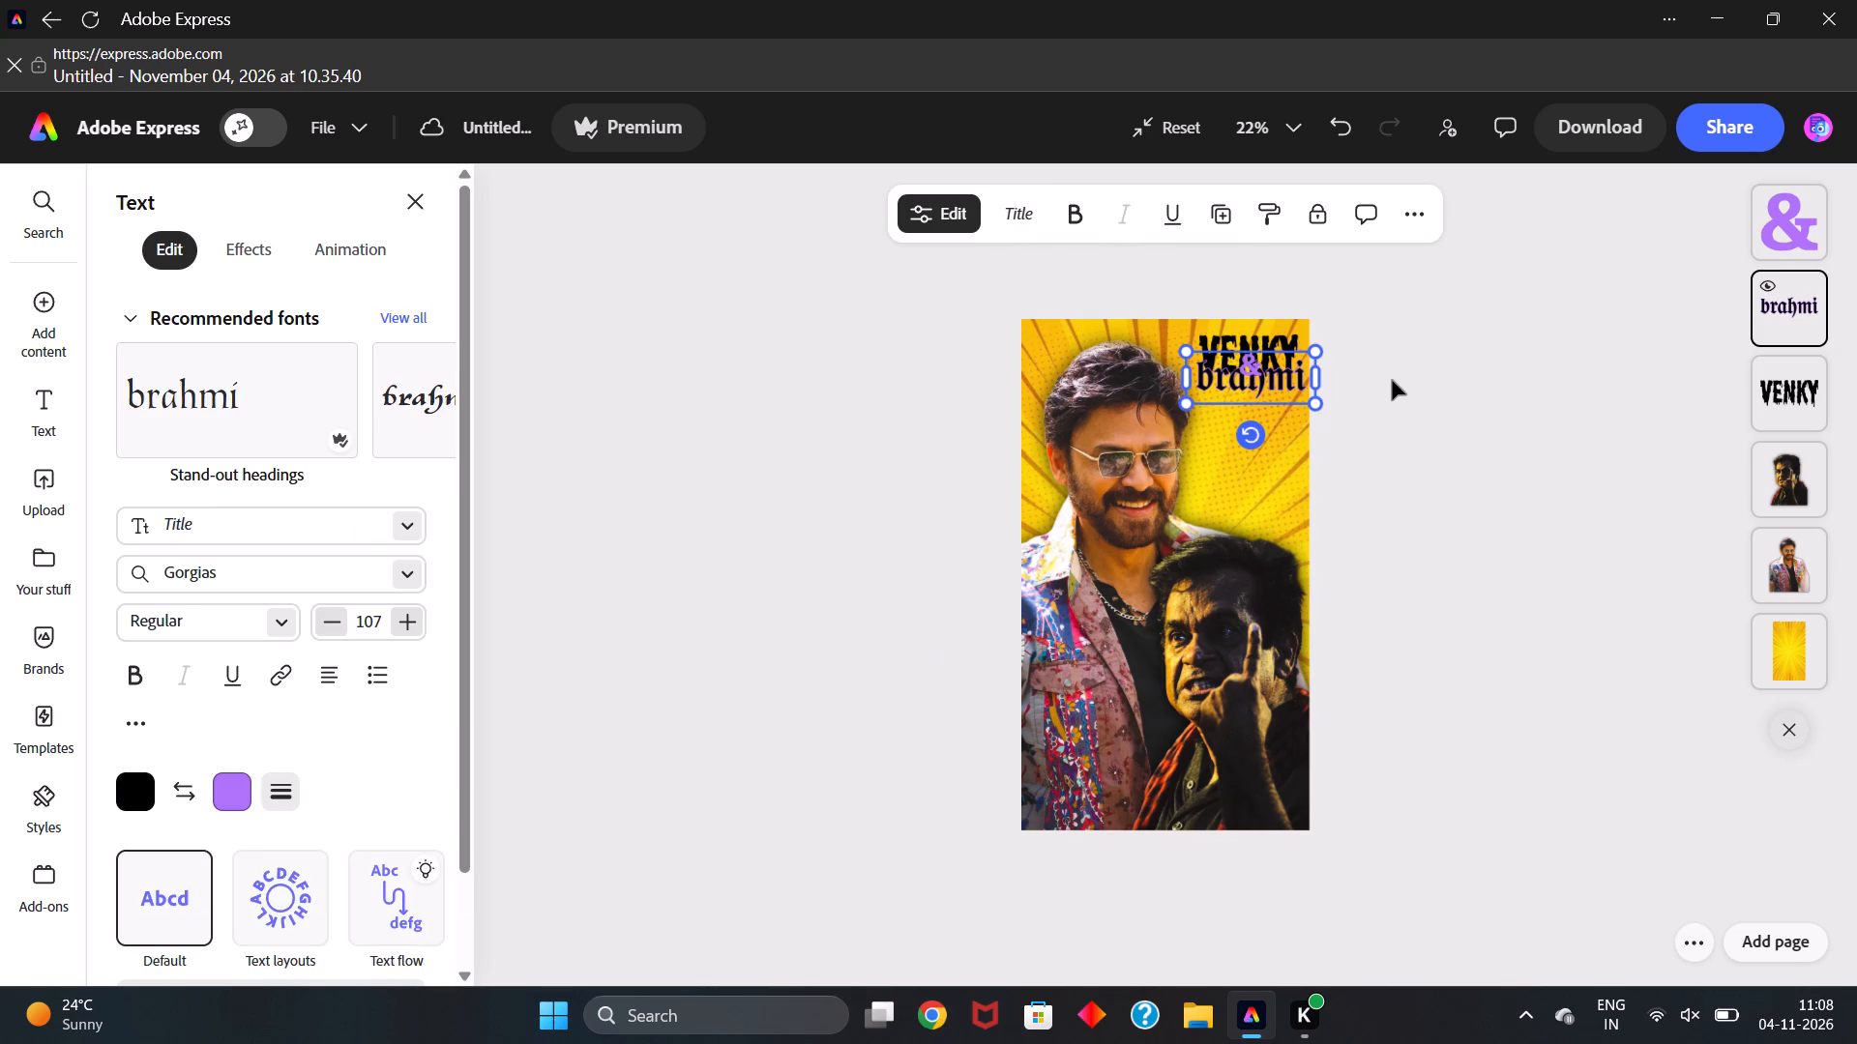
click(1282, 347)
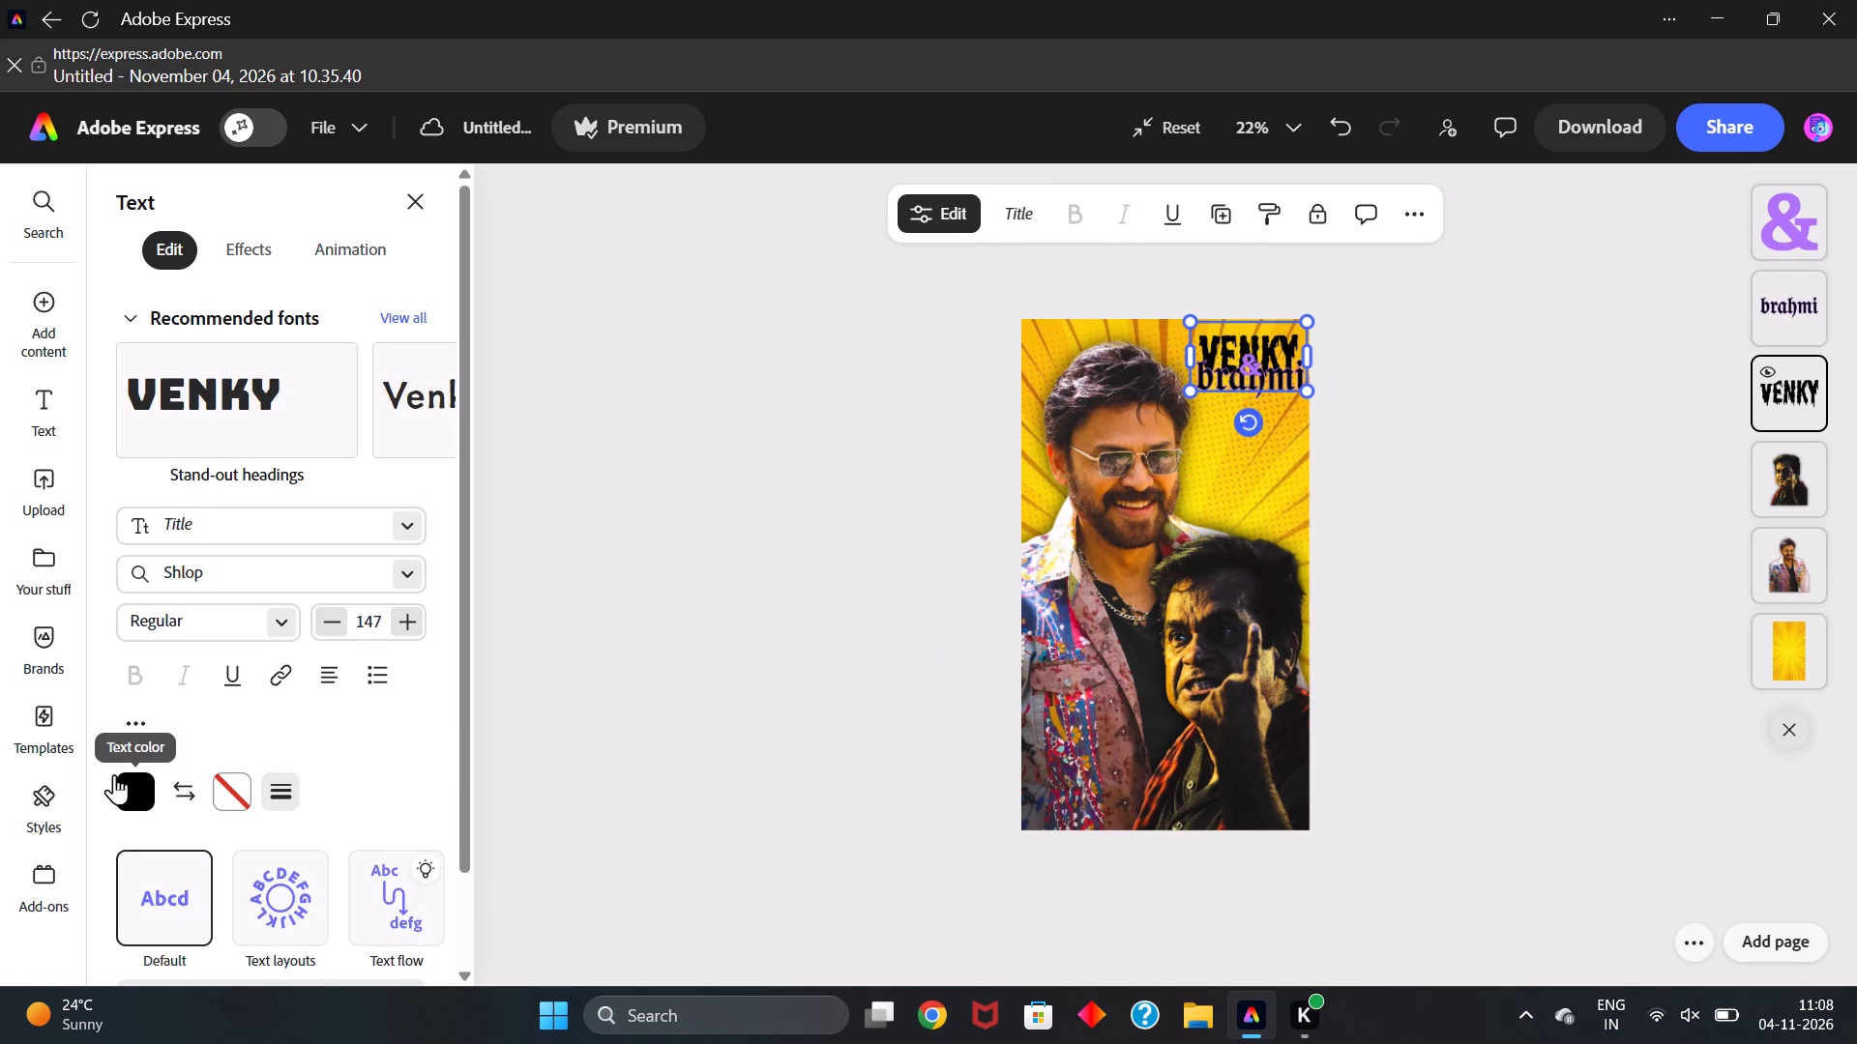
click(127, 785)
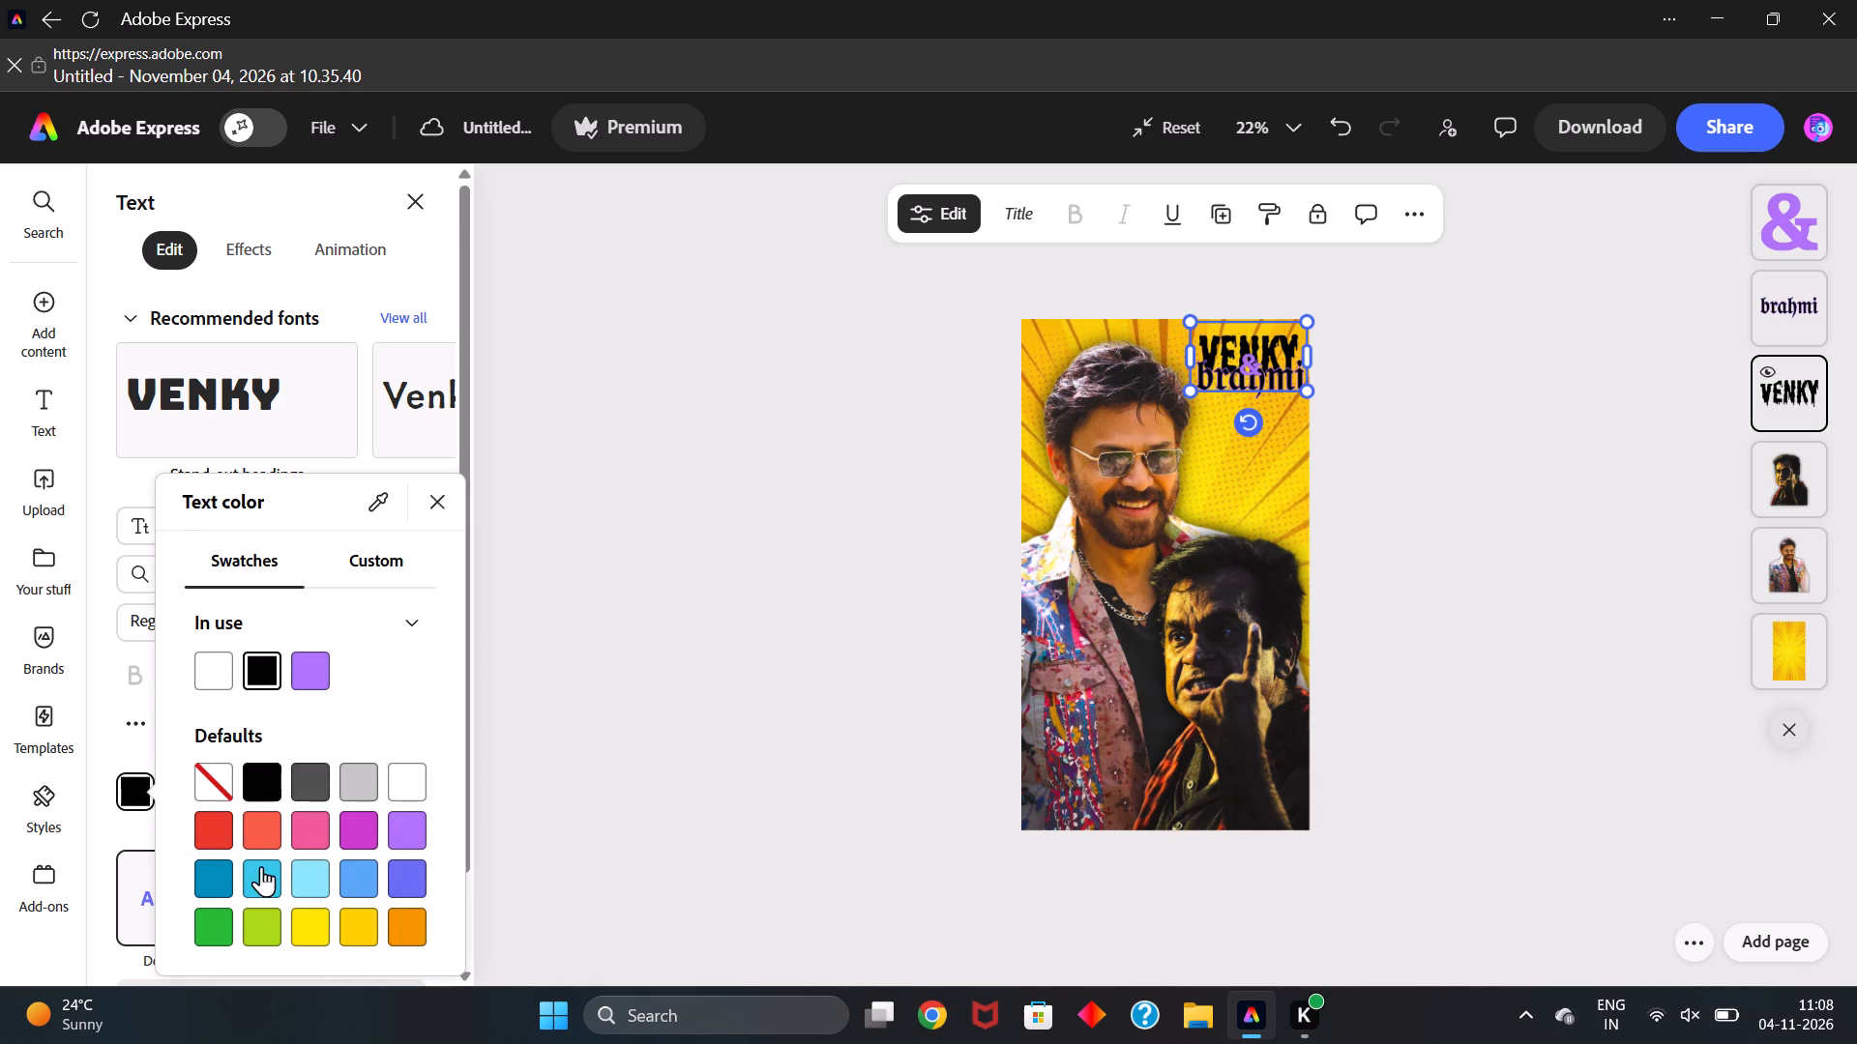
click(264, 832)
click(640, 774)
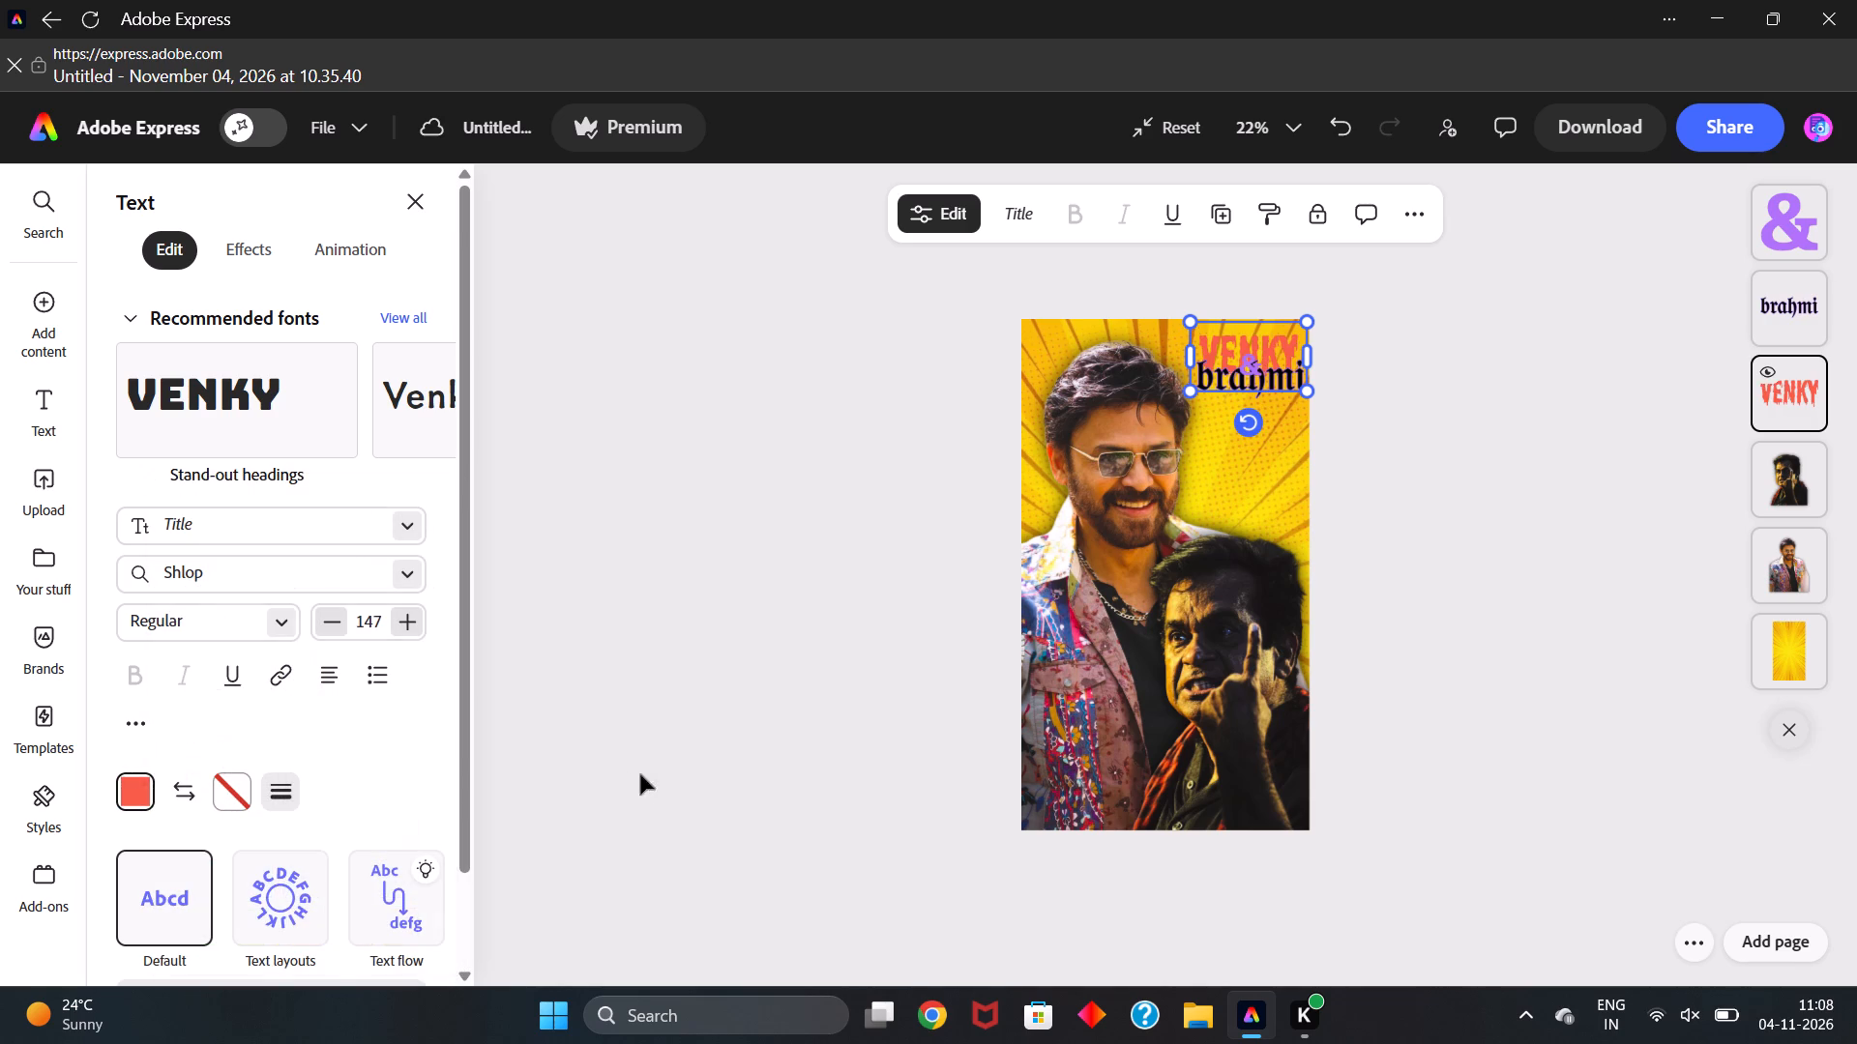
click(132, 796)
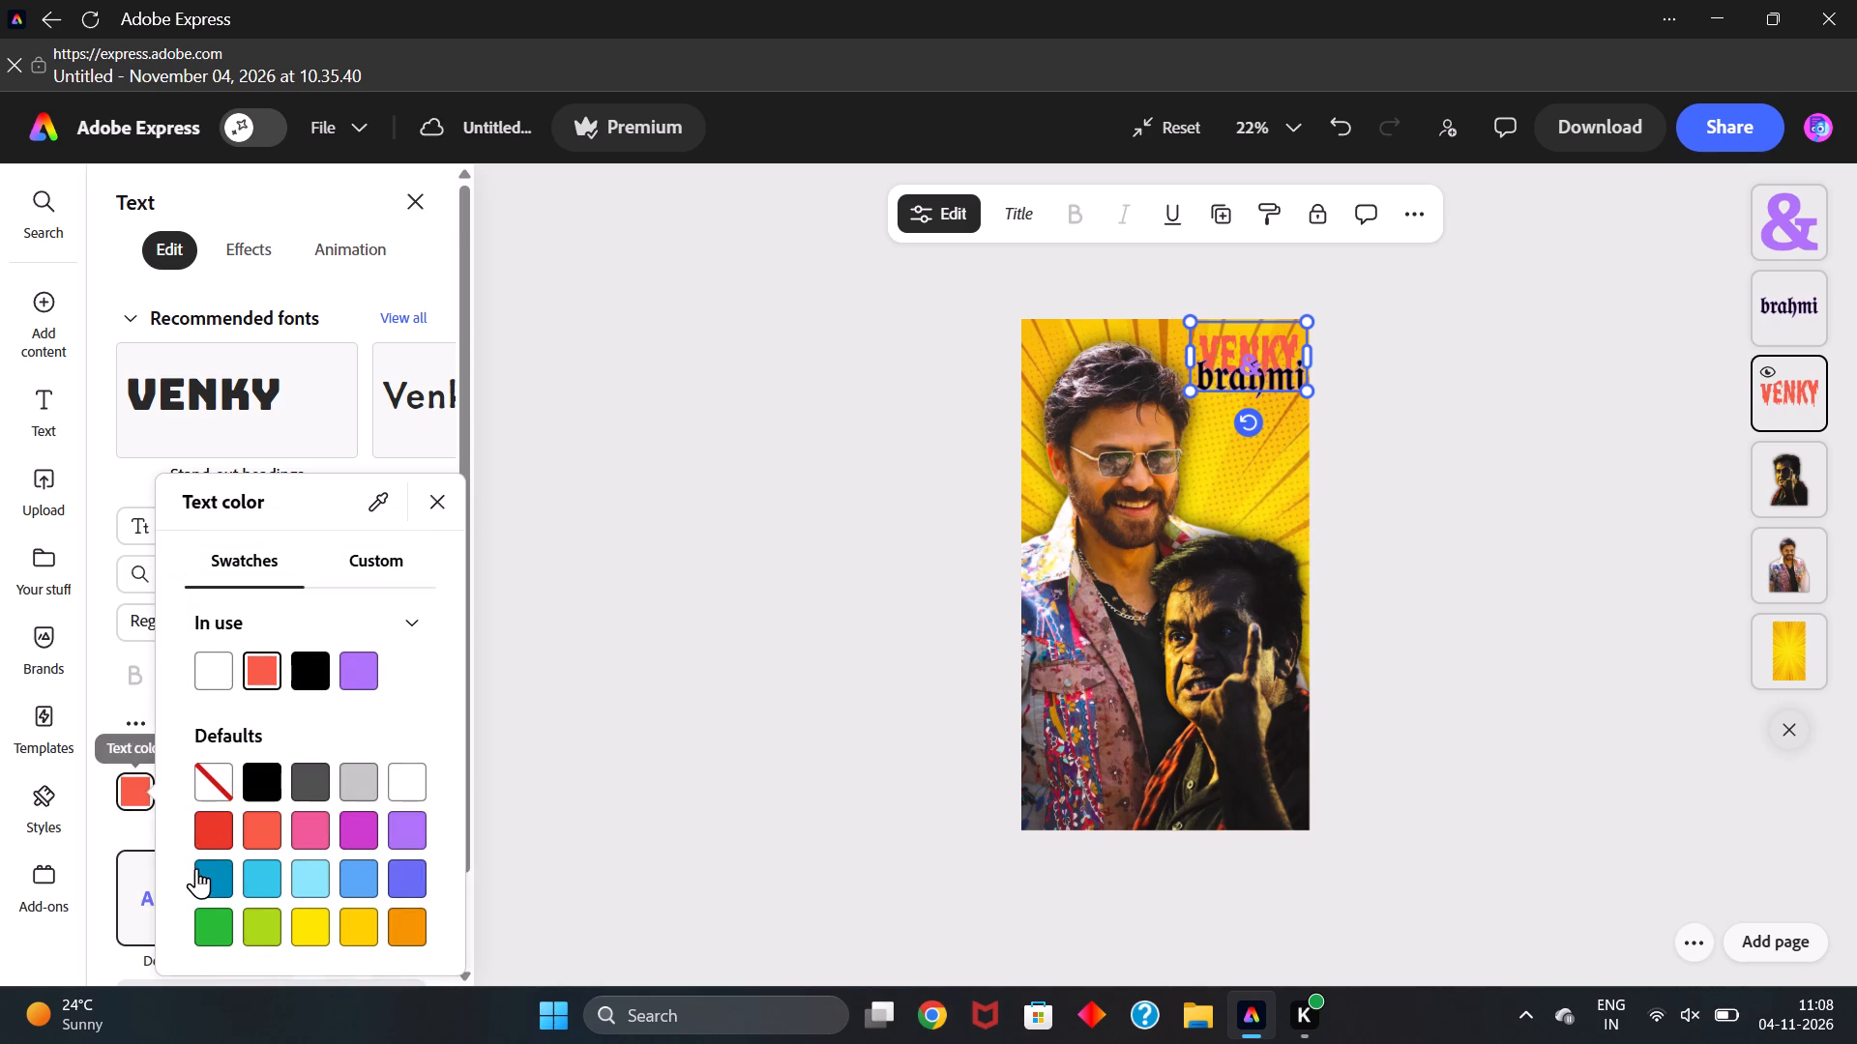
click(223, 824)
double_click(684, 761)
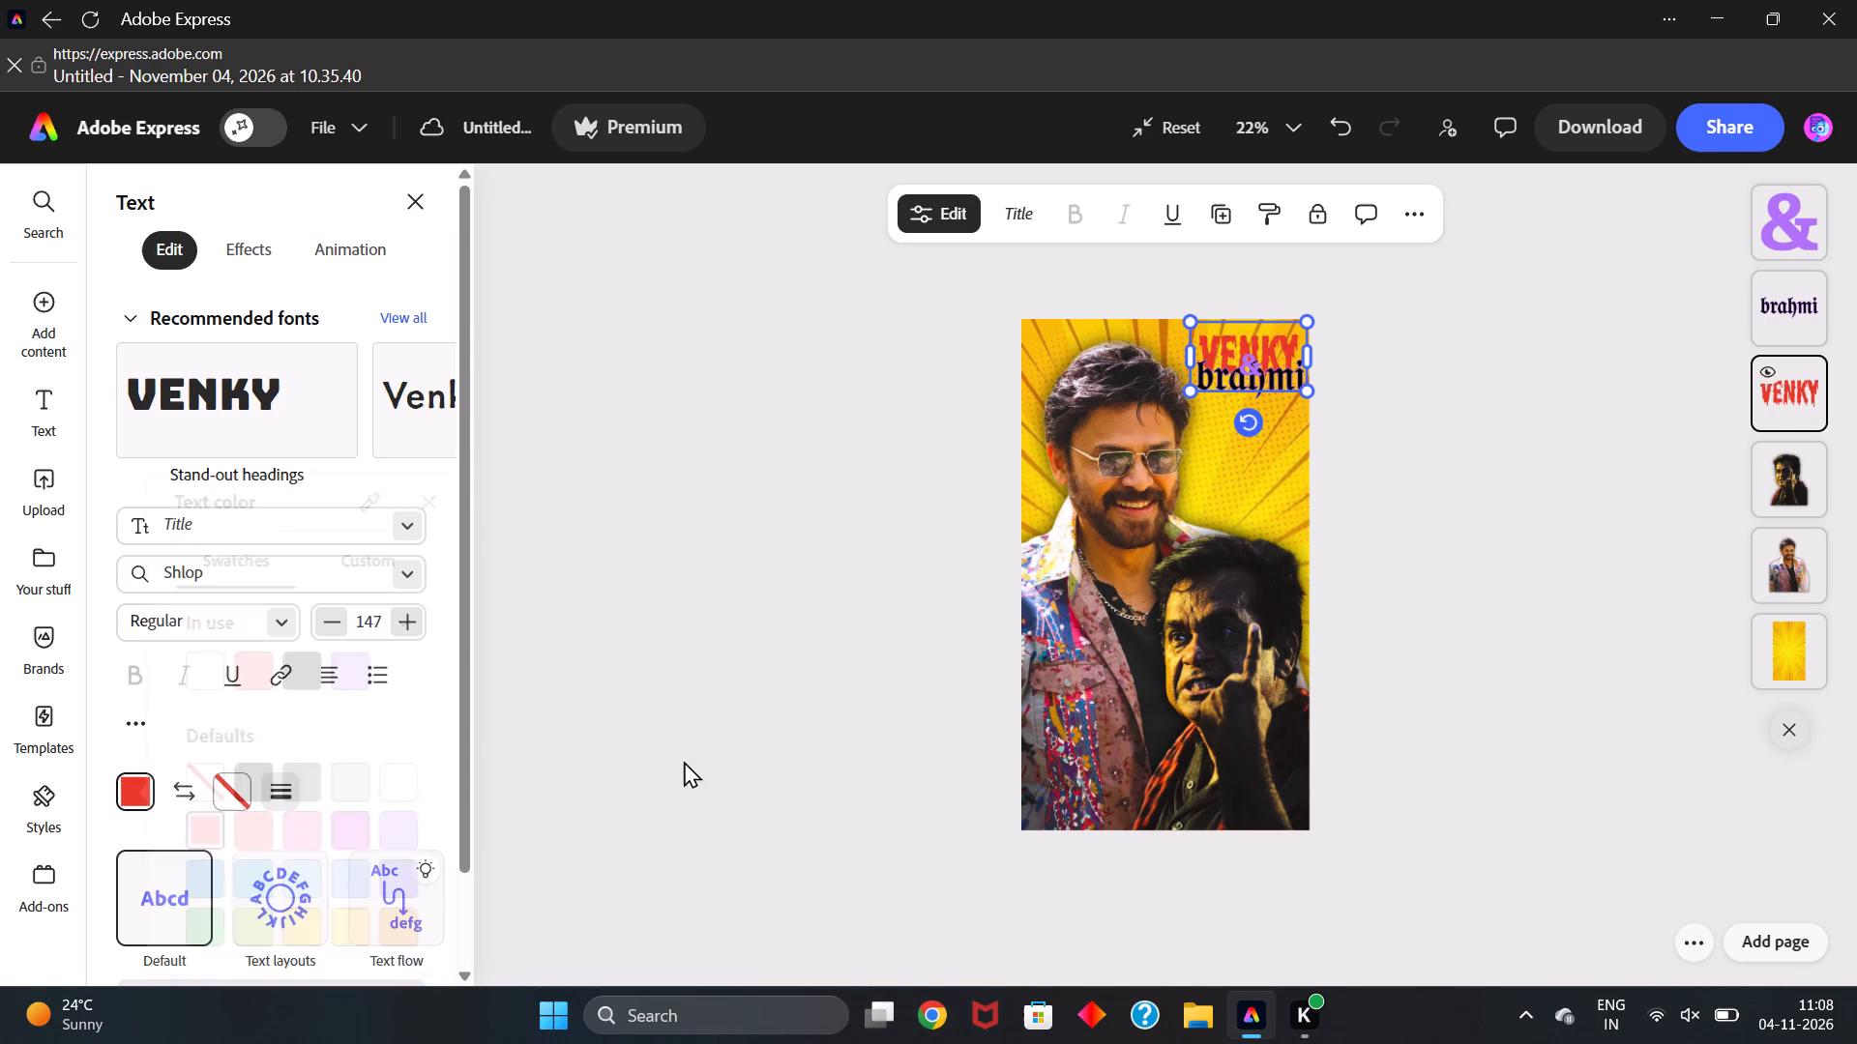
click(684, 761)
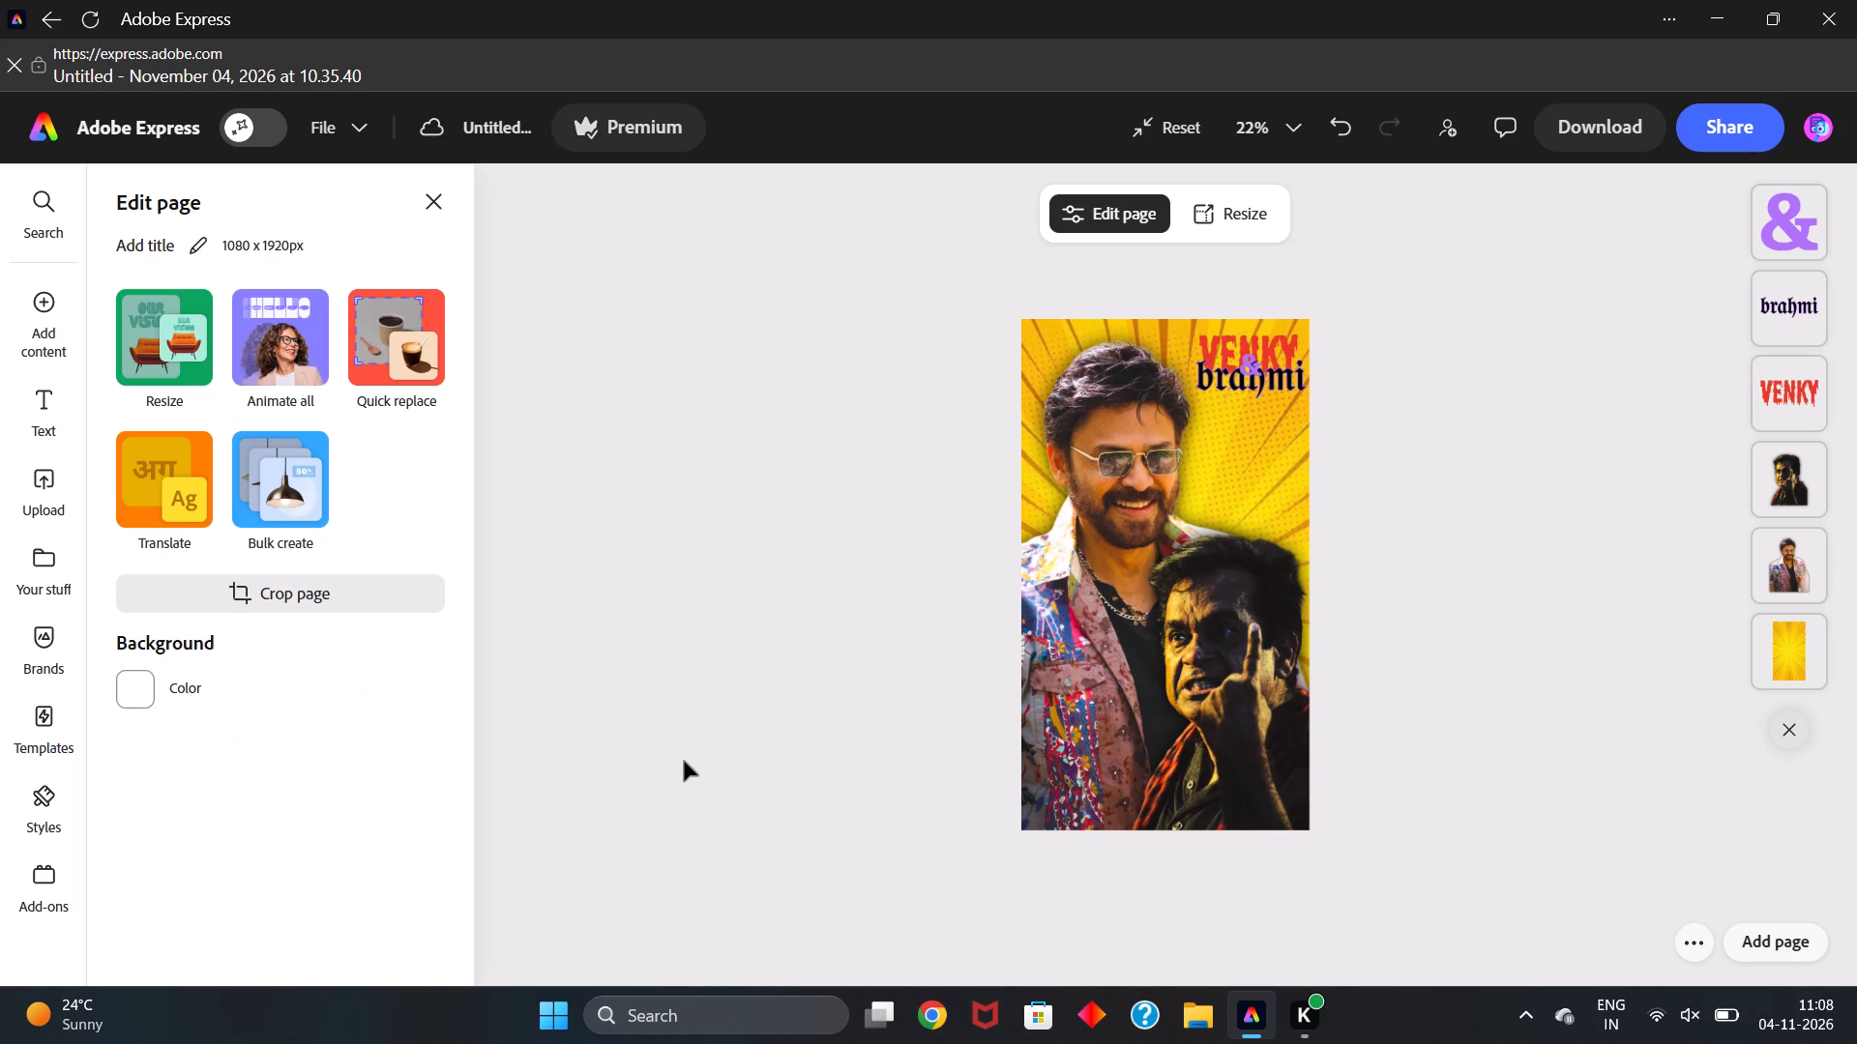
Set the "&" text color to white, #FFFFFF, keeping its purple outline.
click(1243, 366)
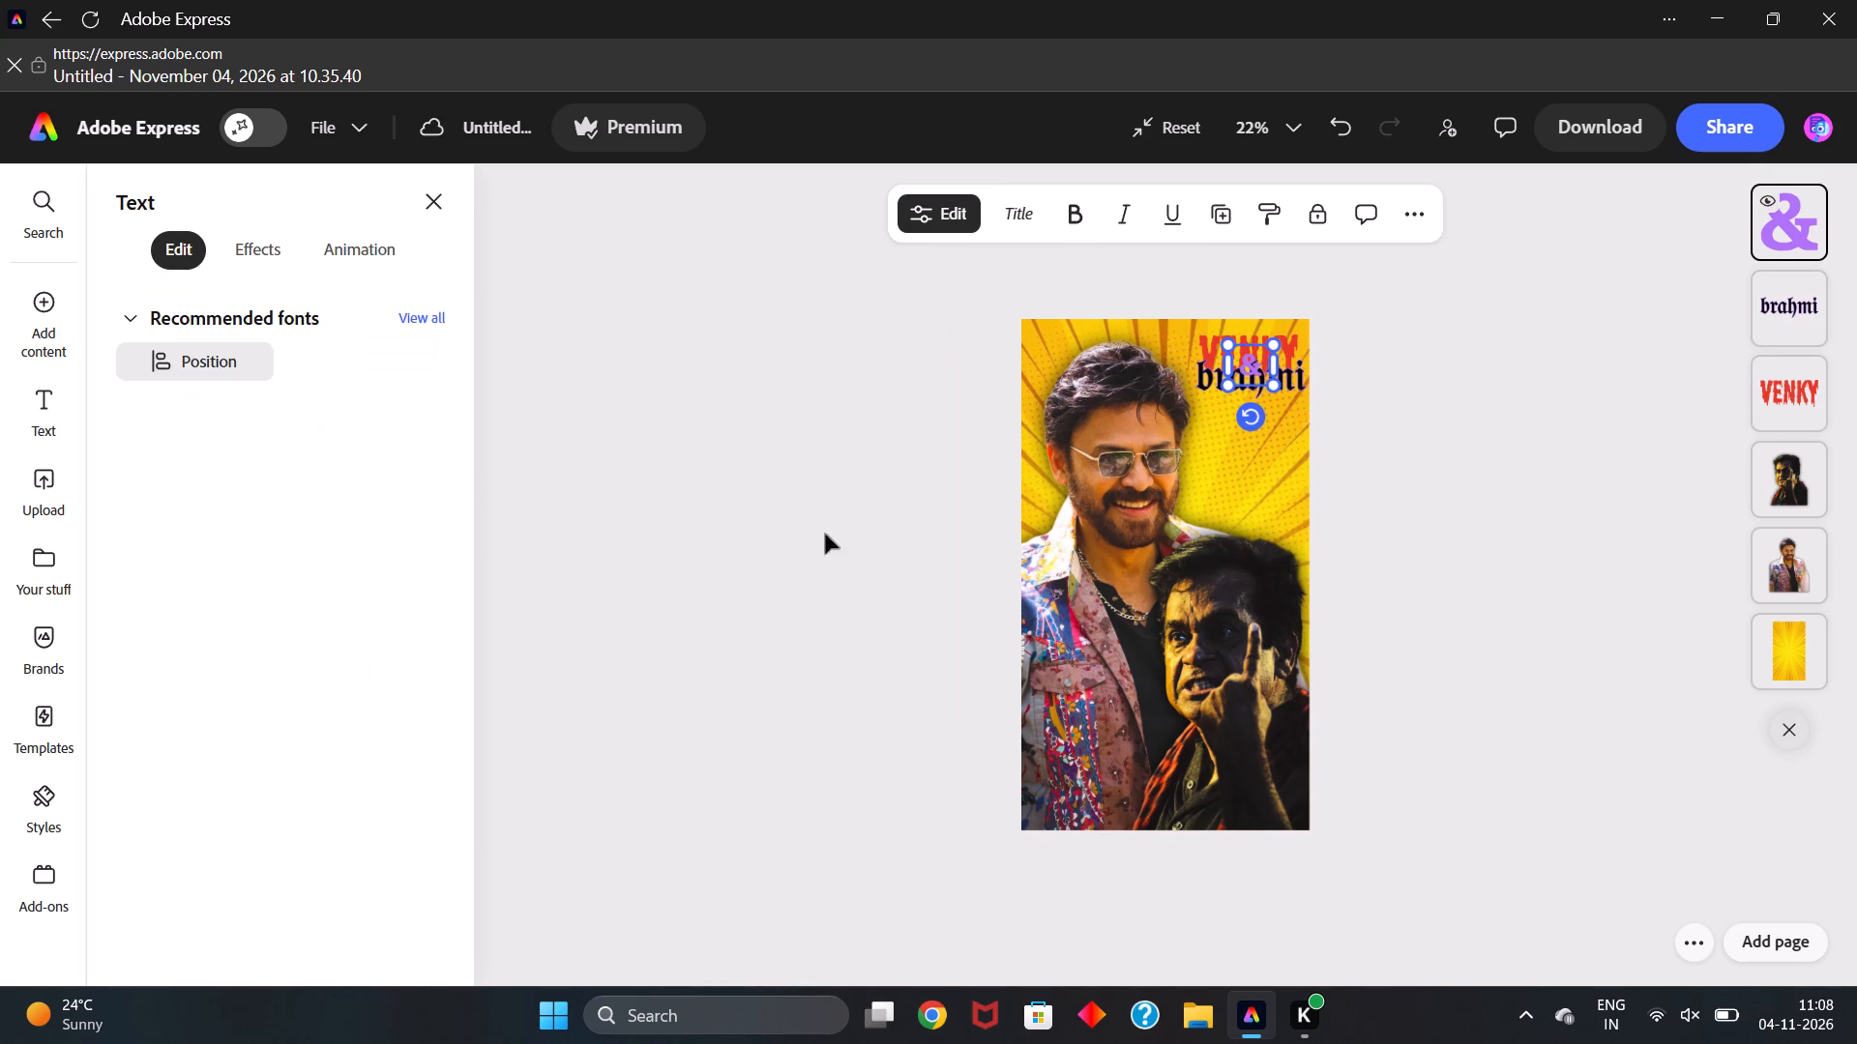
click(123, 798)
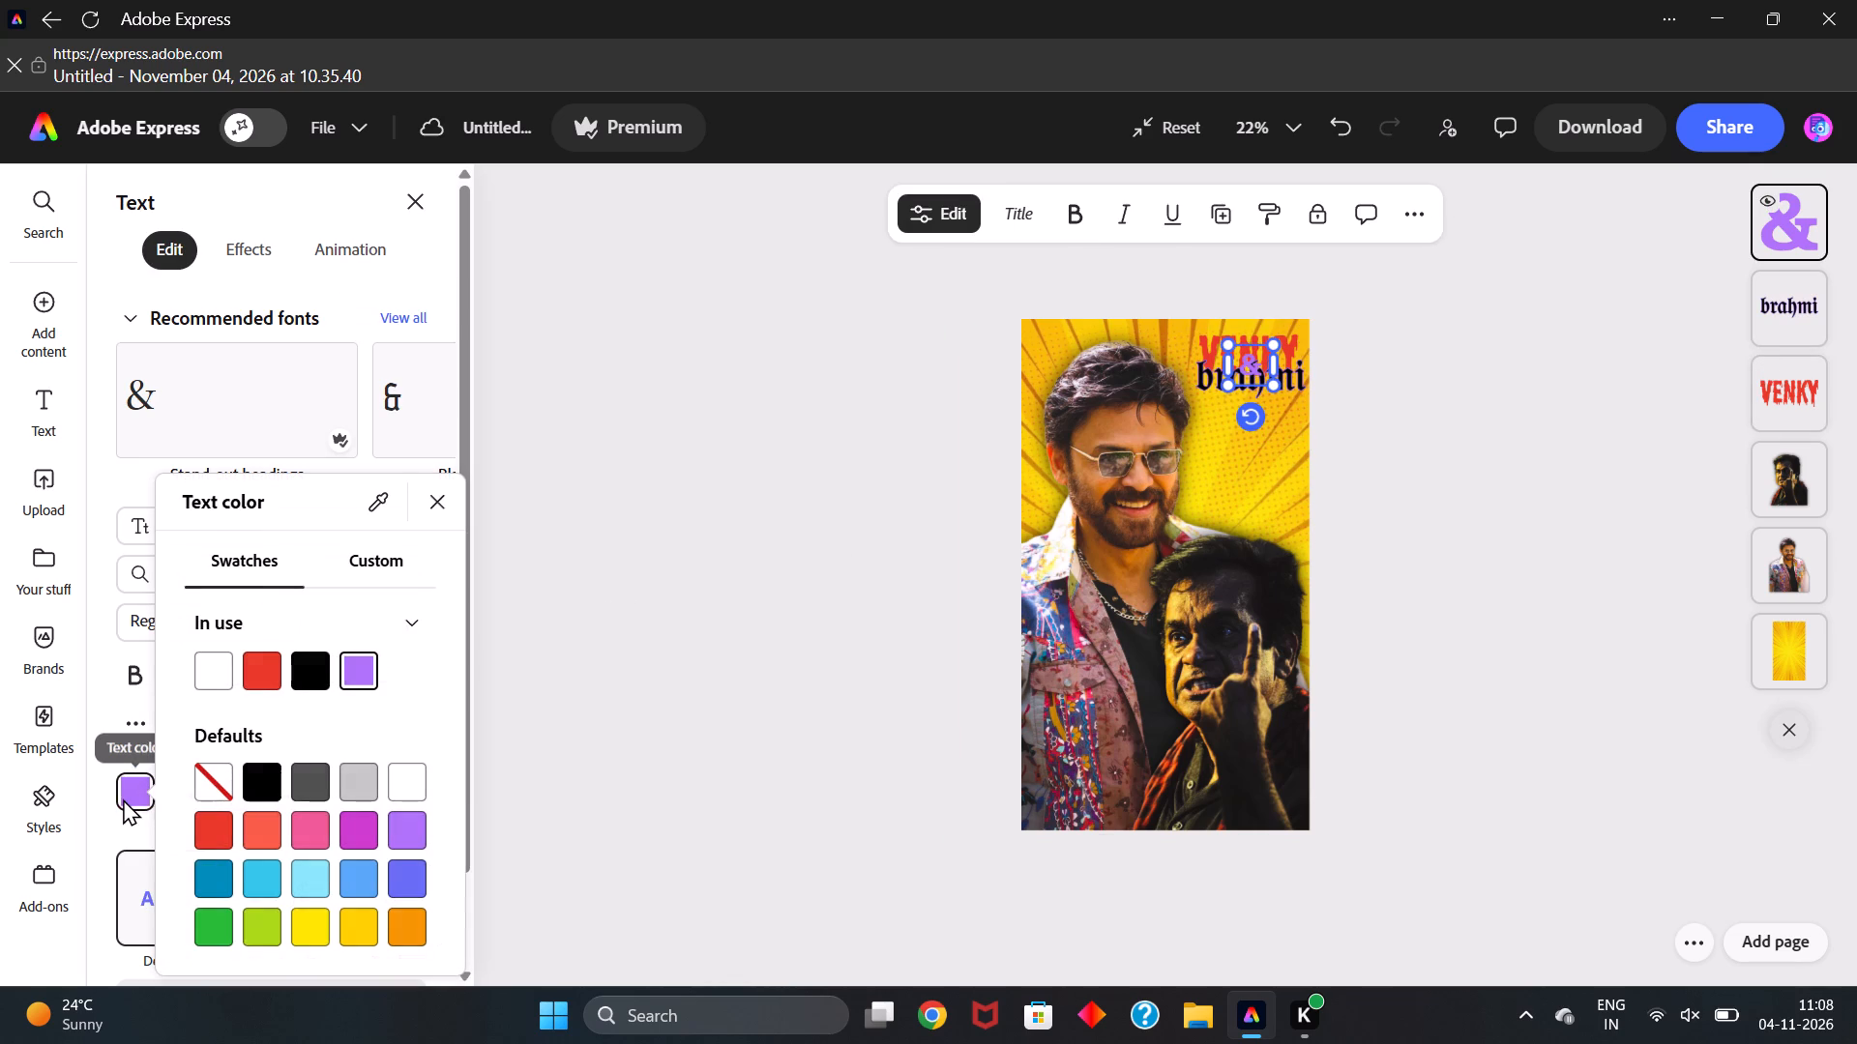
click(409, 776)
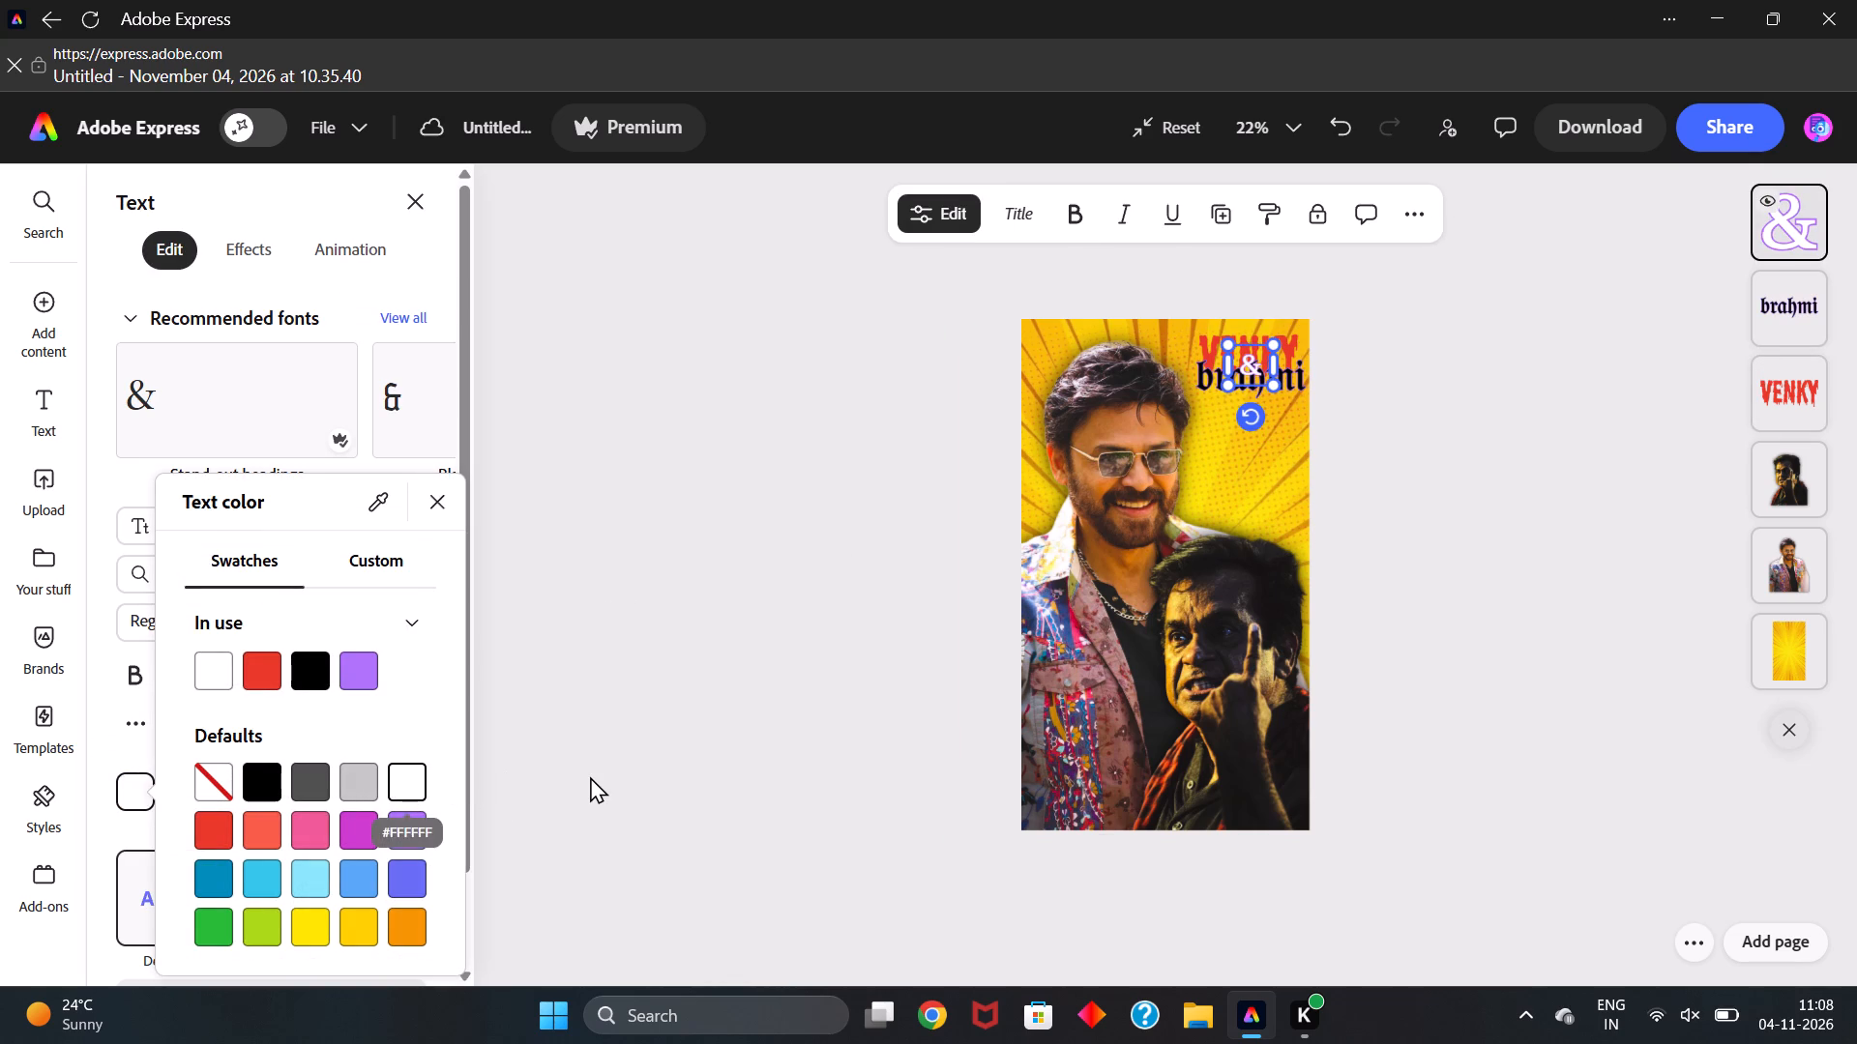
click(590, 776)
click(249, 803)
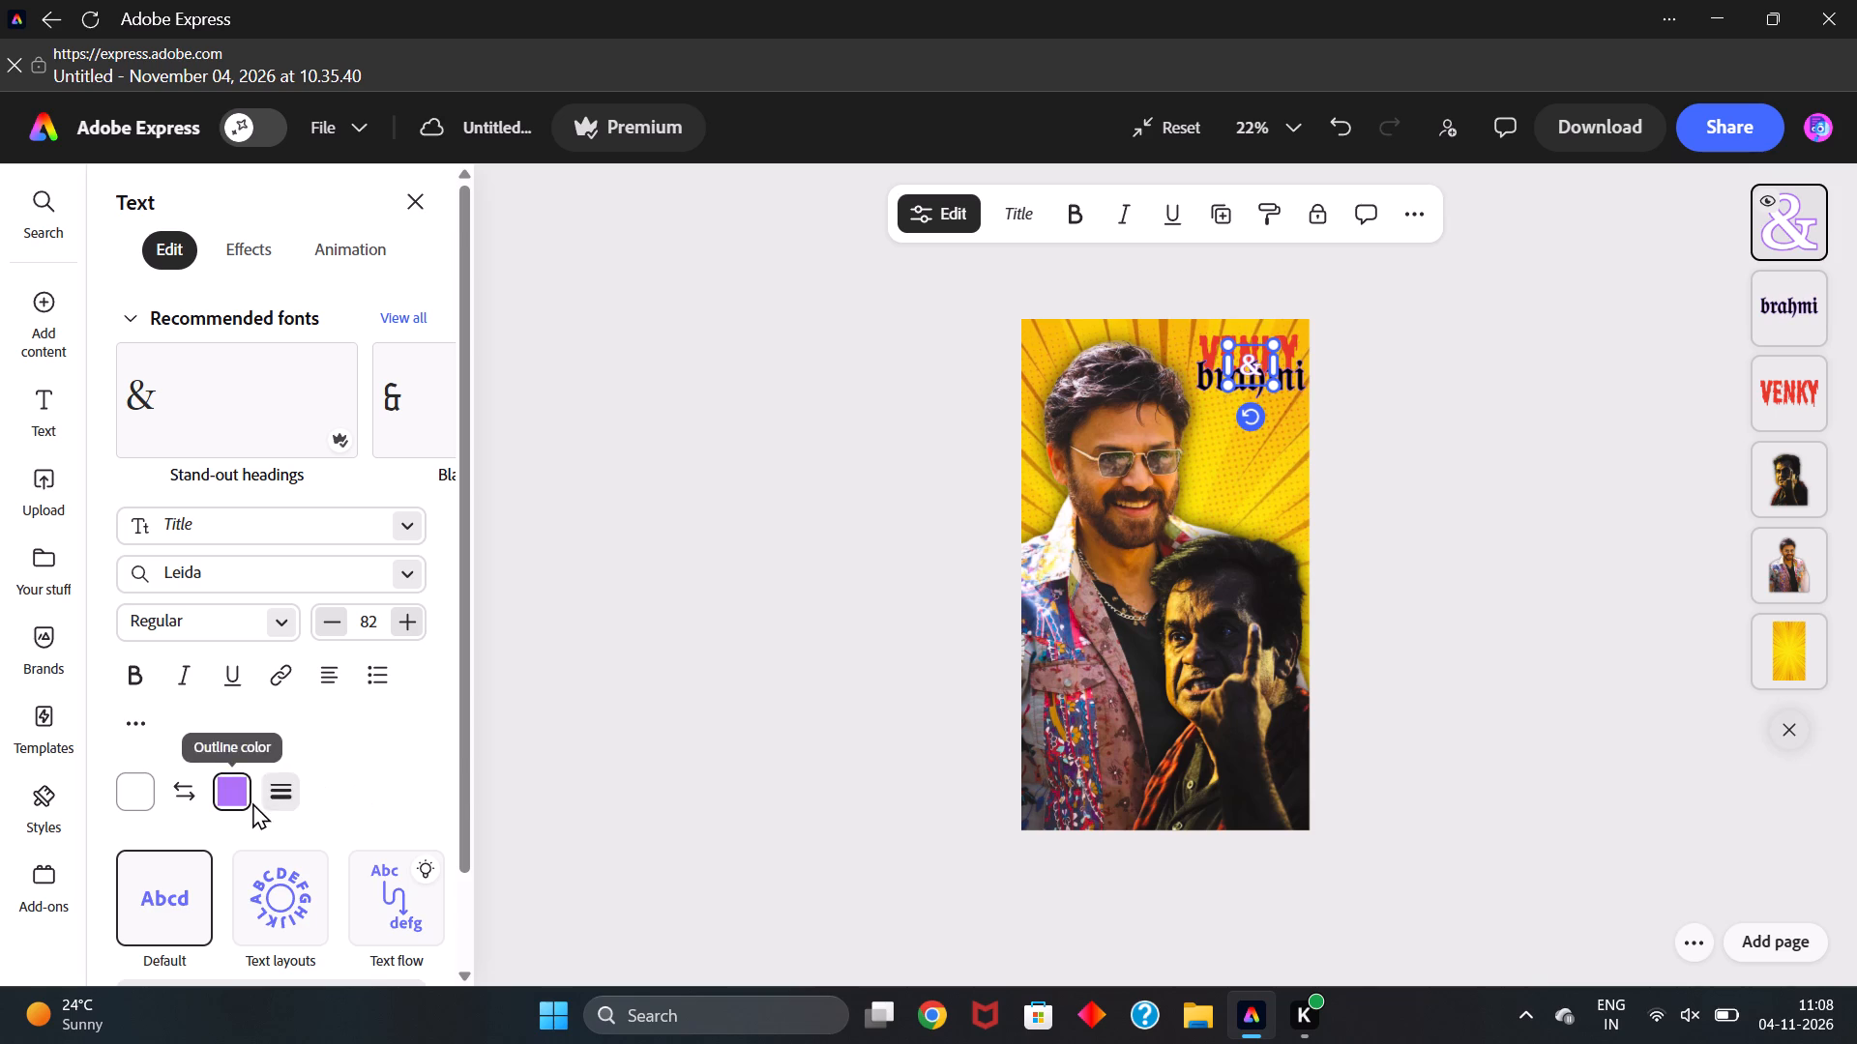
drag(315, 789, 670, 756)
triple_click(670, 756)
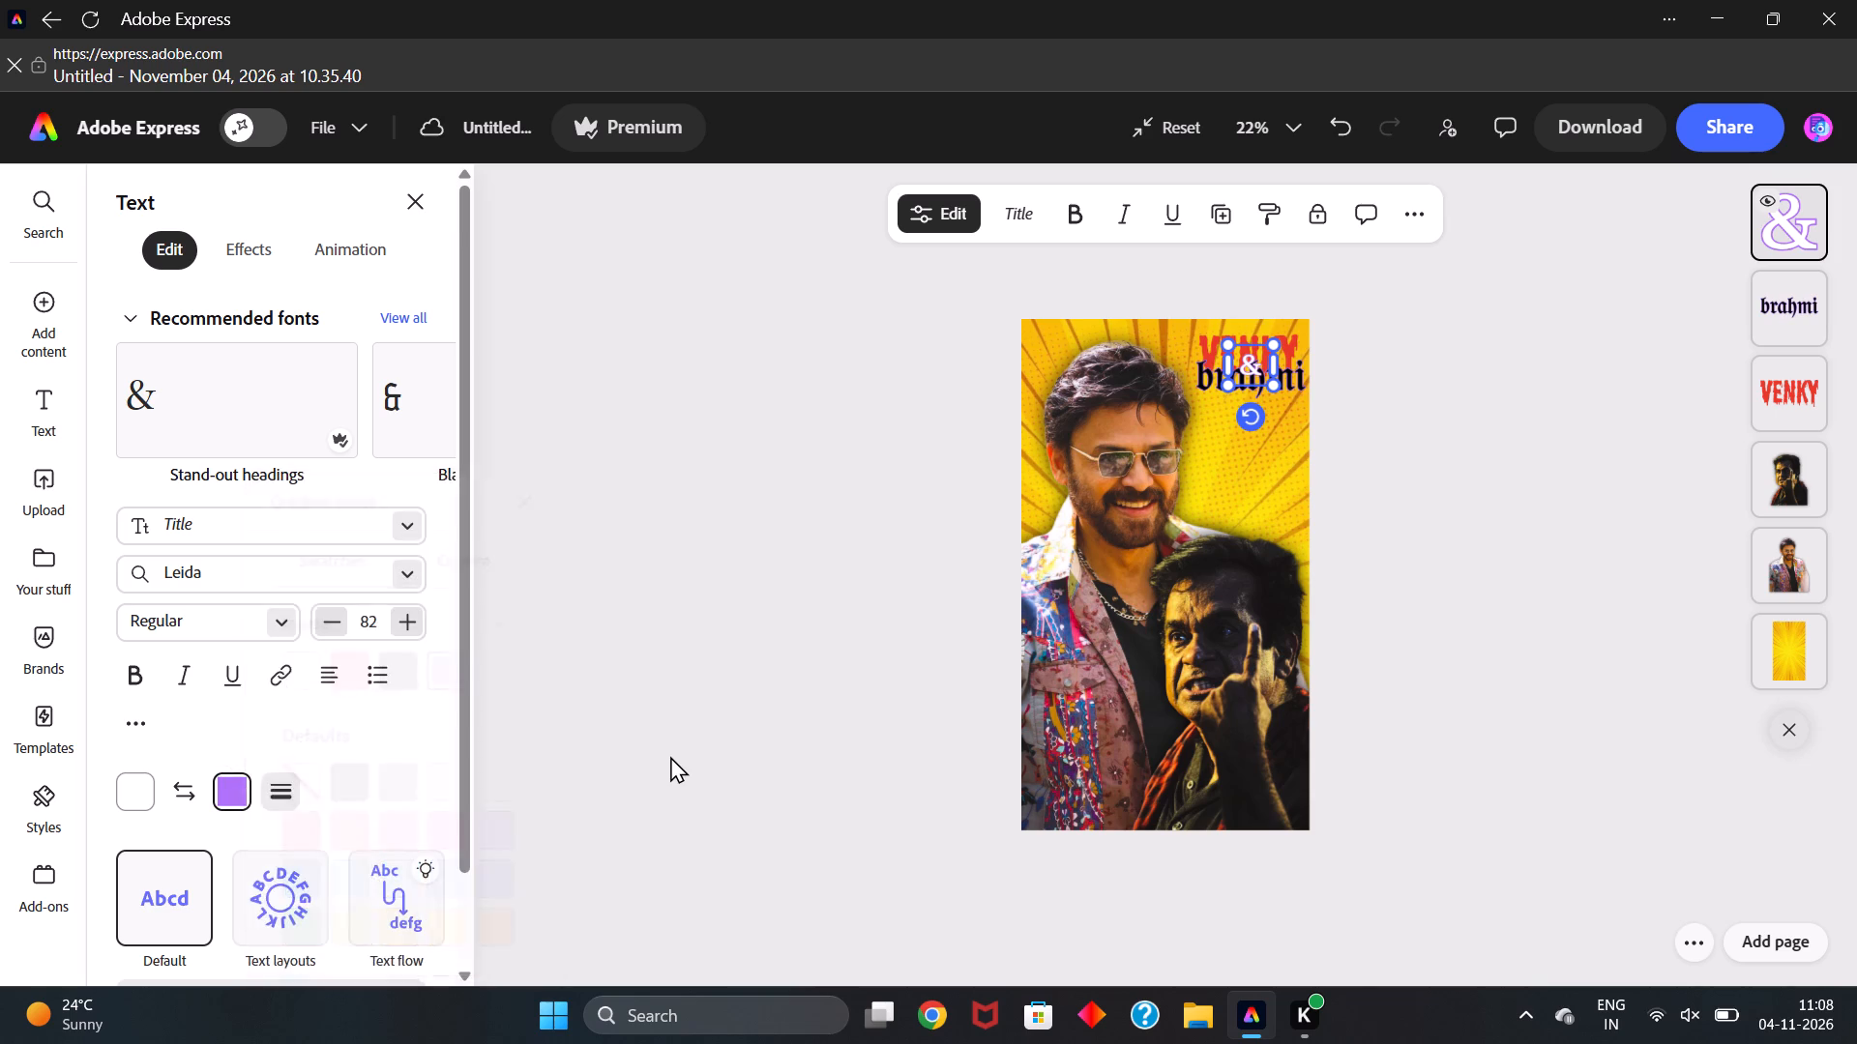
click(670, 756)
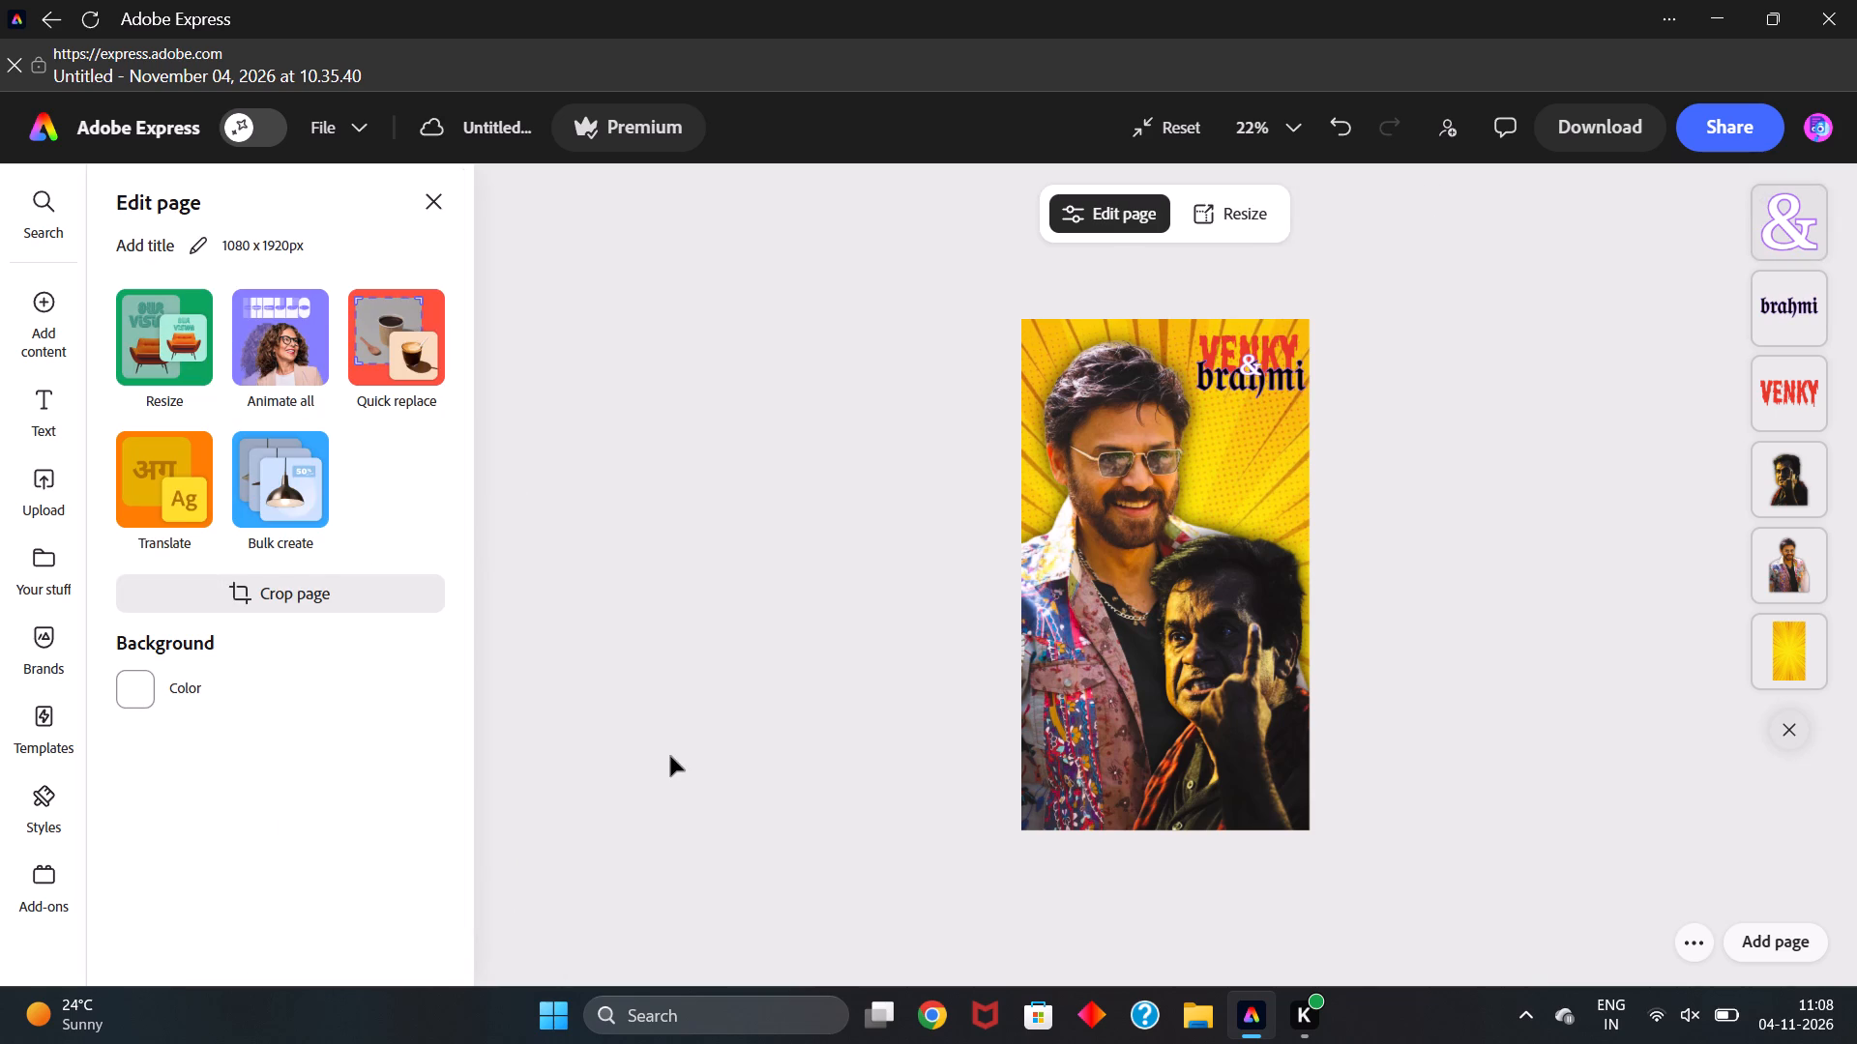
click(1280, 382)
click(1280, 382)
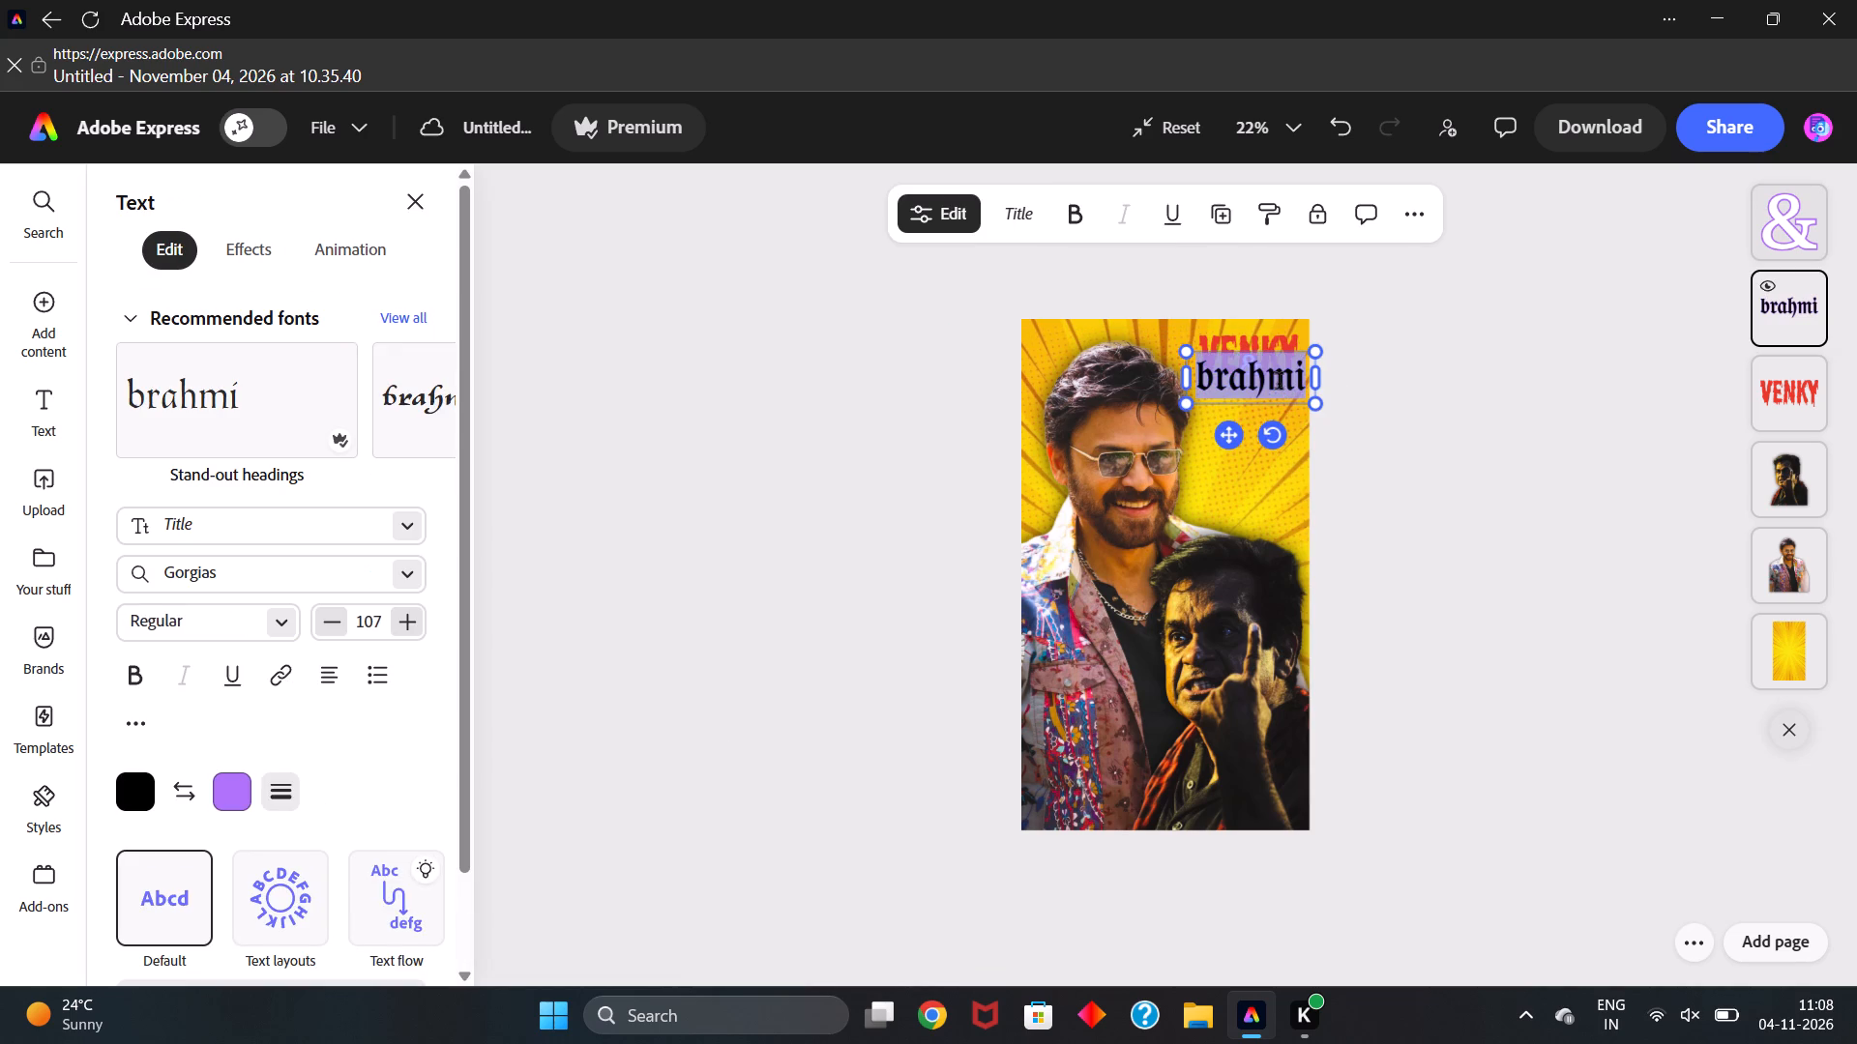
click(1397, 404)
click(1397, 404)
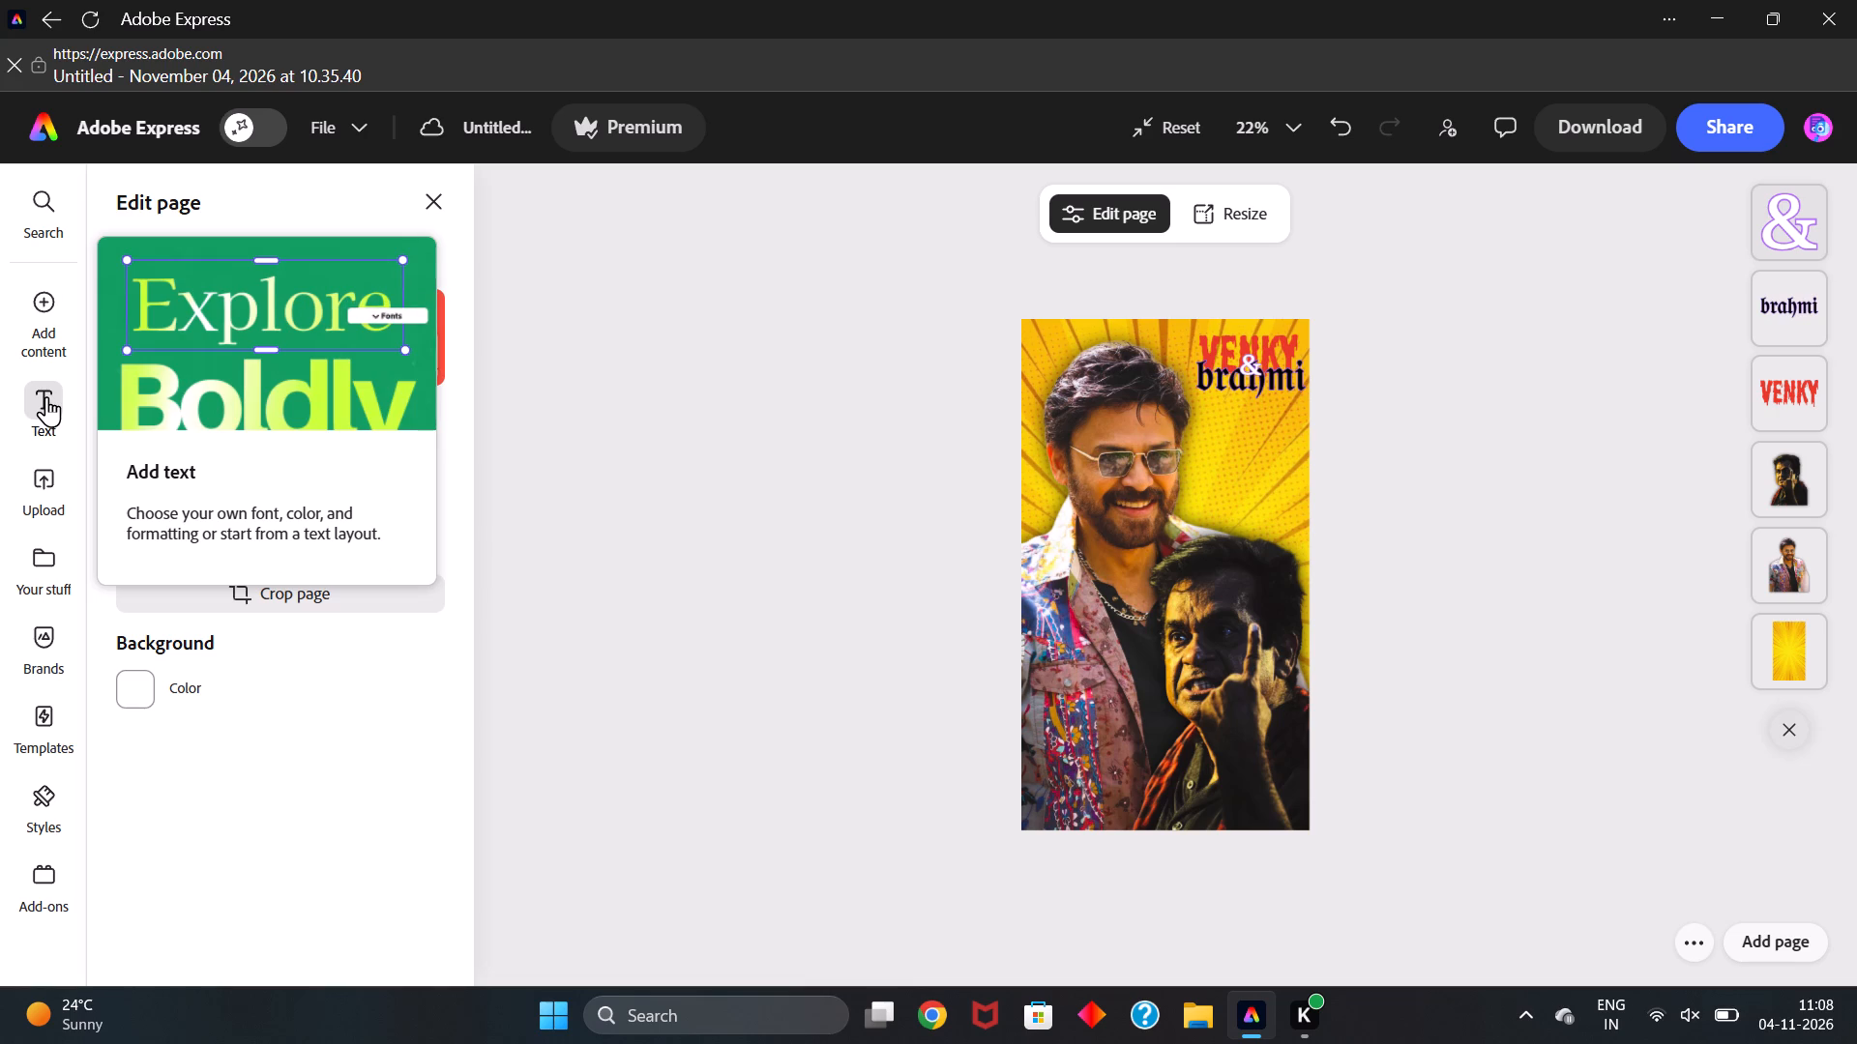
Add the uploaded yellow 3D emoji with its tongue out to the page.
click(37, 495)
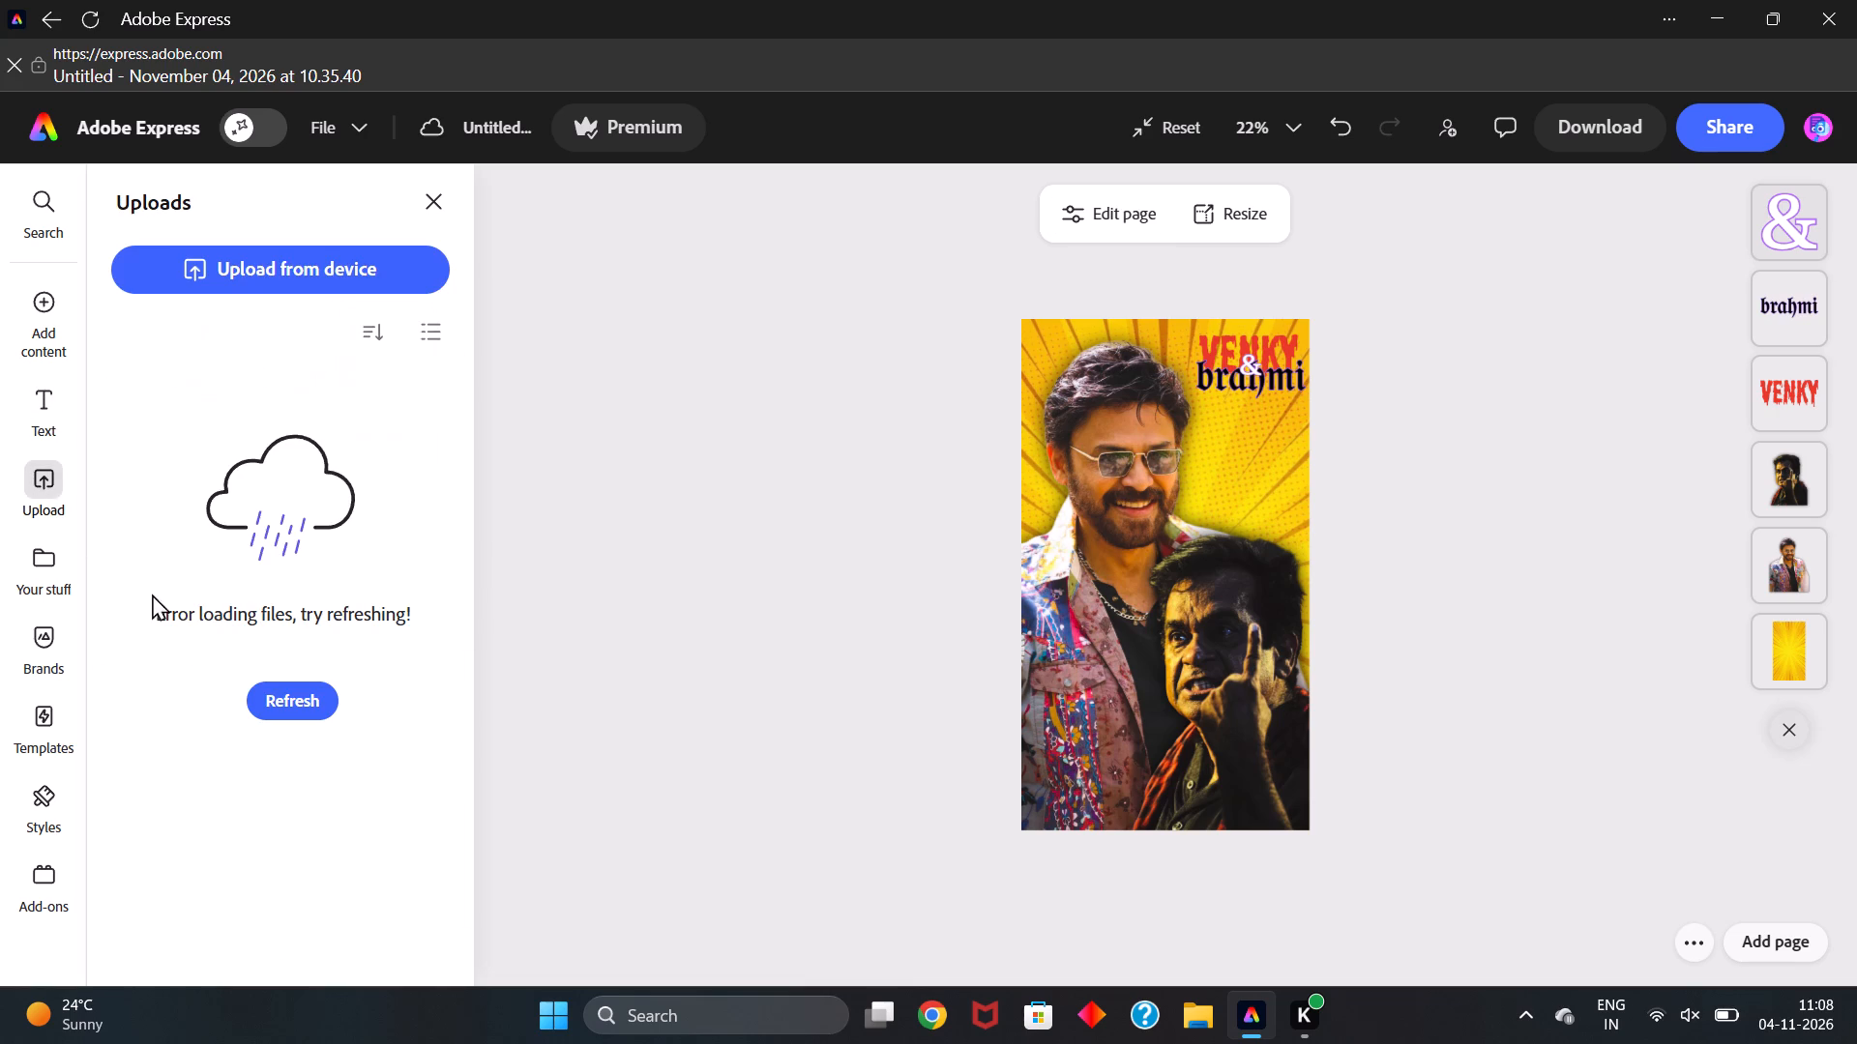
click(309, 711)
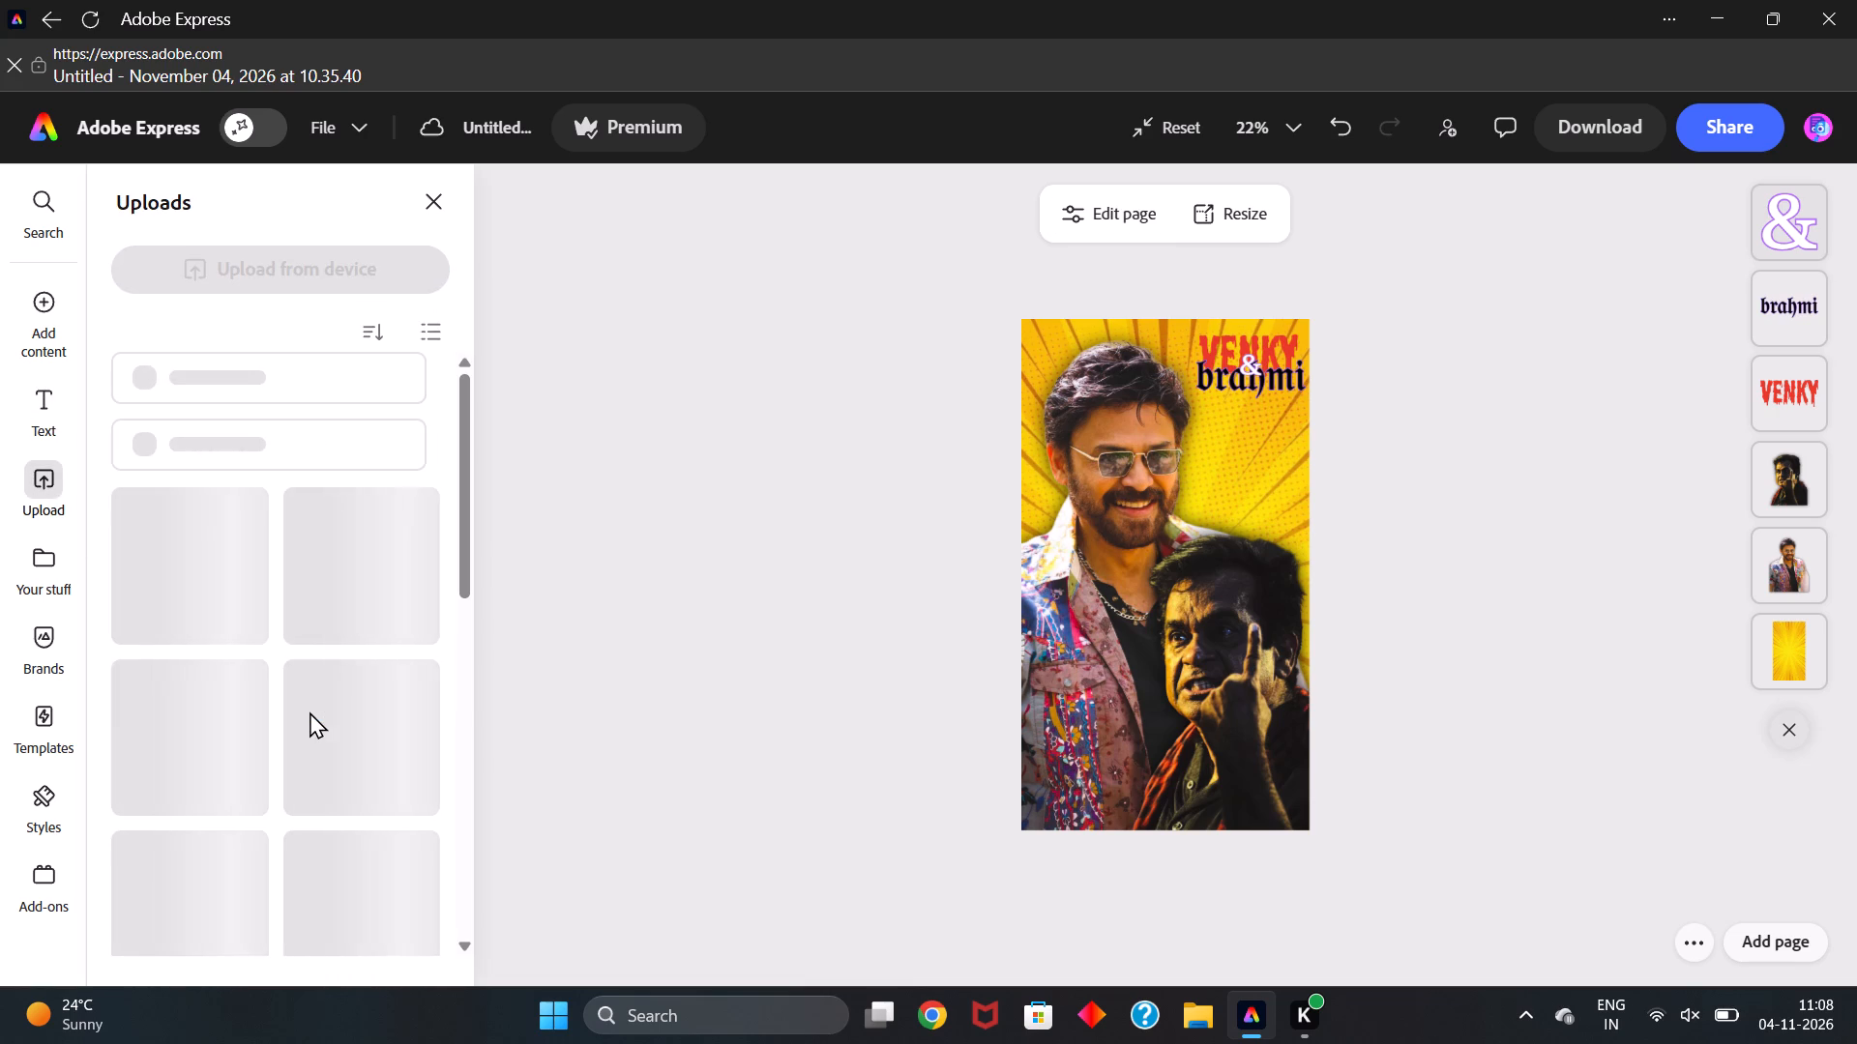
scroll(341, 737, down, 2)
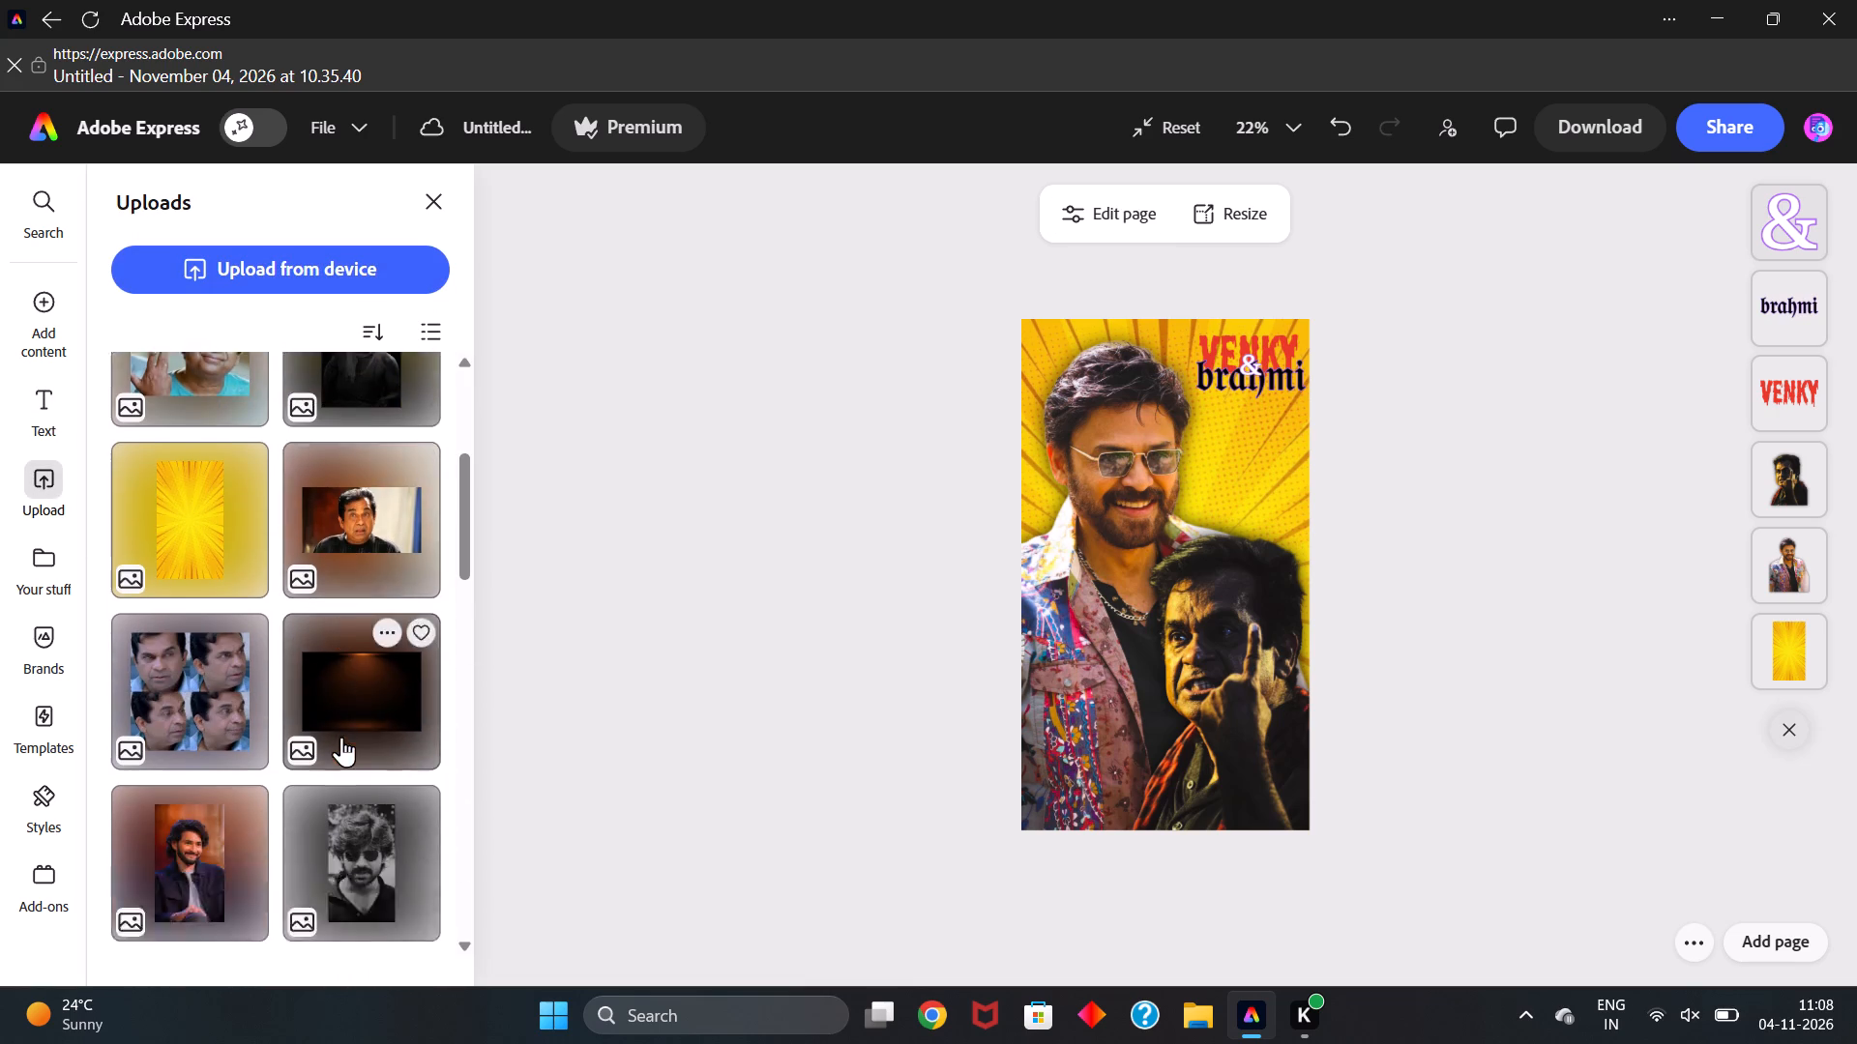
scroll(341, 737, down, 5)
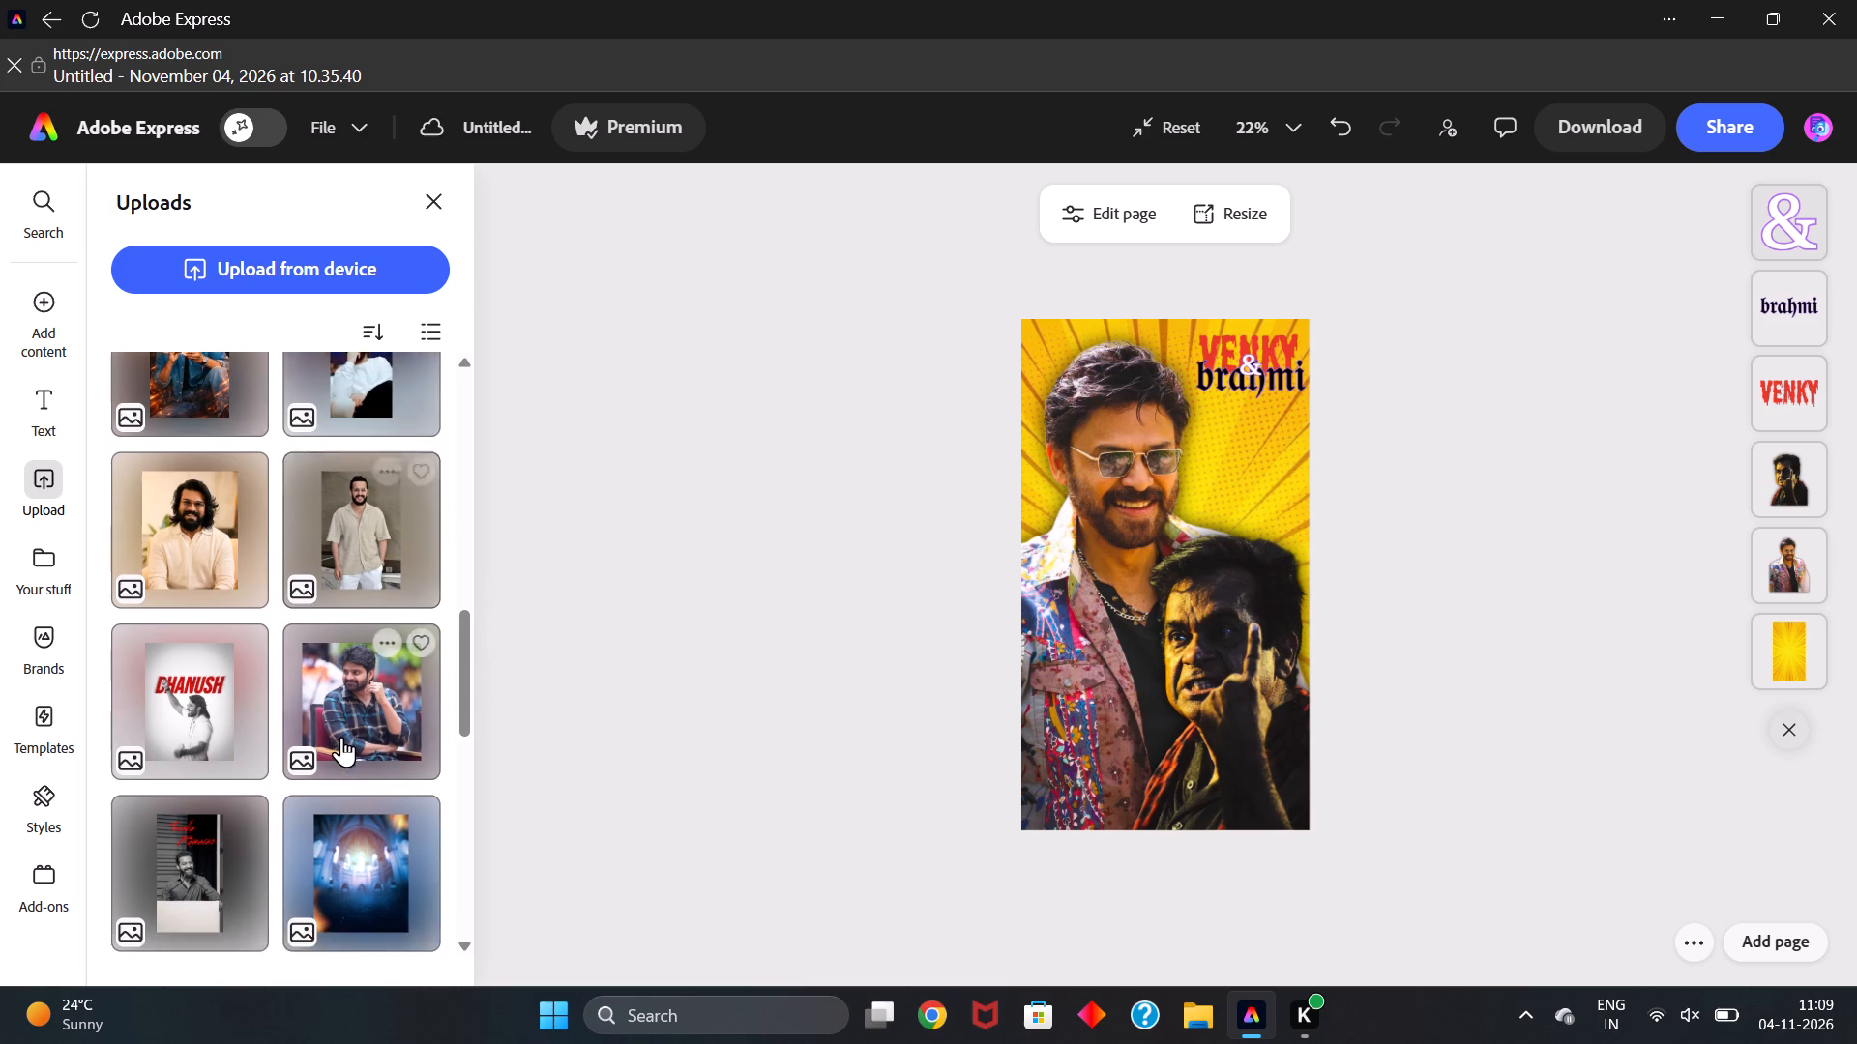
scroll(341, 737, down, 5)
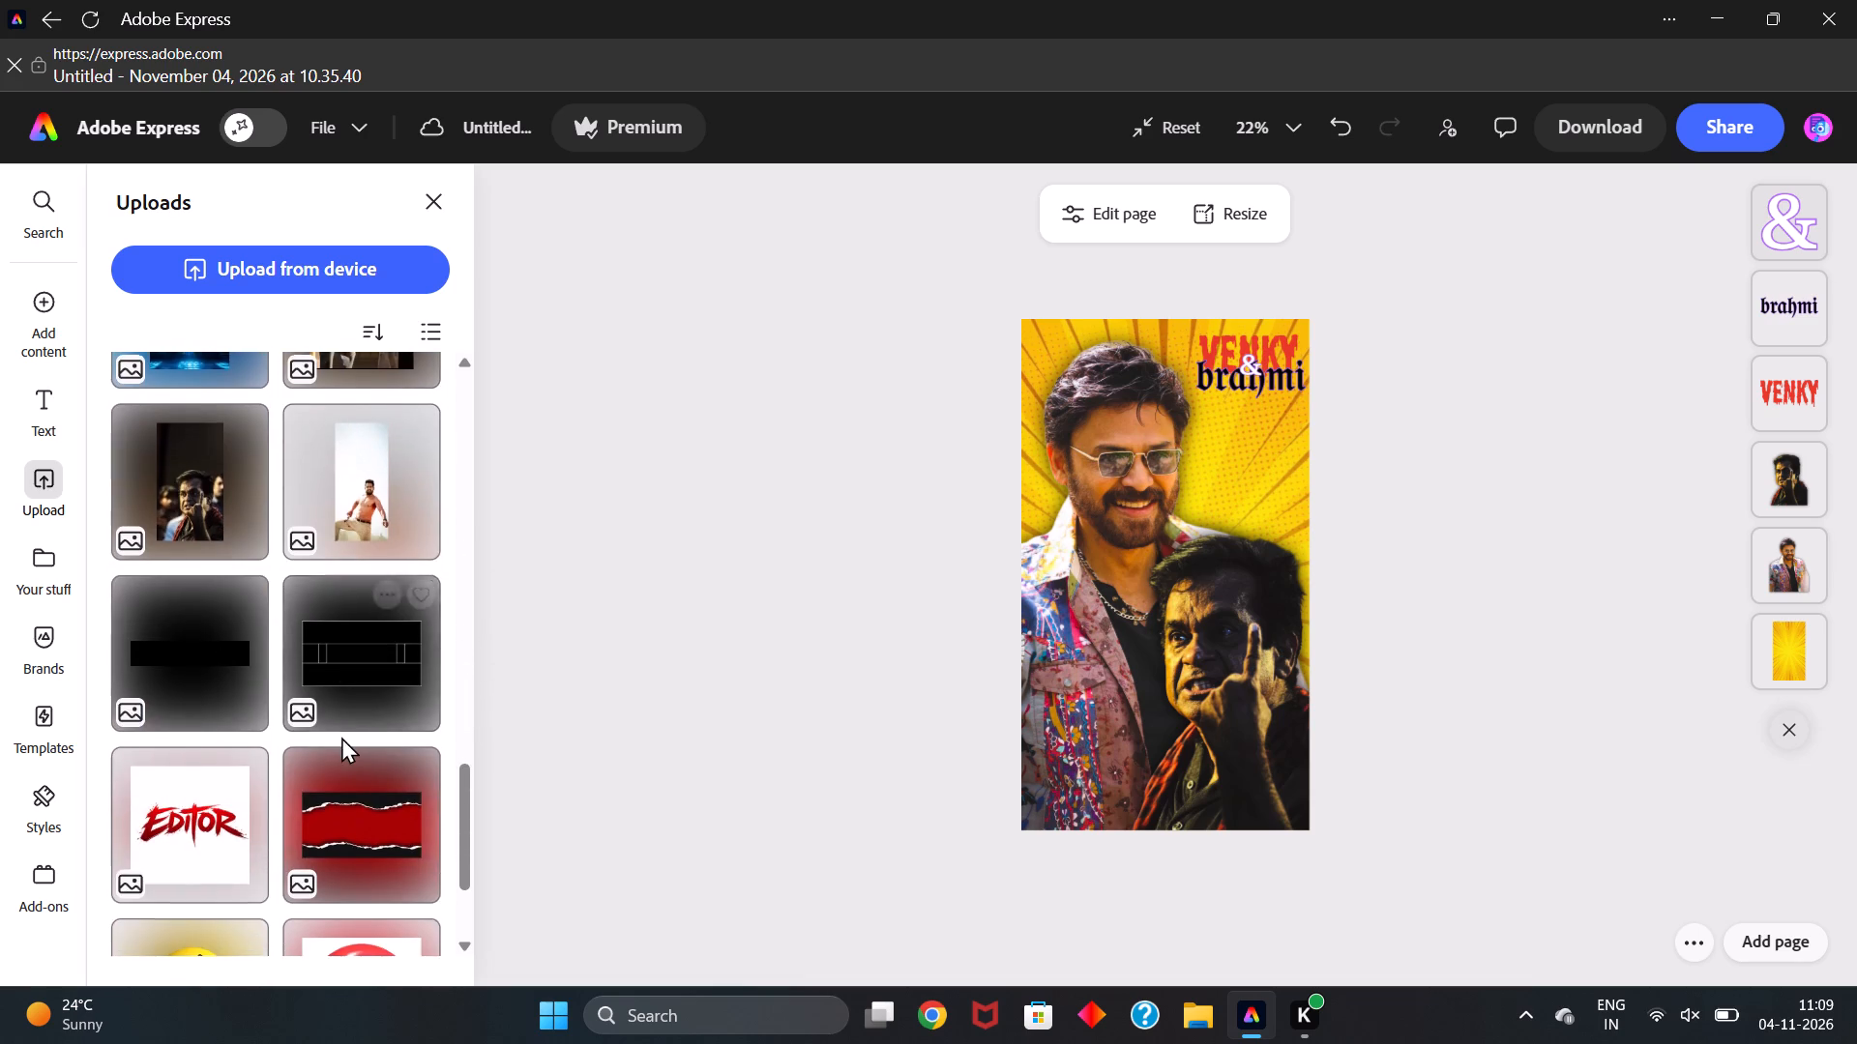
scroll(341, 737, down, 5)
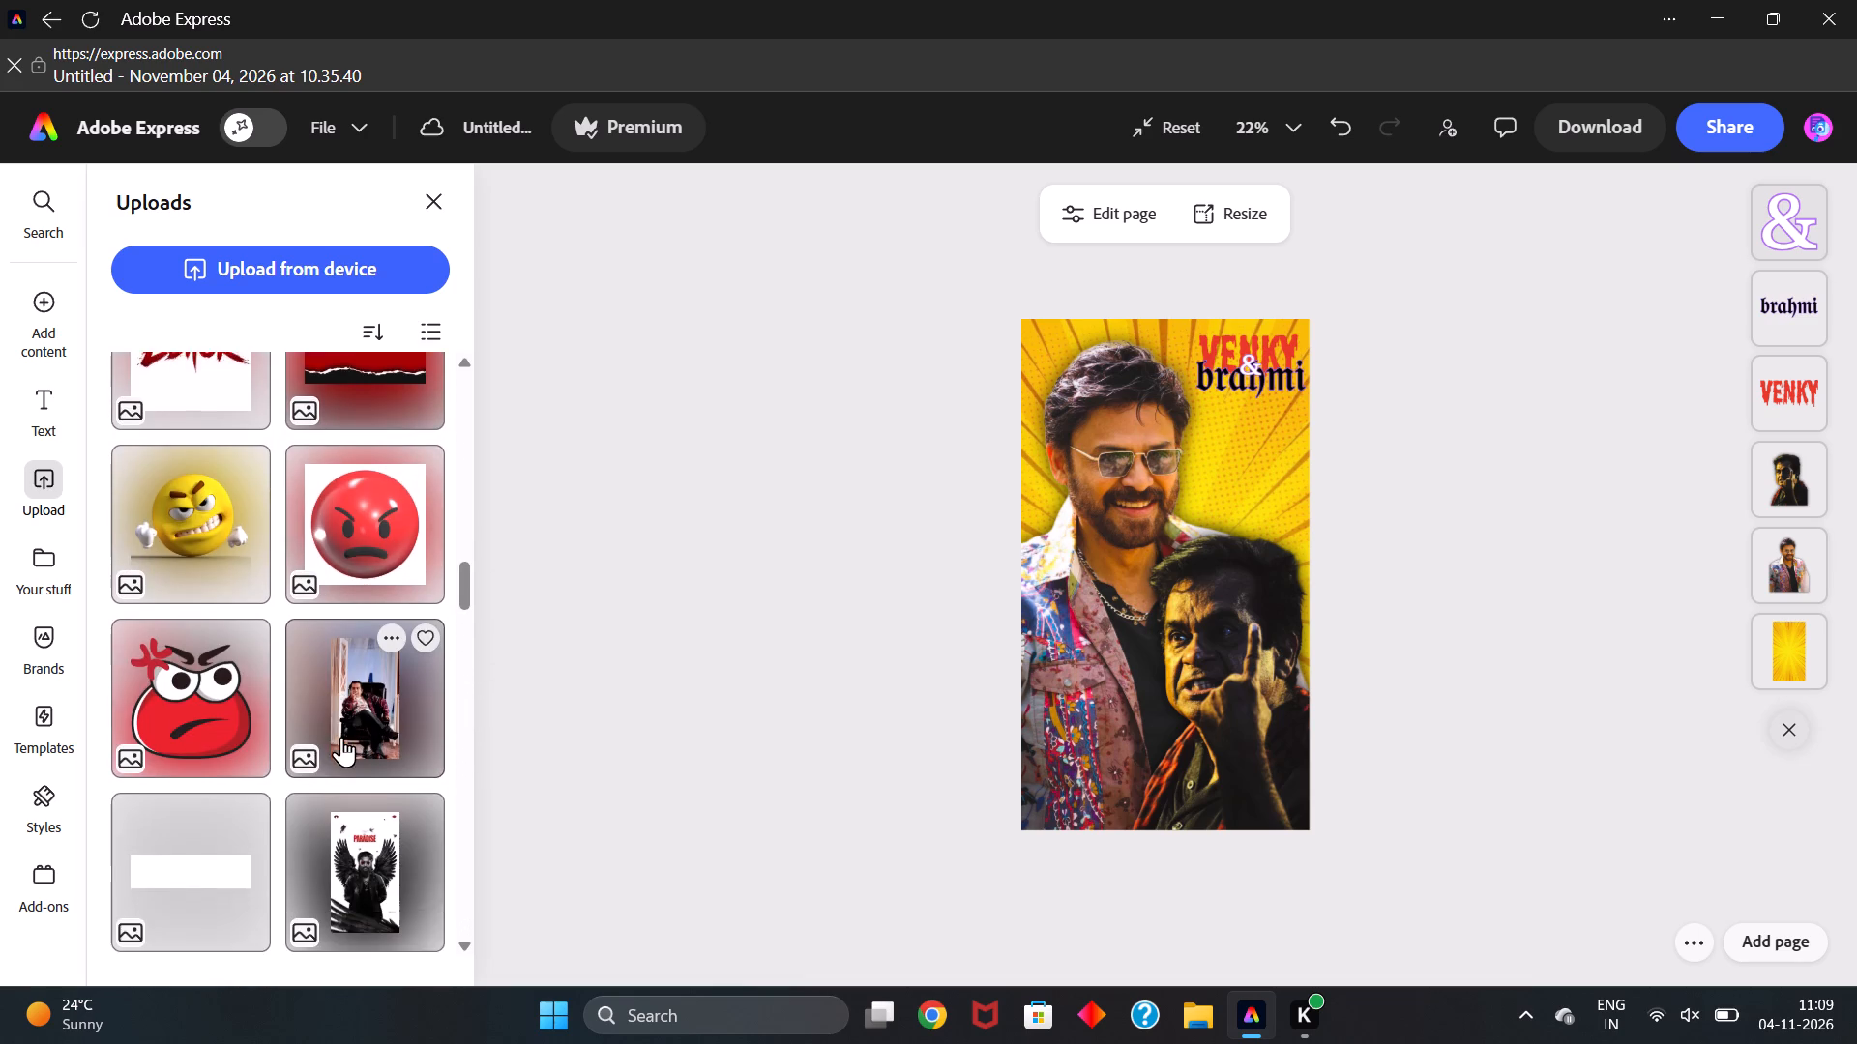
scroll(341, 737, down, 4)
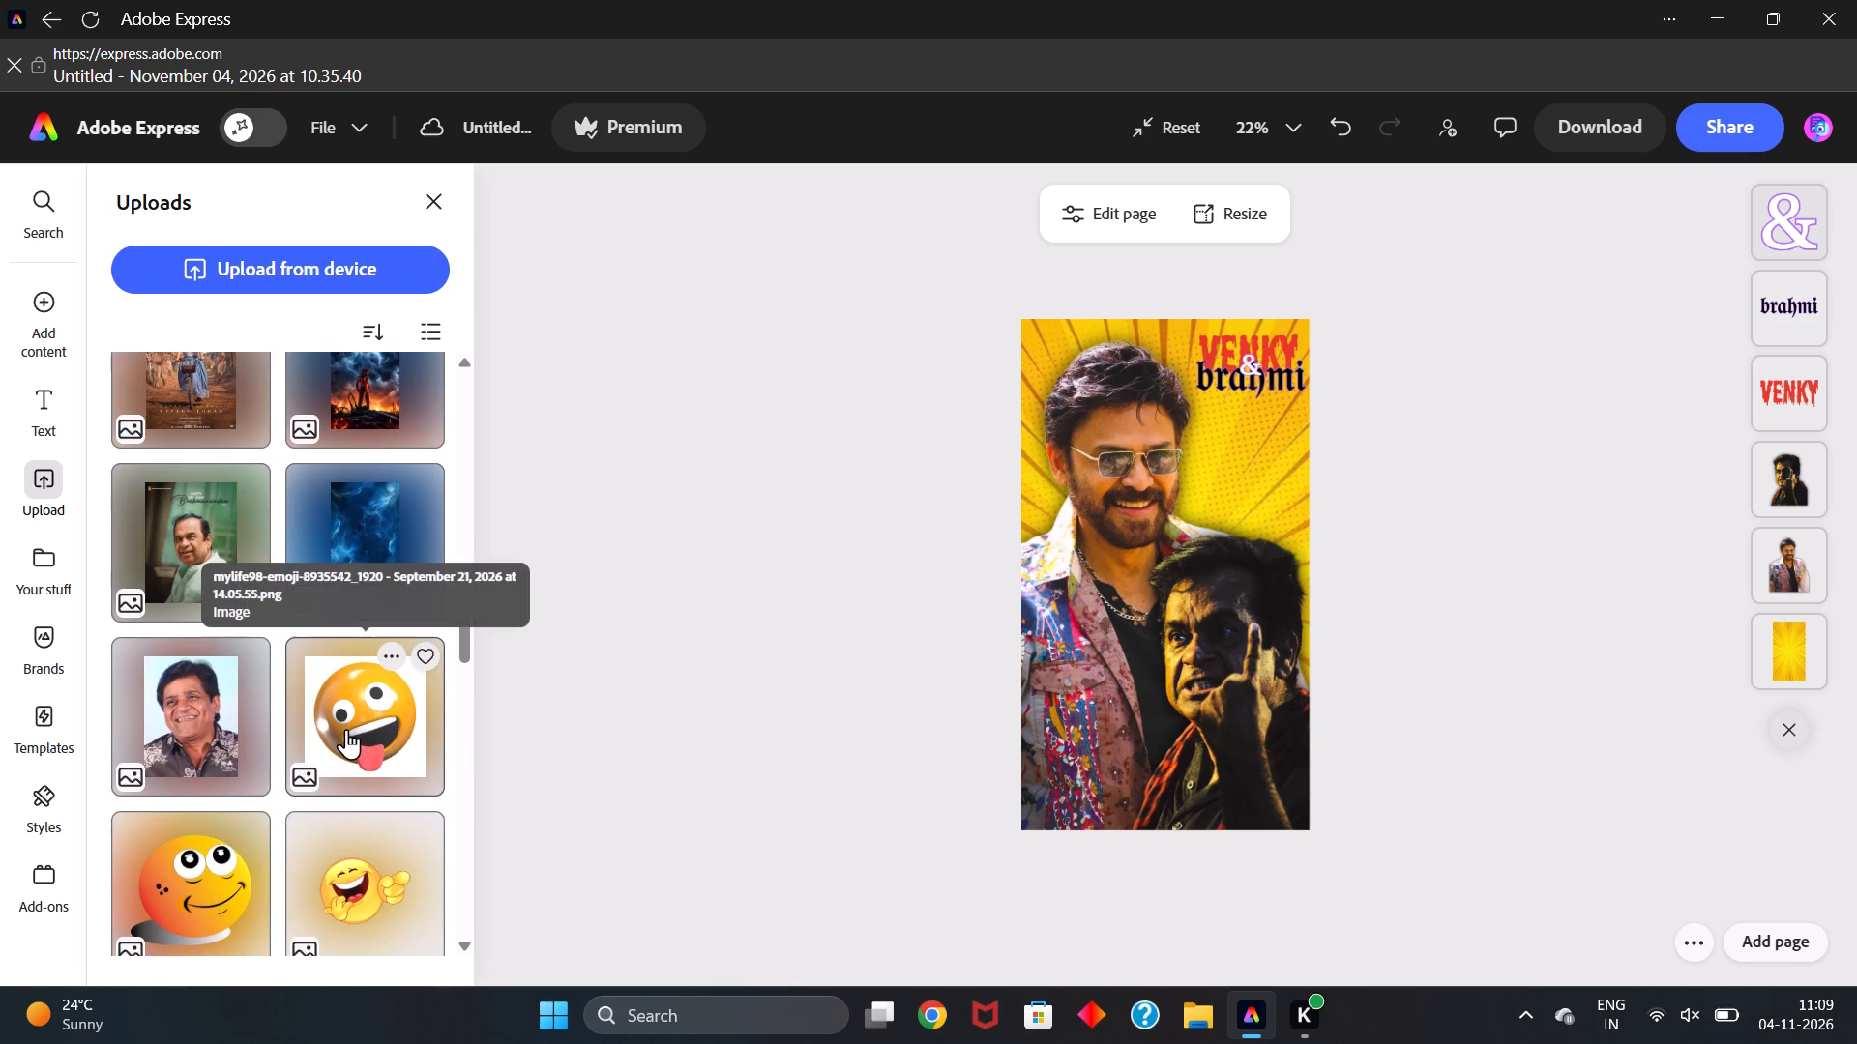
click(346, 729)
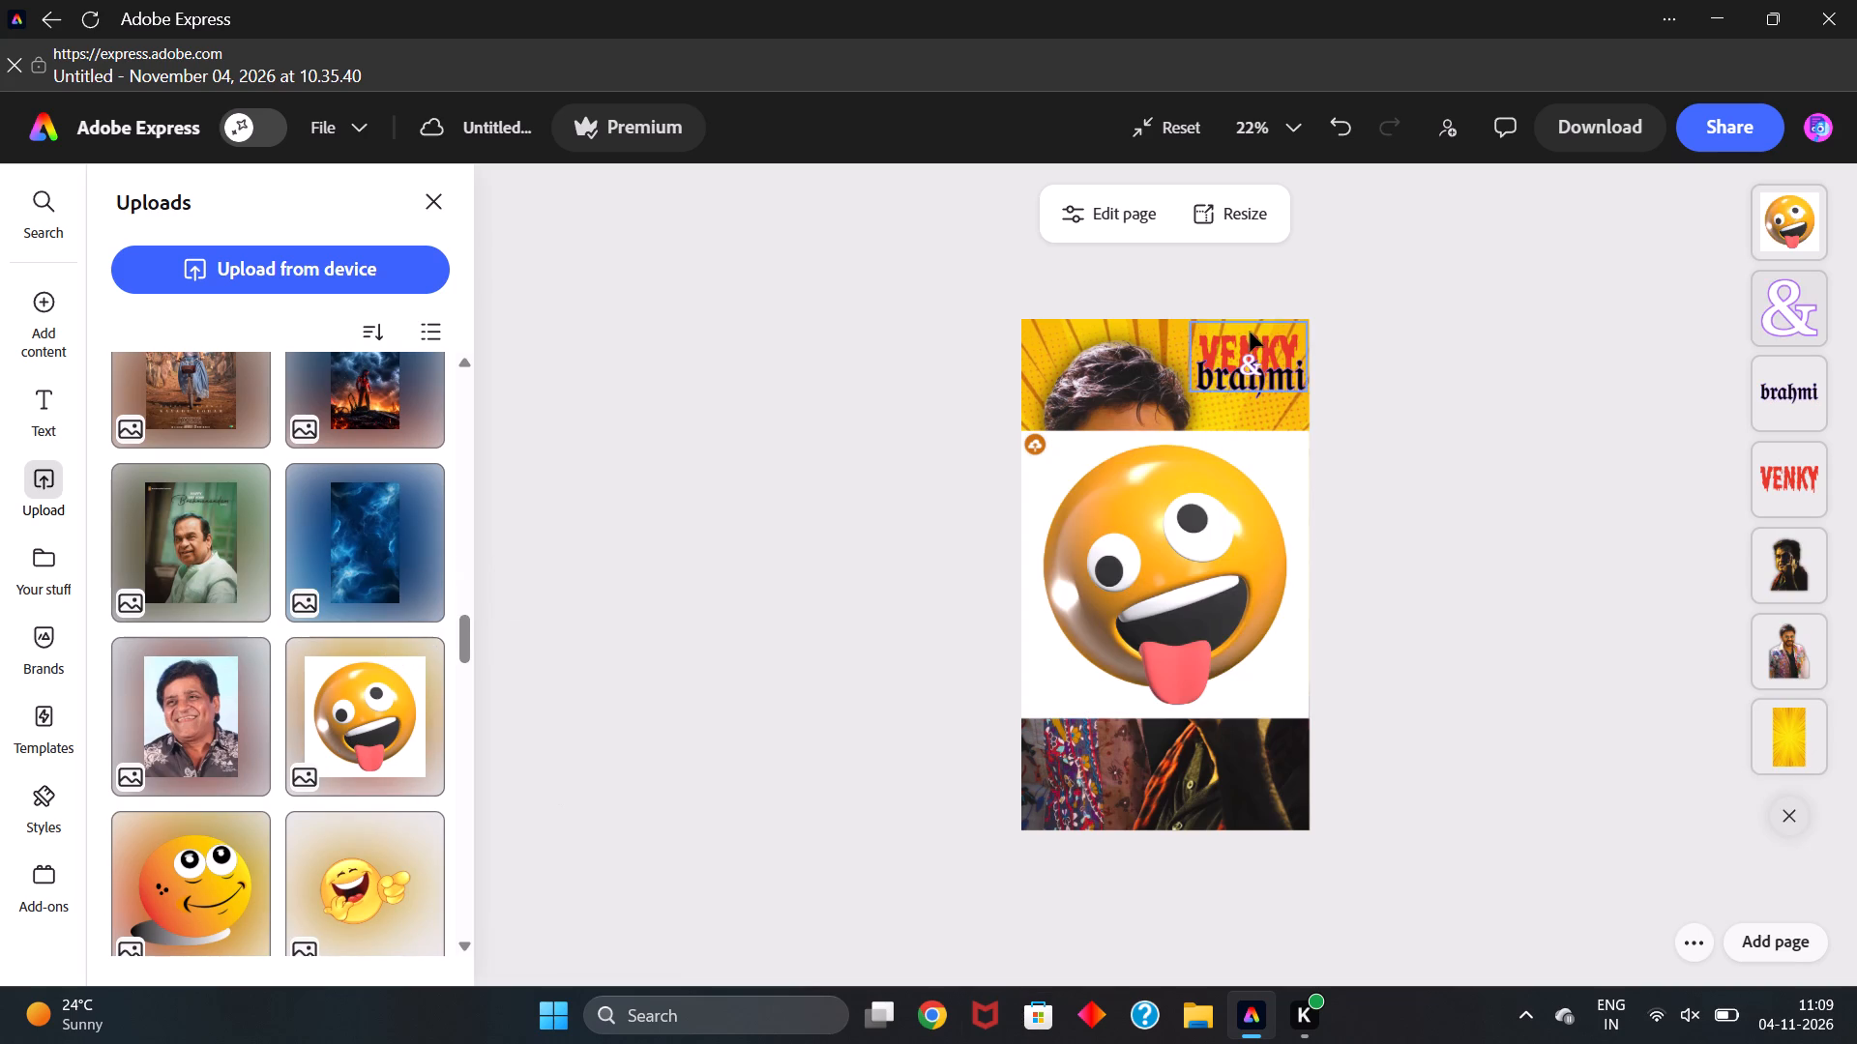
Remove the white background from the tongue-out emoji image.
click(1185, 494)
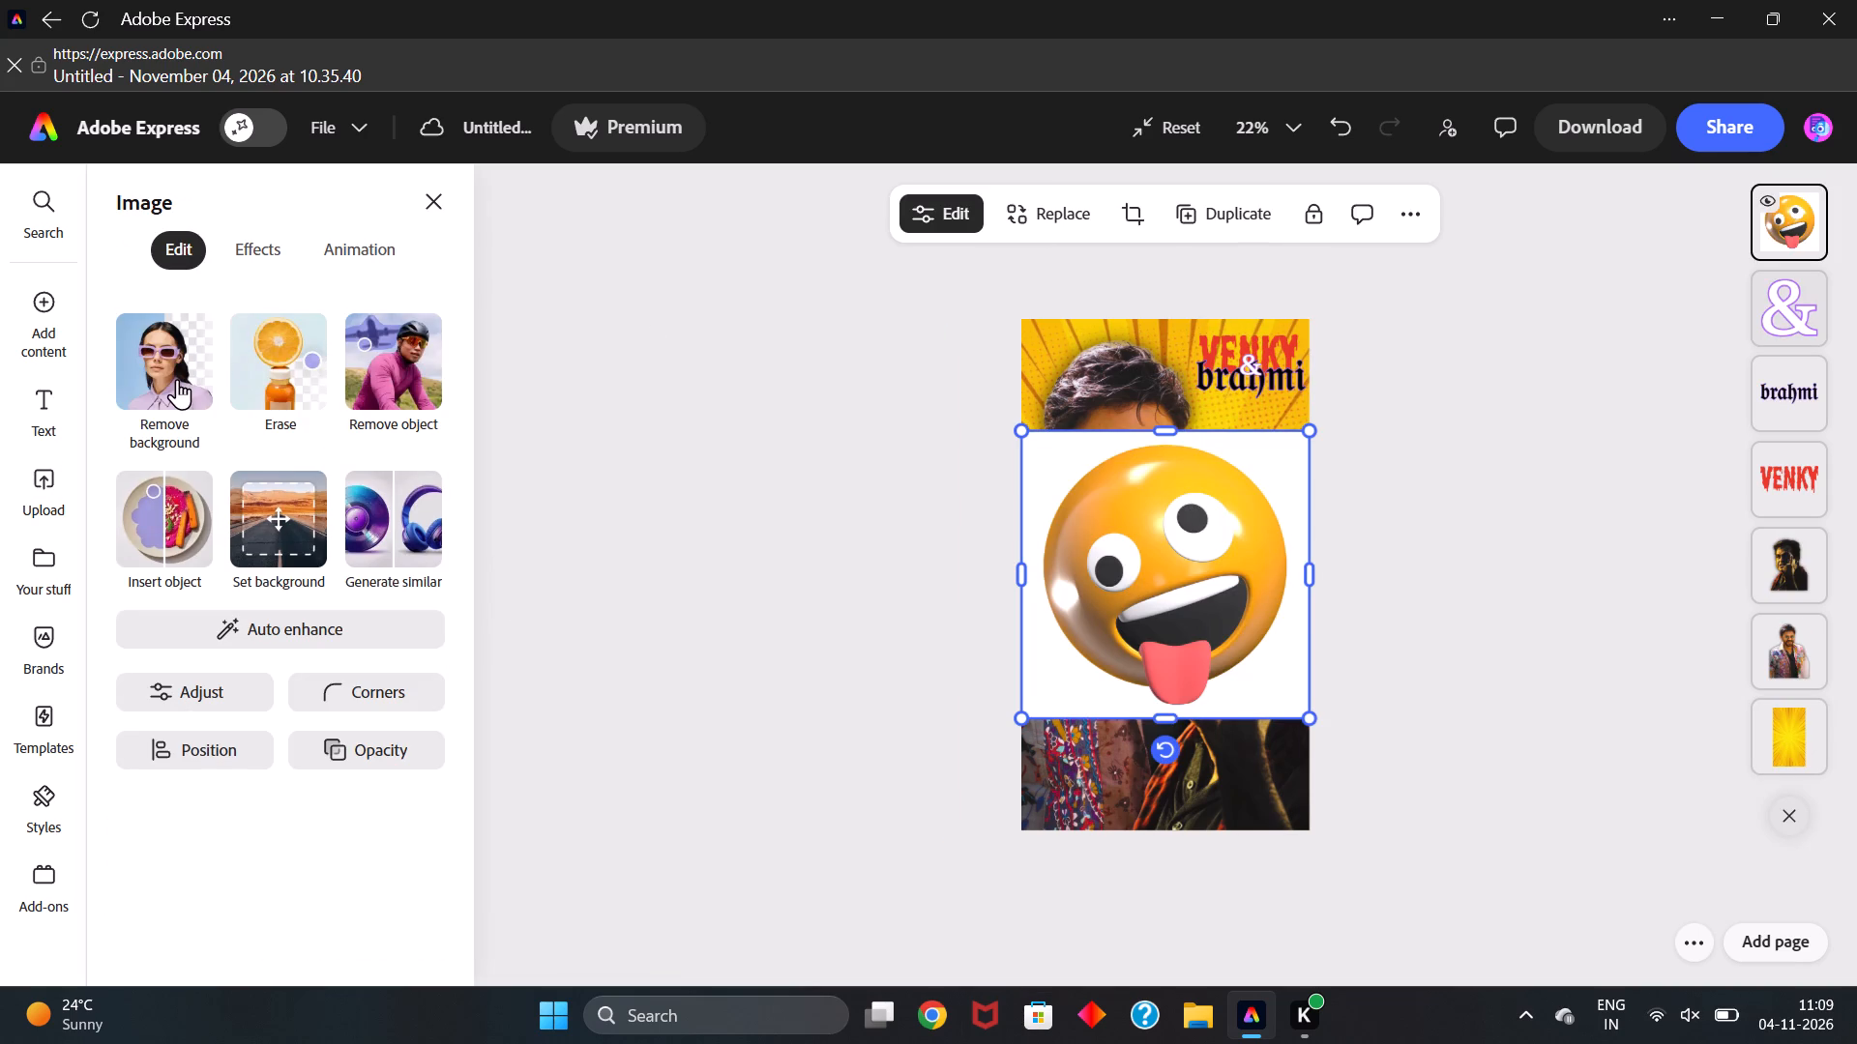
click(177, 379)
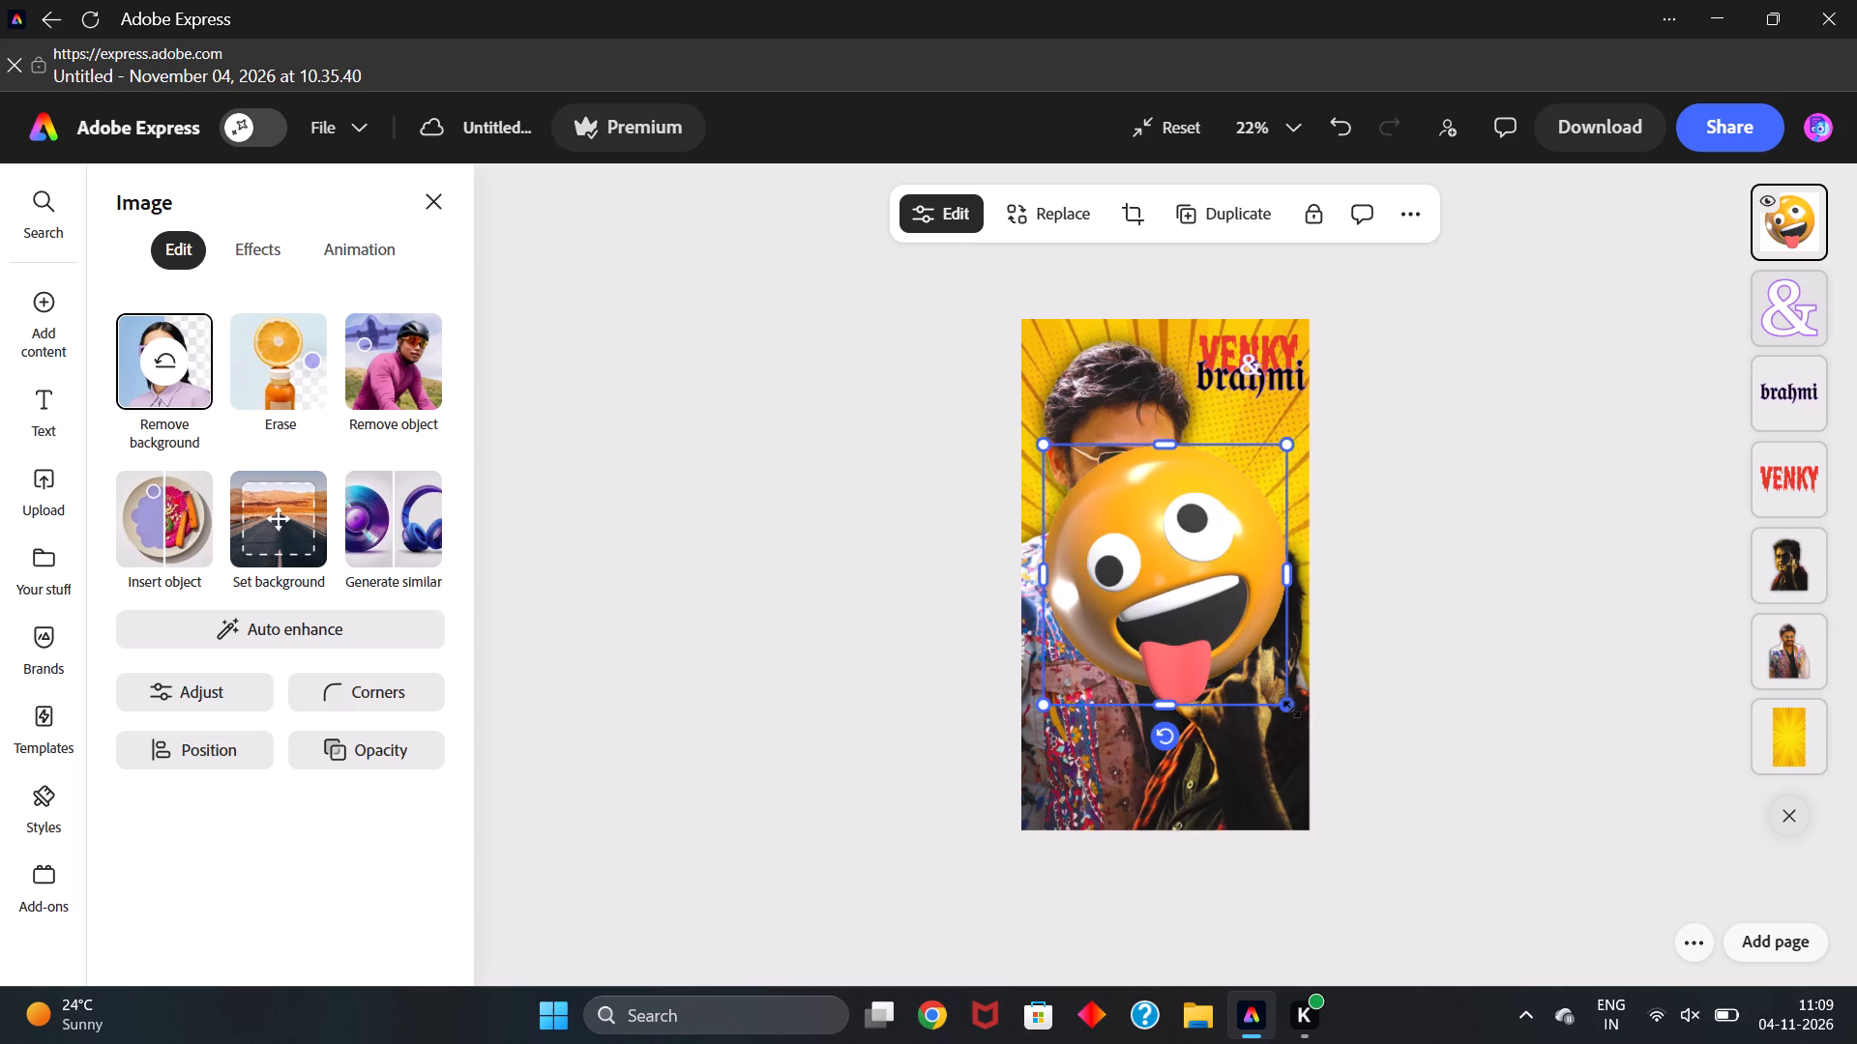
Shrink the tongue-out emoji to a small icon and place it at the lower right end of the "brahmi" text.
drag(1290, 706, 1092, 527)
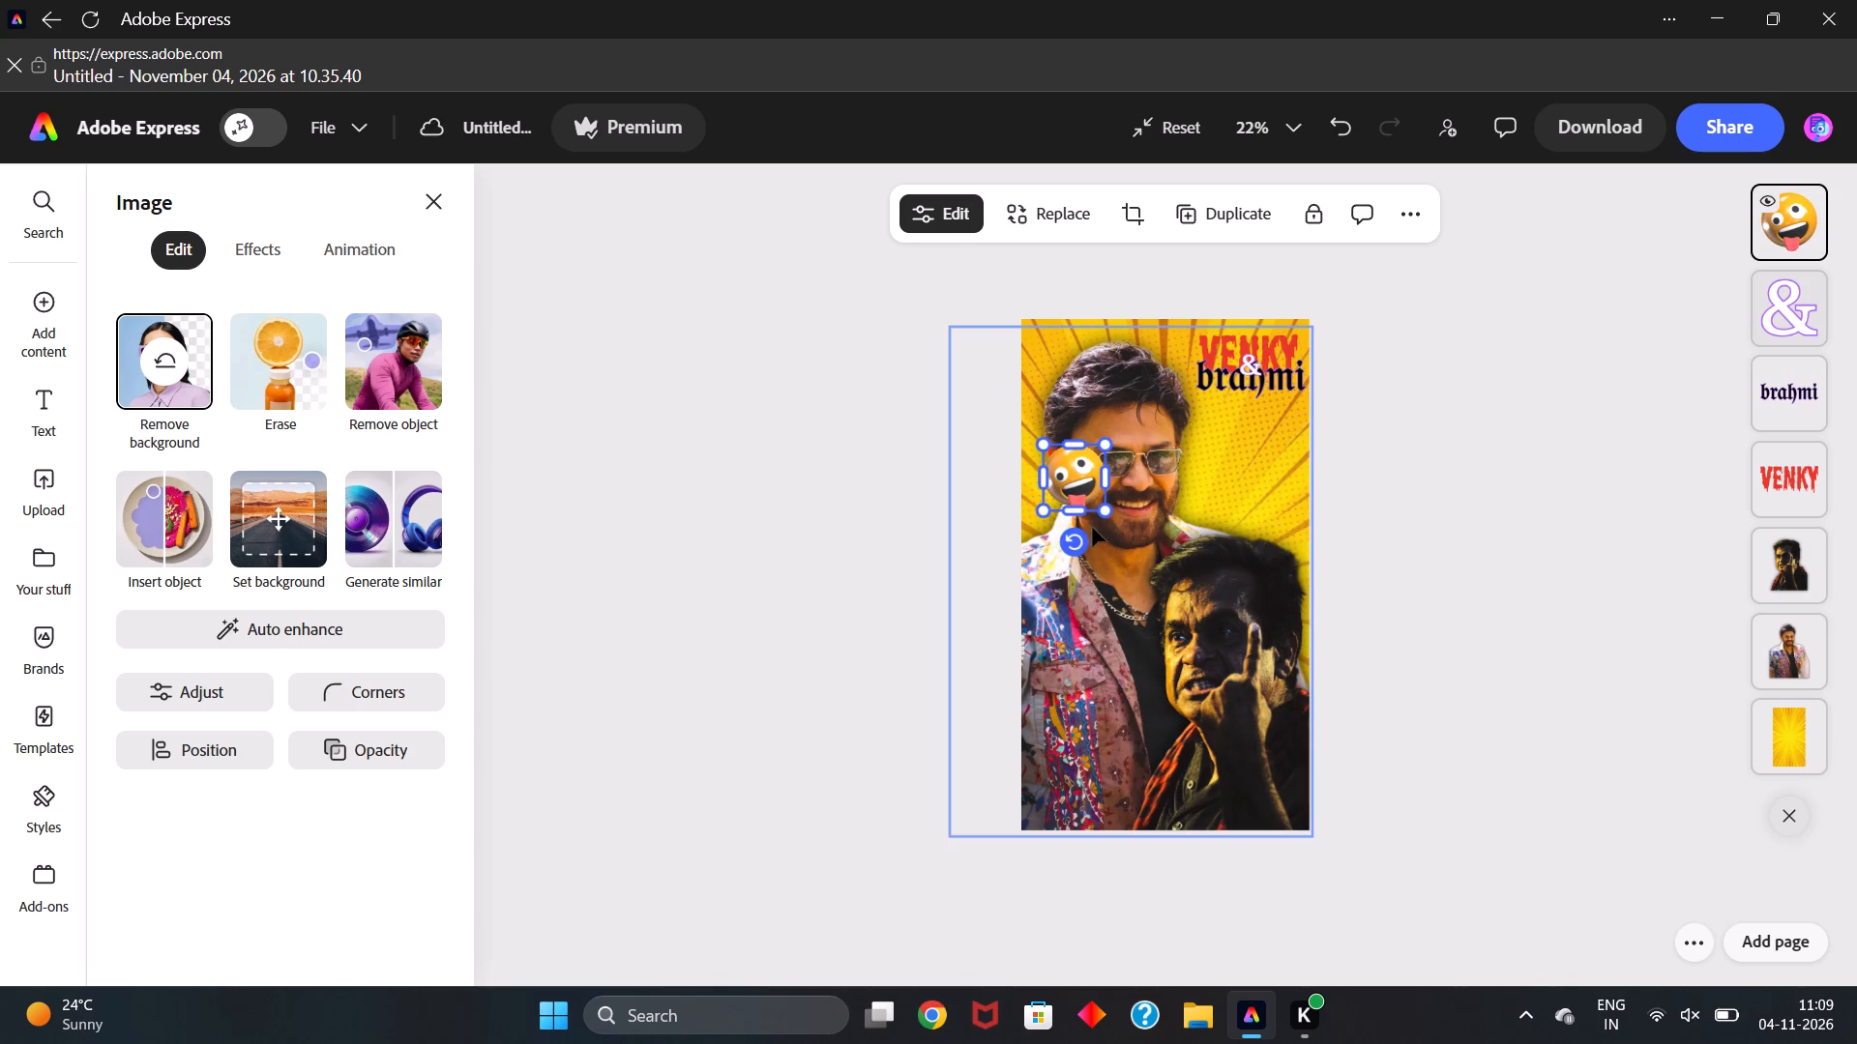
drag(1090, 474, 1254, 446)
drag(1269, 488, 1222, 460)
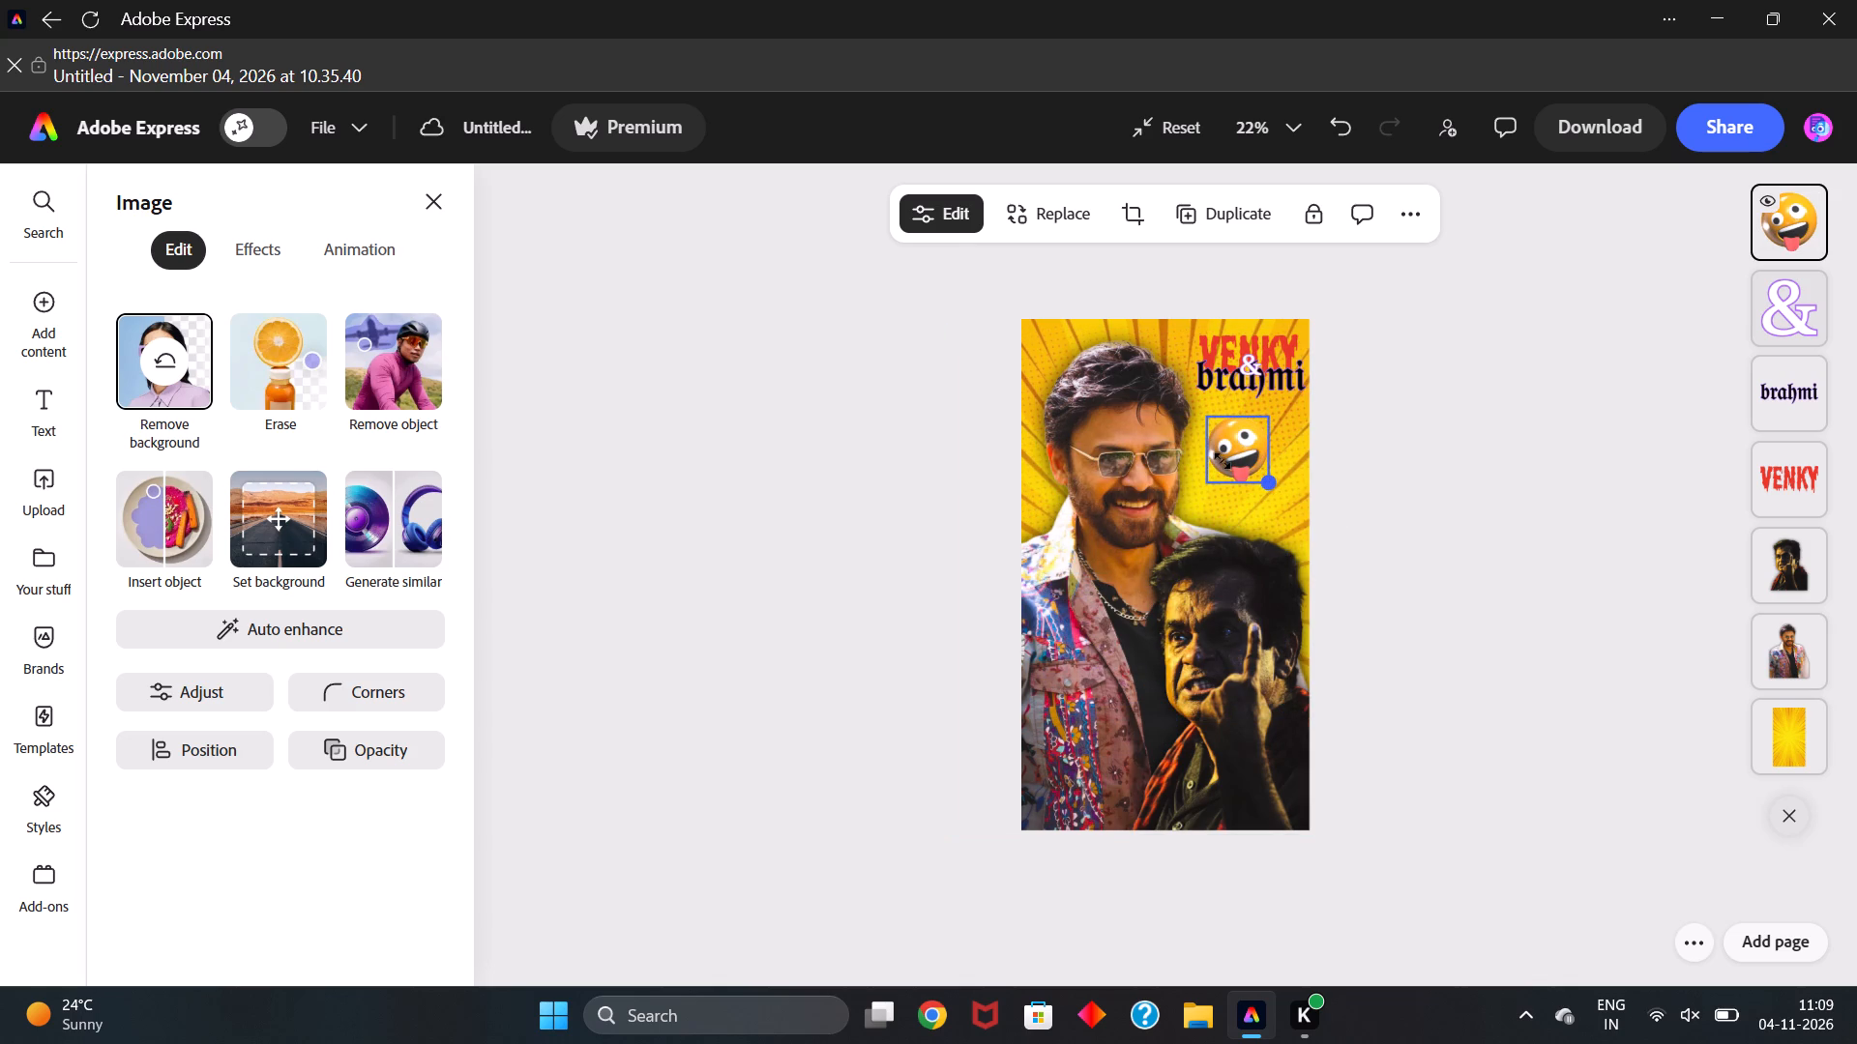
drag(1222, 460, 1216, 439)
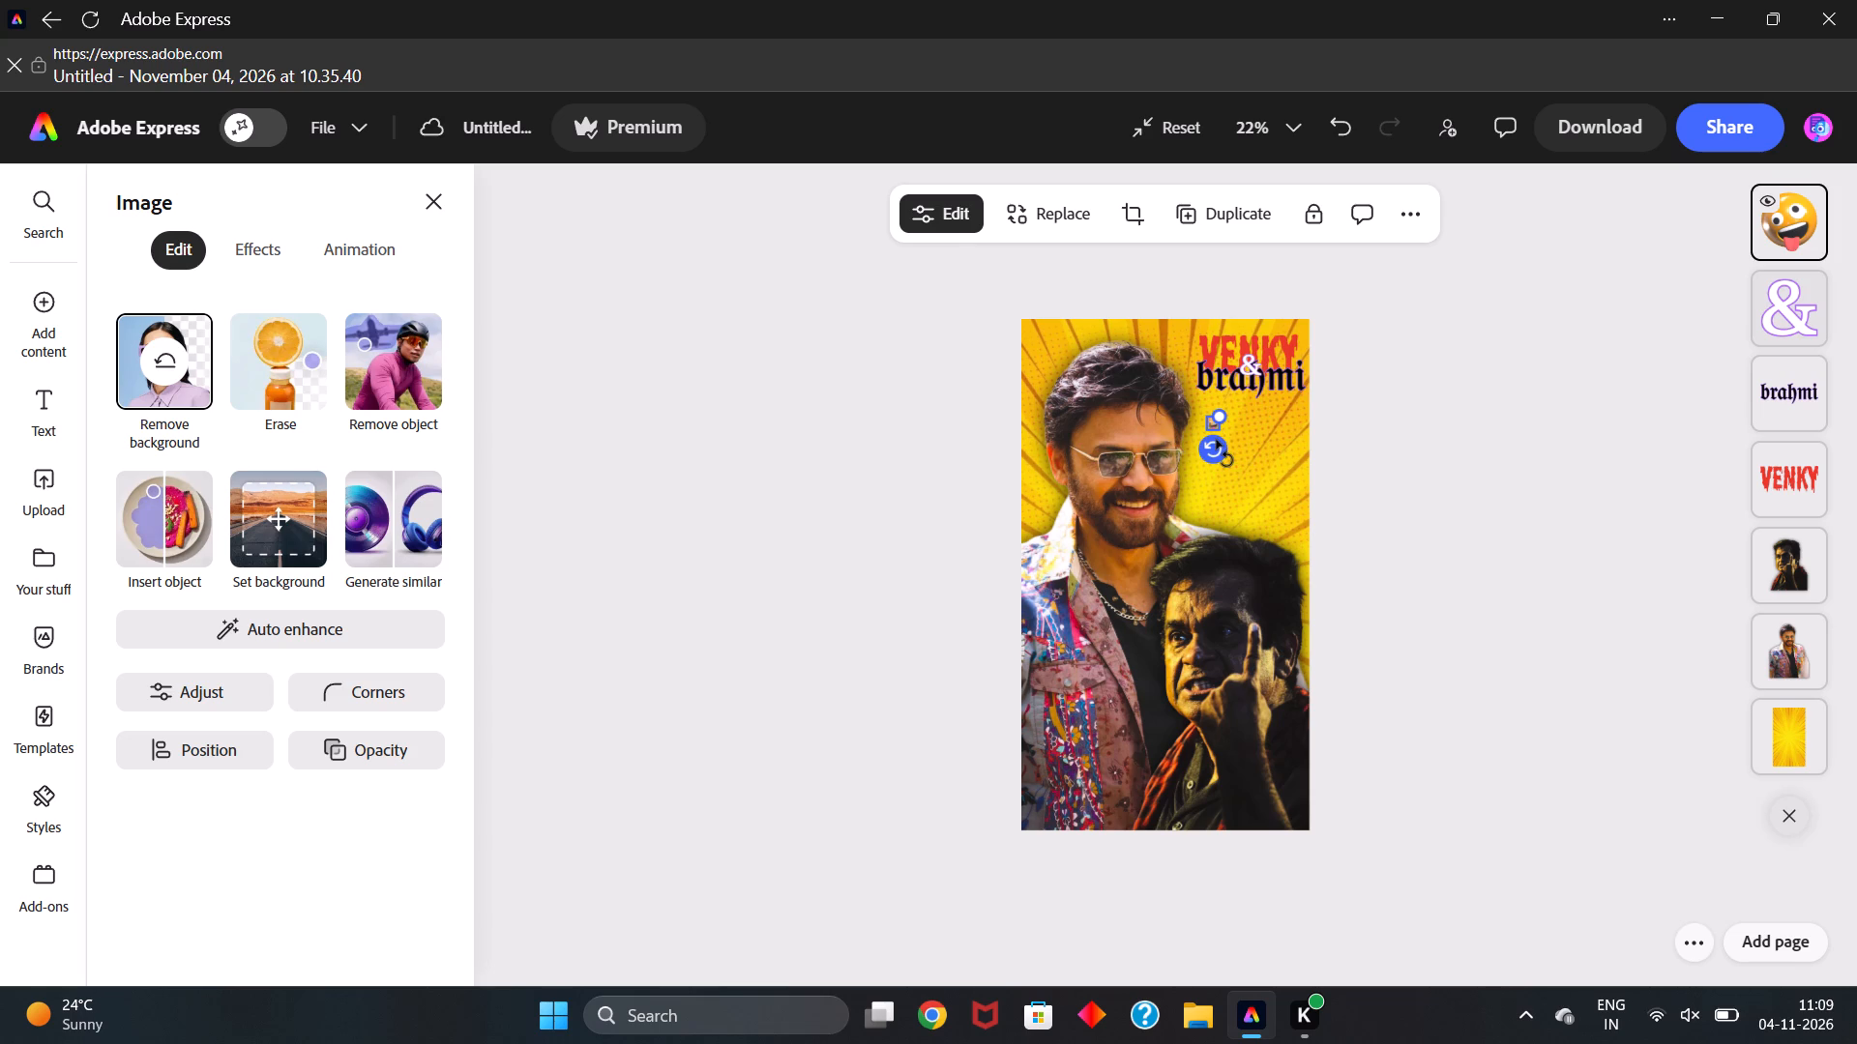
drag(1217, 418, 1247, 411)
drag(1228, 411, 1297, 406)
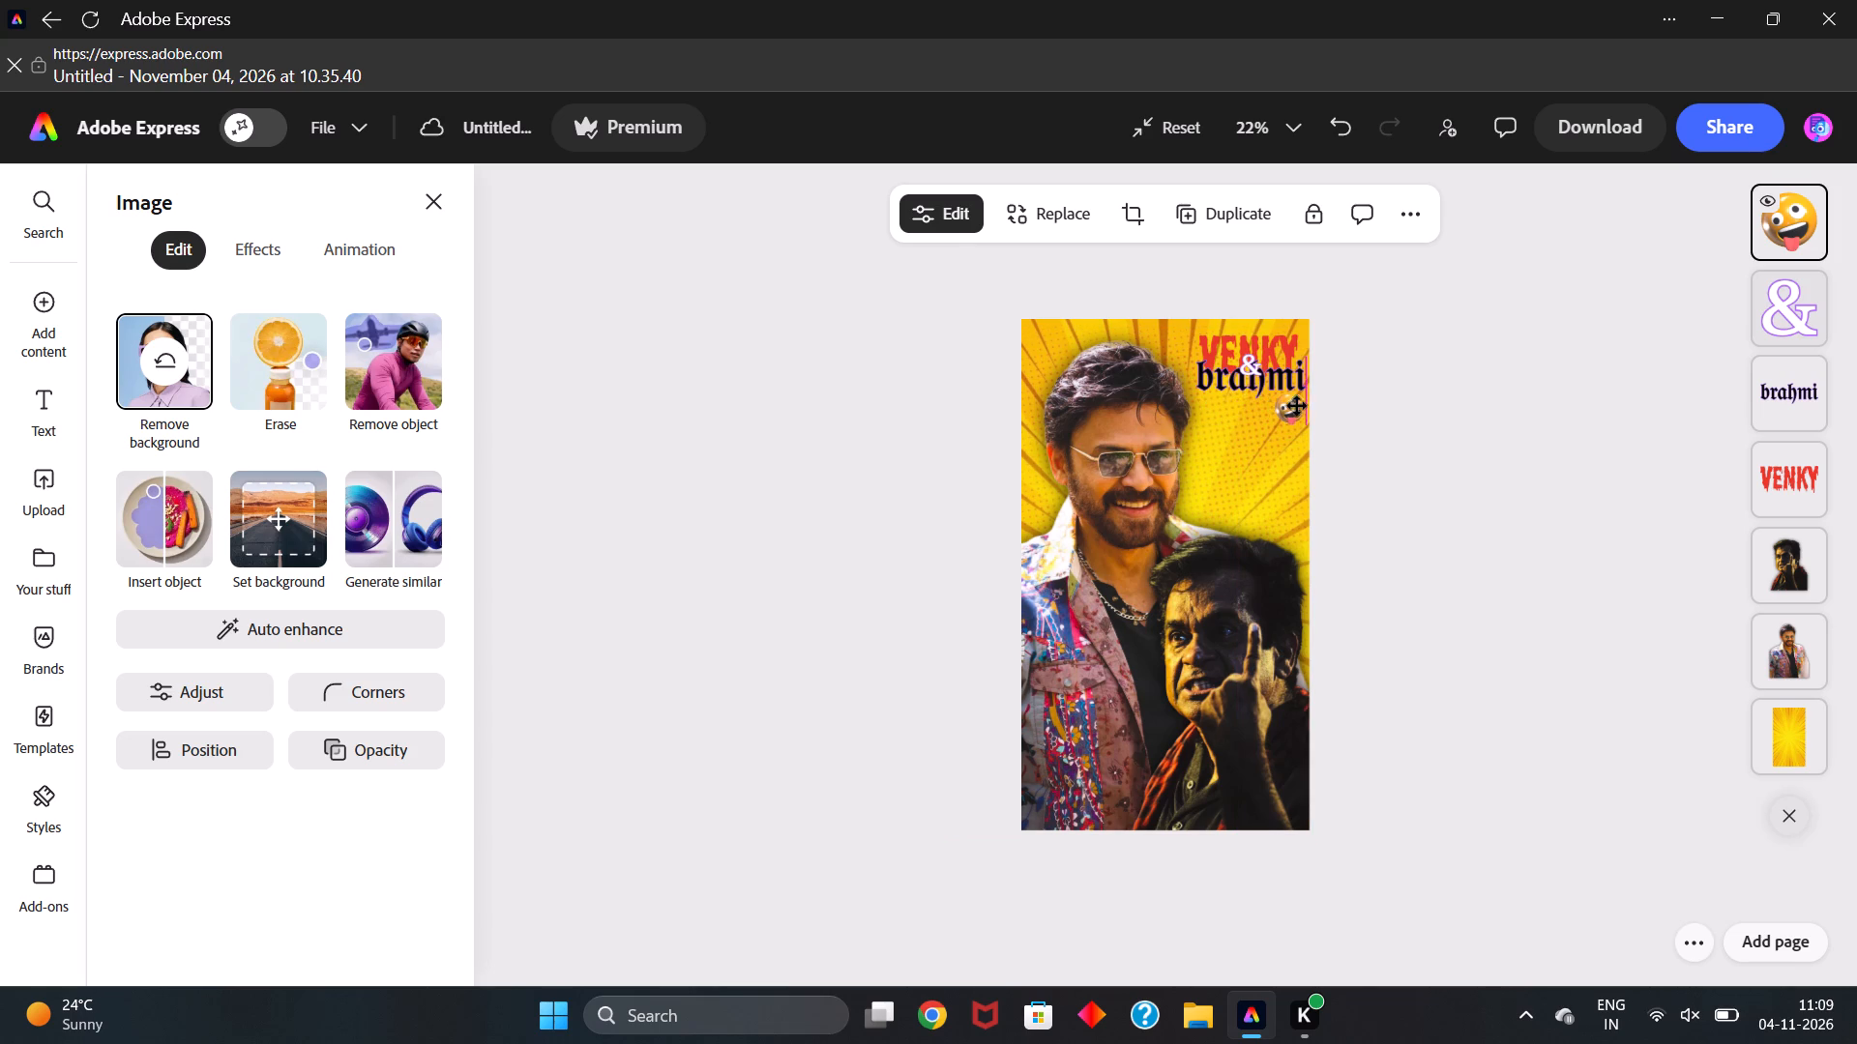
drag(1297, 406, 1297, 396)
drag(1297, 396, 1297, 391)
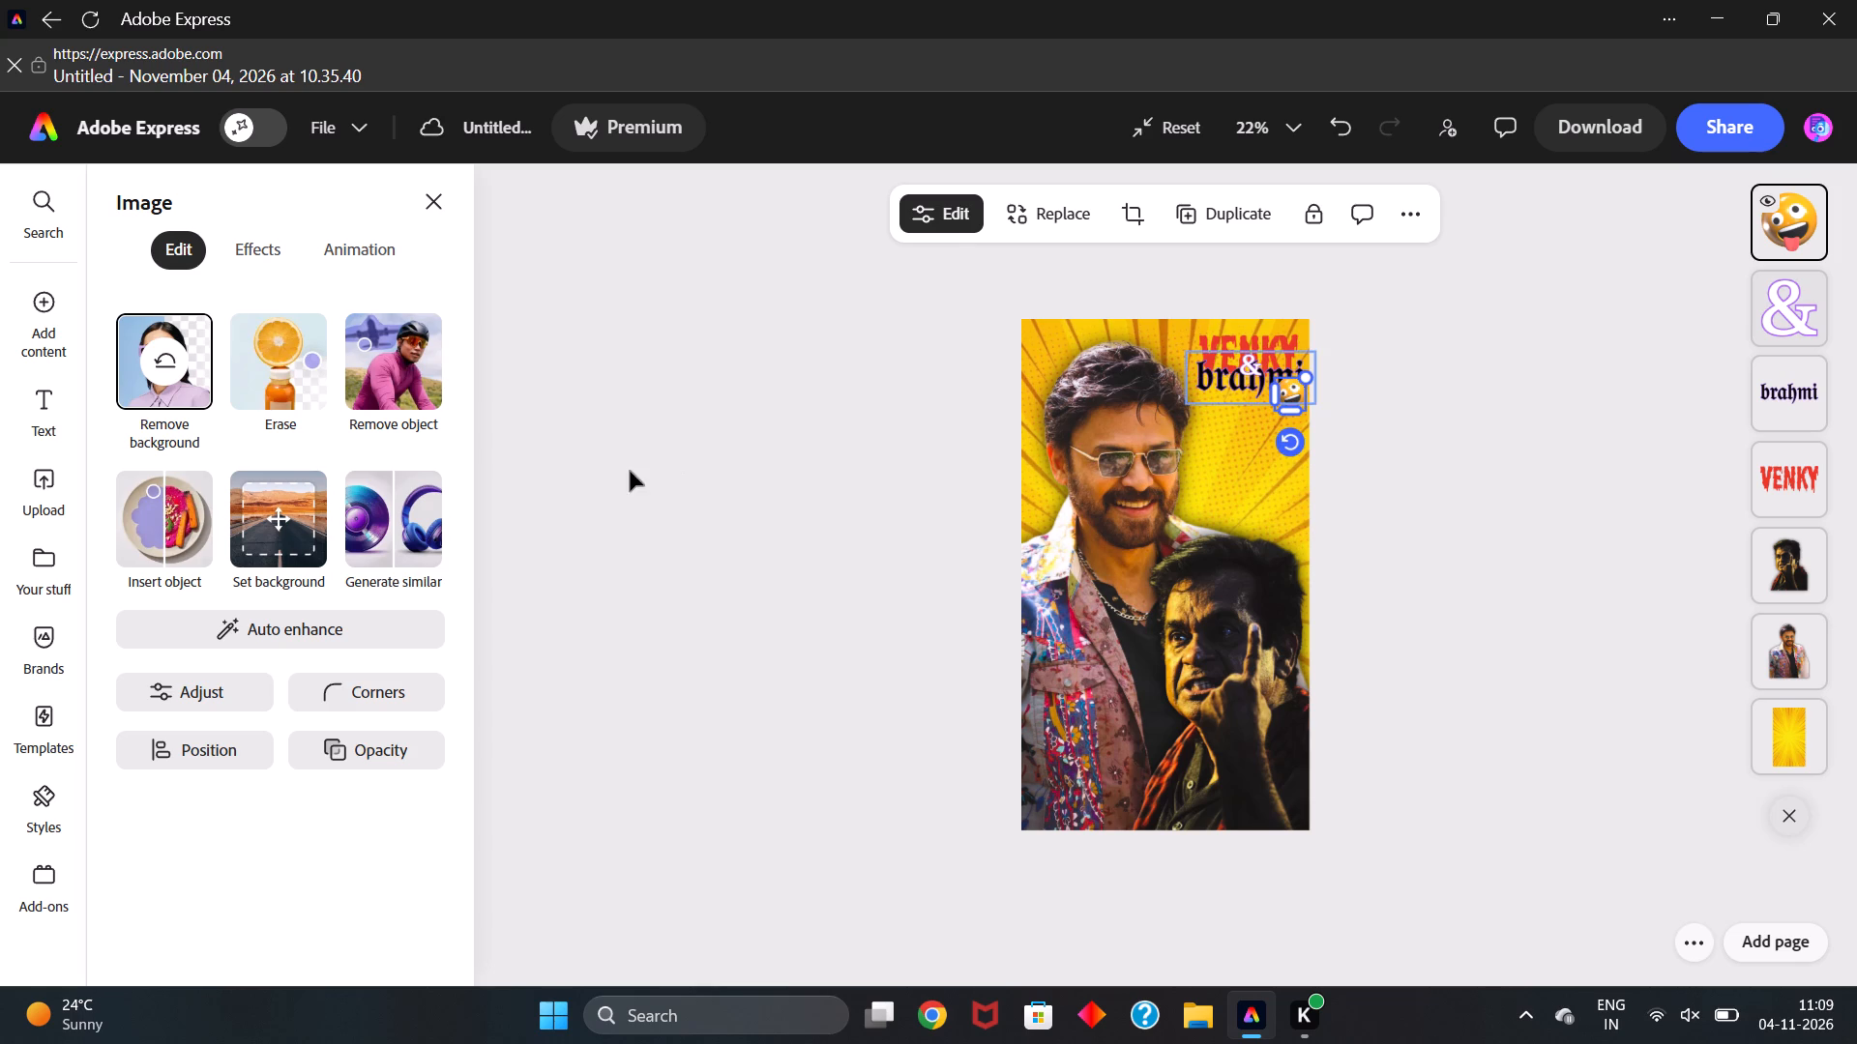
Apply the Color punch Photoshop filter to the small tongue-out emoji.
click(270, 257)
click(292, 424)
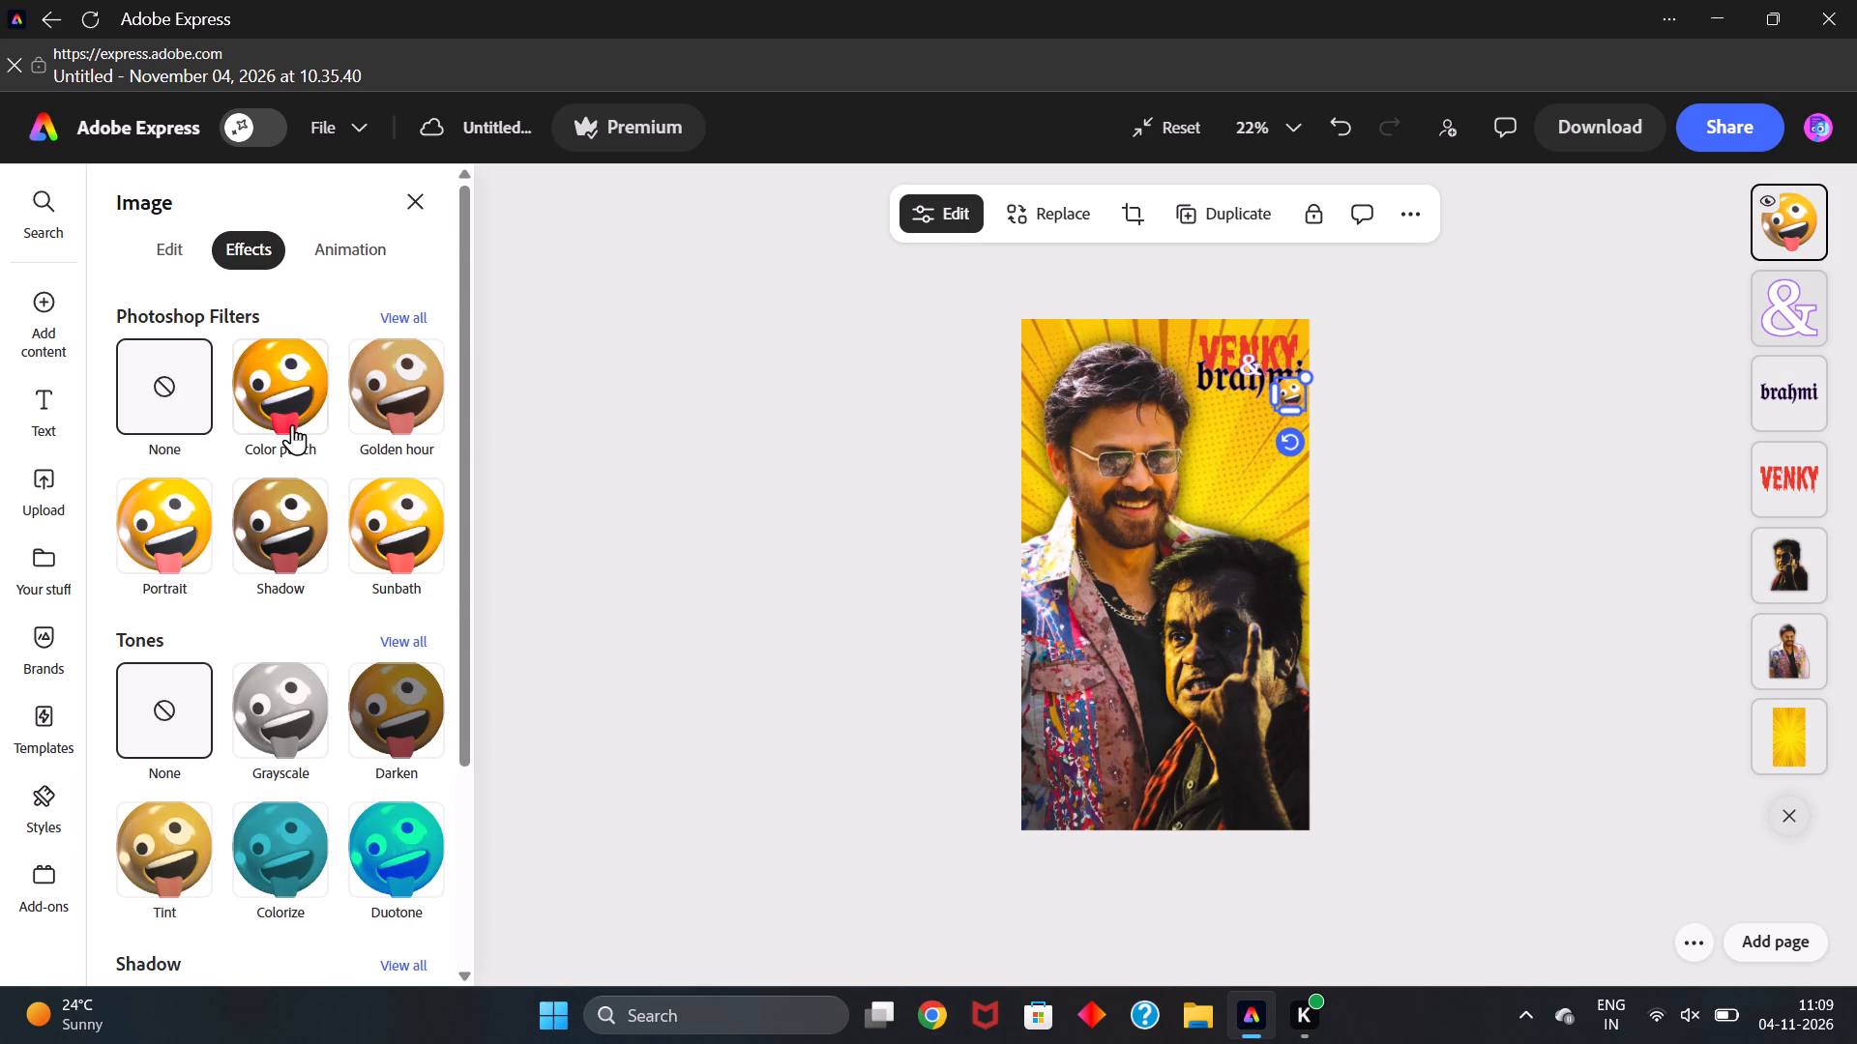
click(766, 596)
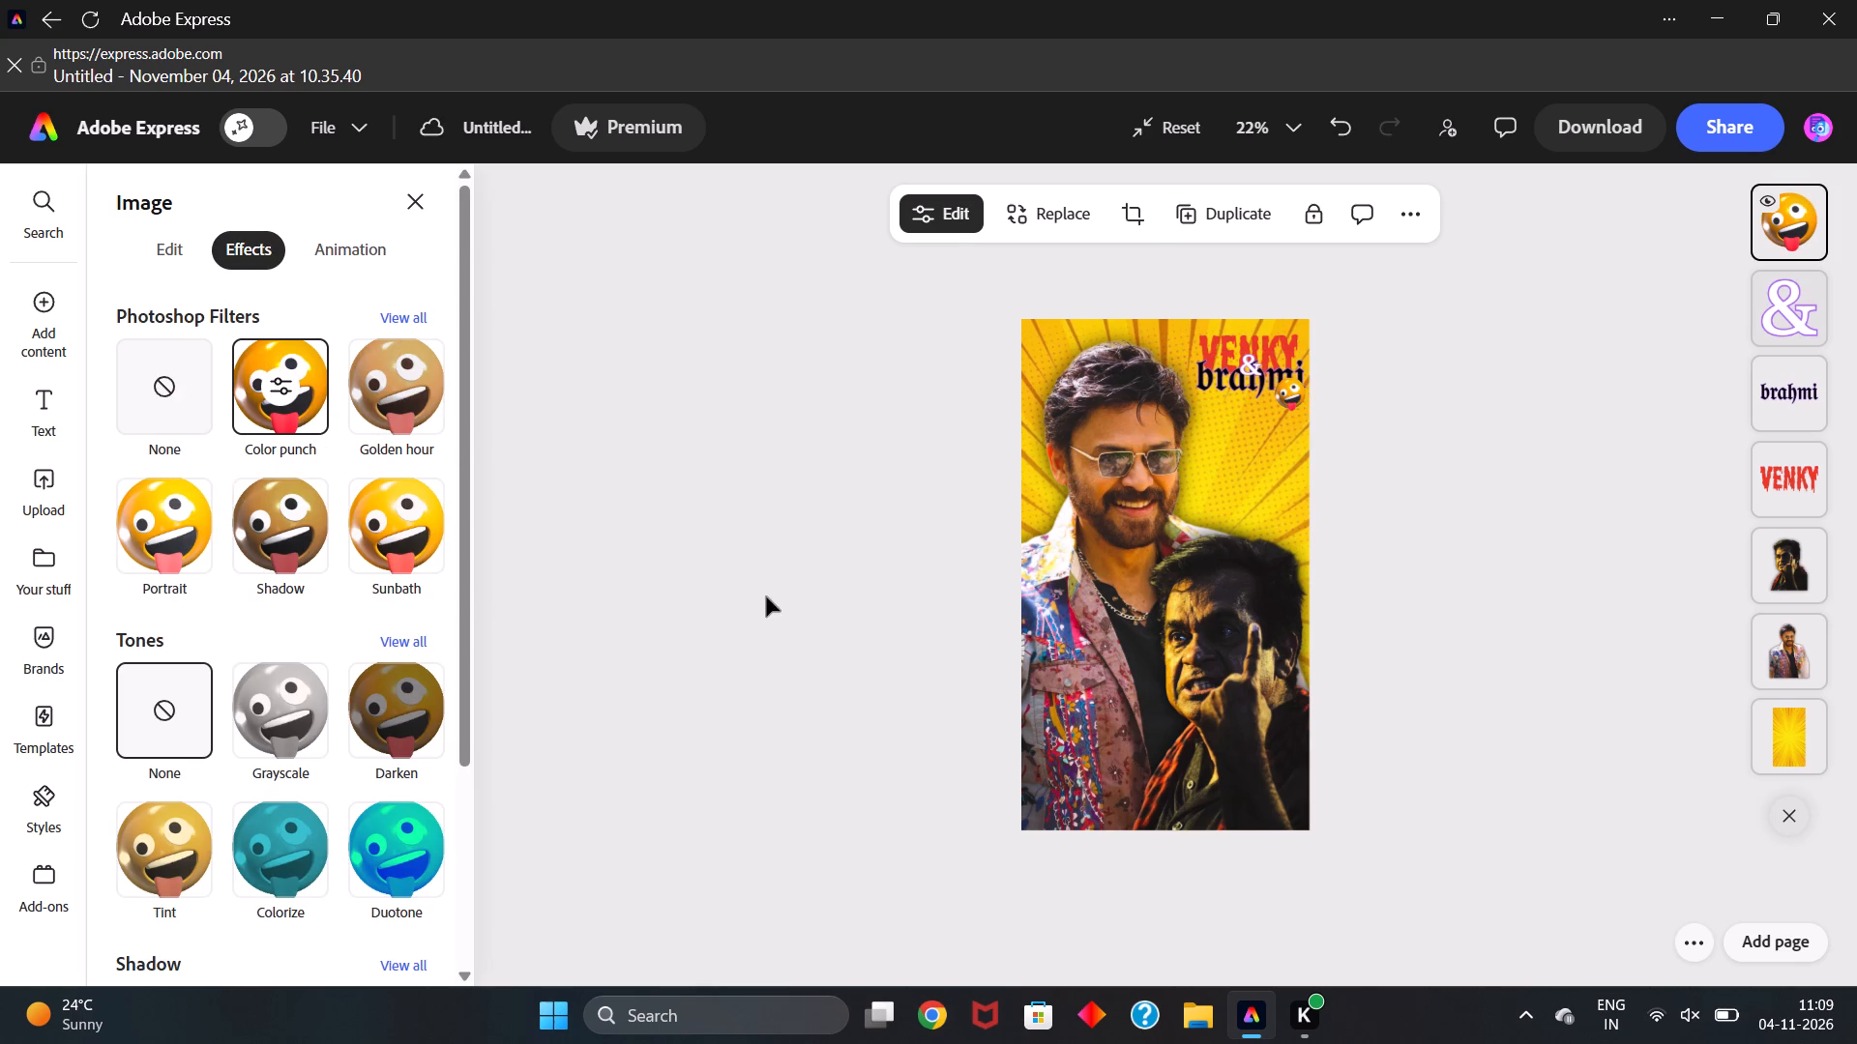
Move the tongue-out emoji layer directly beneath the "Venky" text layer, above the Brahmanandam cutout.
drag(1804, 231, 1856, 953)
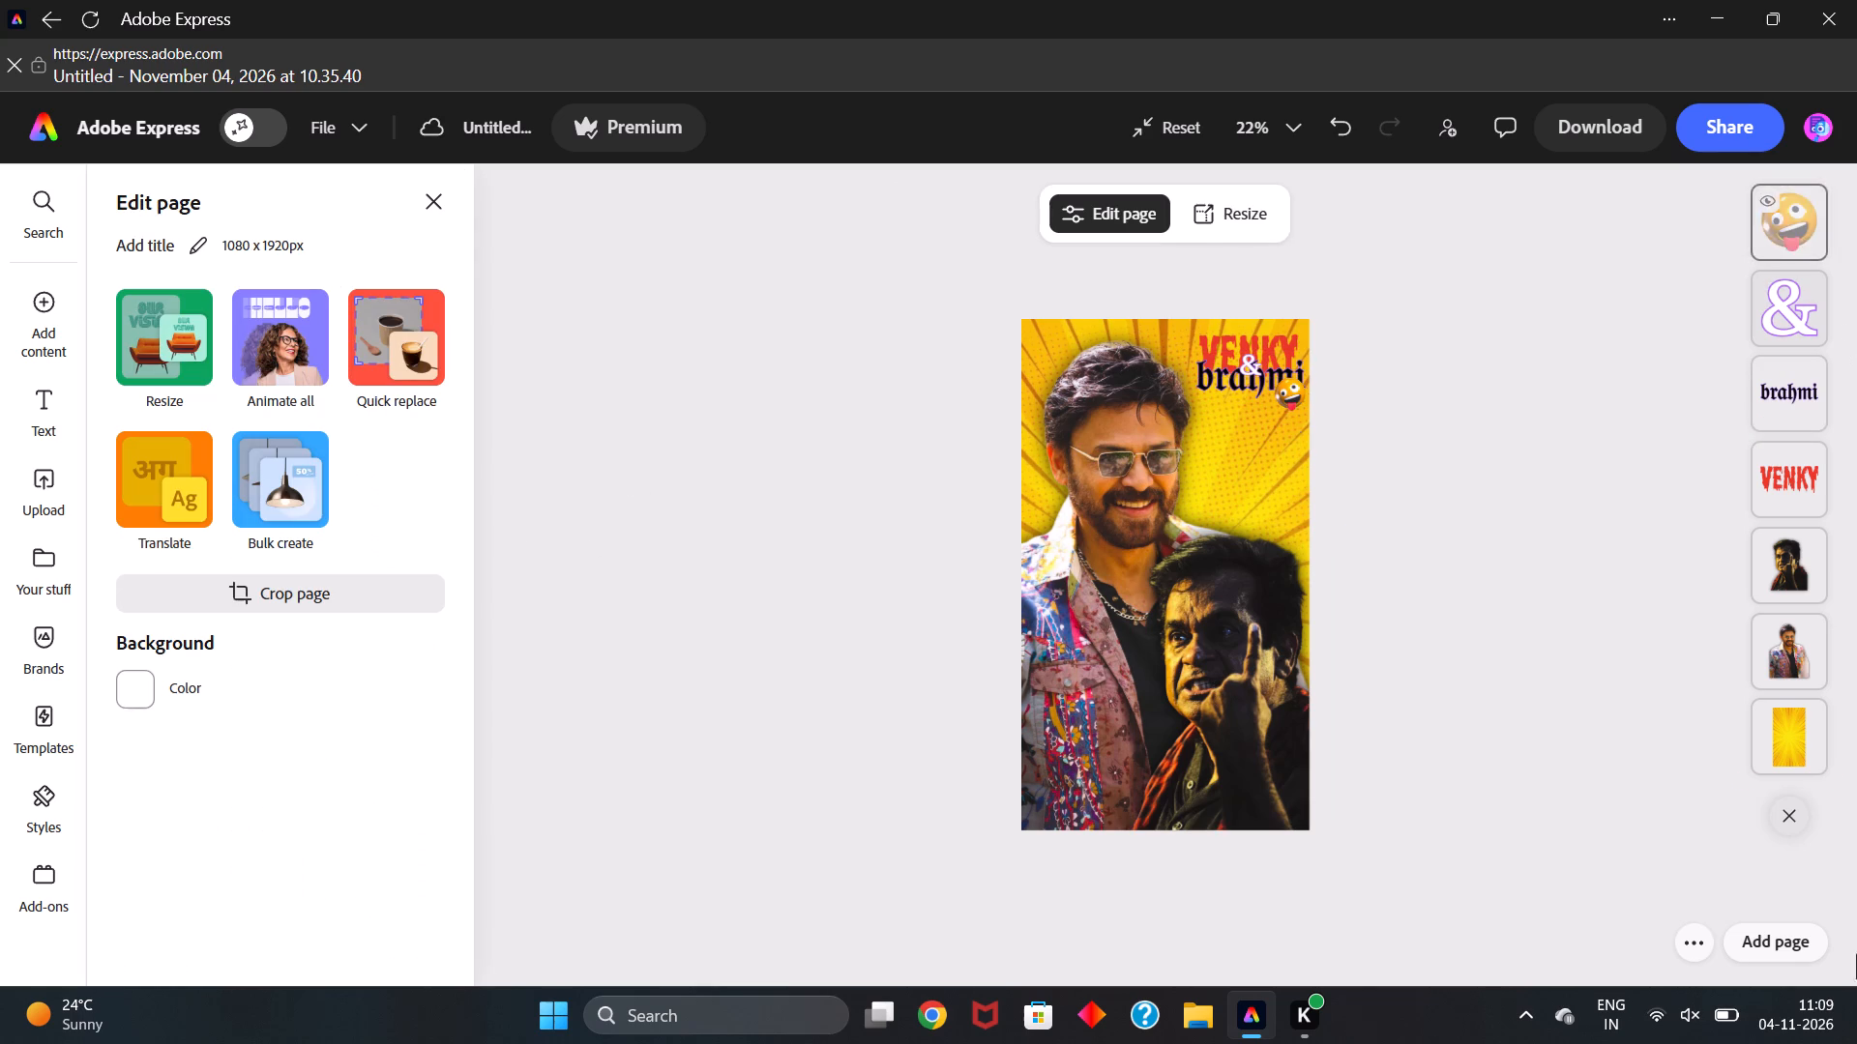
drag(1856, 953, 1843, 1043)
click(1599, 804)
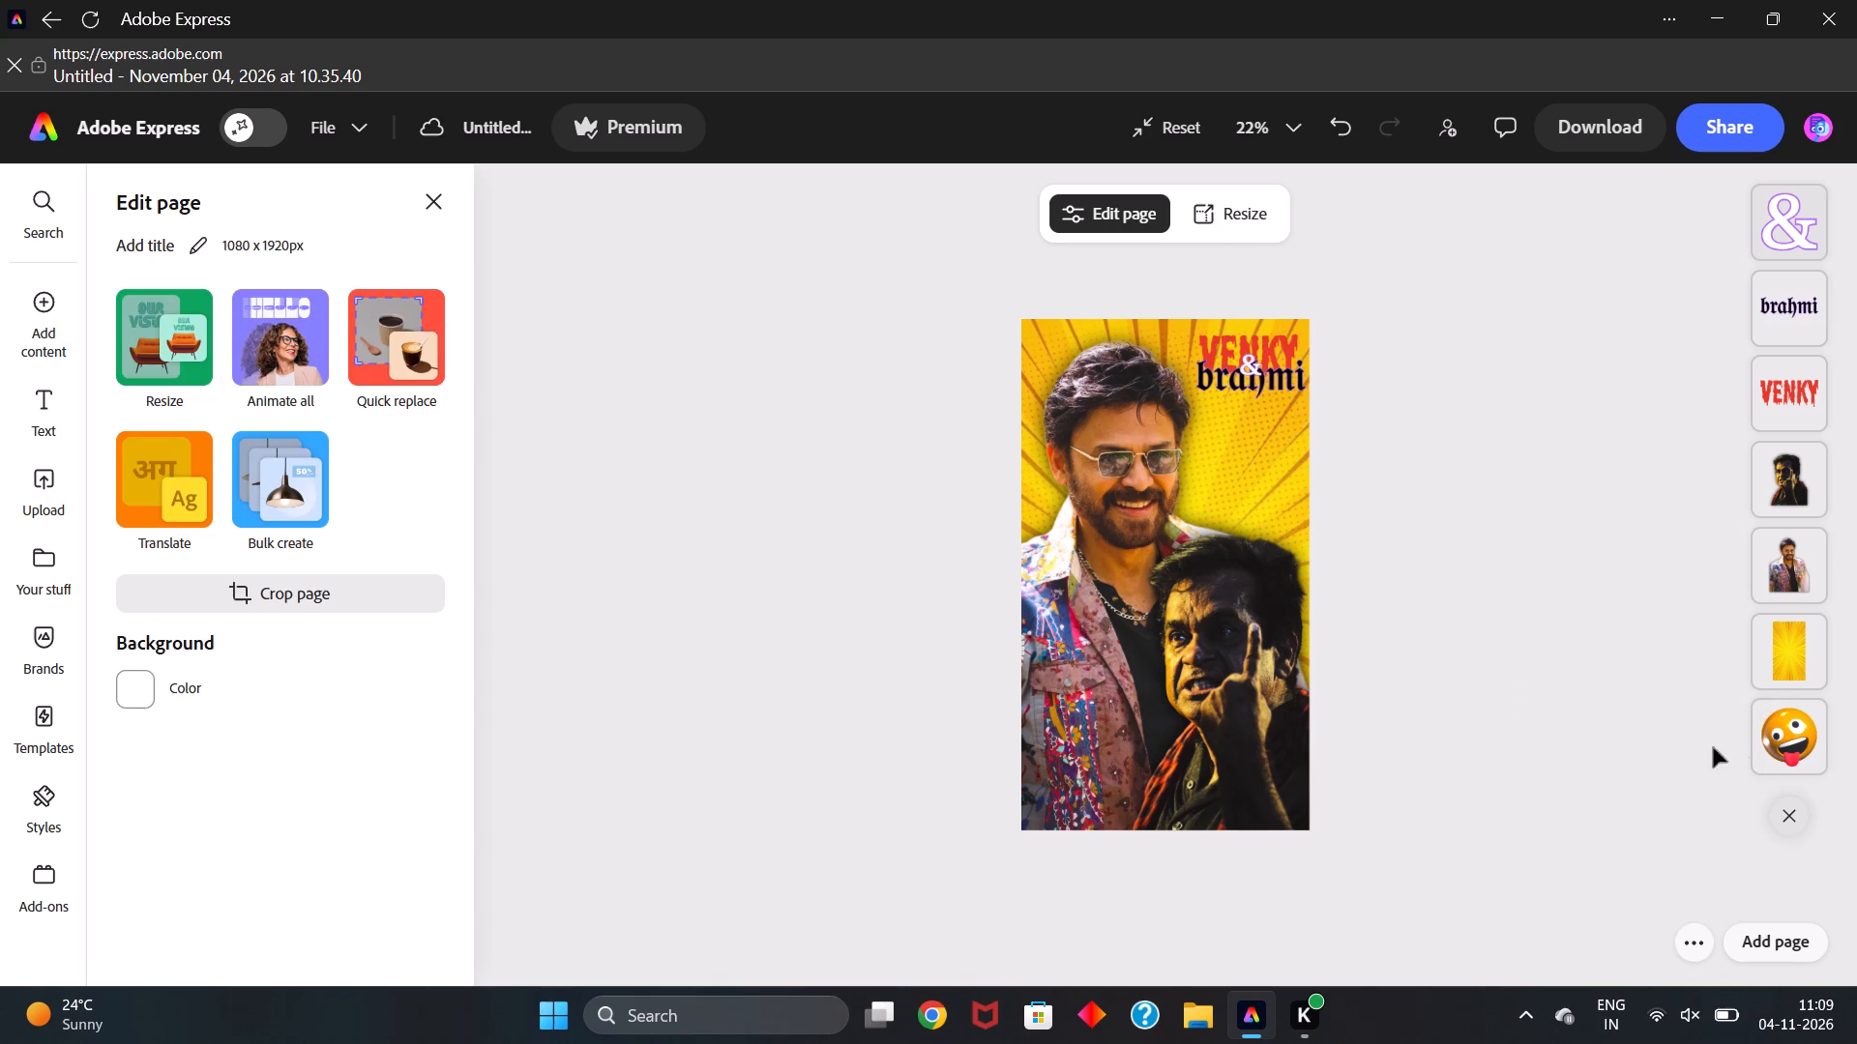
drag(1786, 740, 1777, 437)
double_click(1472, 711)
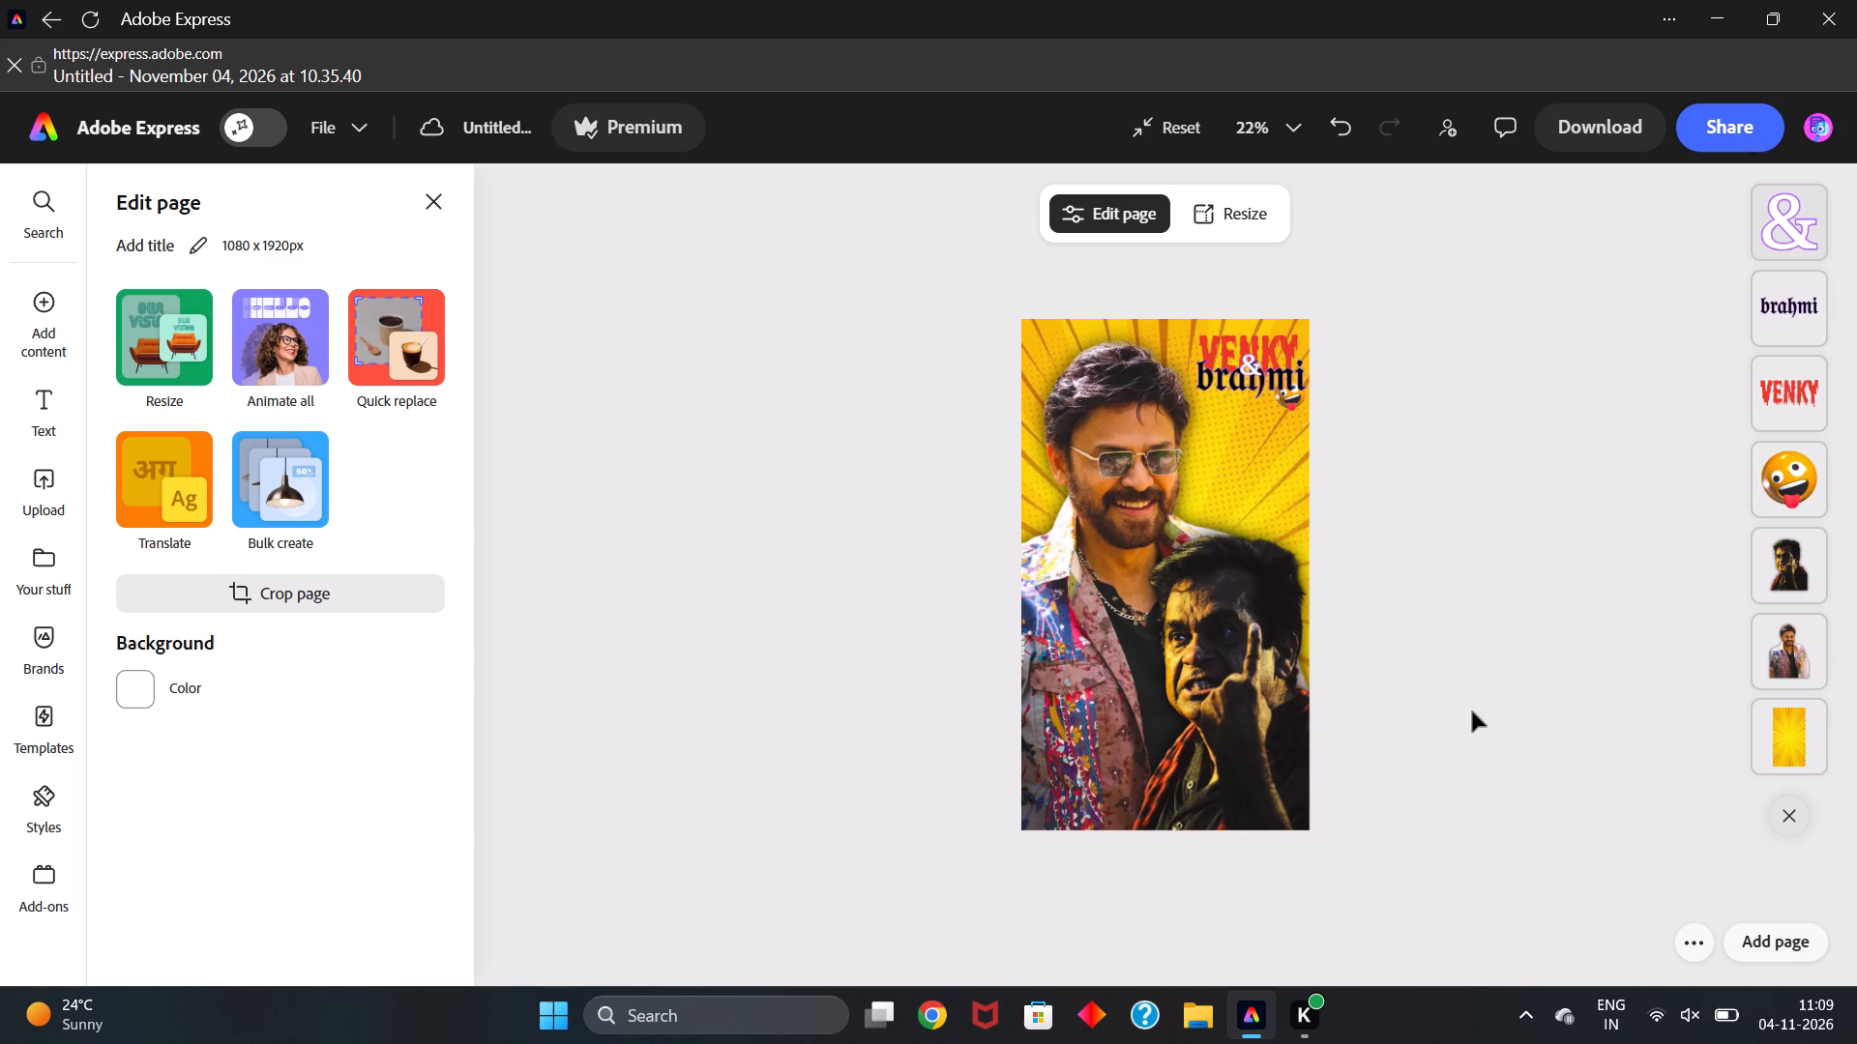
Add the uploaded orange smiling emoji with large upward-looking eyes to the page.
click(30, 508)
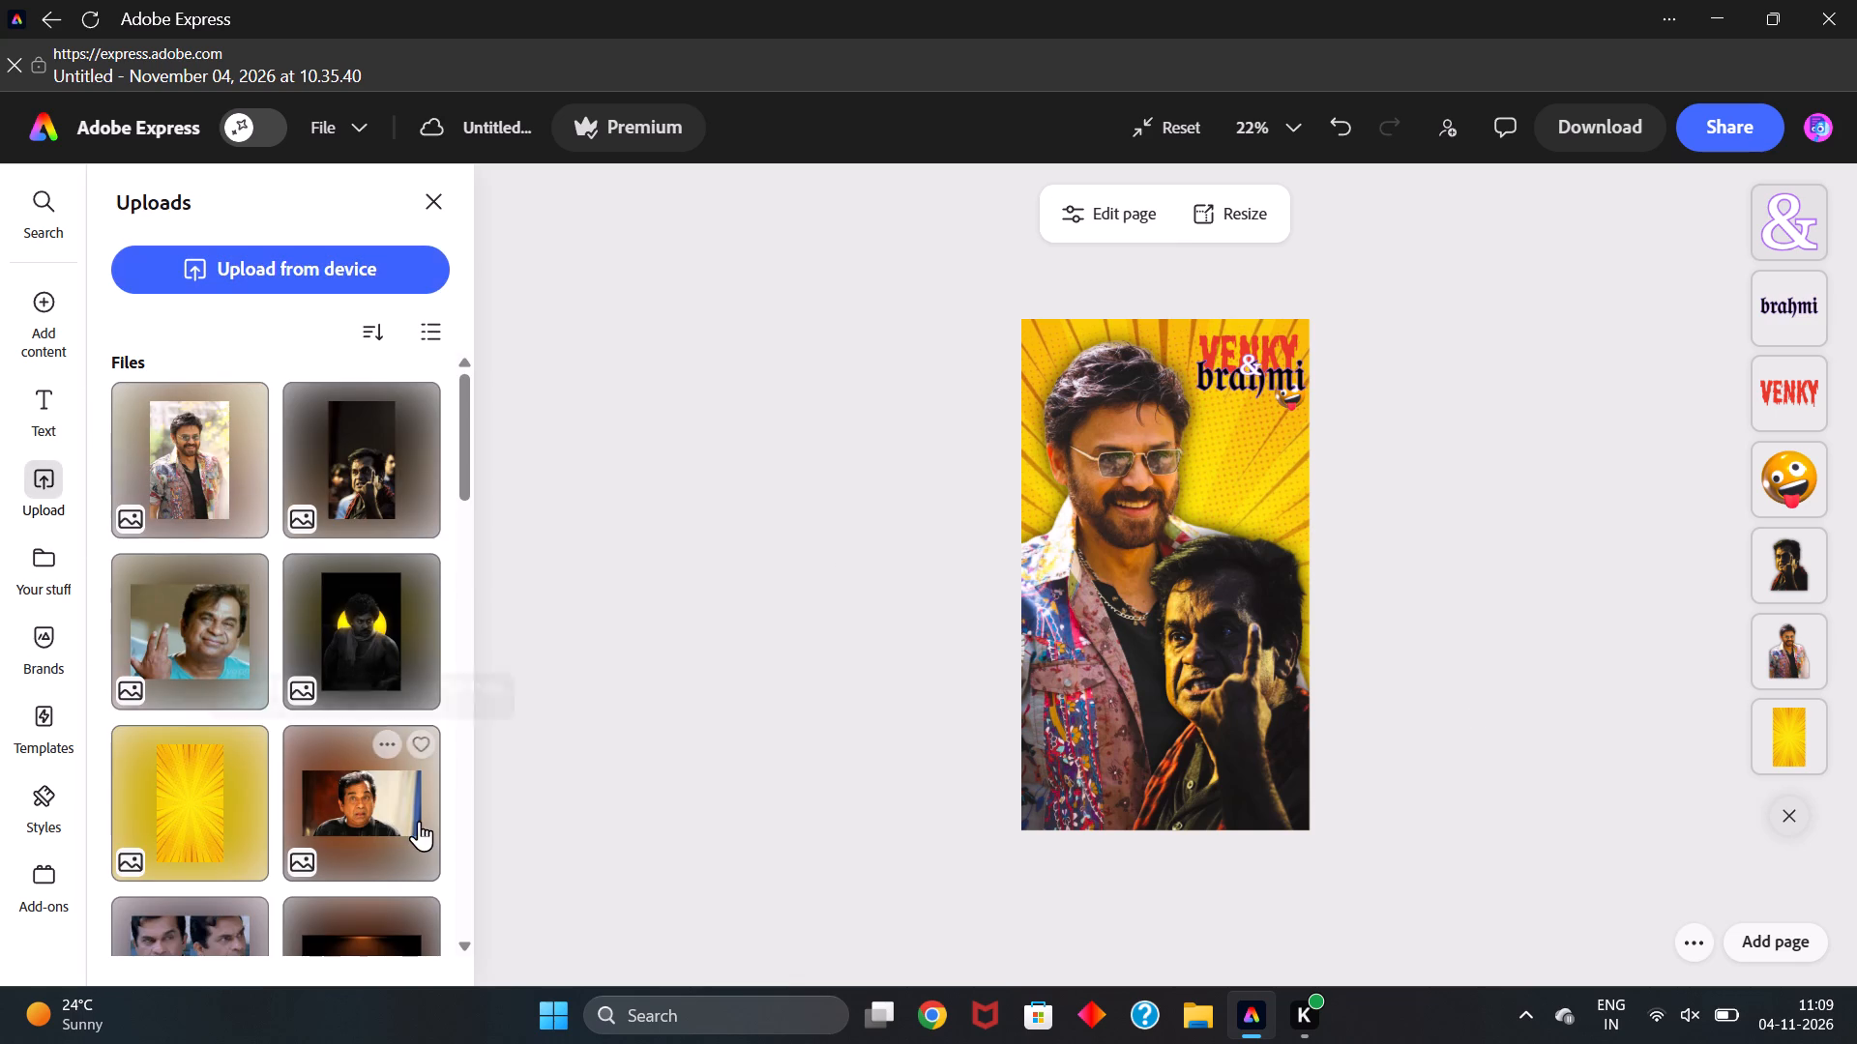
scroll(255, 745, down, 8)
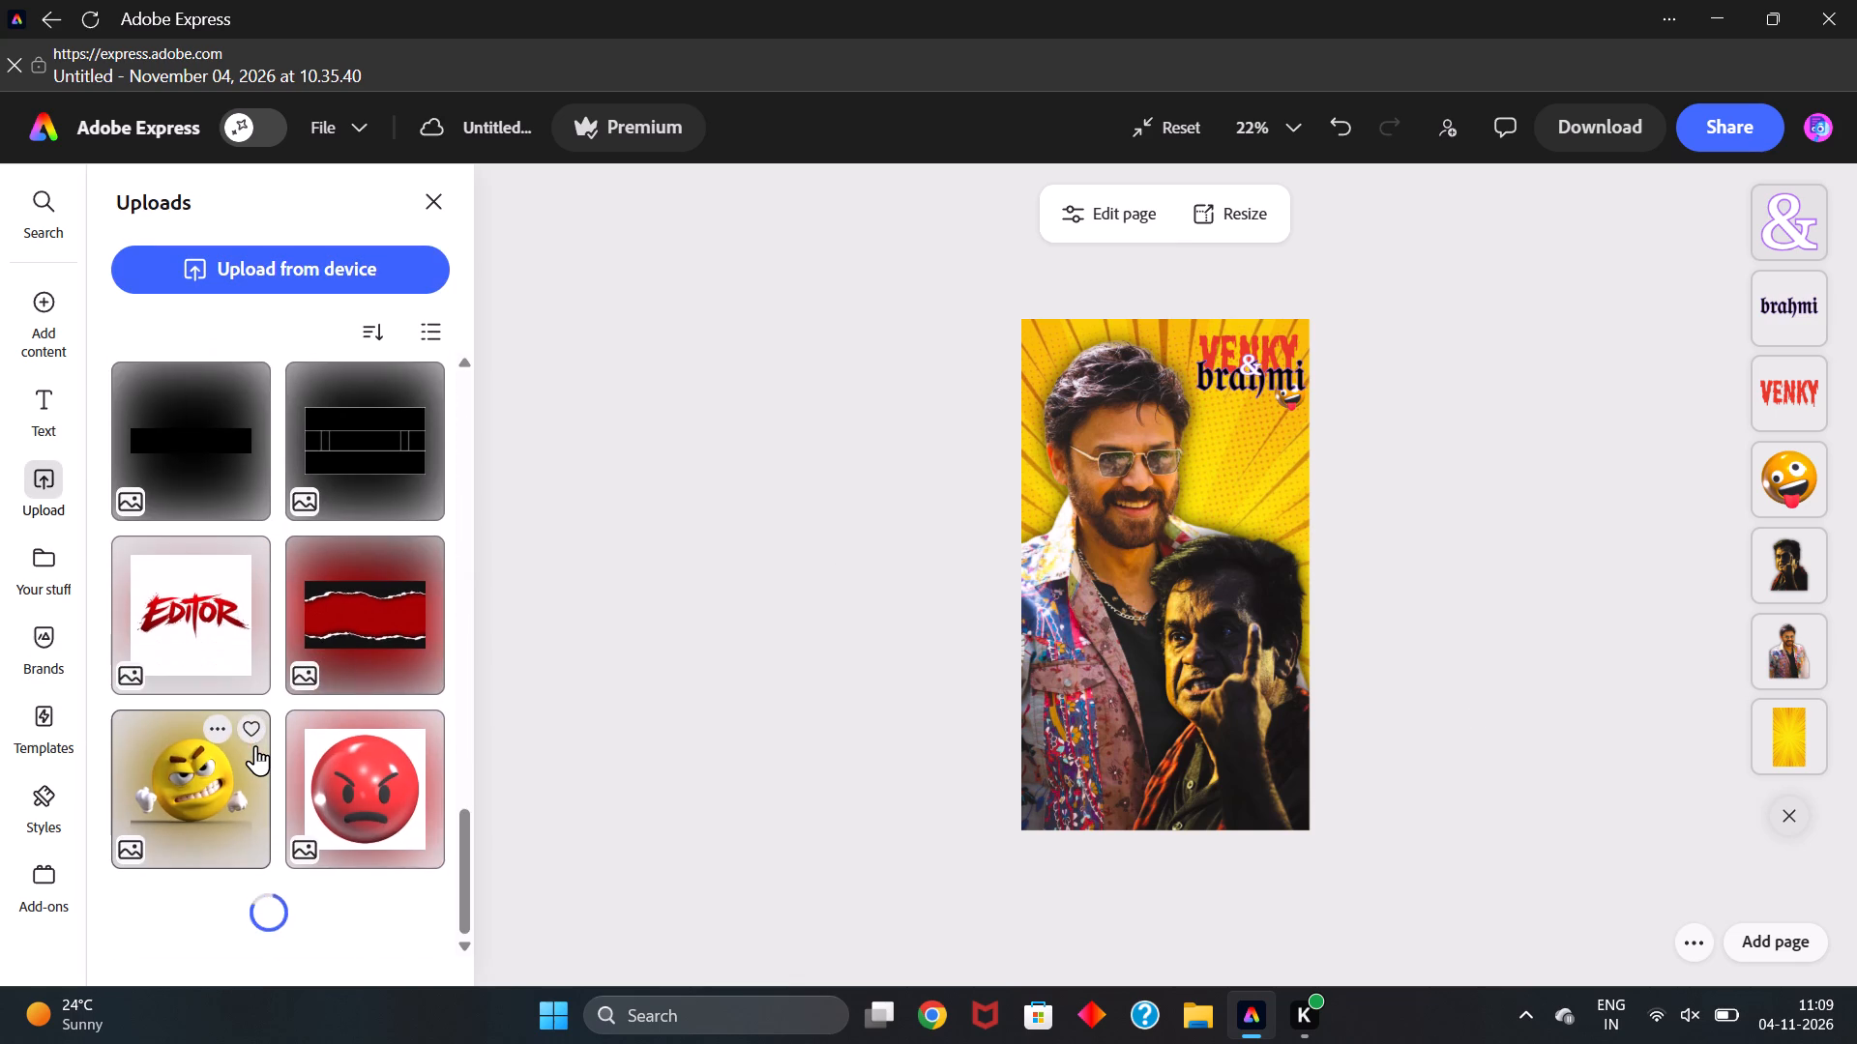
scroll(255, 745, down, 8)
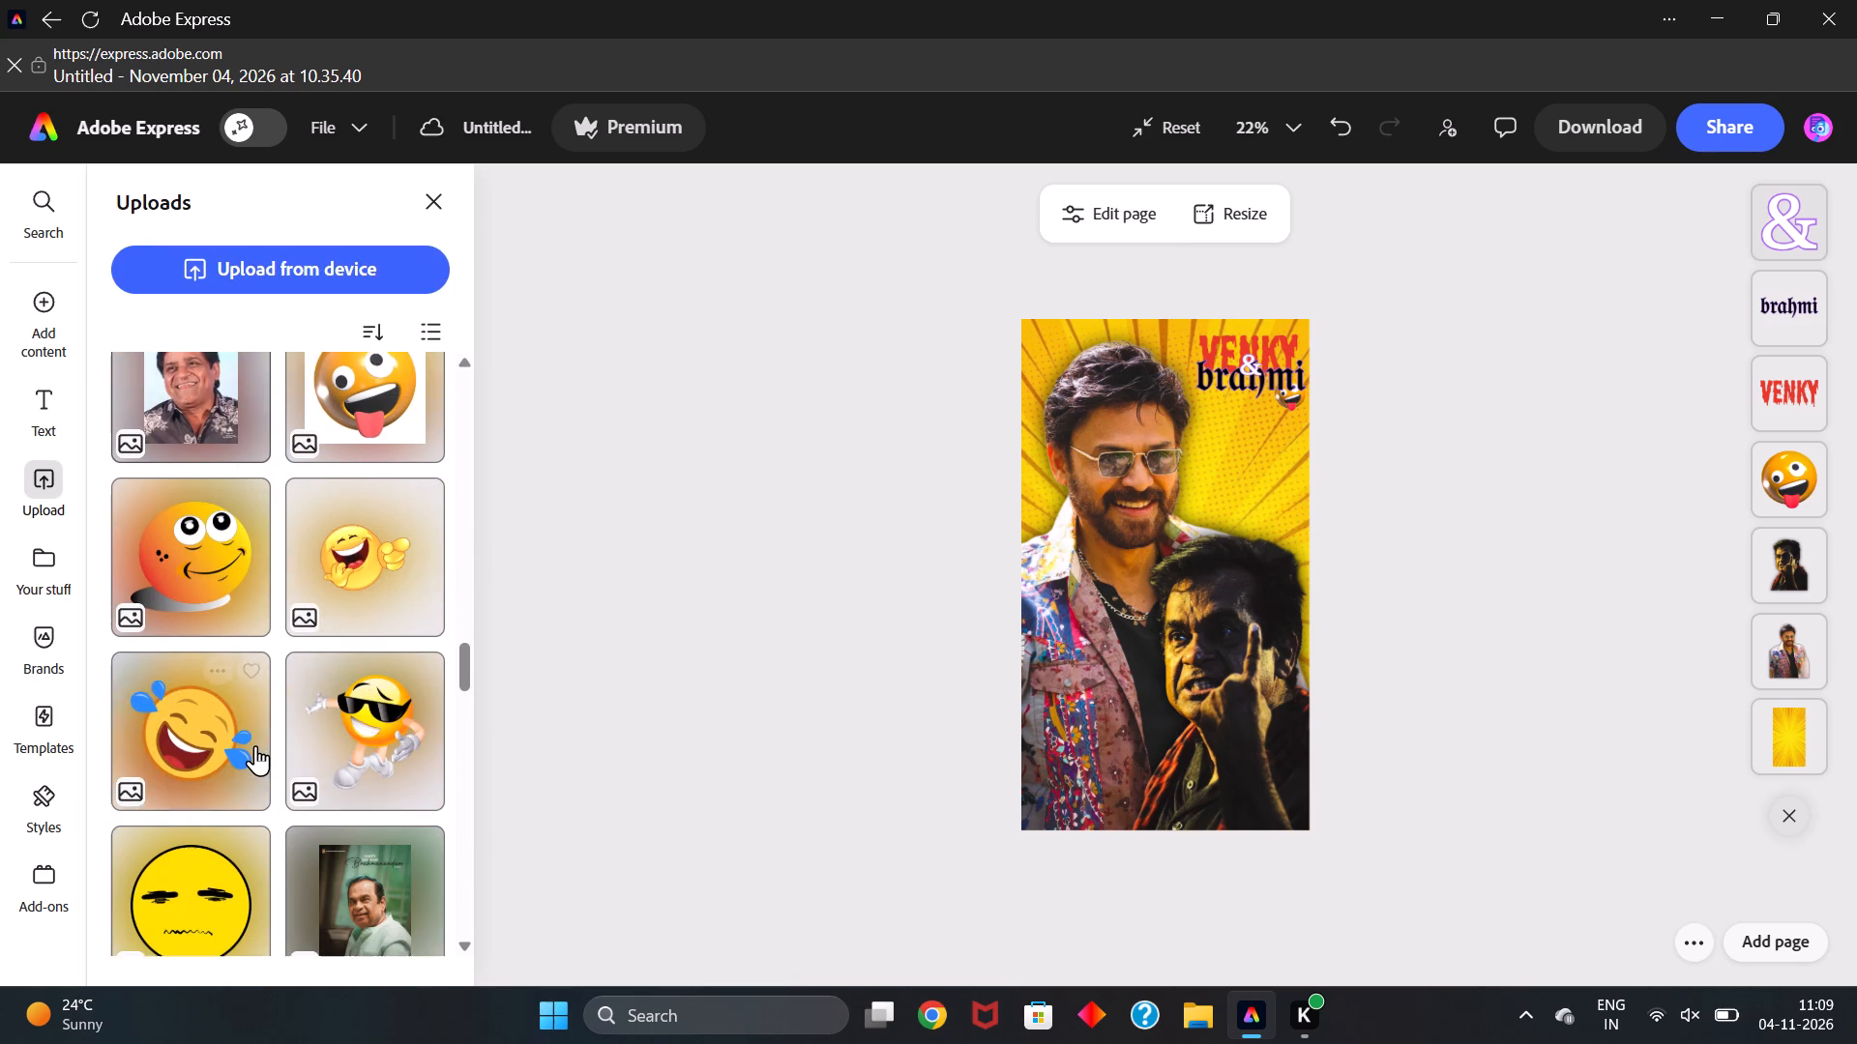
click(217, 541)
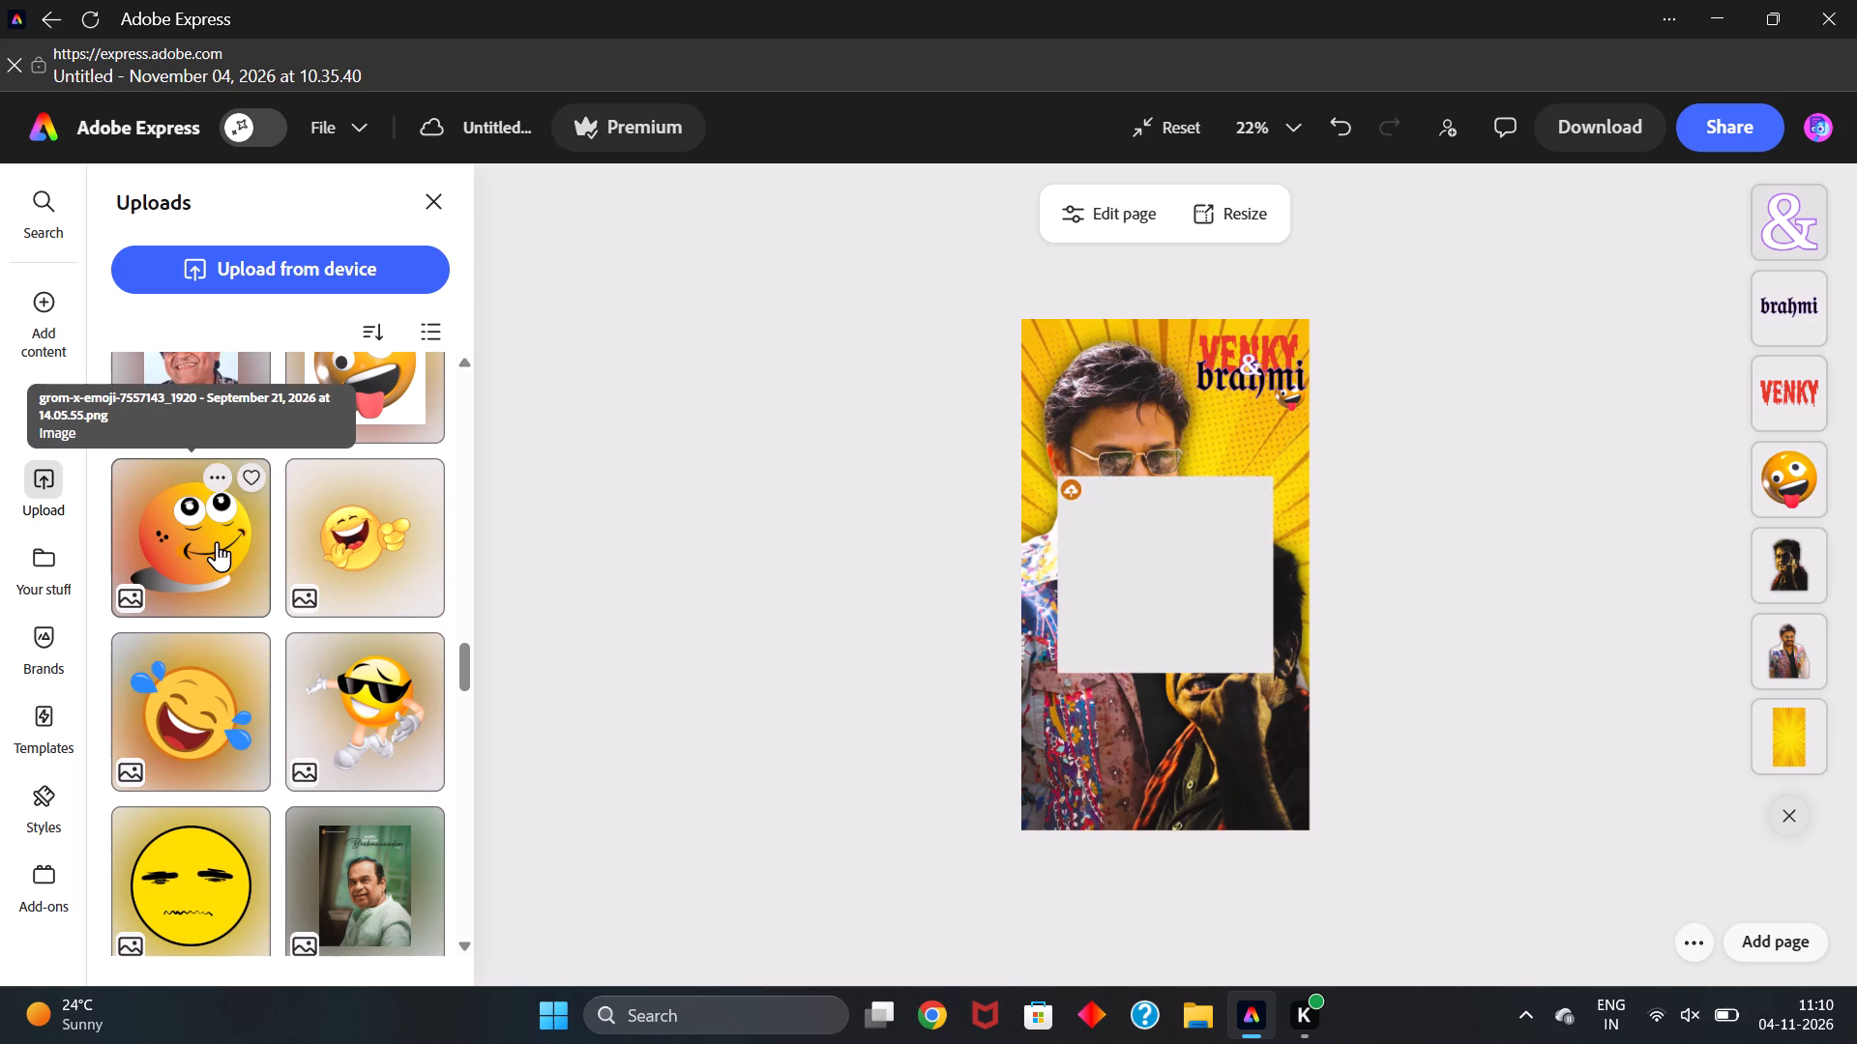
Shrink the orange smiling emoji and place it at the page's upper left corner, partly outside the edge.
click(1105, 599)
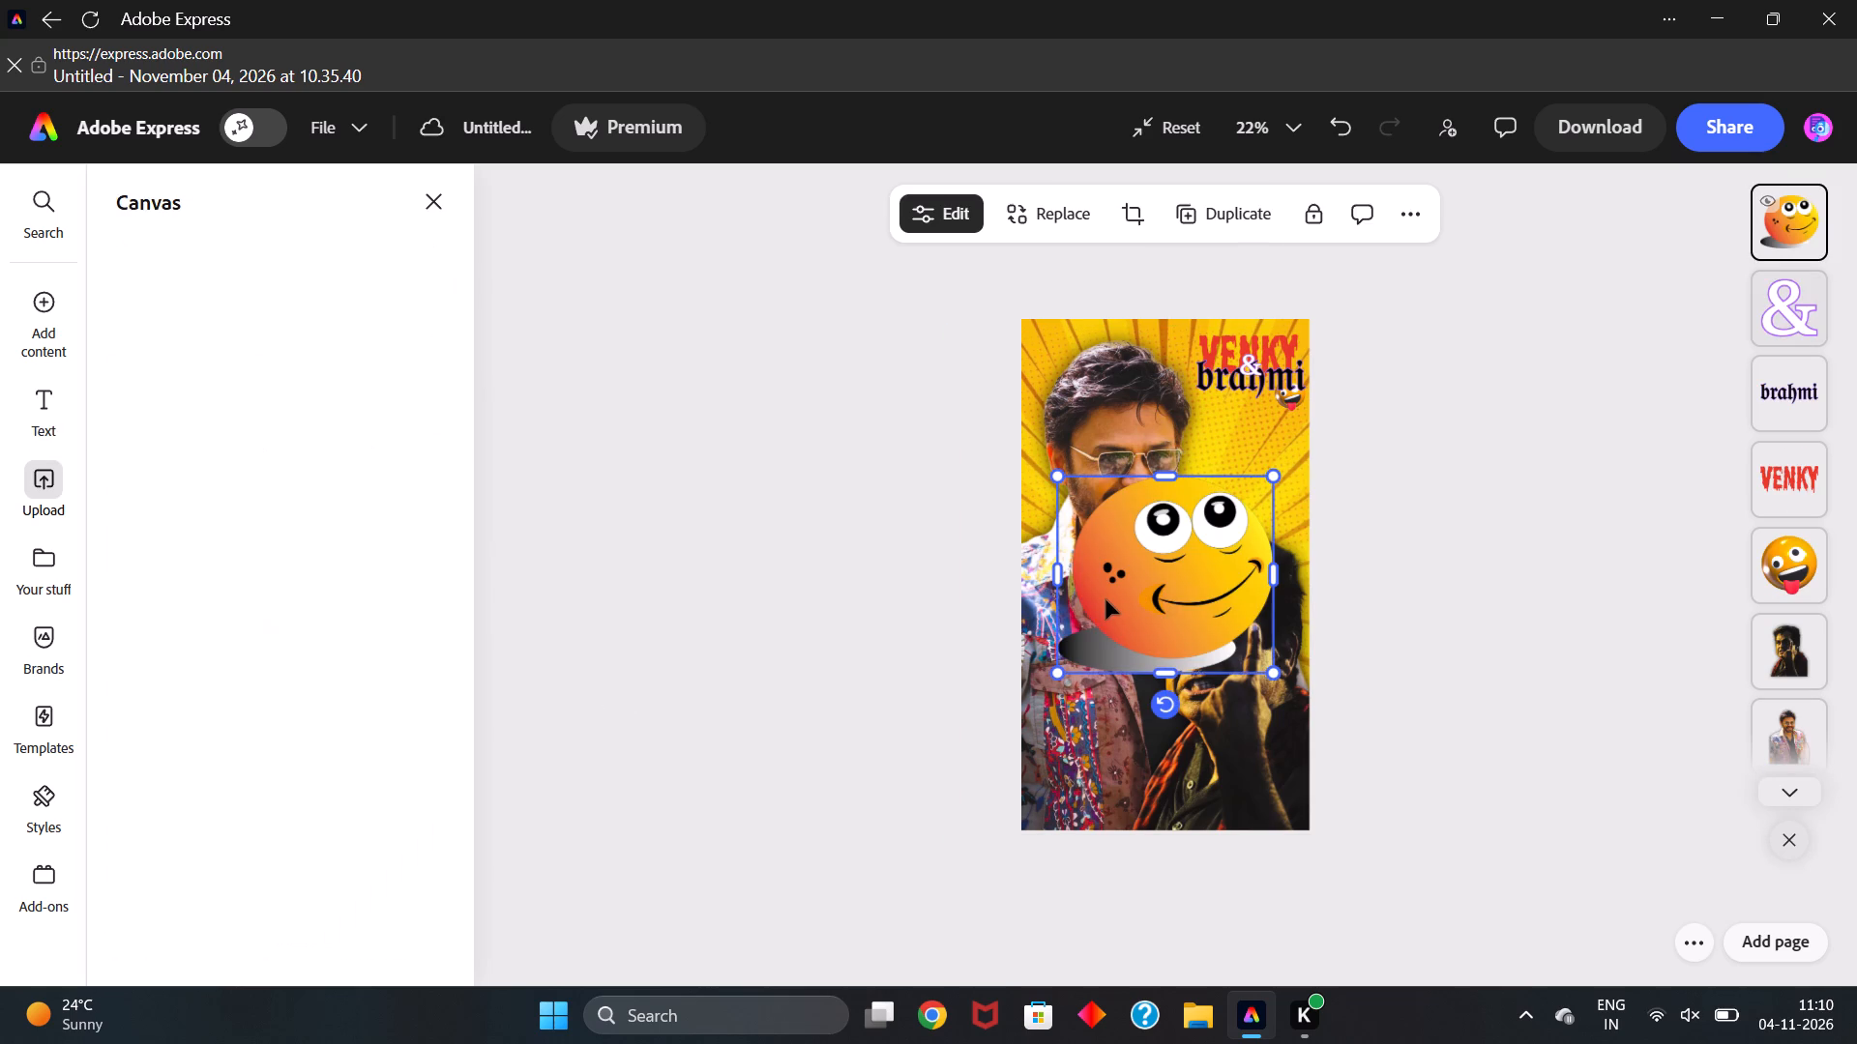
drag(1264, 669, 1075, 555)
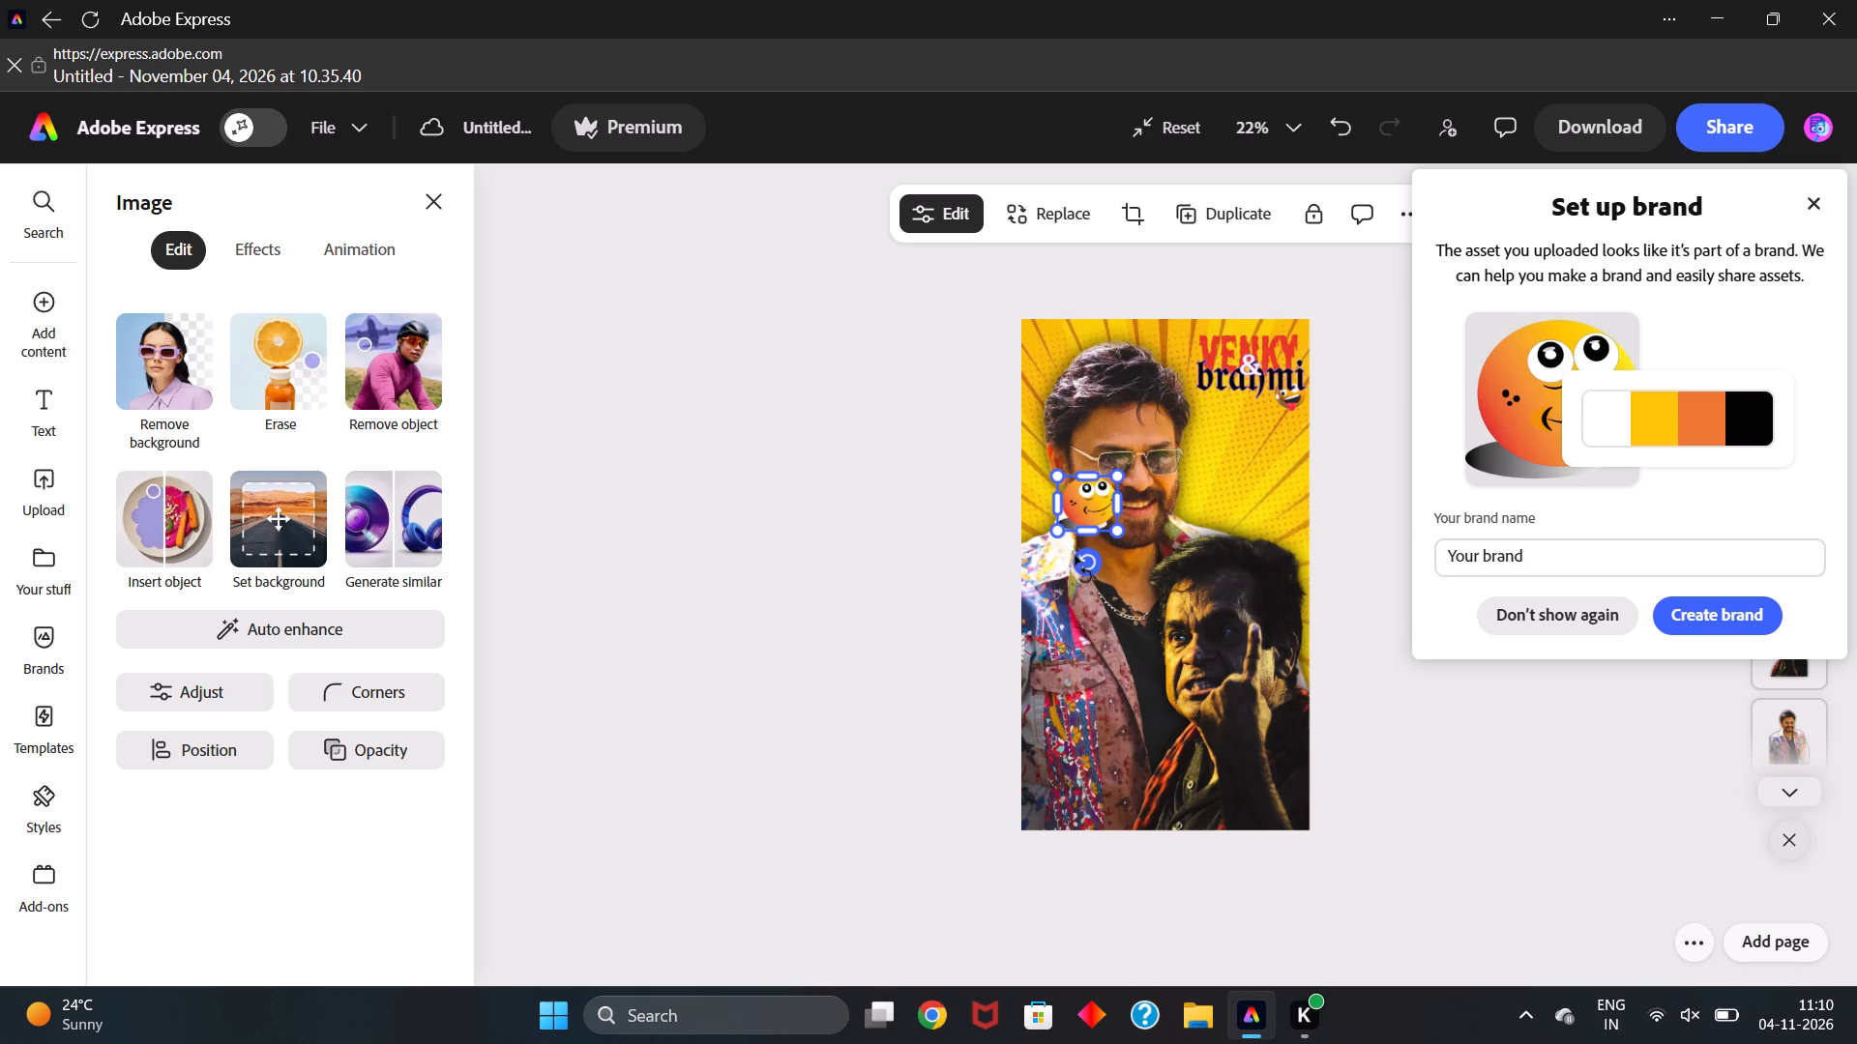
drag(1101, 513, 1326, 387)
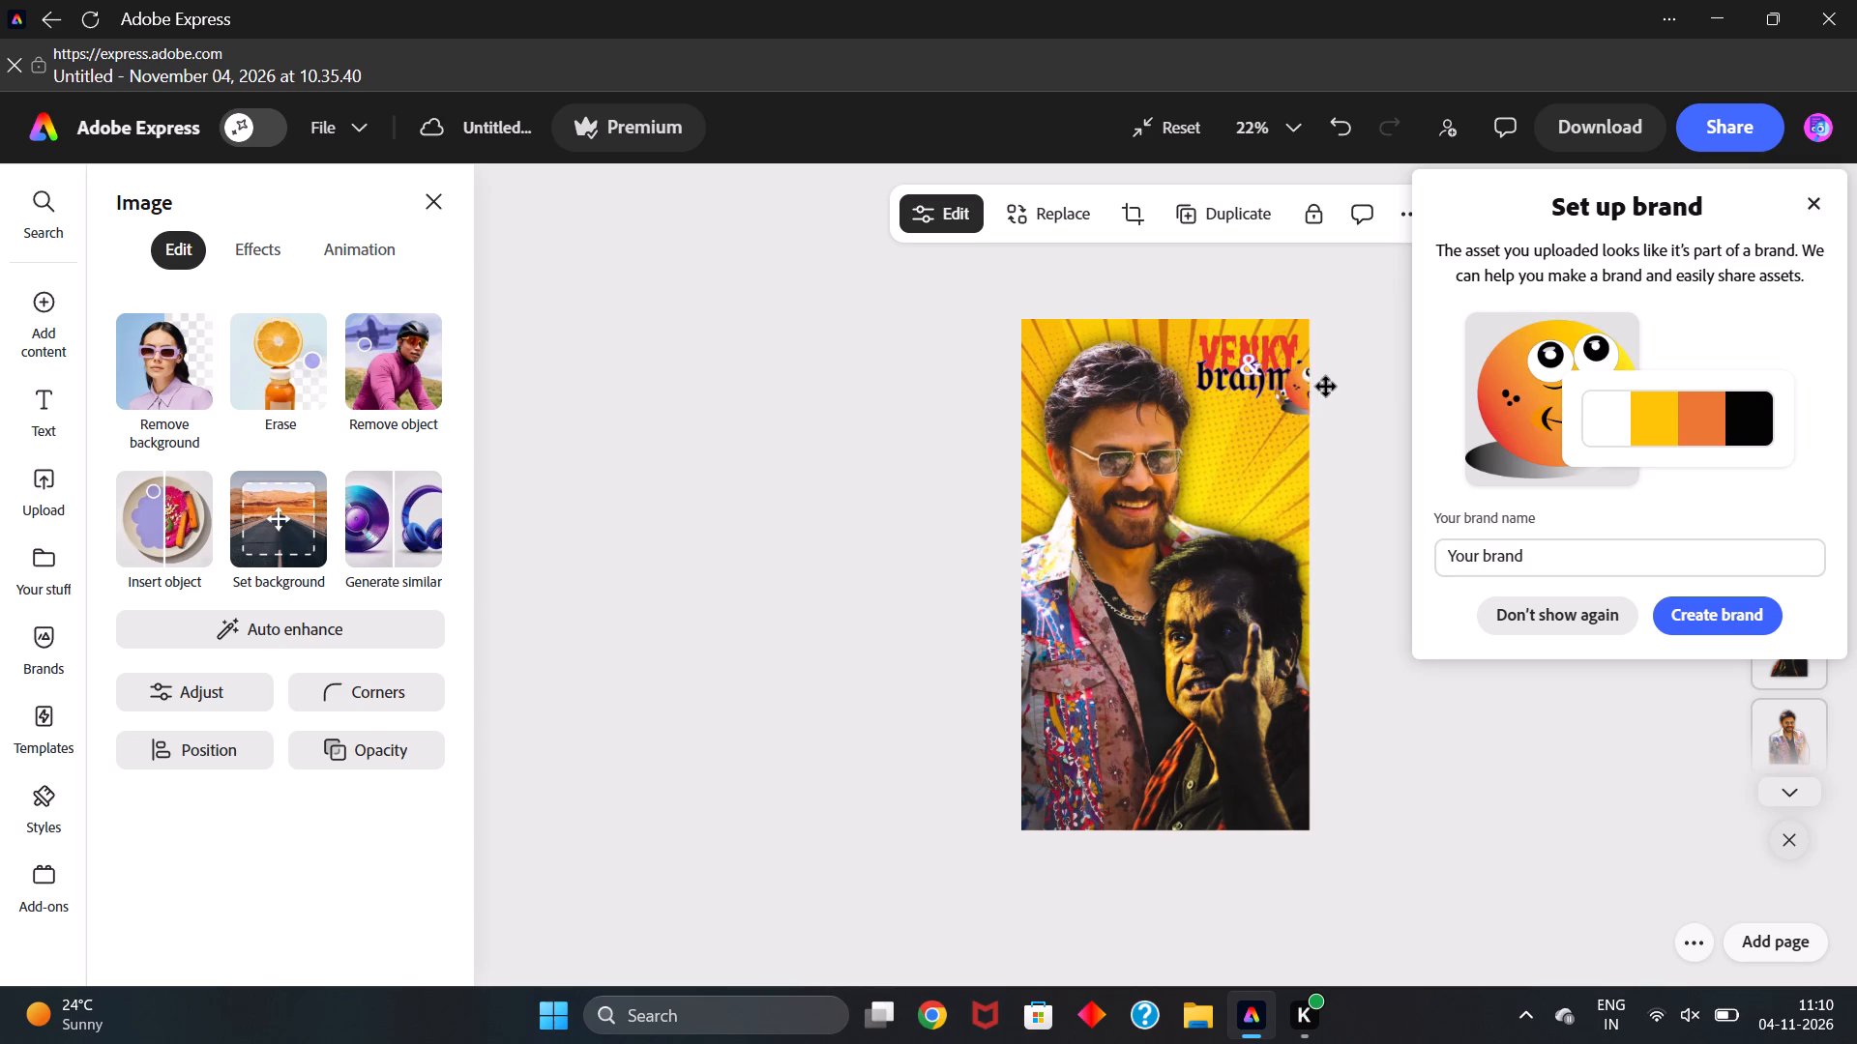
drag(1326, 387, 1317, 352)
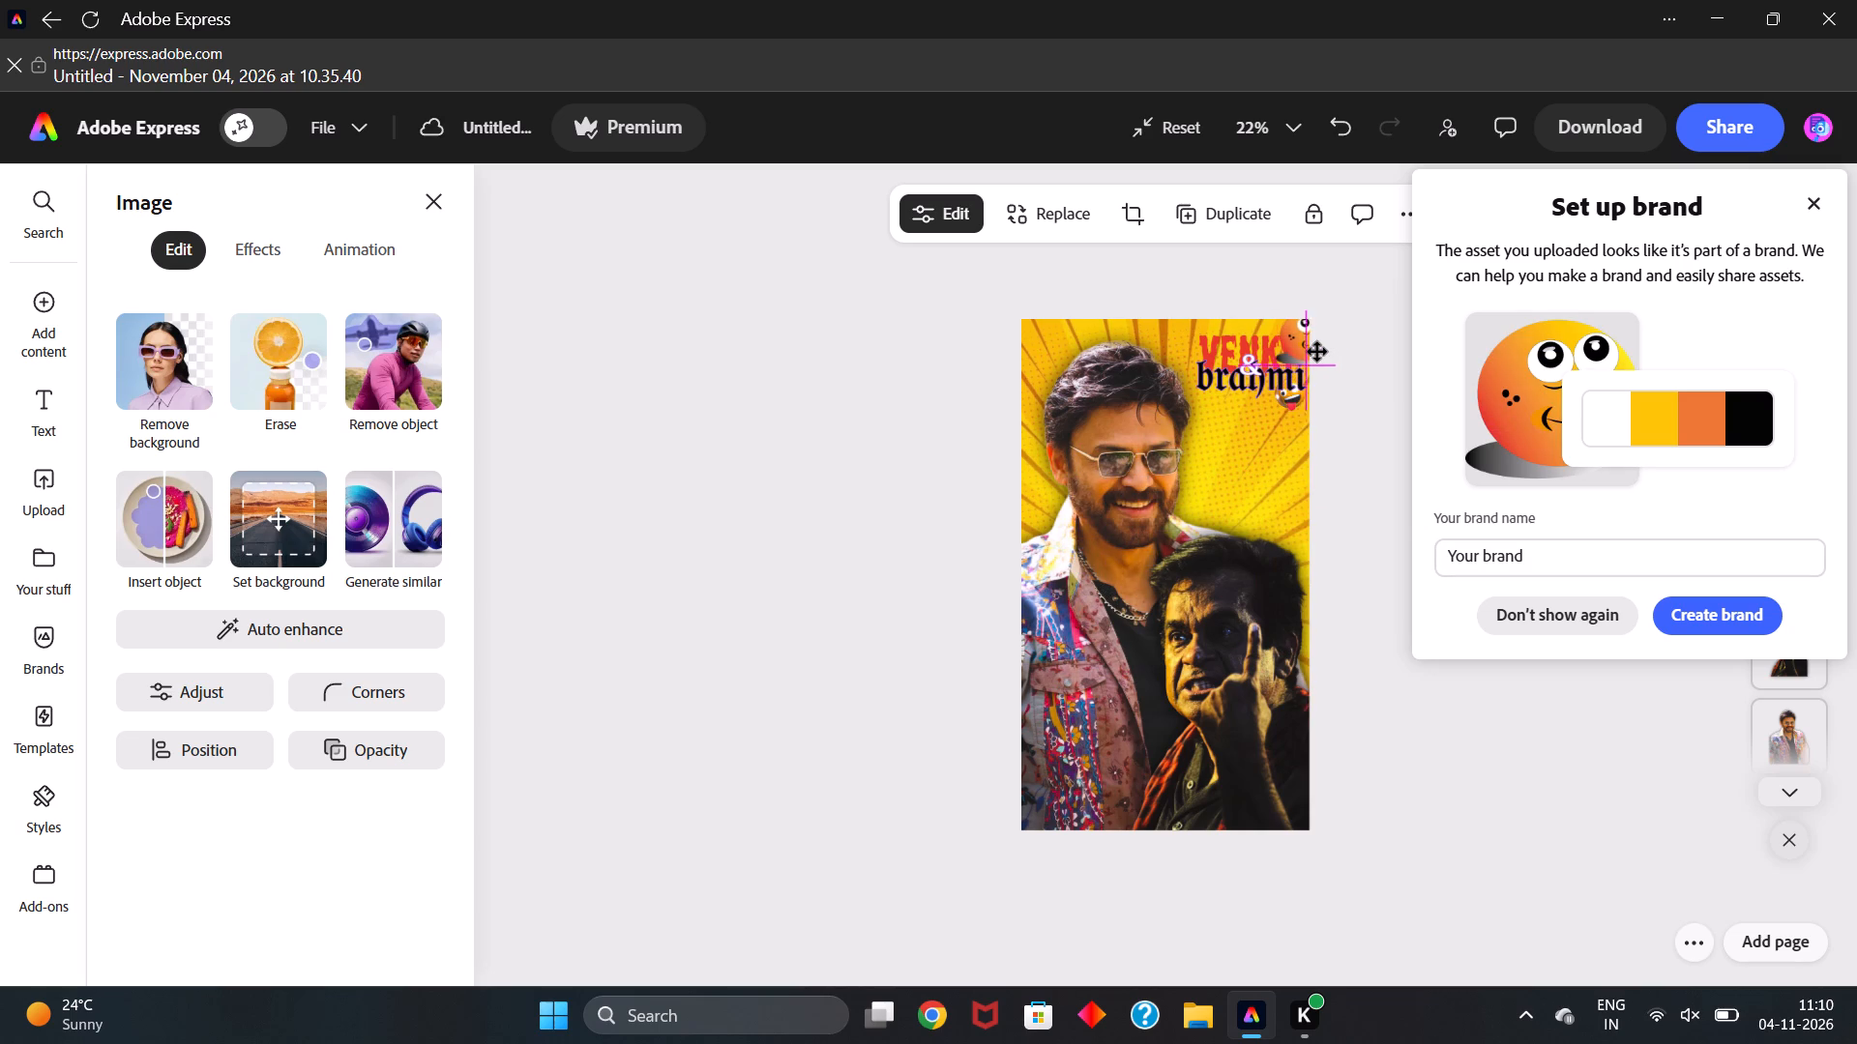
drag(1317, 352, 1046, 348)
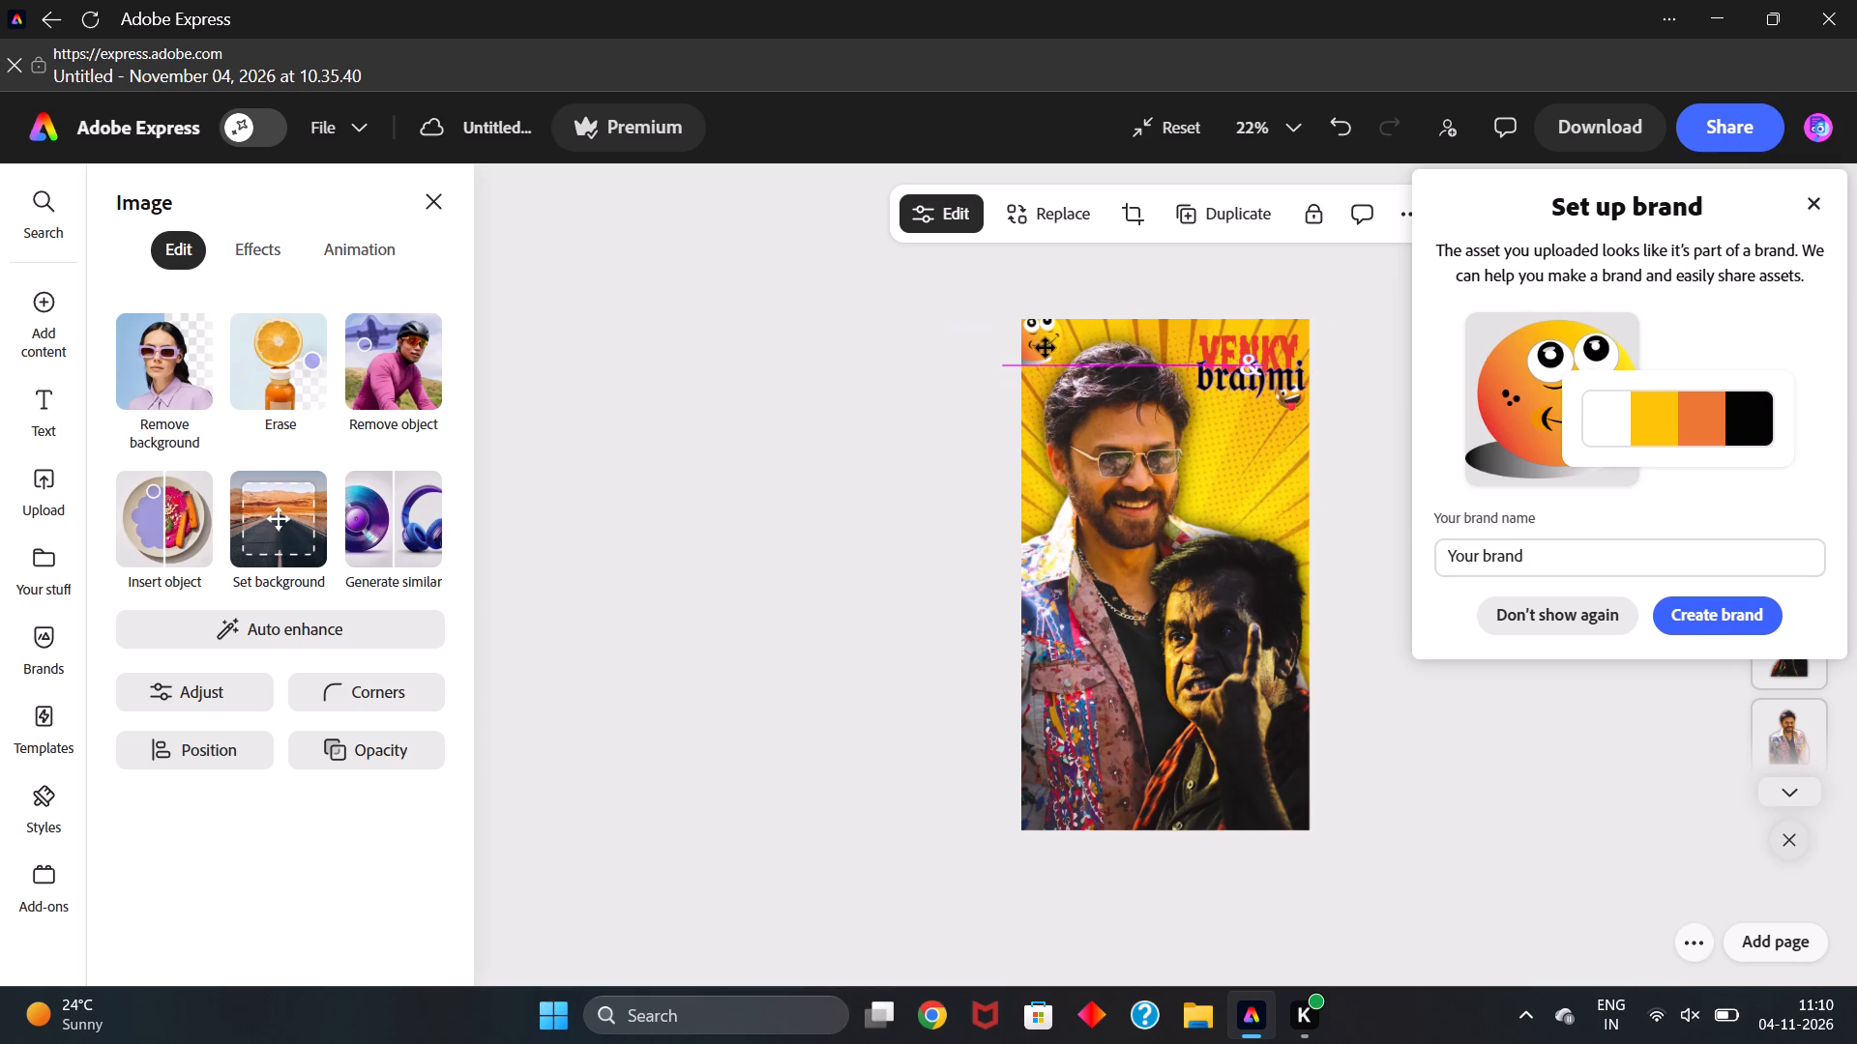
drag(1046, 348, 1038, 348)
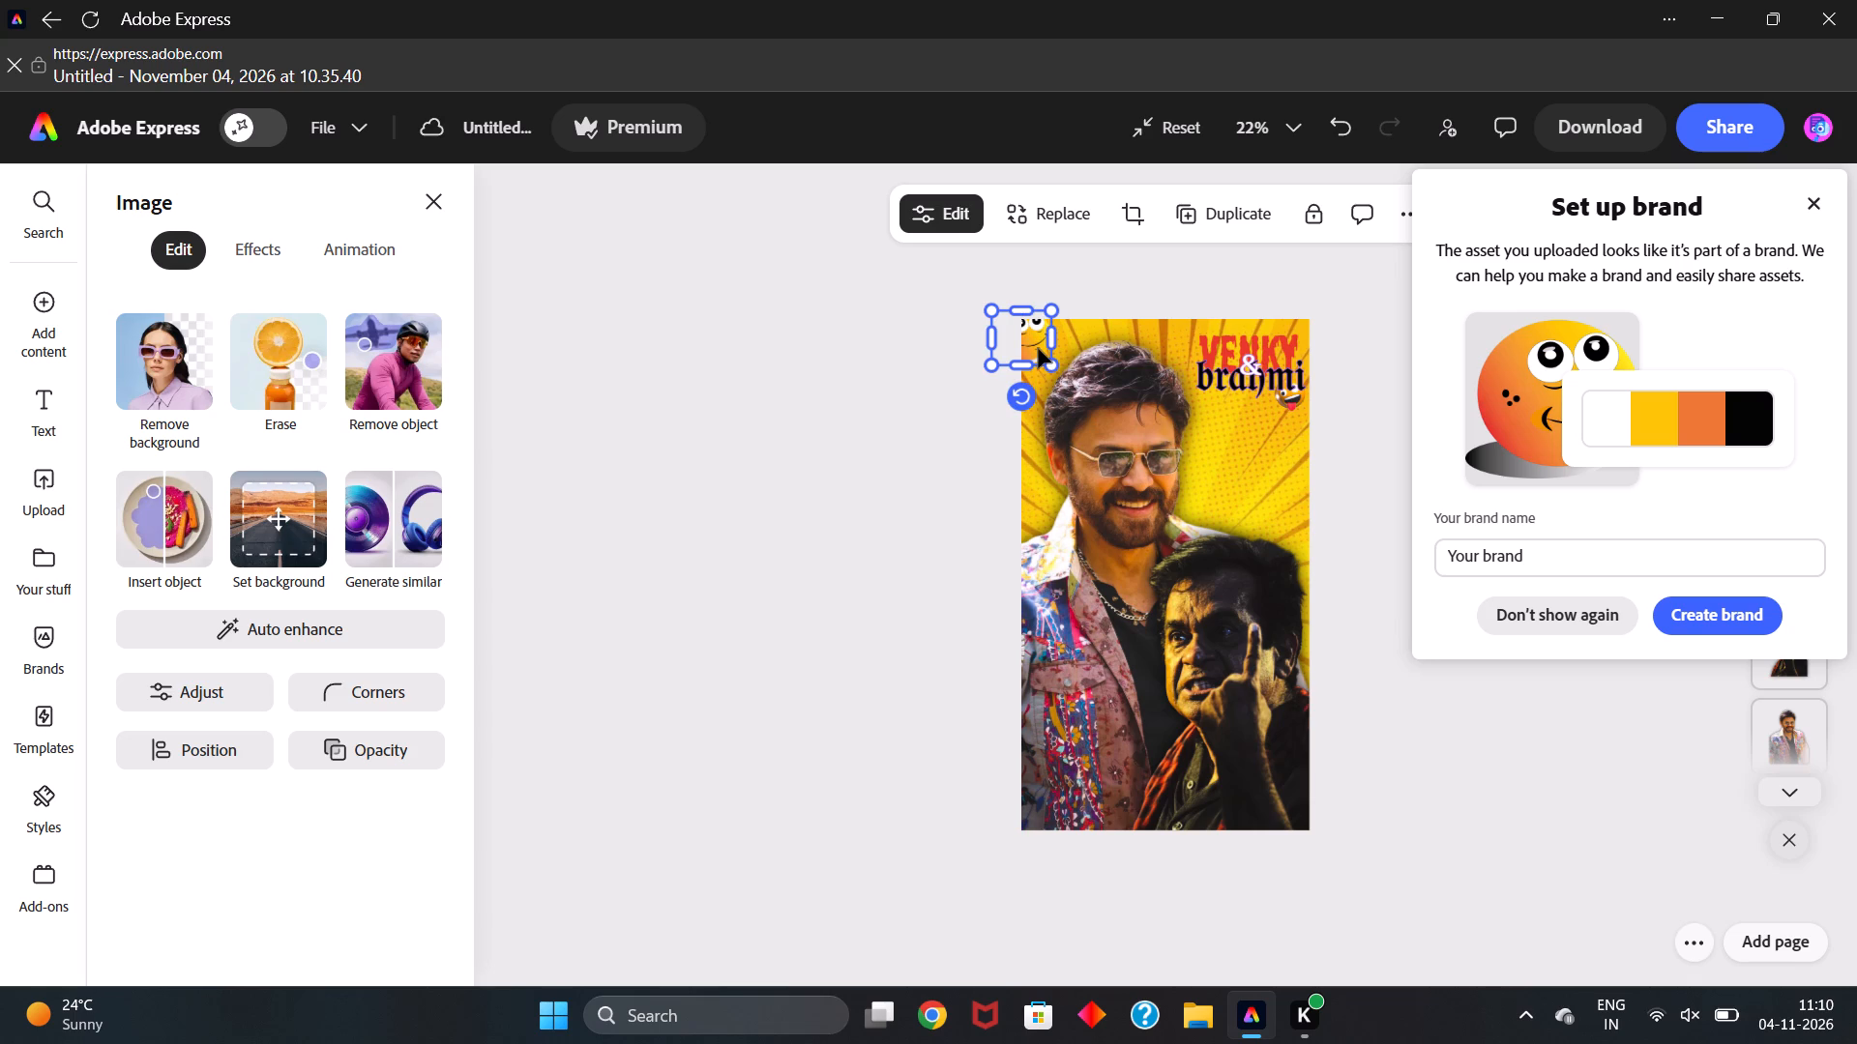
drag(1038, 348, 1048, 353)
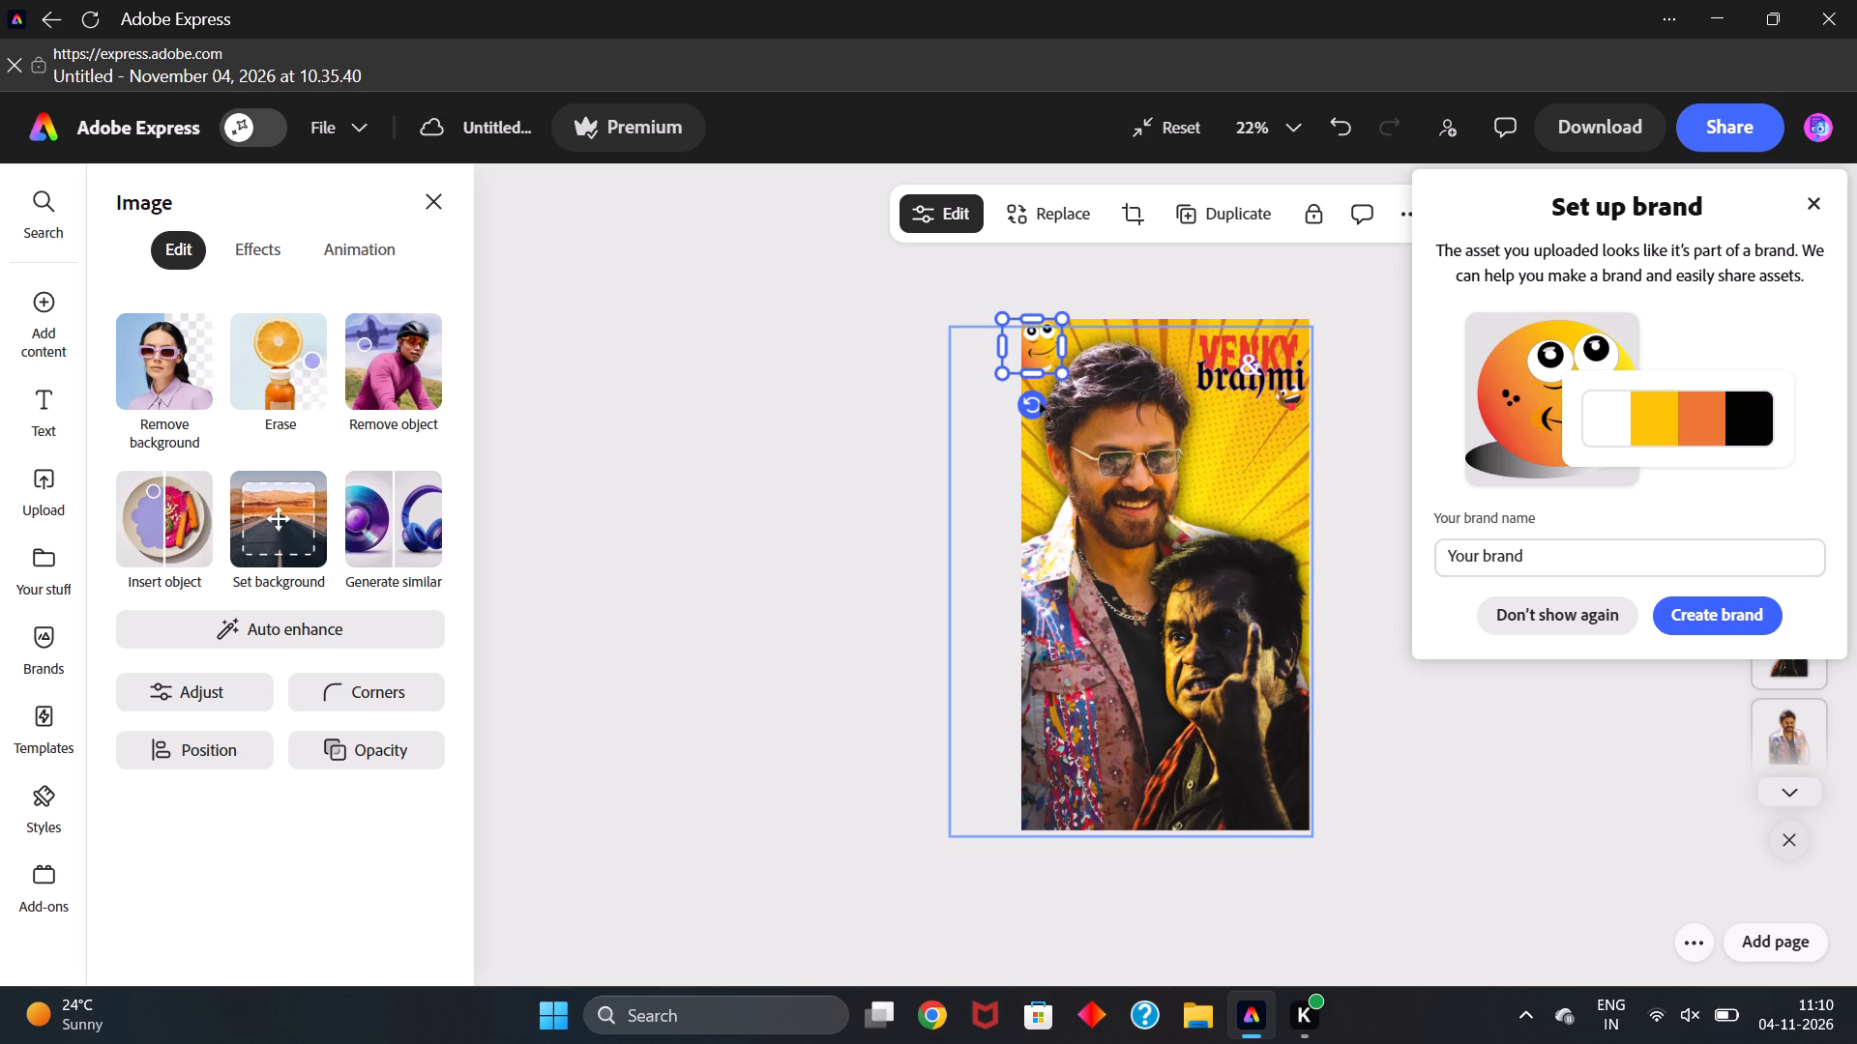
Rotate the orange smiling emoji clockwise and nudge it so that it peeks in diagonally from the page's upper left corner.
drag(1029, 415, 996, 403)
drag(1039, 337, 1030, 337)
click(988, 398)
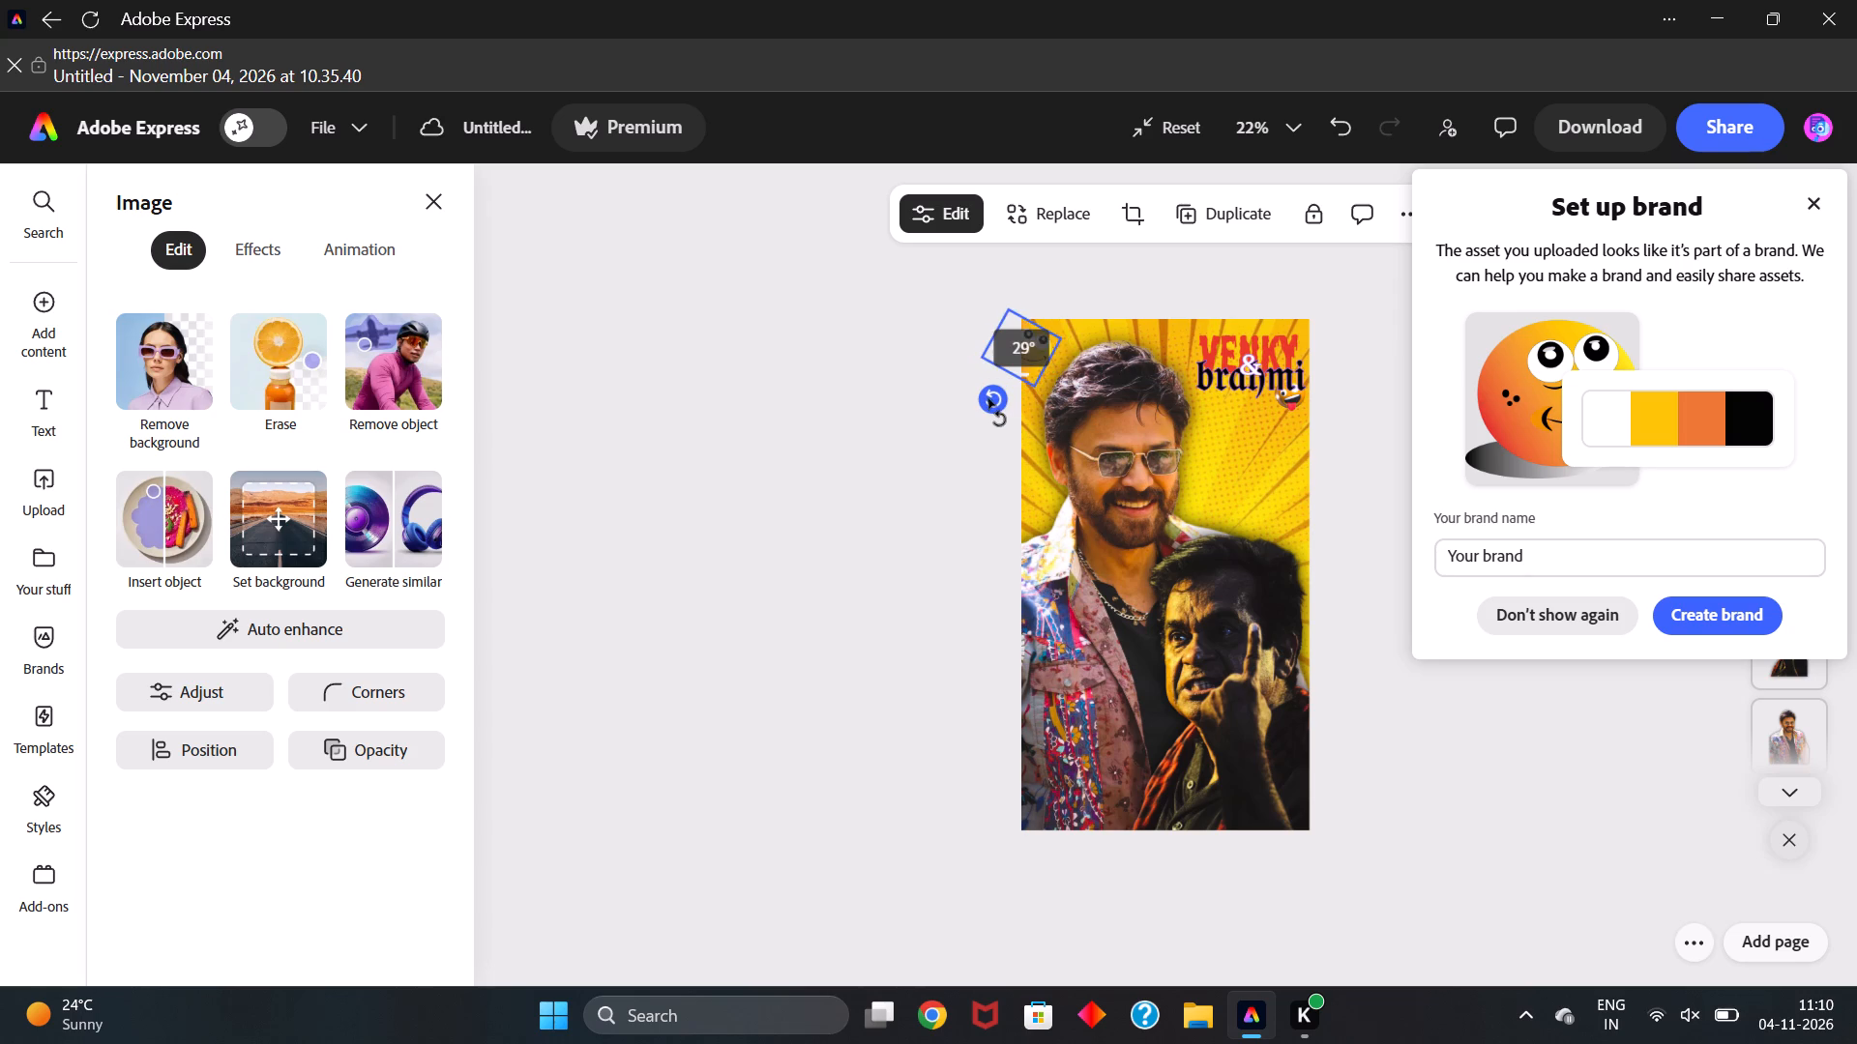
click(1025, 356)
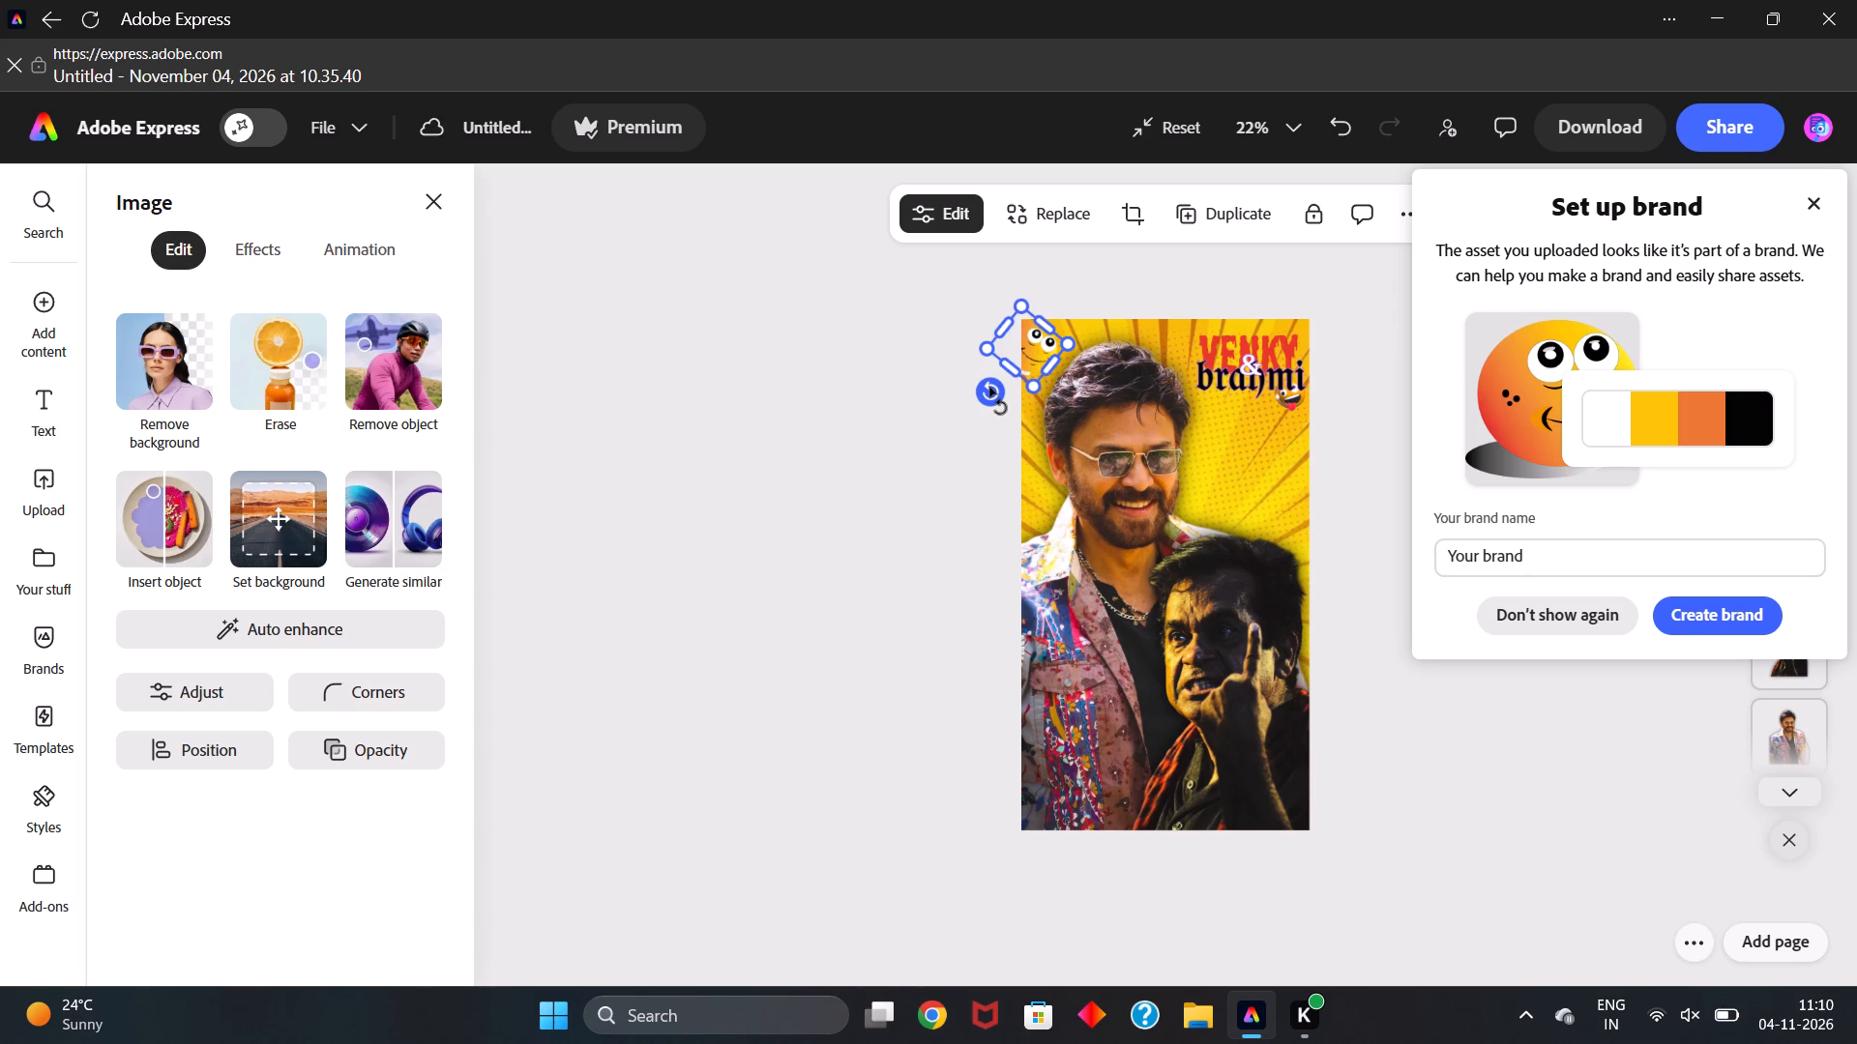
drag(989, 387, 979, 377)
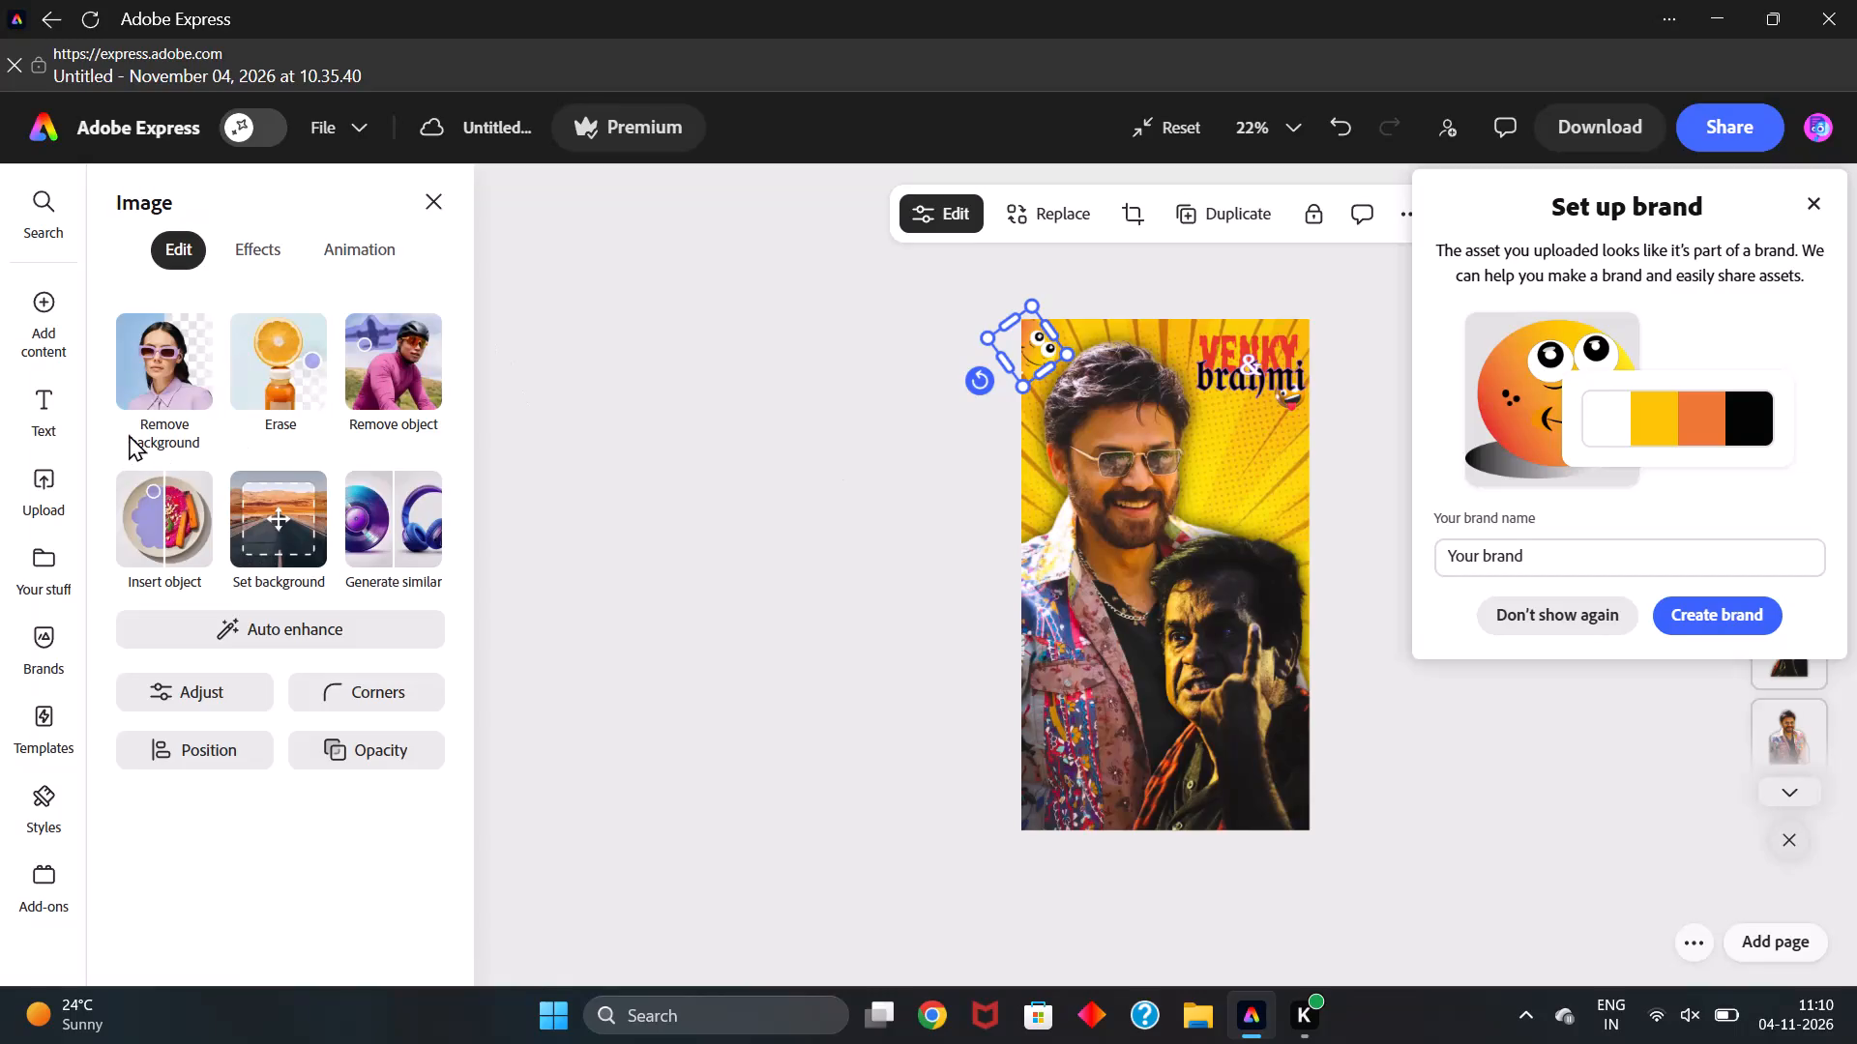
Apply the Color punch Photoshop filter to the orange smiling emoji and dismiss the brand setup suggestion.
click(243, 250)
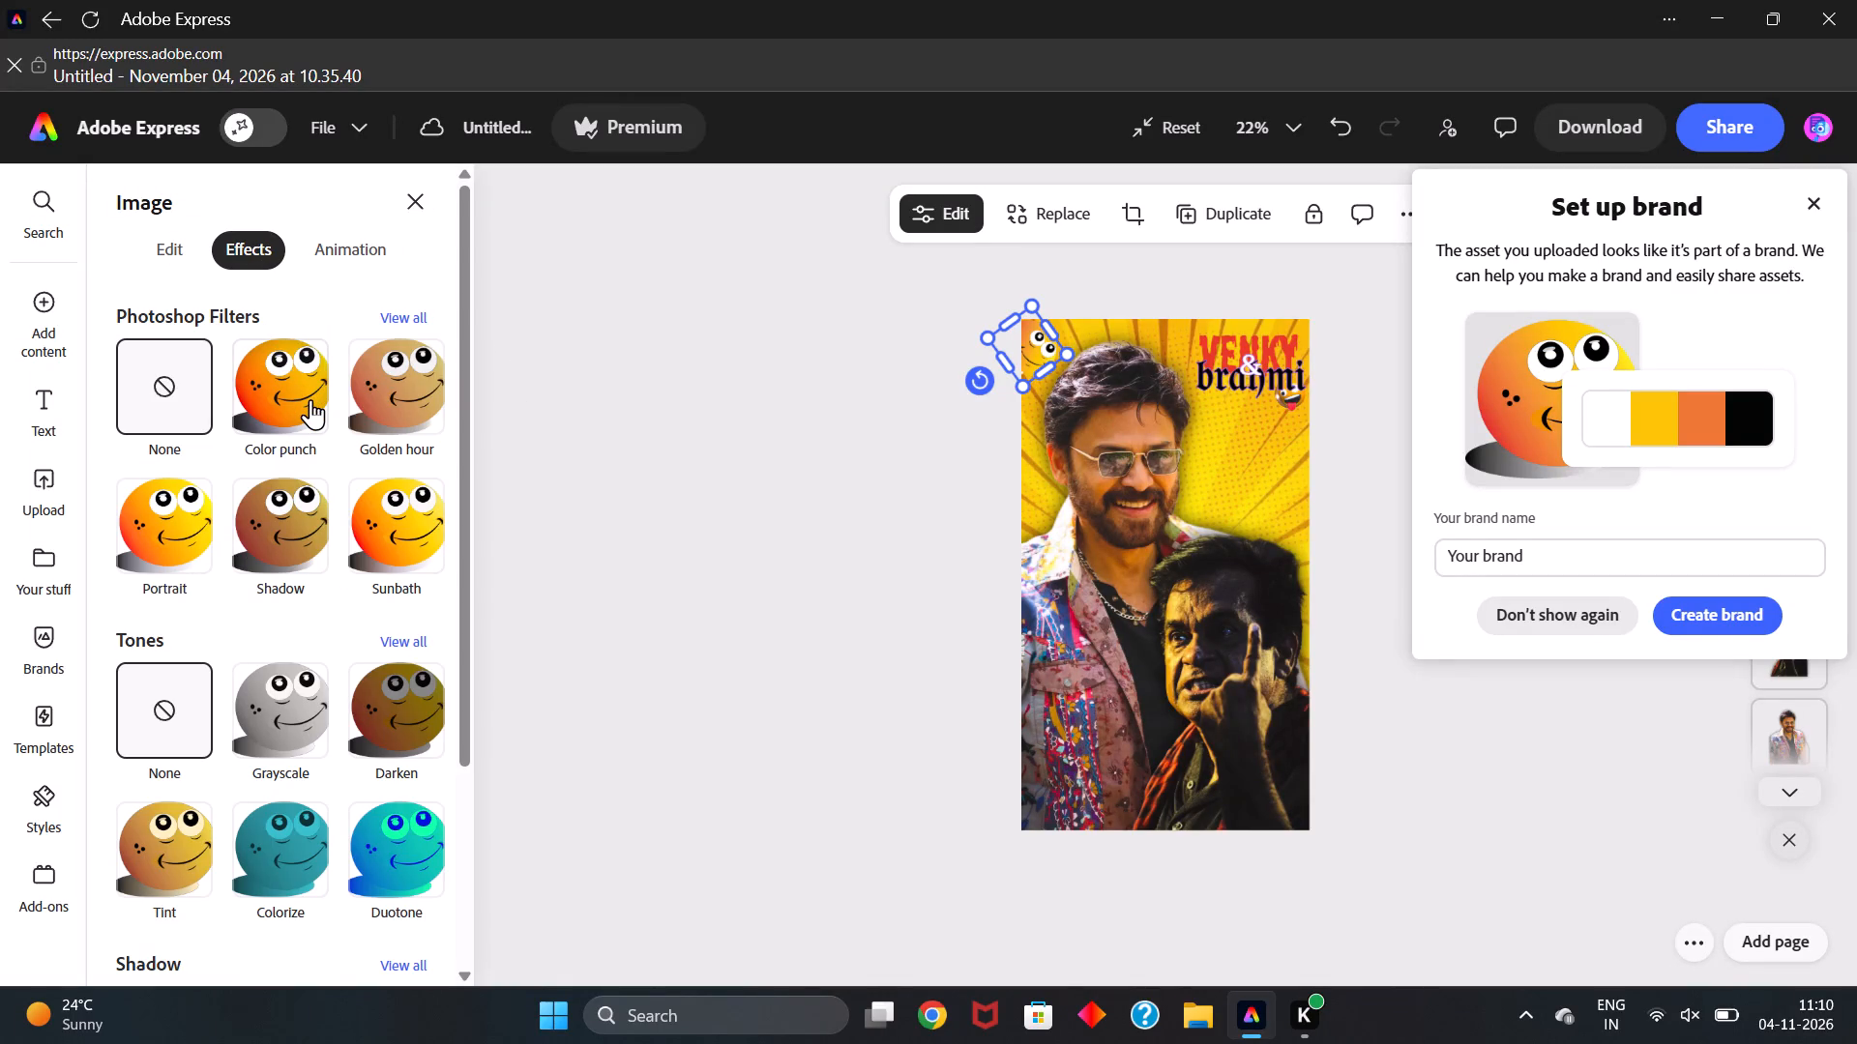
click(310, 399)
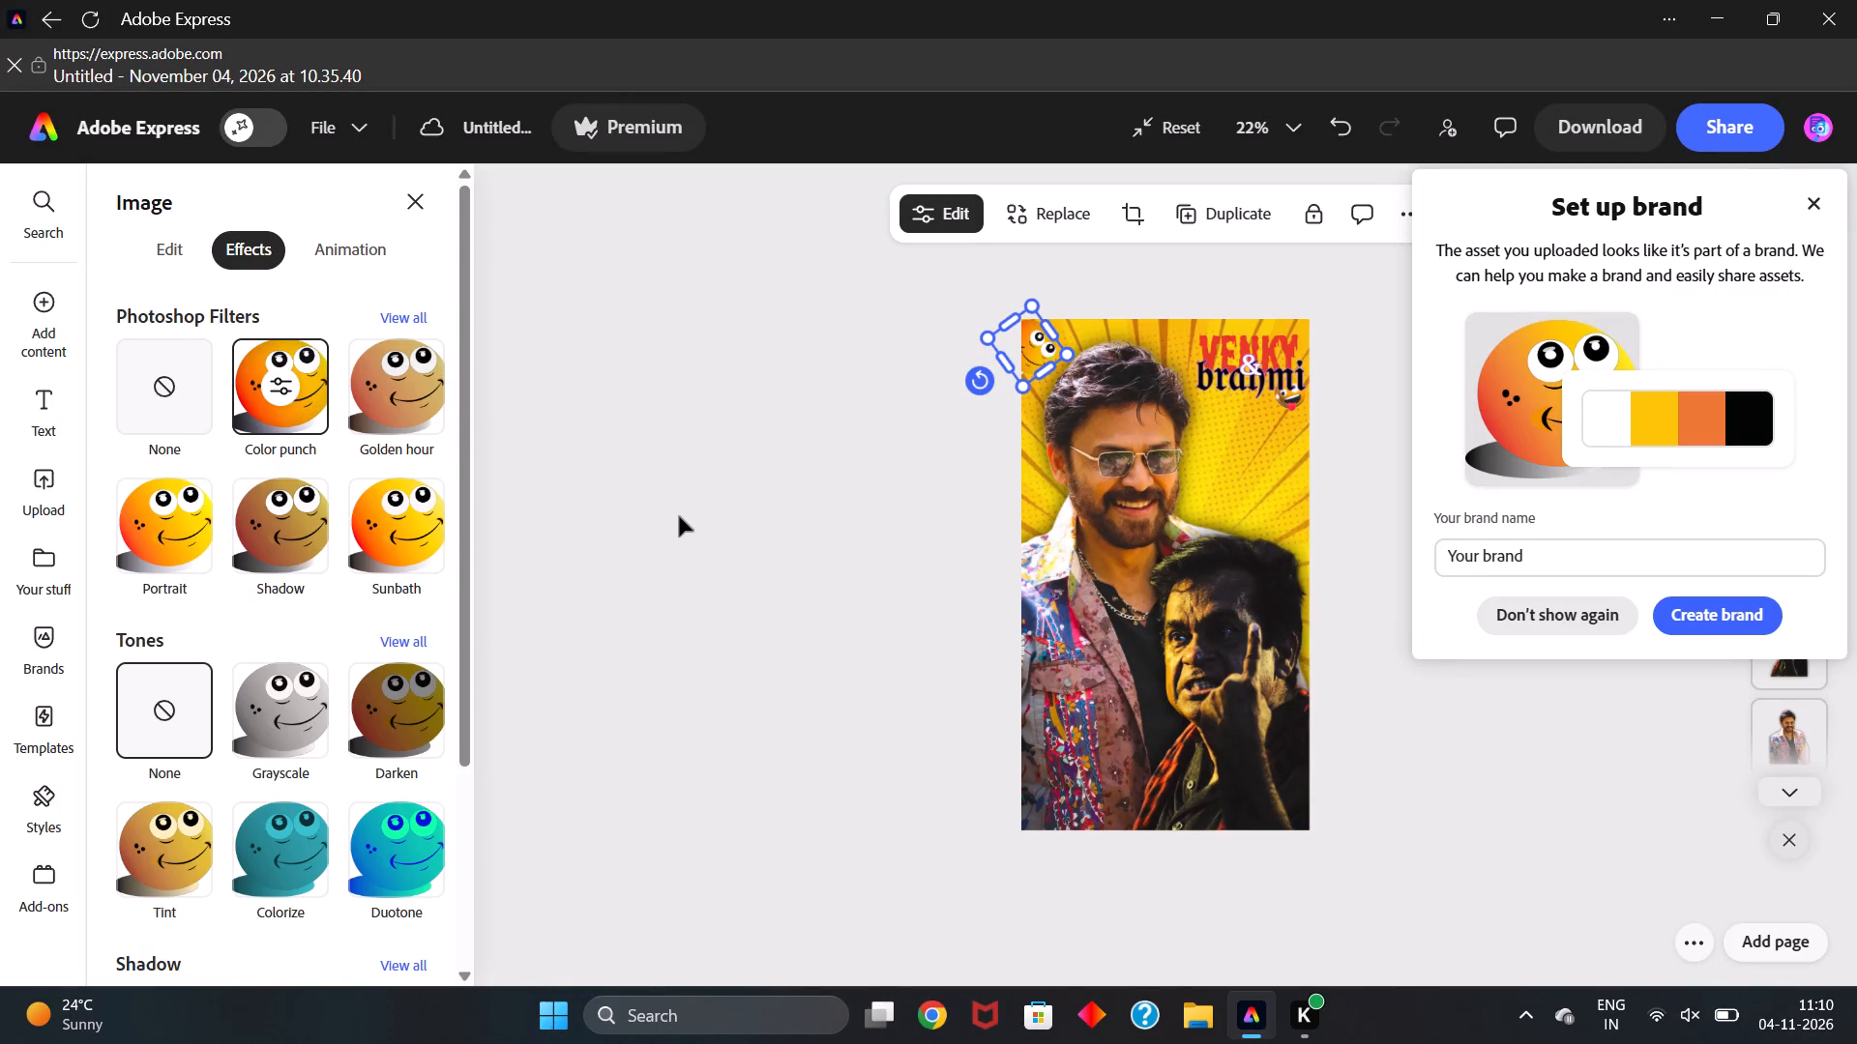
click(679, 516)
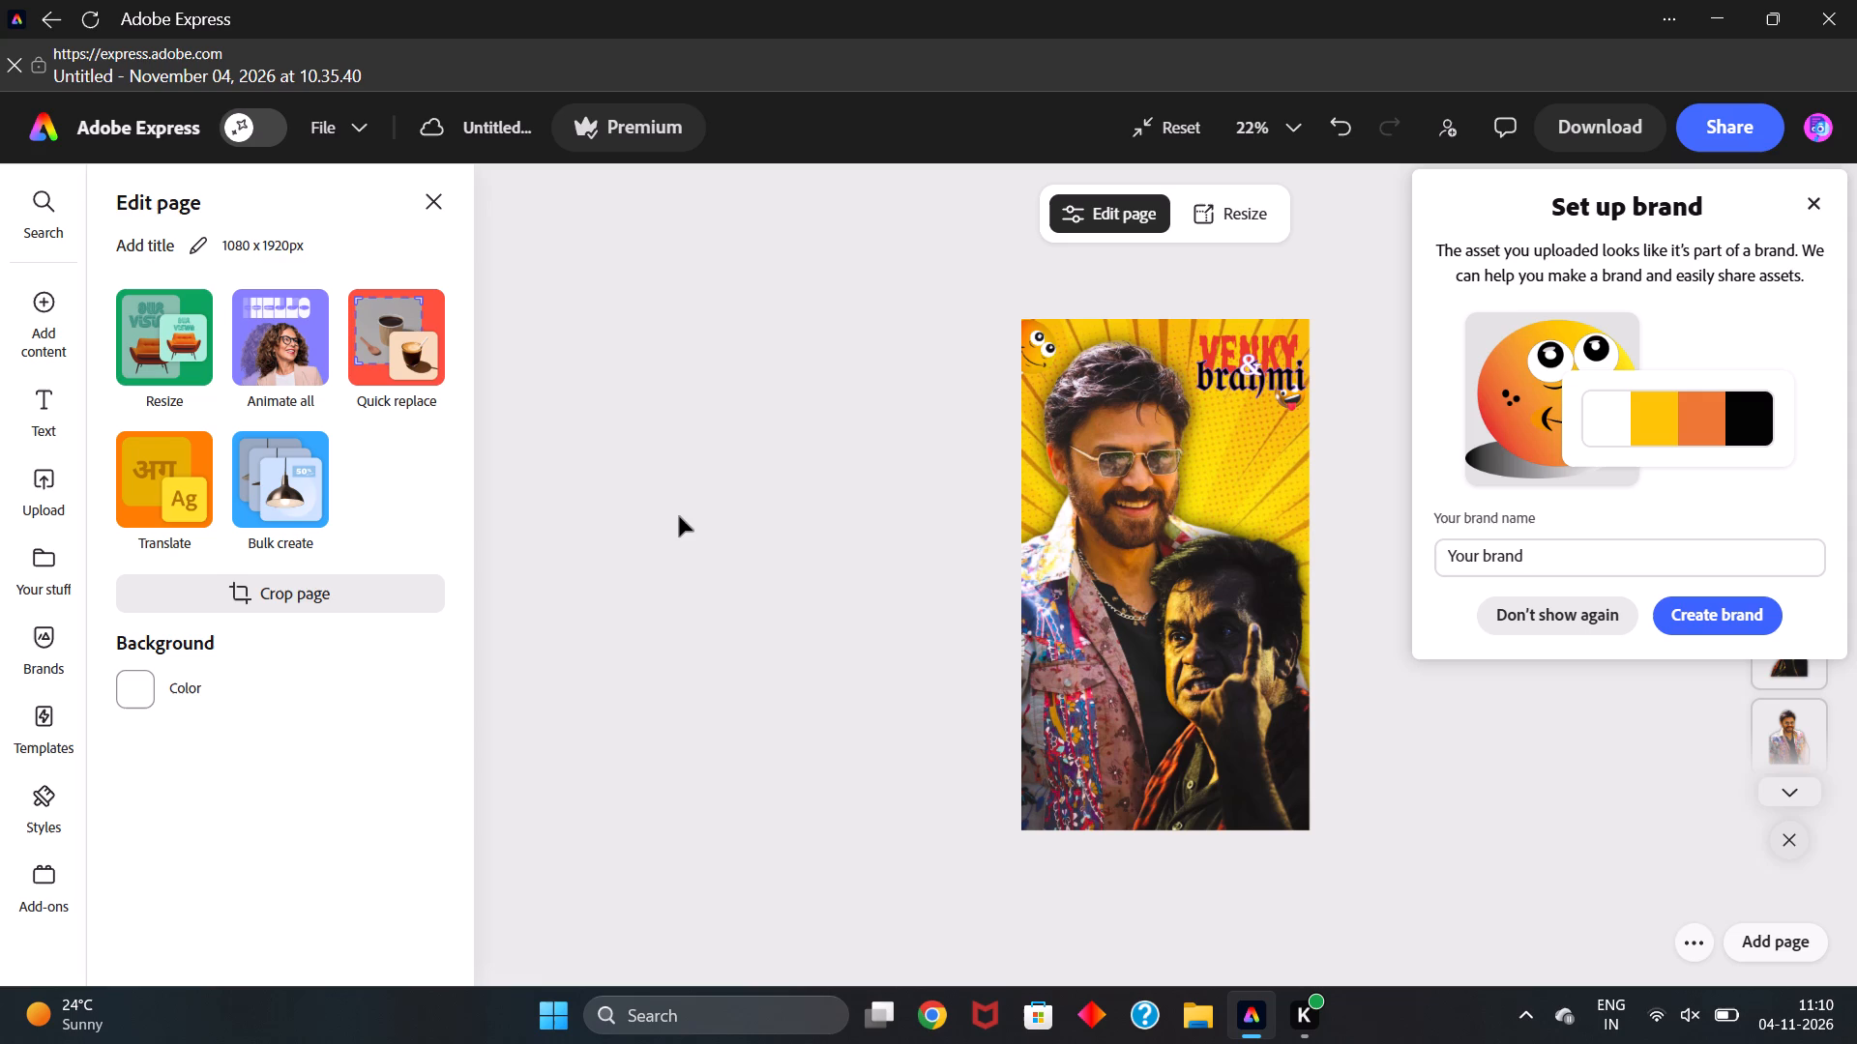
click(1813, 203)
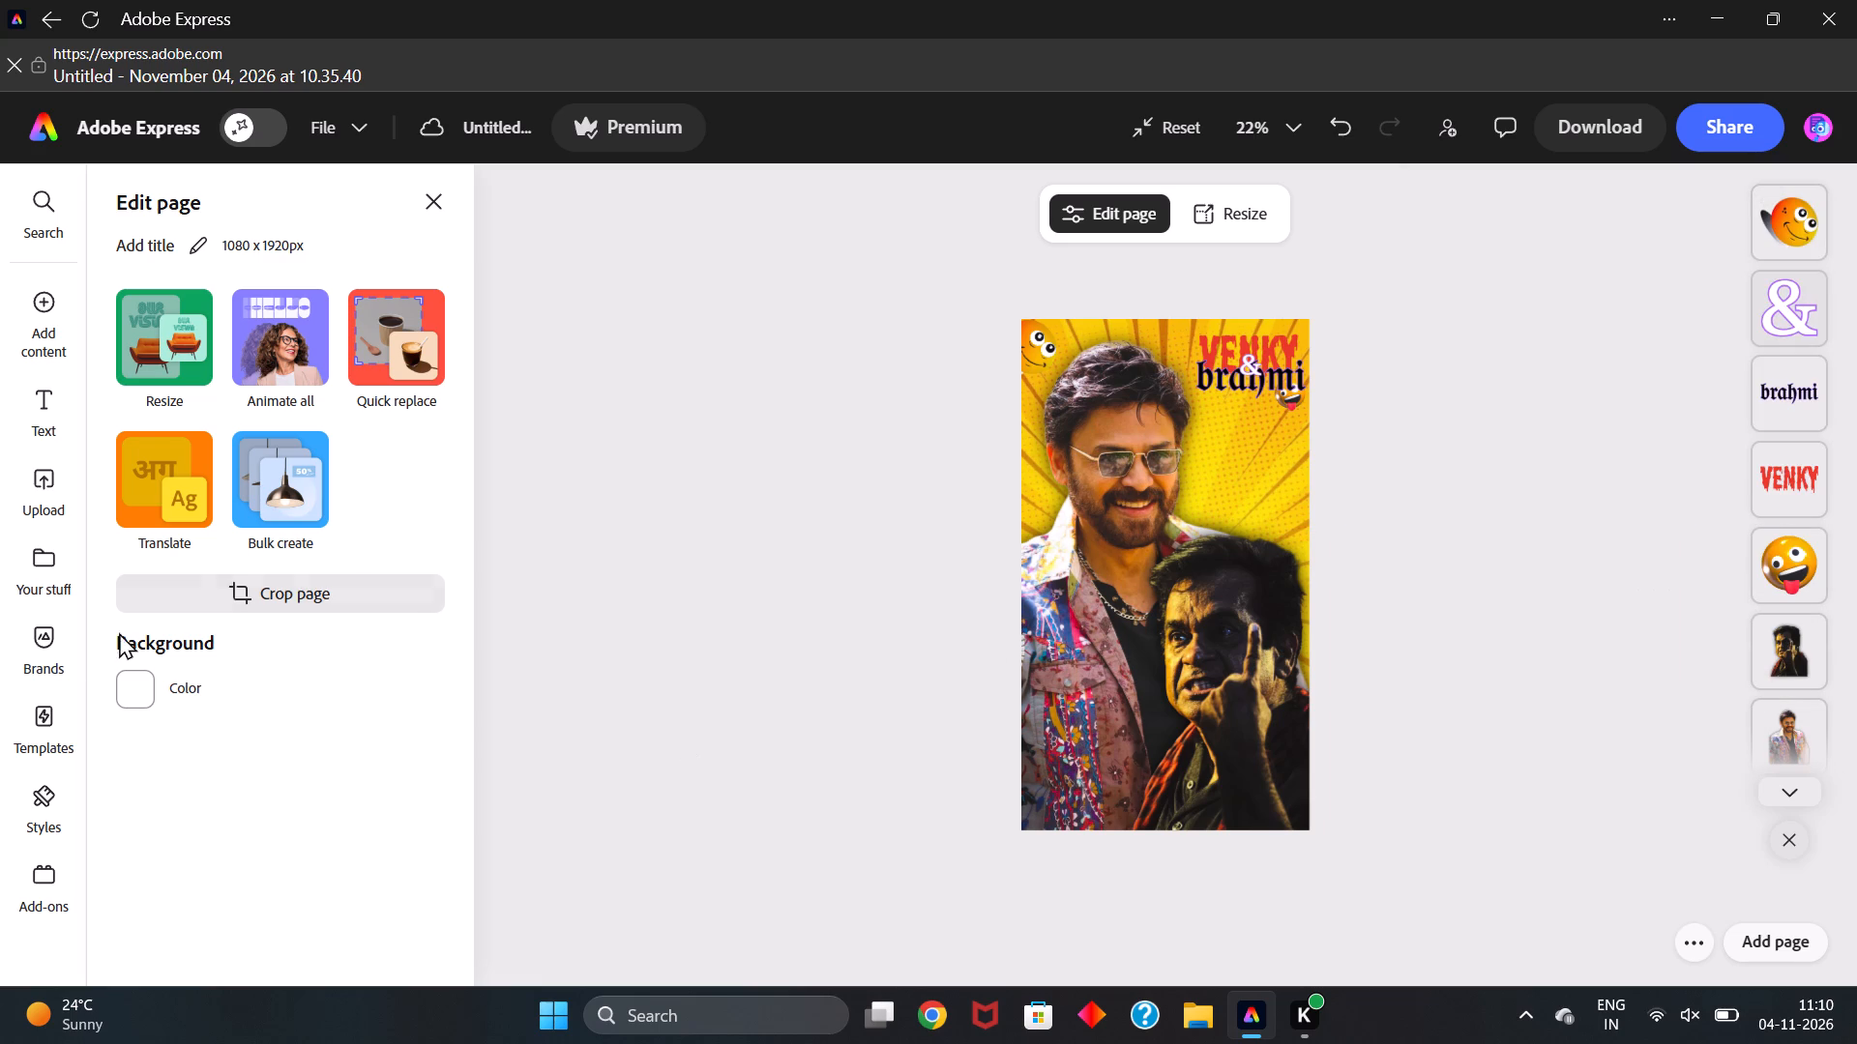
Add the uploaded laughing emoji with the pointing finger and shrink it to about a third of the page width.
click(45, 500)
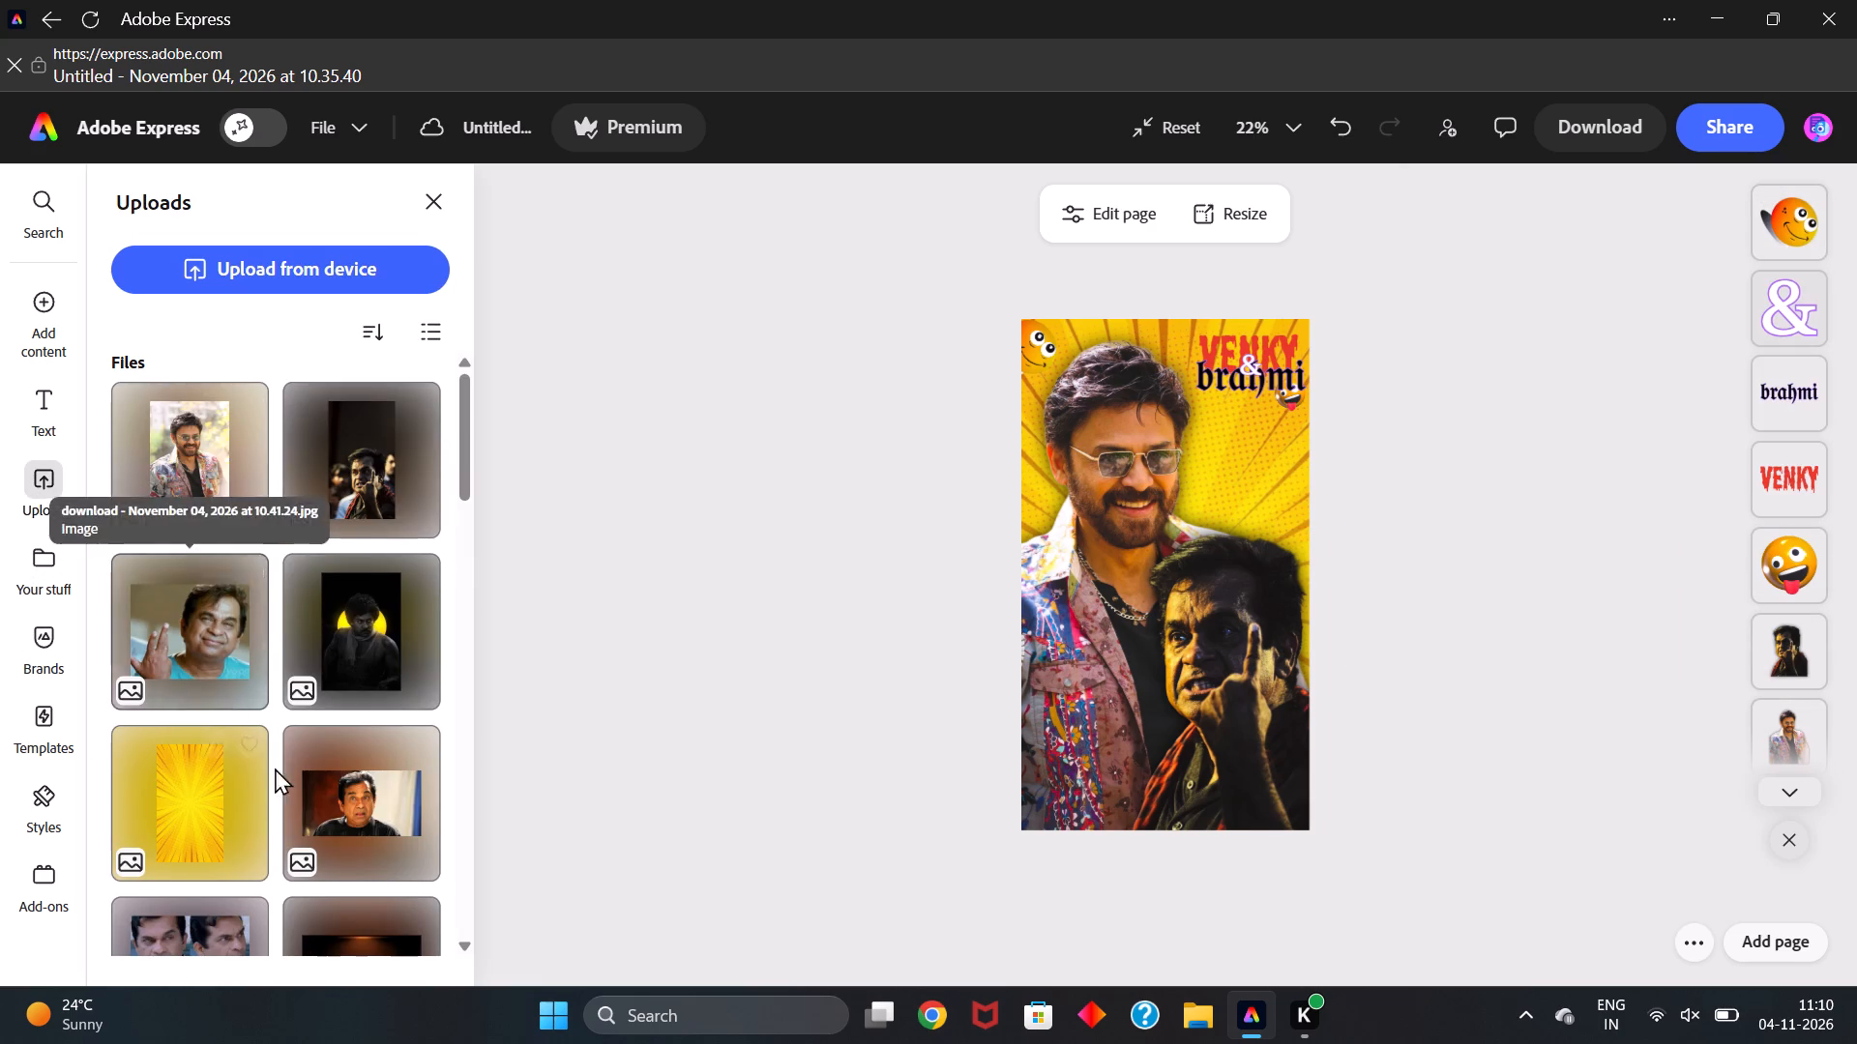
scroll(275, 768, down, 9)
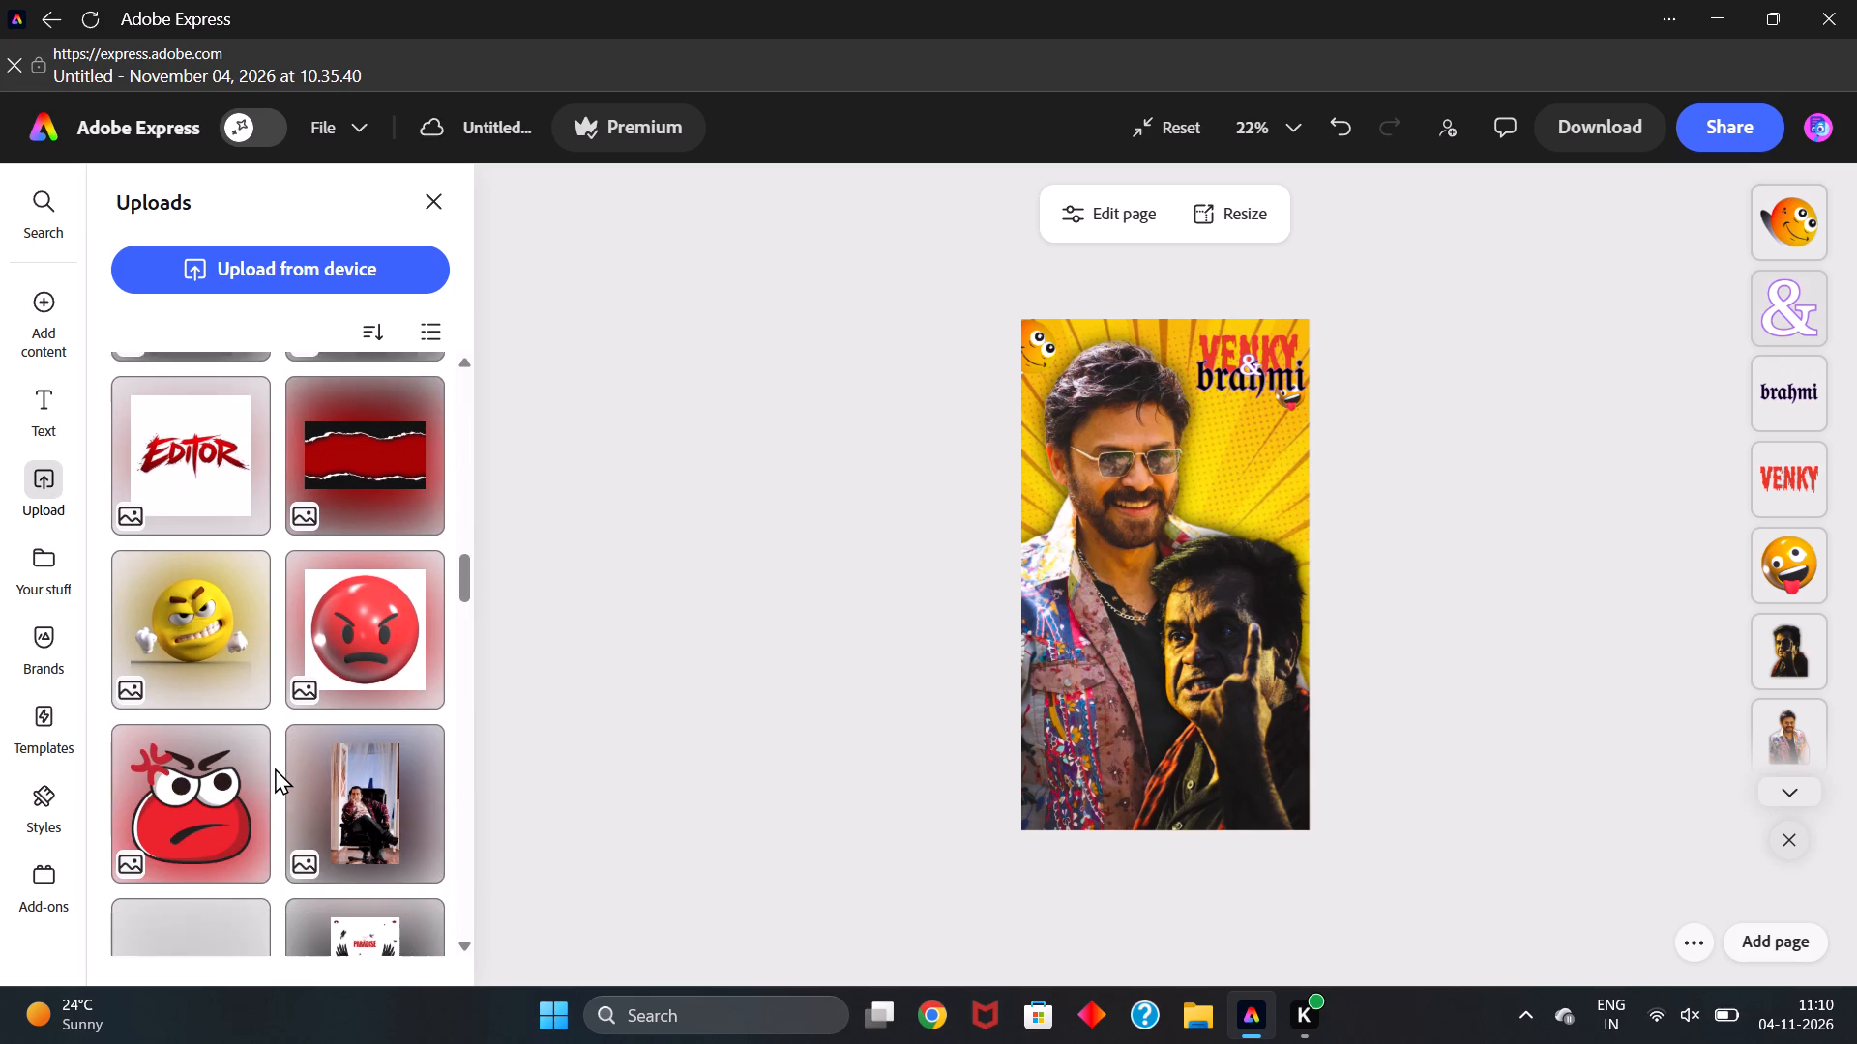
scroll(275, 768, down, 5)
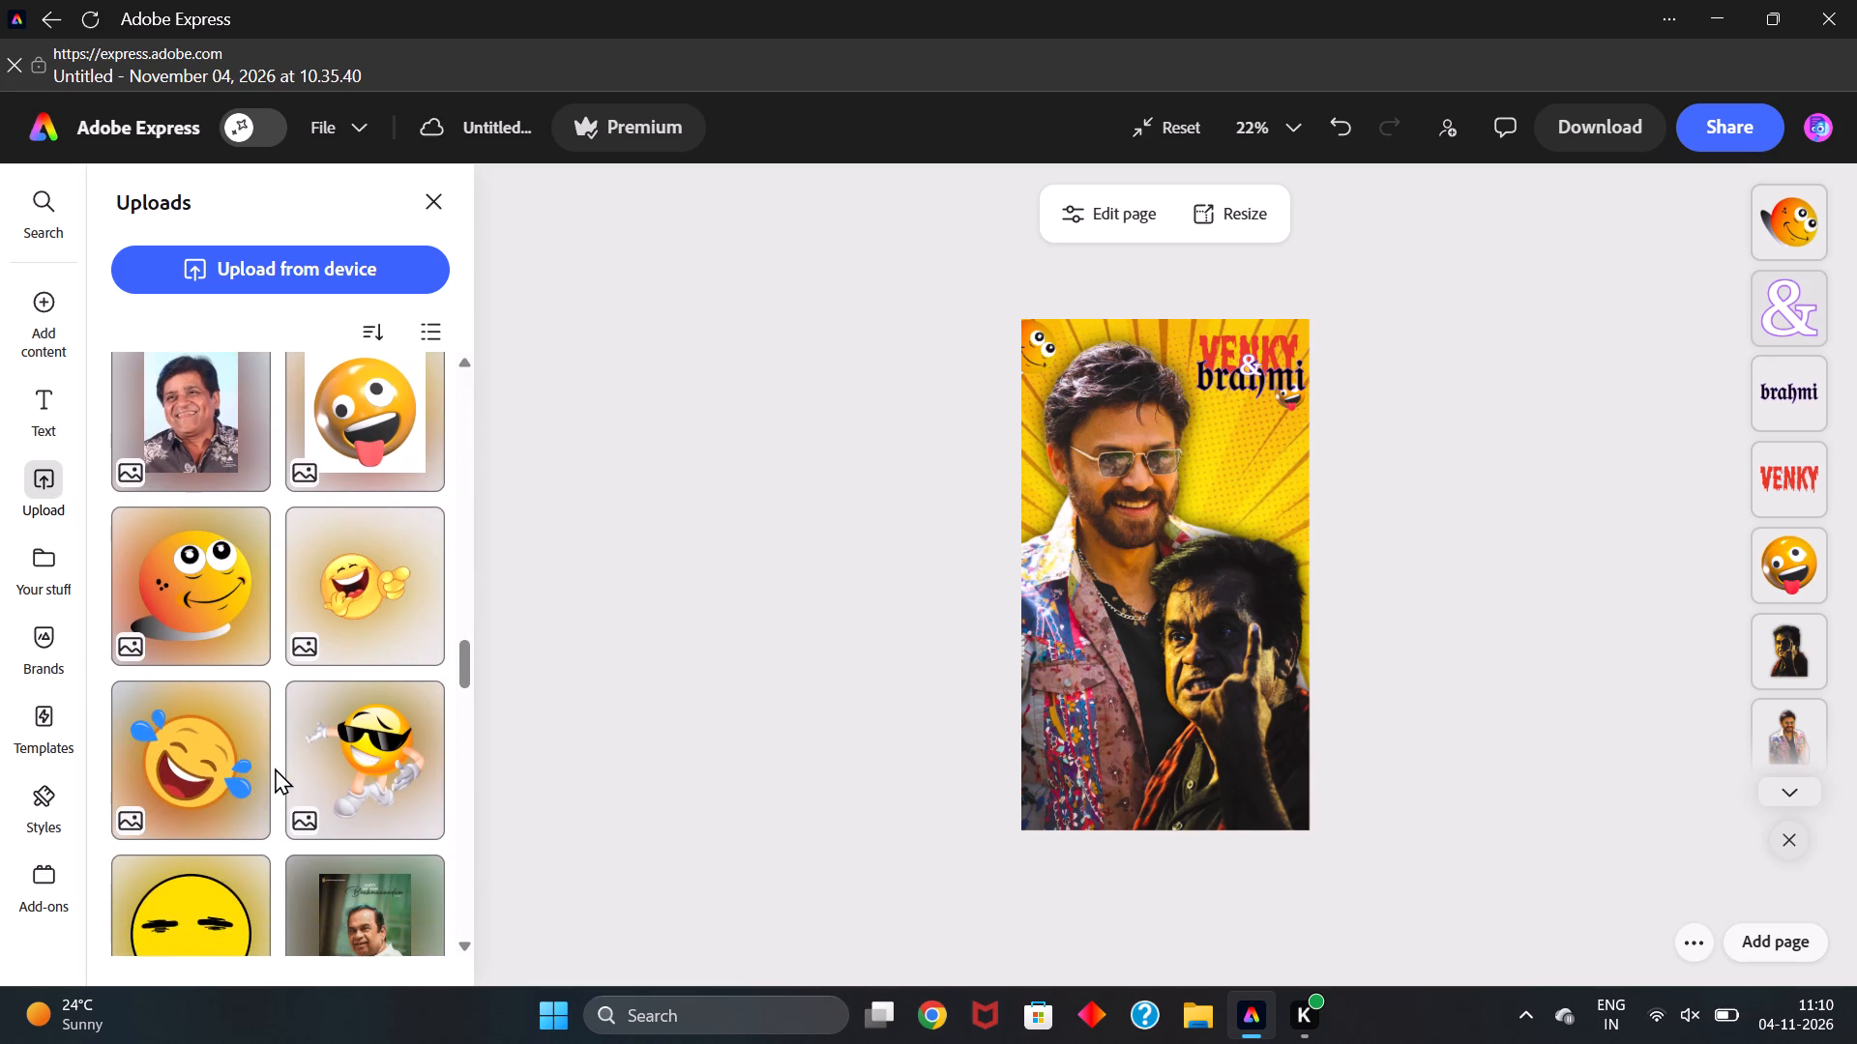
scroll(275, 768, down, 1)
click(345, 587)
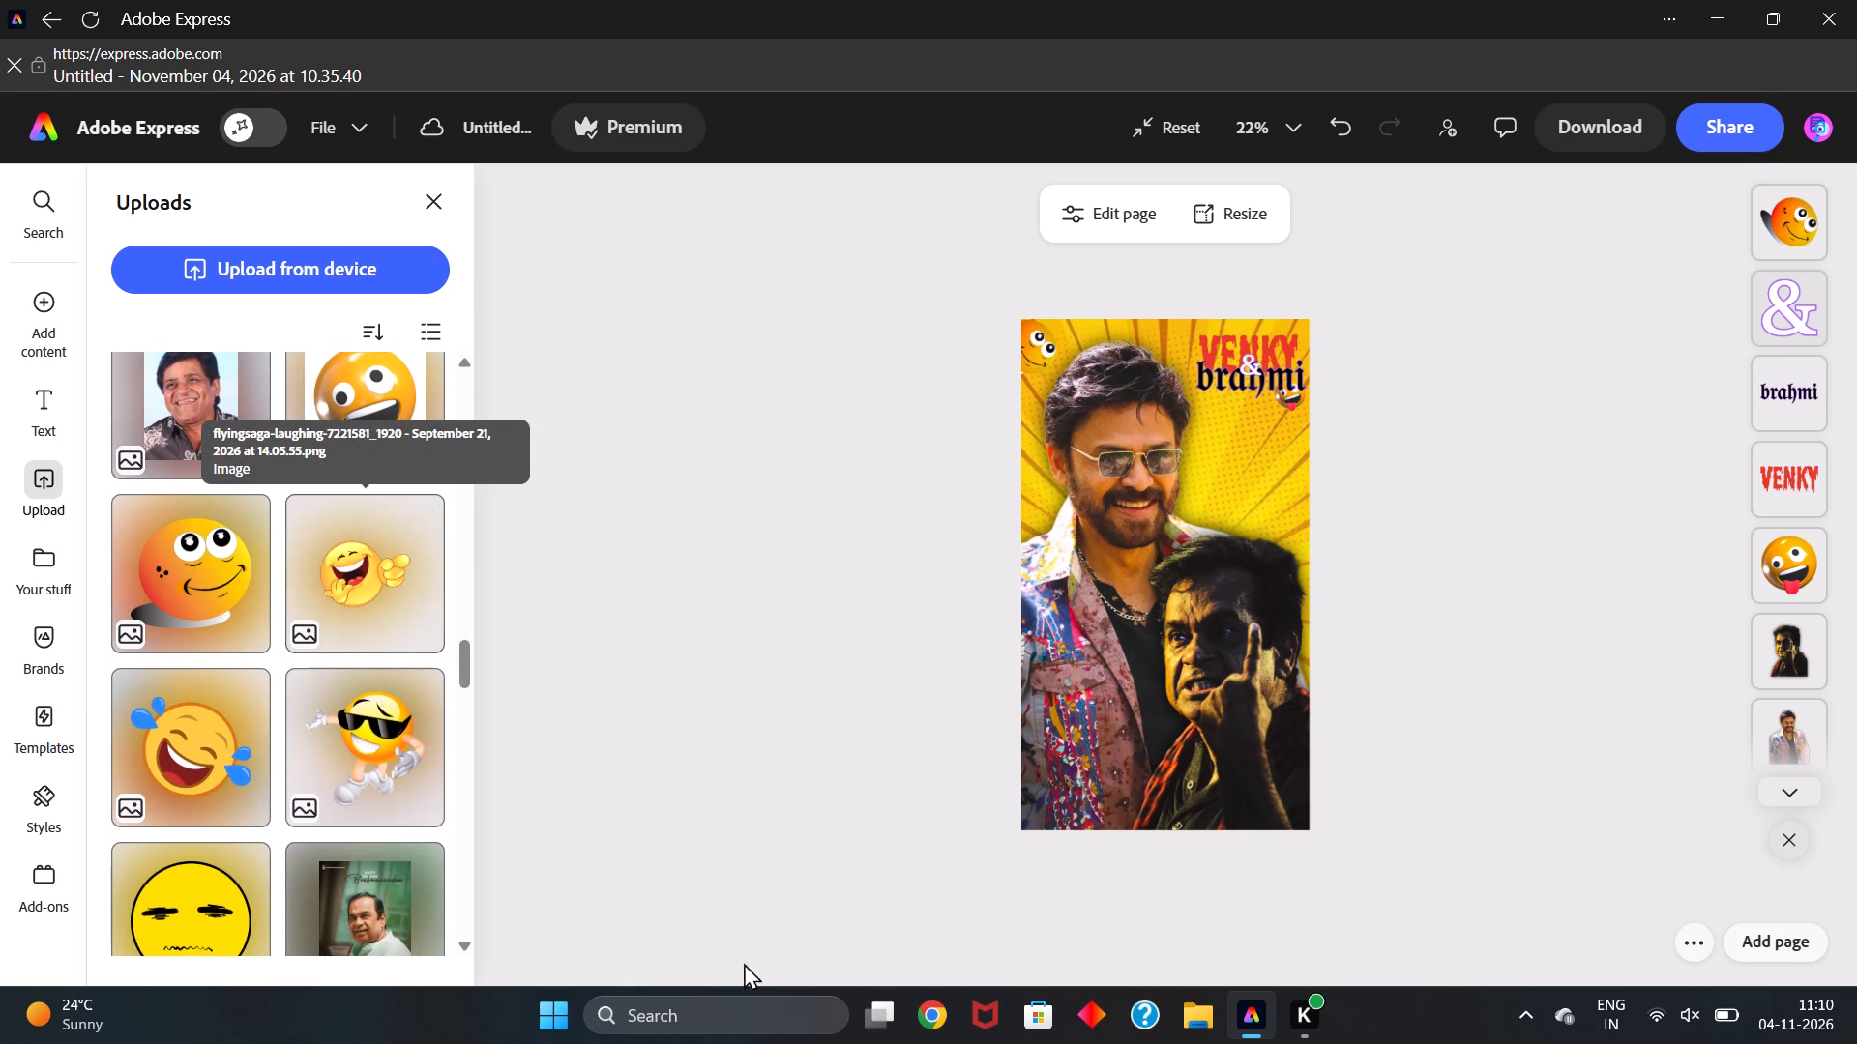
click(1207, 665)
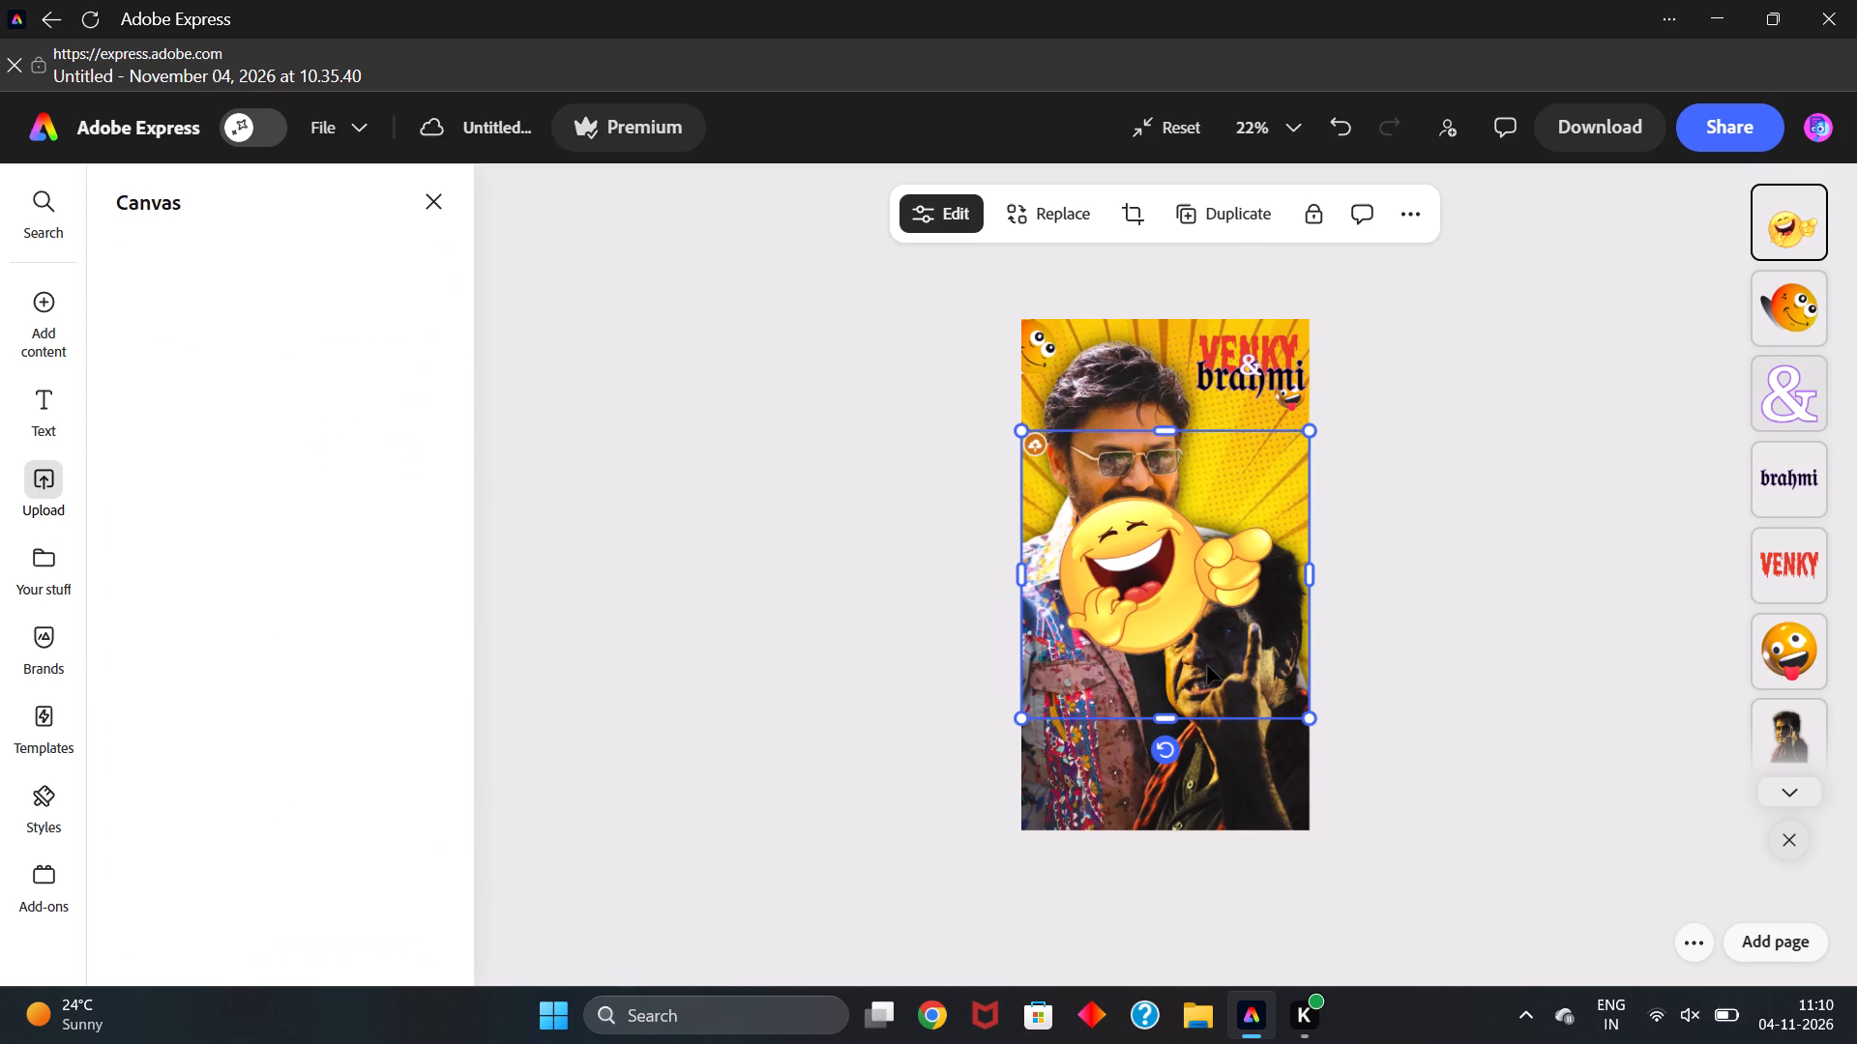
drag(1311, 719, 1069, 578)
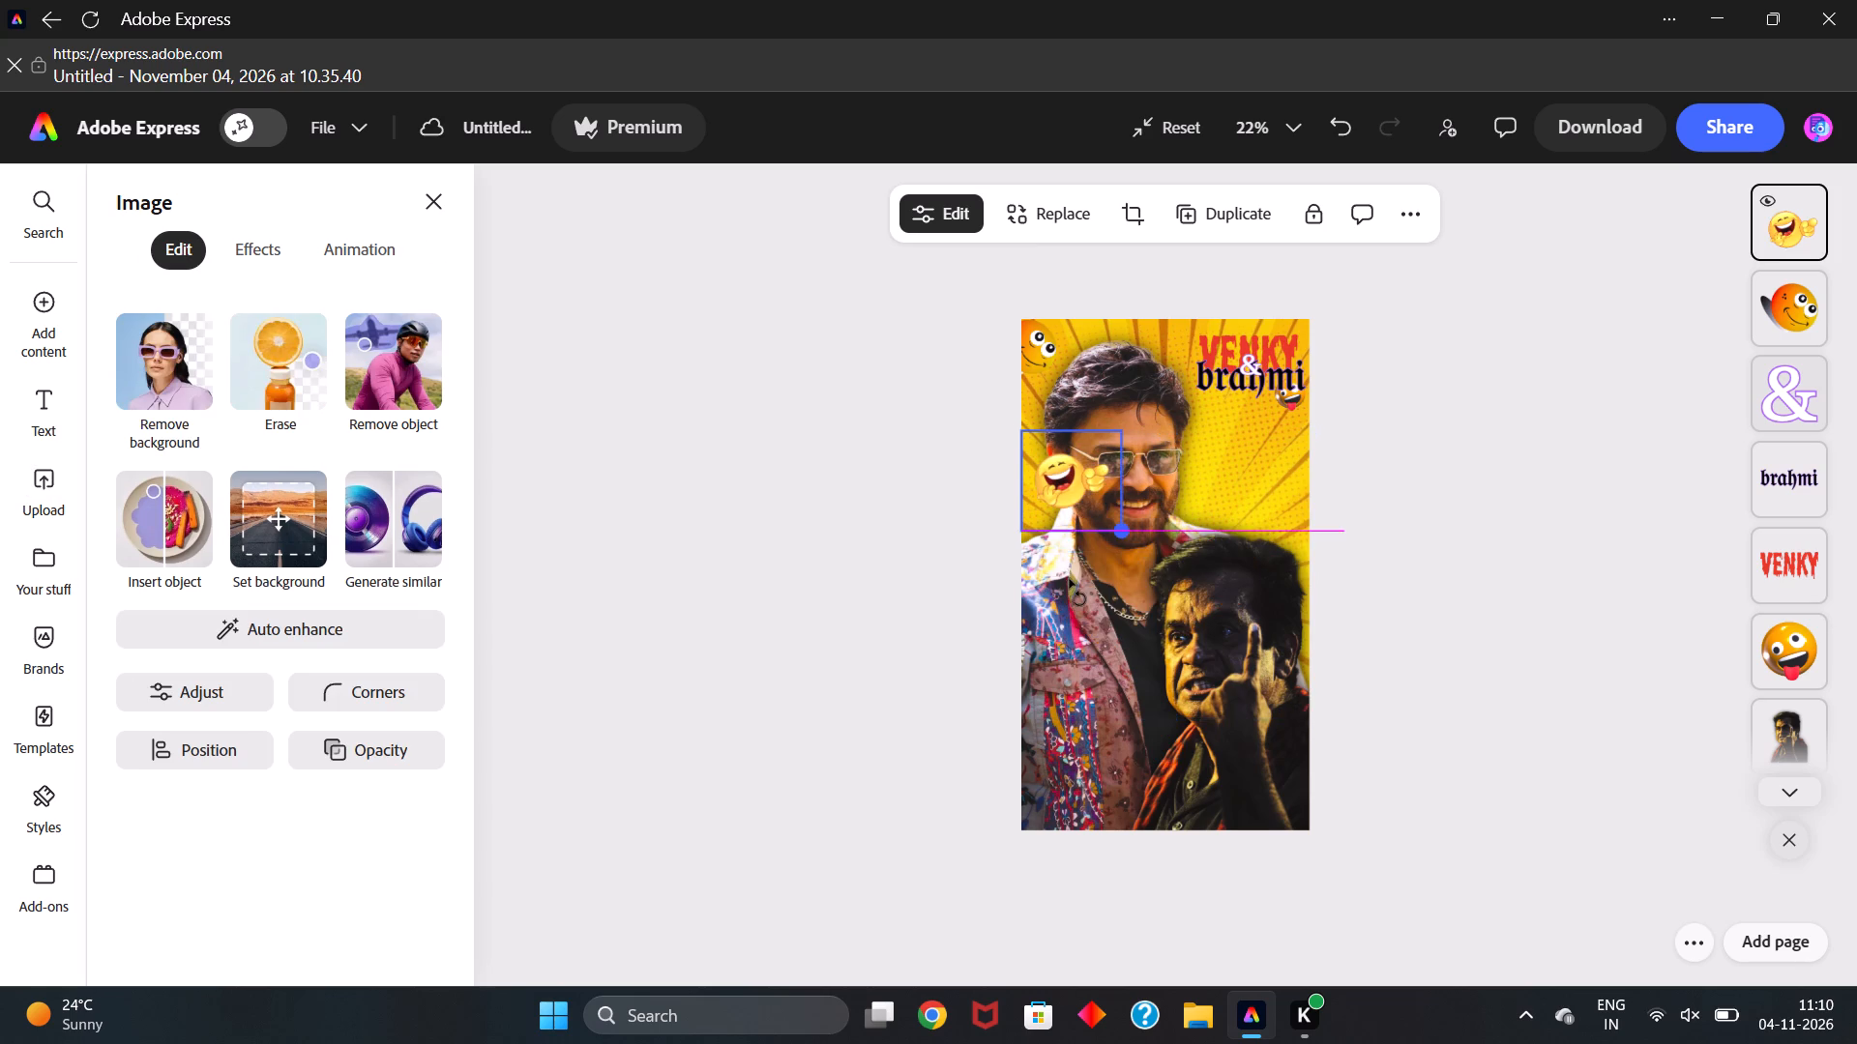
Apply the Color punch Photoshop filter to the laughing, pointing emoji.
click(241, 259)
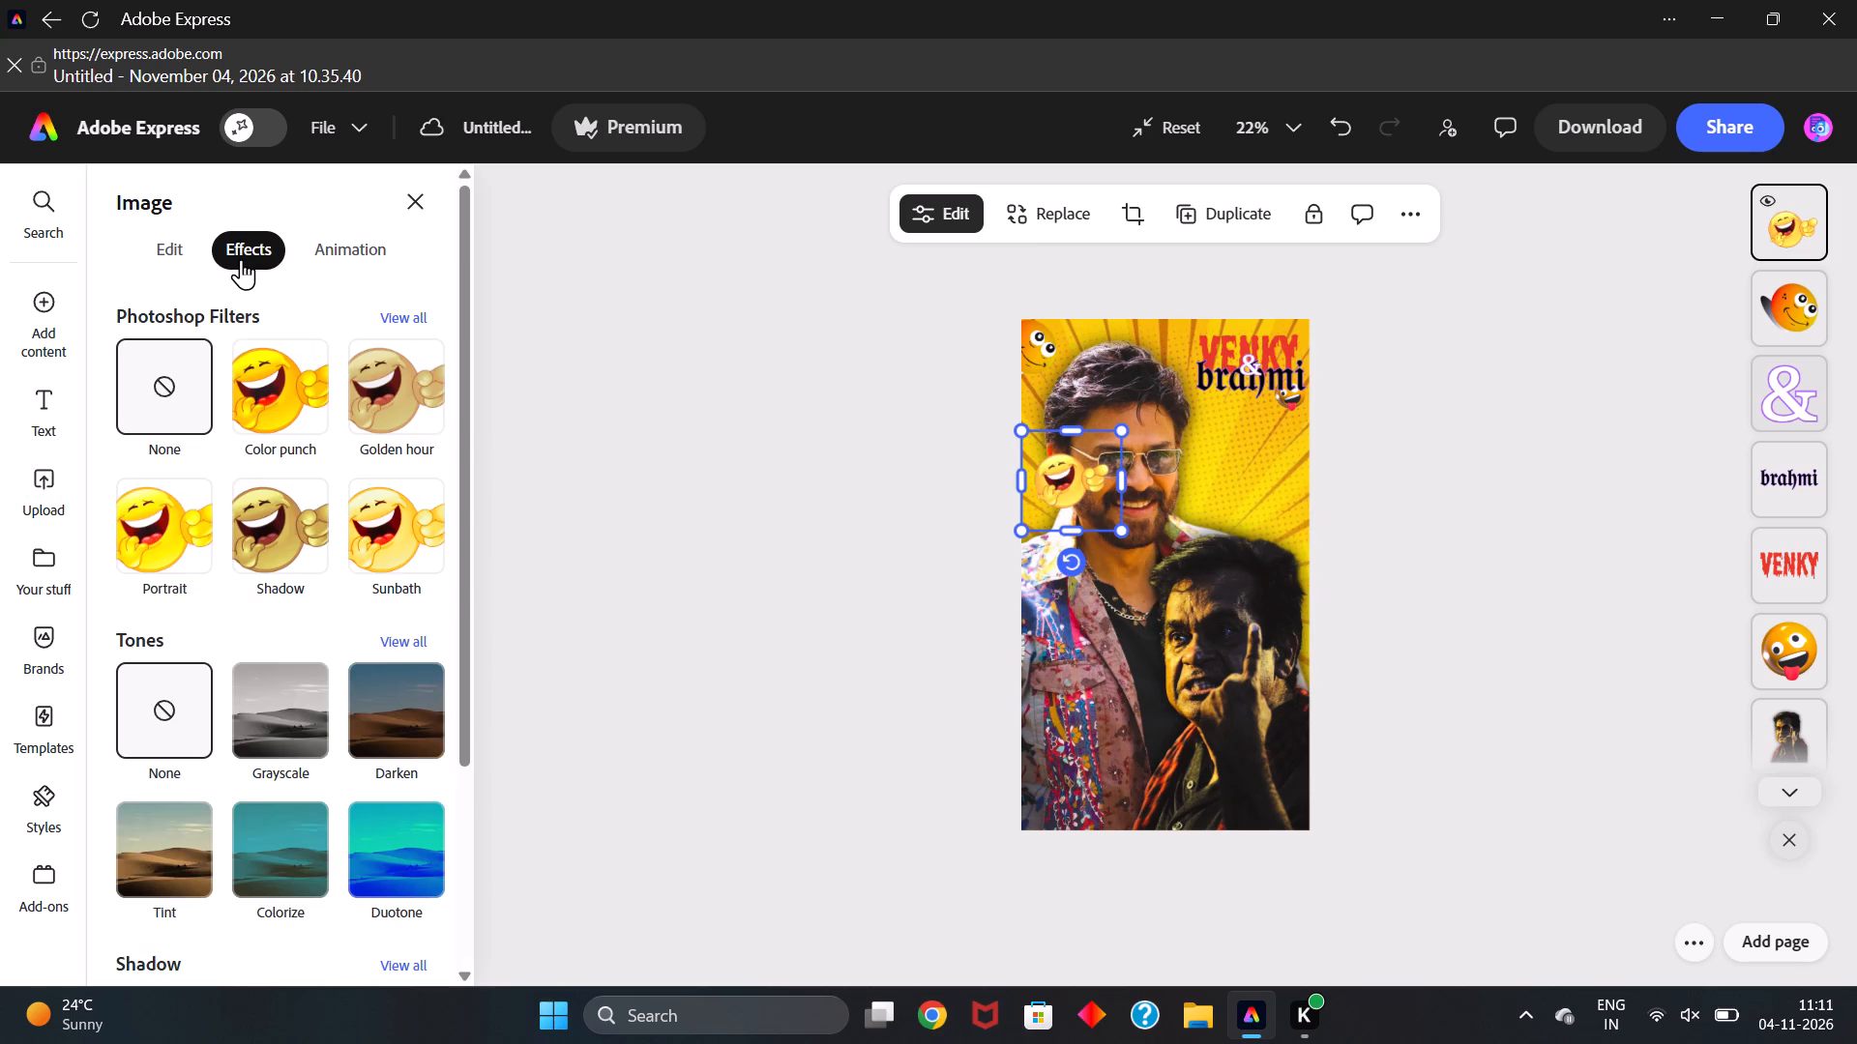
click(293, 394)
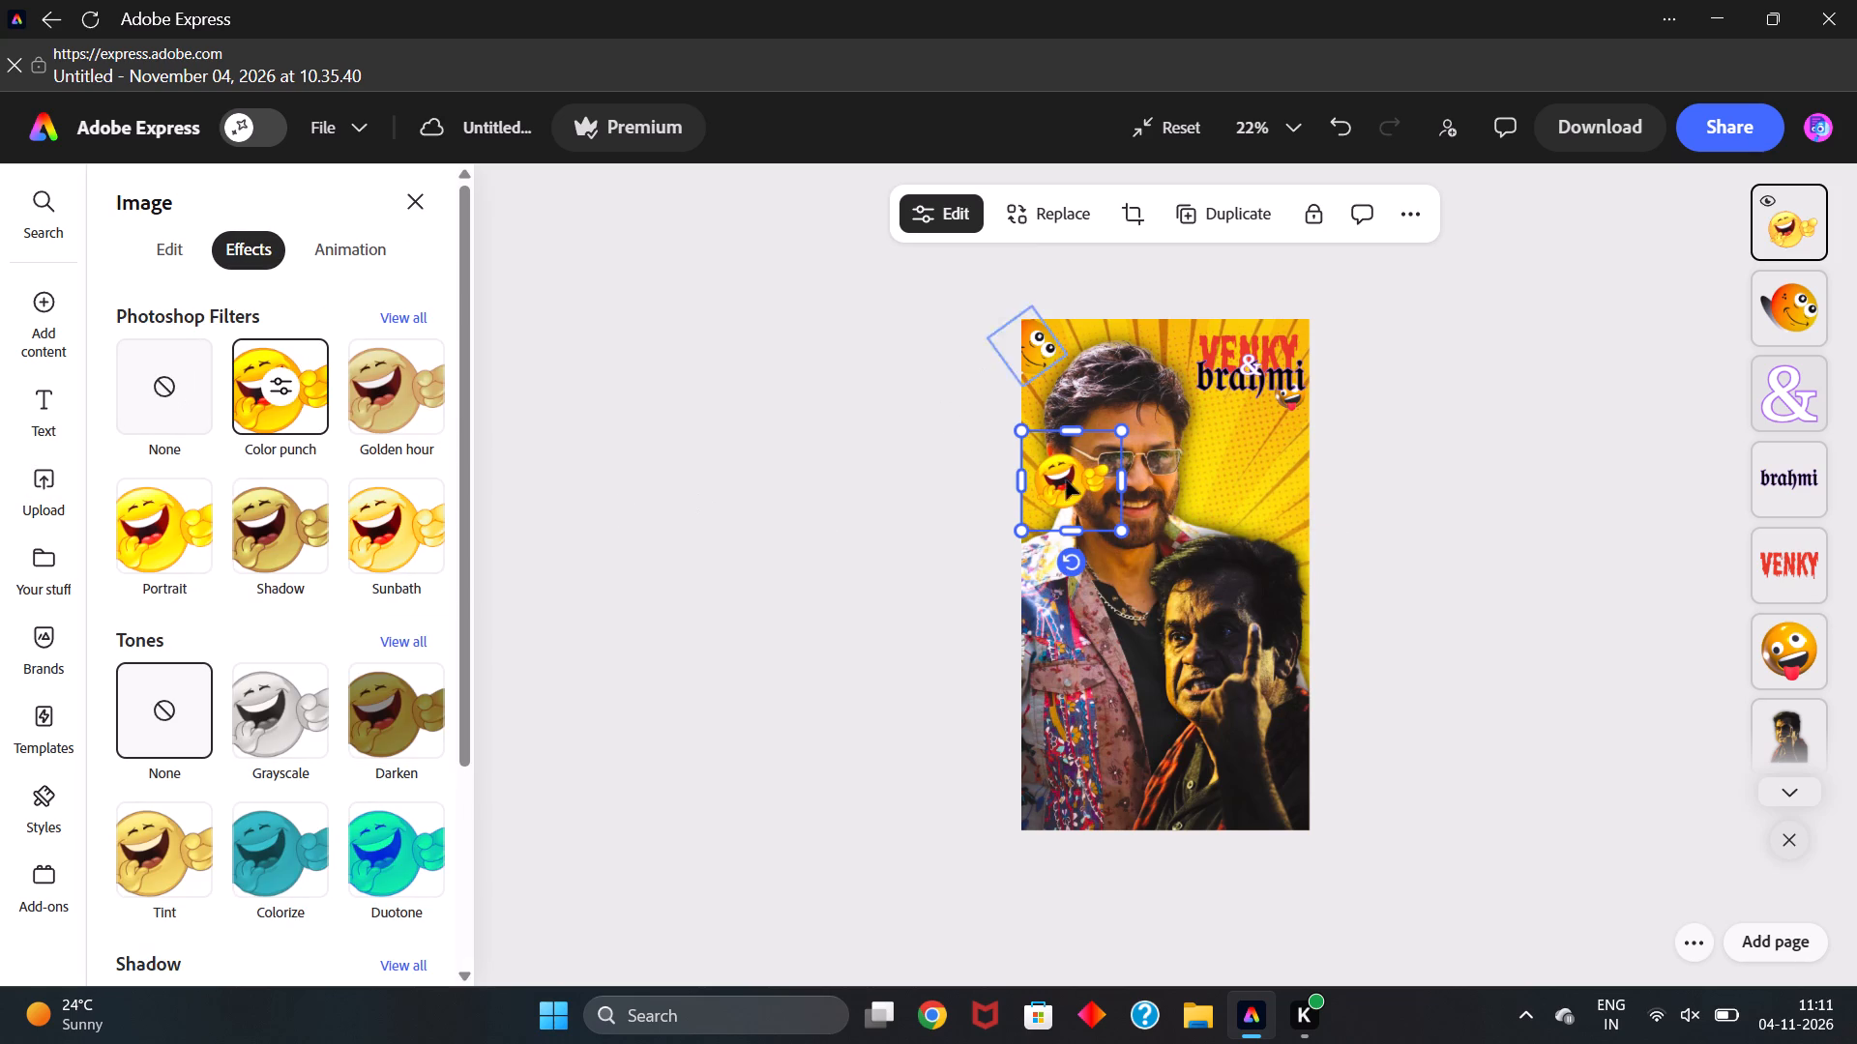
Shrink the laughing, pointing emoji further and place it at the page's left edge above Venkatesh's shoulder, partly outside the page.
click(1131, 541)
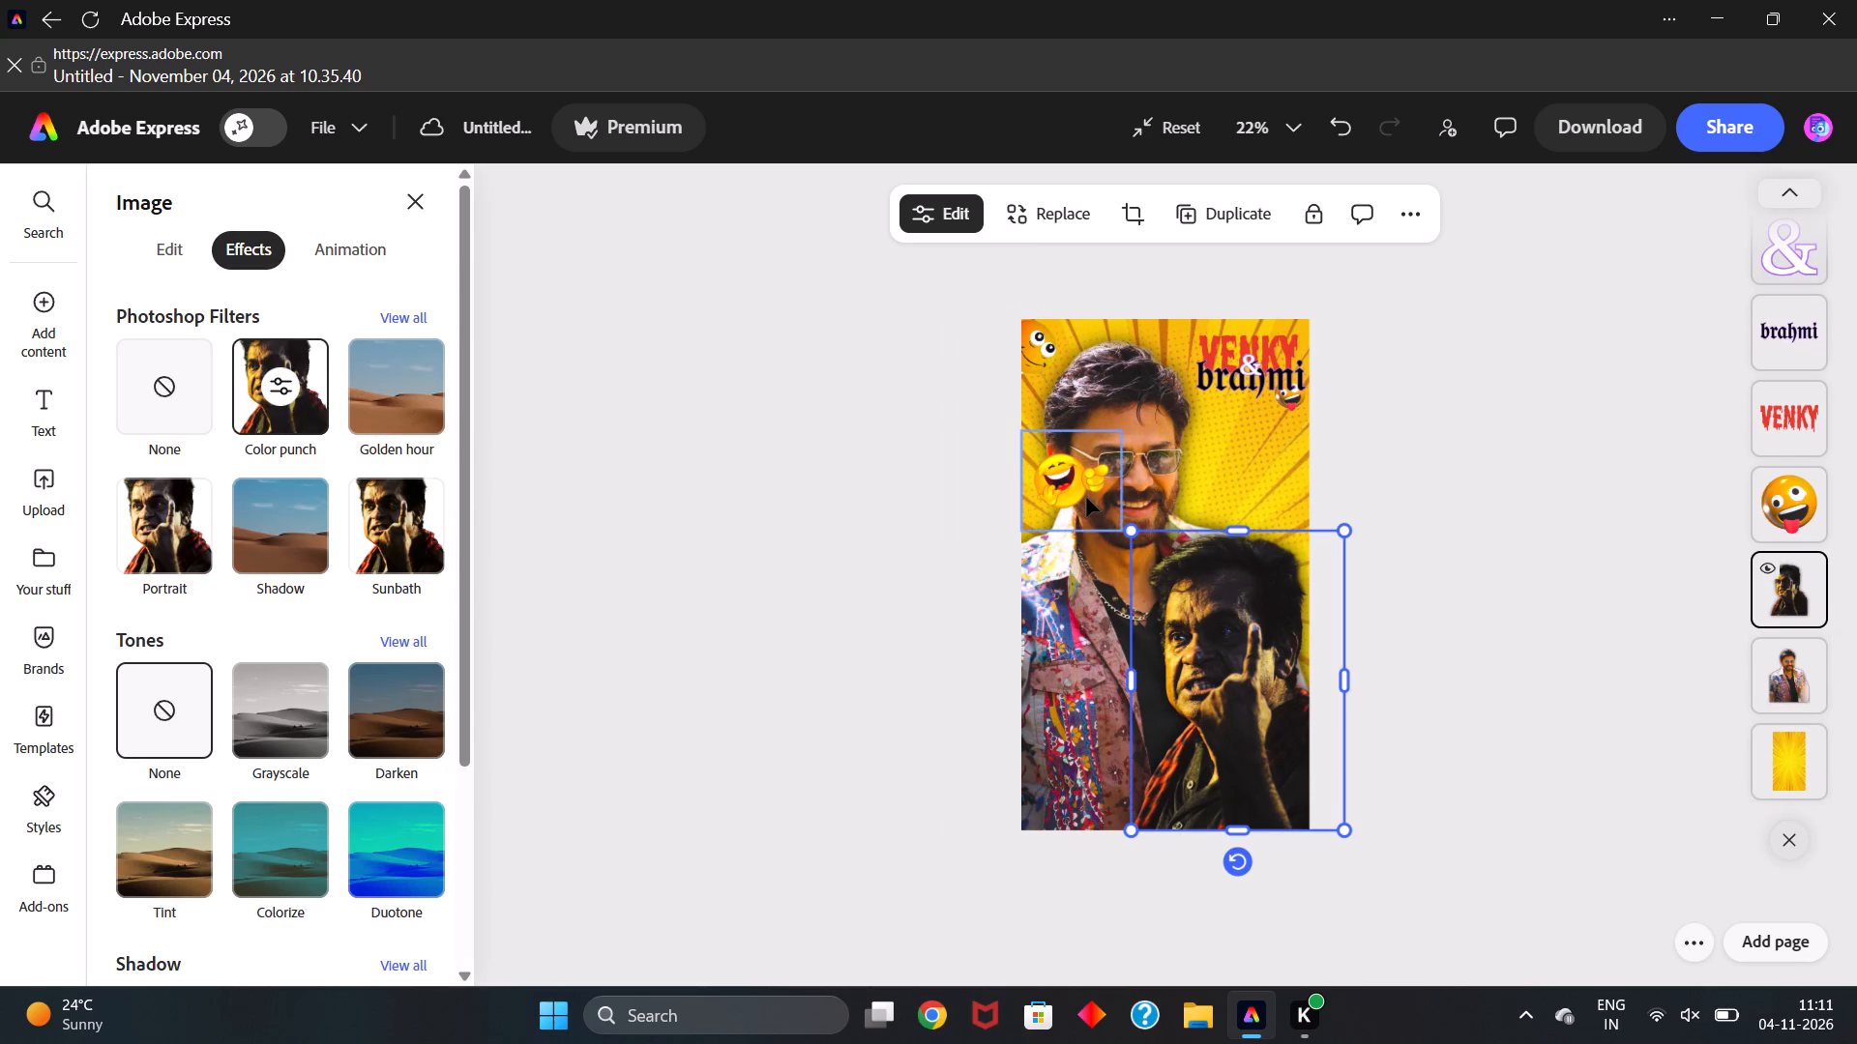
click(1086, 497)
drag(1119, 535, 1001, 478)
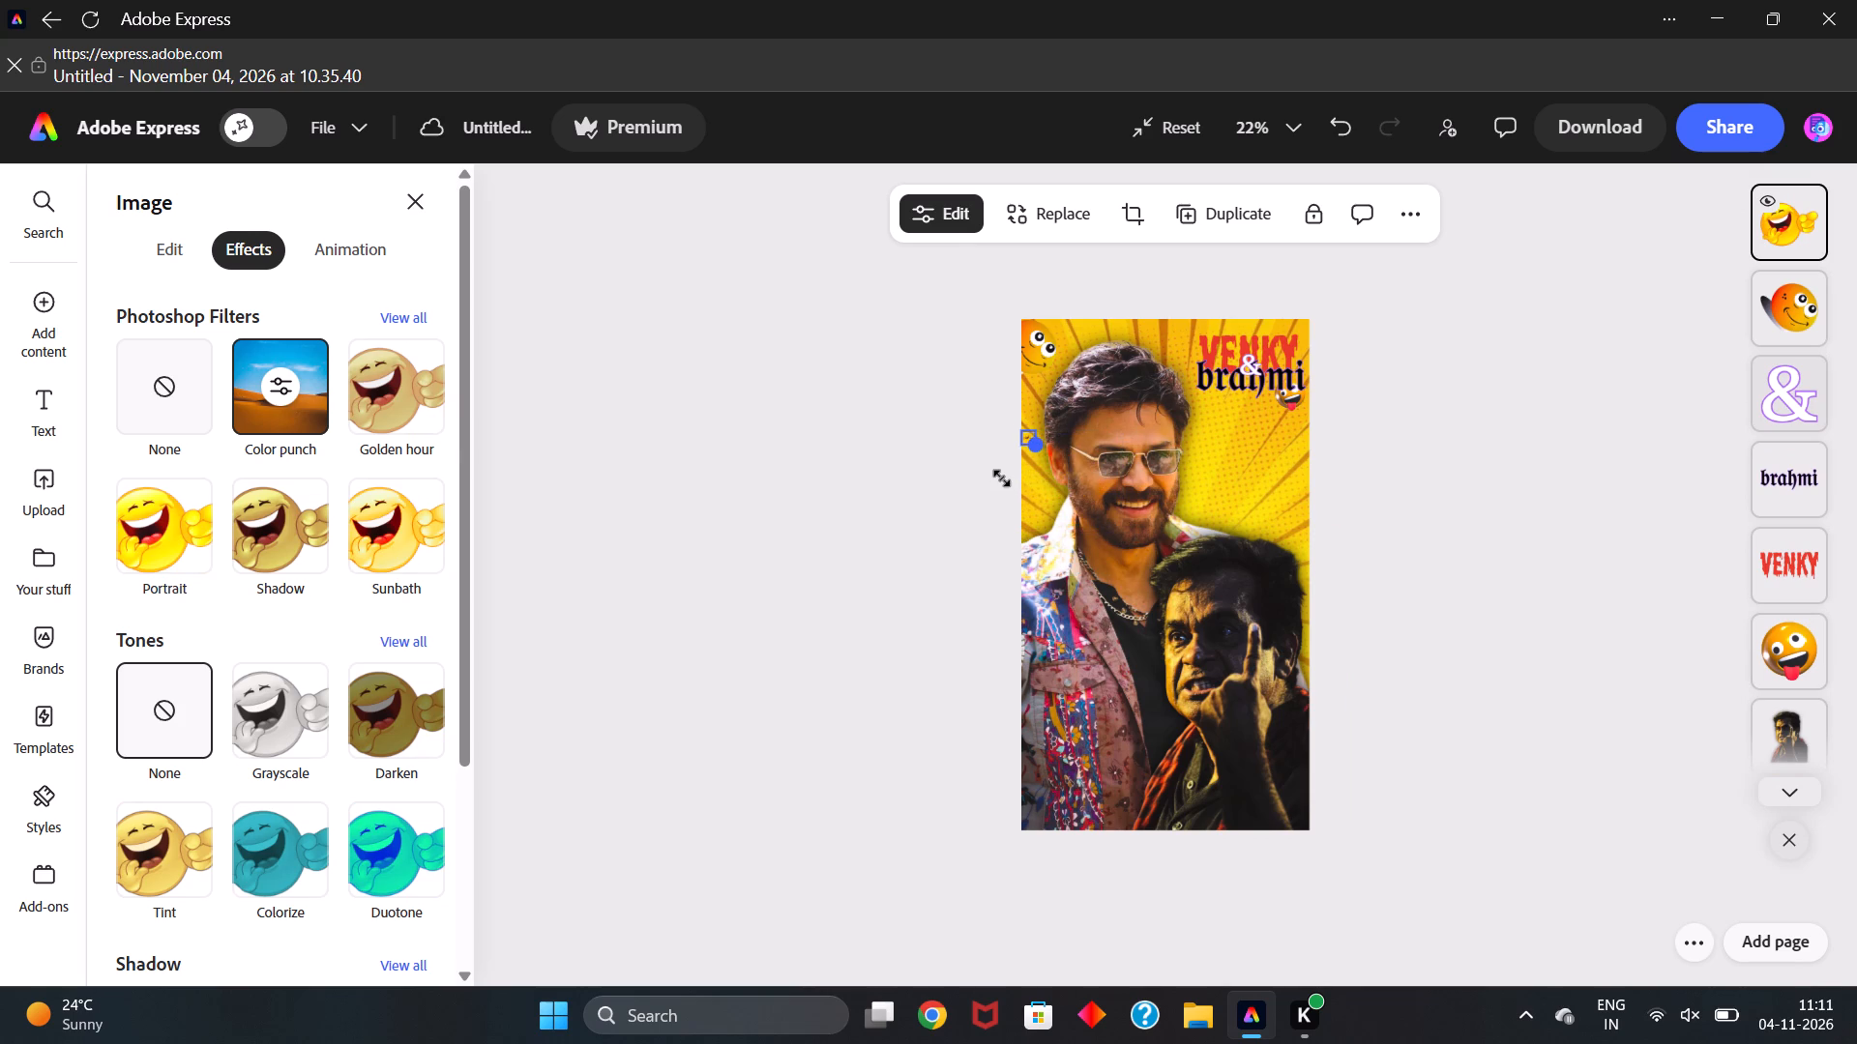
drag(1001, 478, 1035, 508)
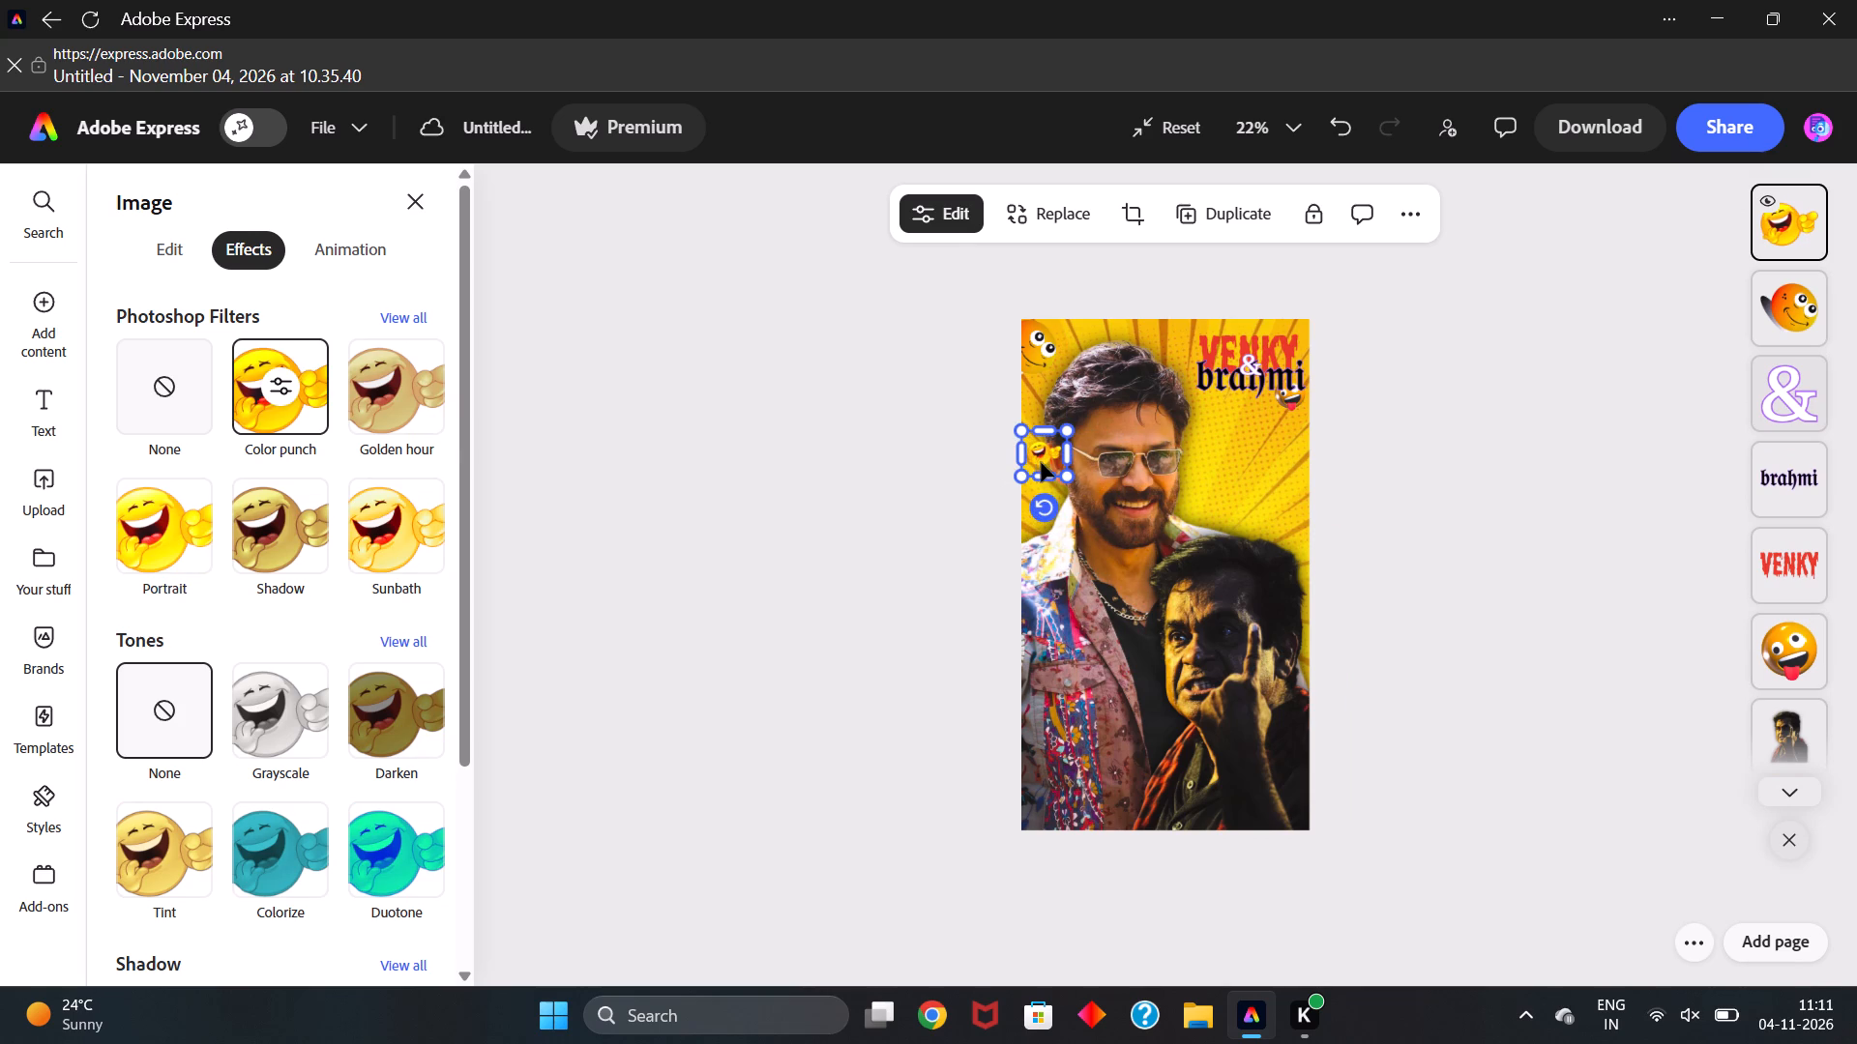
drag(1041, 462, 1286, 530)
drag(1308, 544, 1315, 567)
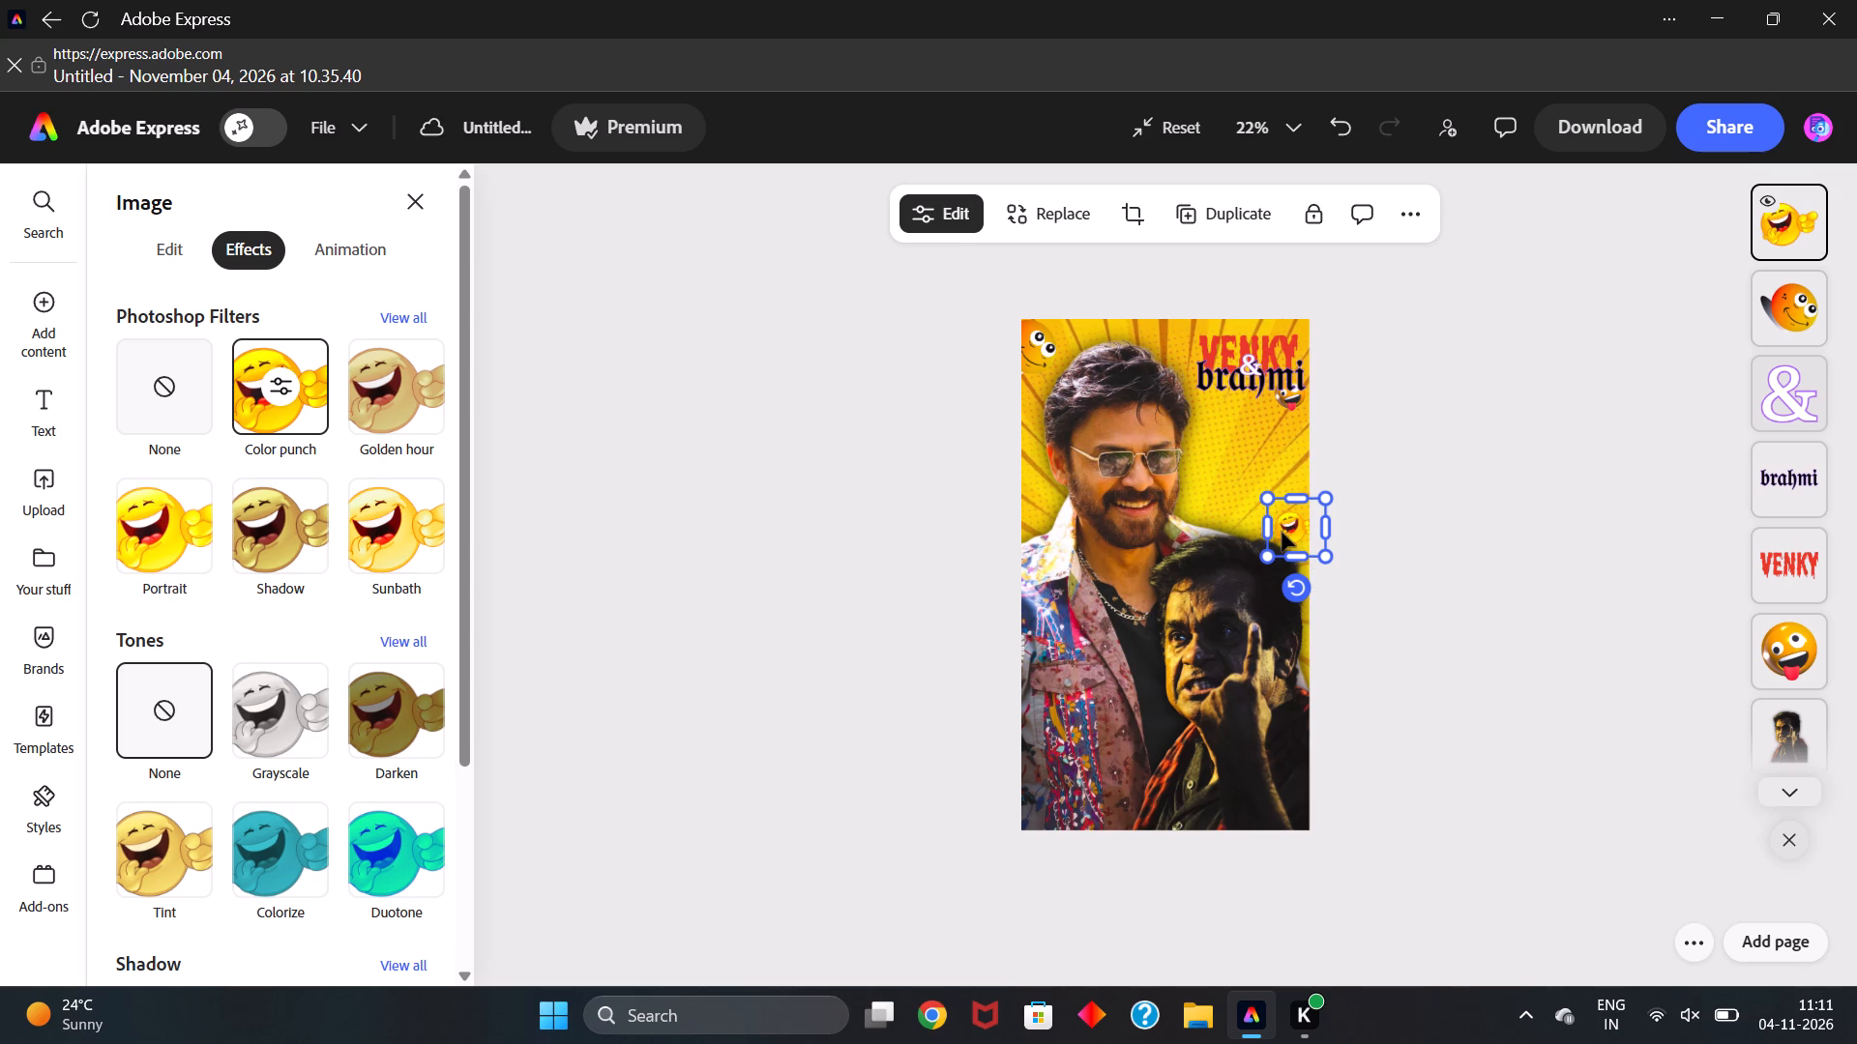
click(1282, 532)
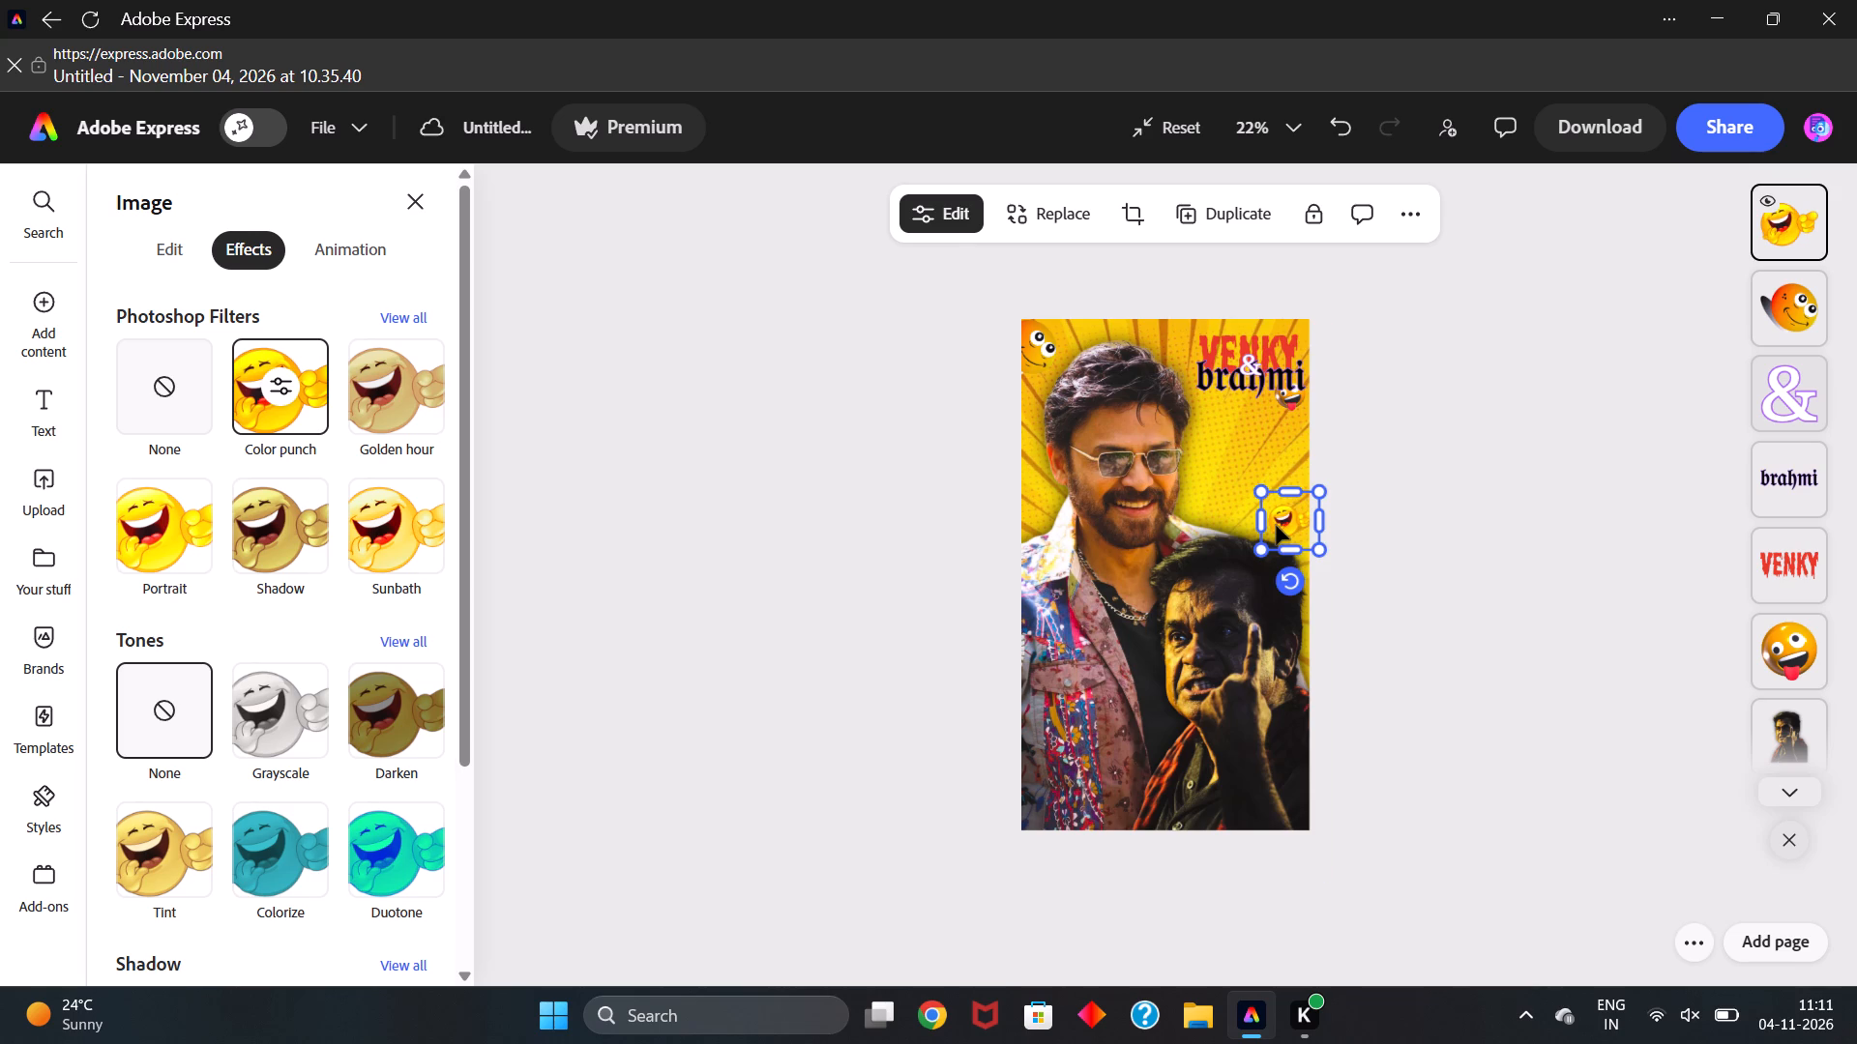
drag(1288, 527, 1053, 565)
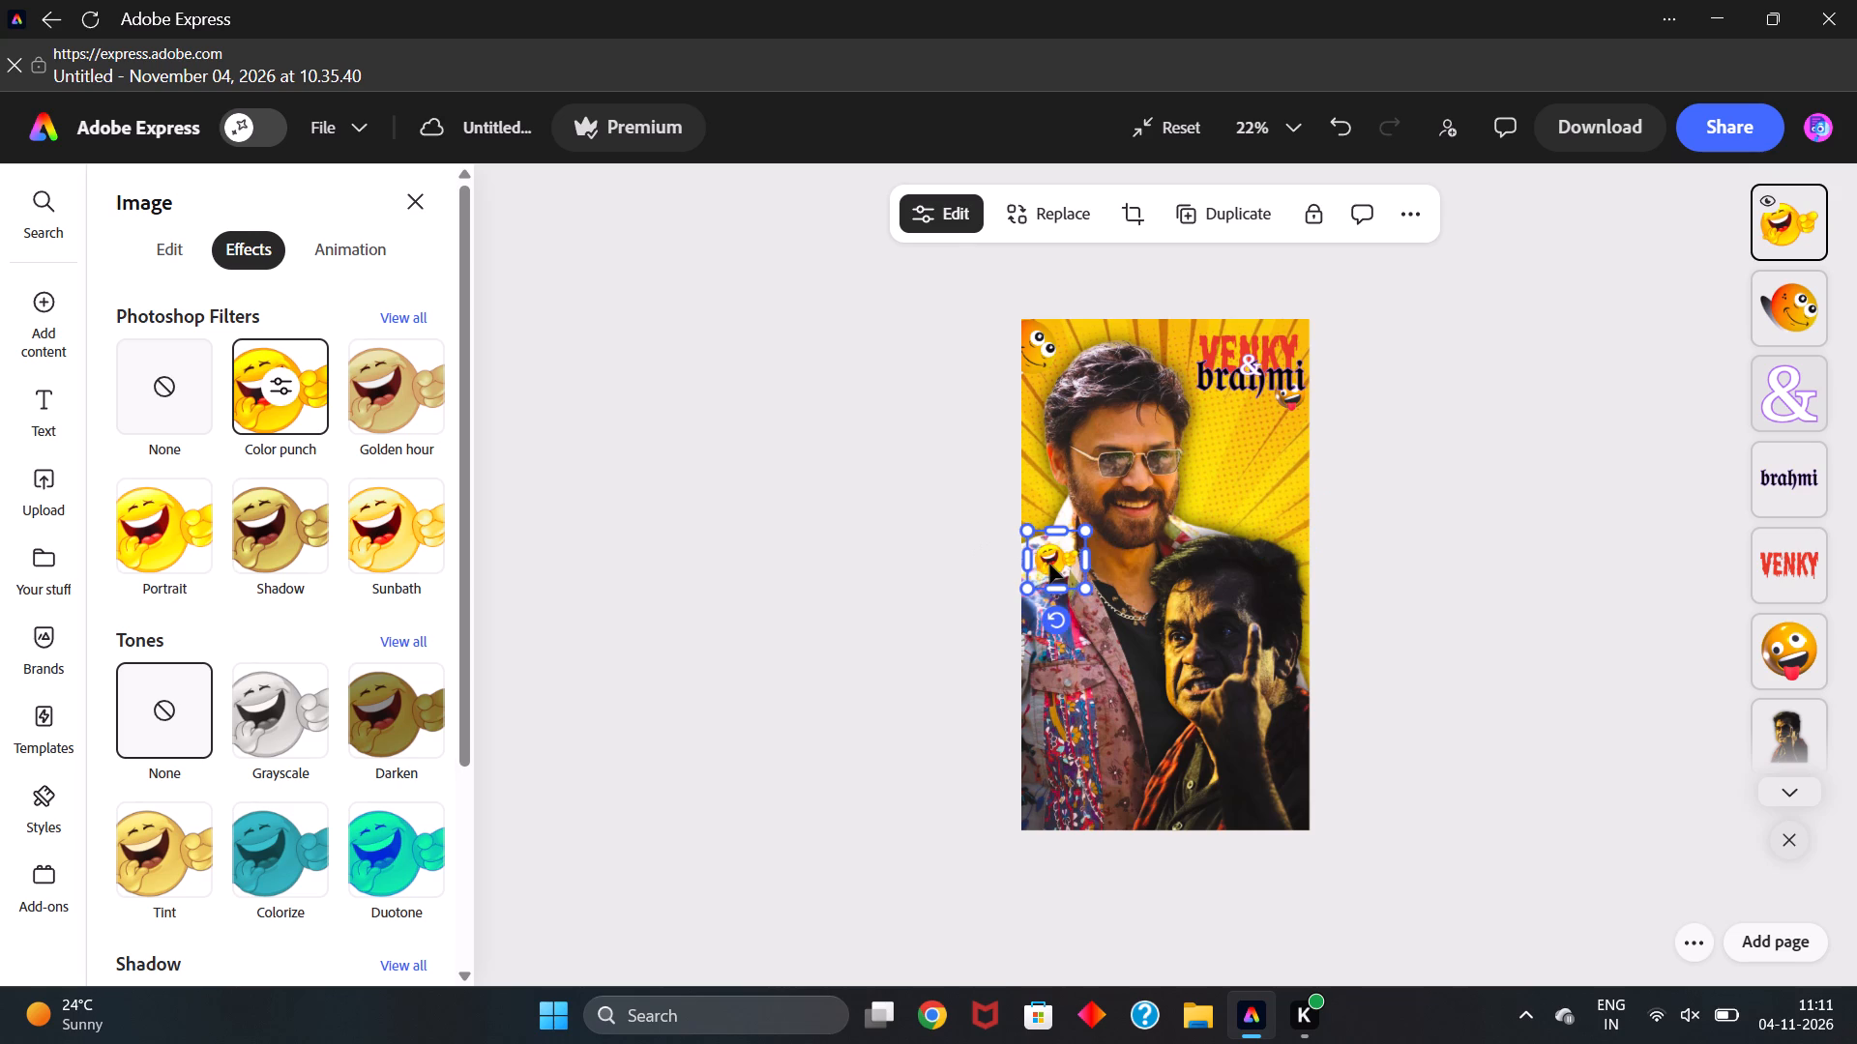
drag(1047, 561, 1021, 519)
click(1431, 502)
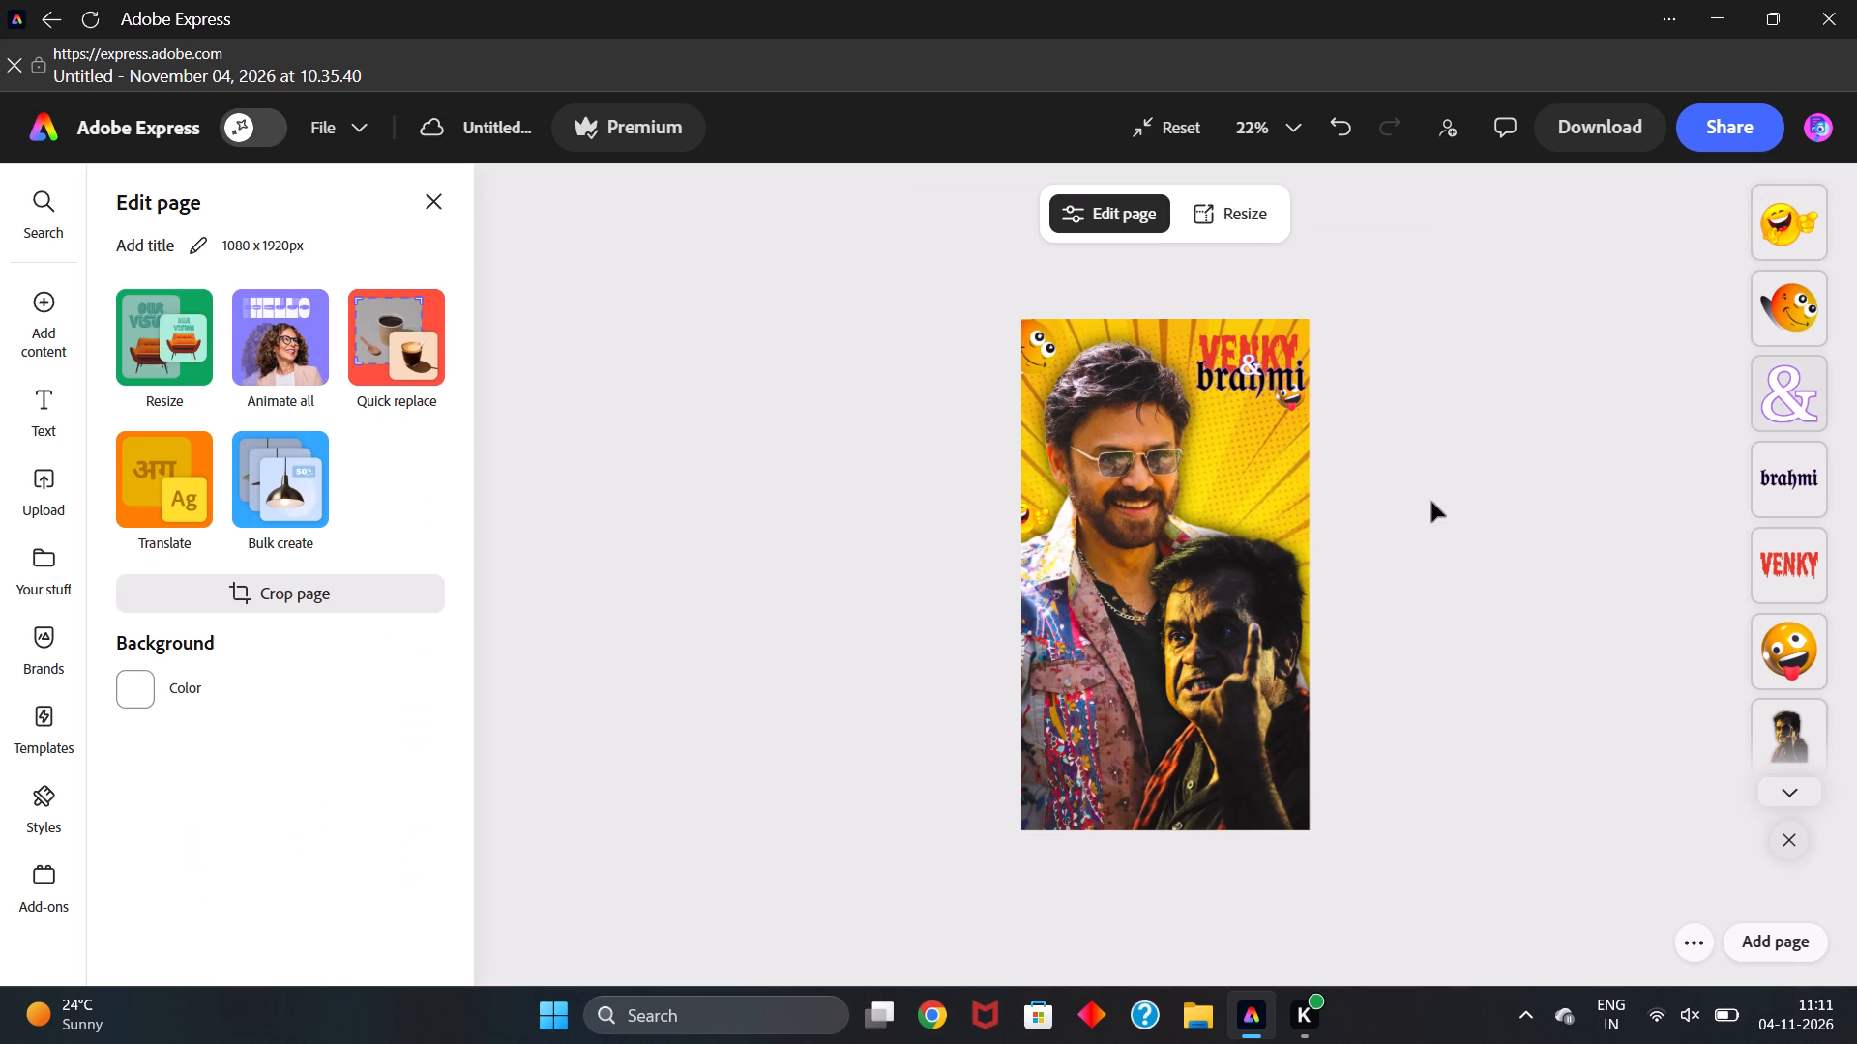
click(1025, 523)
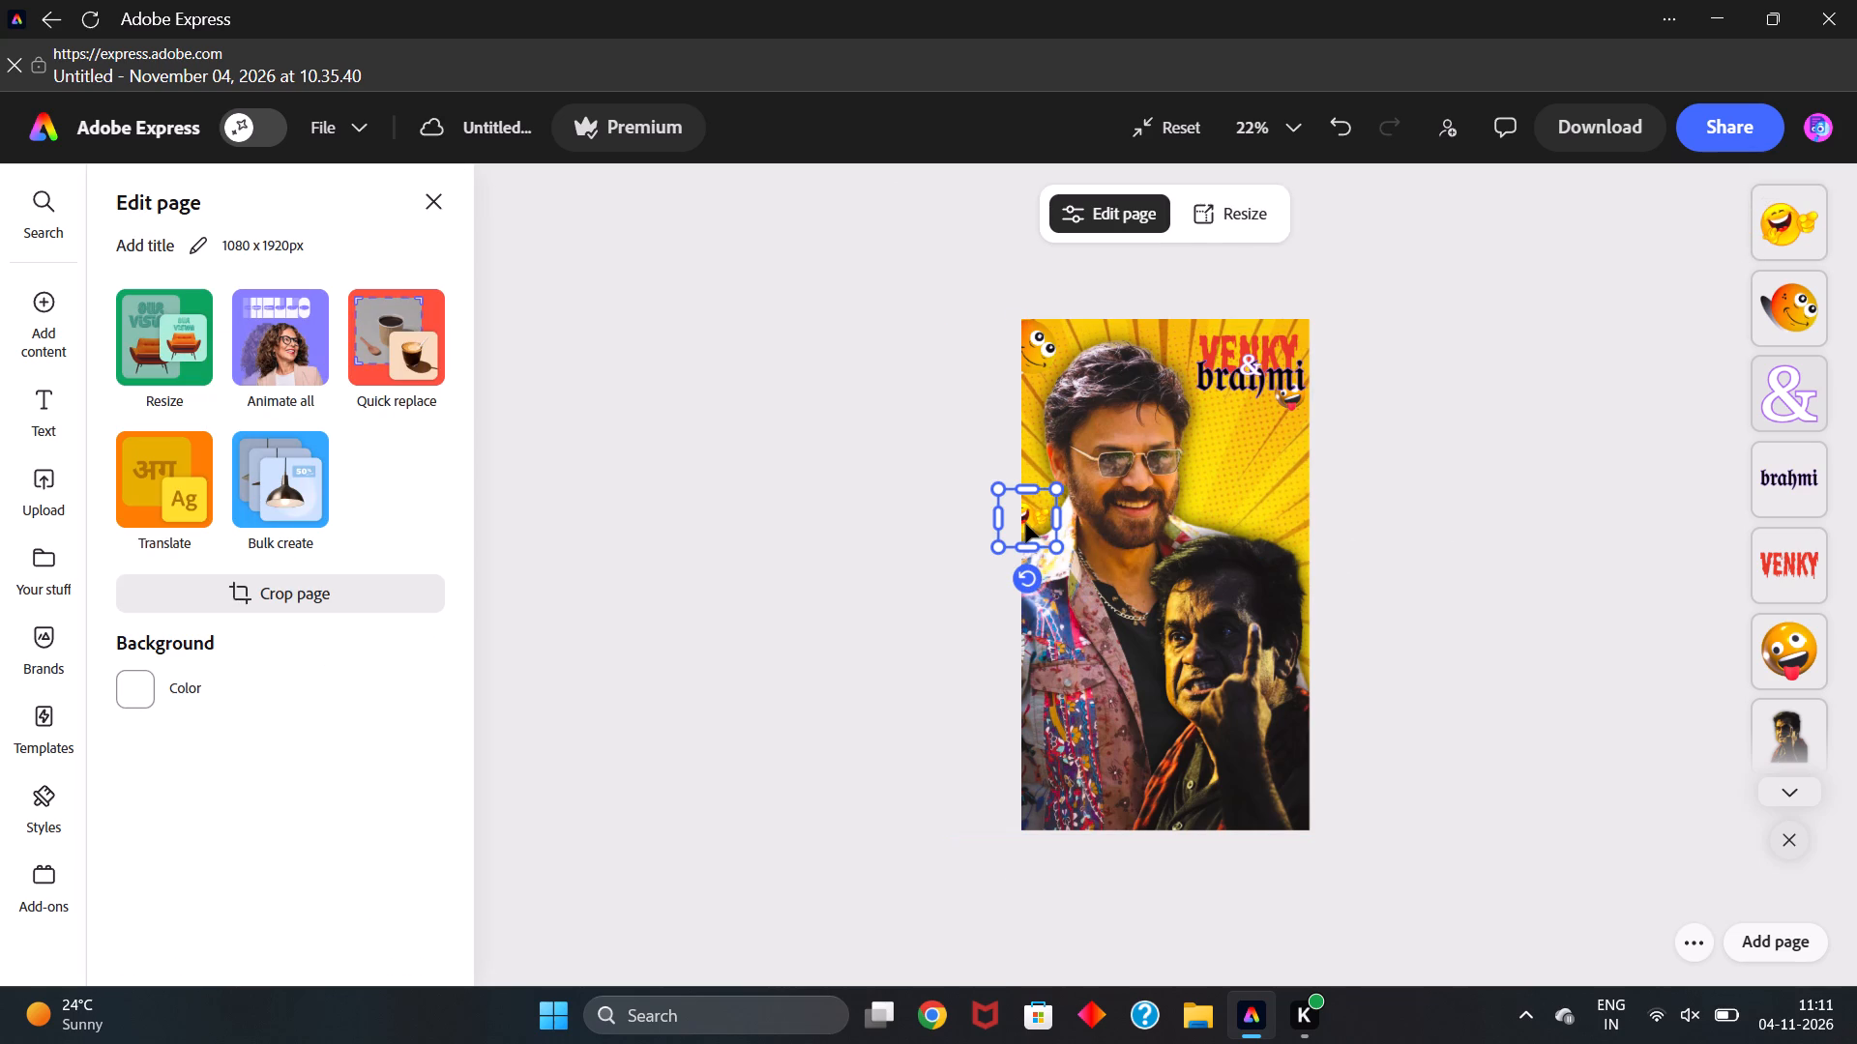
click(1025, 523)
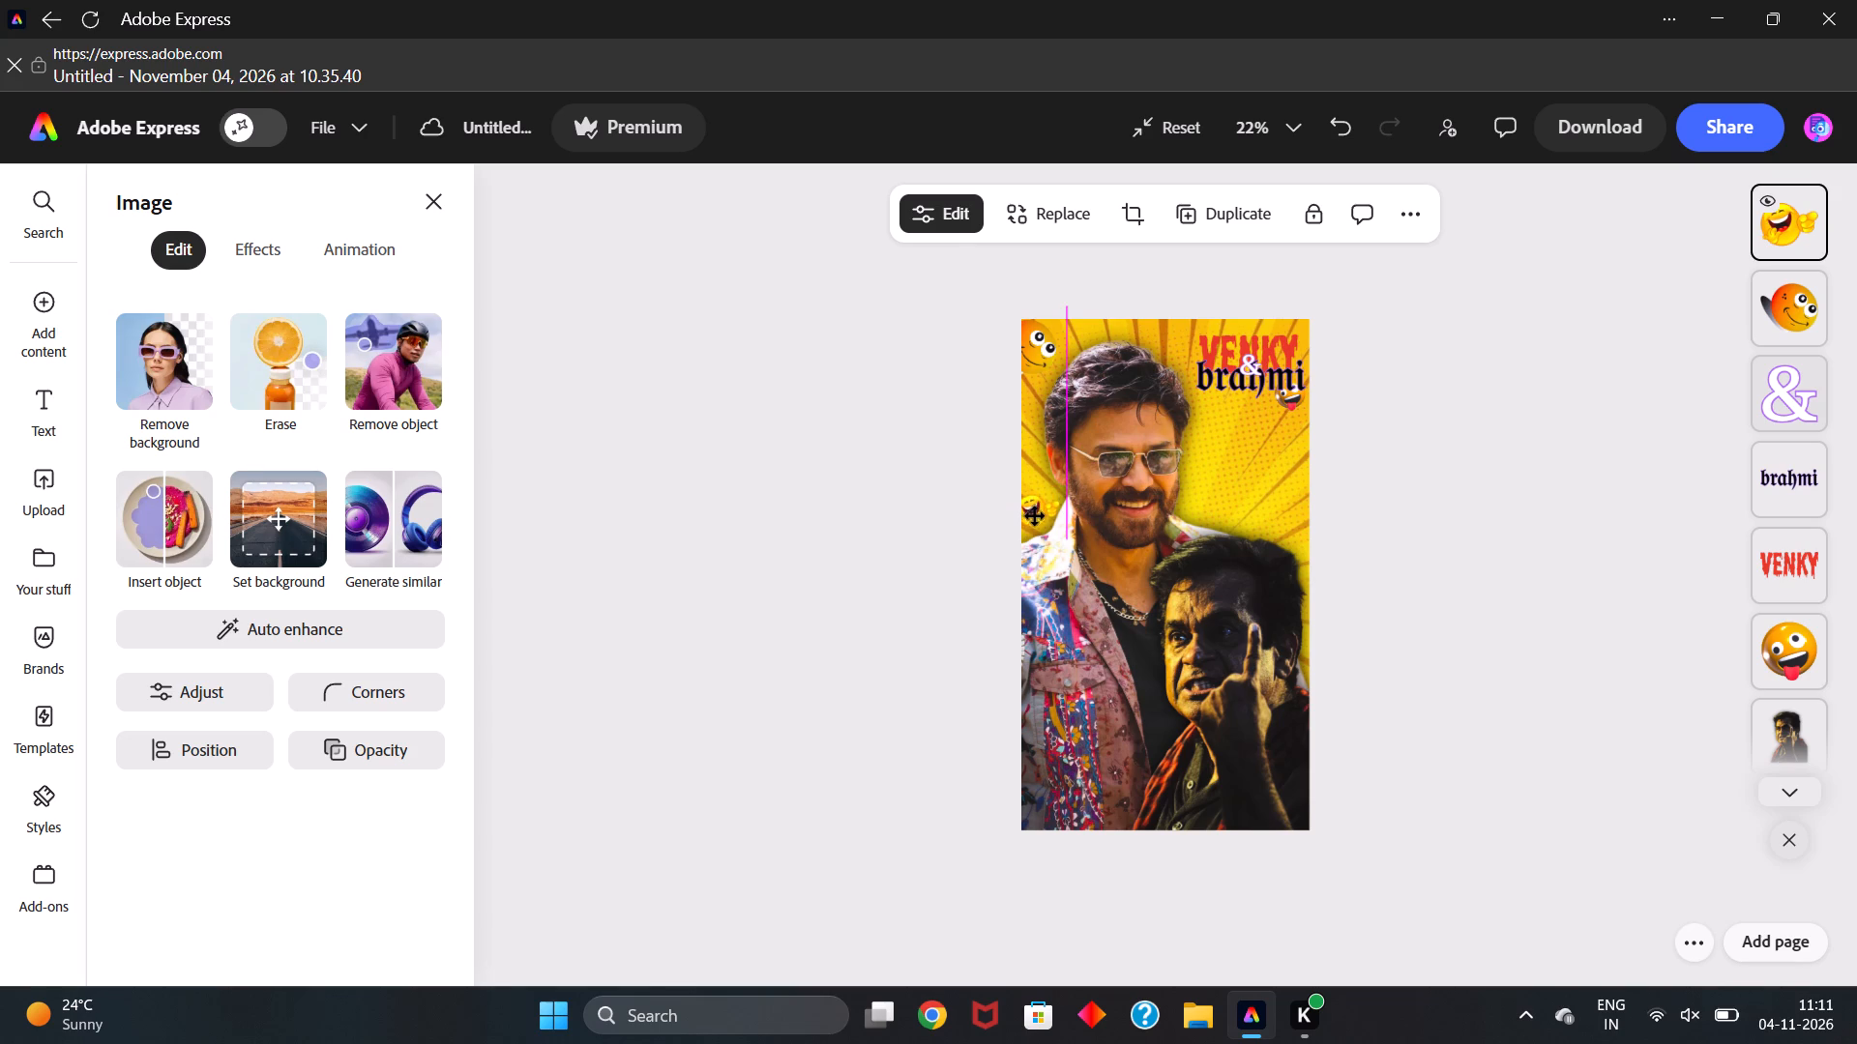
click(1445, 556)
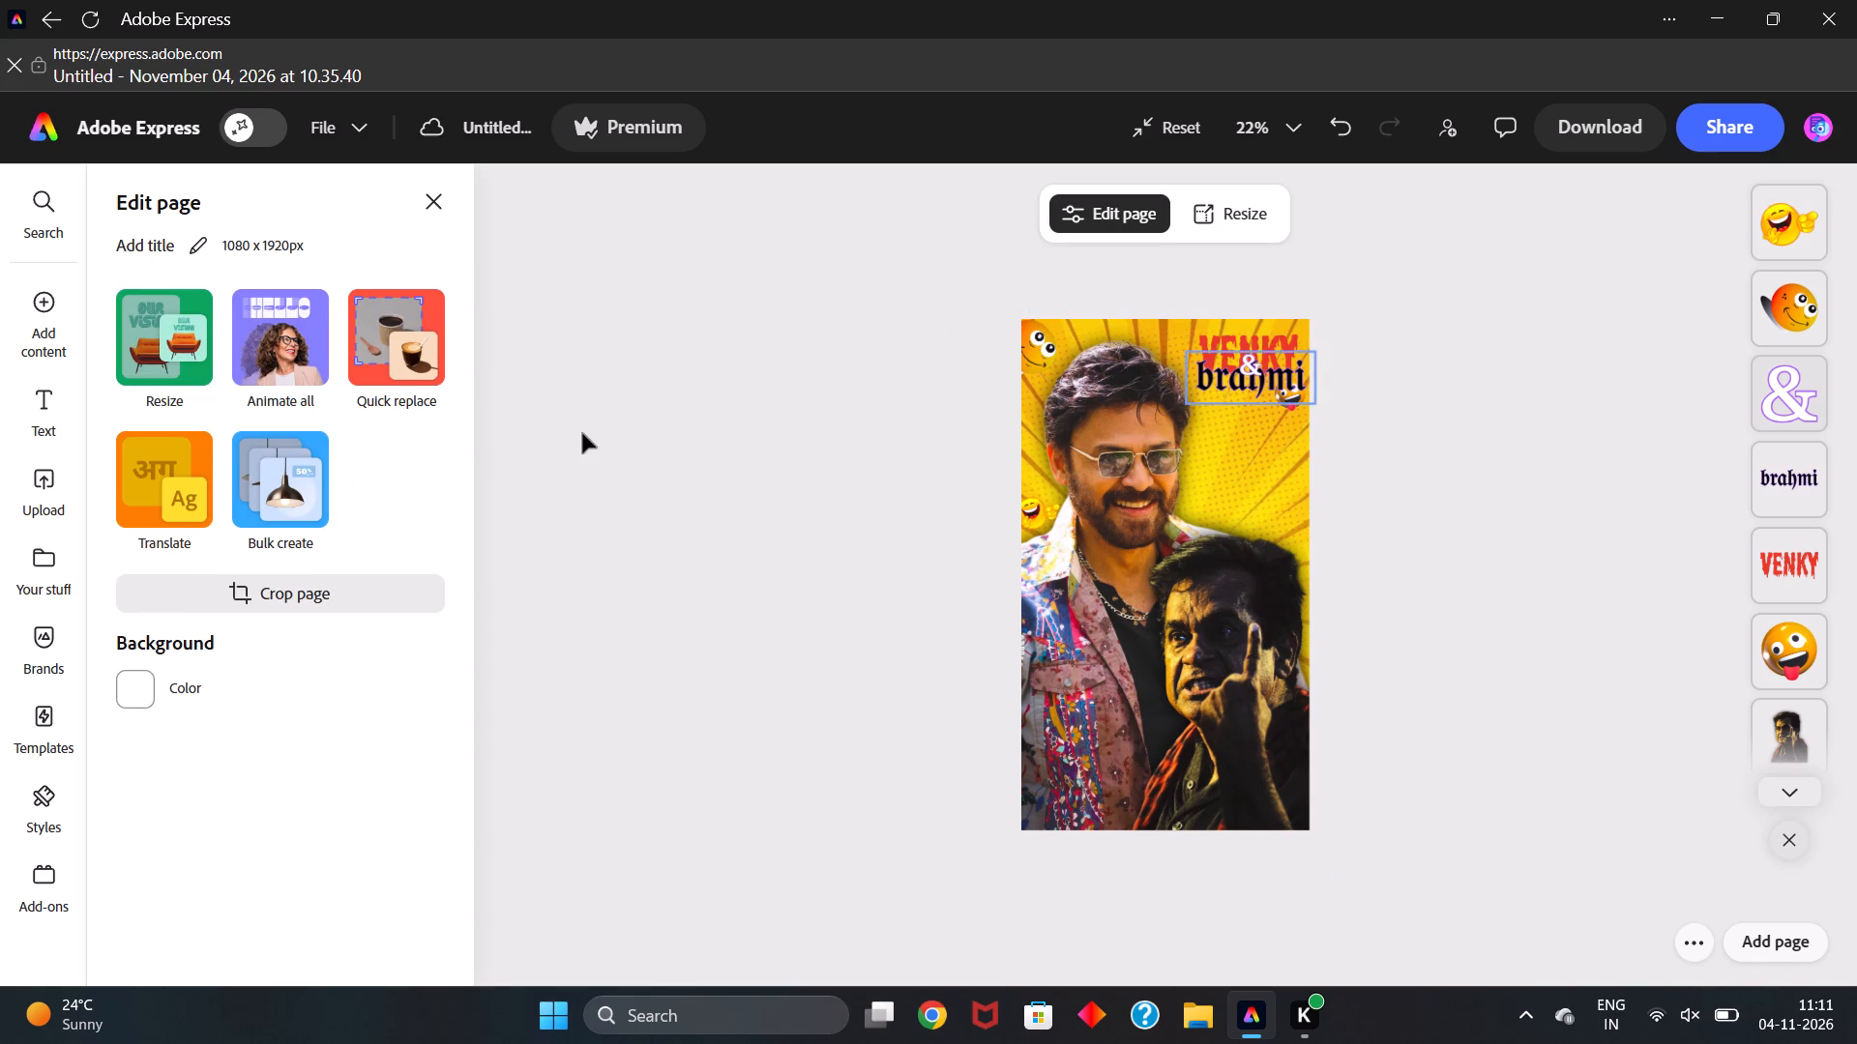
Add the uploaded laughing emoji with blue tears to the page.
click(34, 478)
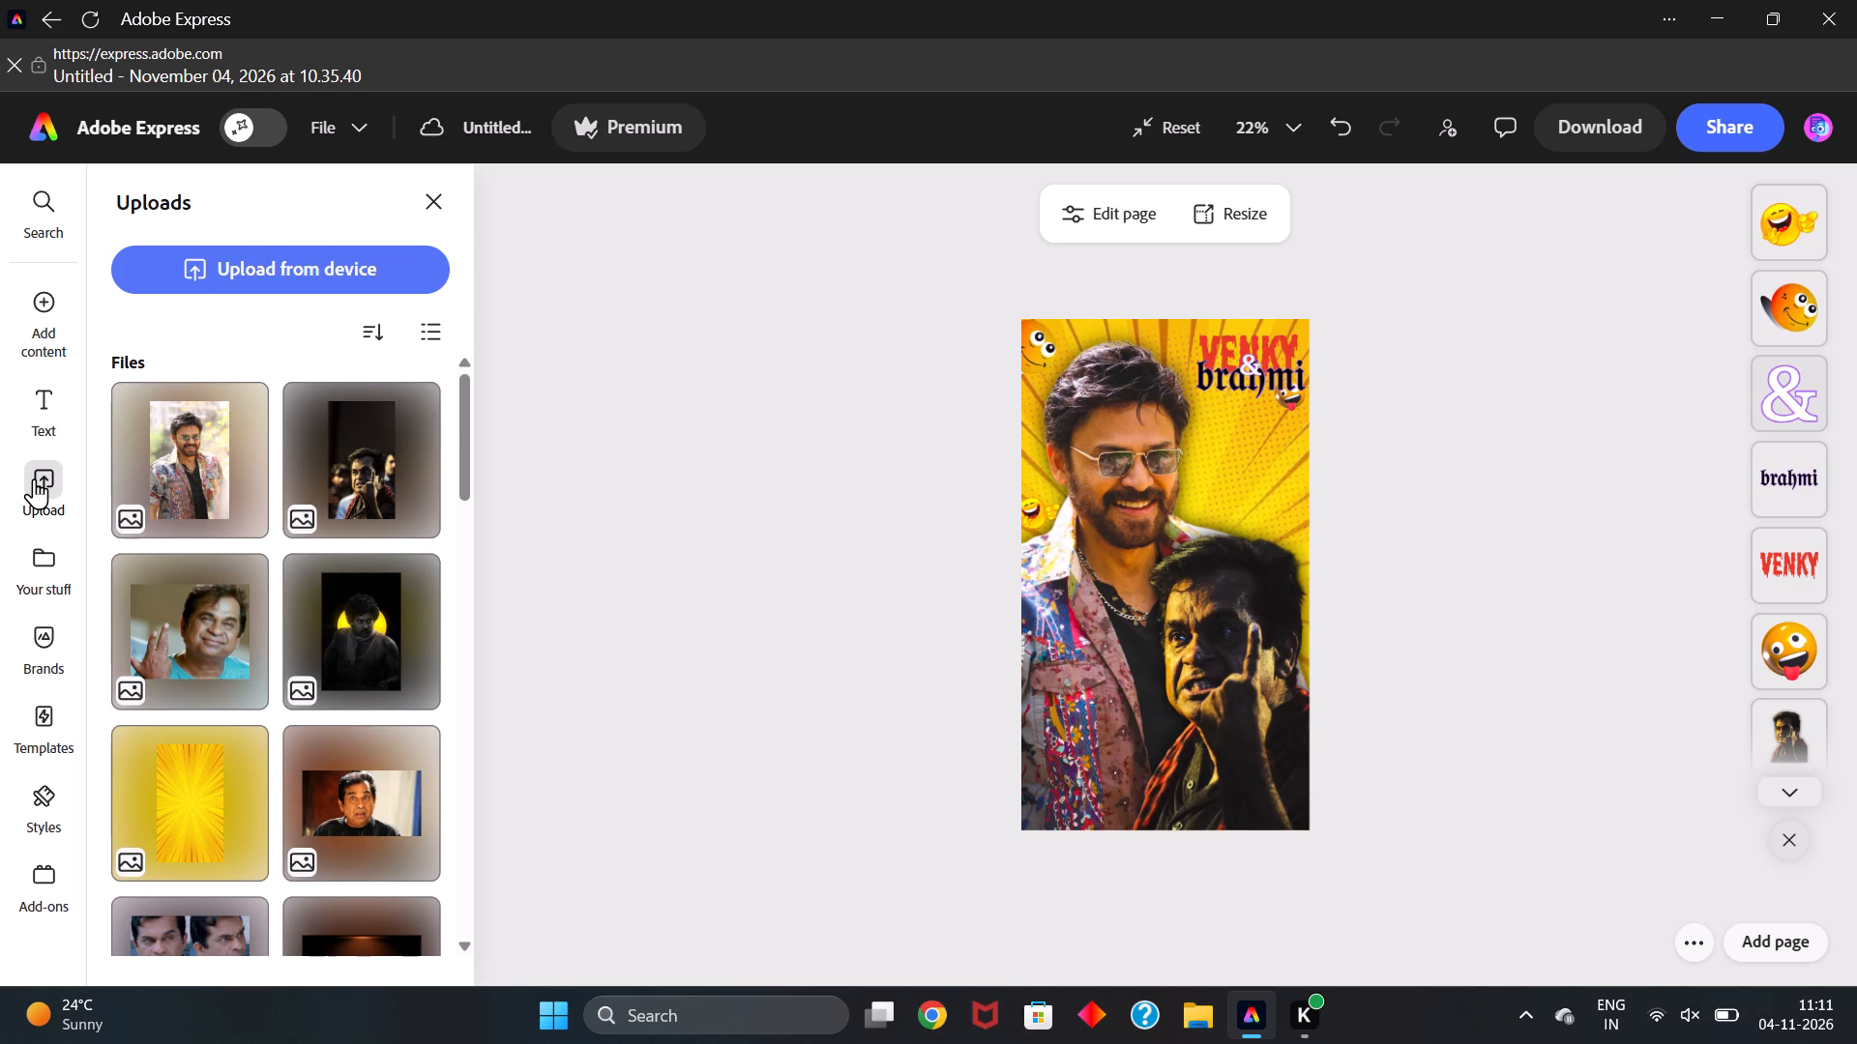
scroll(342, 653, down, 1)
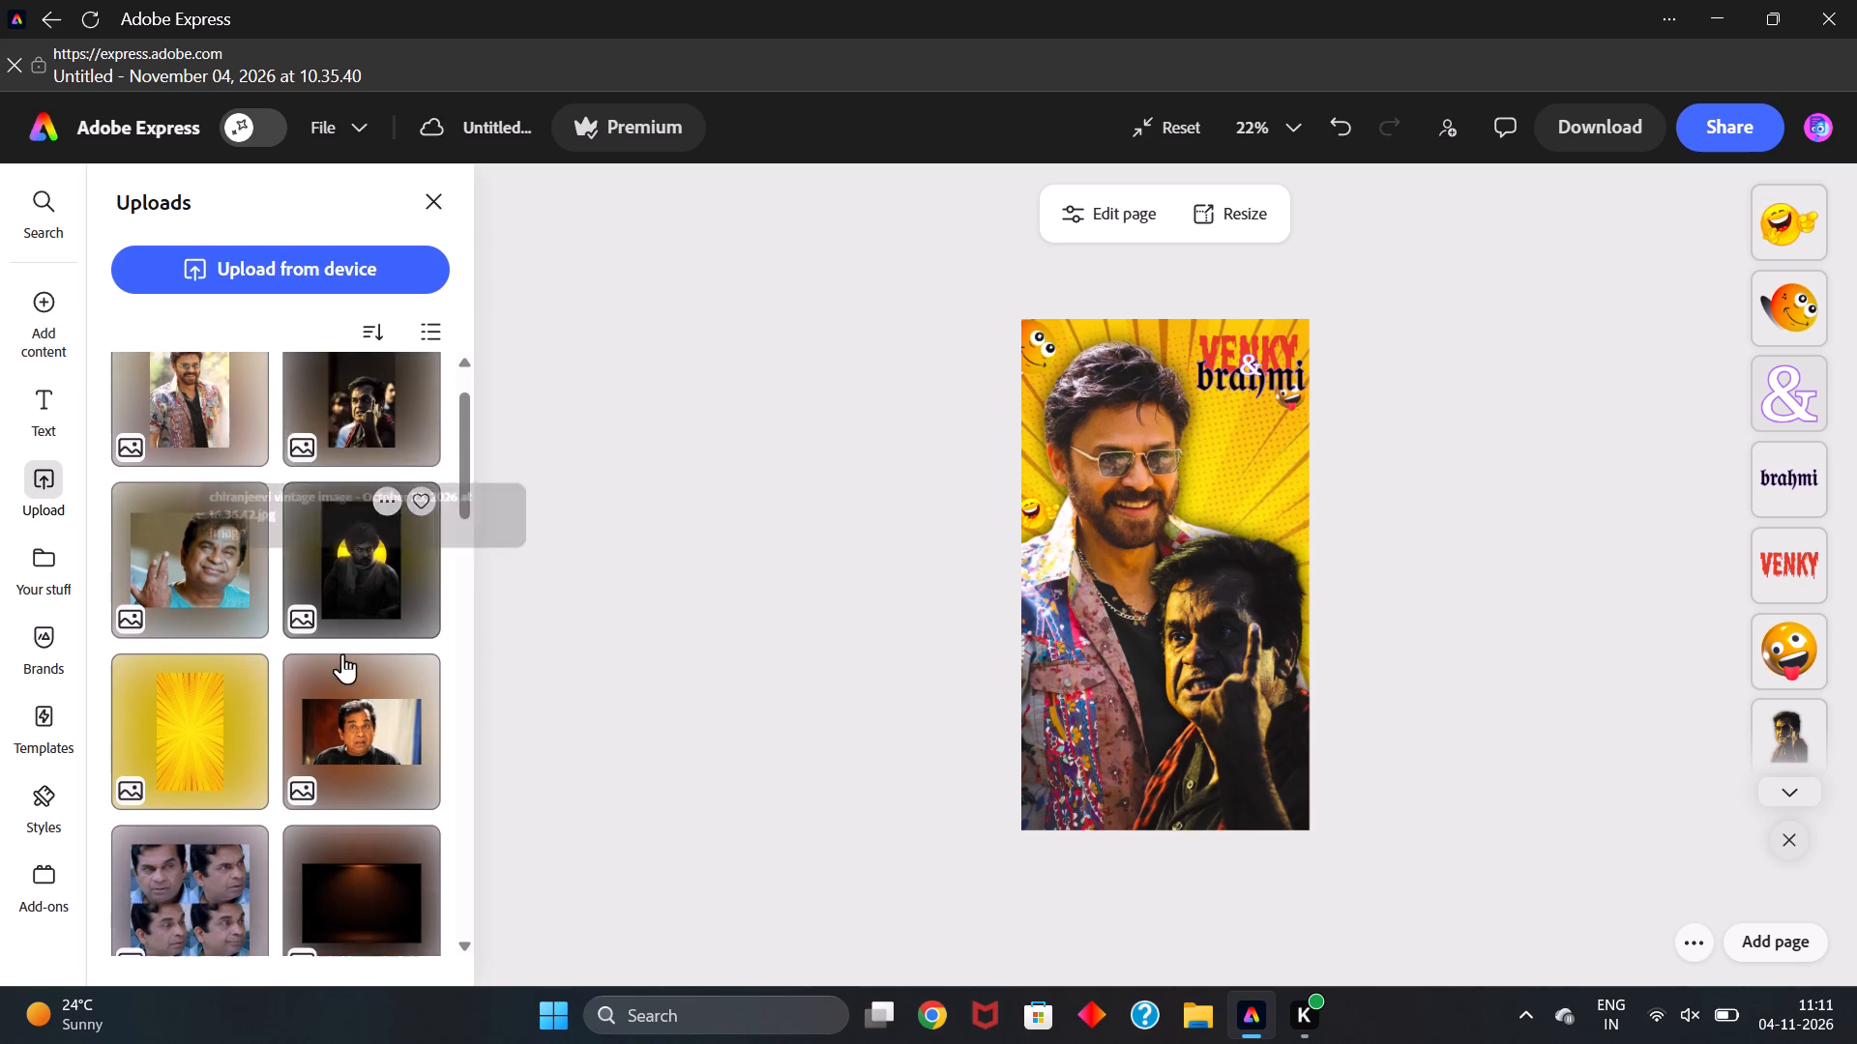
scroll(342, 653, down, 8)
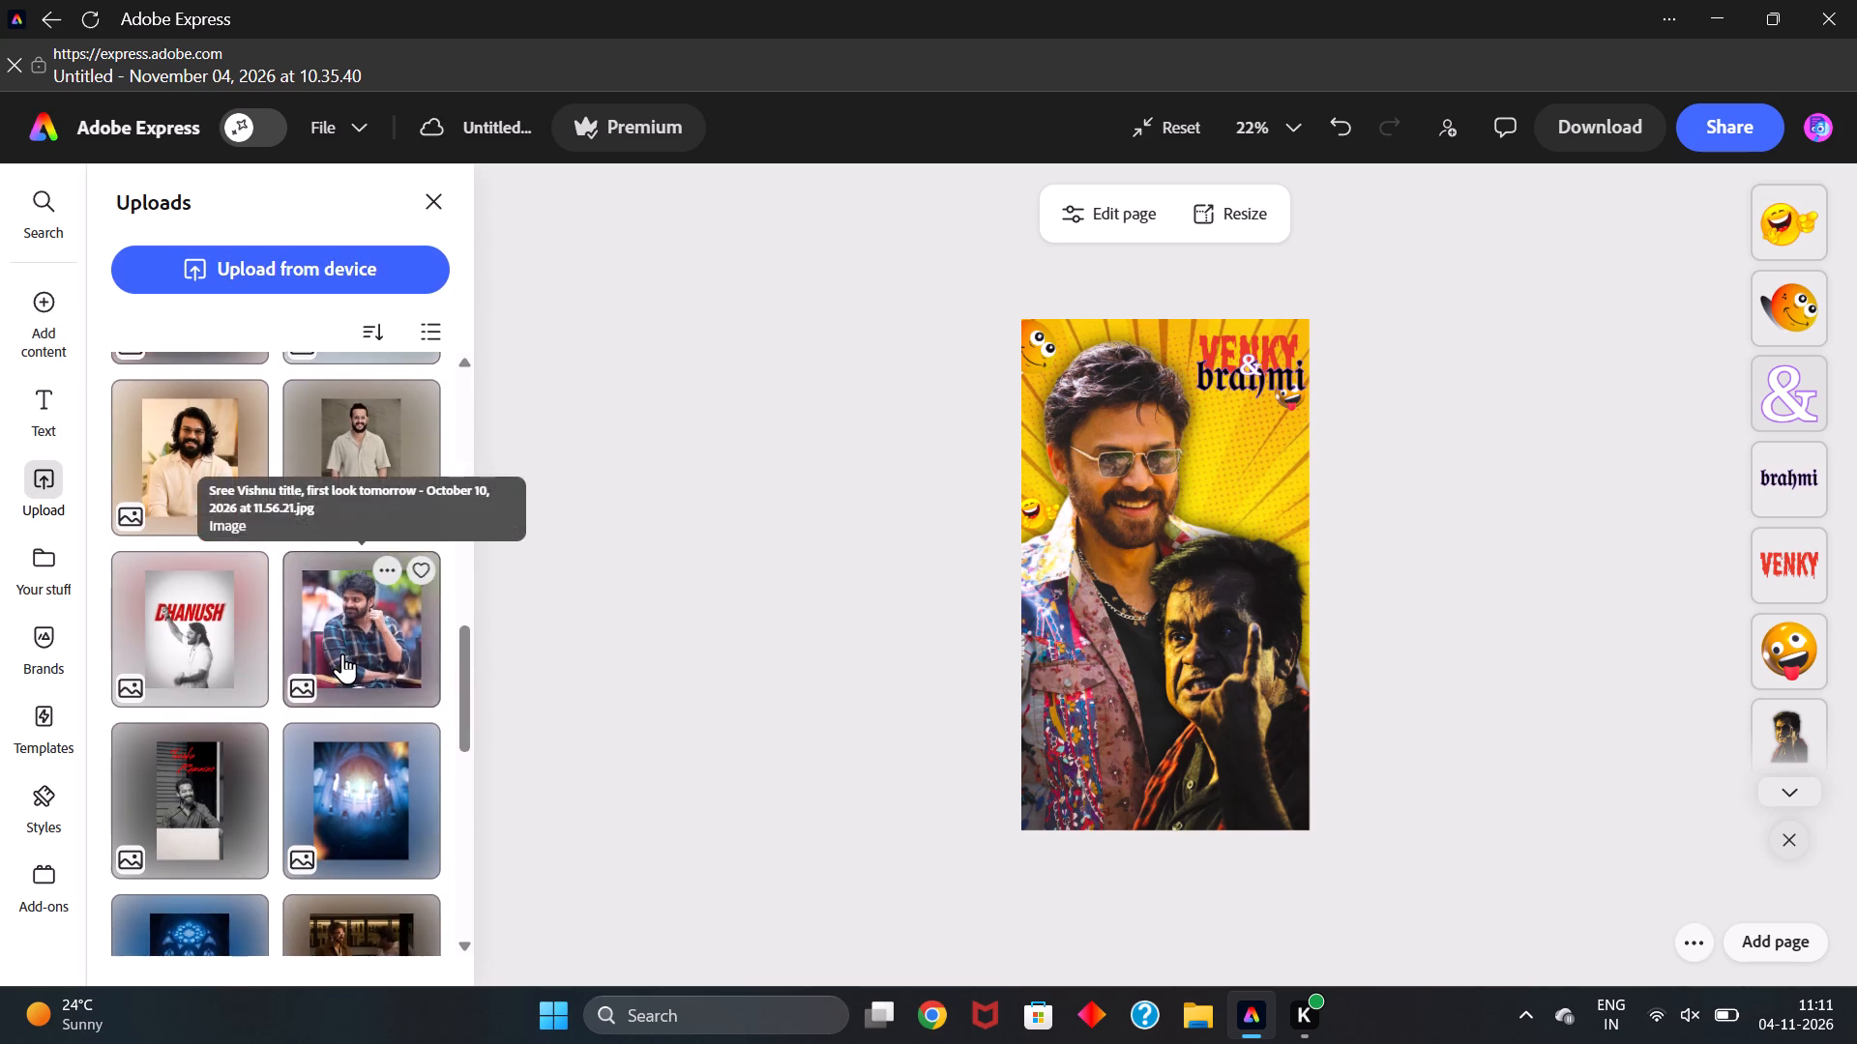
scroll(342, 653, down, 10)
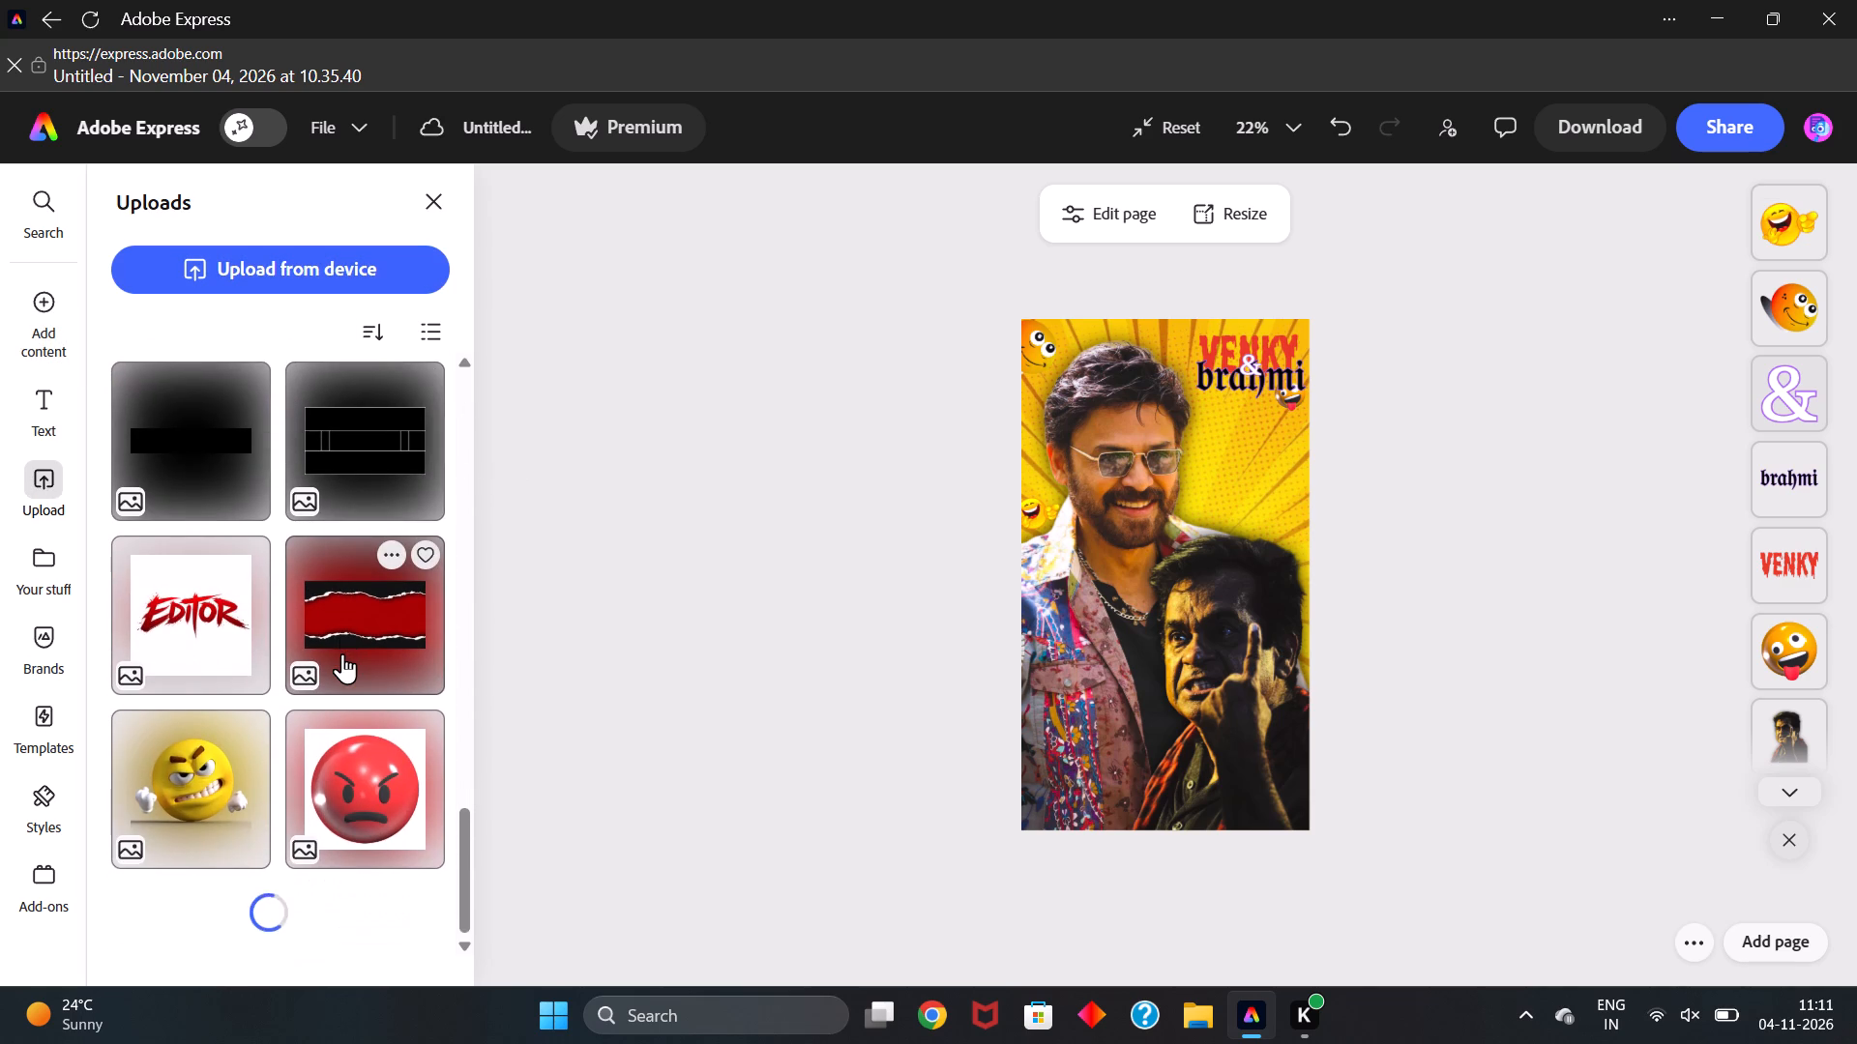
scroll(342, 653, down, 7)
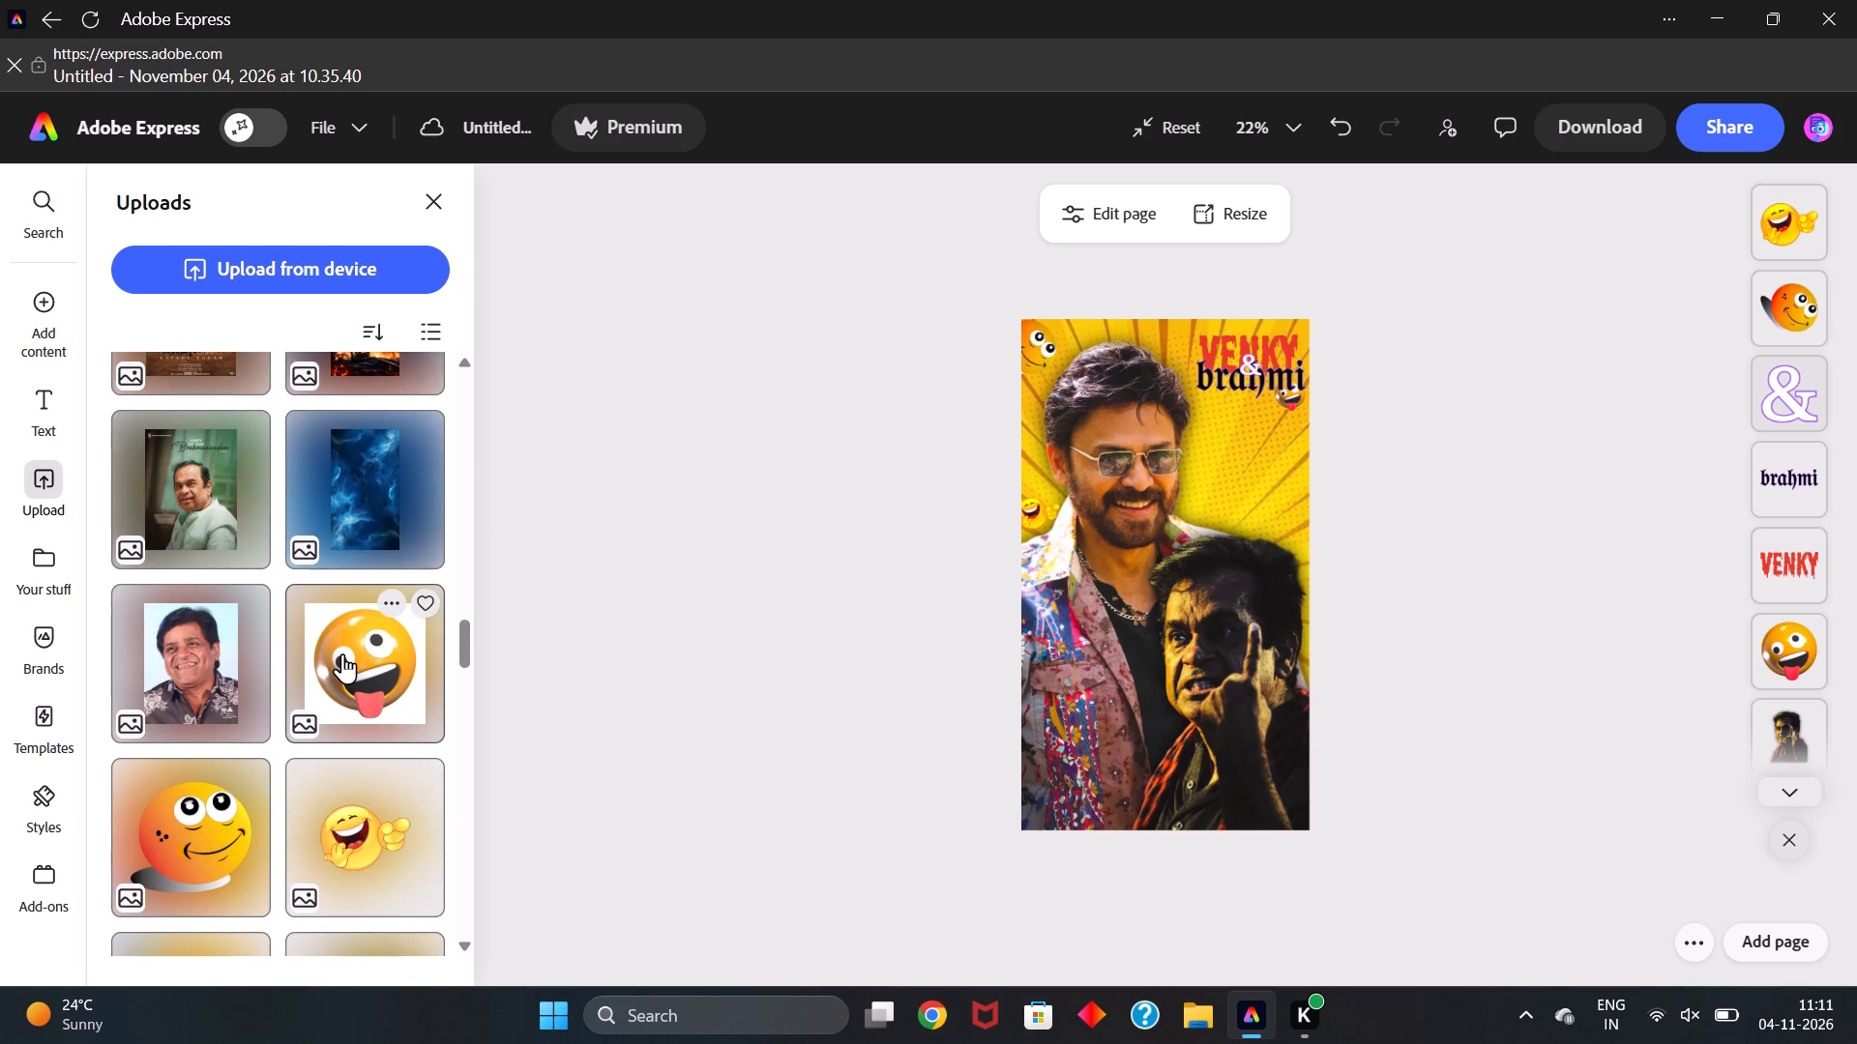
scroll(342, 653, down, 3)
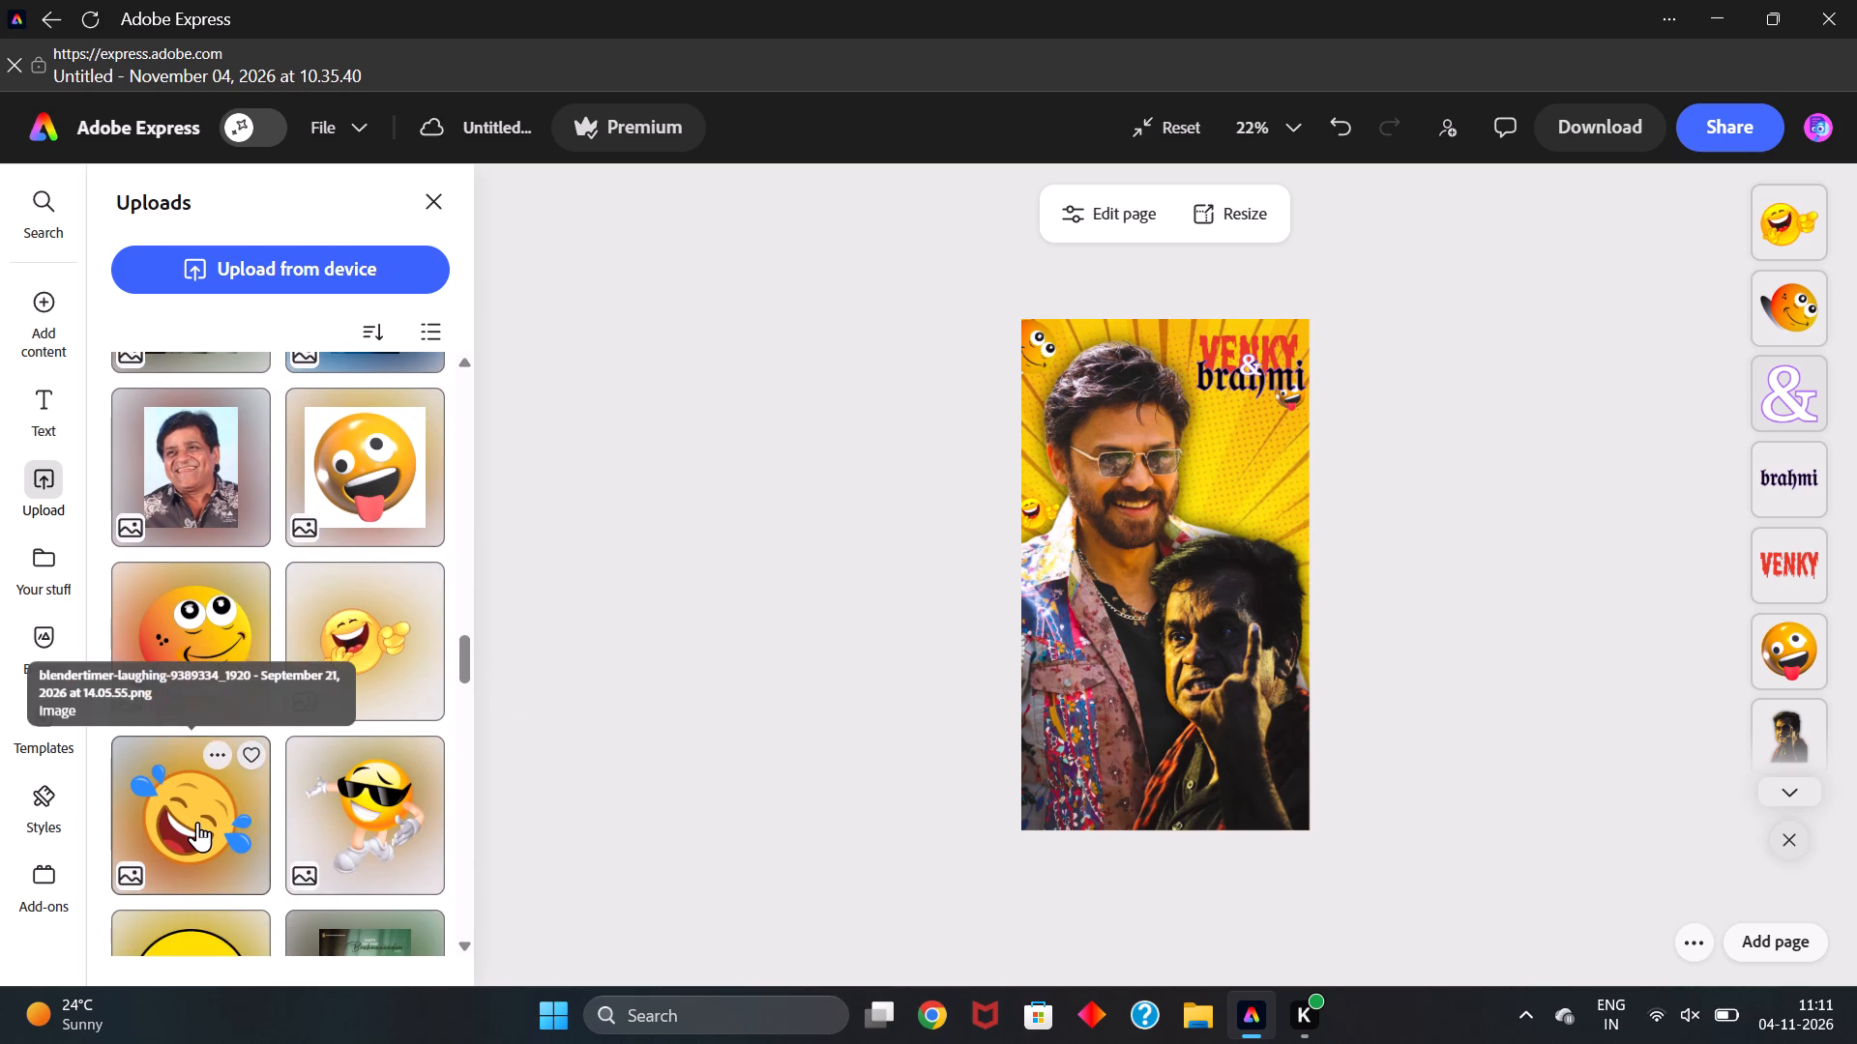
click(197, 822)
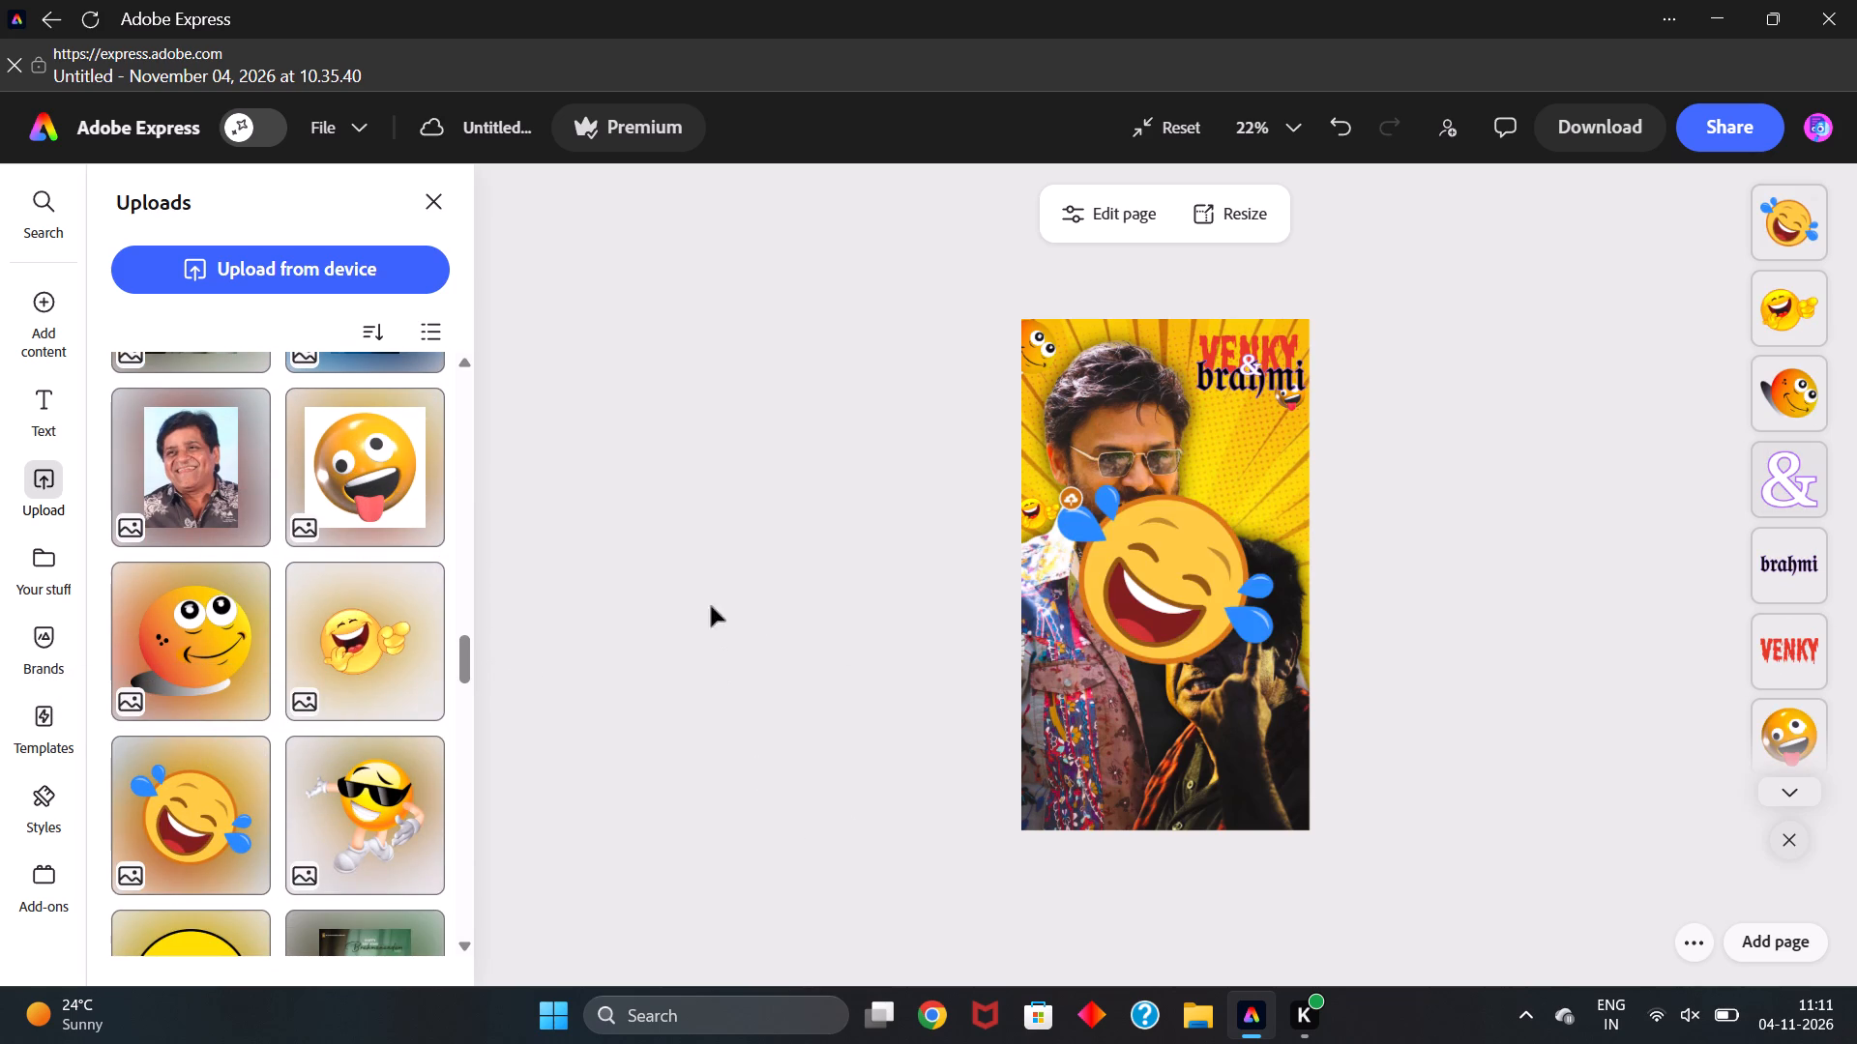
Apply the Color punch Photoshop filter to the laughing emoji with blue tears.
click(1105, 625)
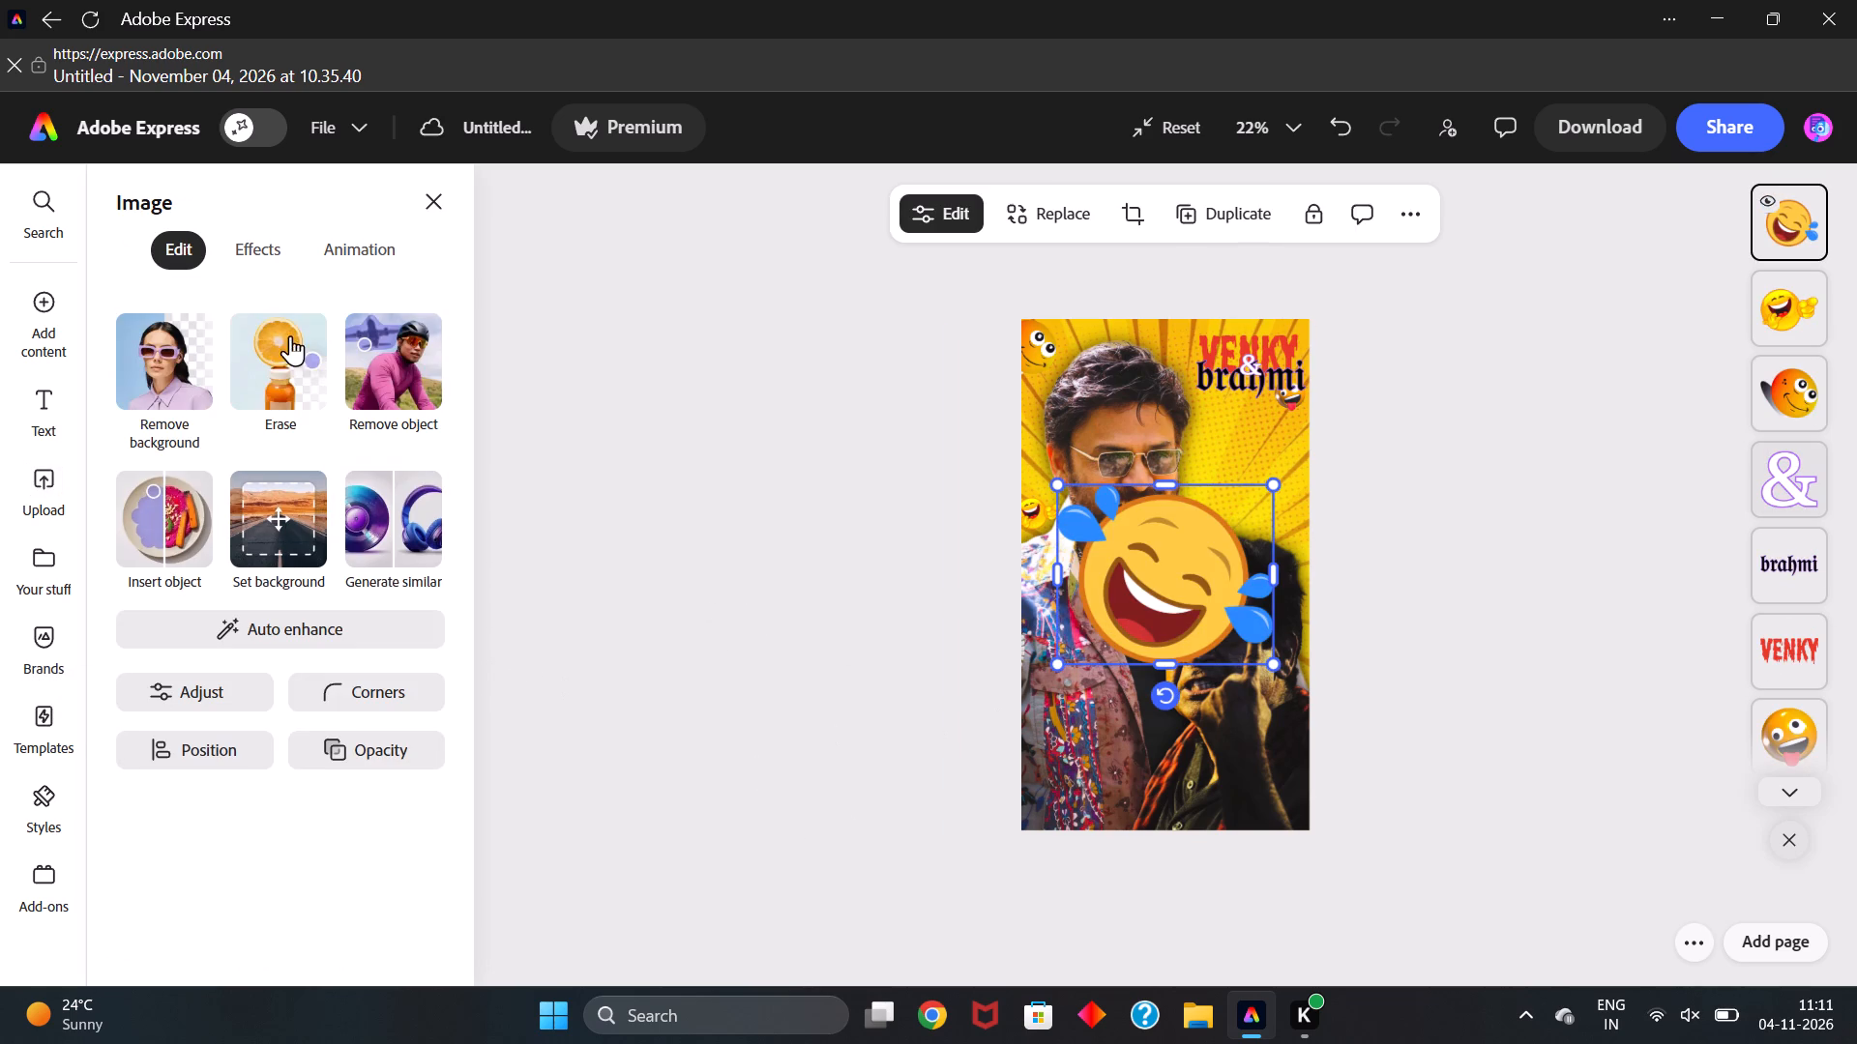
click(235, 255)
click(269, 367)
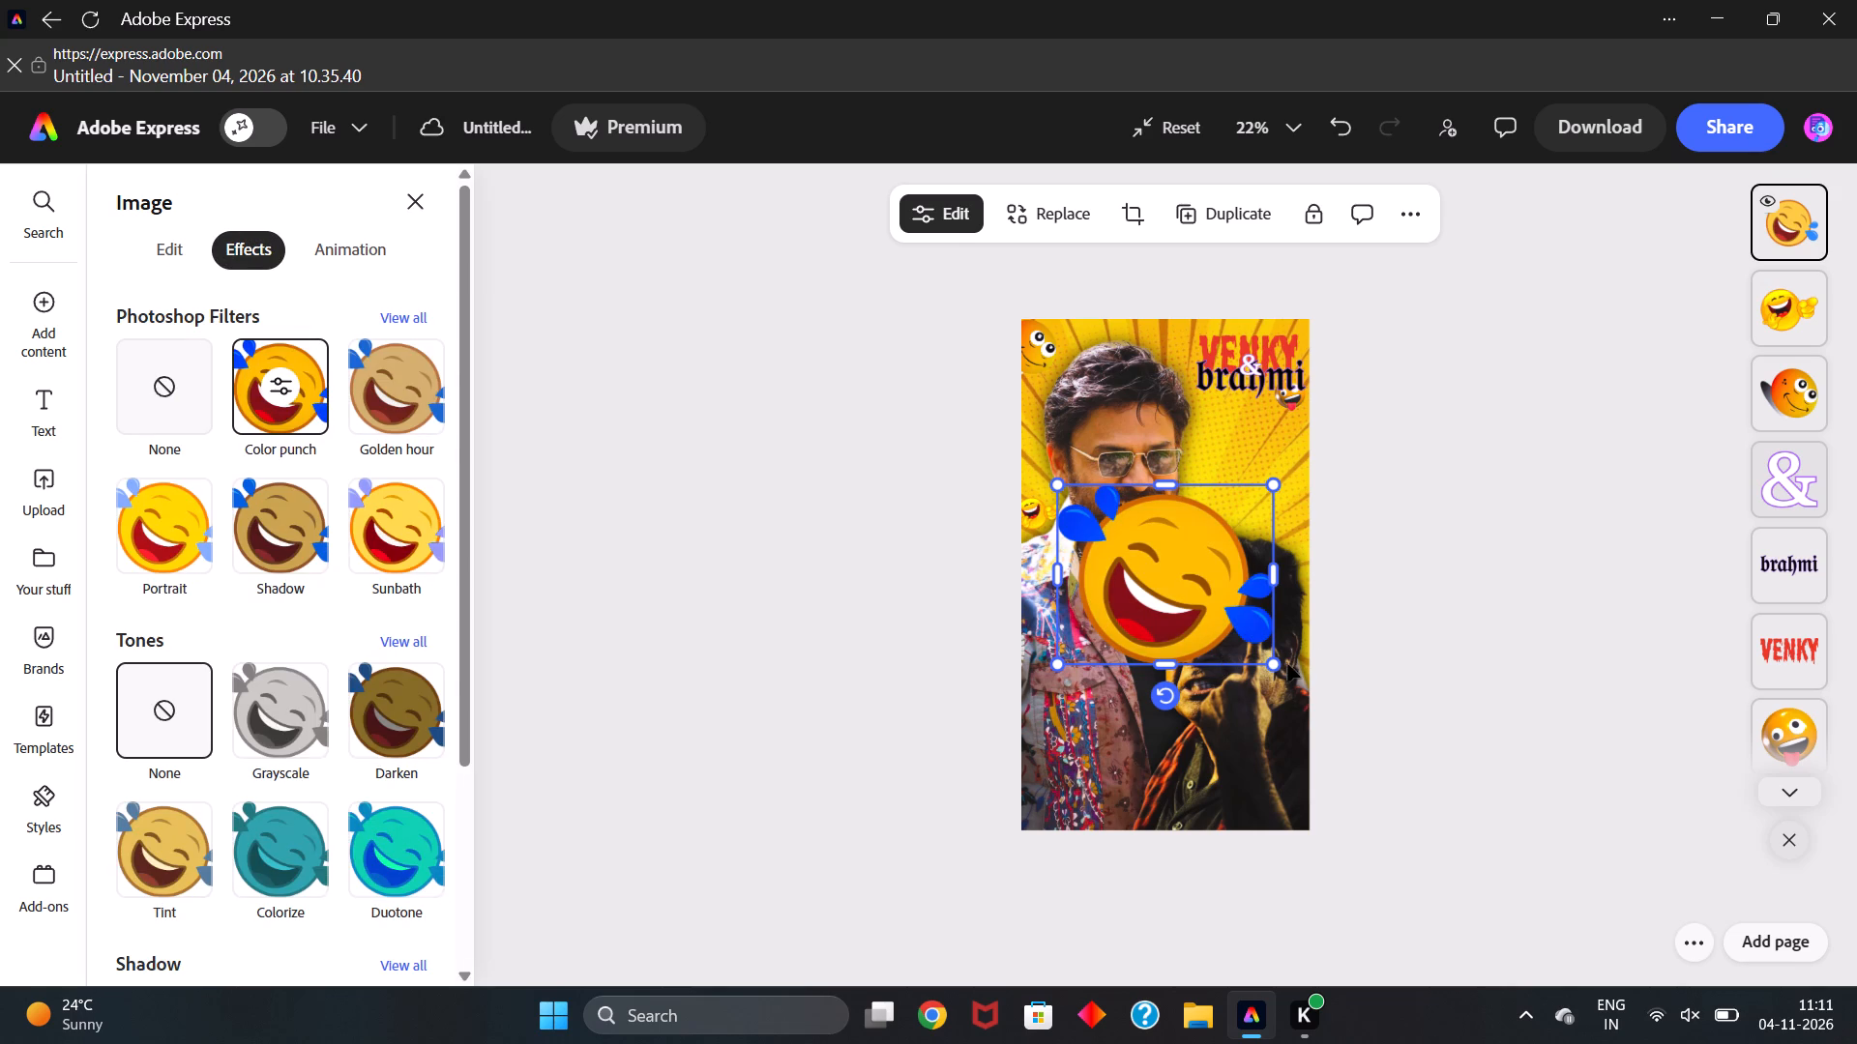
Shrink the laughing-with-tears emoji and place it at the page's right edge just above Brahmanandam's head, slightly outside the page.
drag(1270, 663, 1085, 500)
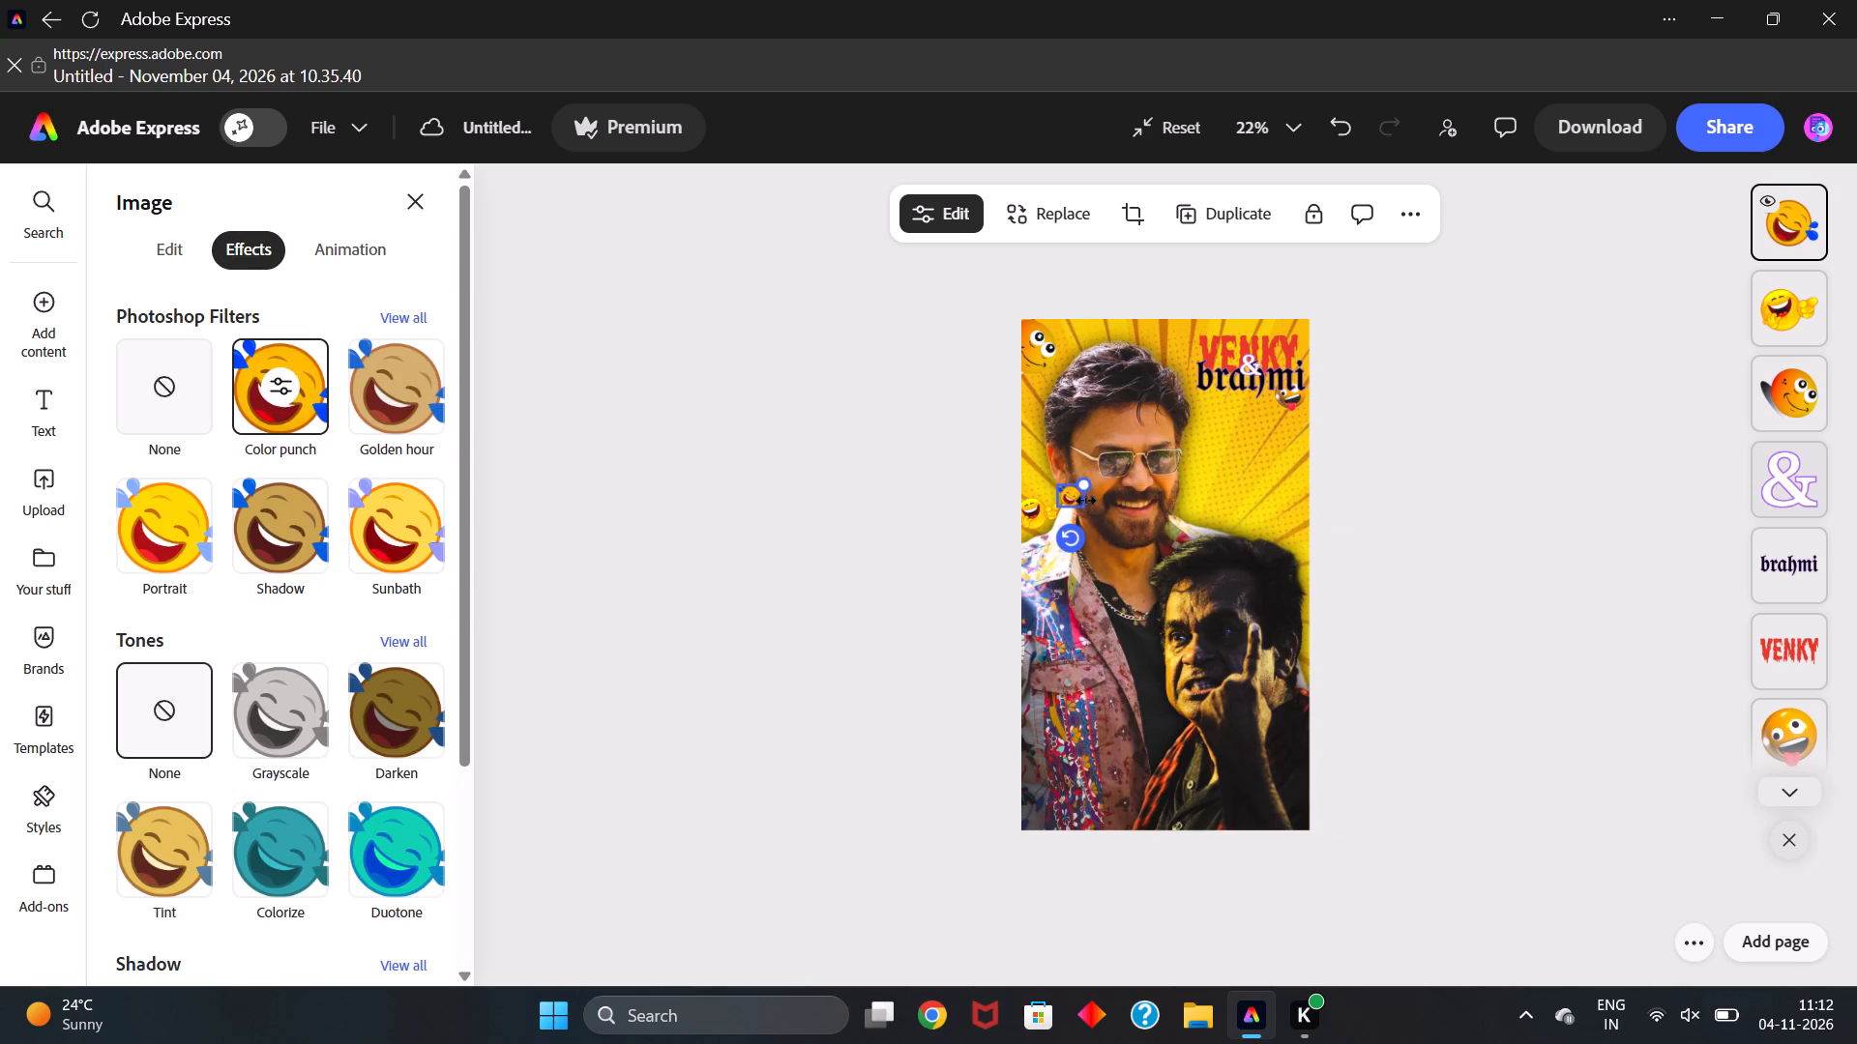
drag(1065, 492, 1283, 518)
drag(1305, 510, 1322, 502)
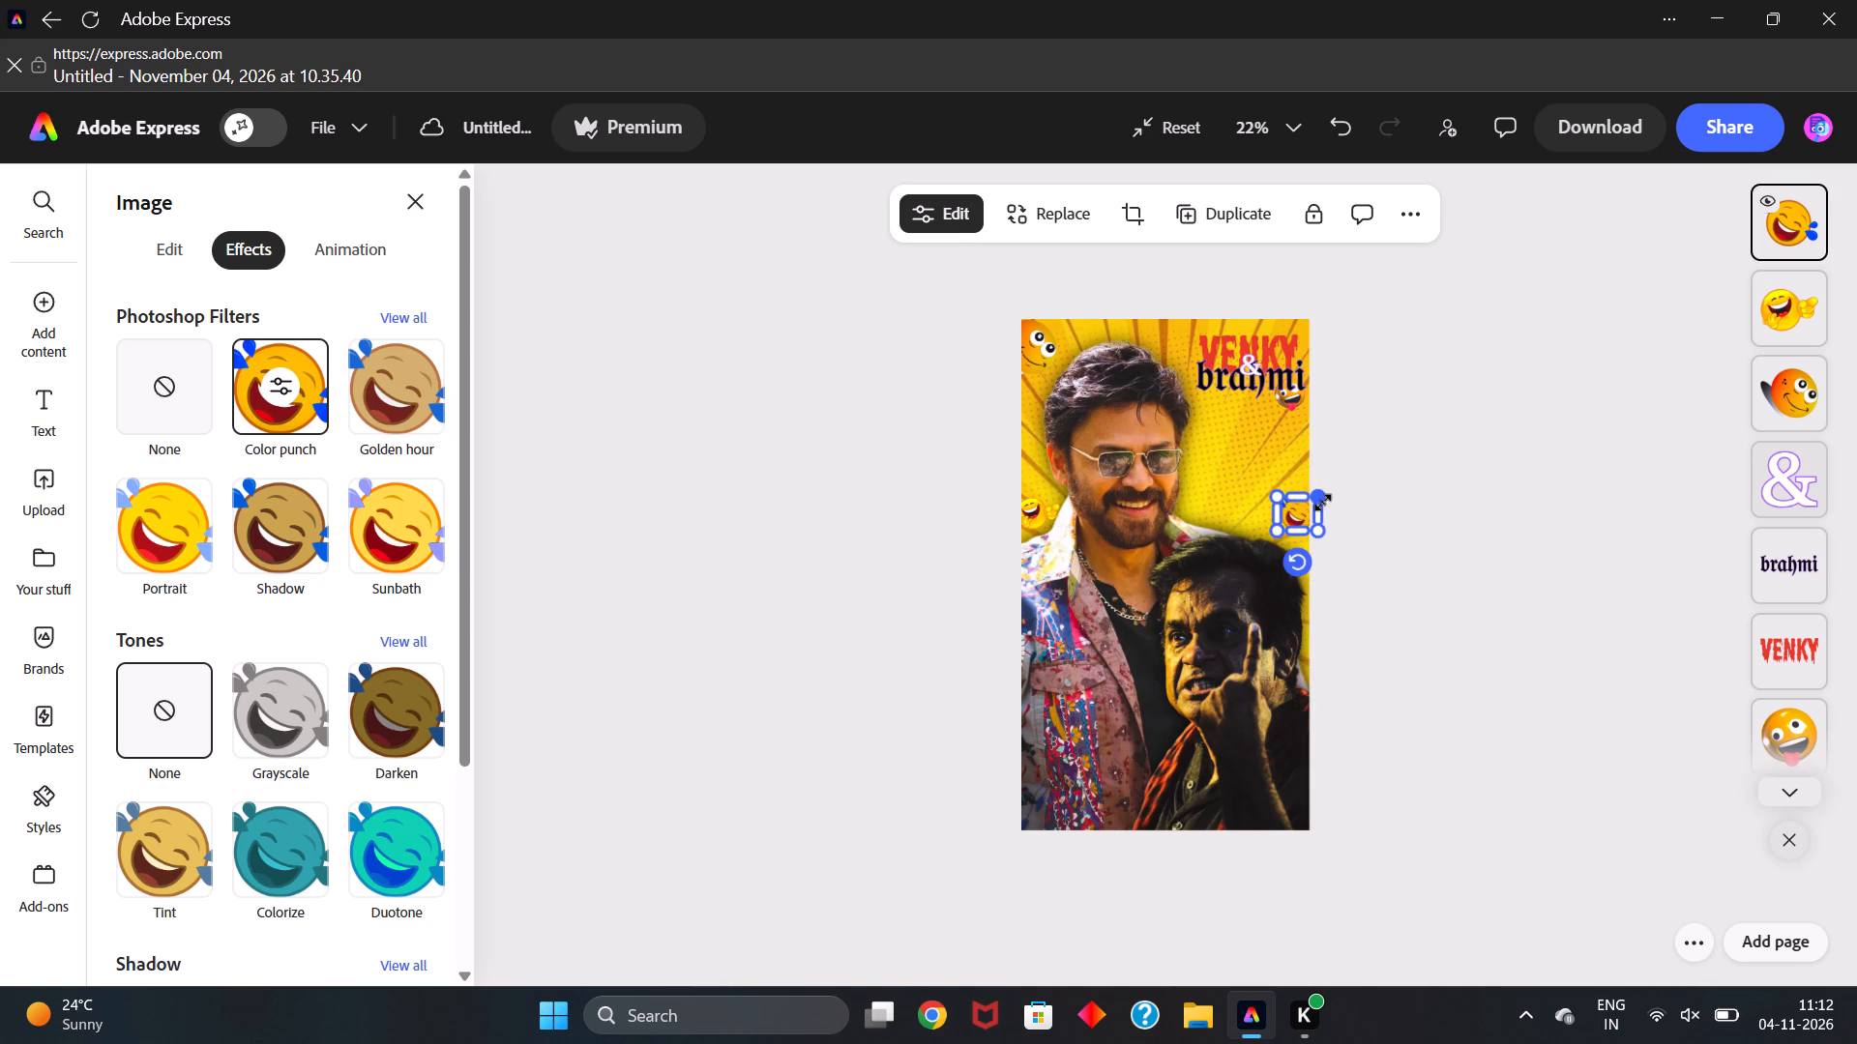
click(1308, 520)
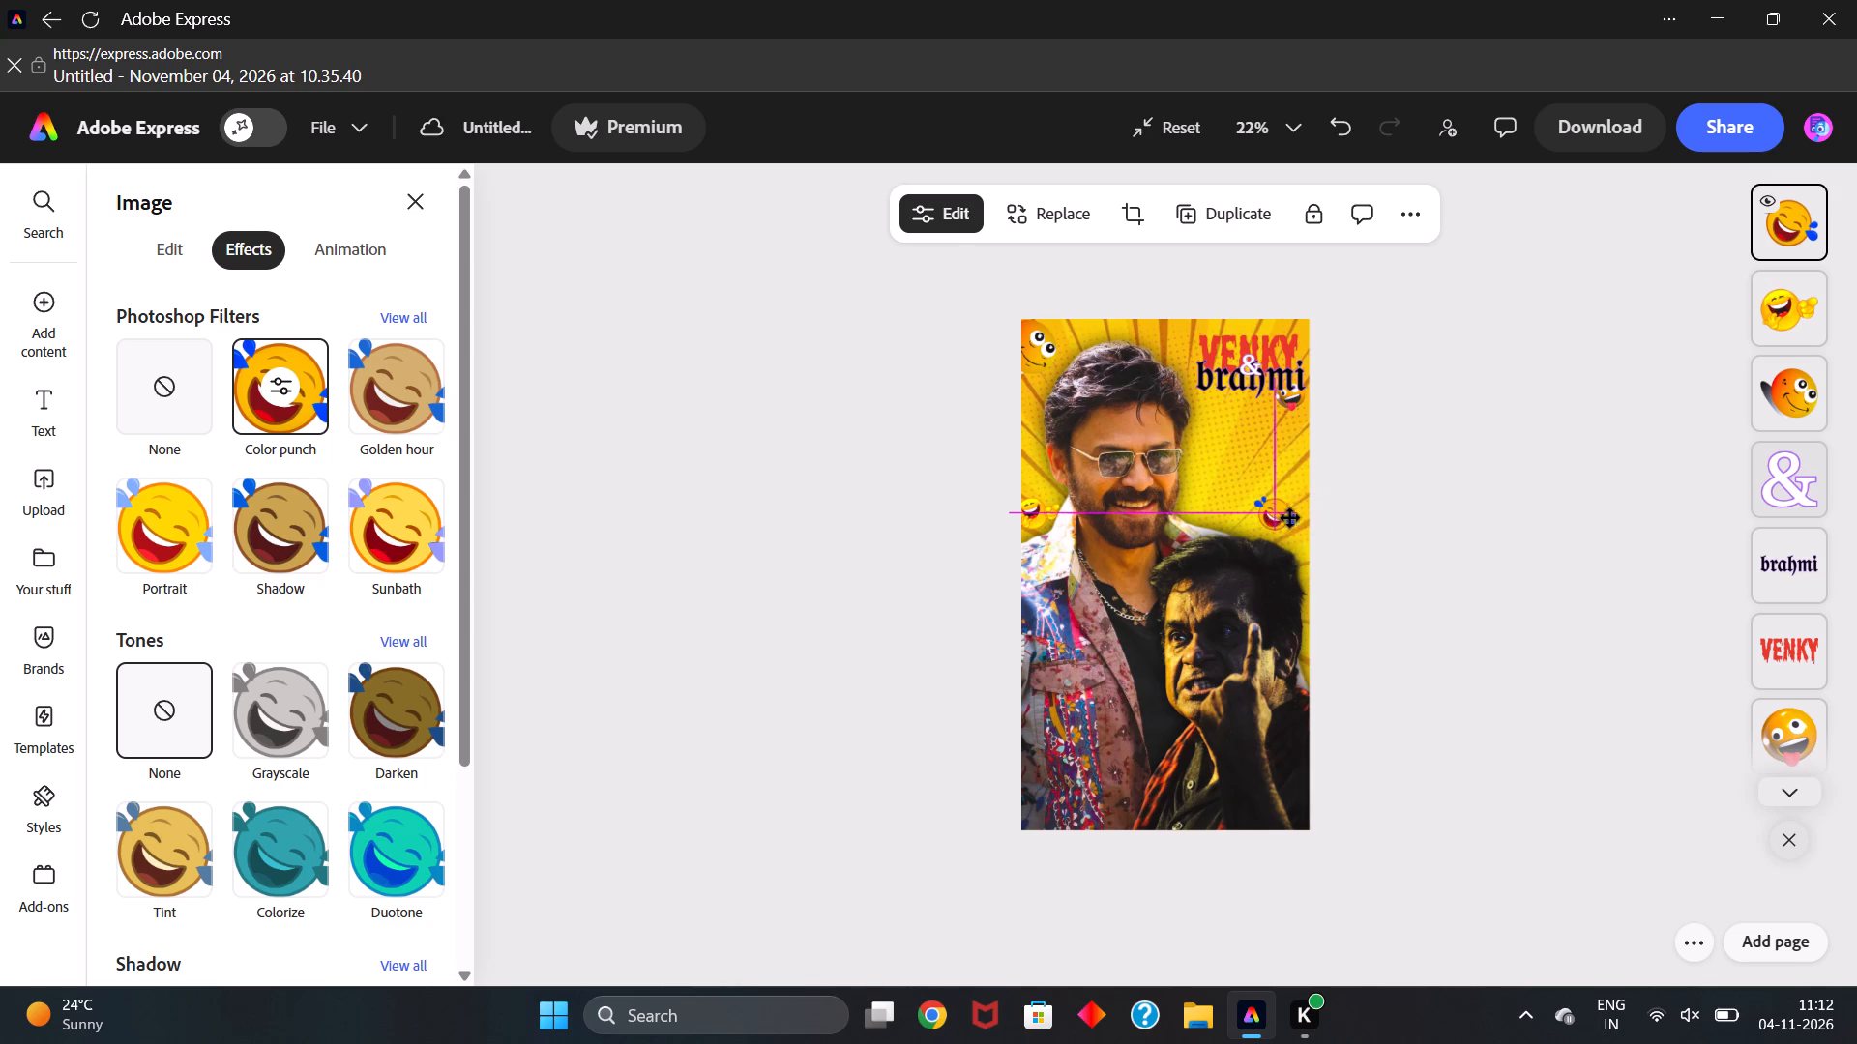
click(1561, 408)
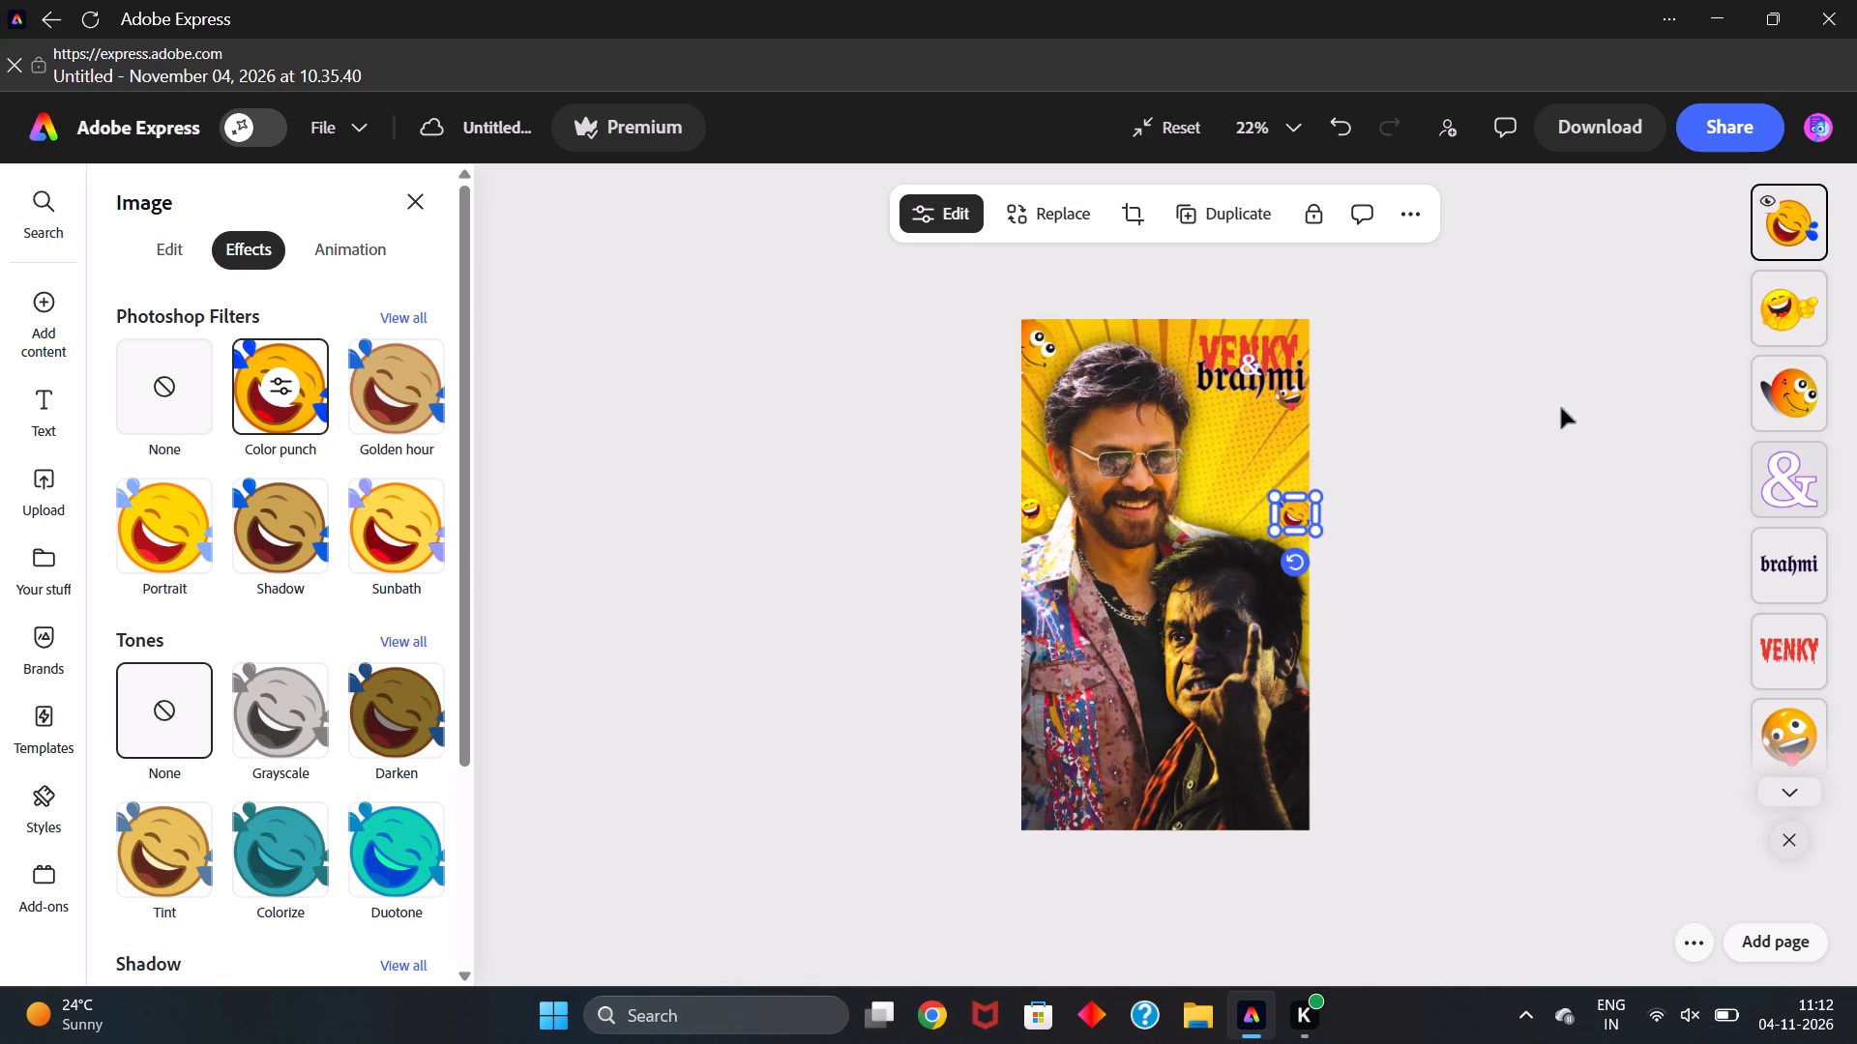
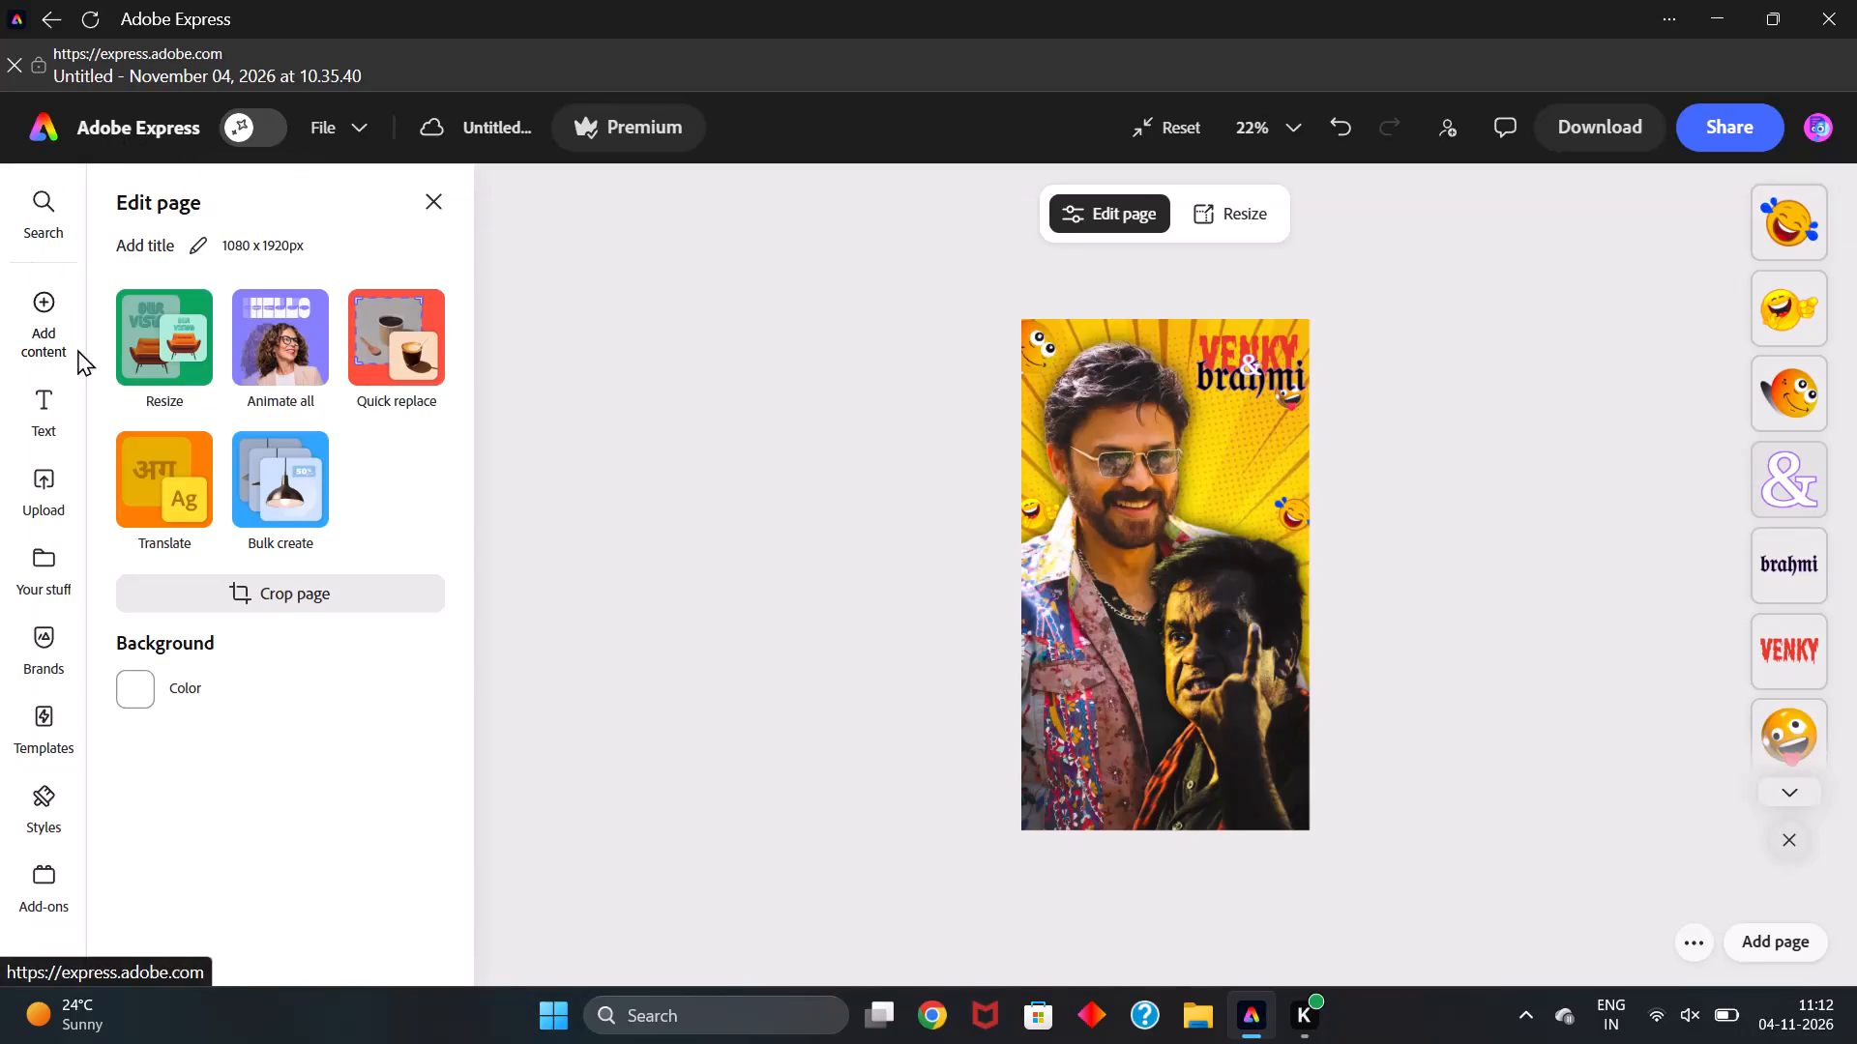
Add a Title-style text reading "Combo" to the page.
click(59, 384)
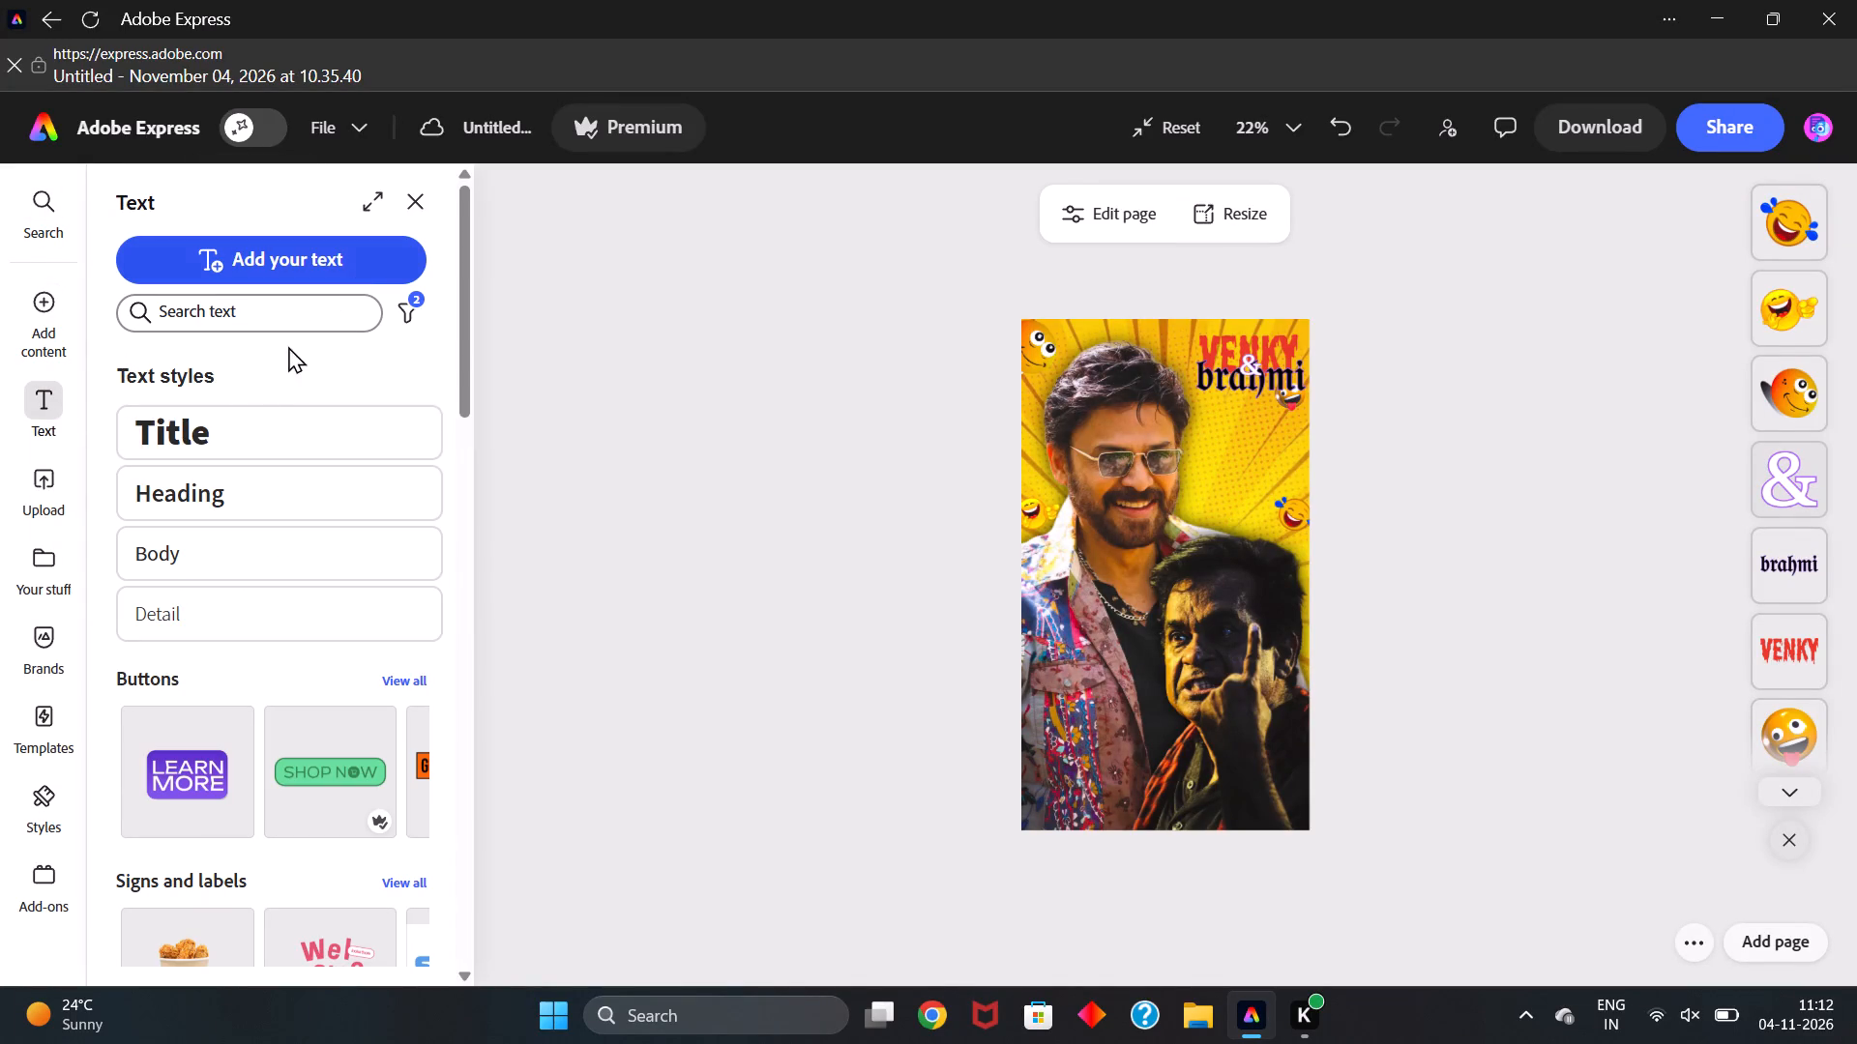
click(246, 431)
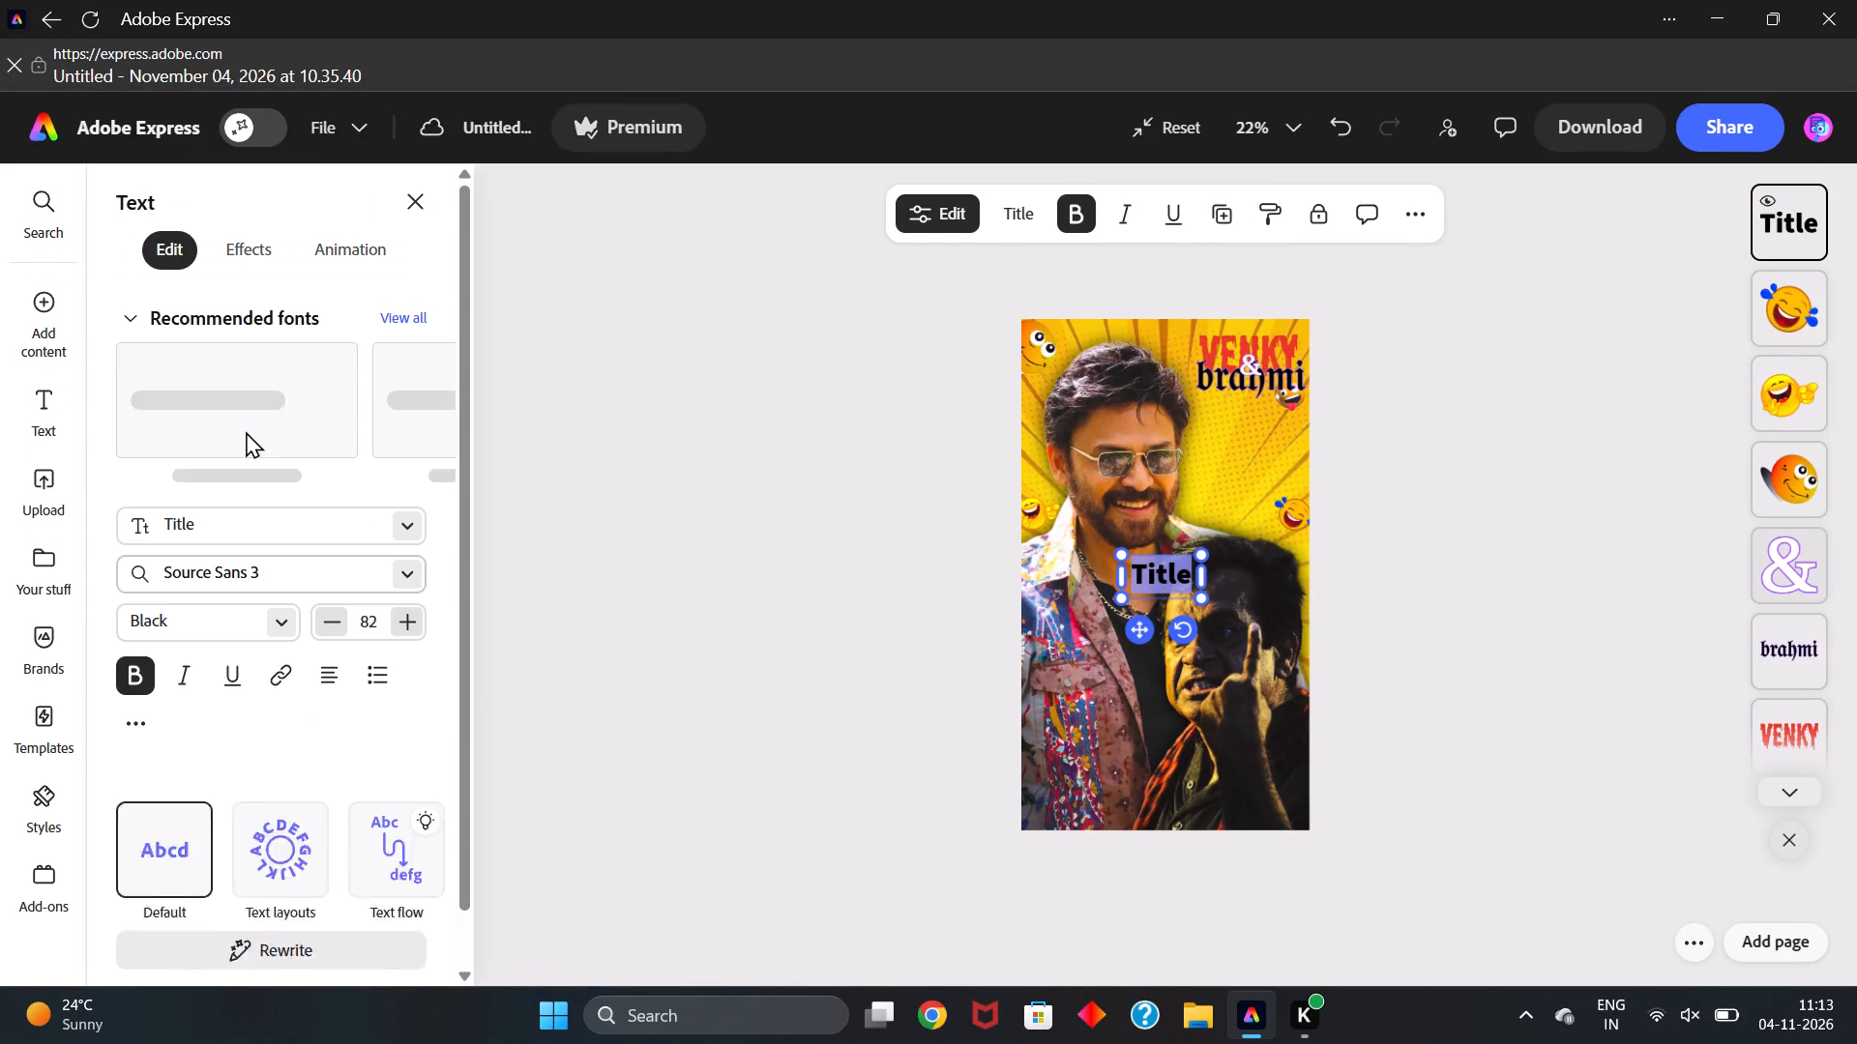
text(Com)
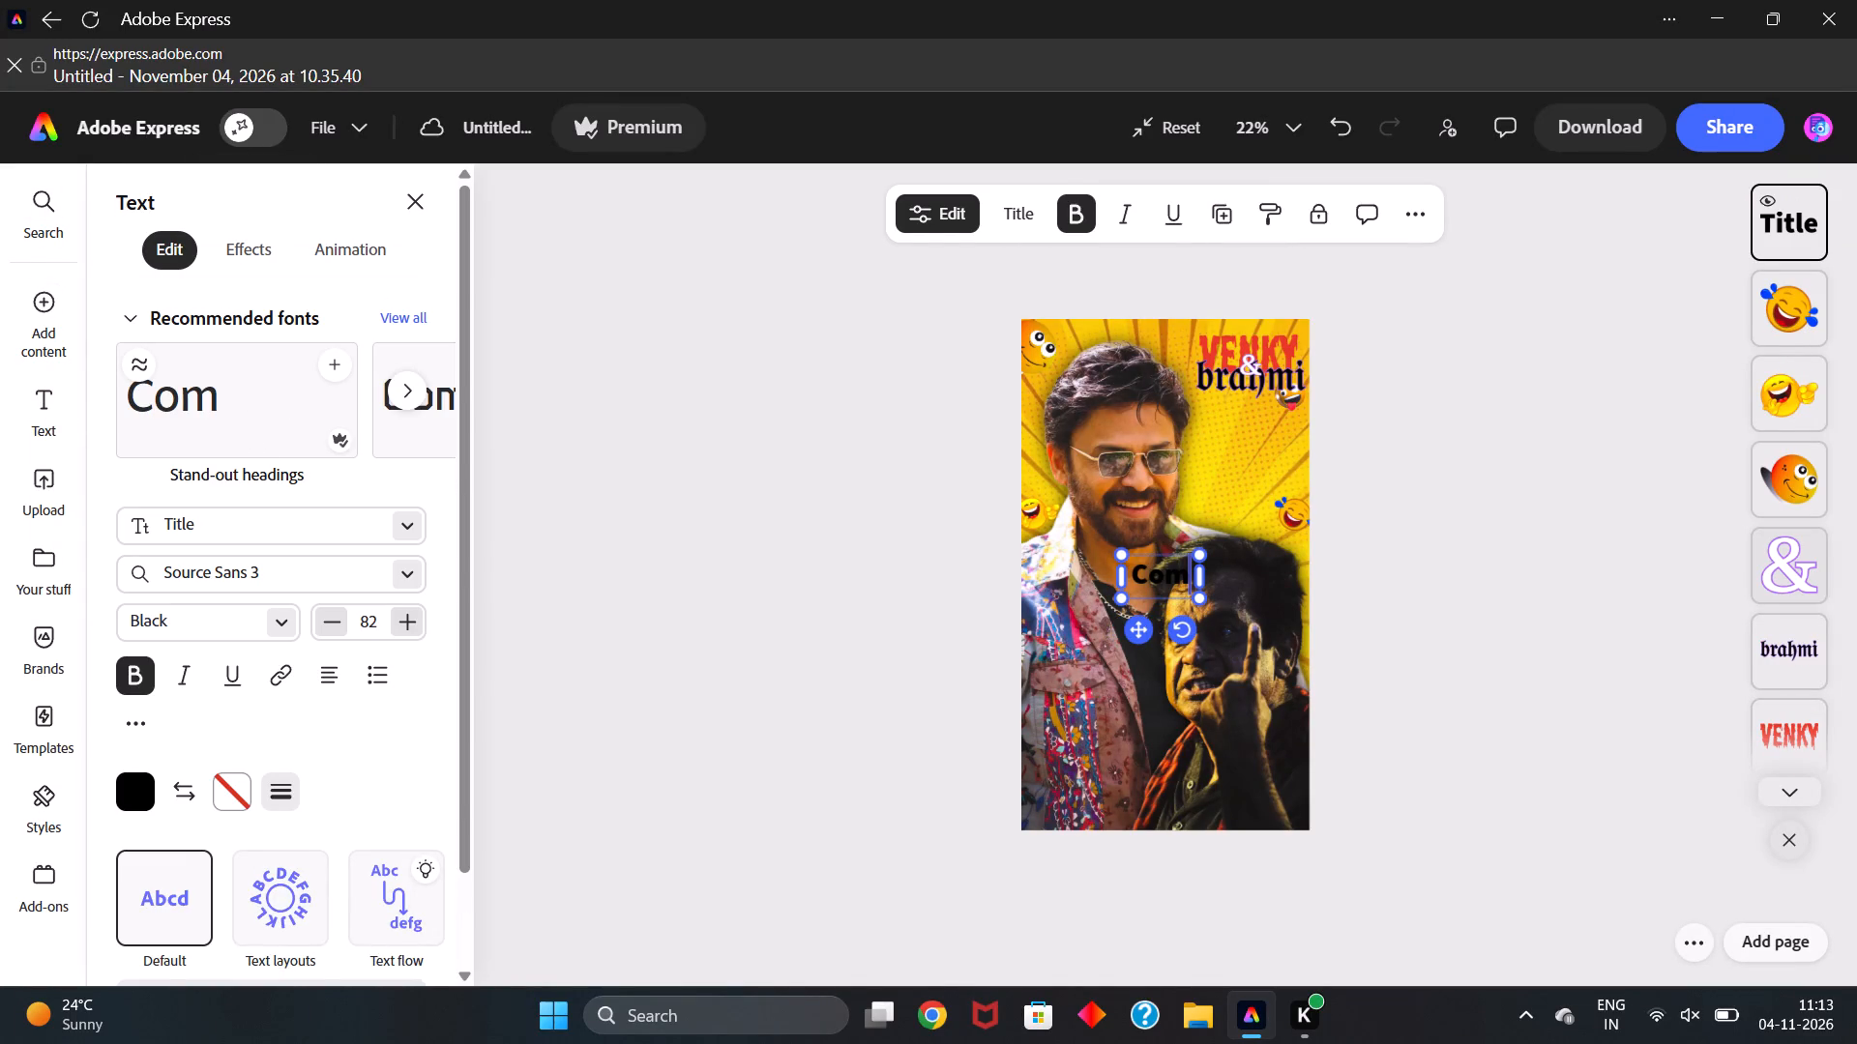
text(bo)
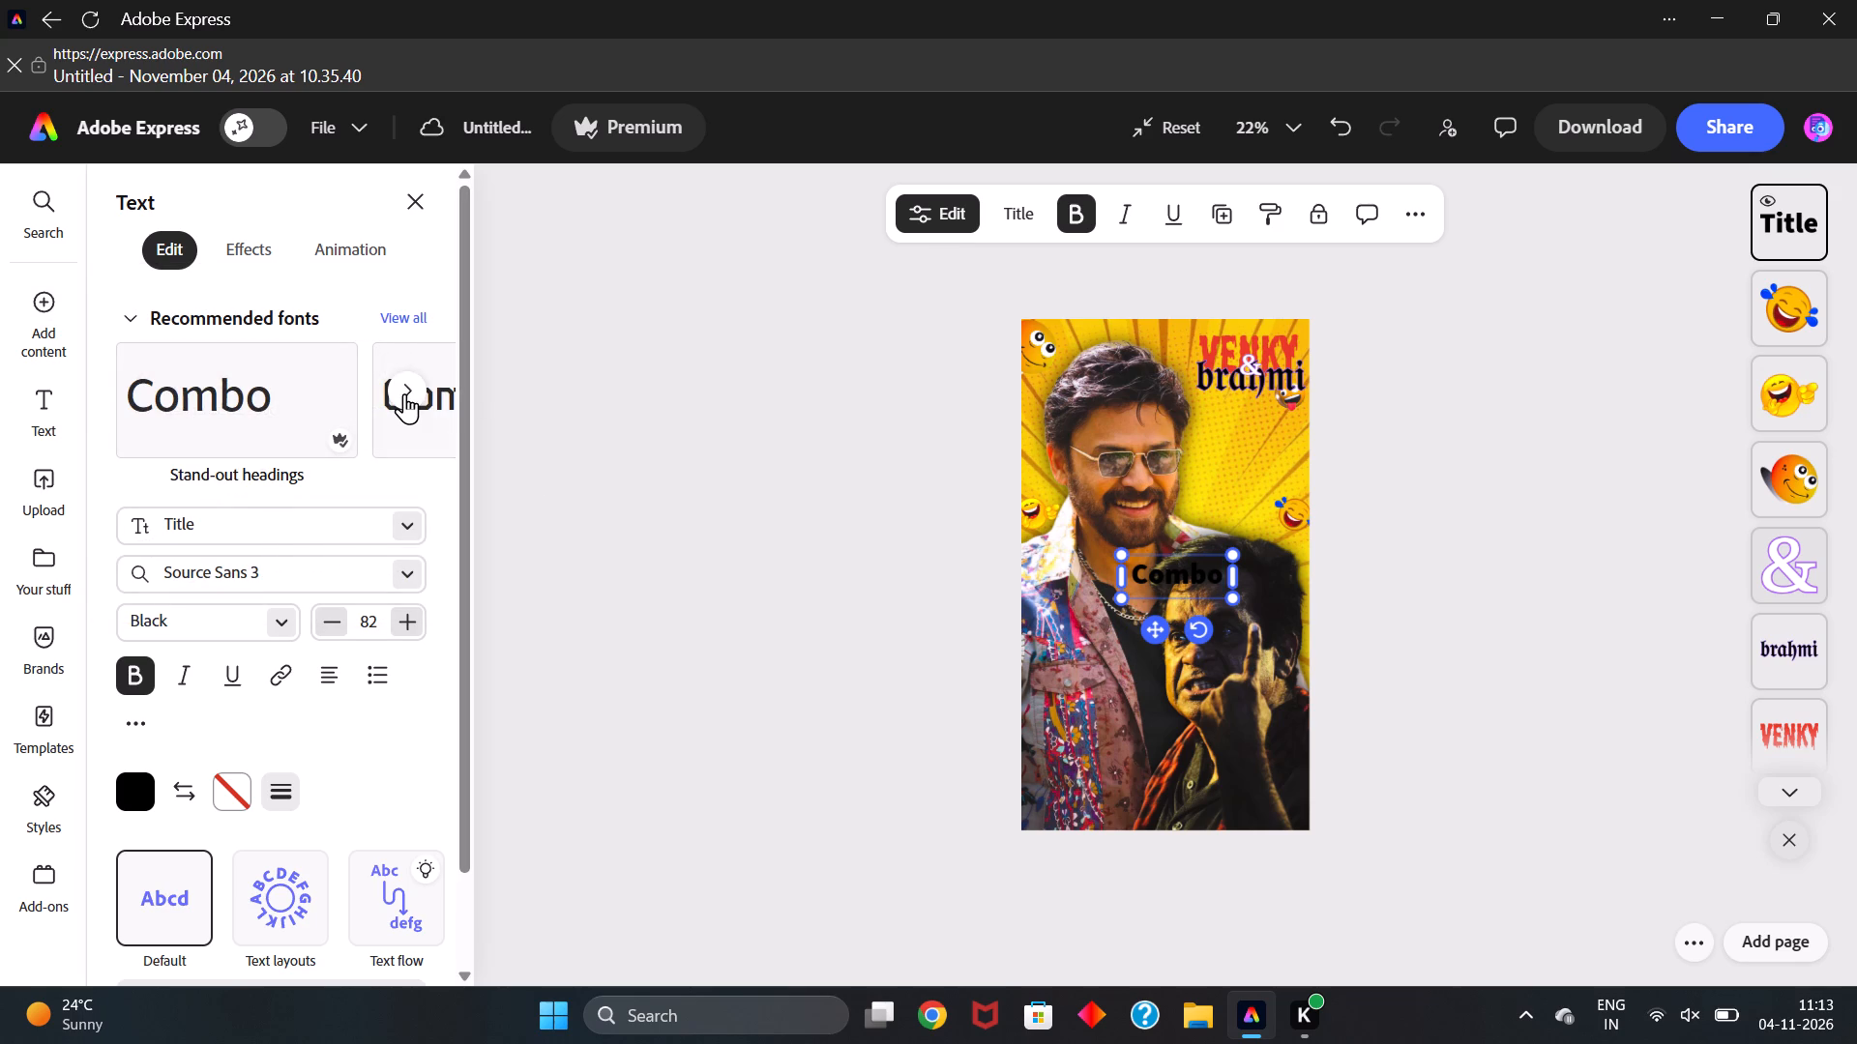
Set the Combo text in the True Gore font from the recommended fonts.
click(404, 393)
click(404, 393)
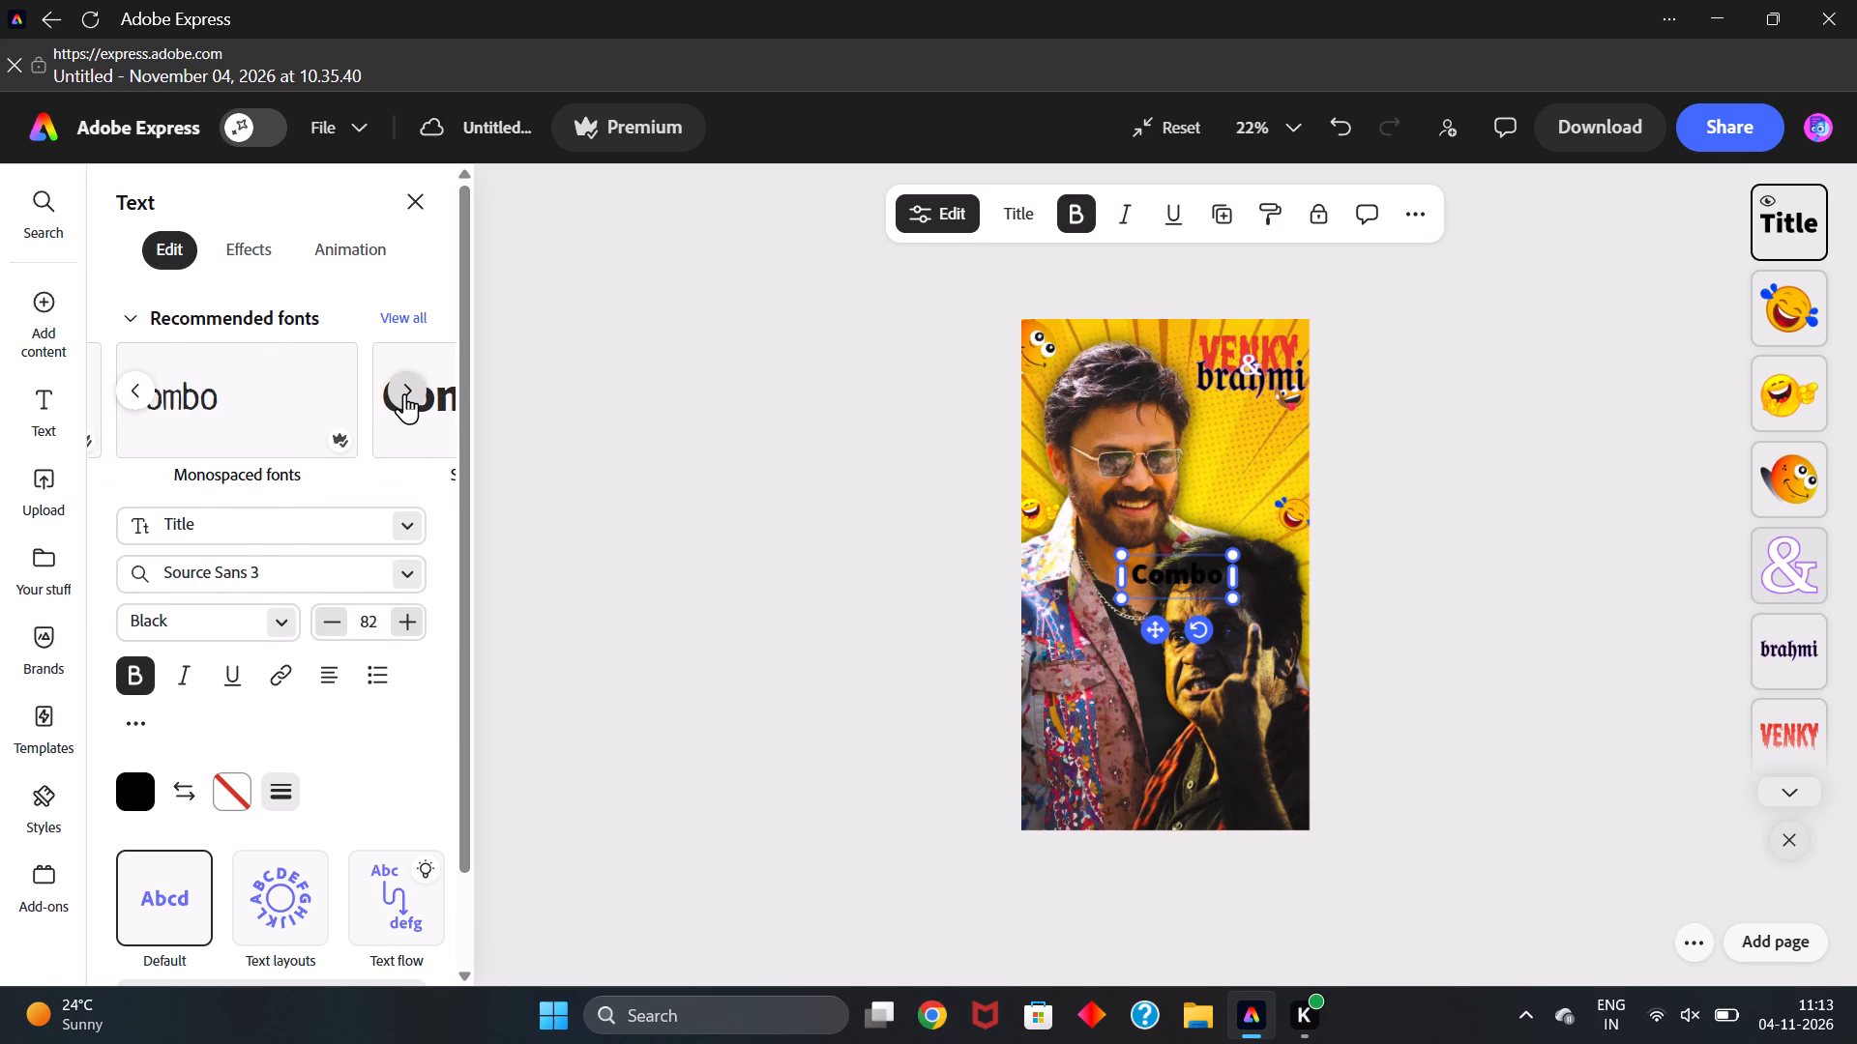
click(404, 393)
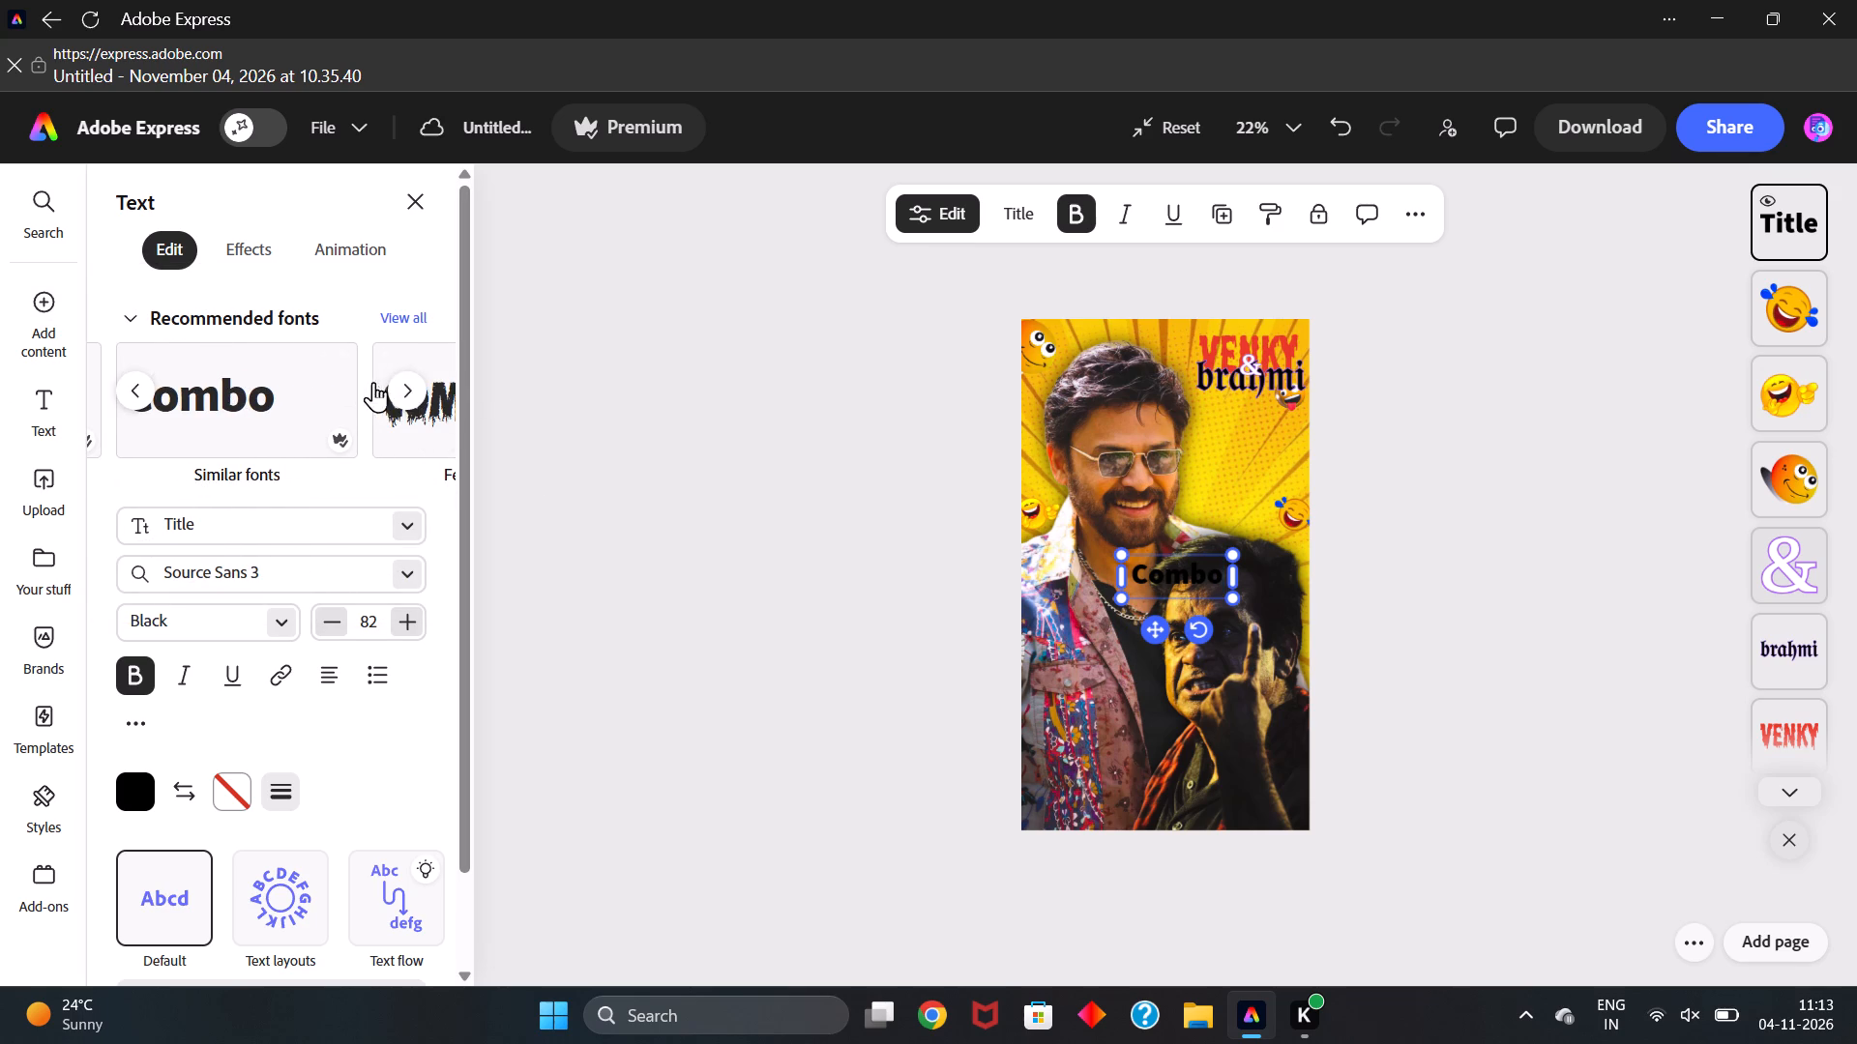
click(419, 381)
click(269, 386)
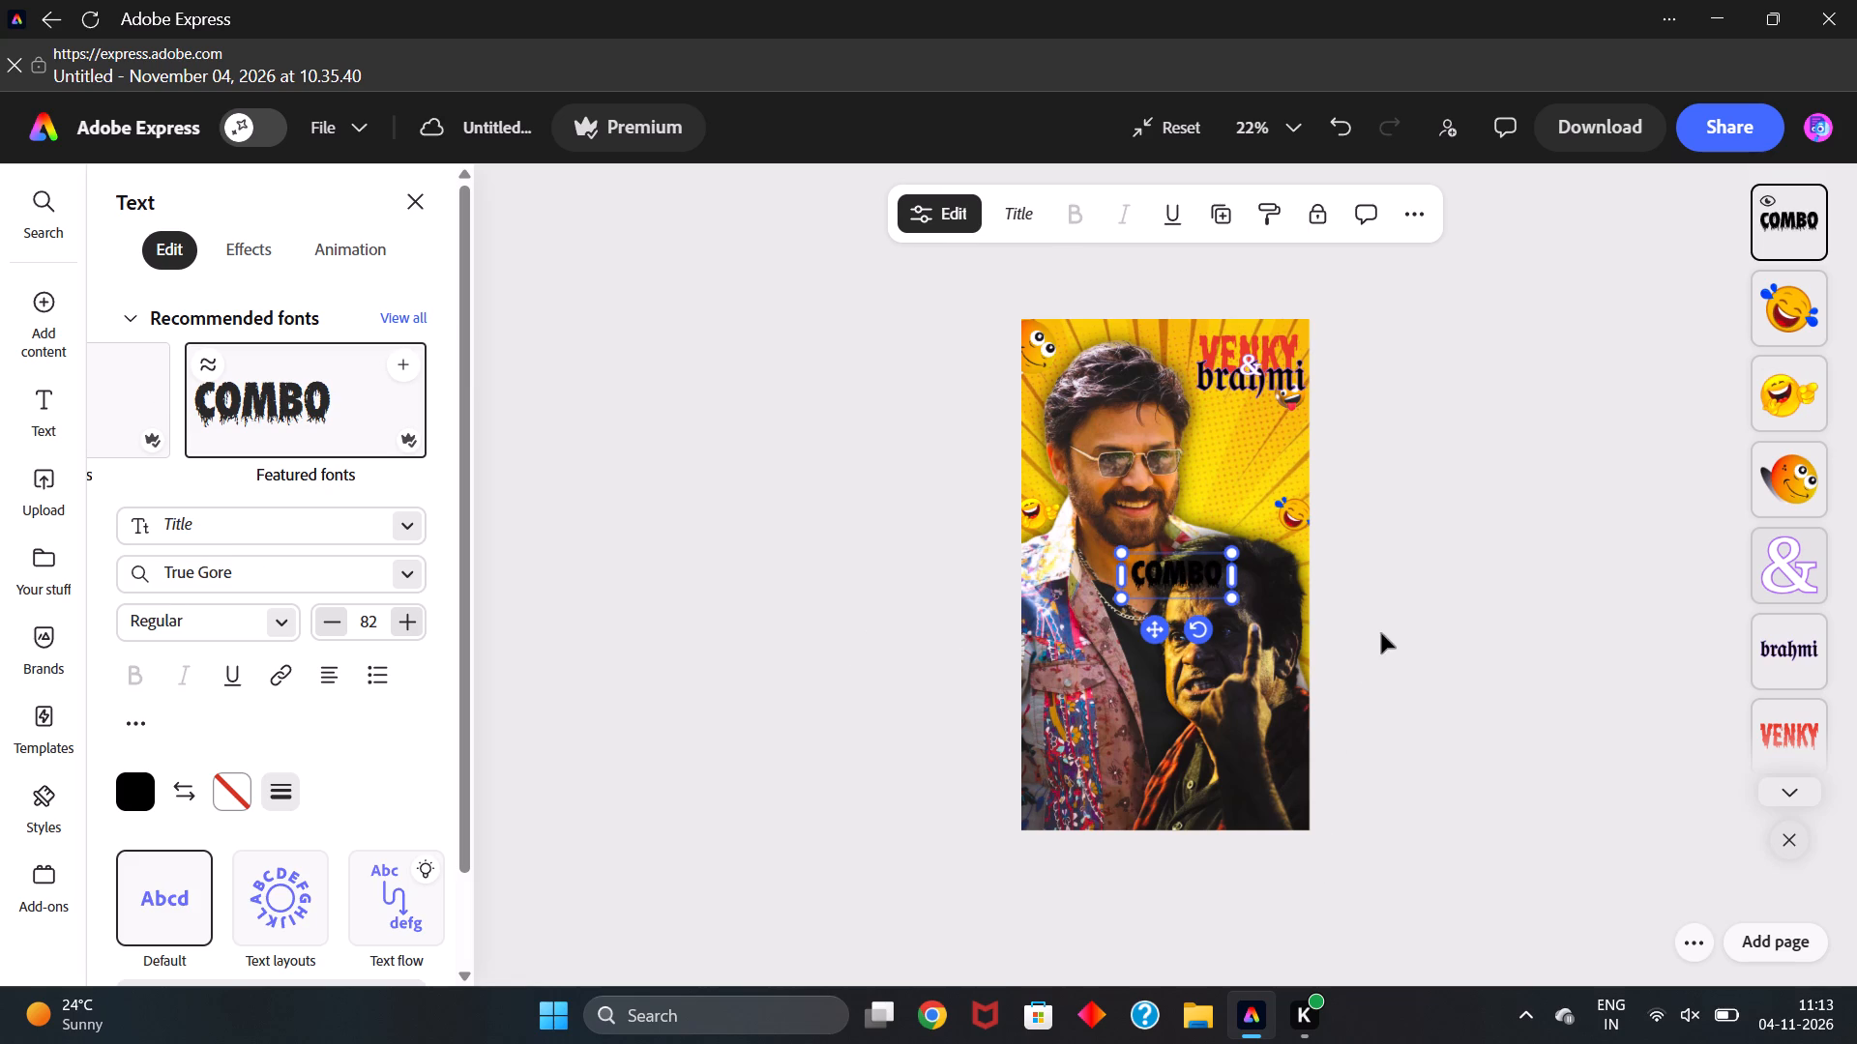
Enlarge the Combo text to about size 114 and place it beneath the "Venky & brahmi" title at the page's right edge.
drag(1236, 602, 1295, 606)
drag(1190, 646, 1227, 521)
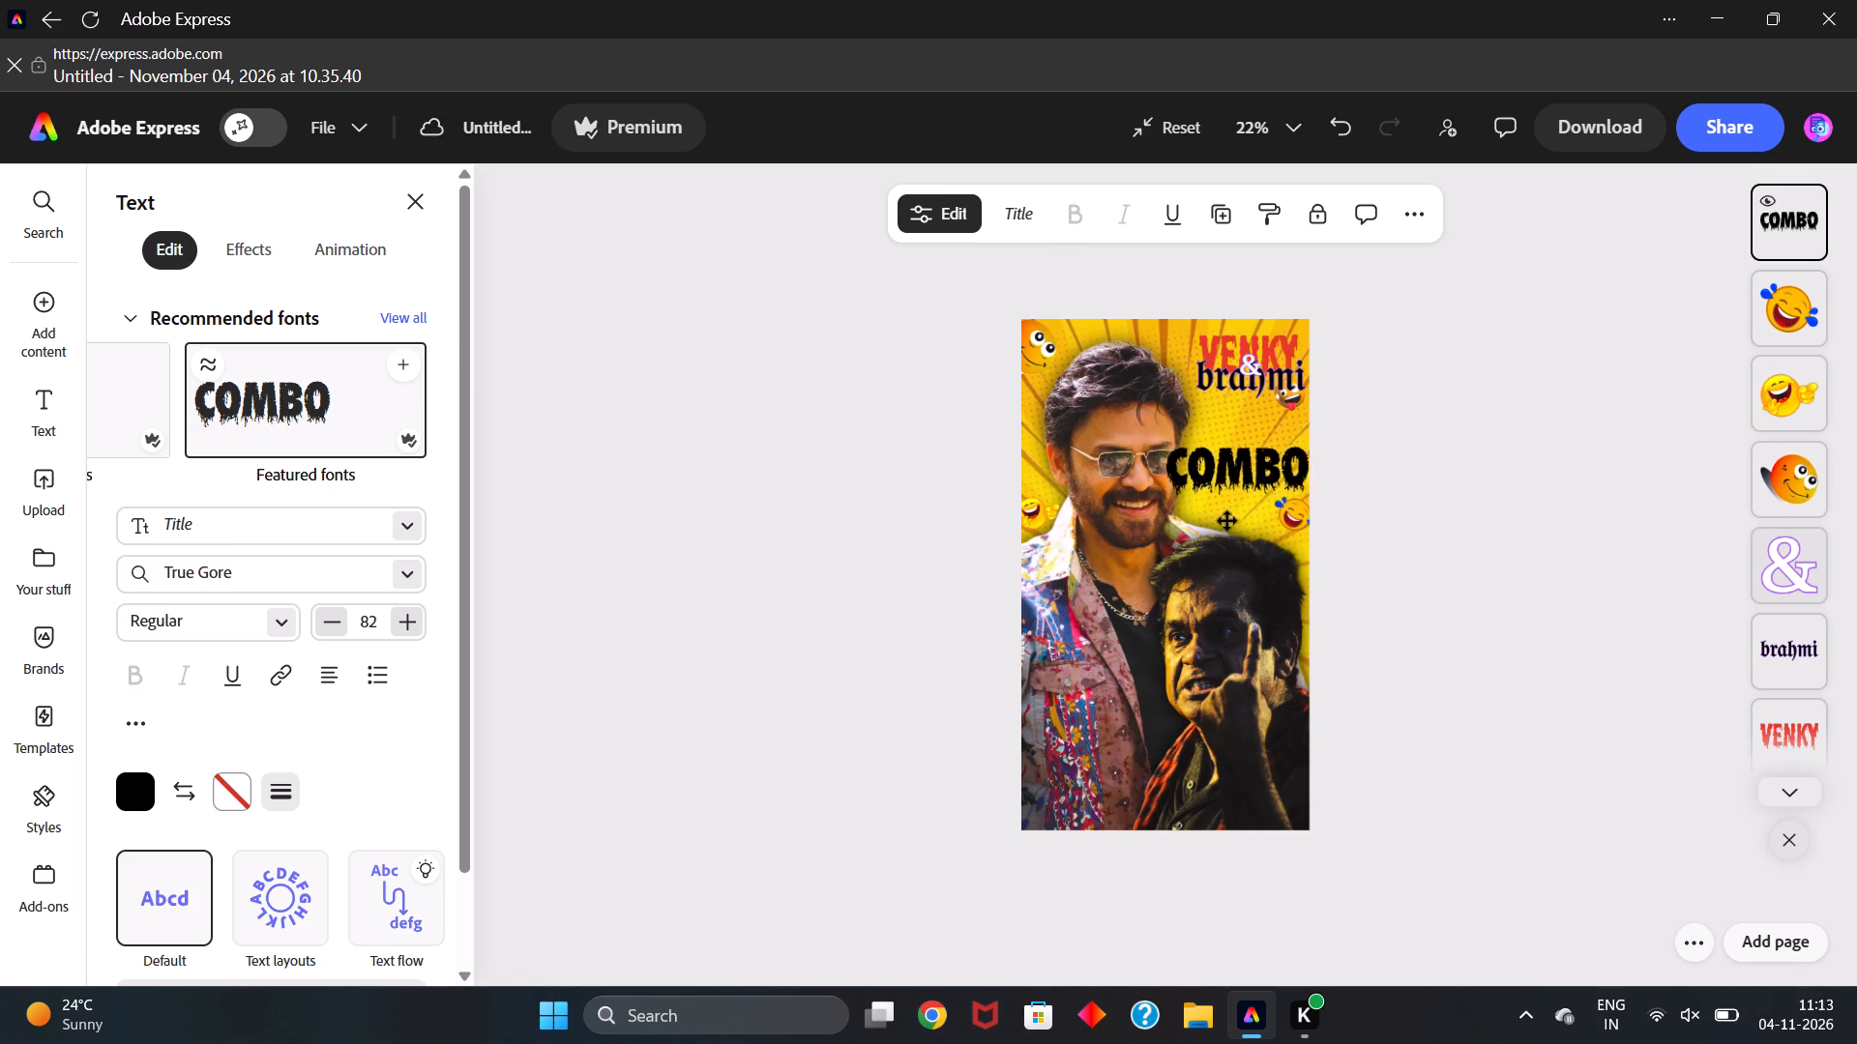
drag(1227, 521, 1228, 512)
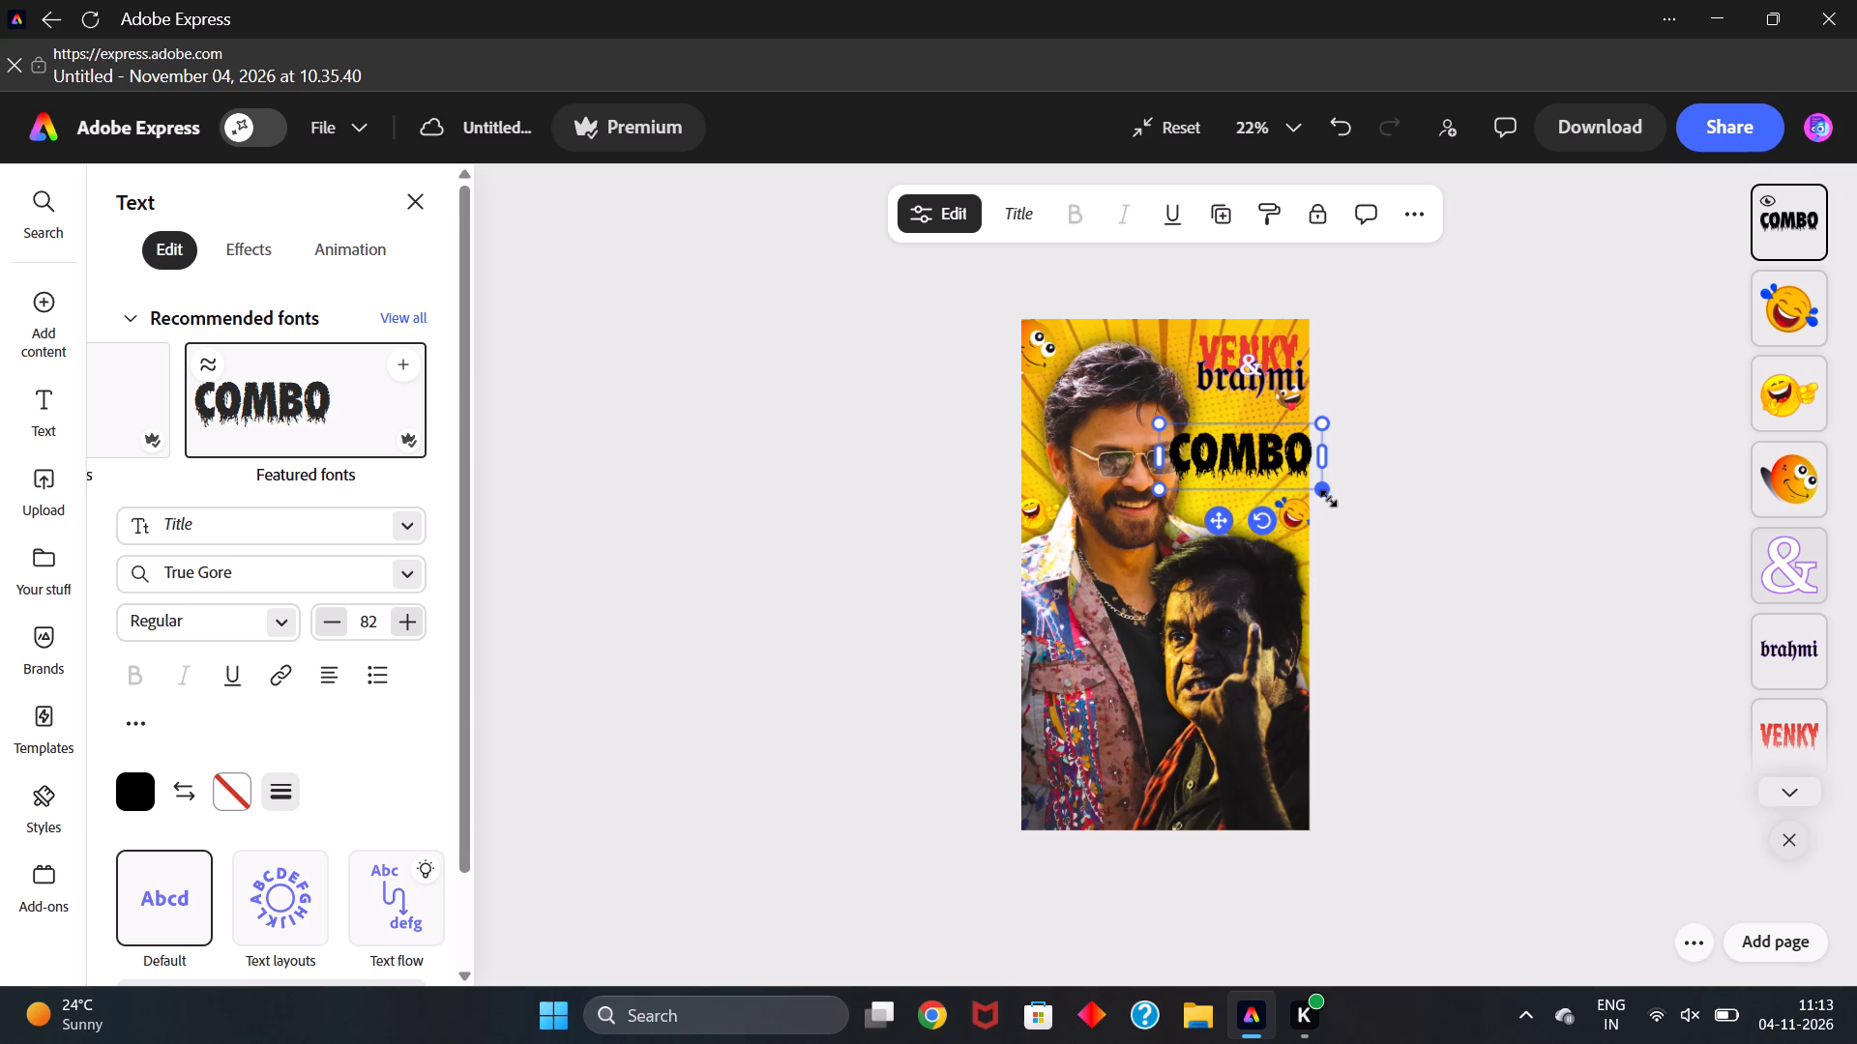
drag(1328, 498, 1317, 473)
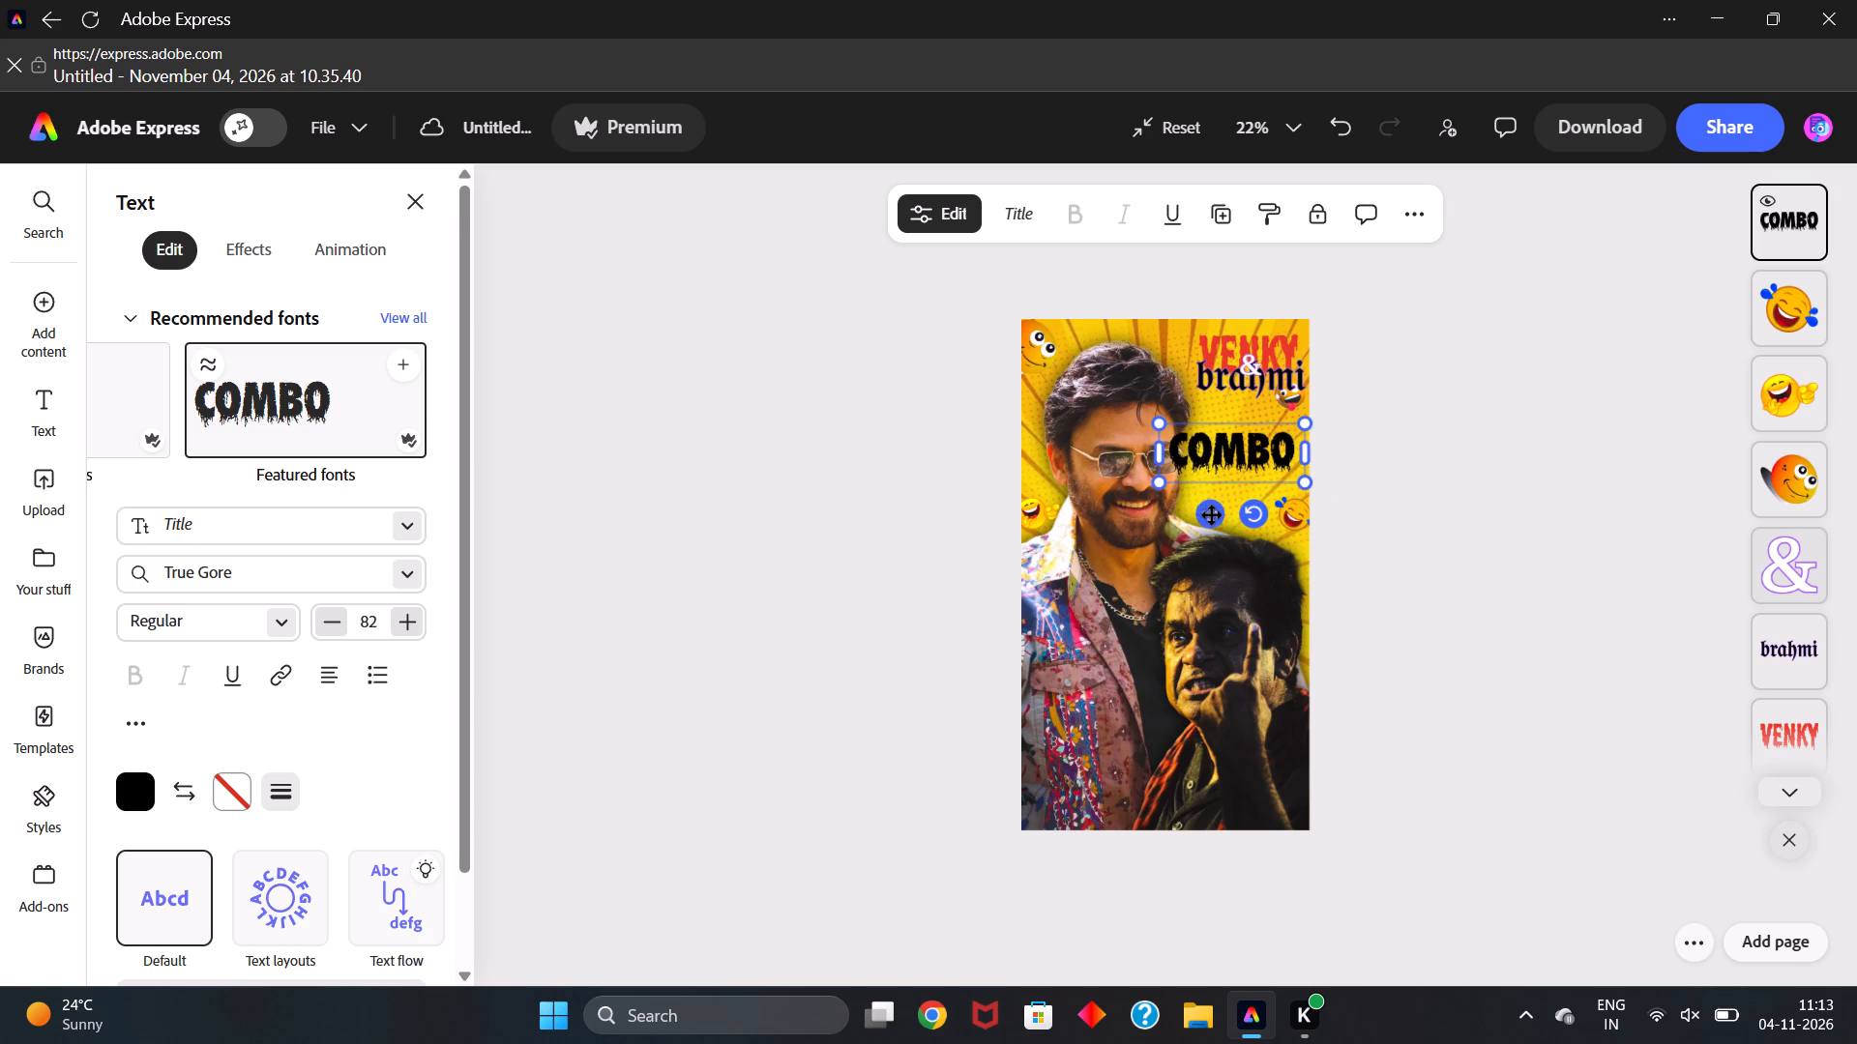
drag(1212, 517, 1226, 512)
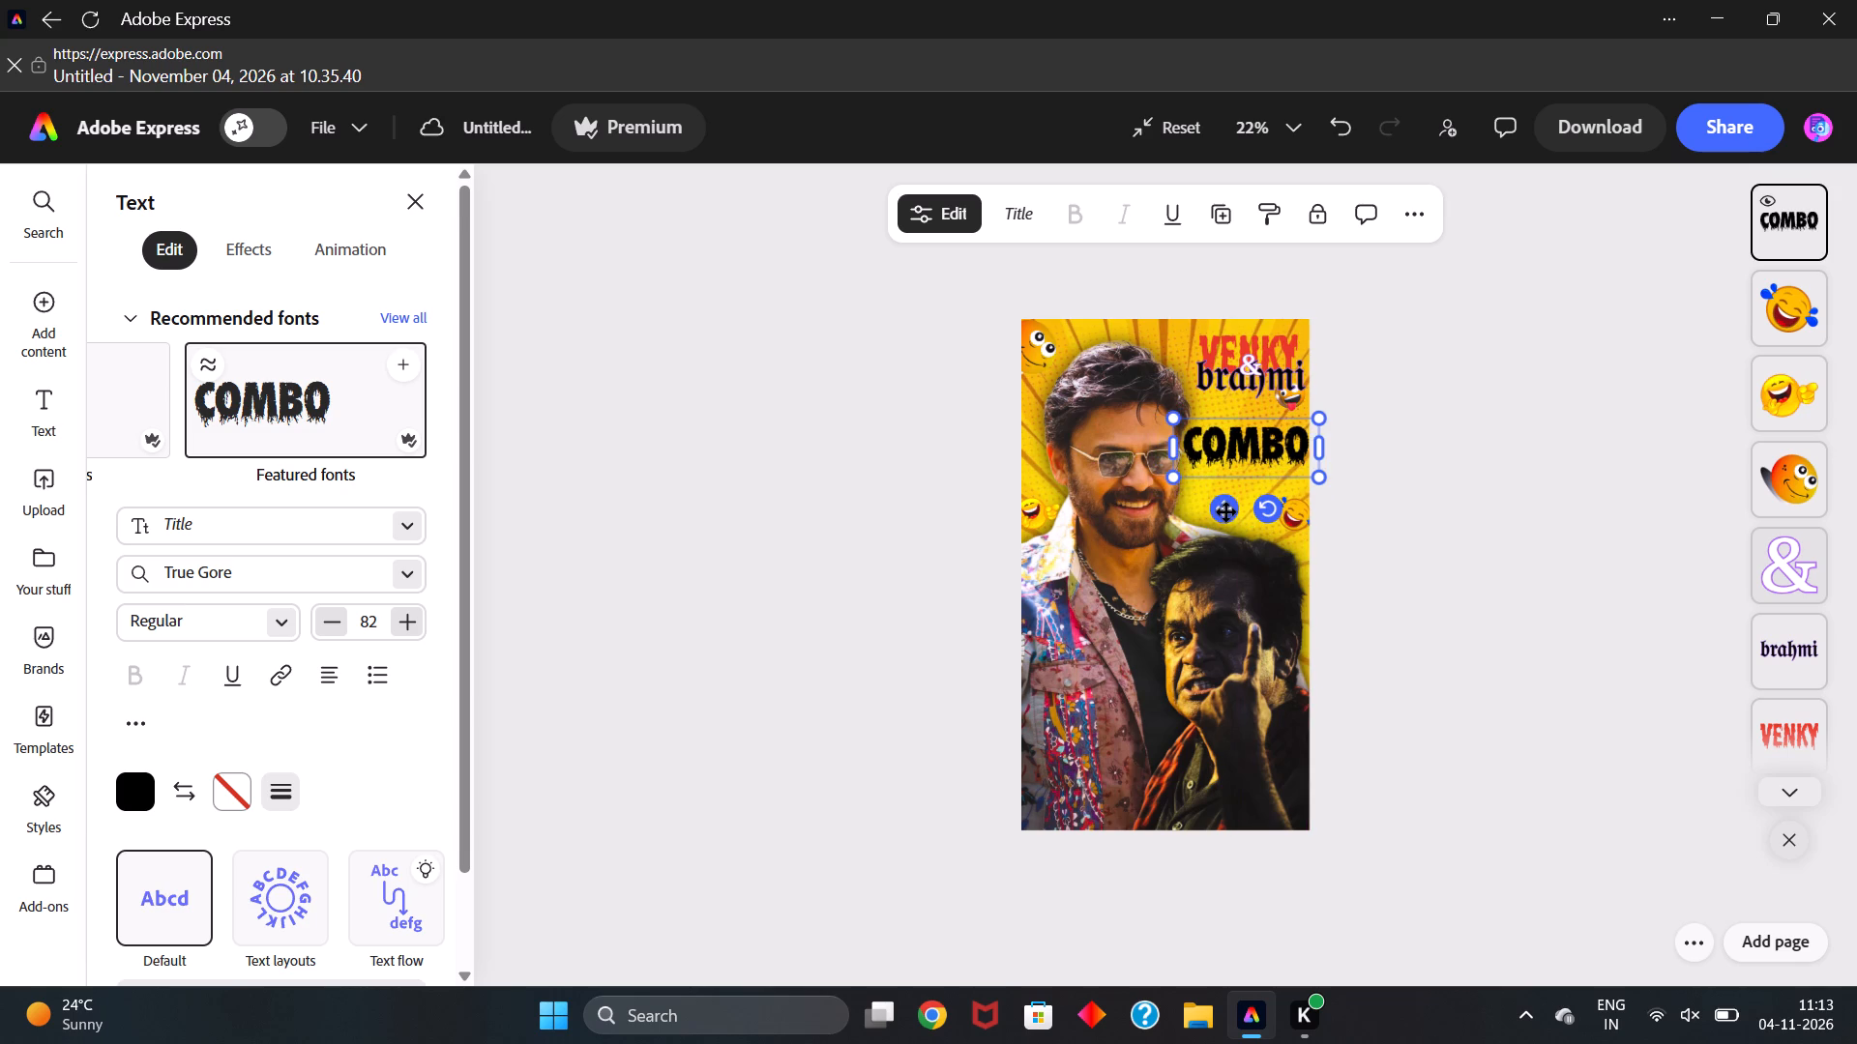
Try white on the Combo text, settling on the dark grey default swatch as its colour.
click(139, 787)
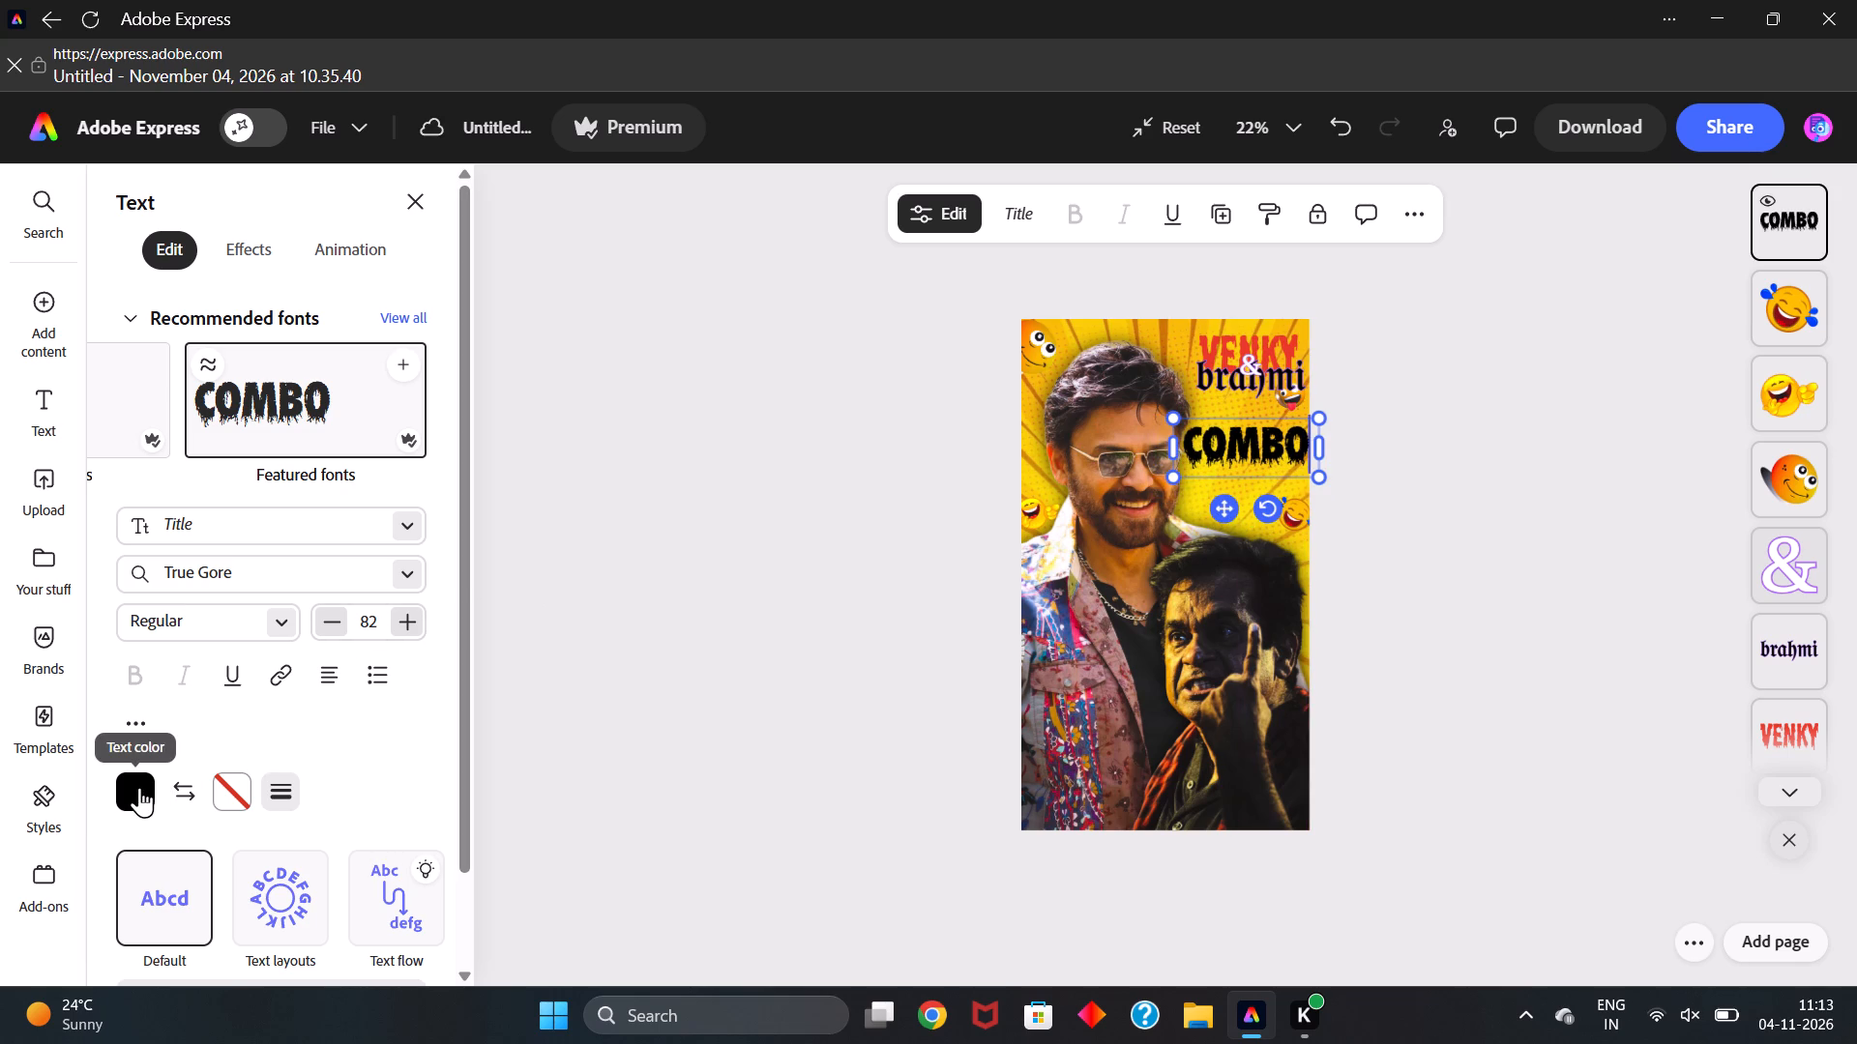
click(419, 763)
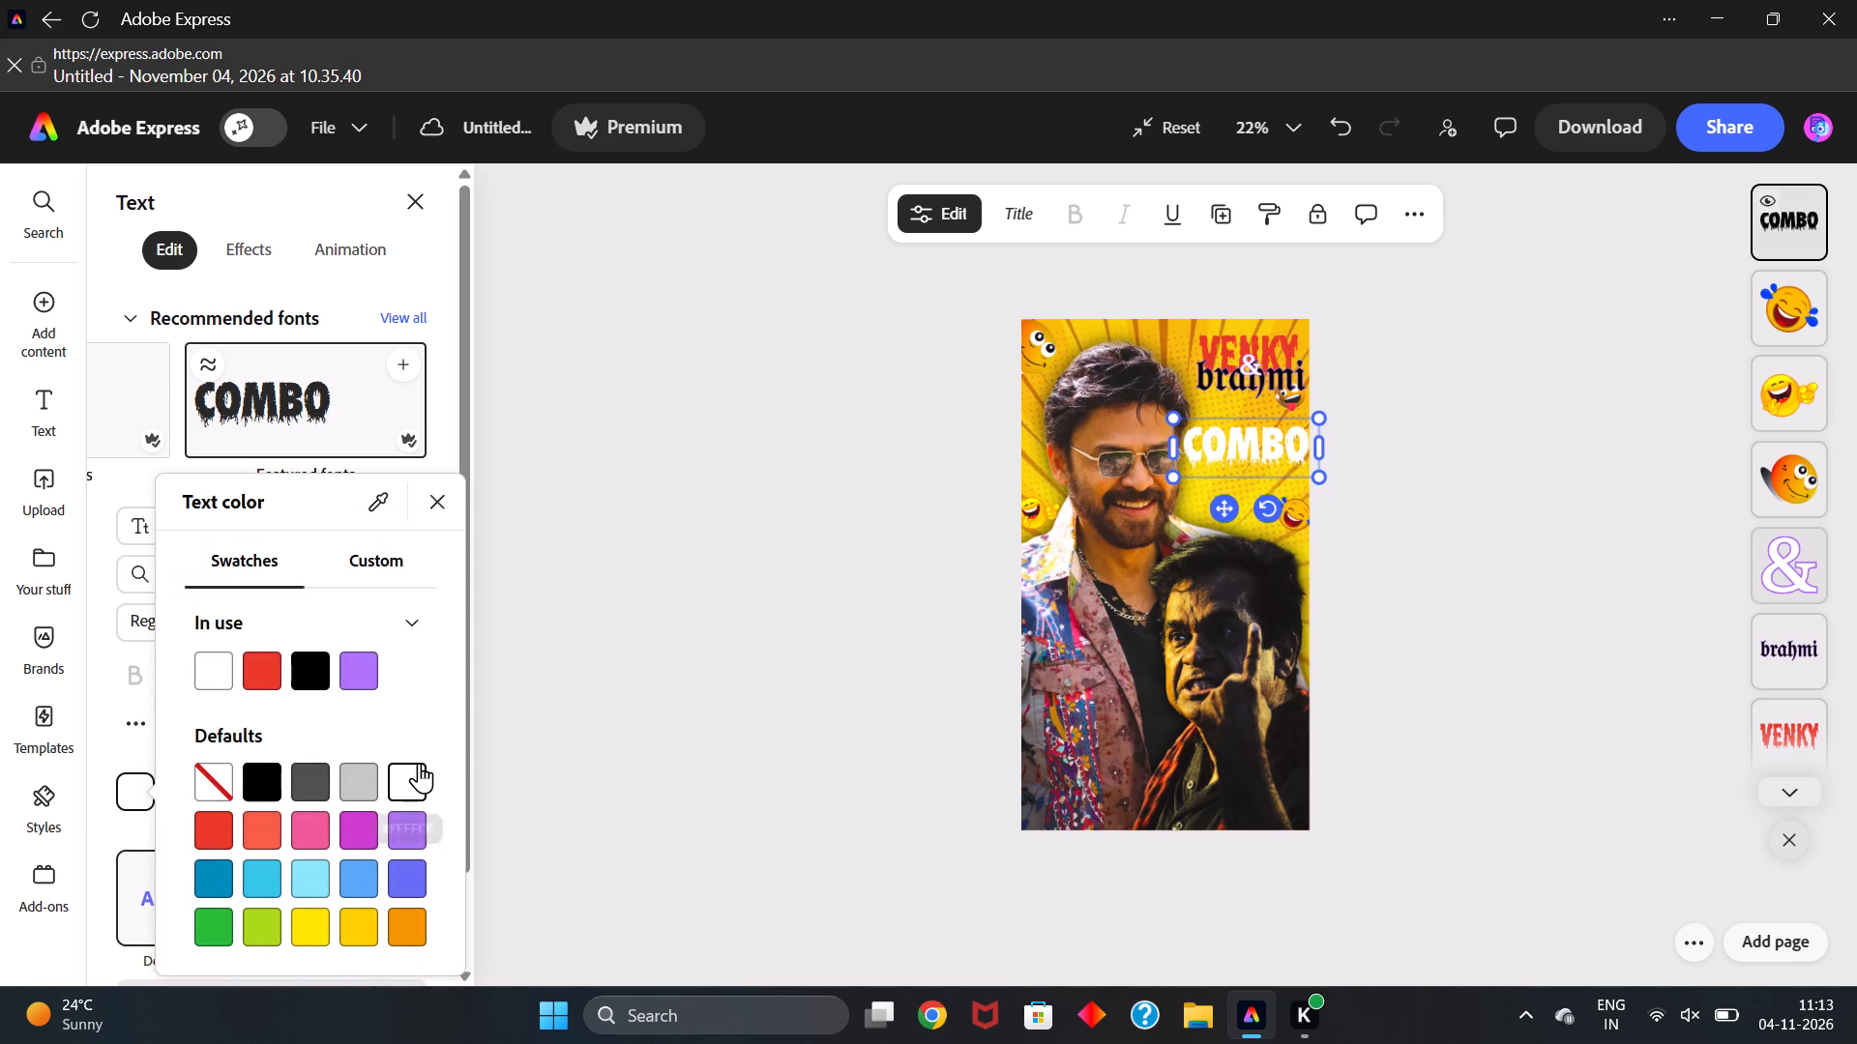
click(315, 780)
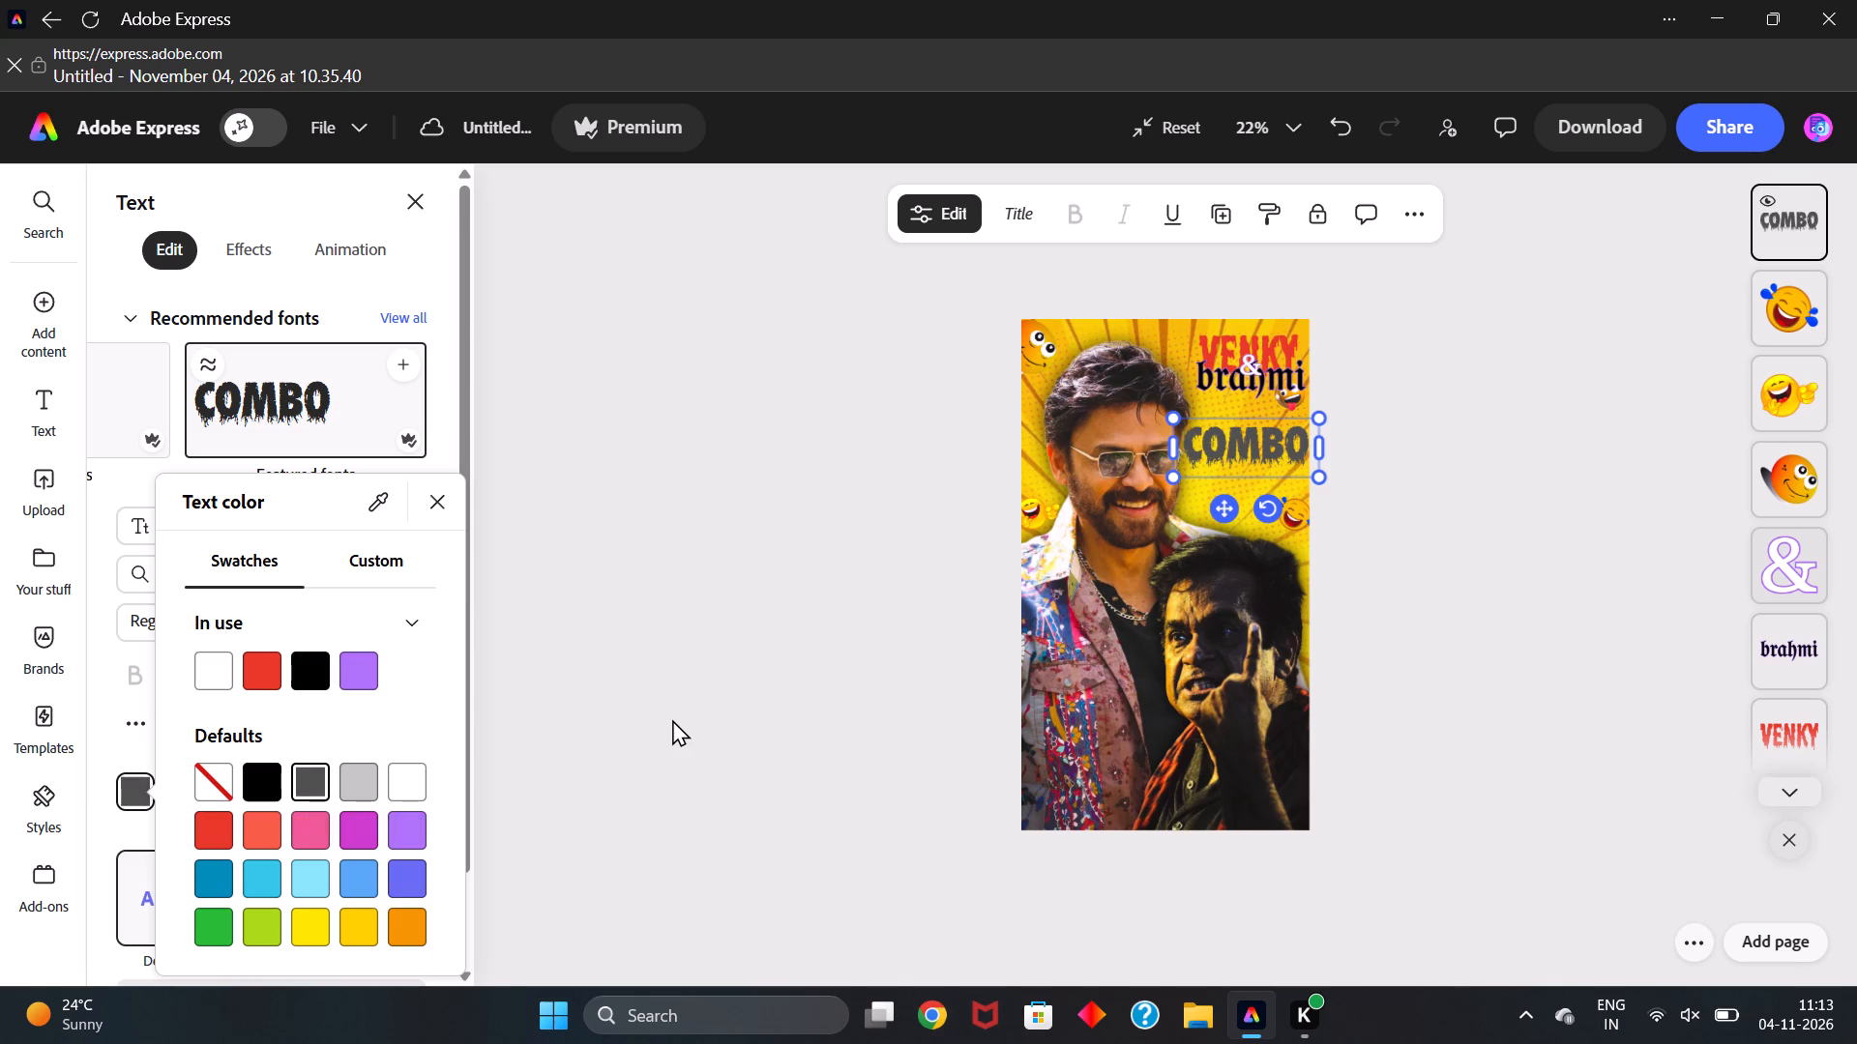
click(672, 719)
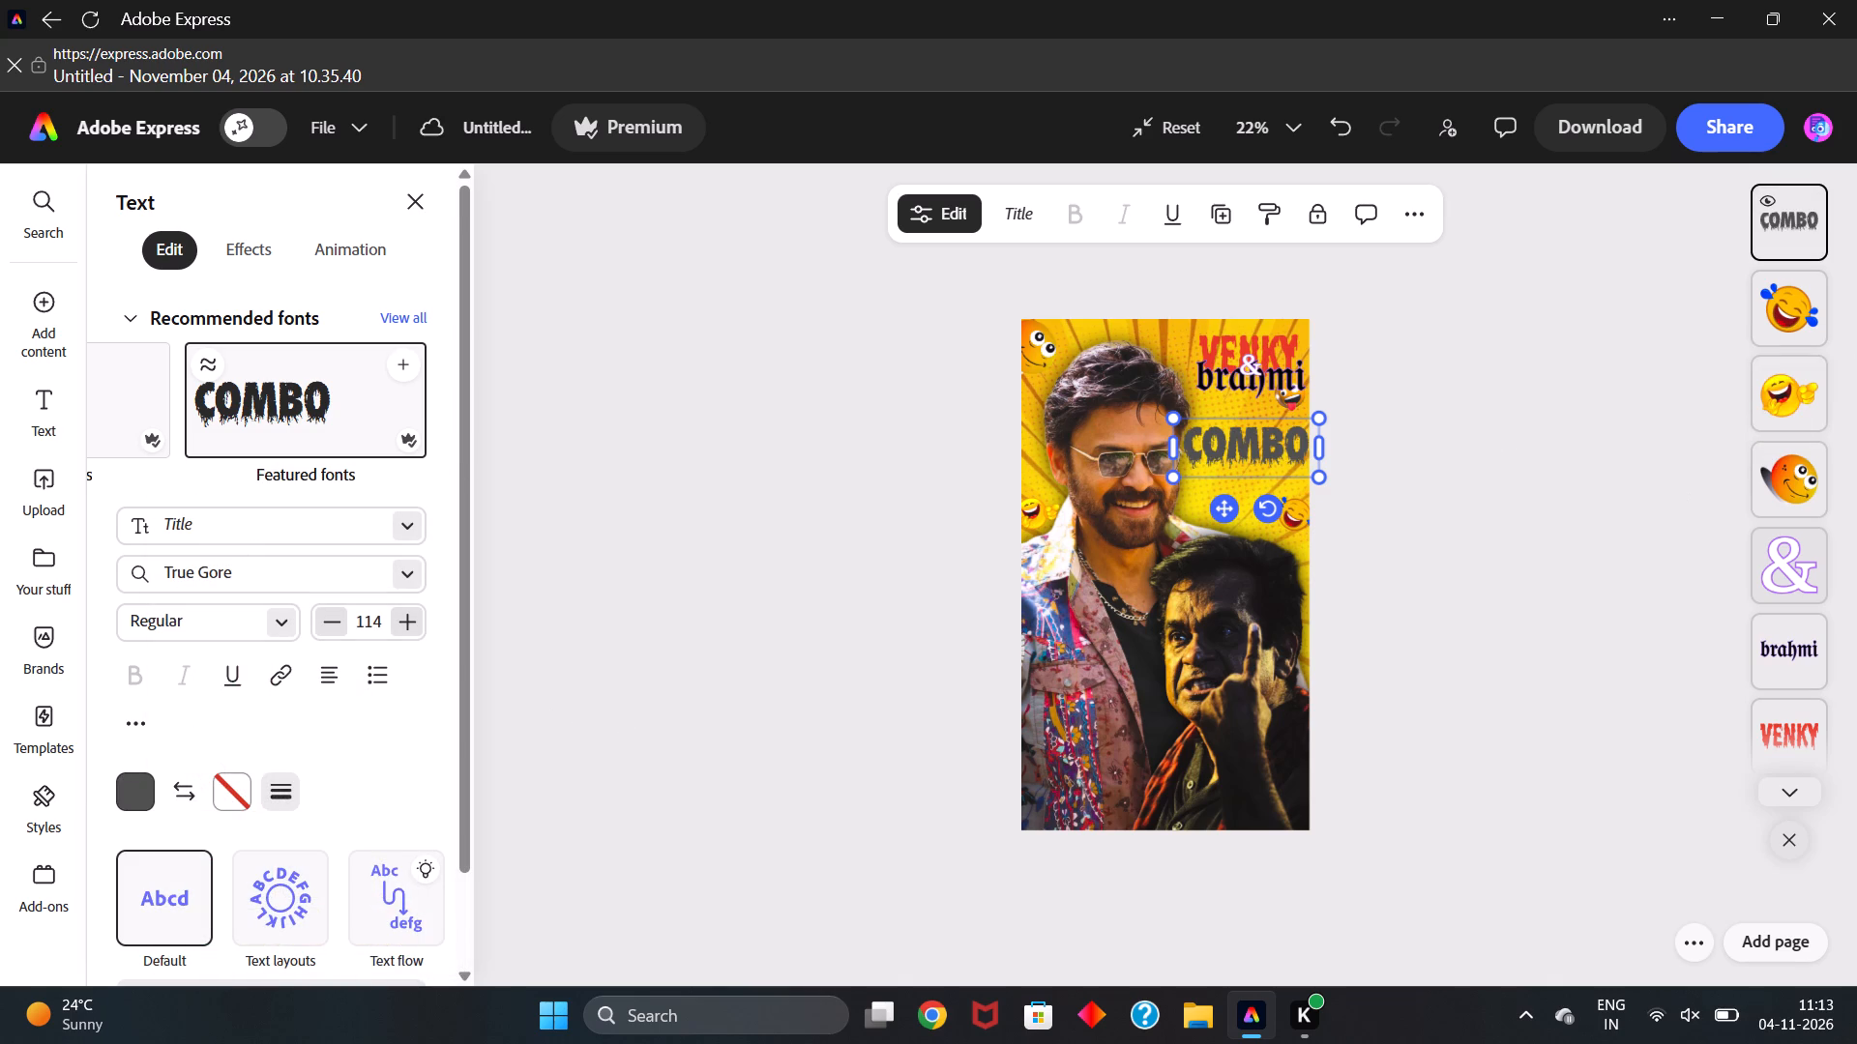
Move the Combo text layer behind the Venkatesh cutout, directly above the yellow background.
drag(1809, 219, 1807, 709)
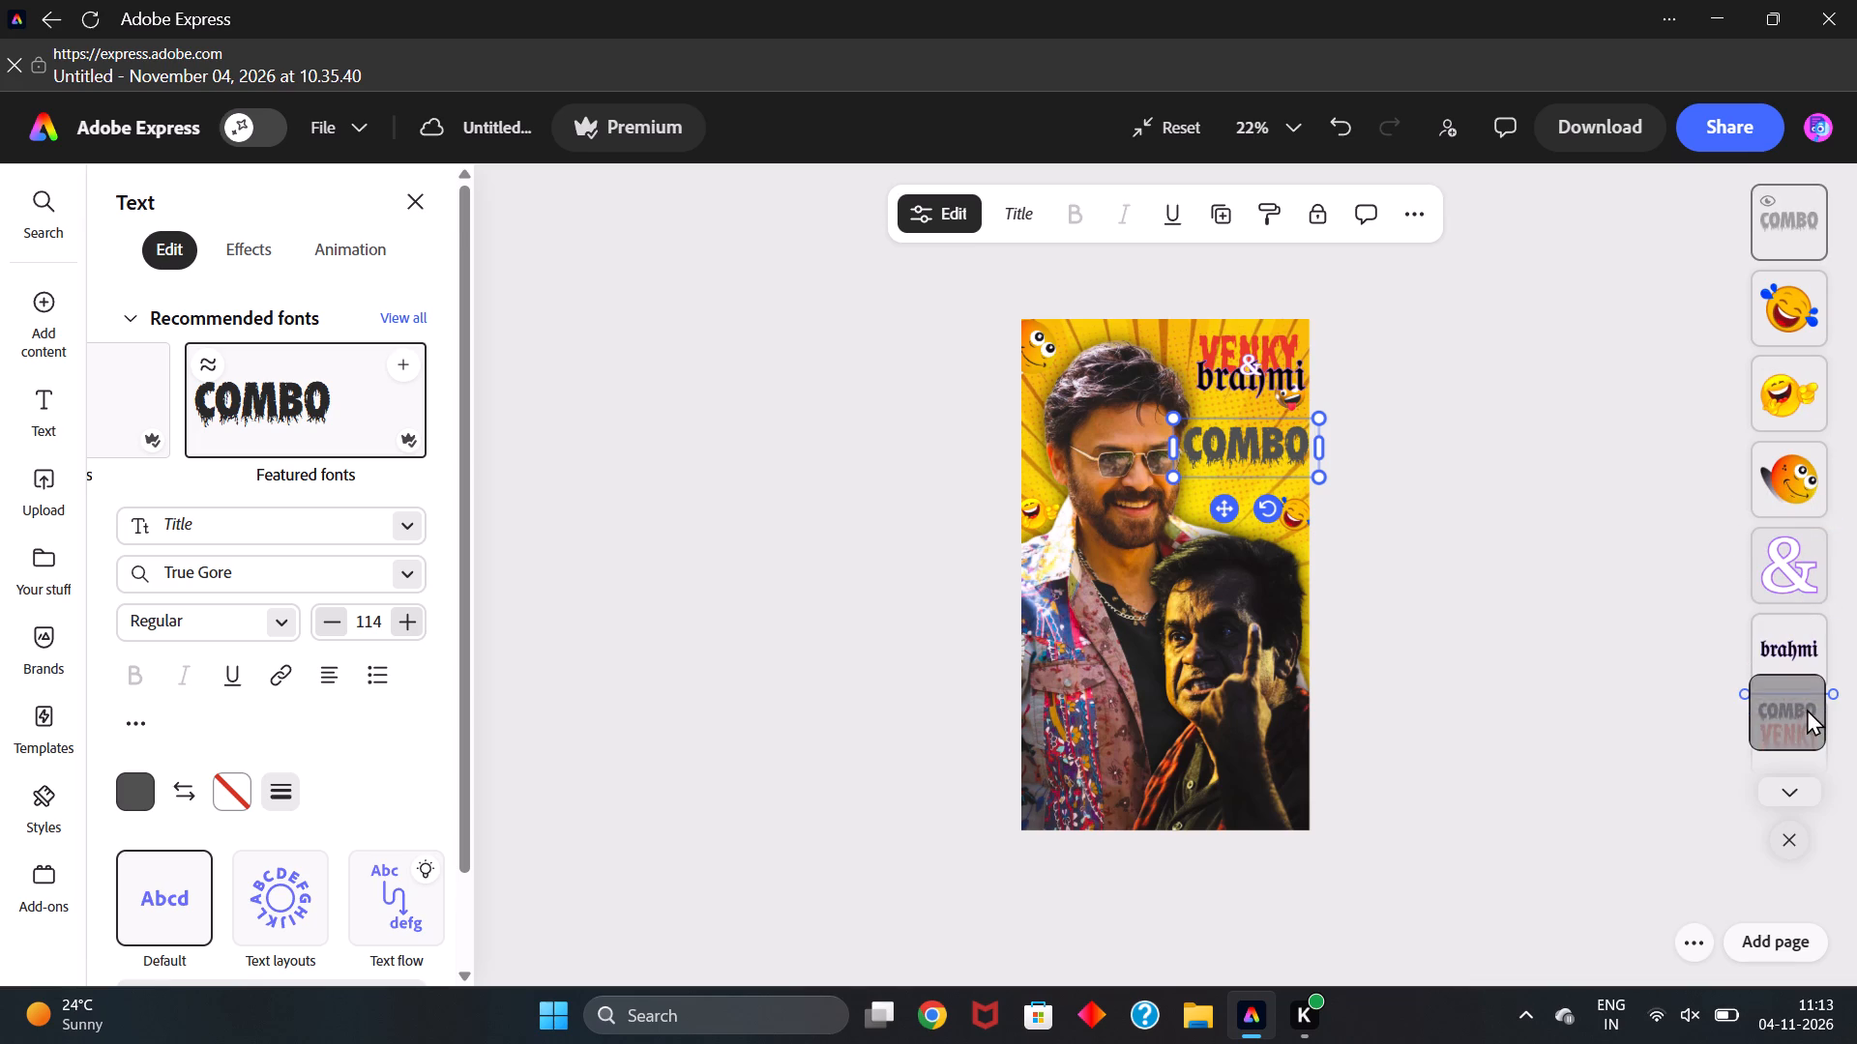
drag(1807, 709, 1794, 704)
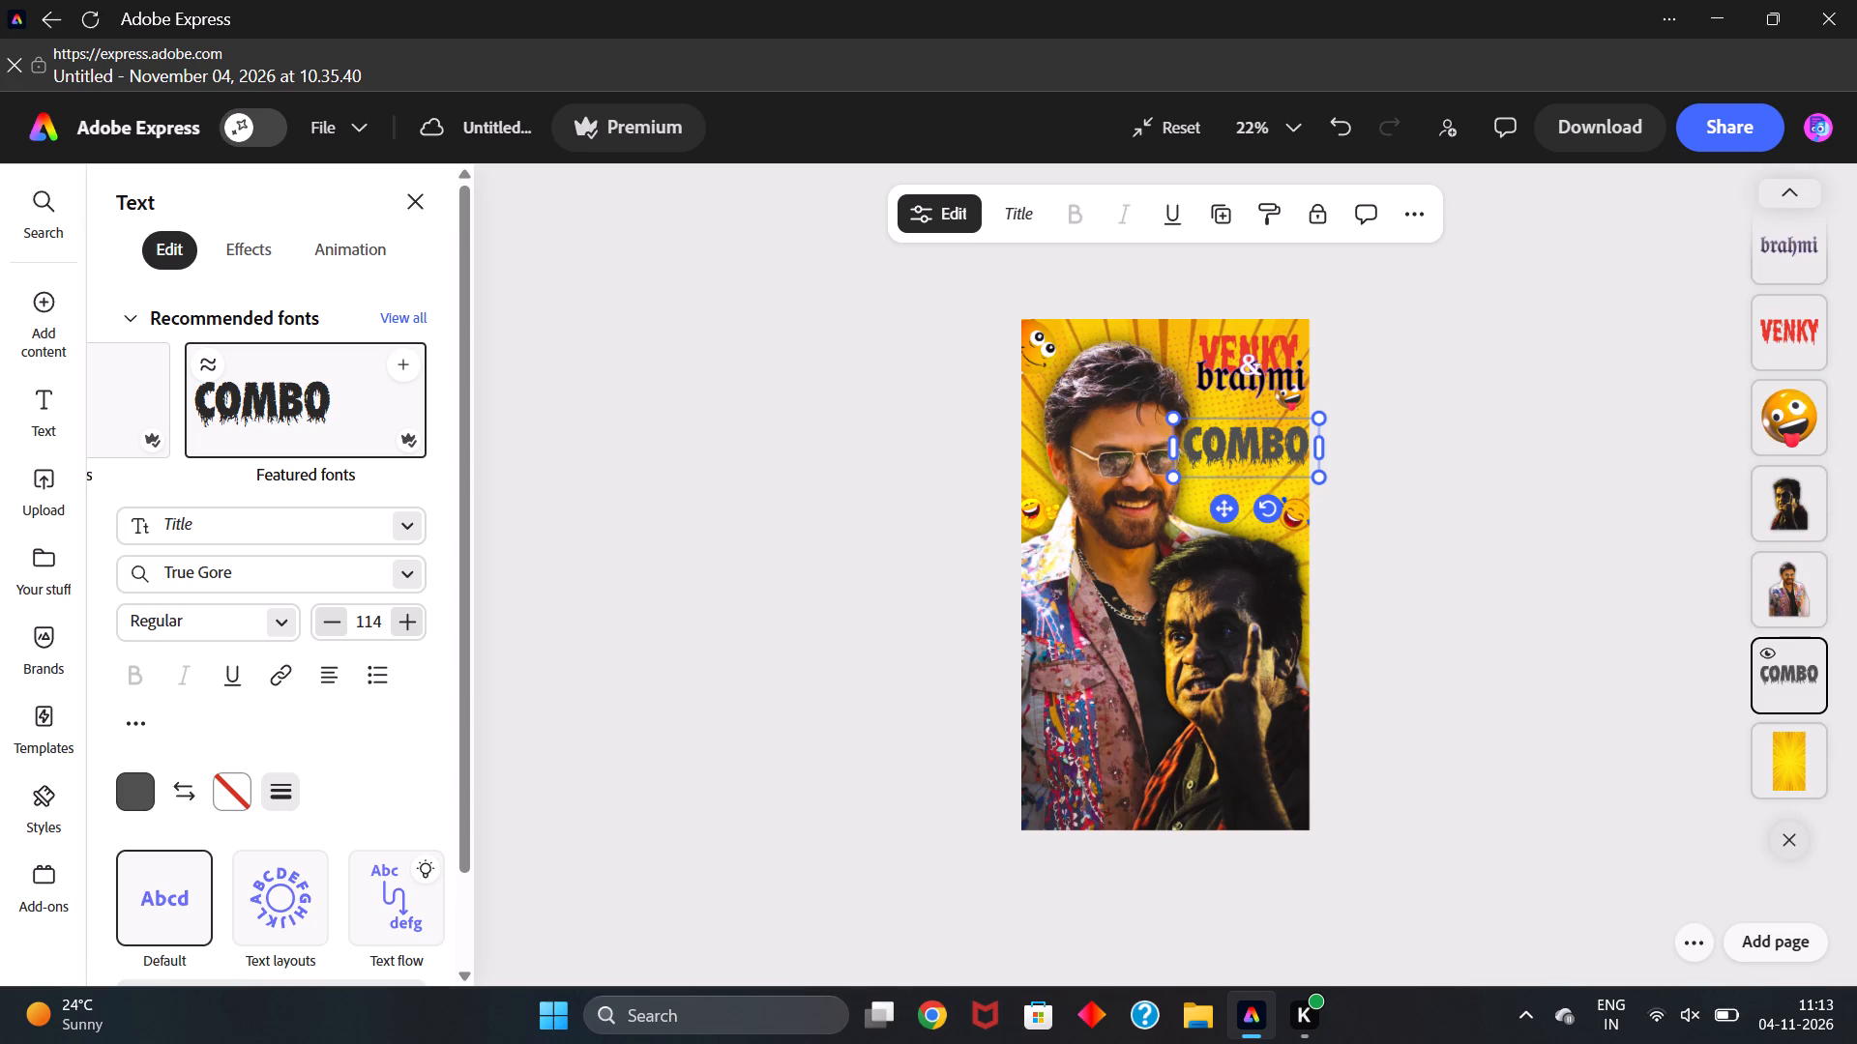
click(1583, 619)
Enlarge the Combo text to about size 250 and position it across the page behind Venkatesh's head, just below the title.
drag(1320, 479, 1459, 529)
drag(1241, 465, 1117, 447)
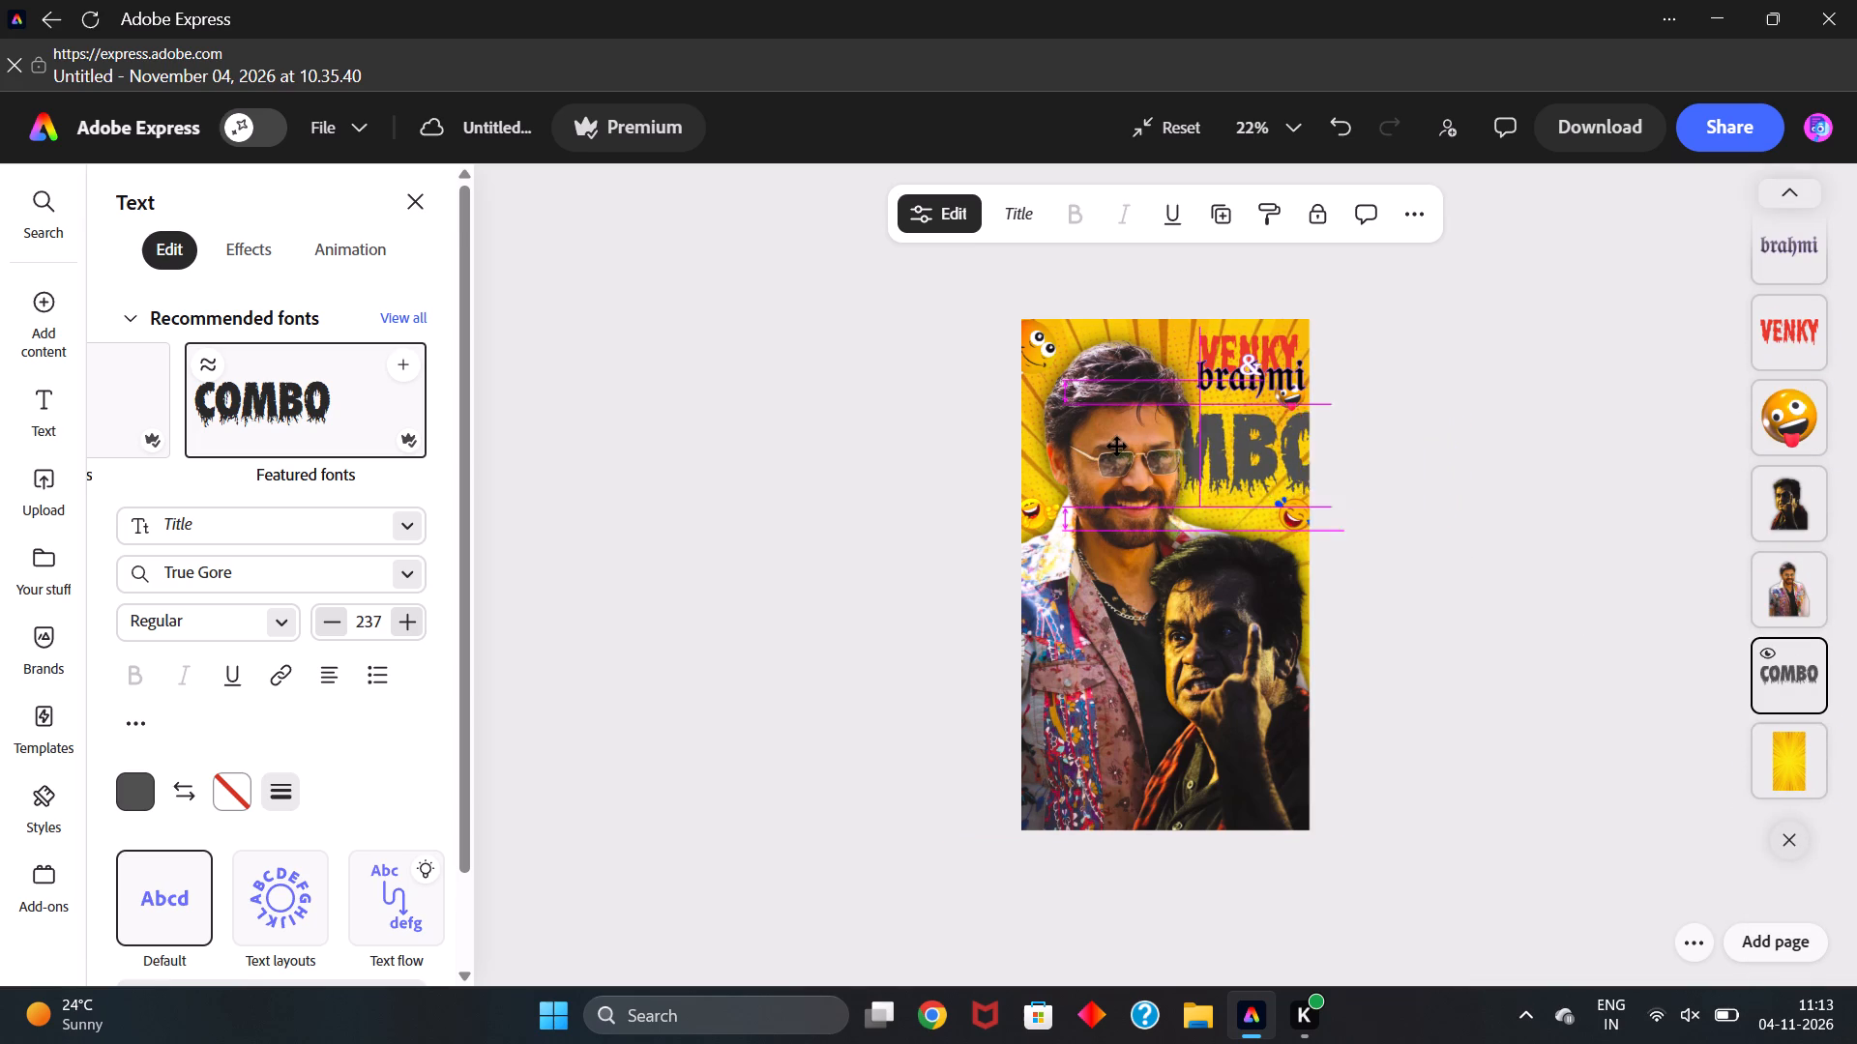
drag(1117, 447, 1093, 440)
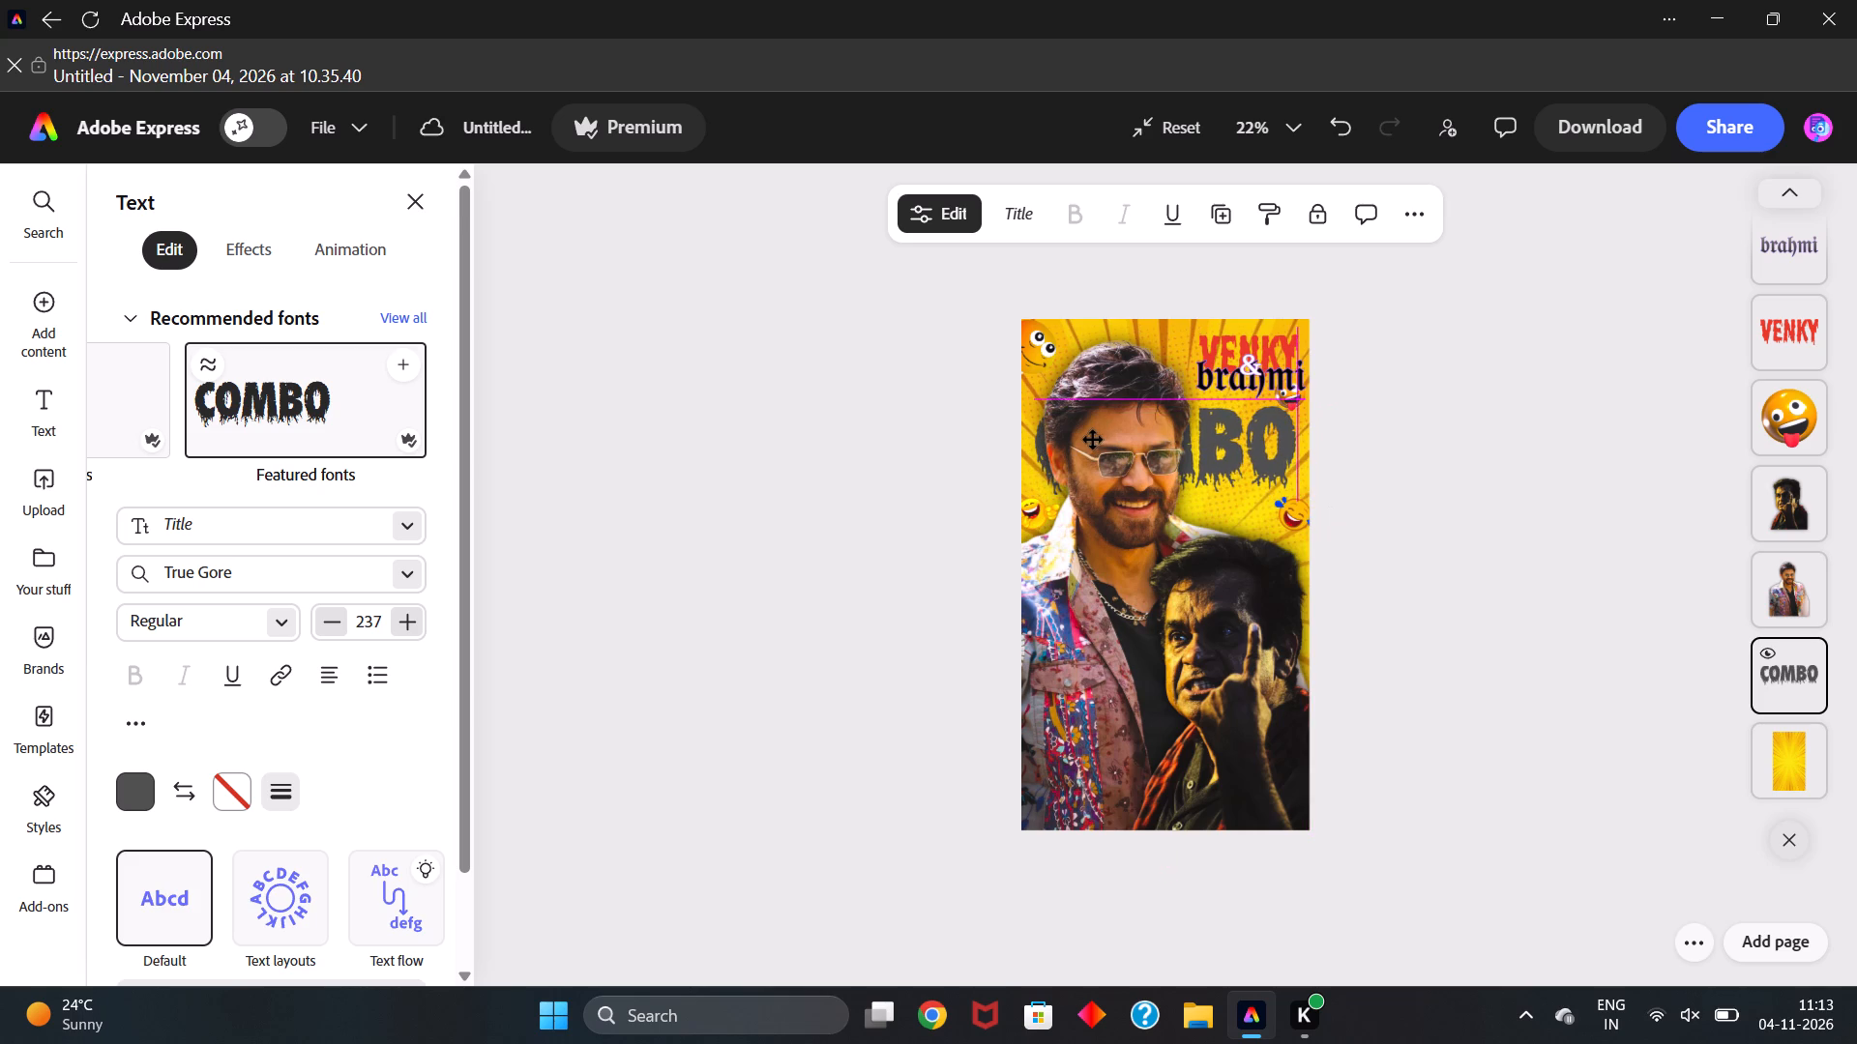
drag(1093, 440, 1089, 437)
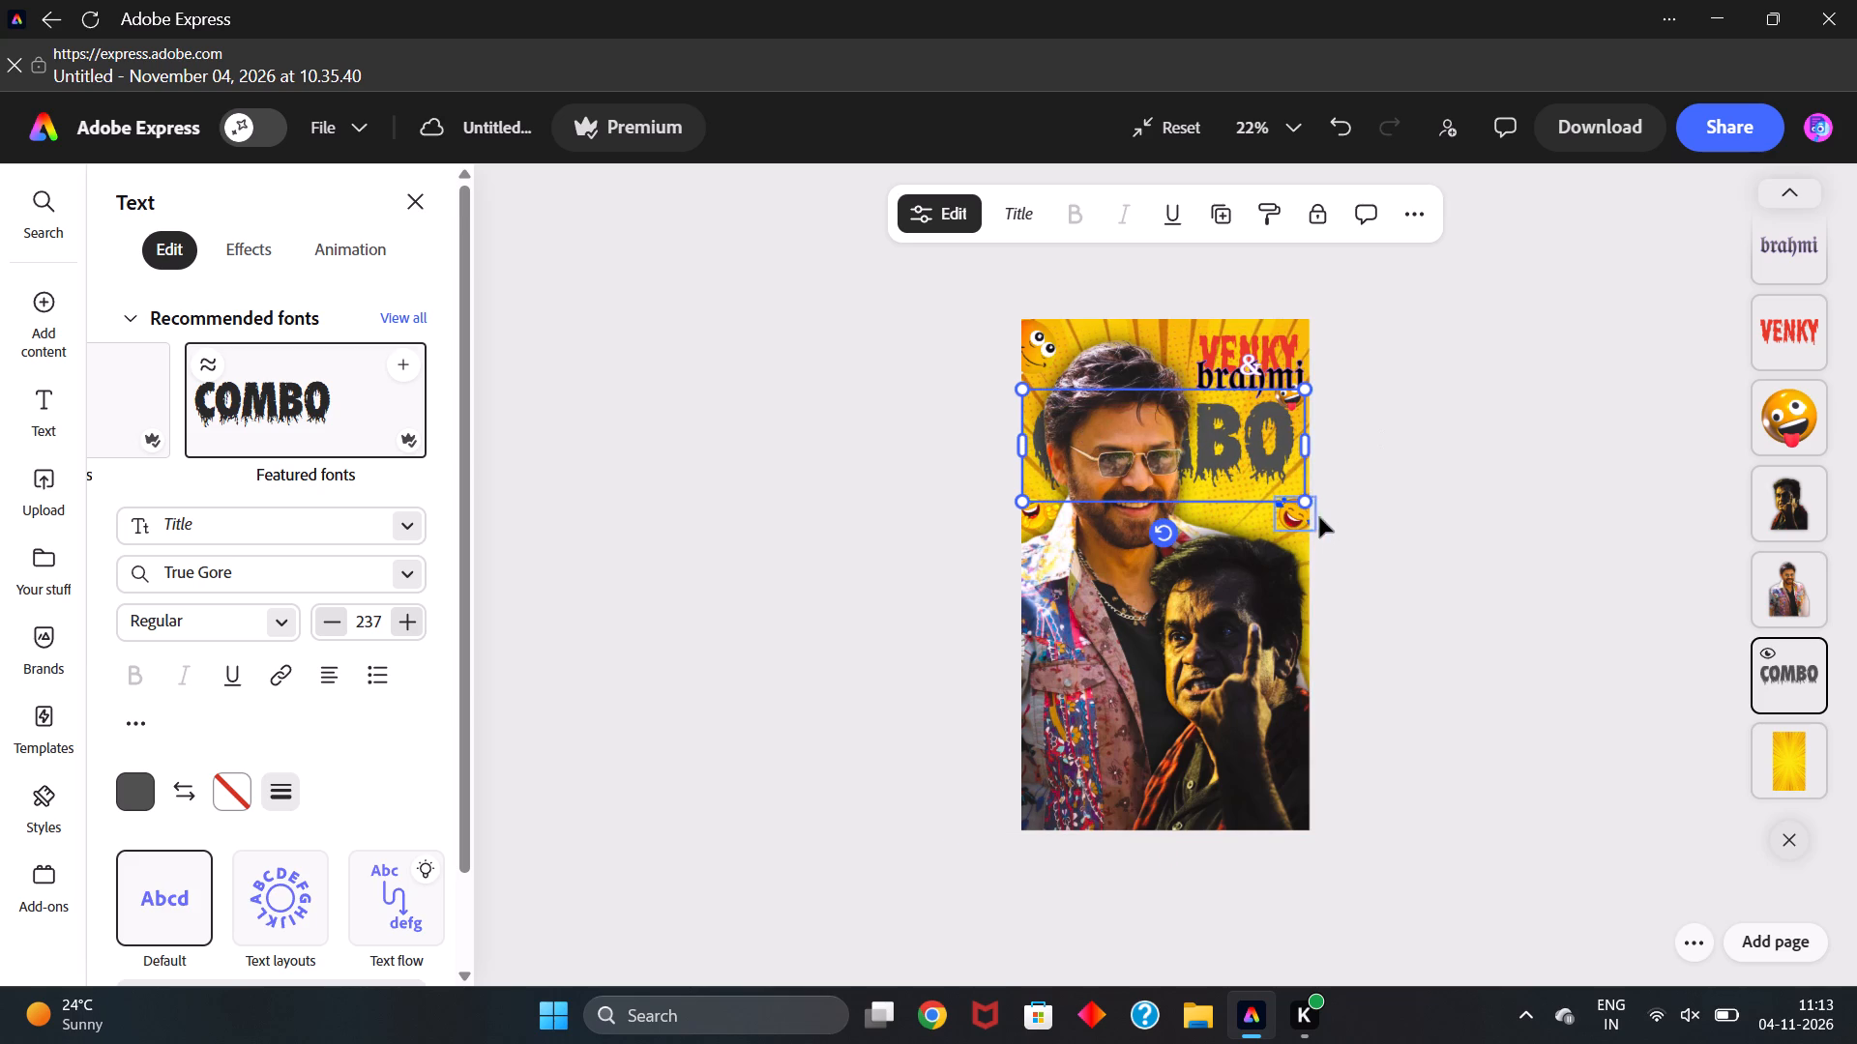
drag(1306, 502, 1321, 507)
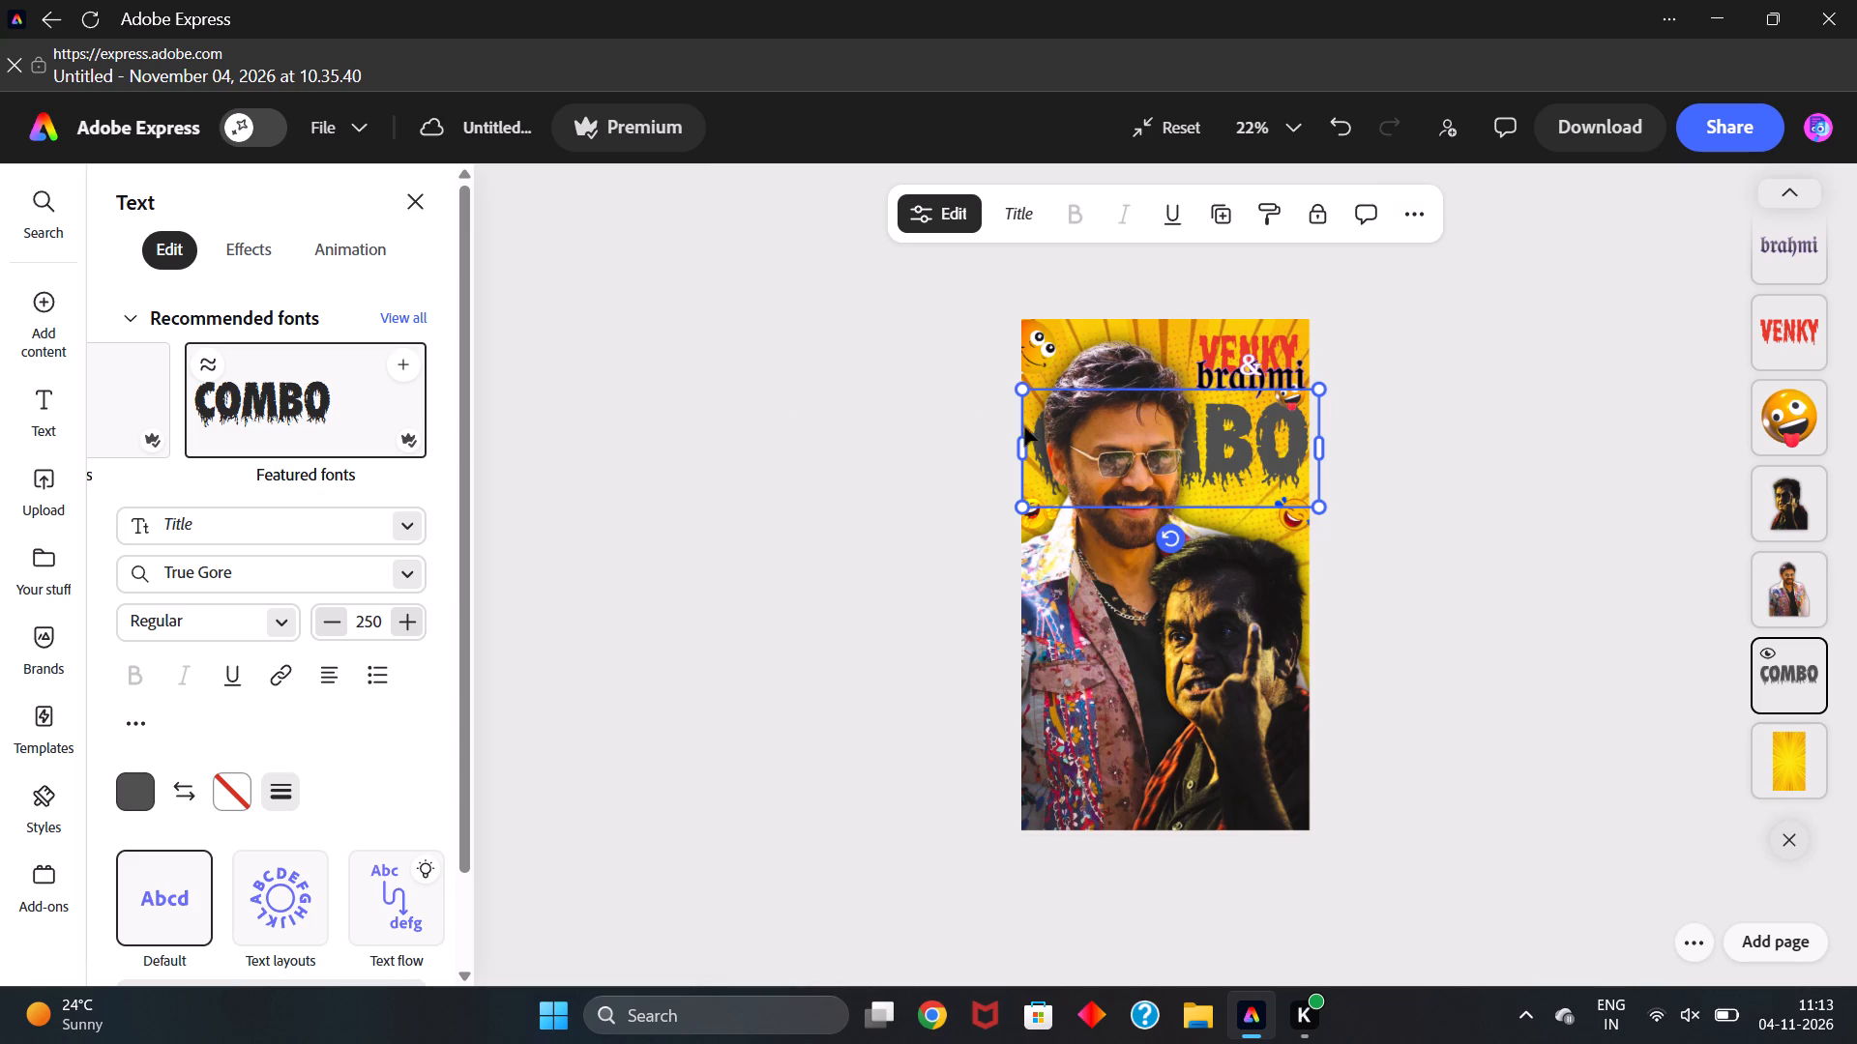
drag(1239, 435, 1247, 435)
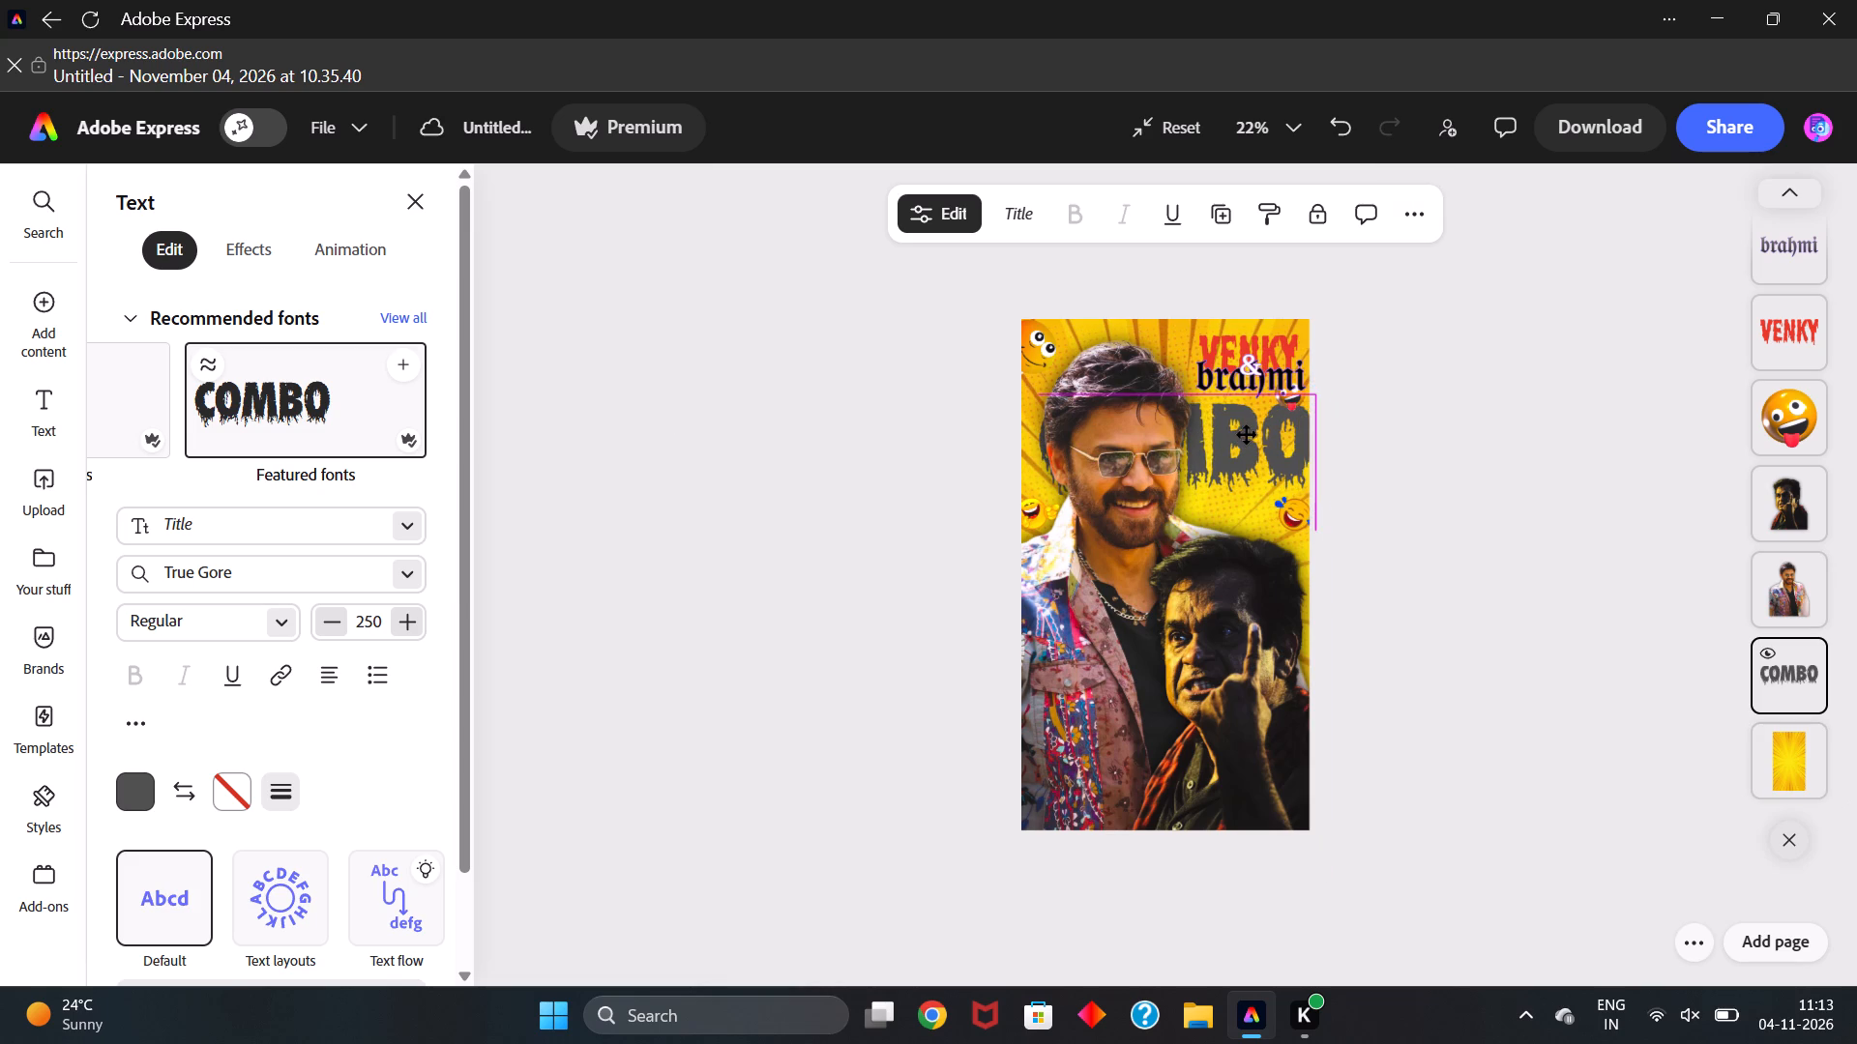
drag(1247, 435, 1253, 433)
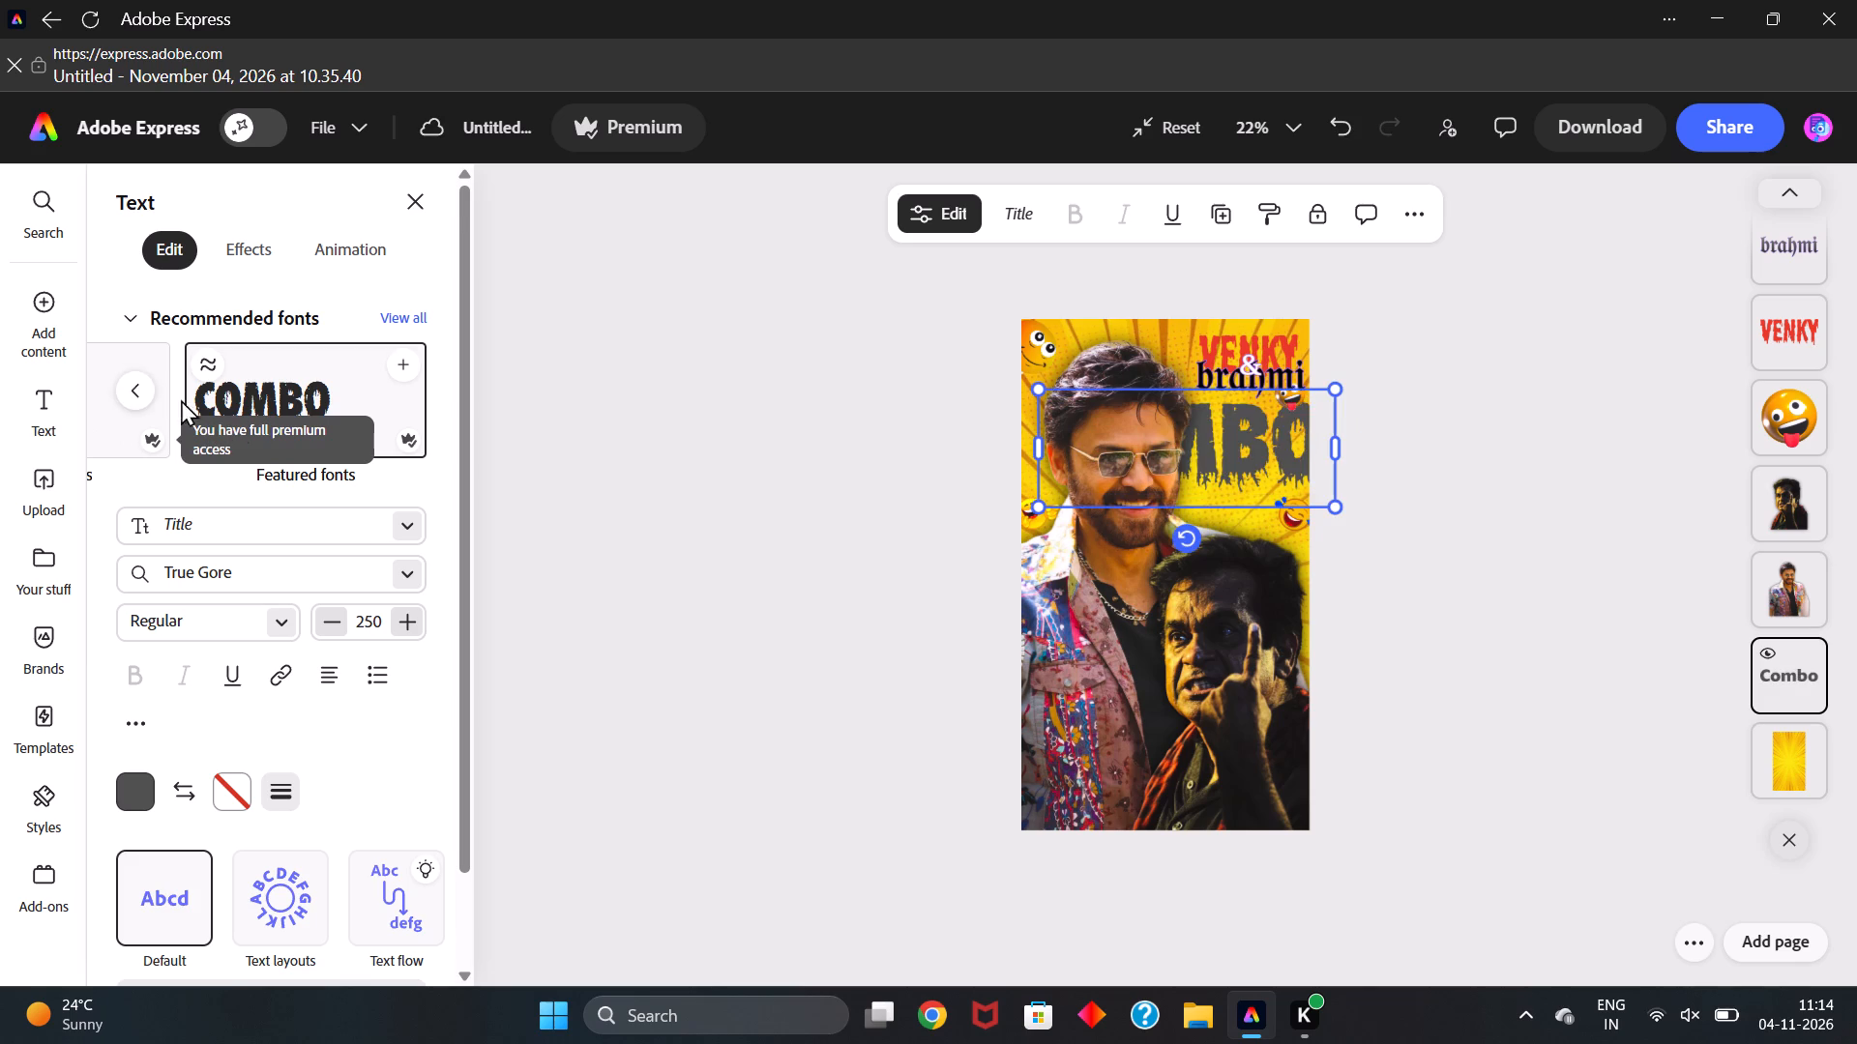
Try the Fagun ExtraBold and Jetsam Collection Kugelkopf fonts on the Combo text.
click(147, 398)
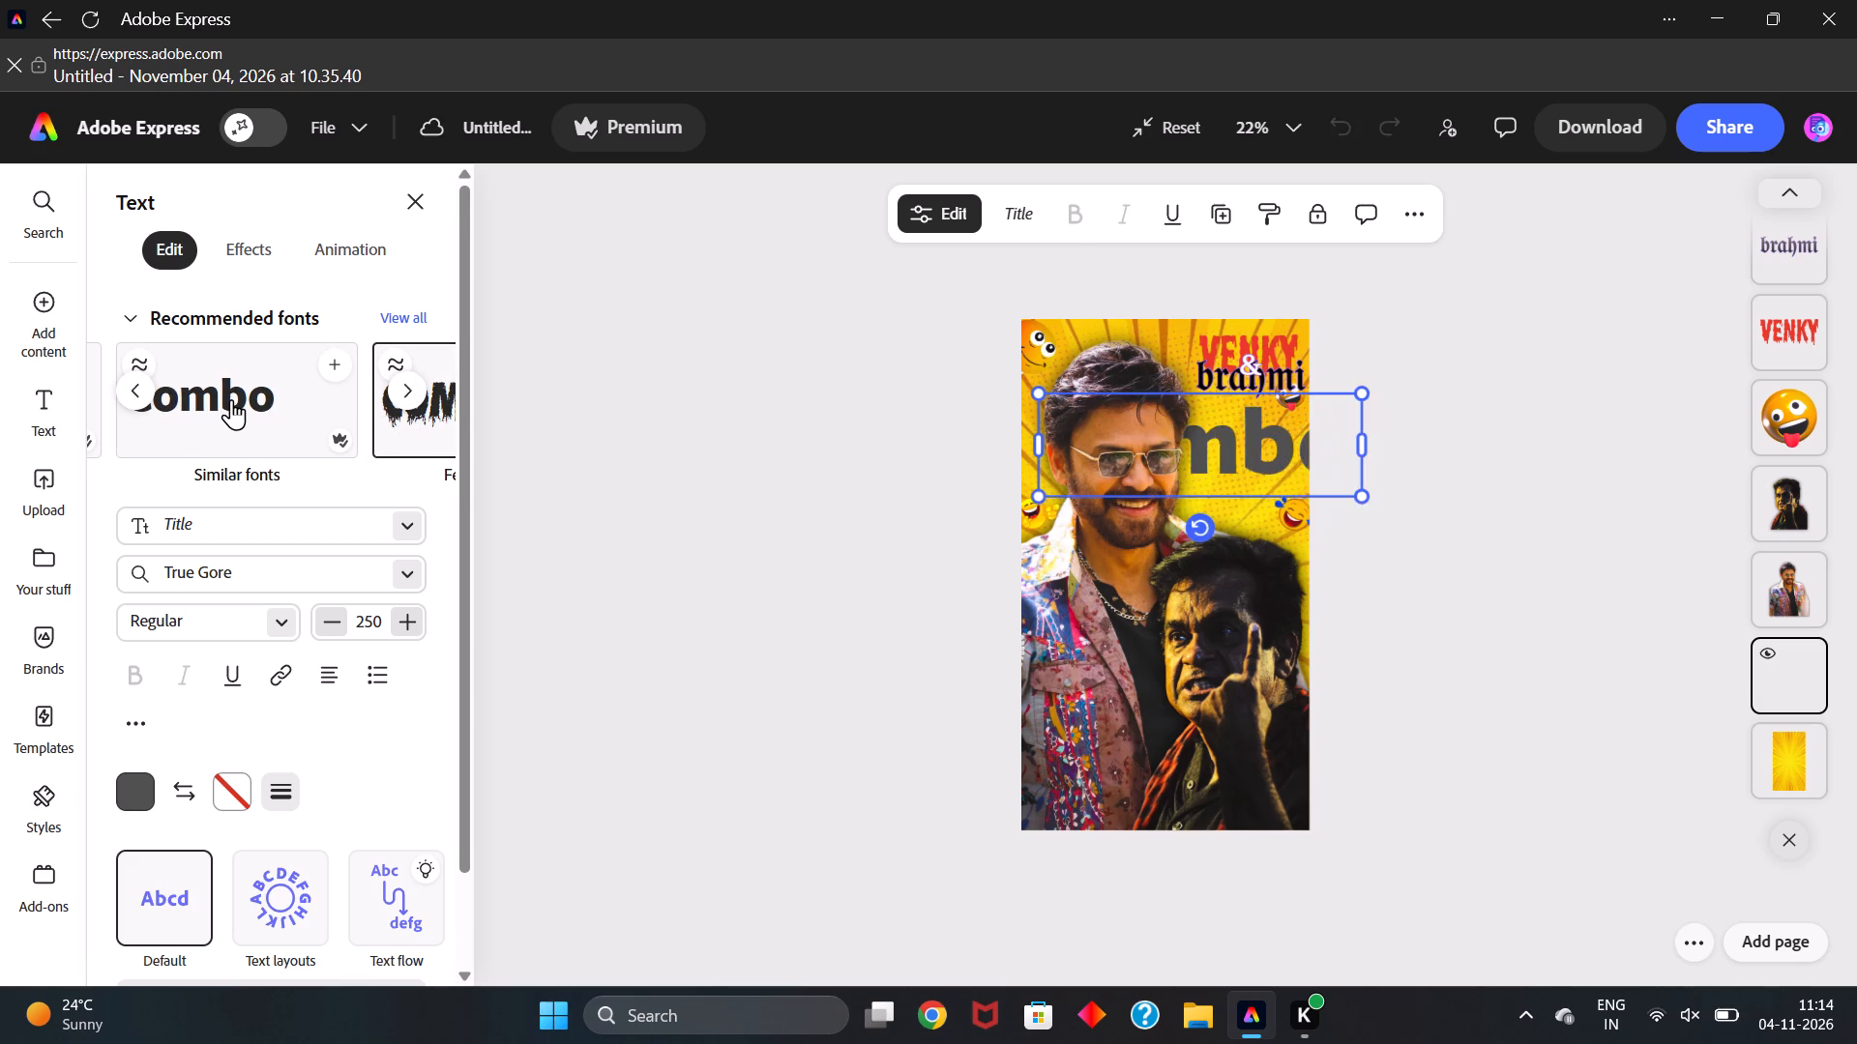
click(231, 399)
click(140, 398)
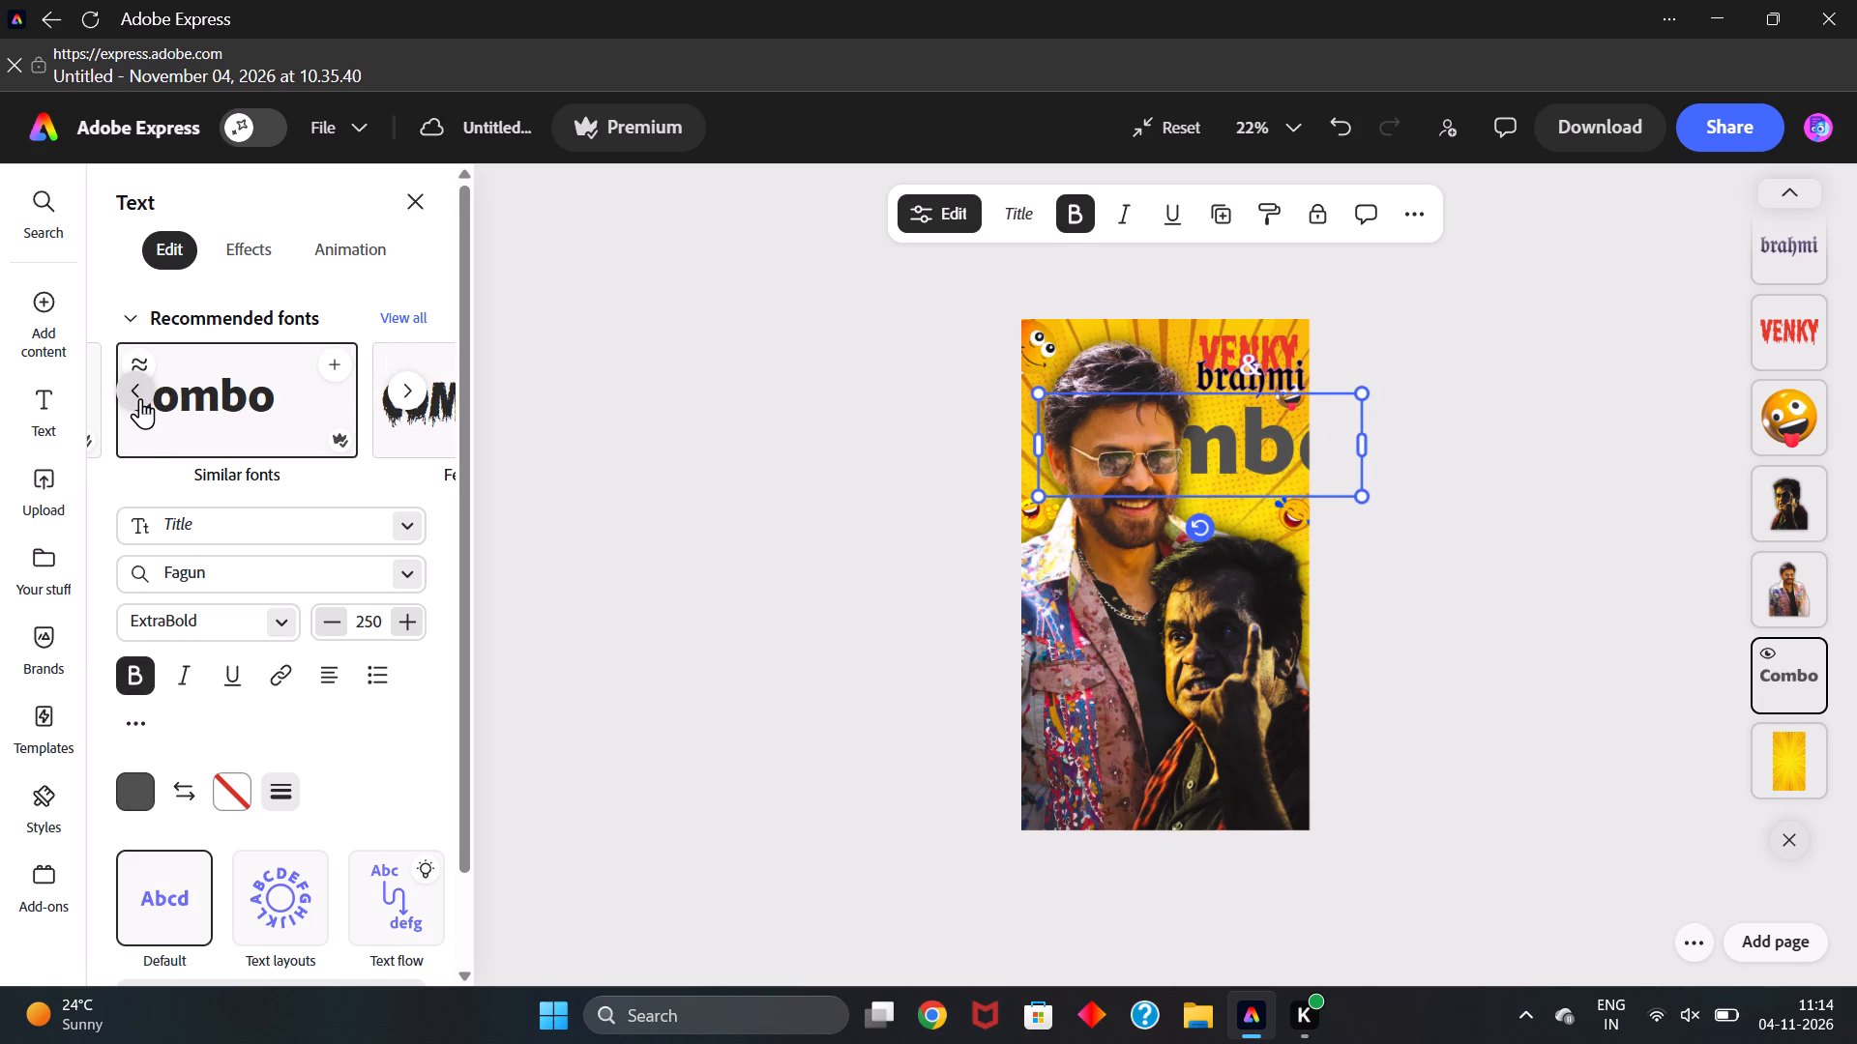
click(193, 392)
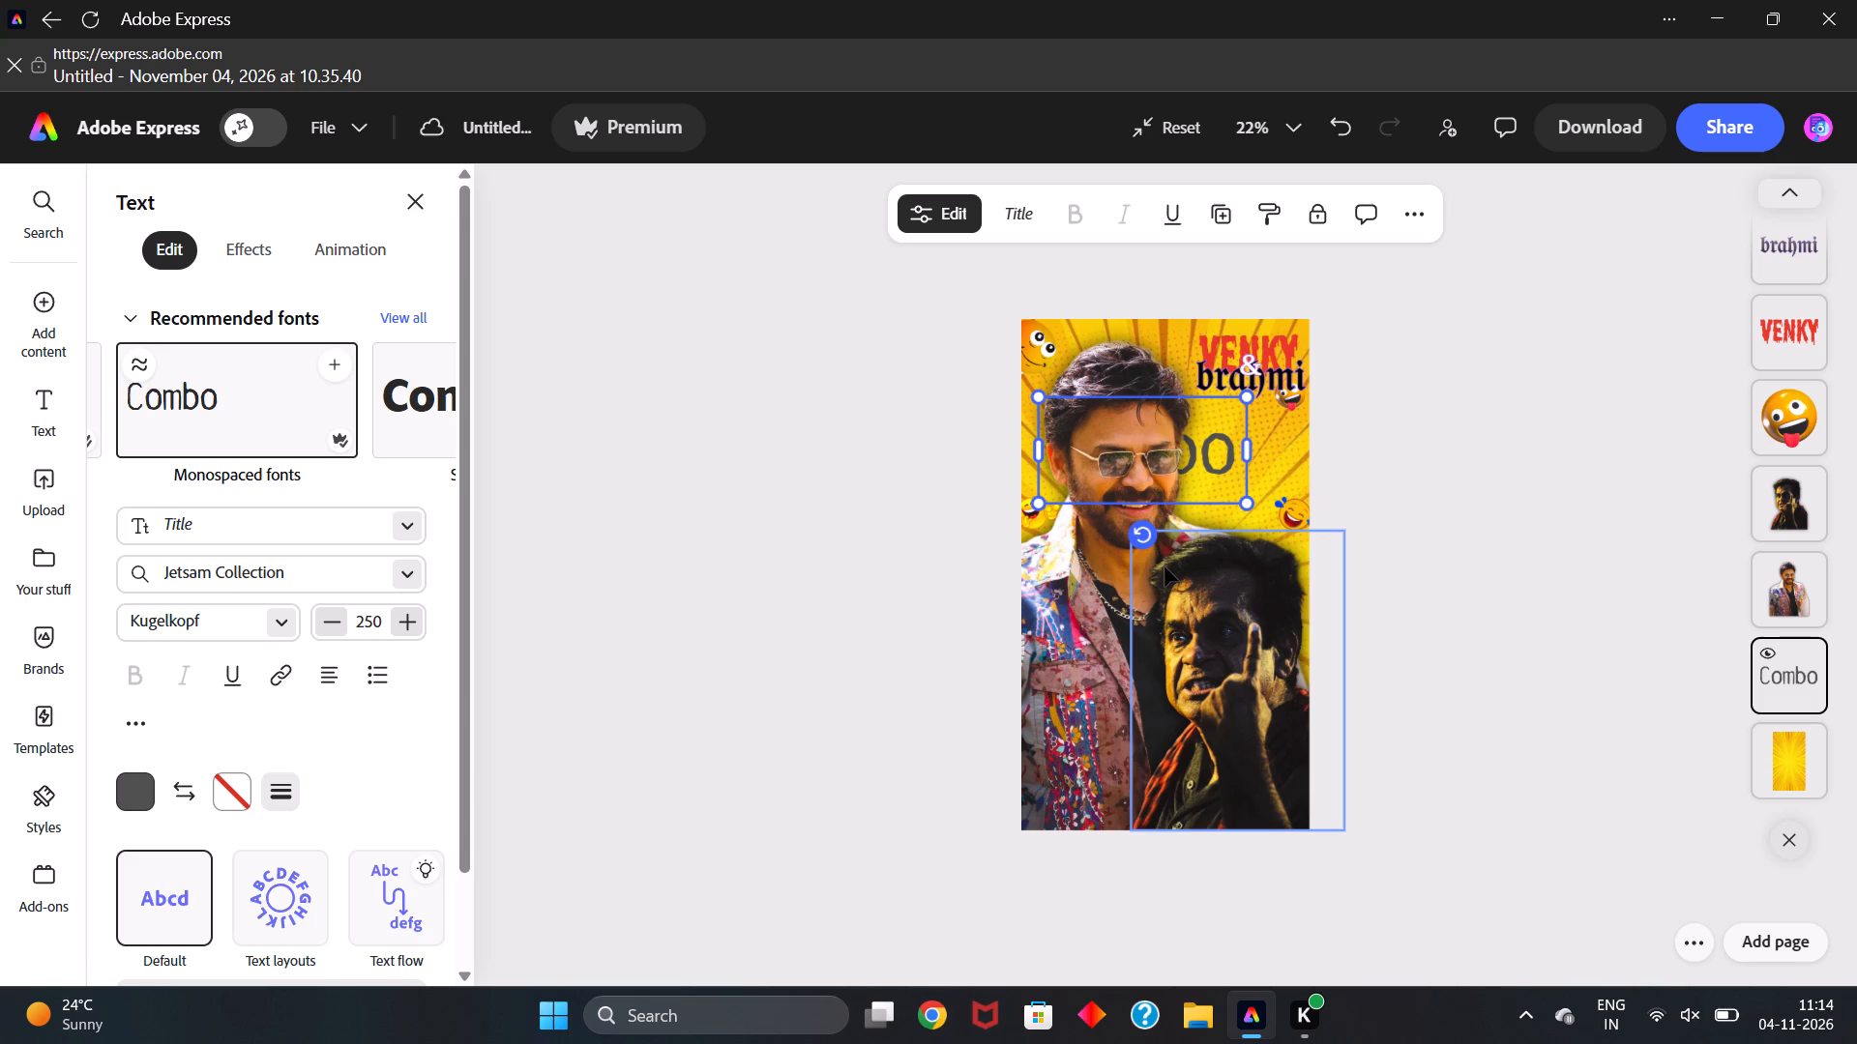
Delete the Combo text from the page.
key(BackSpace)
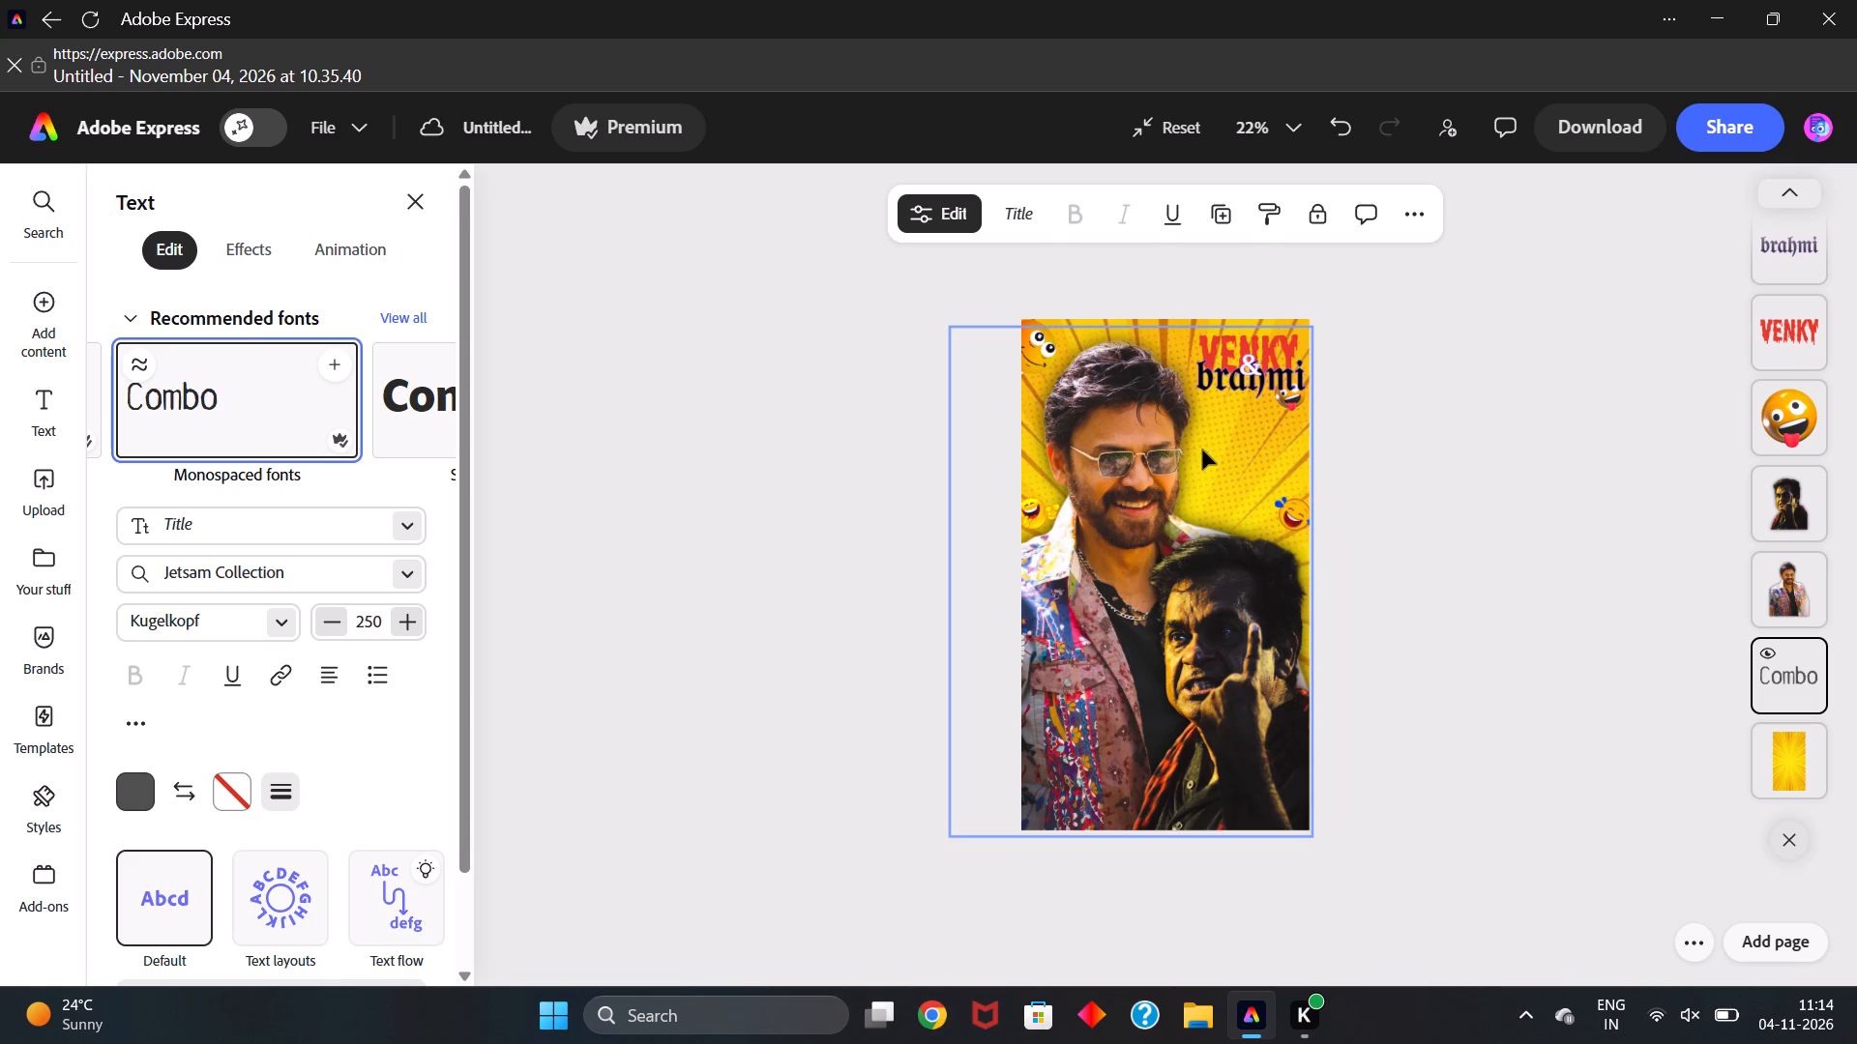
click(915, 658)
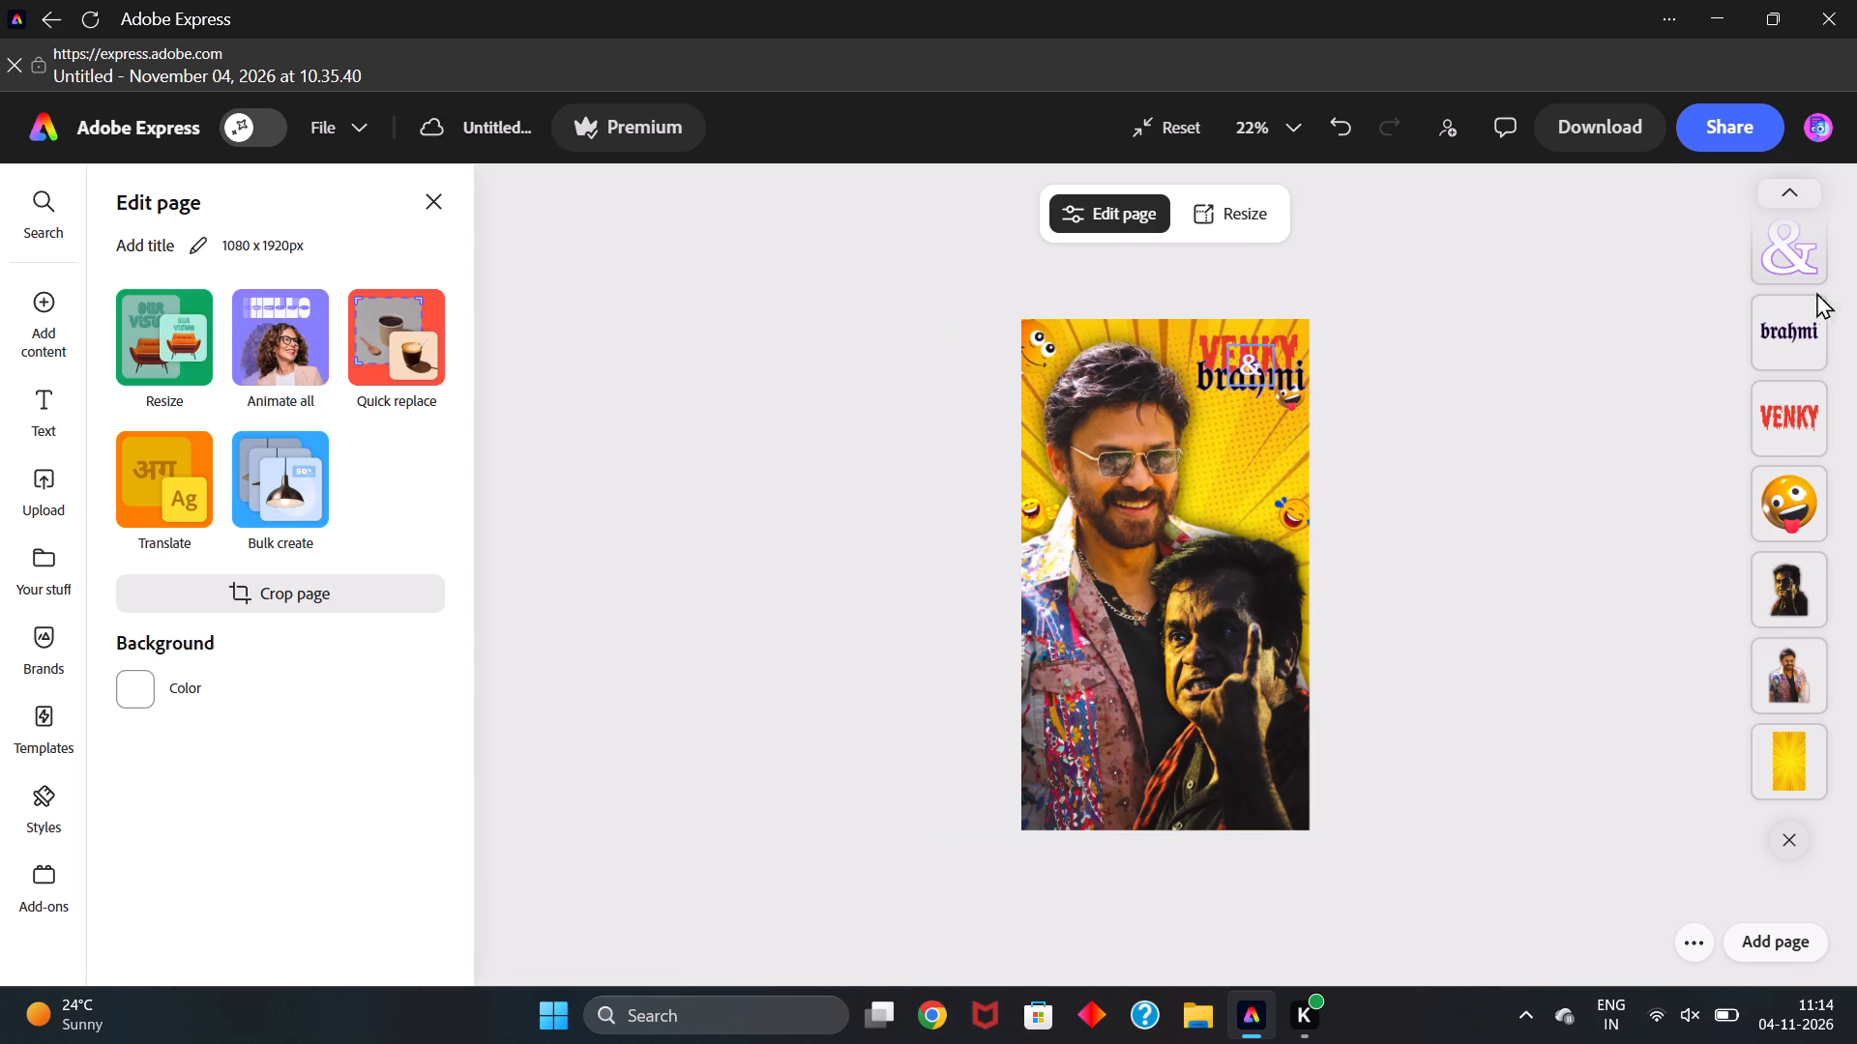
Download the finished design as a PNG file.
click(1604, 129)
click(1707, 507)
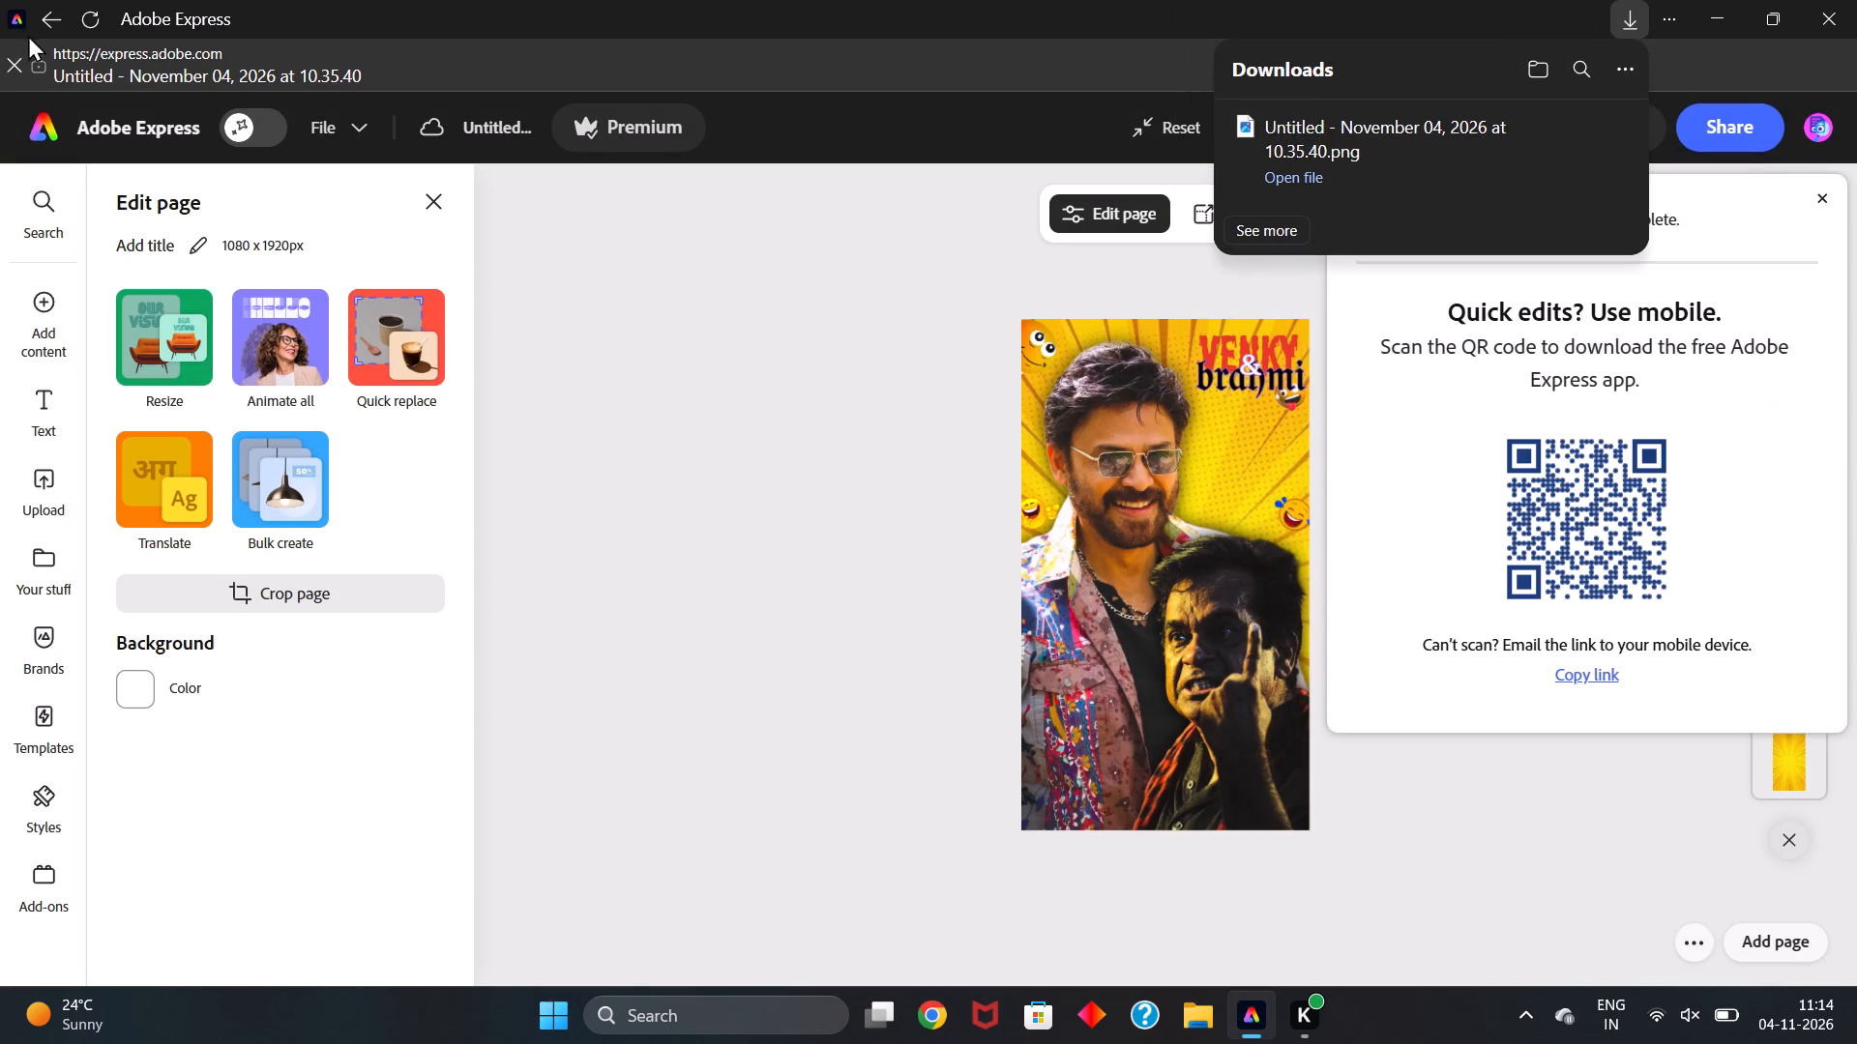
Leave the design and return to the Adobe Express home page.
click(44, 125)
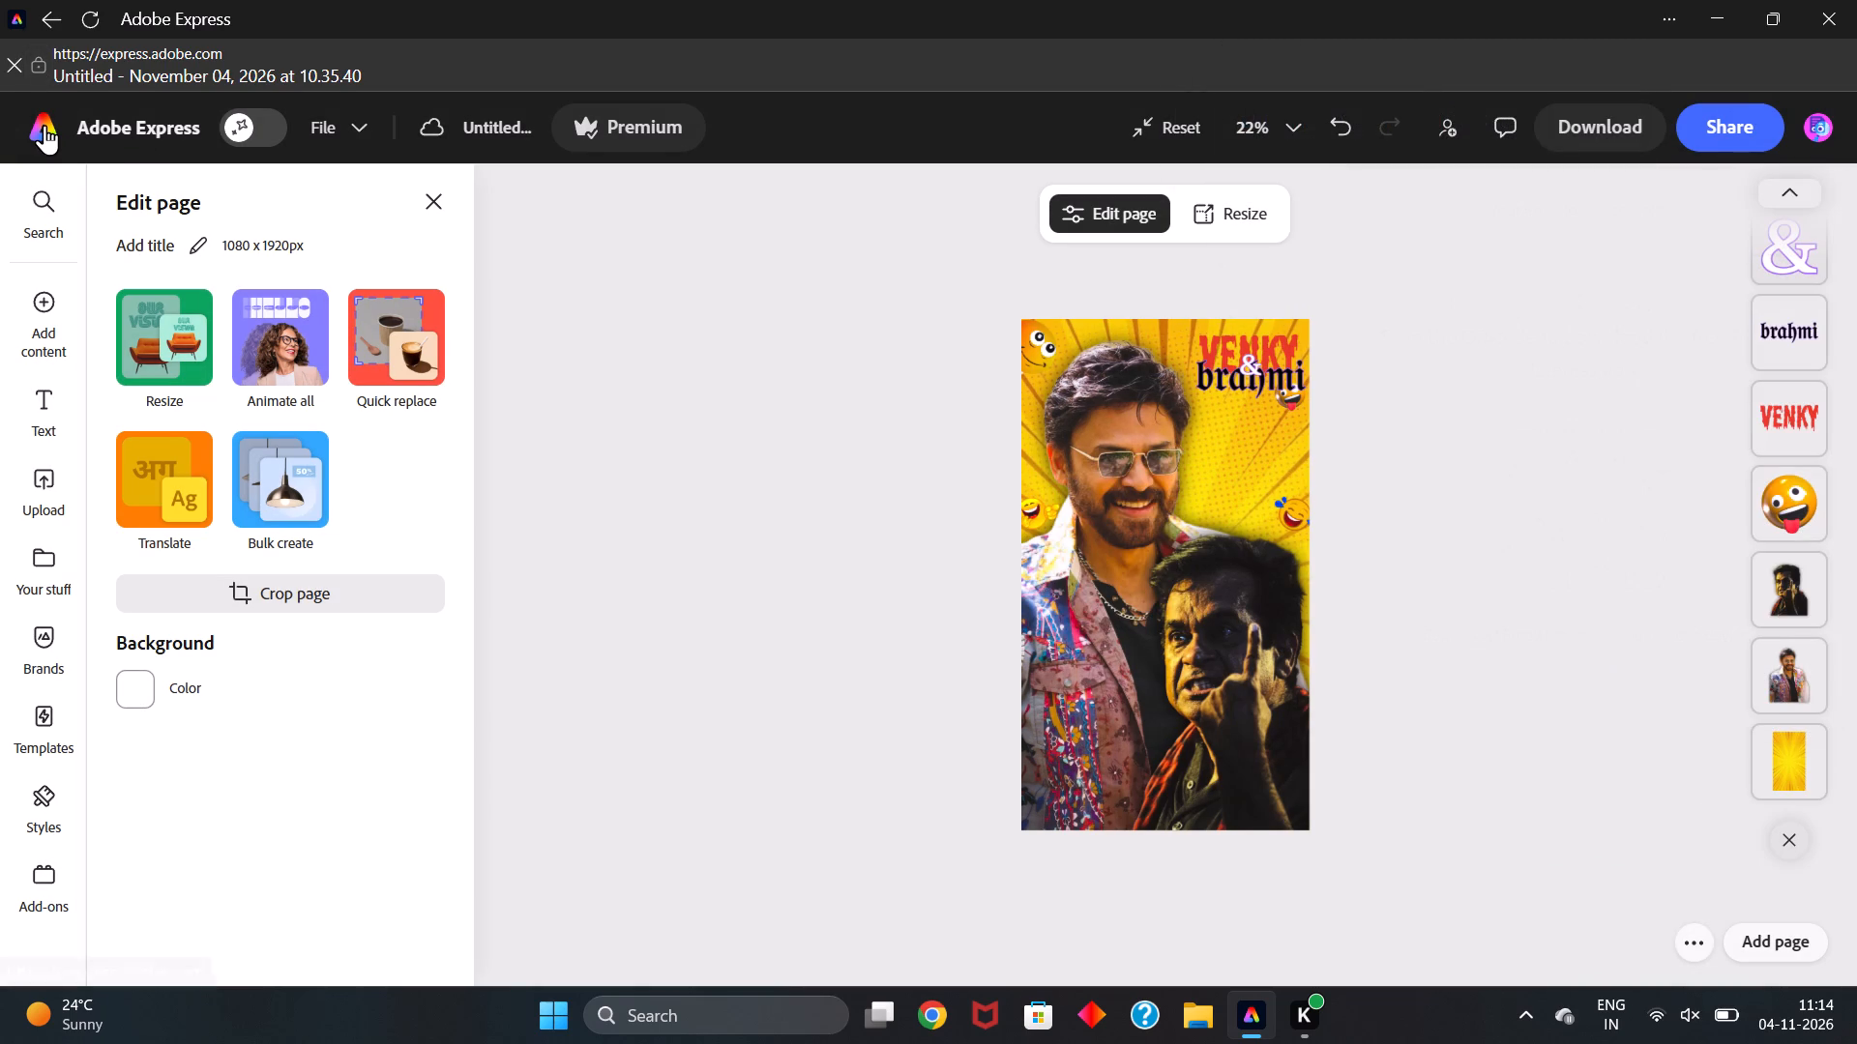
click(44, 125)
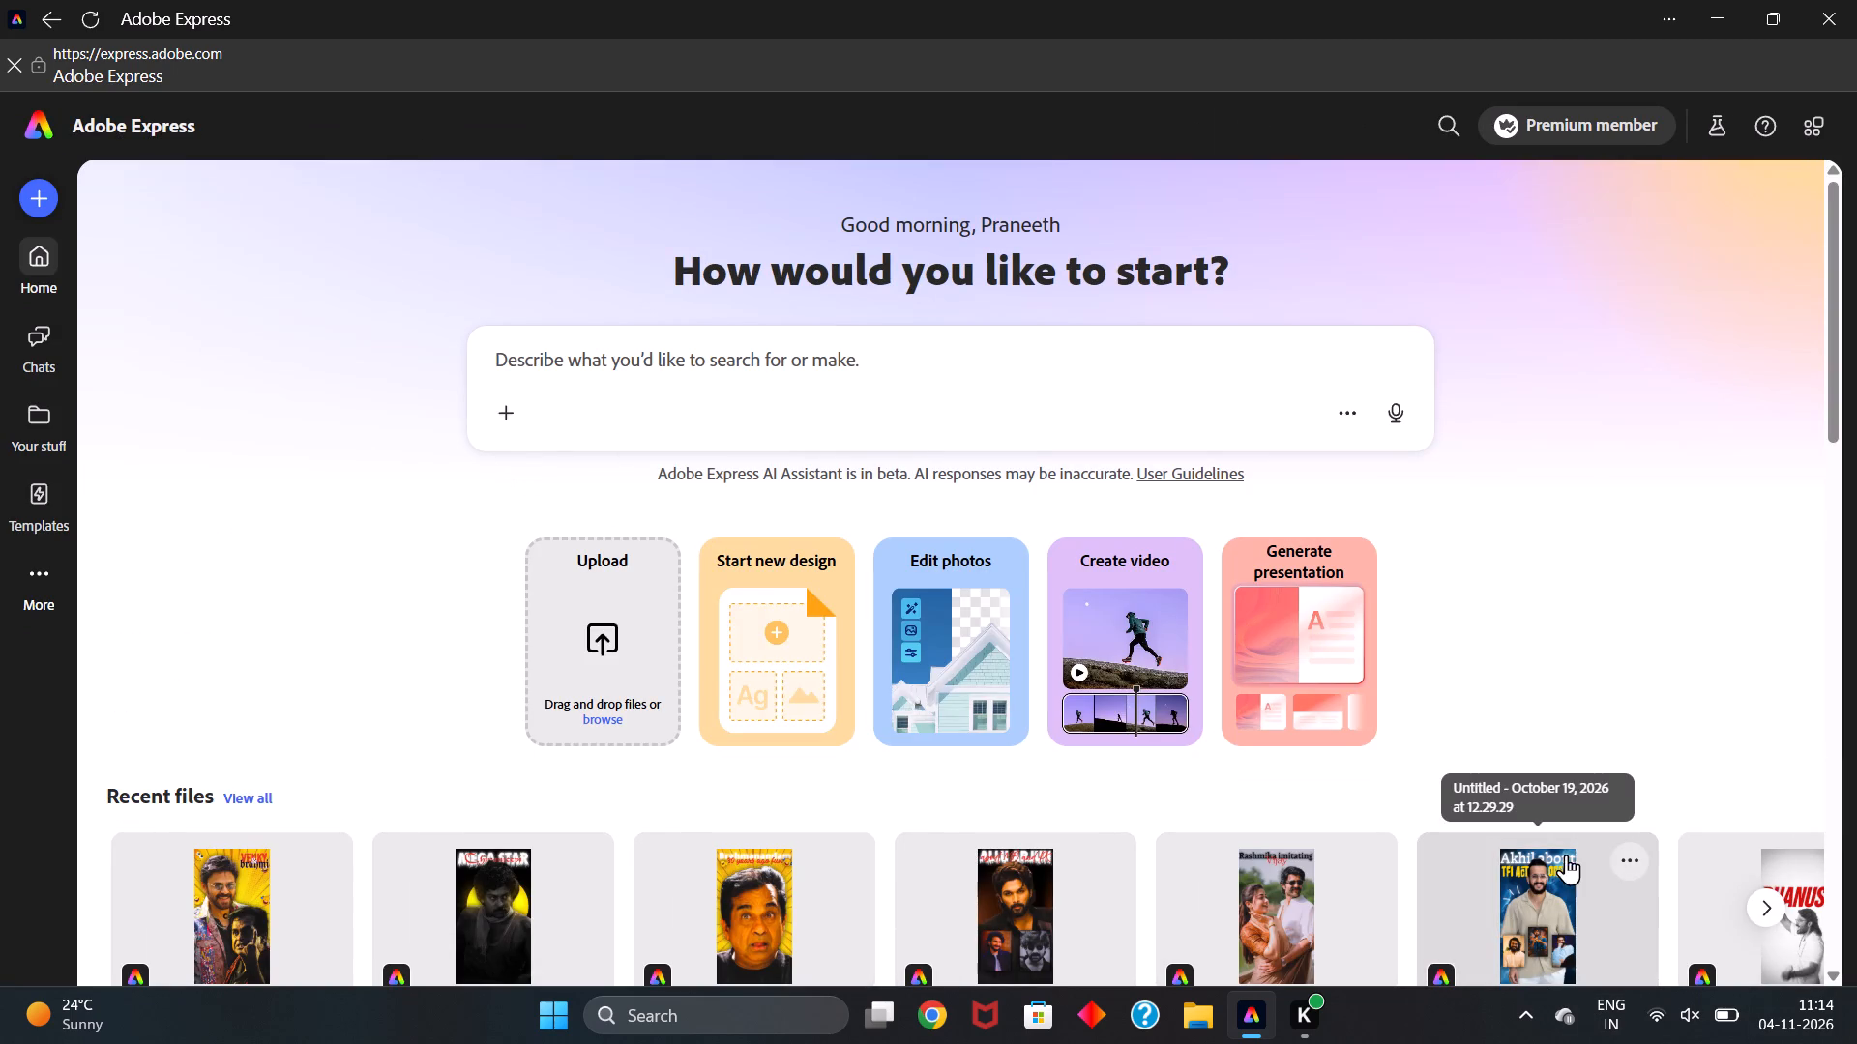
Open the recent design "Untitled - October 19, 2026 at 12.19.34".
click(1786, 941)
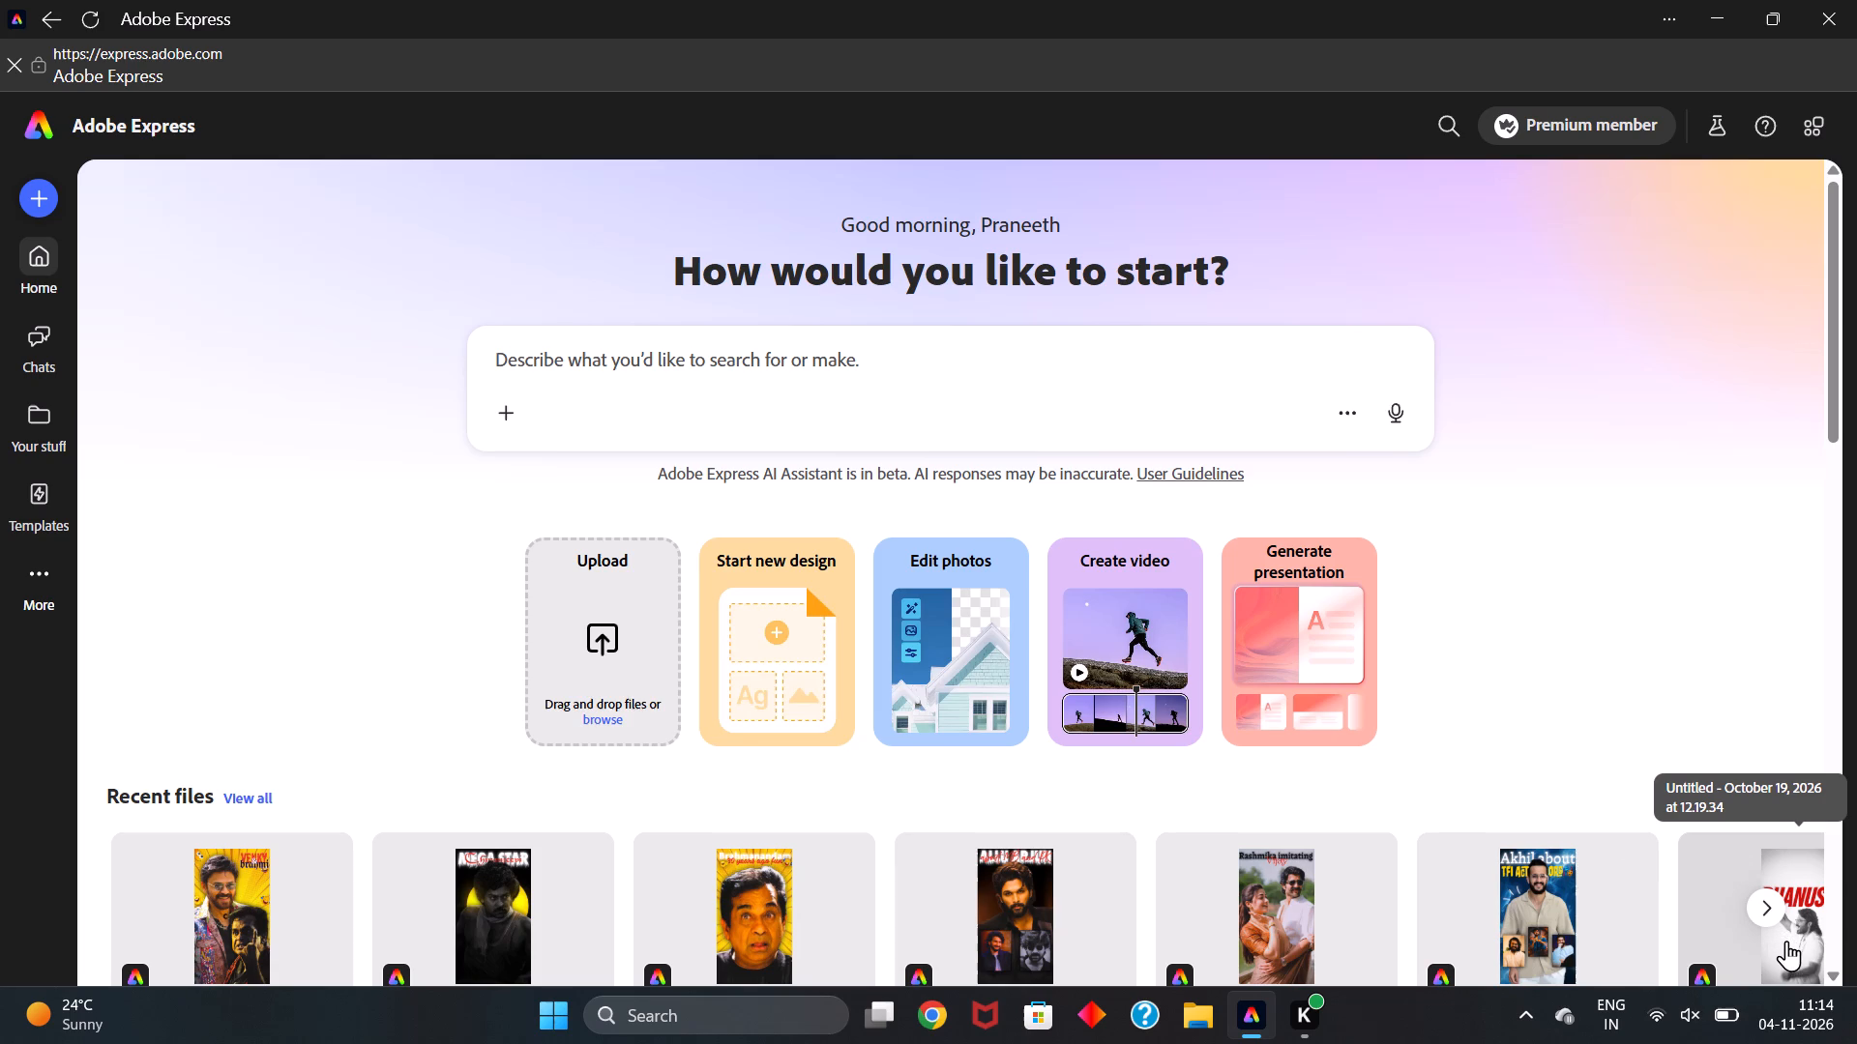
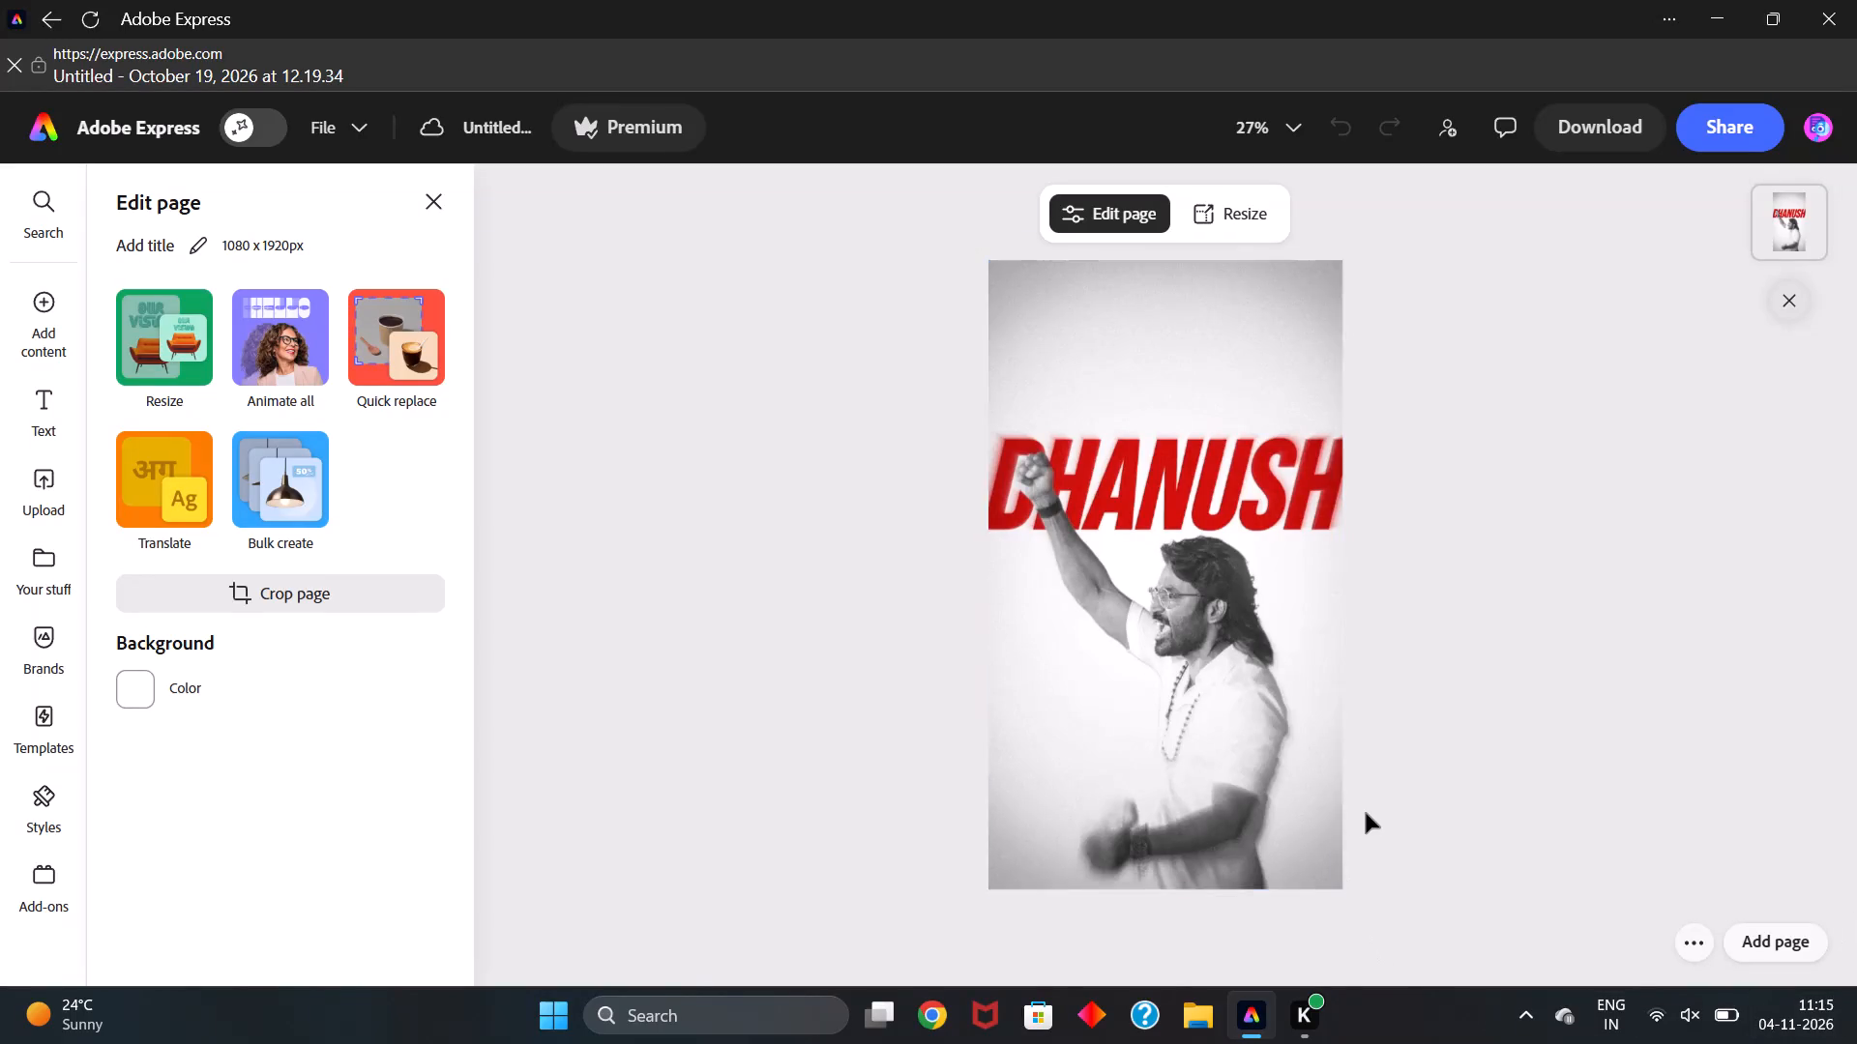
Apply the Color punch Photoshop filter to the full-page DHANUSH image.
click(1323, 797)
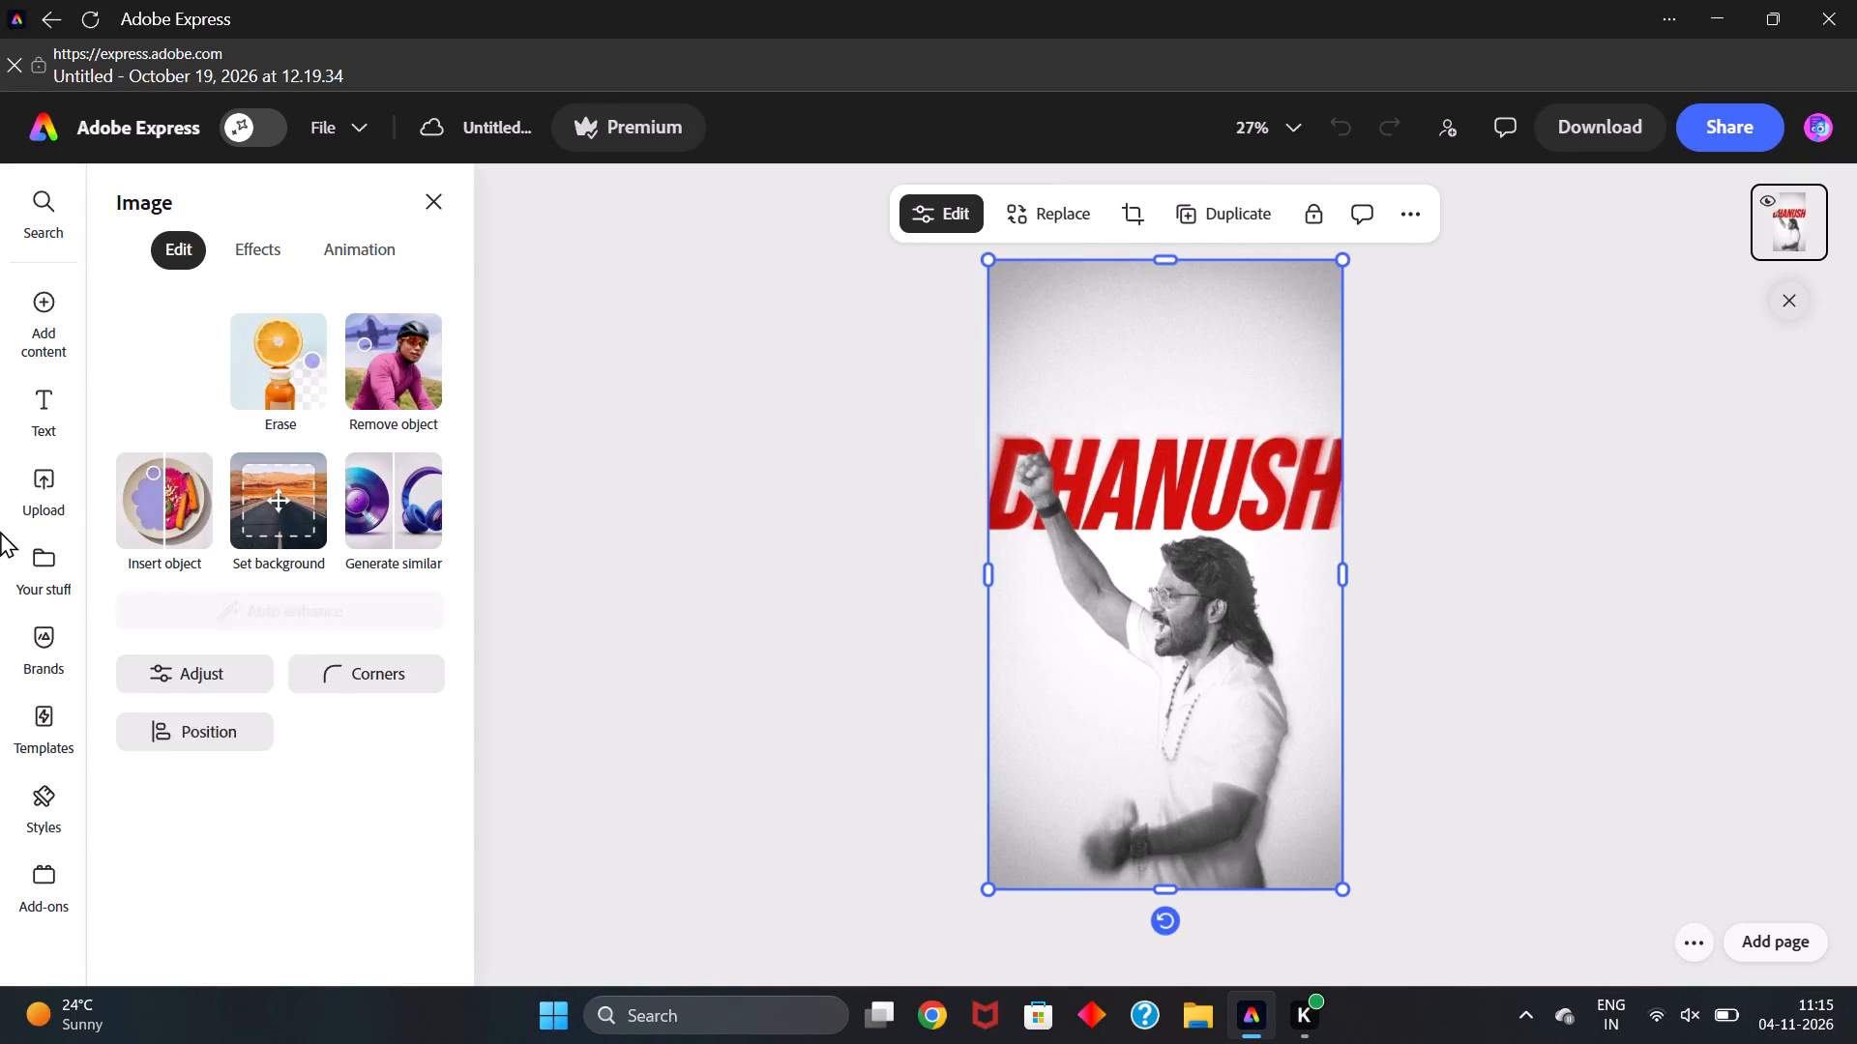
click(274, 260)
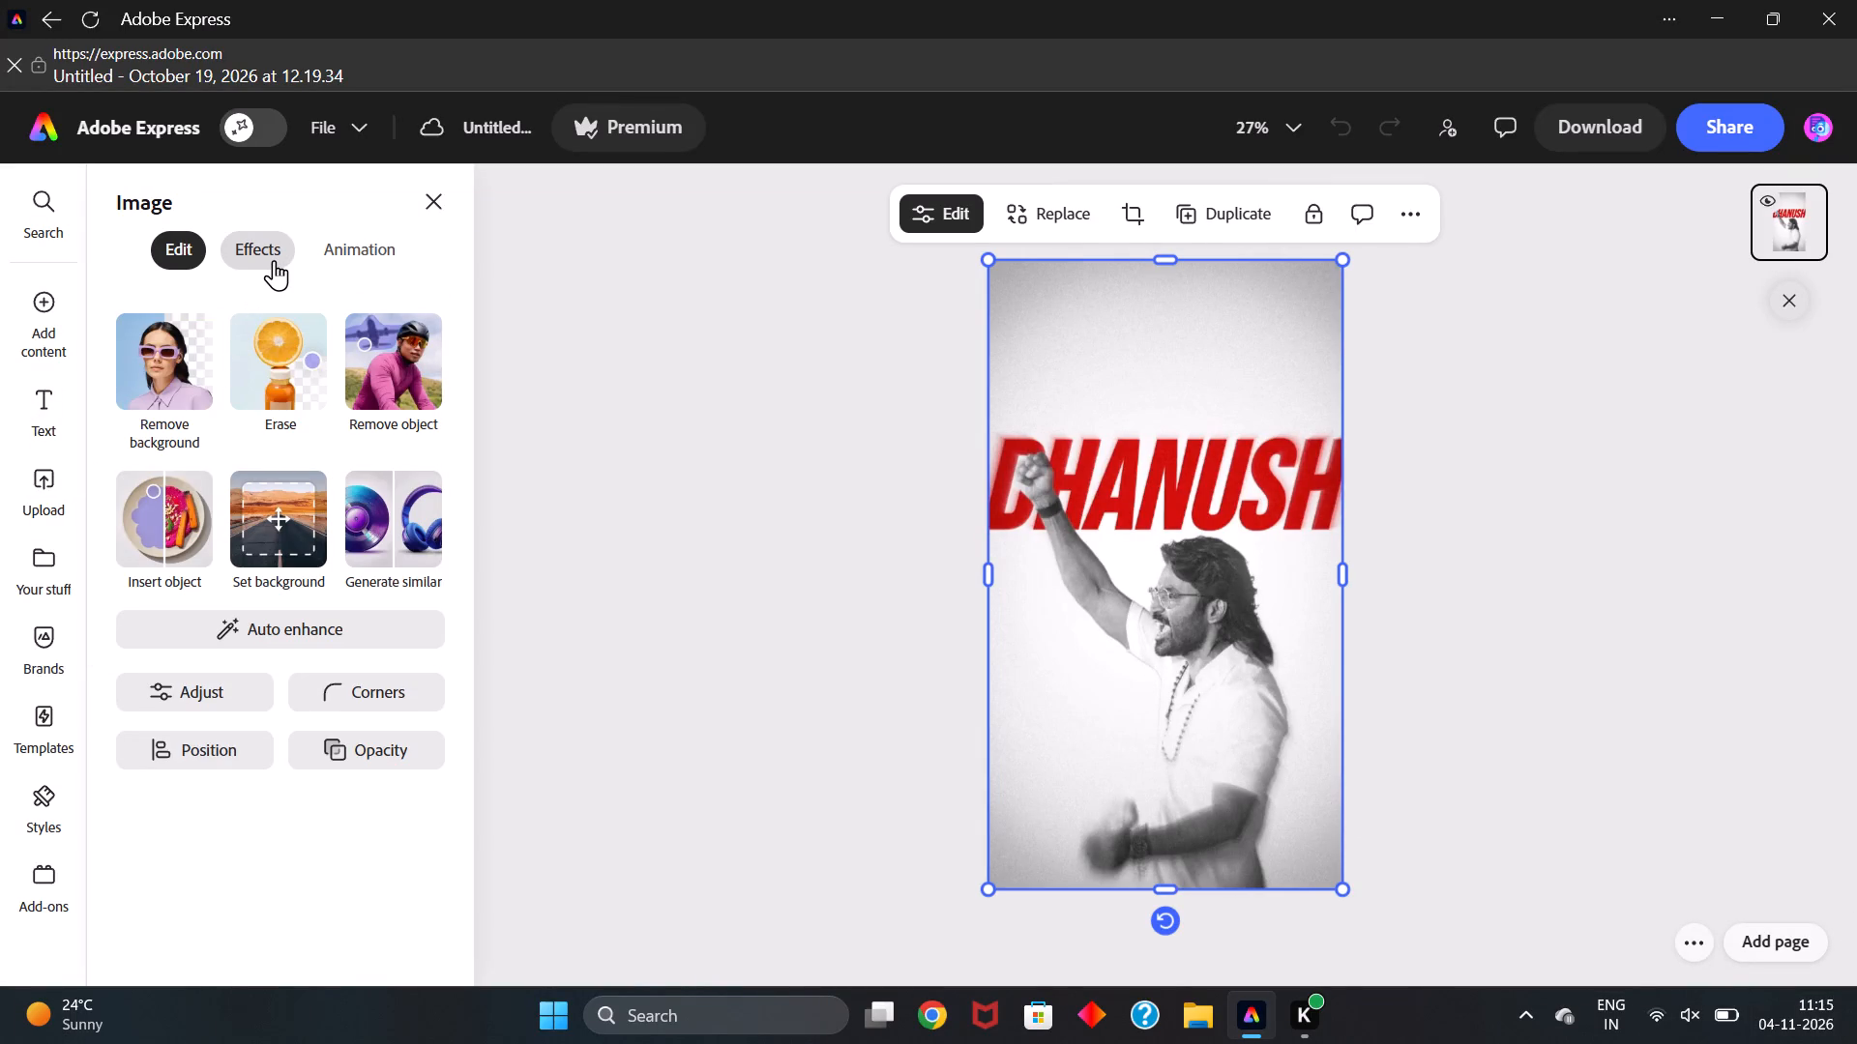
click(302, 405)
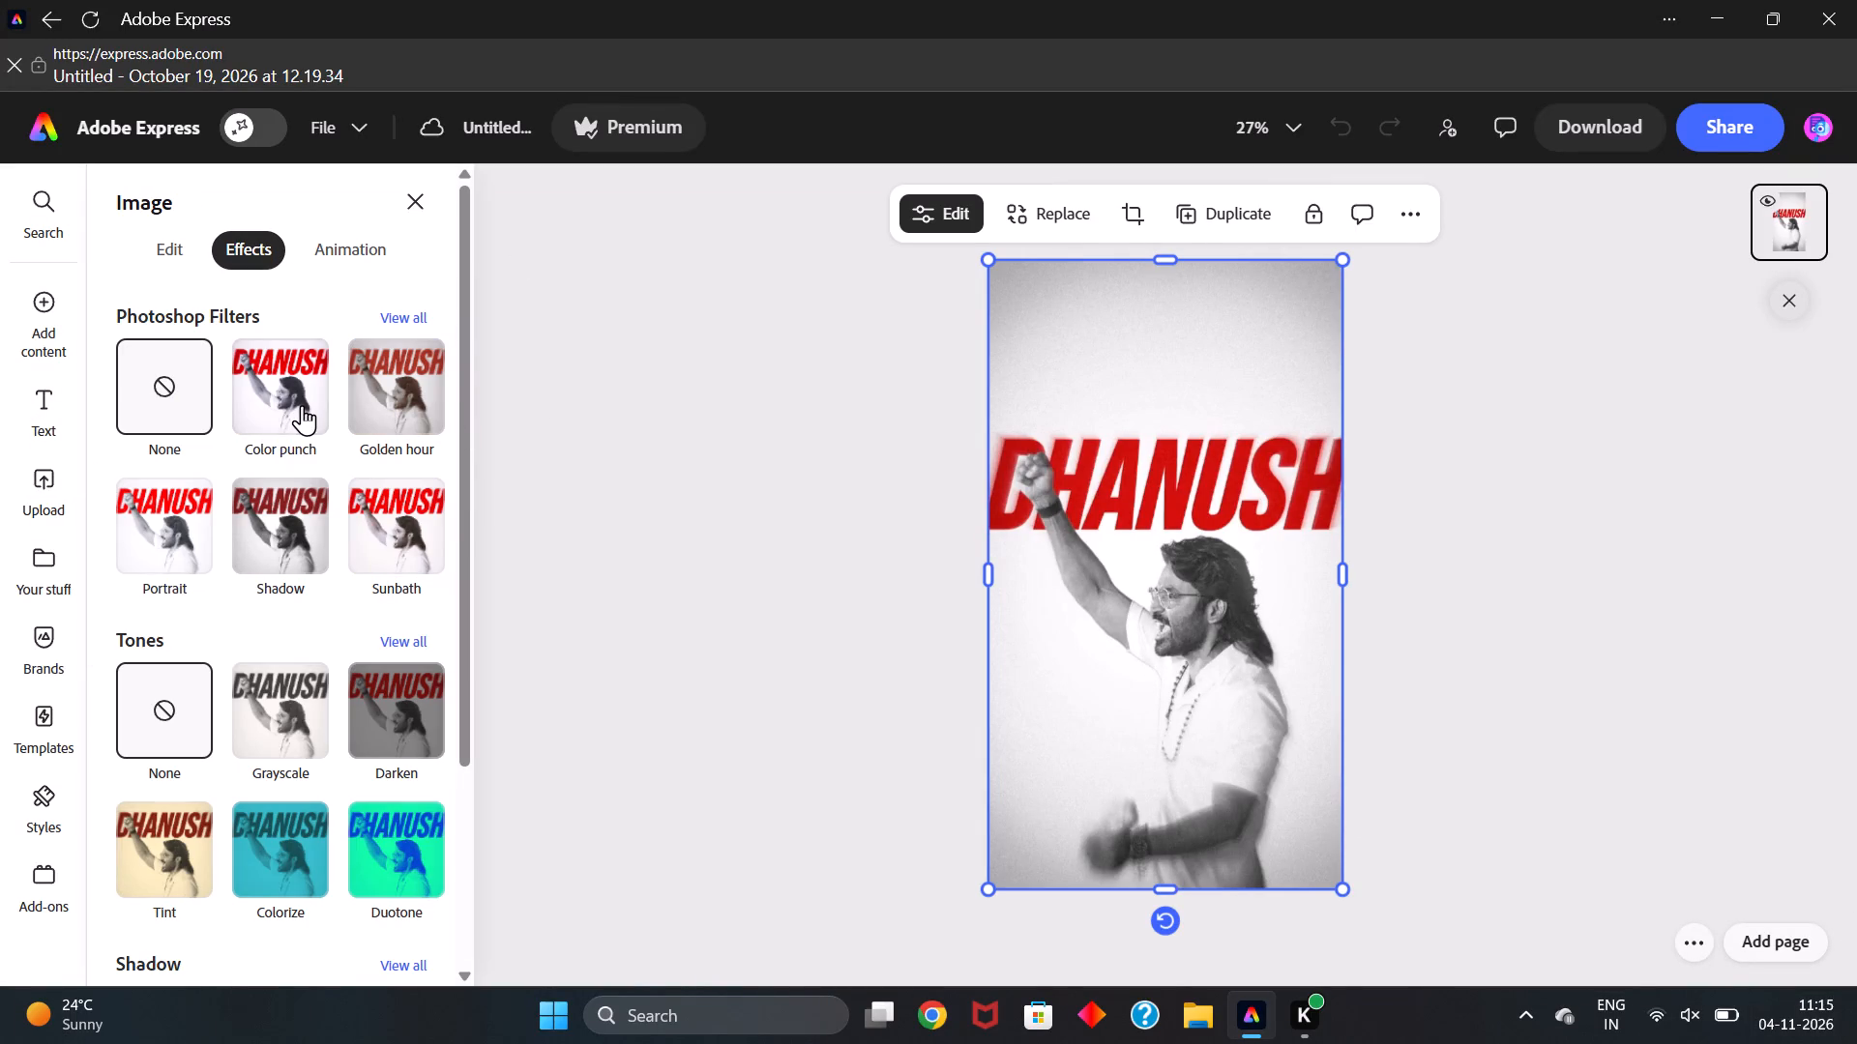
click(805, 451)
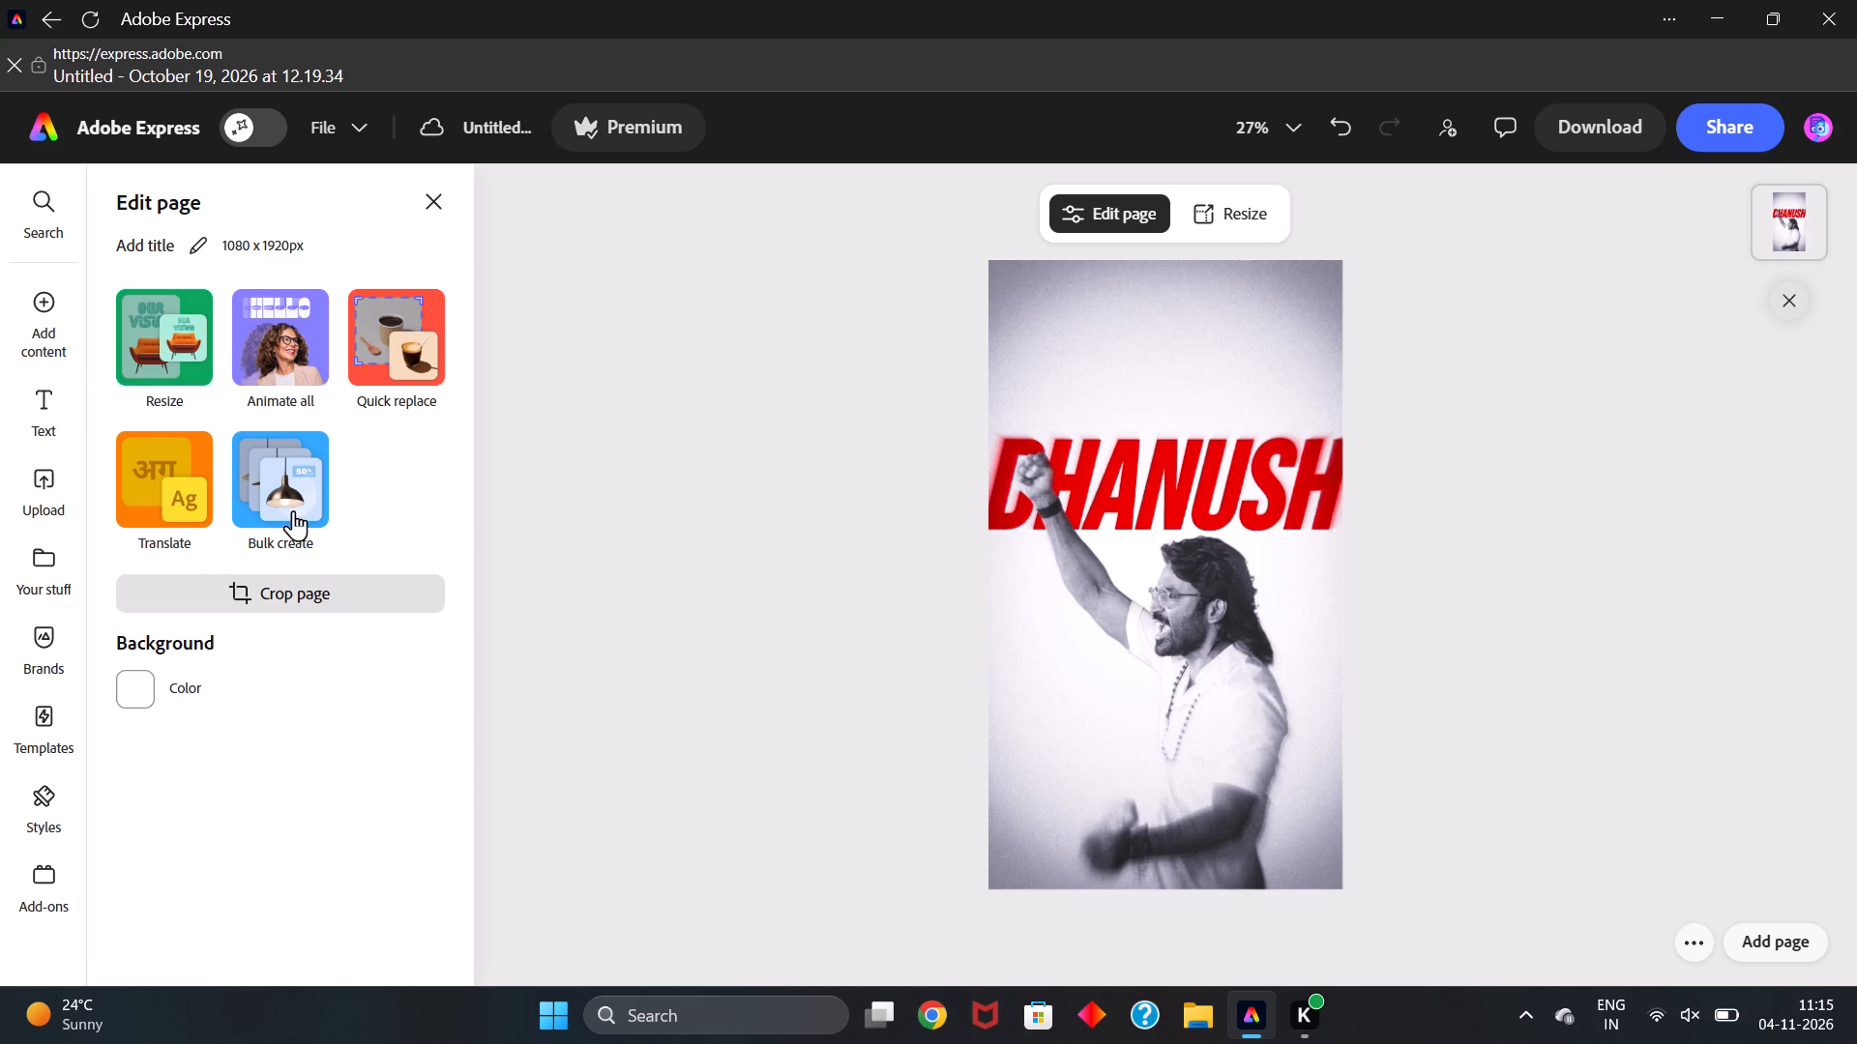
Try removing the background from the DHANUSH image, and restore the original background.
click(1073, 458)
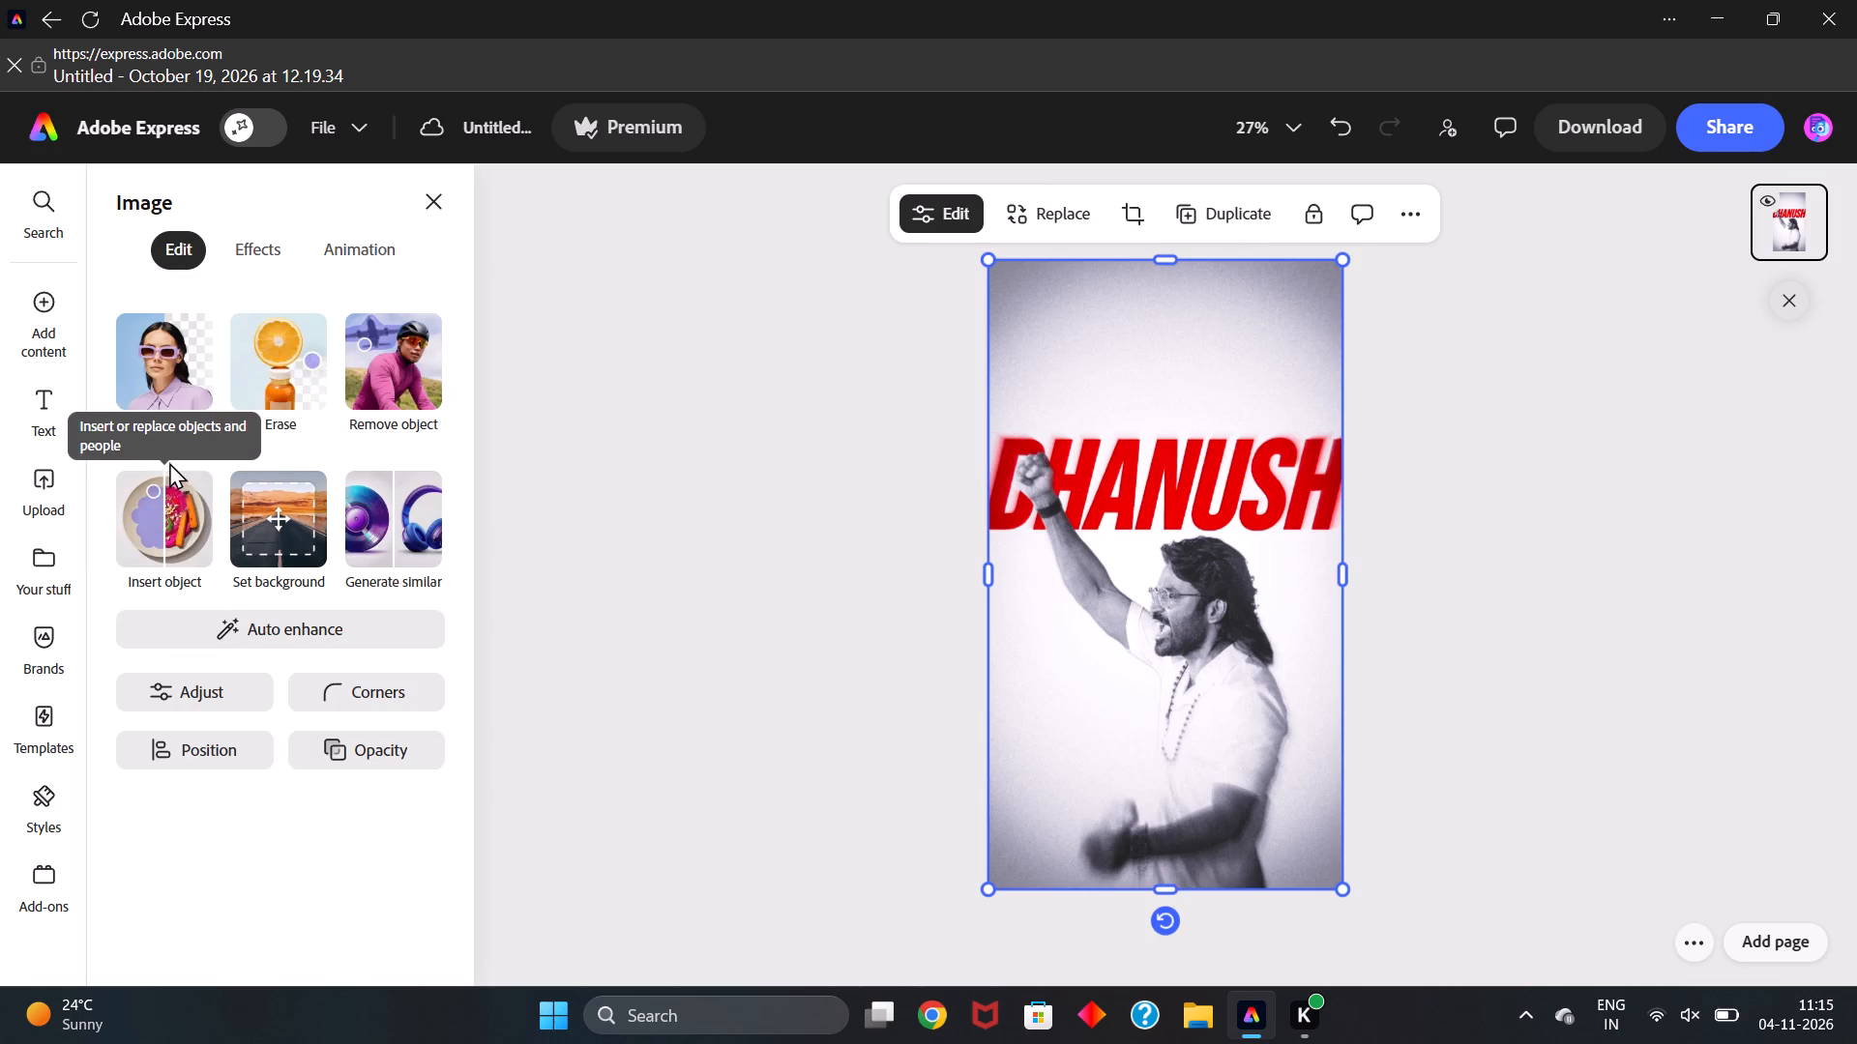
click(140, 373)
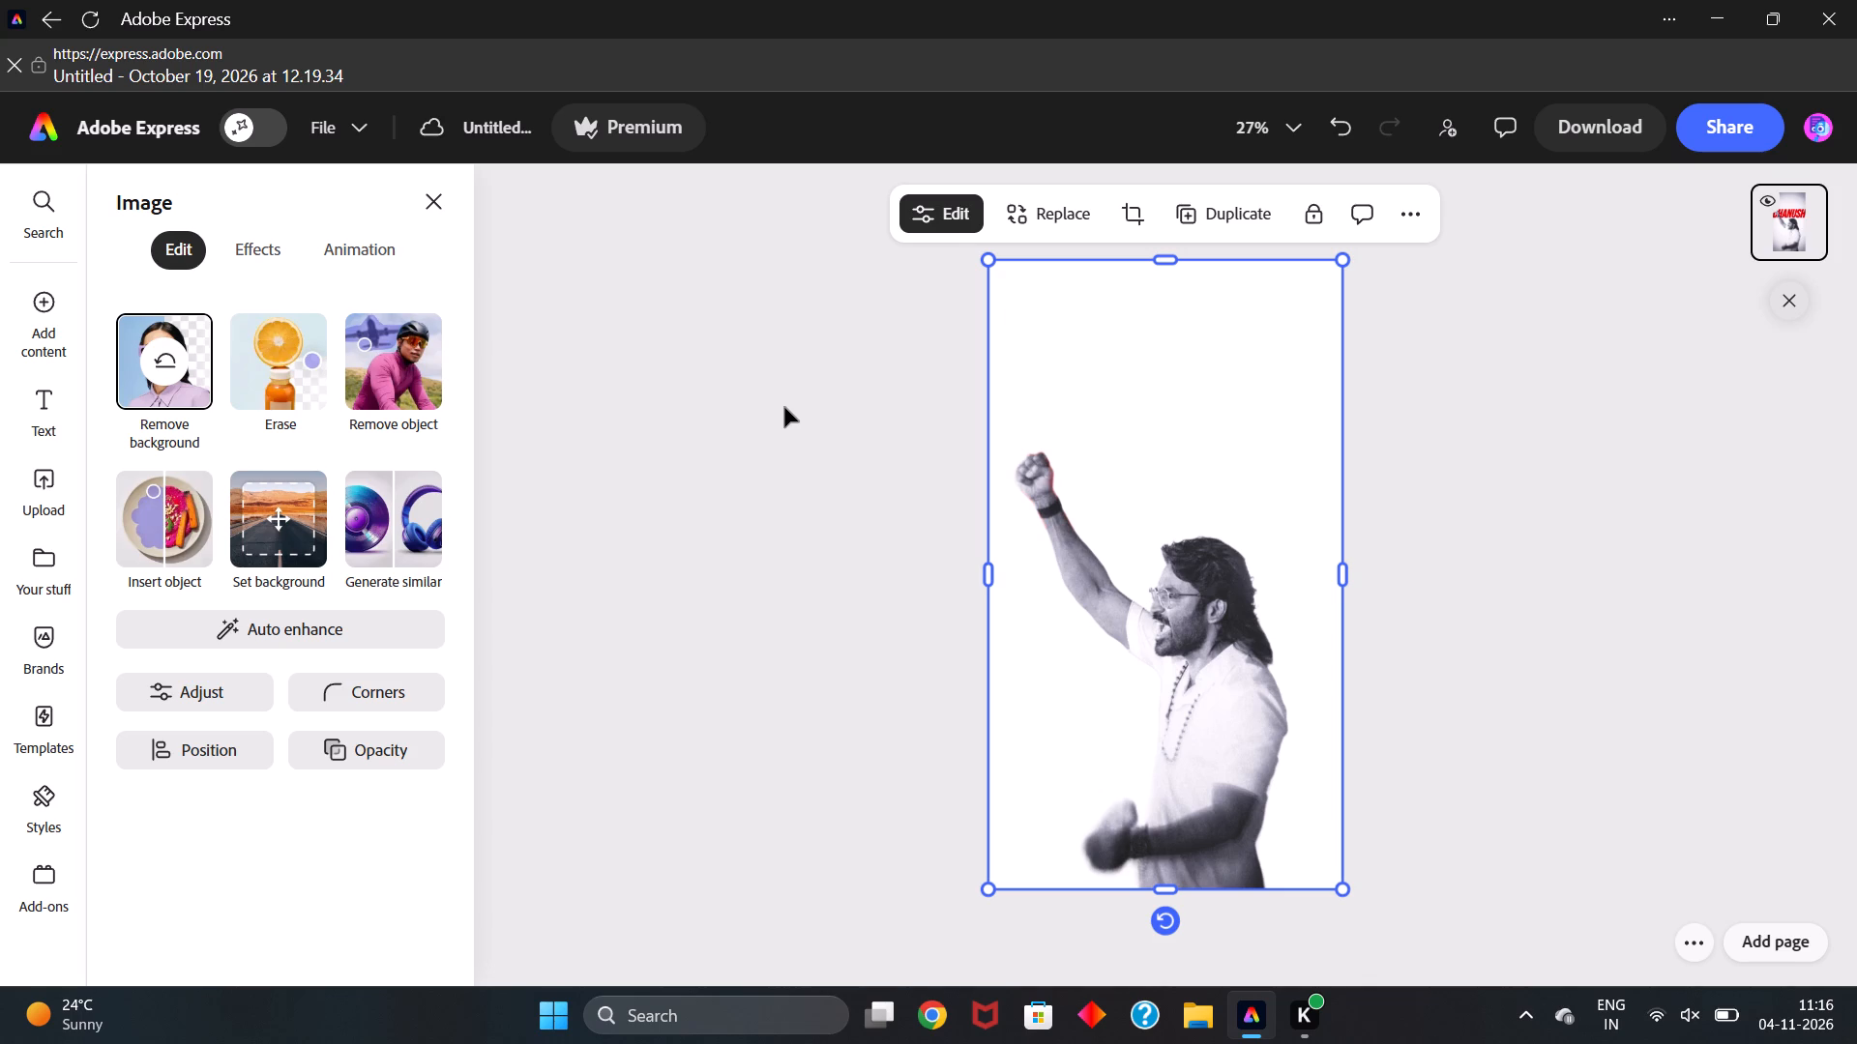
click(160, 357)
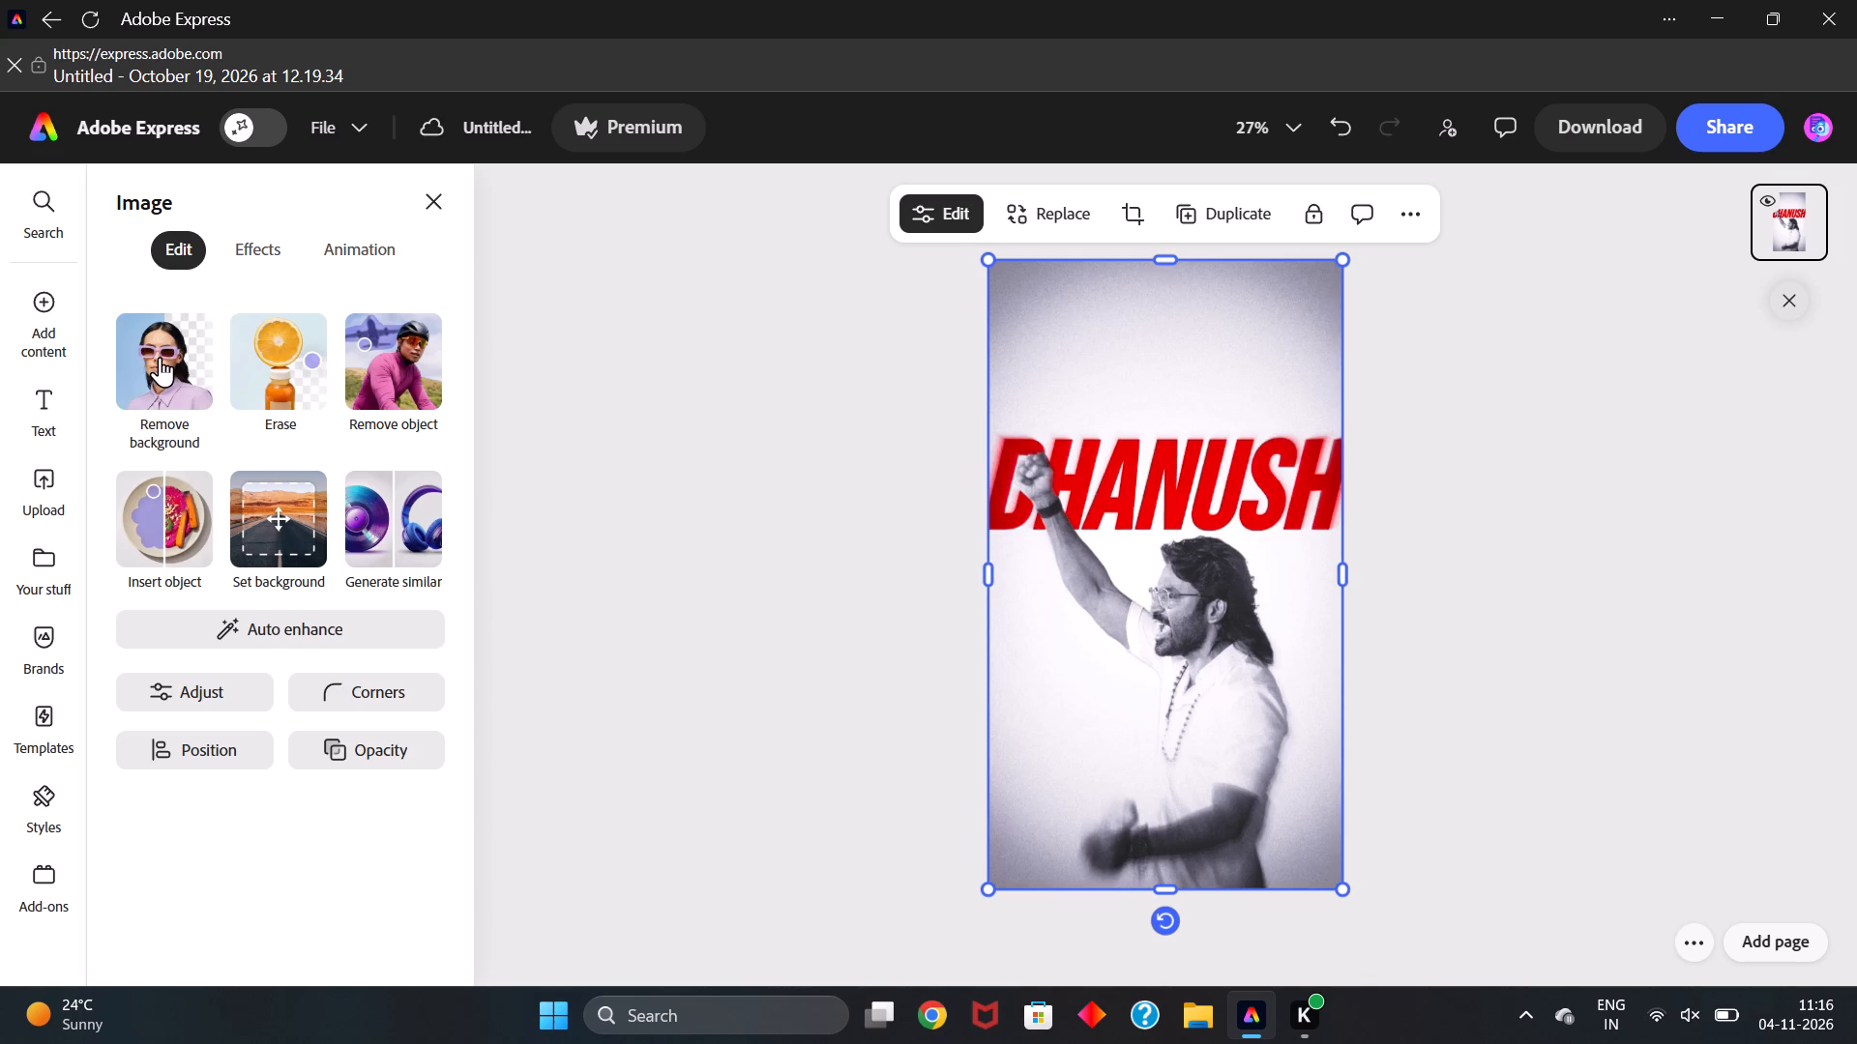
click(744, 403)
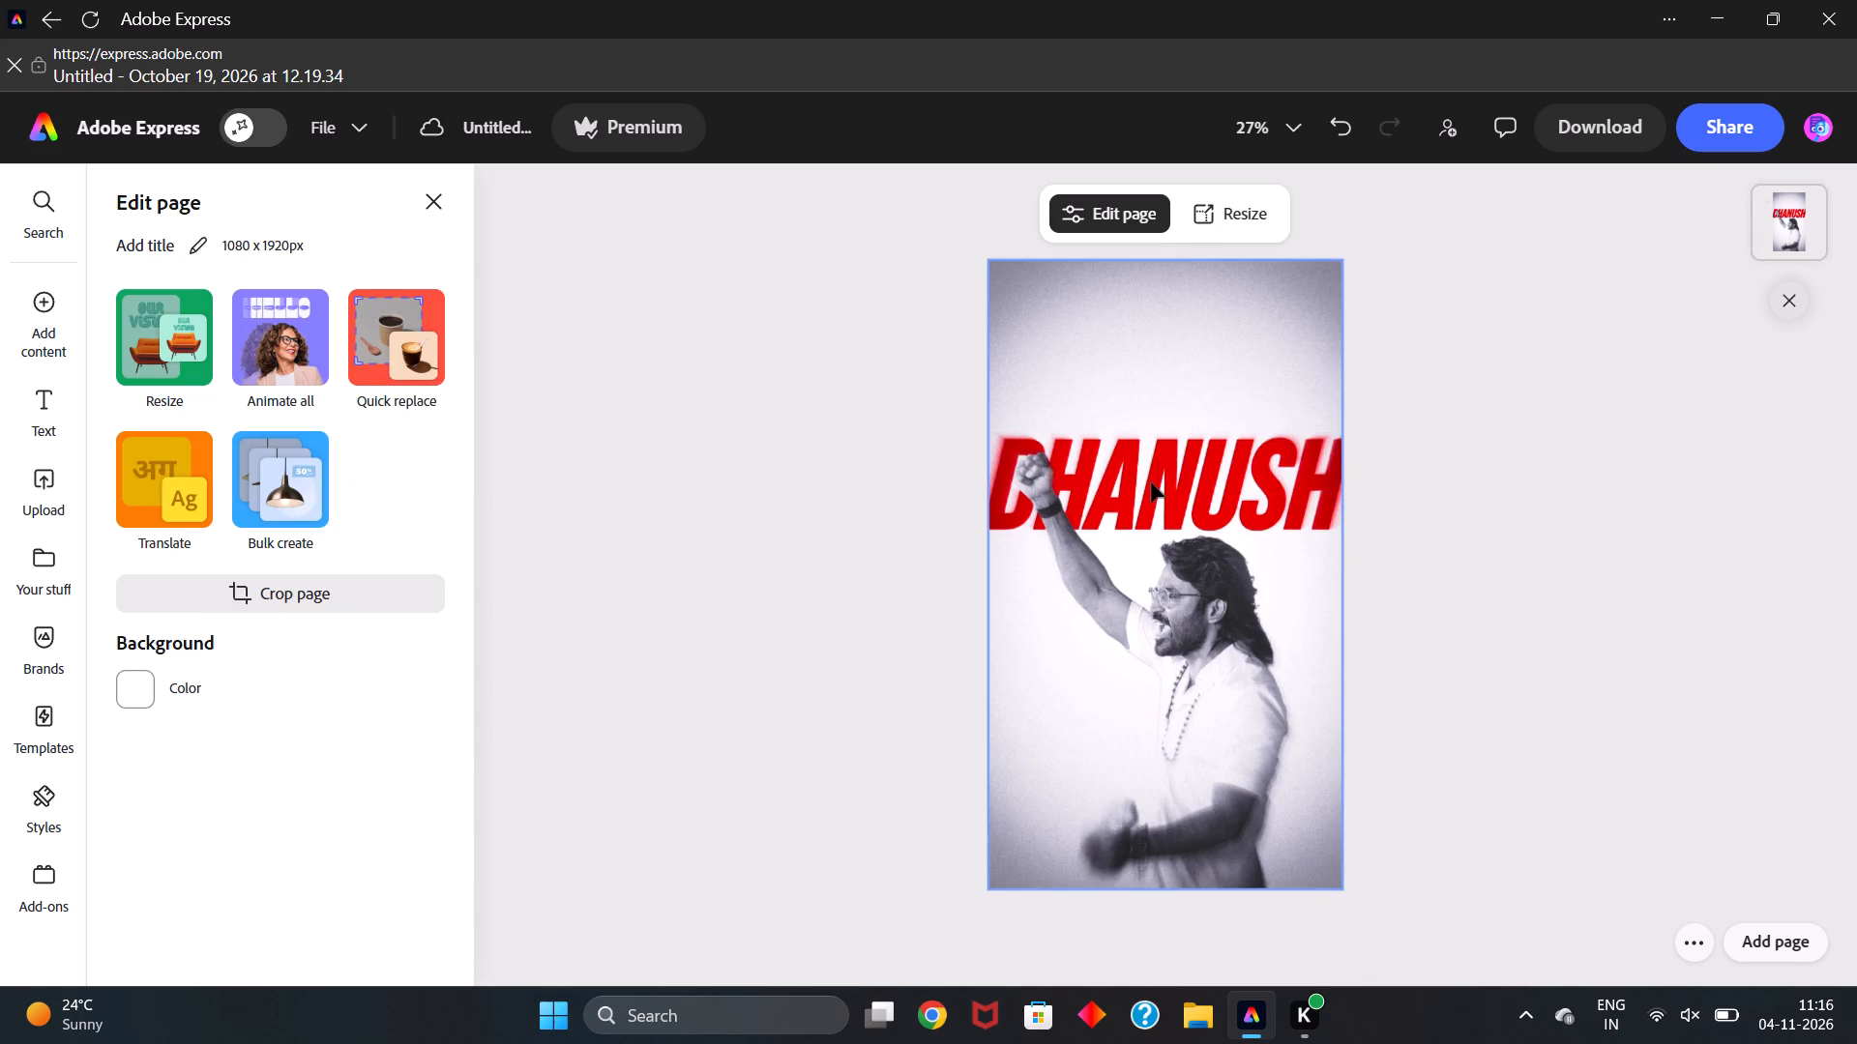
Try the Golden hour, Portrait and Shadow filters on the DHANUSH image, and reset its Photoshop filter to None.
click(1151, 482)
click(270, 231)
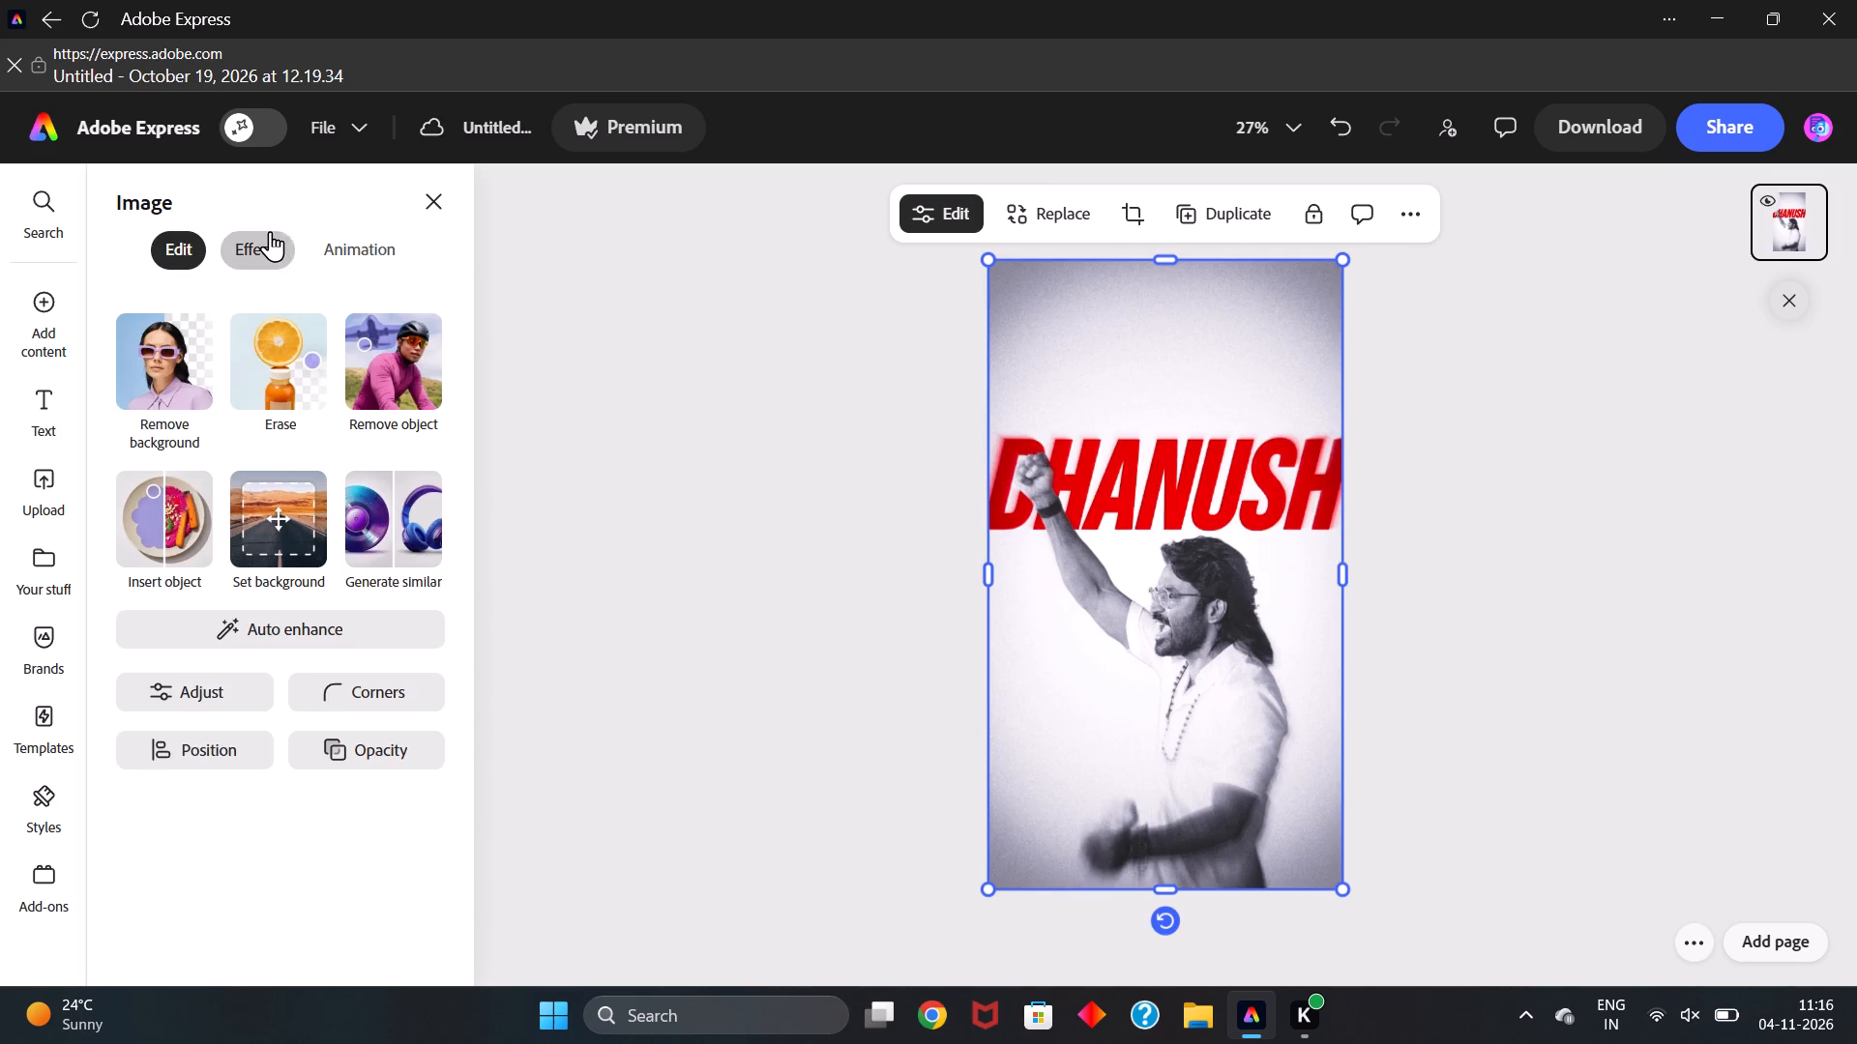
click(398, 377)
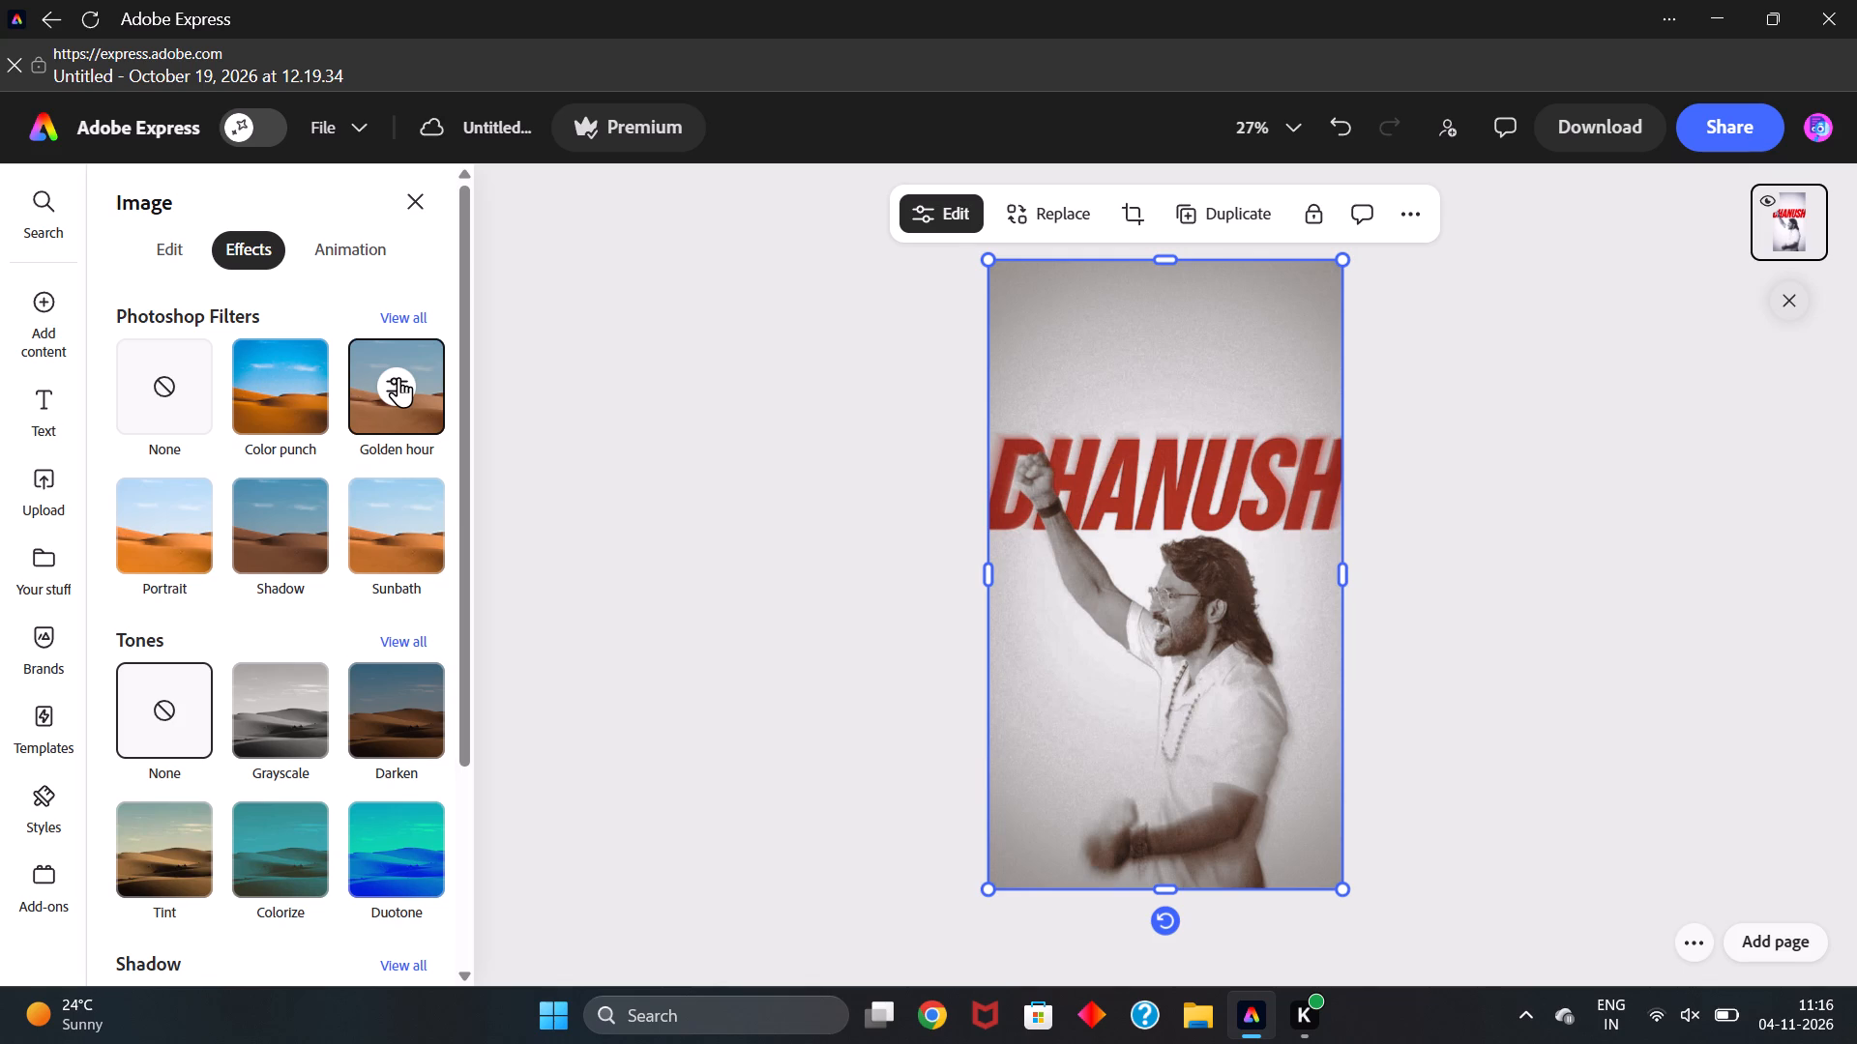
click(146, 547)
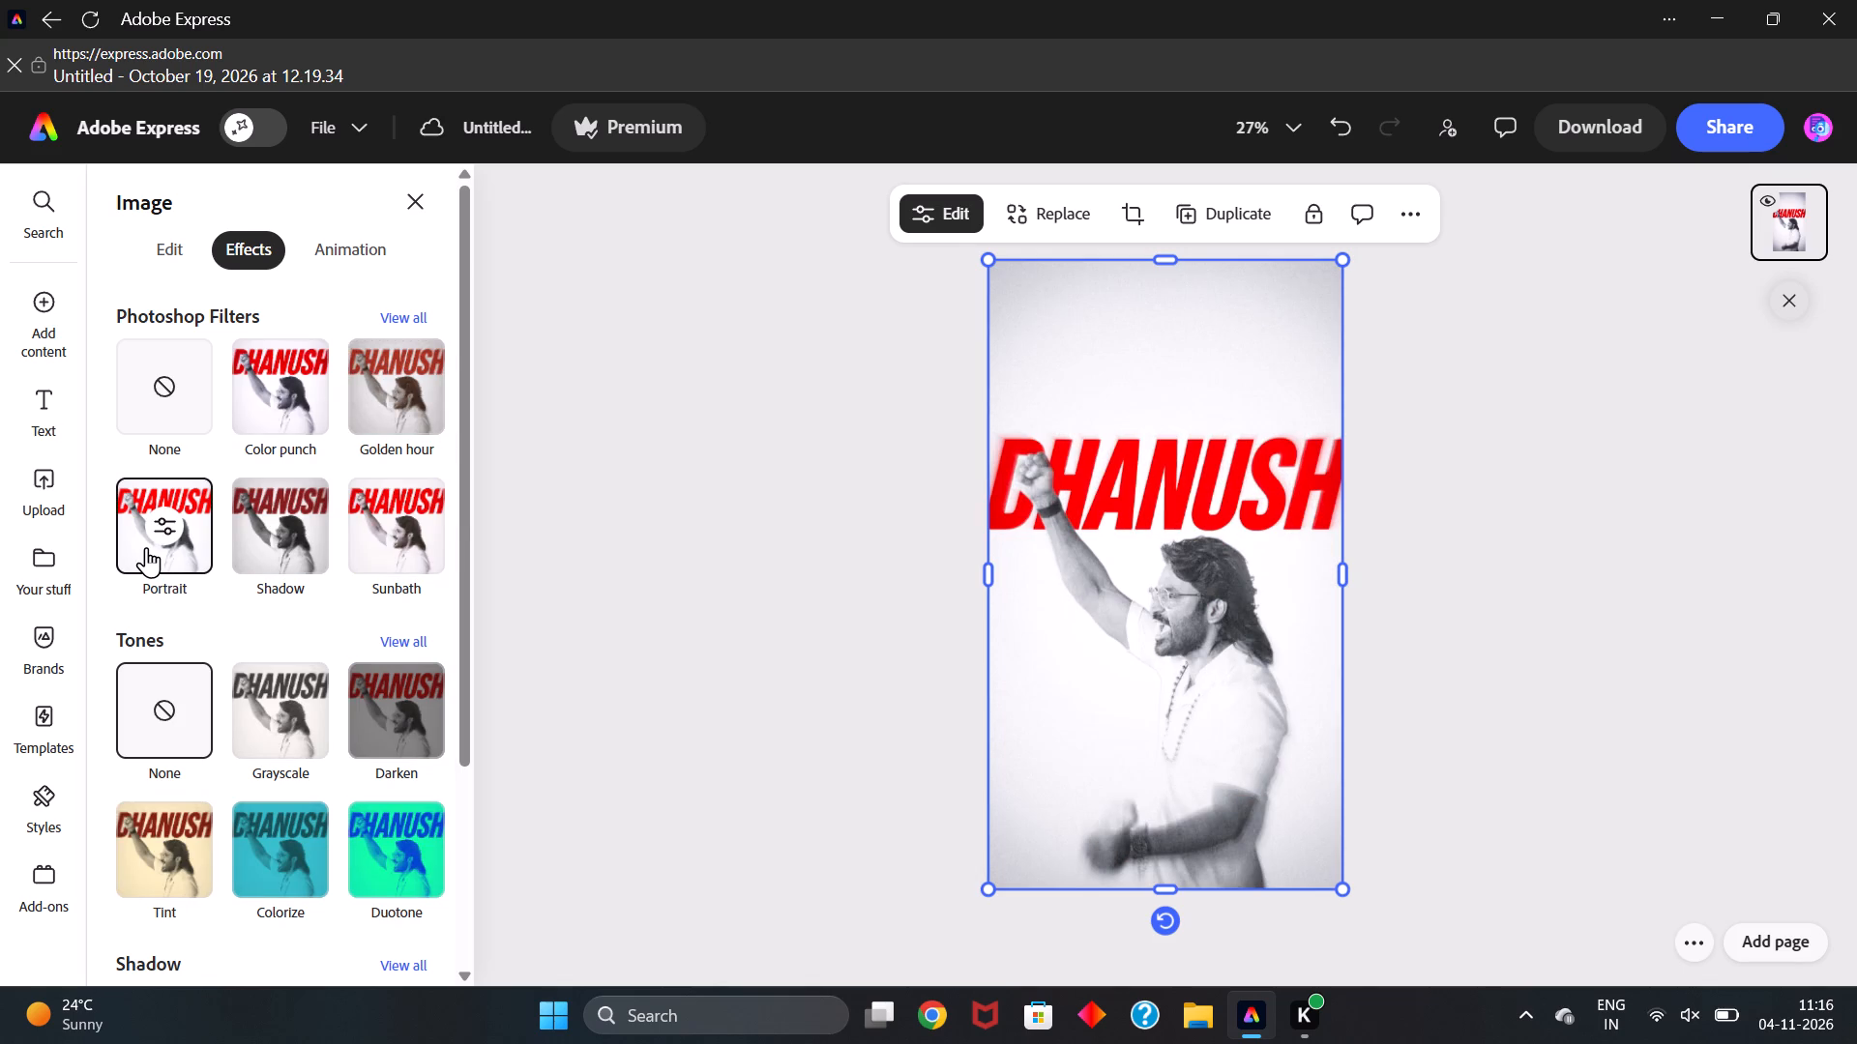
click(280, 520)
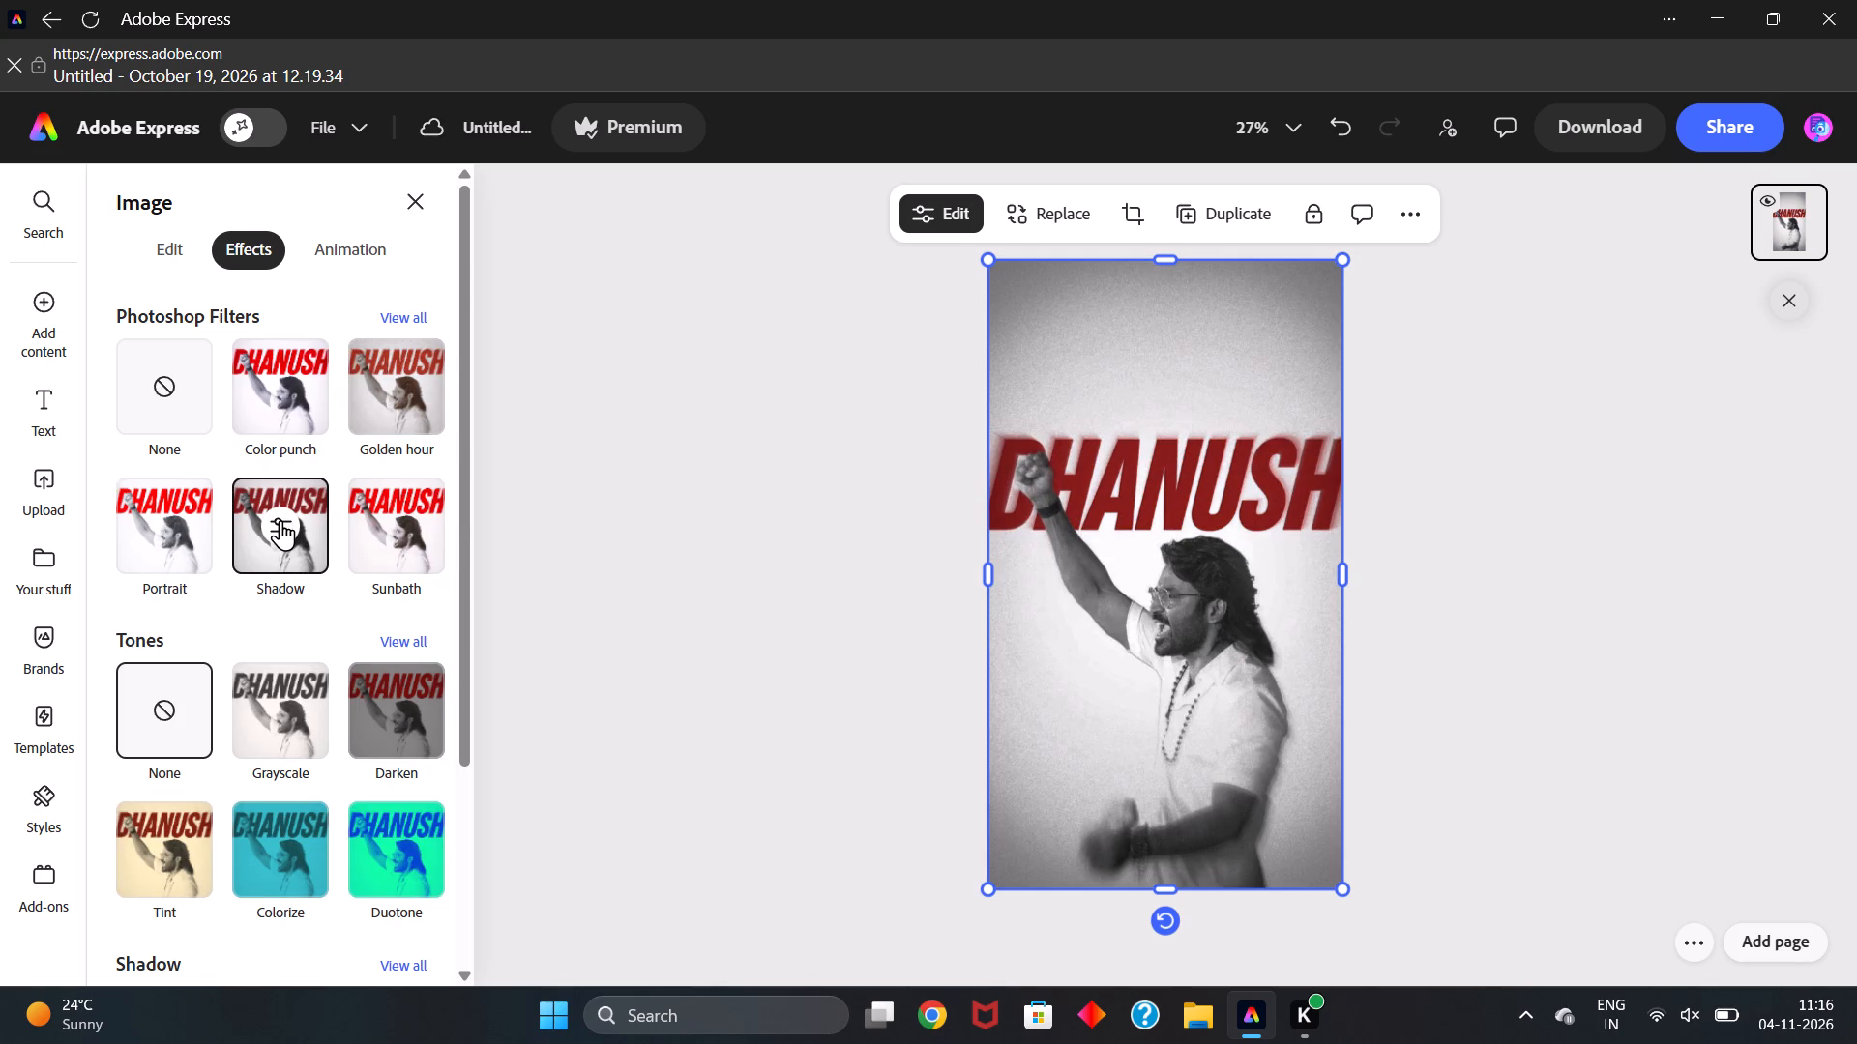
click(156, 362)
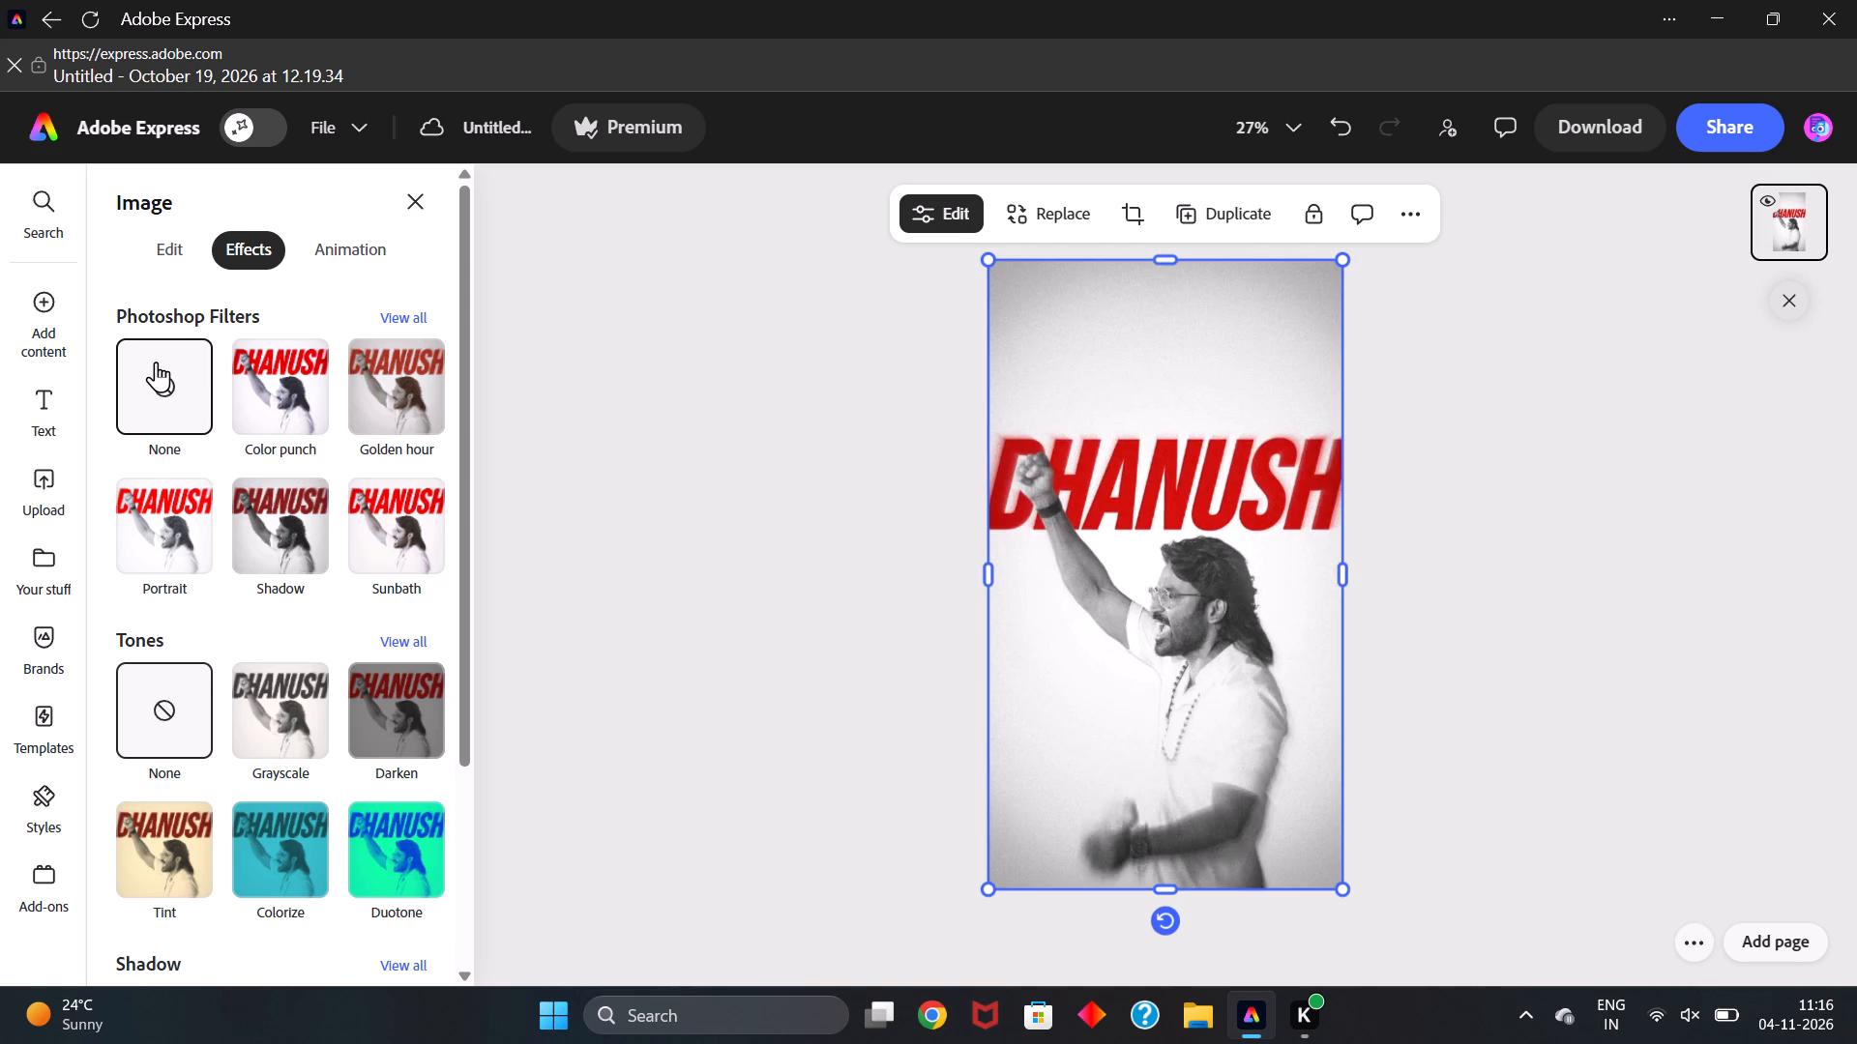
Keep the DHANUSH image's Photoshop filter at None and apply the Glow shadow effect to it.
click(156, 362)
scroll(316, 708, down, 4)
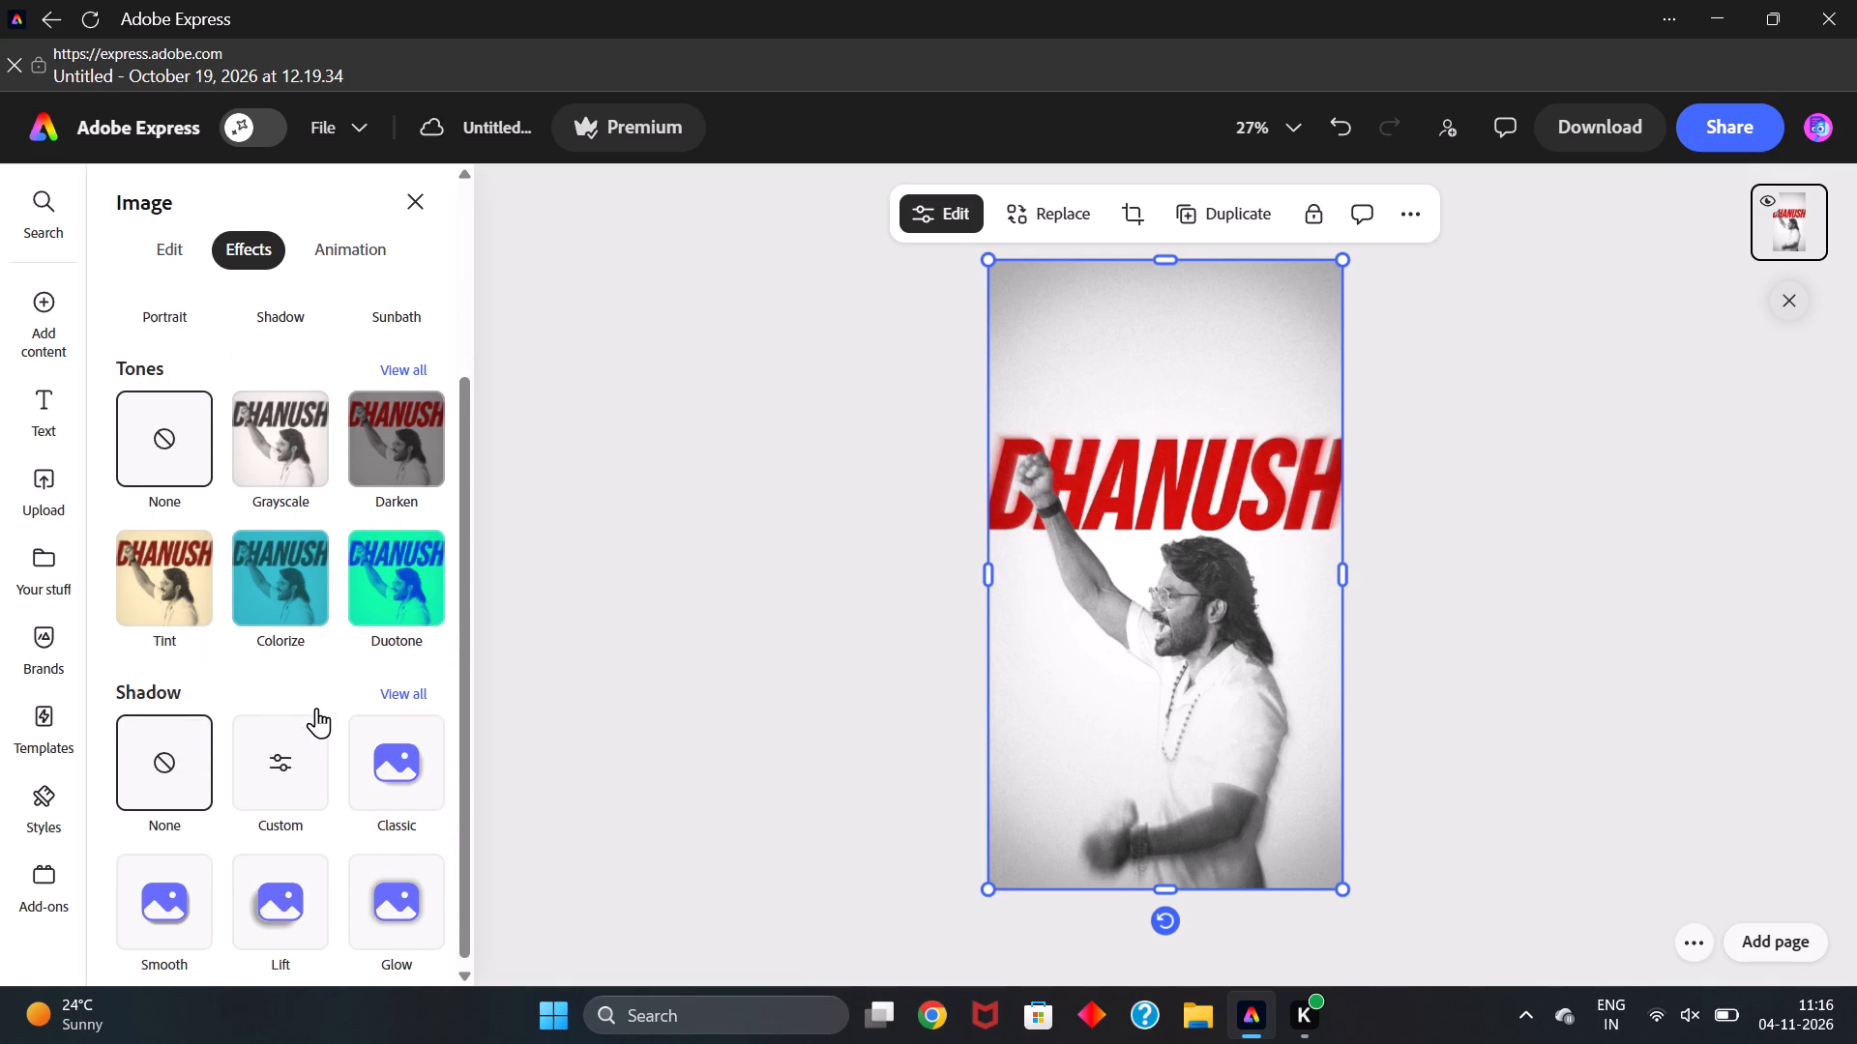
scroll(316, 708, down, 3)
click(414, 922)
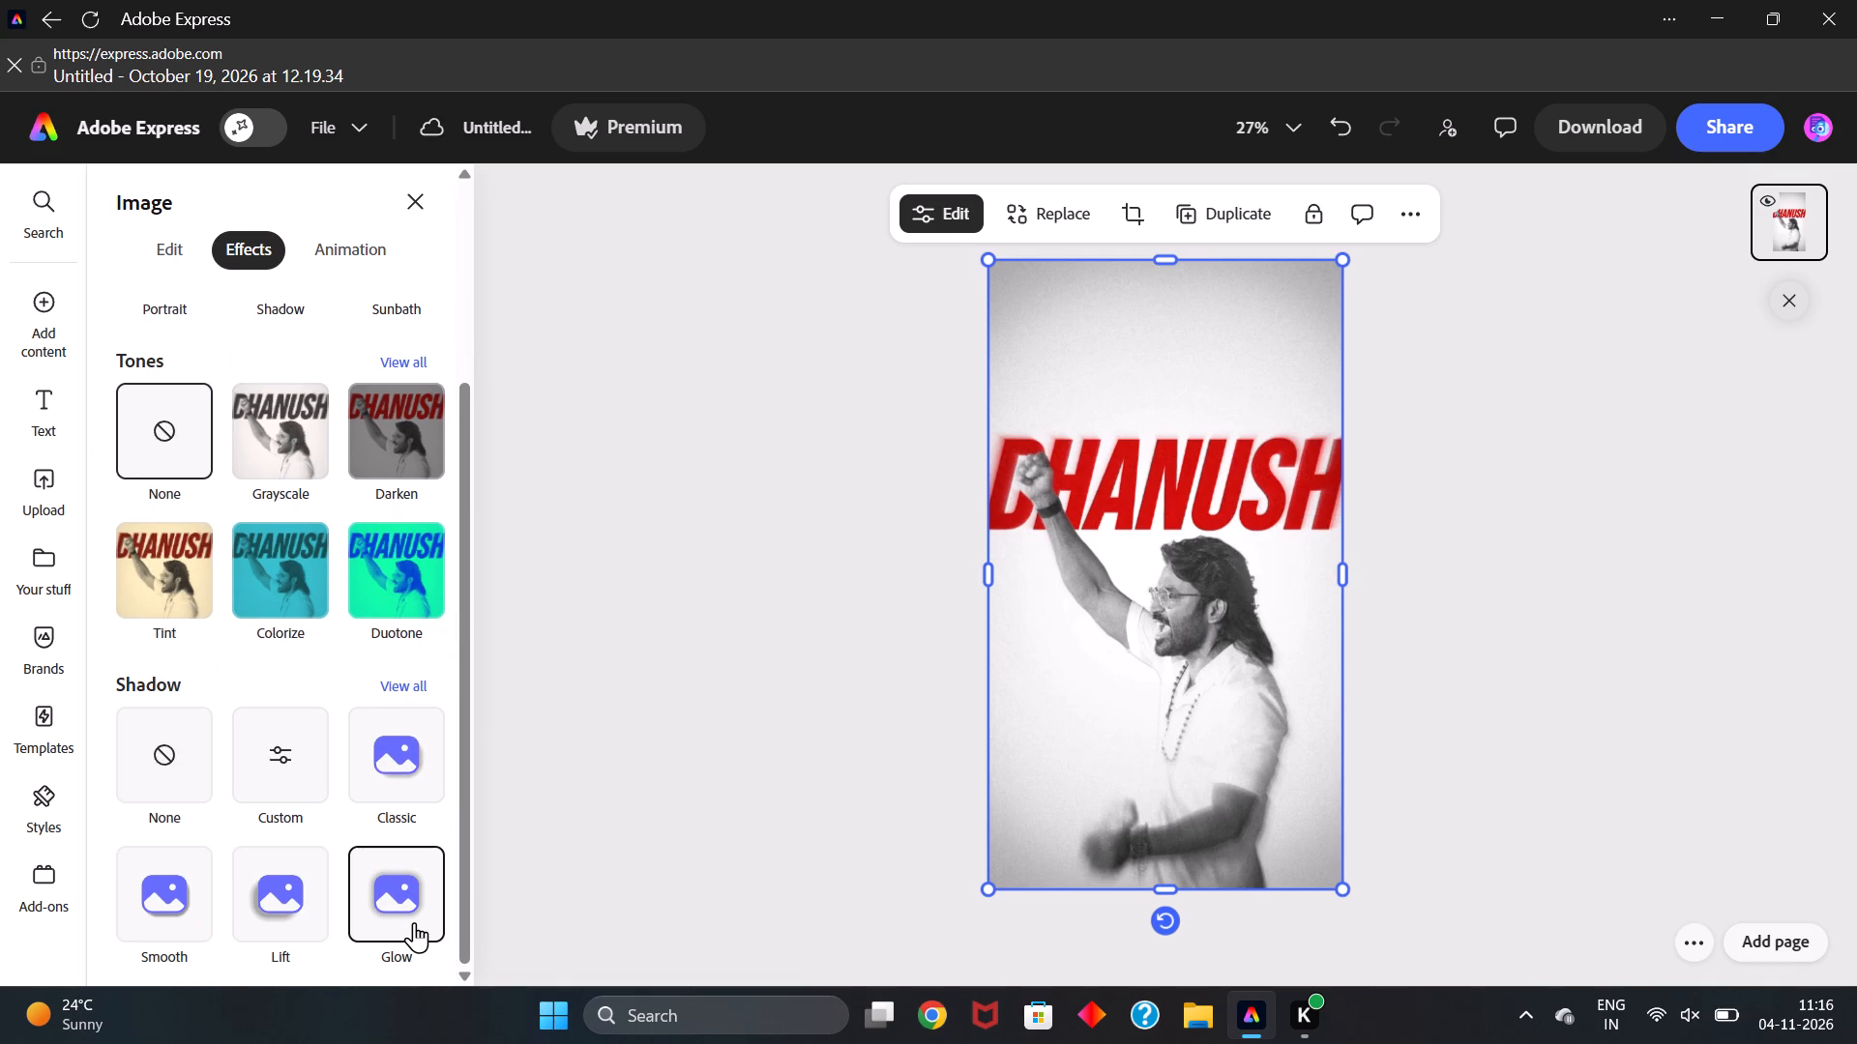
click(398, 895)
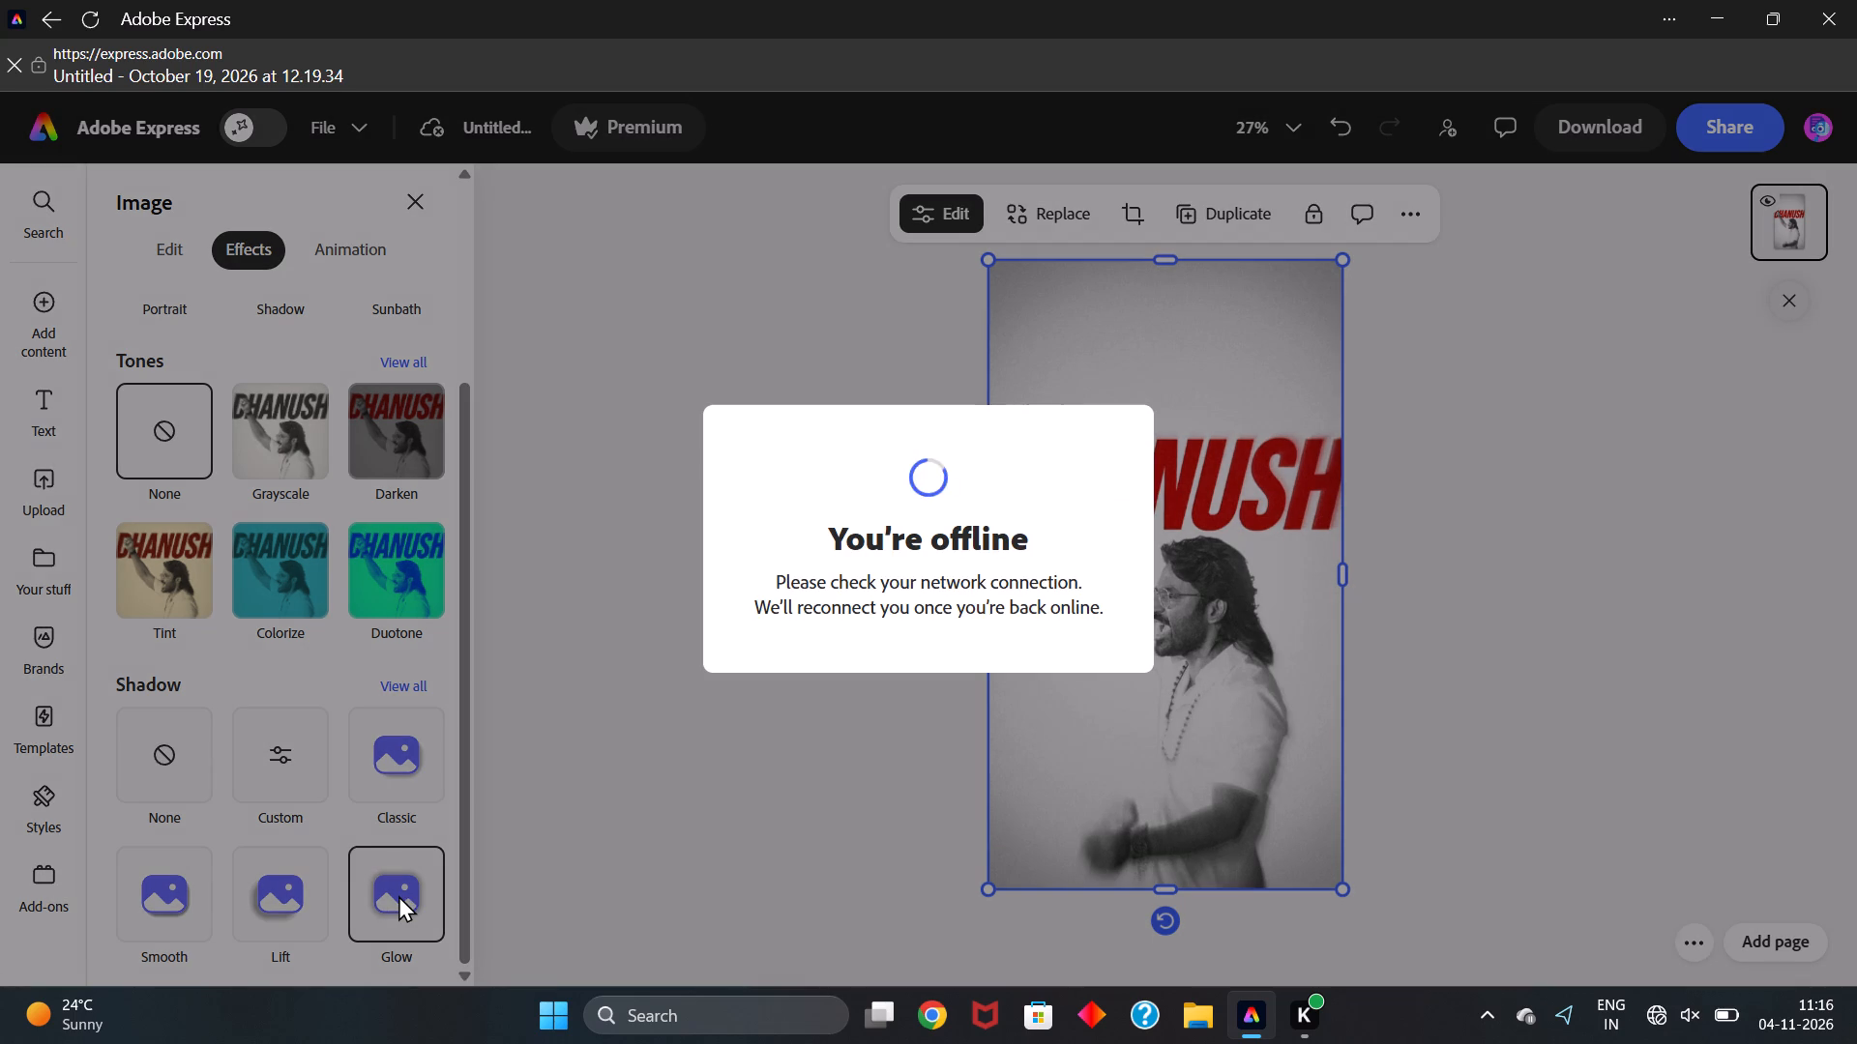
Open the list of available Wi-Fi networks in the system quick settings.
click(1716, 1026)
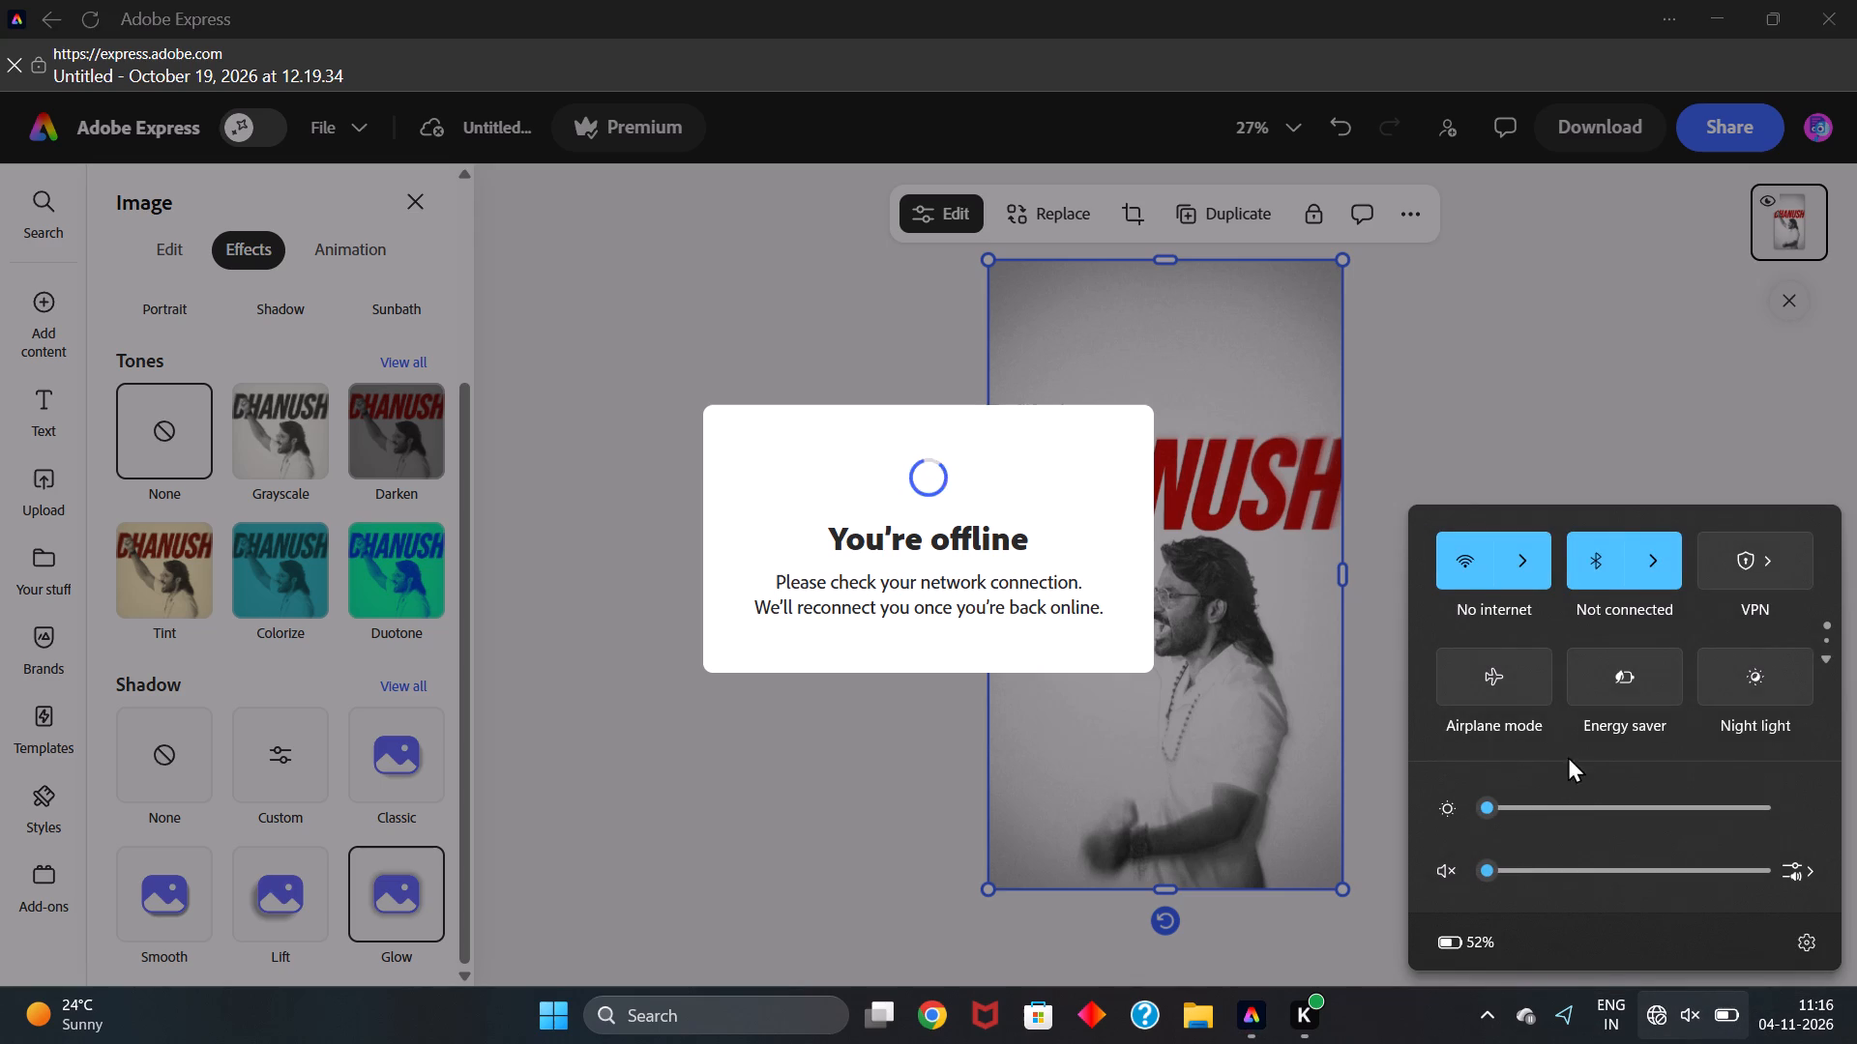
click(1537, 565)
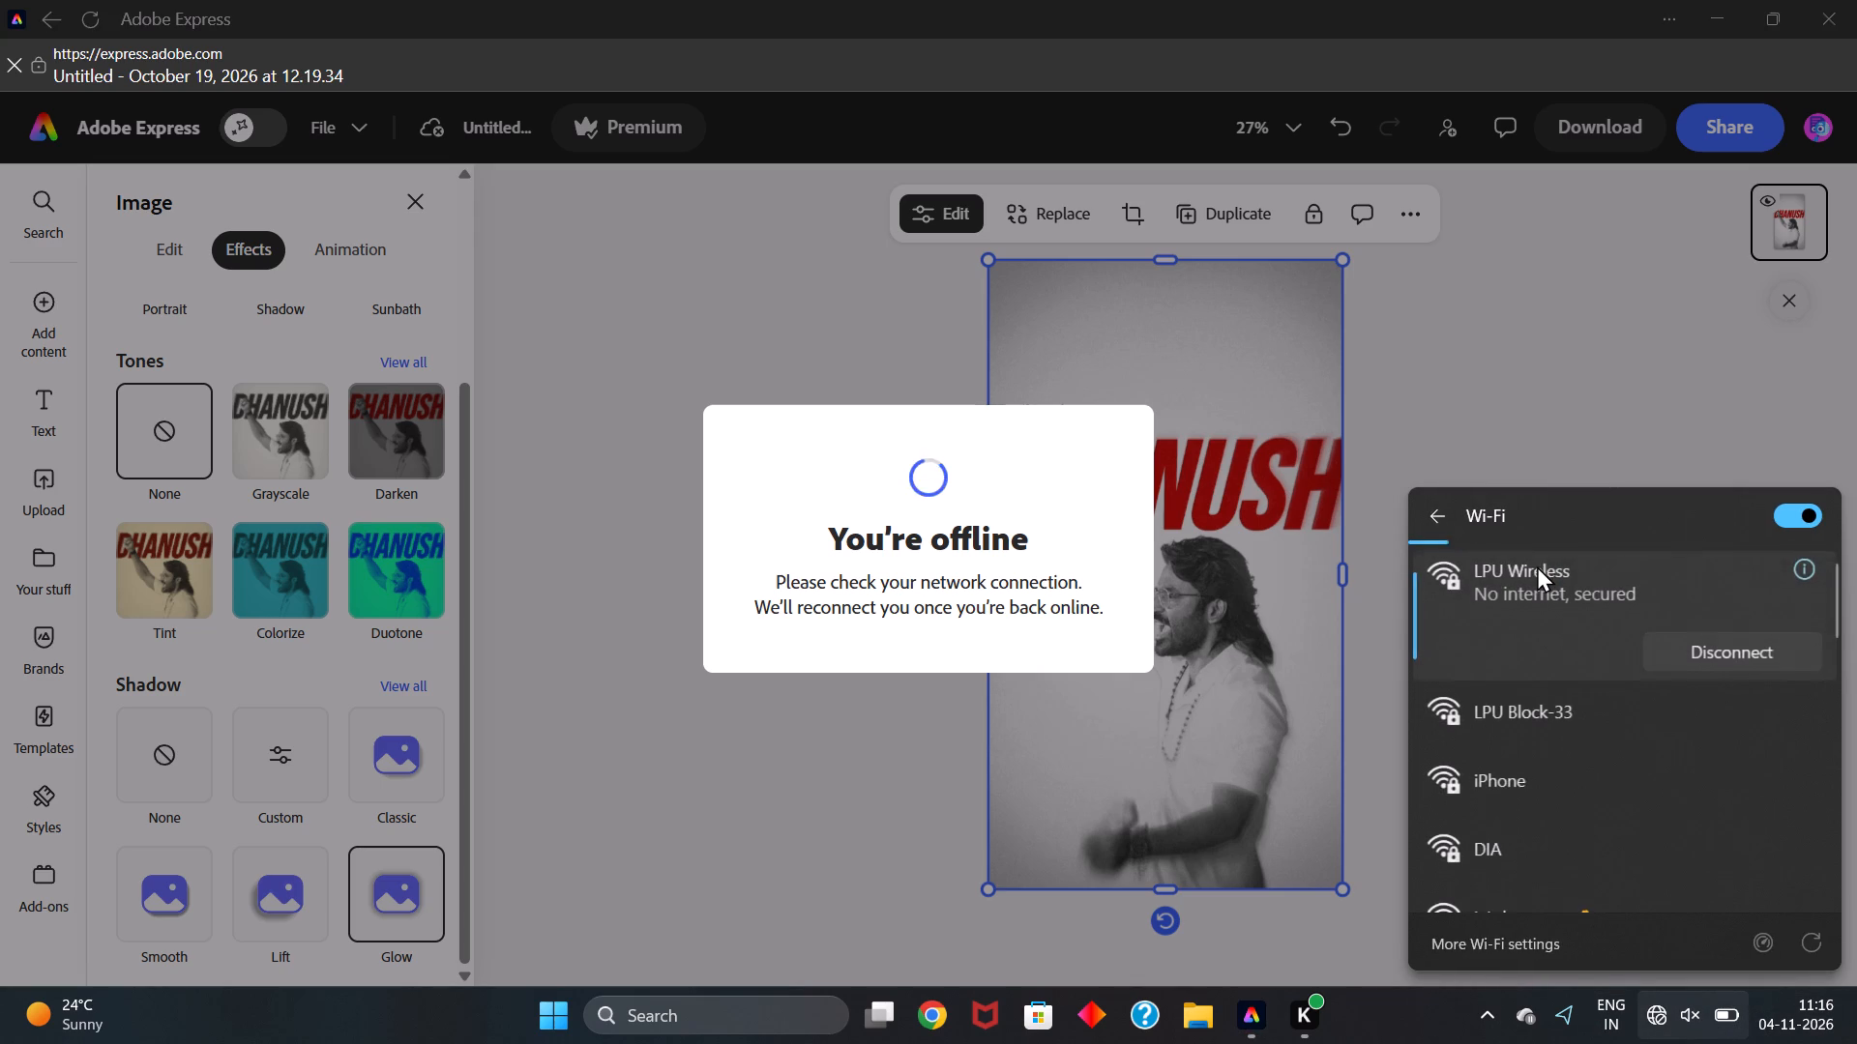
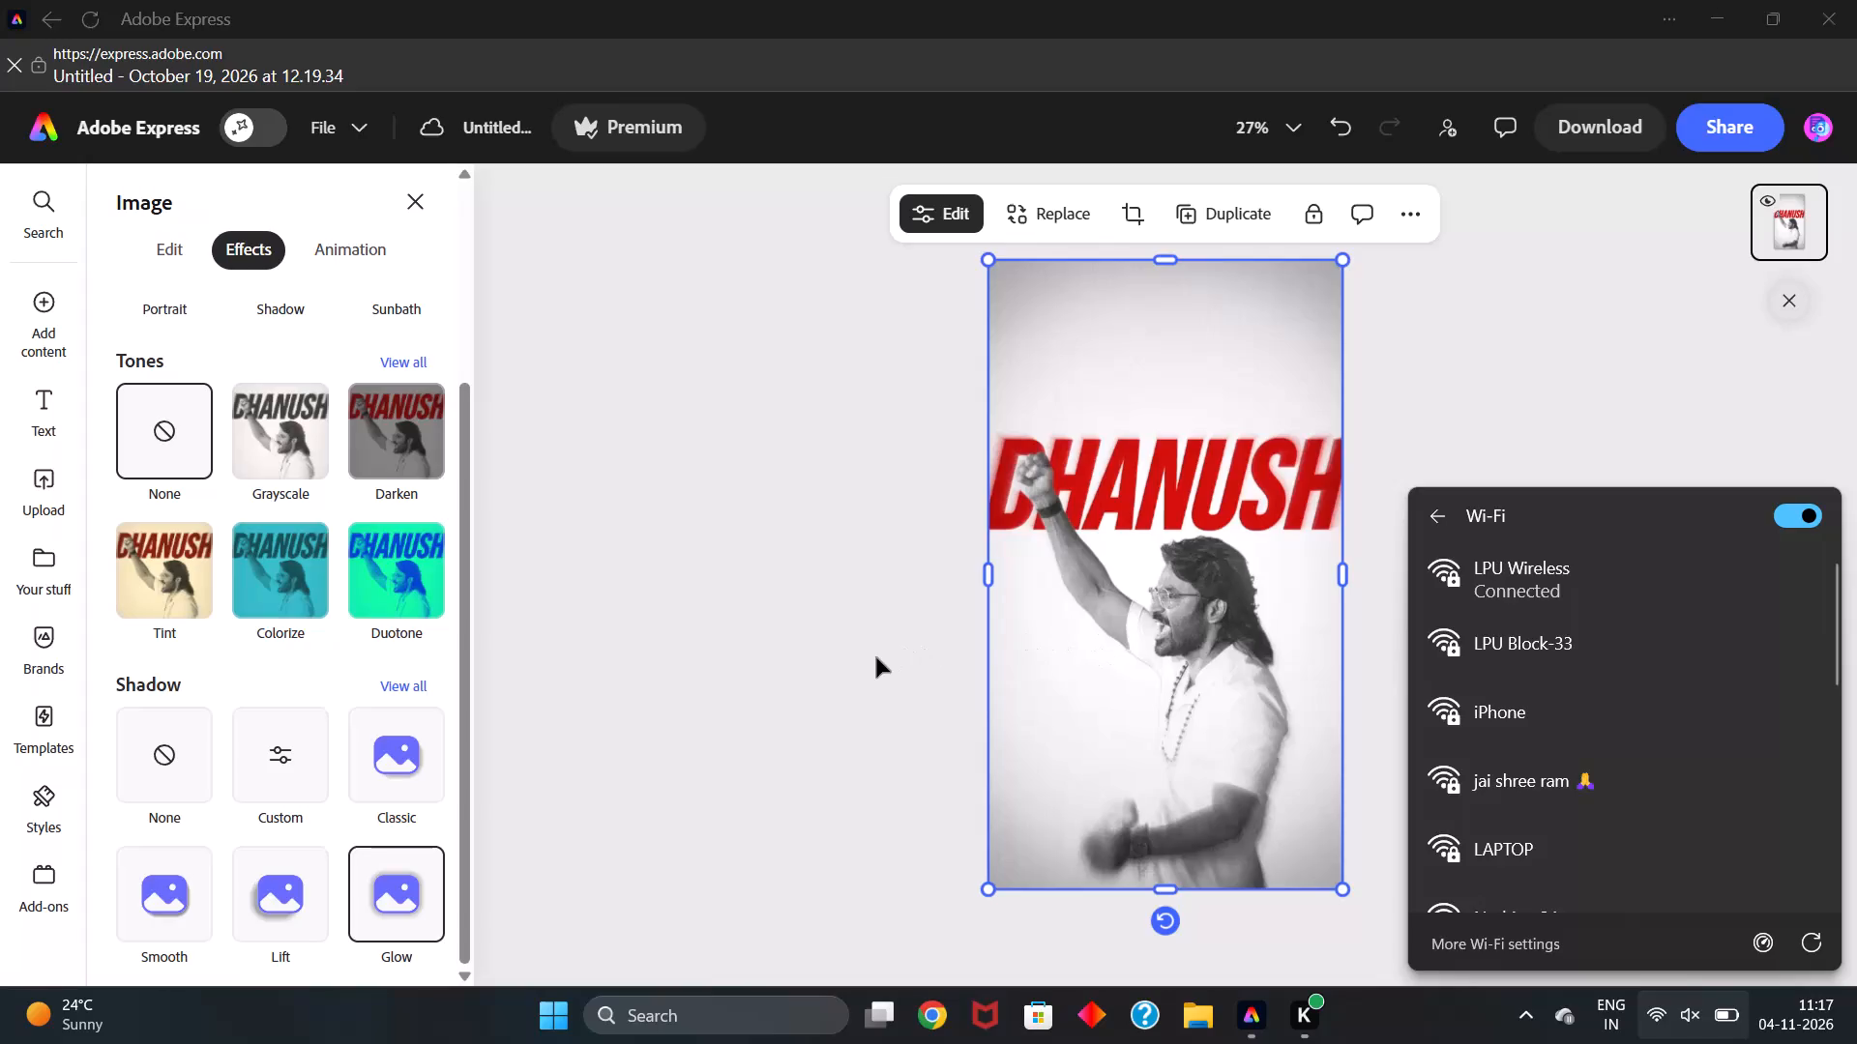
Apply the Color punch Photoshop filter to the DHANUSH image.
click(876, 657)
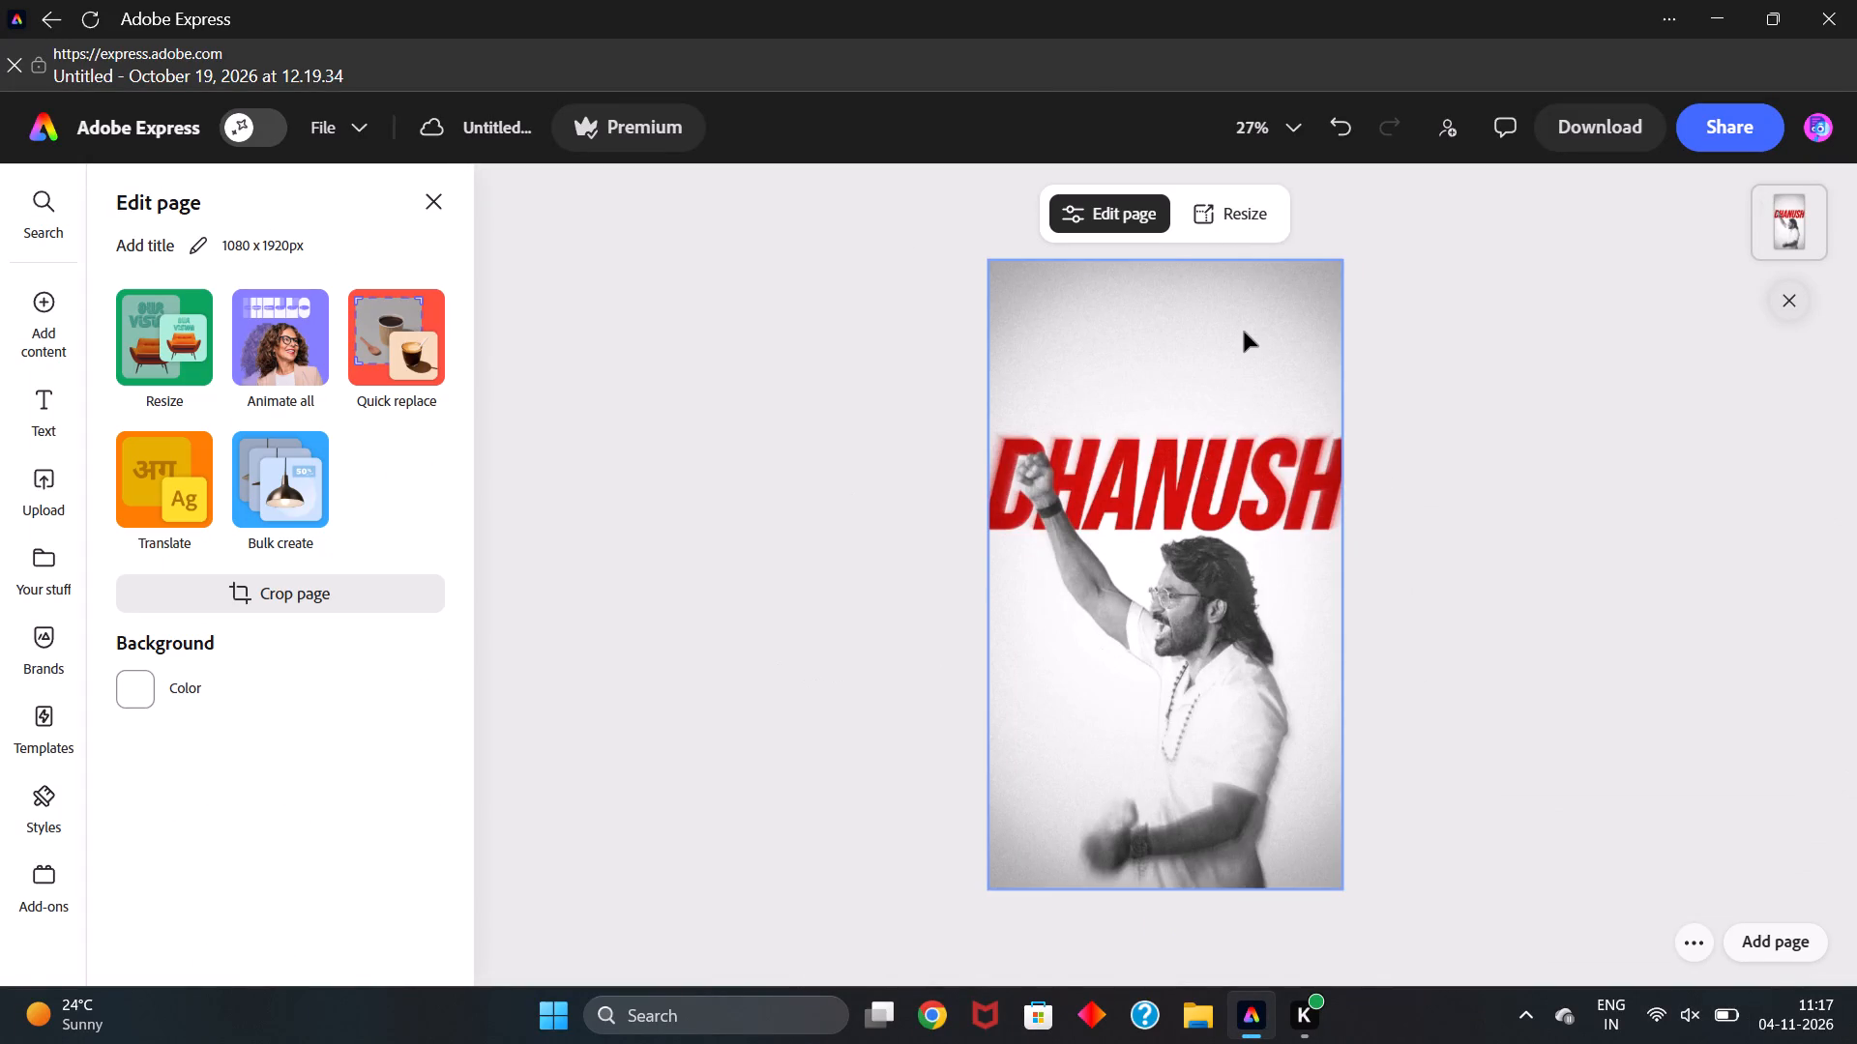
click(1244, 332)
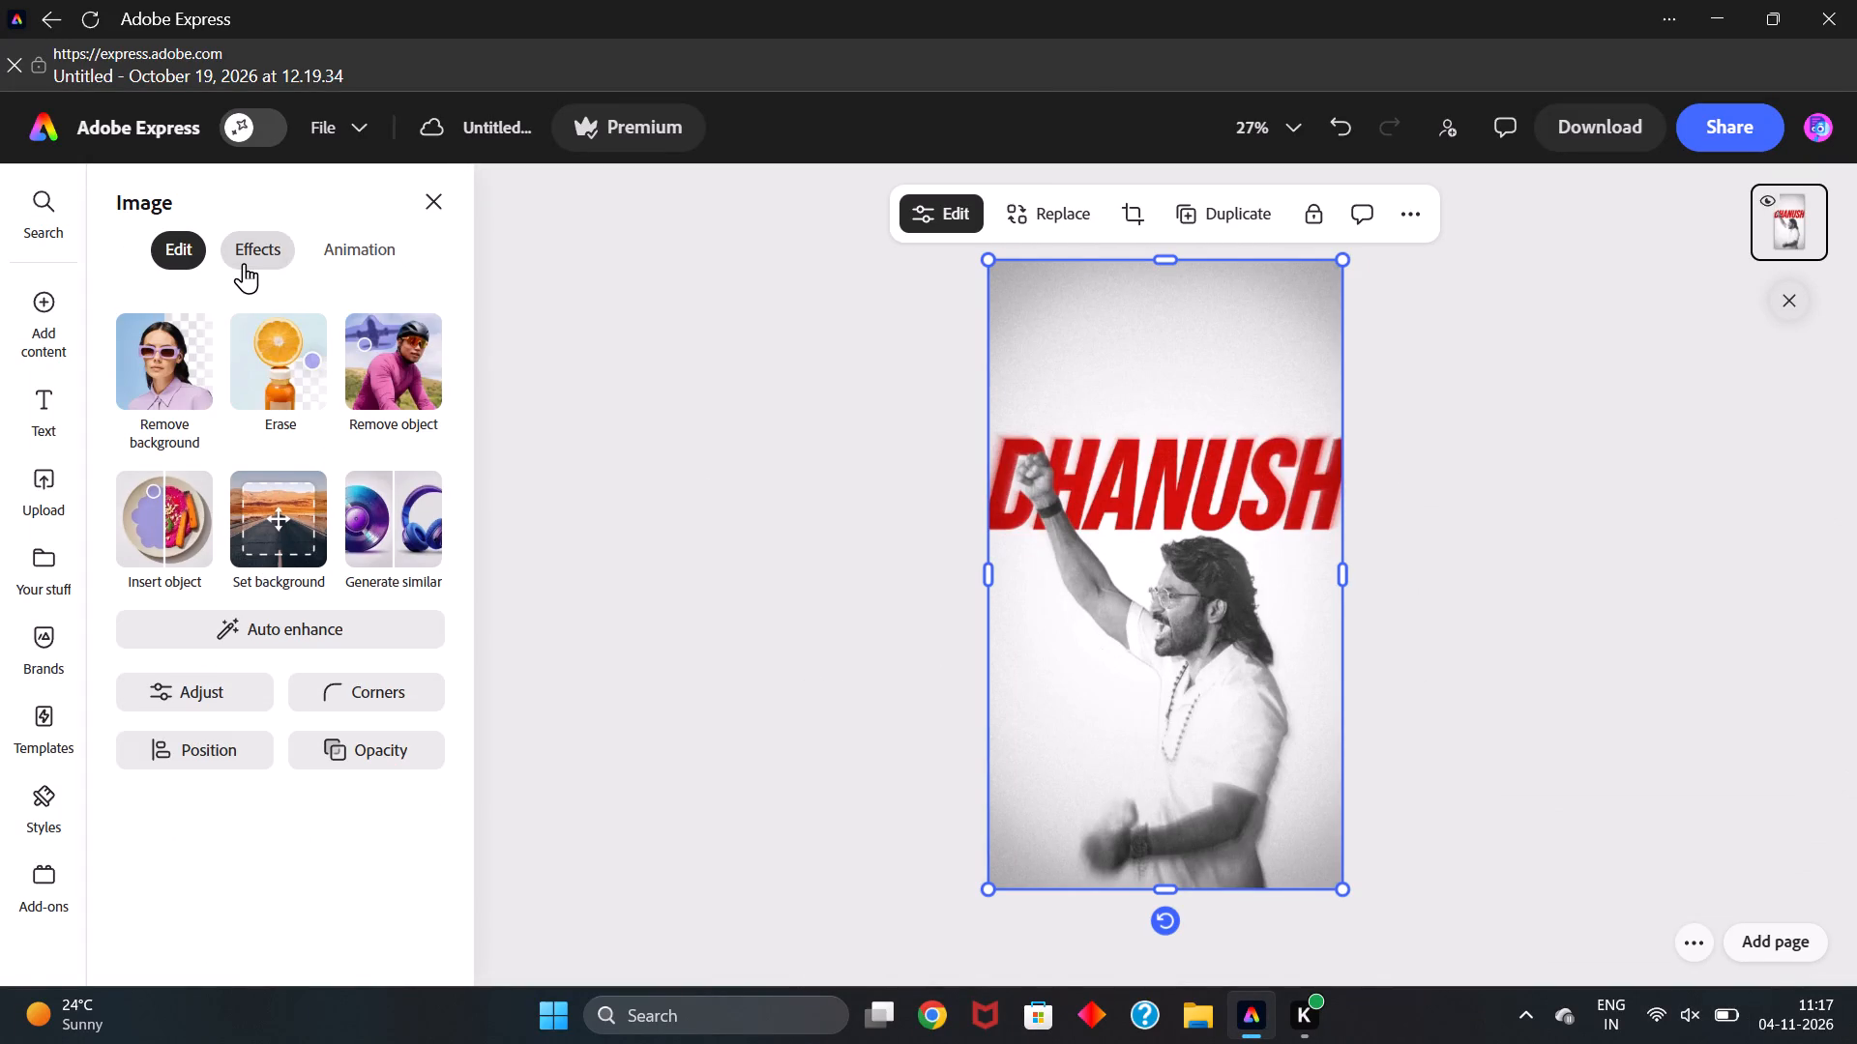
click(244, 263)
click(270, 391)
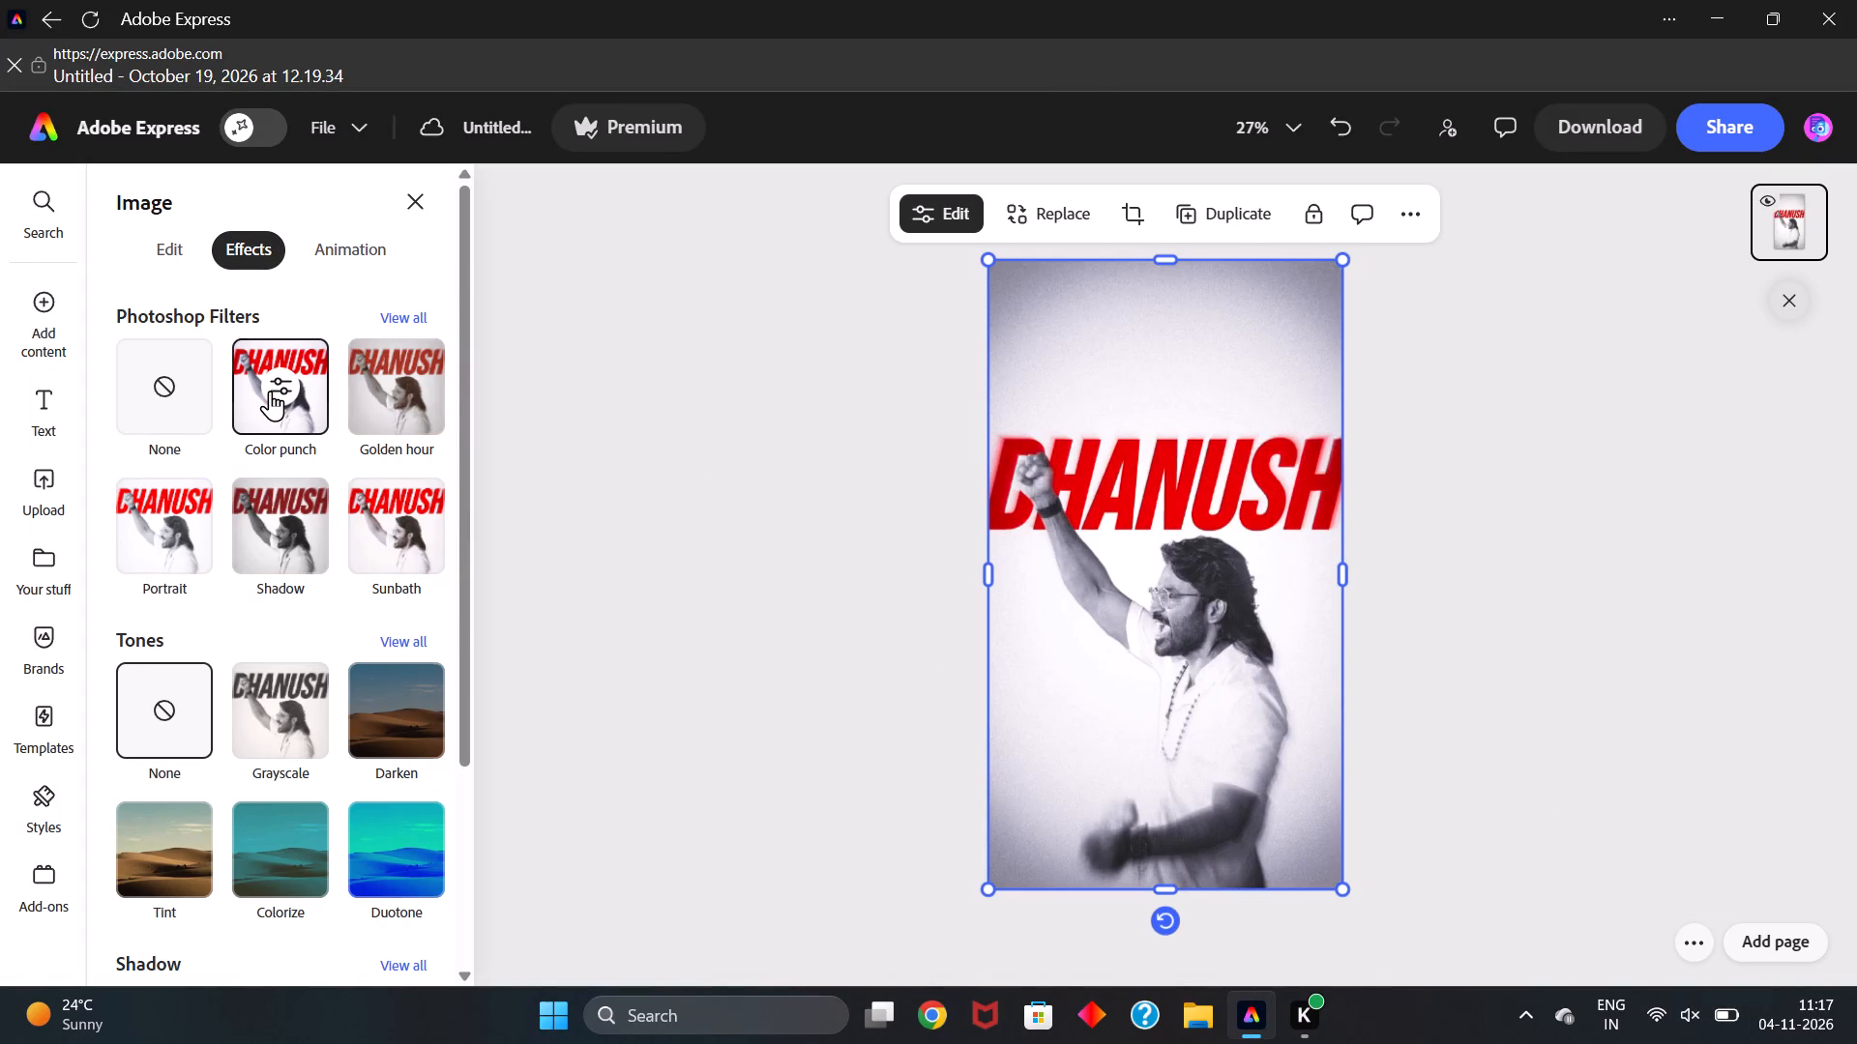
click(596, 469)
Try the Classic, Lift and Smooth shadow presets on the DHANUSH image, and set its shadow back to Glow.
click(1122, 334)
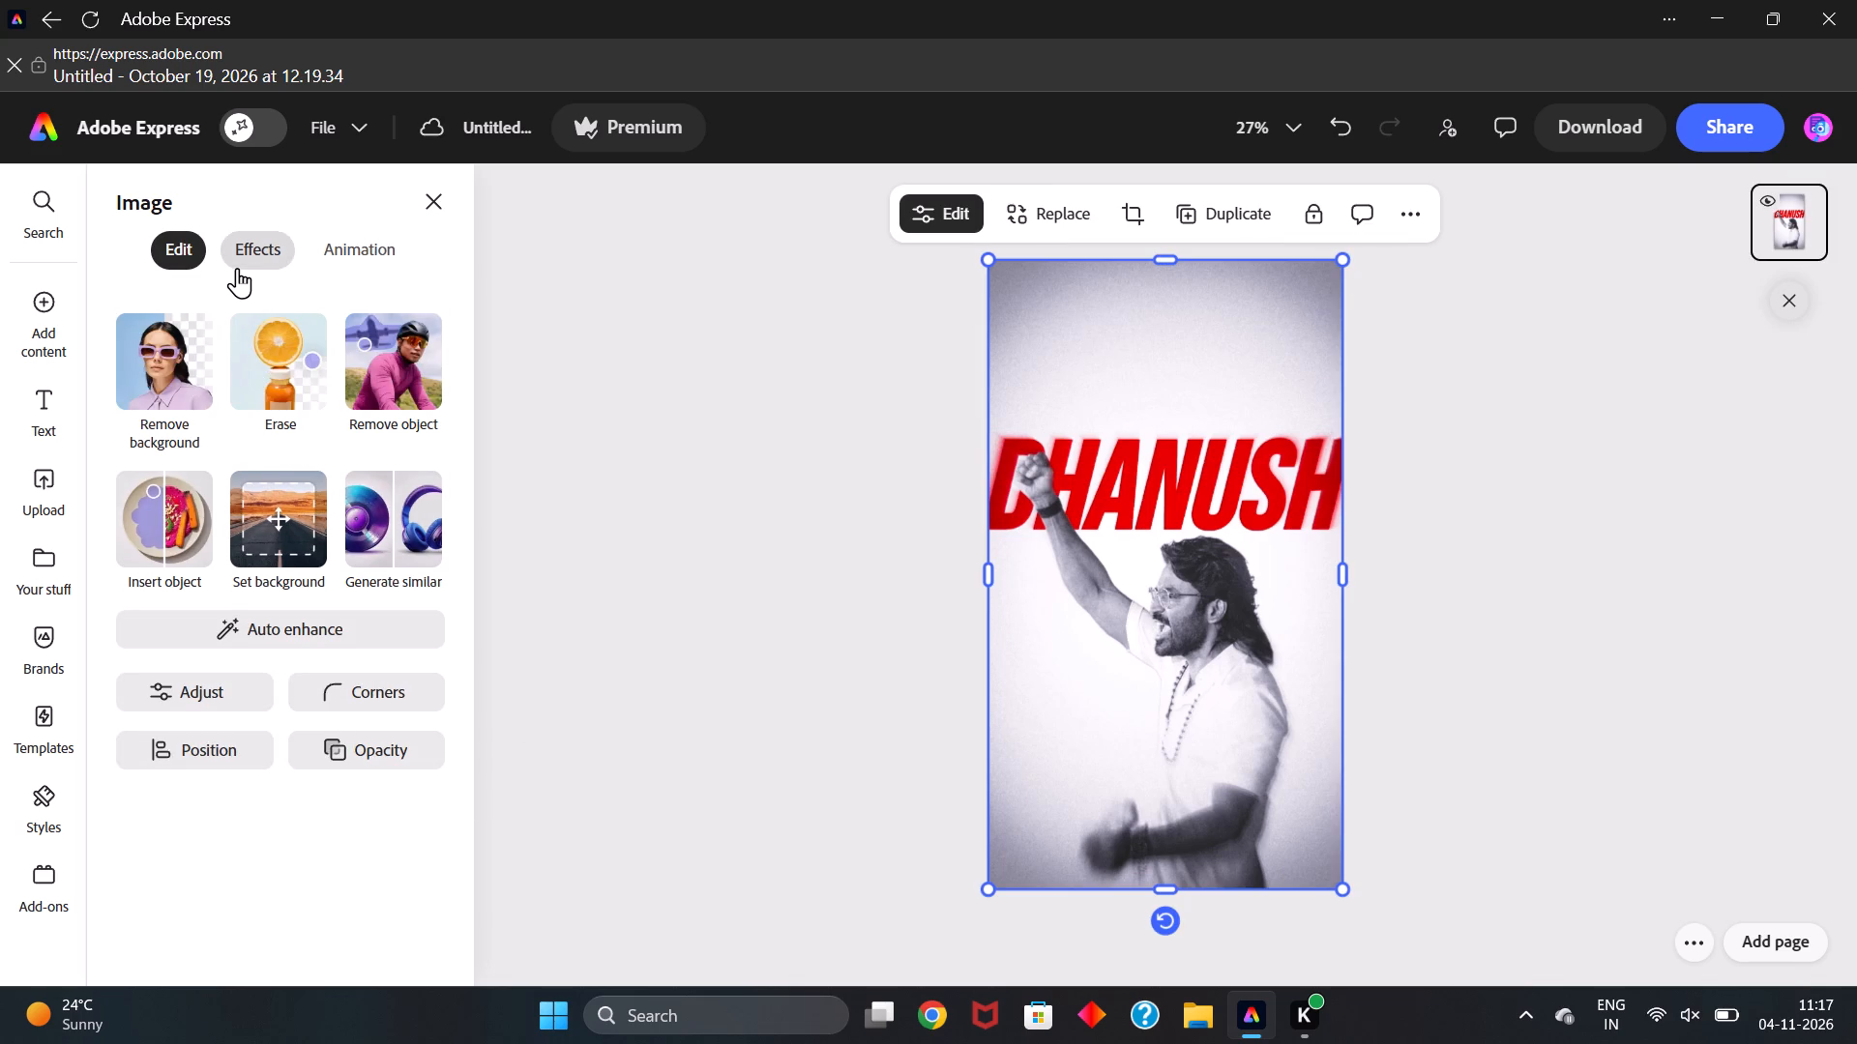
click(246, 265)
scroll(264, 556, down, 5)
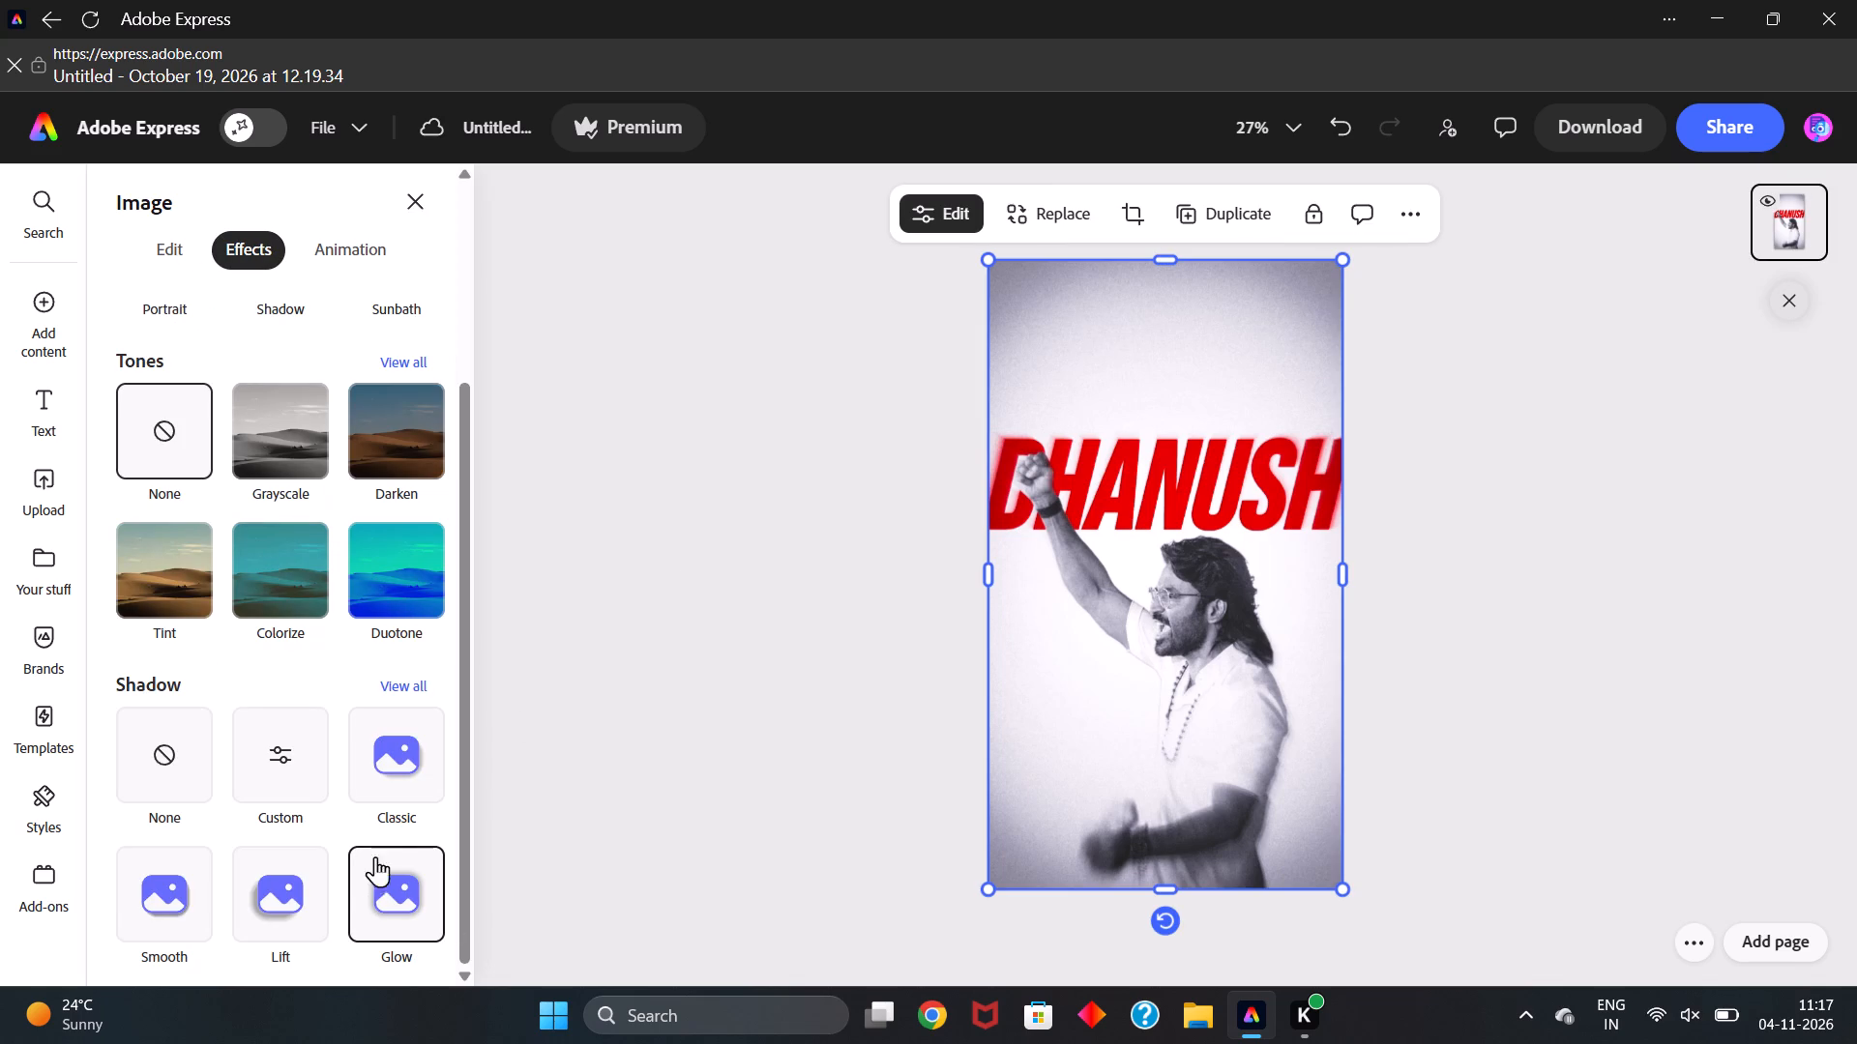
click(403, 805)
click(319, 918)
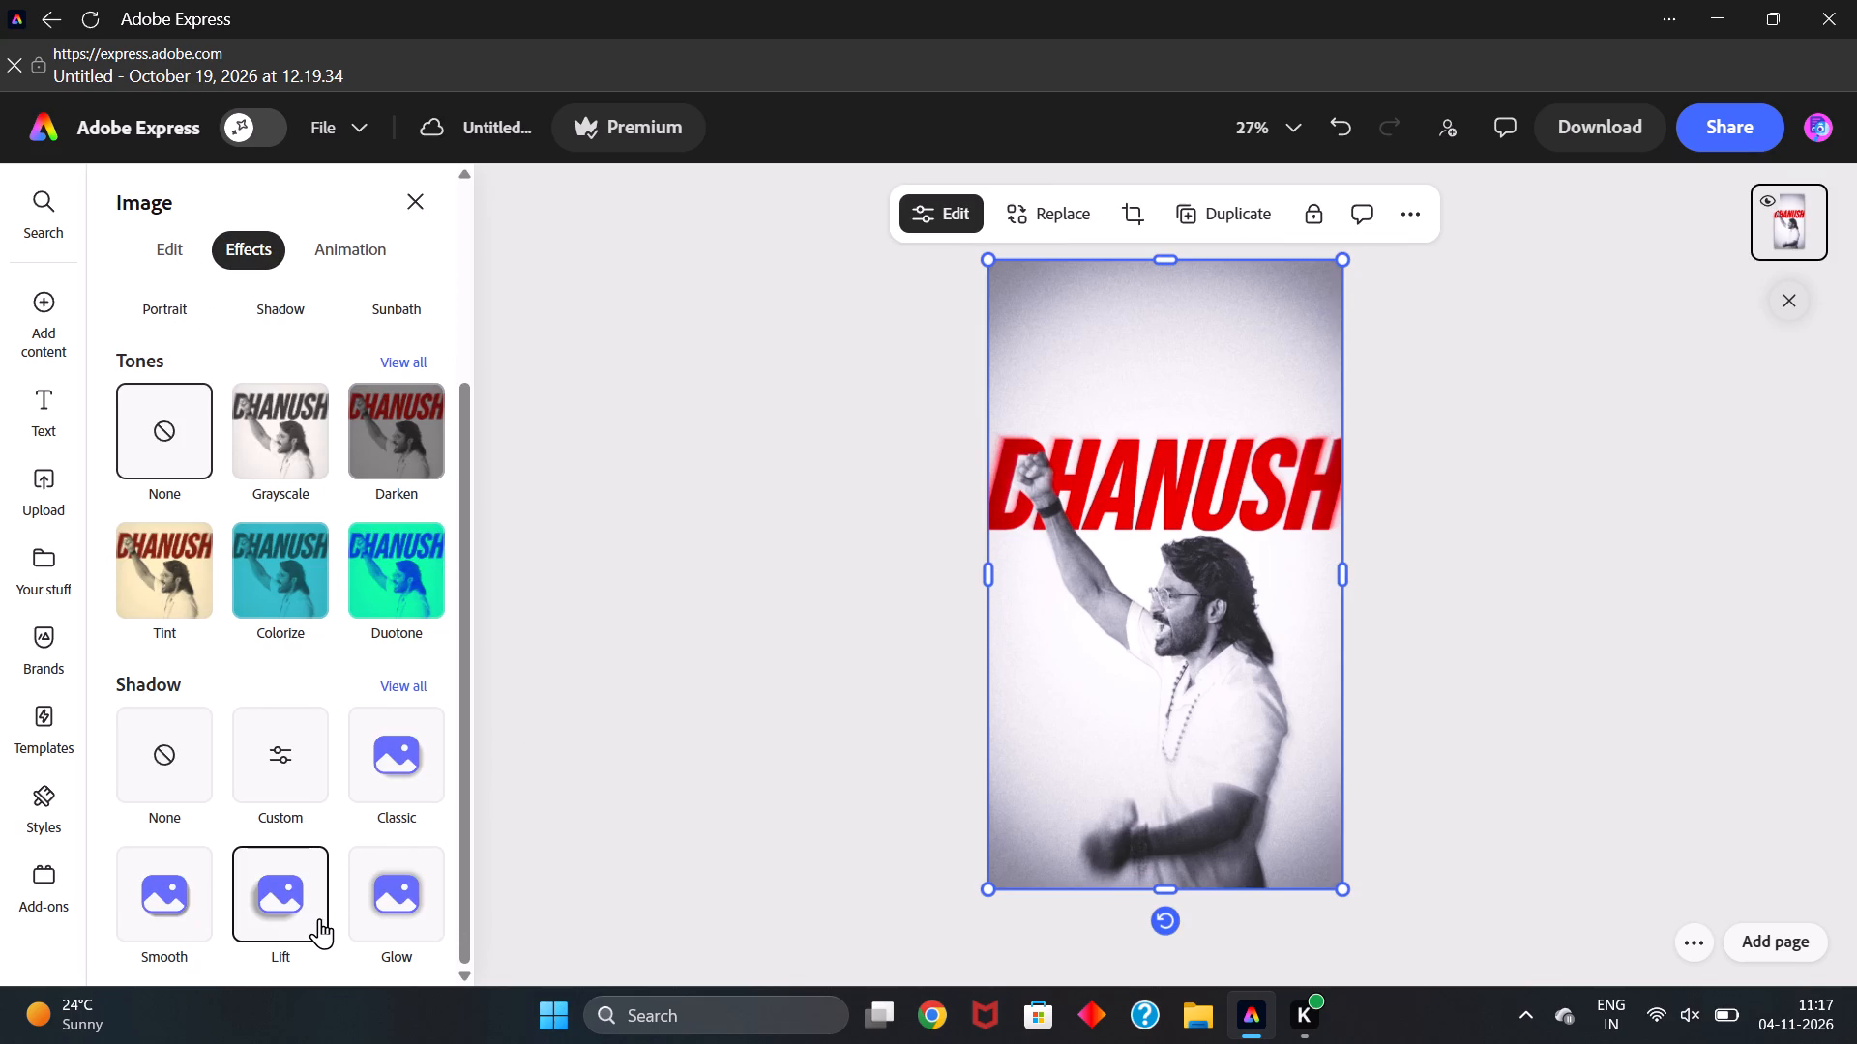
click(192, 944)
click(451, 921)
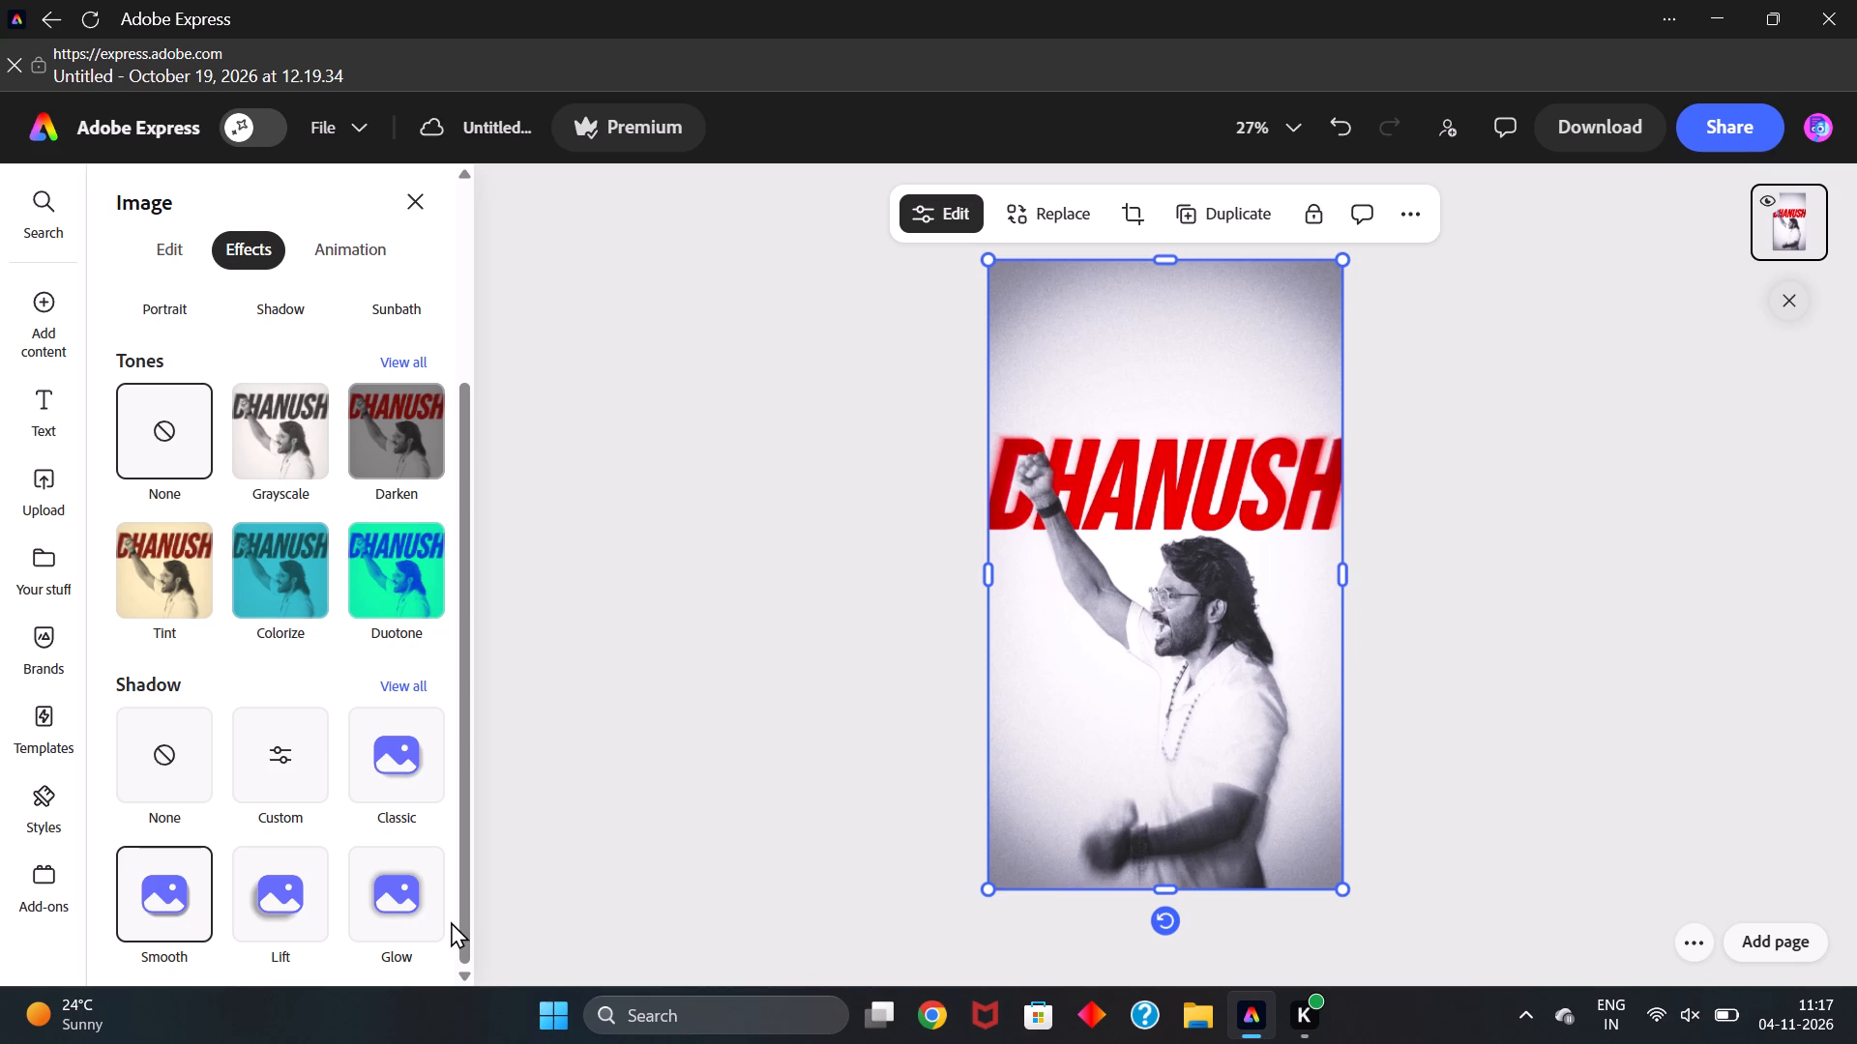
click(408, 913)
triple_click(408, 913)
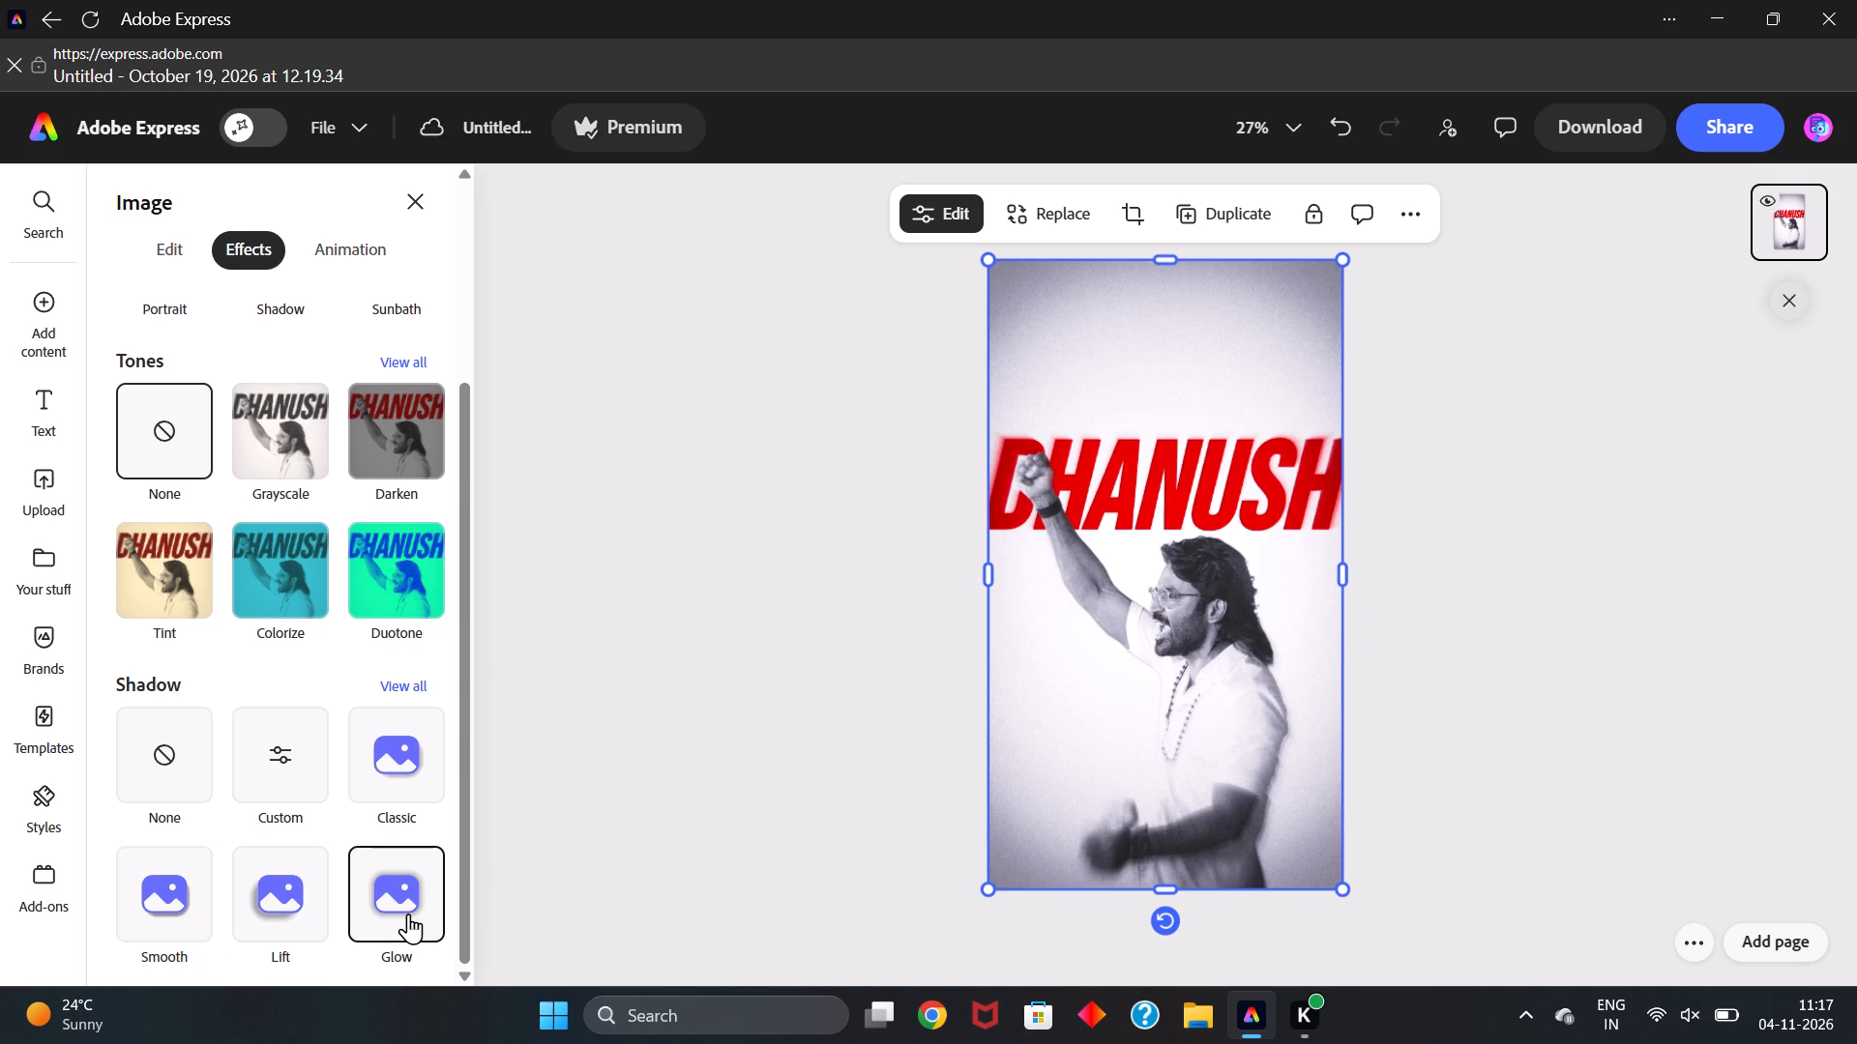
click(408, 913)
Choose the Custom shadow for the DHANUSH image and open its color, blur, angle and distance settings.
click(262, 778)
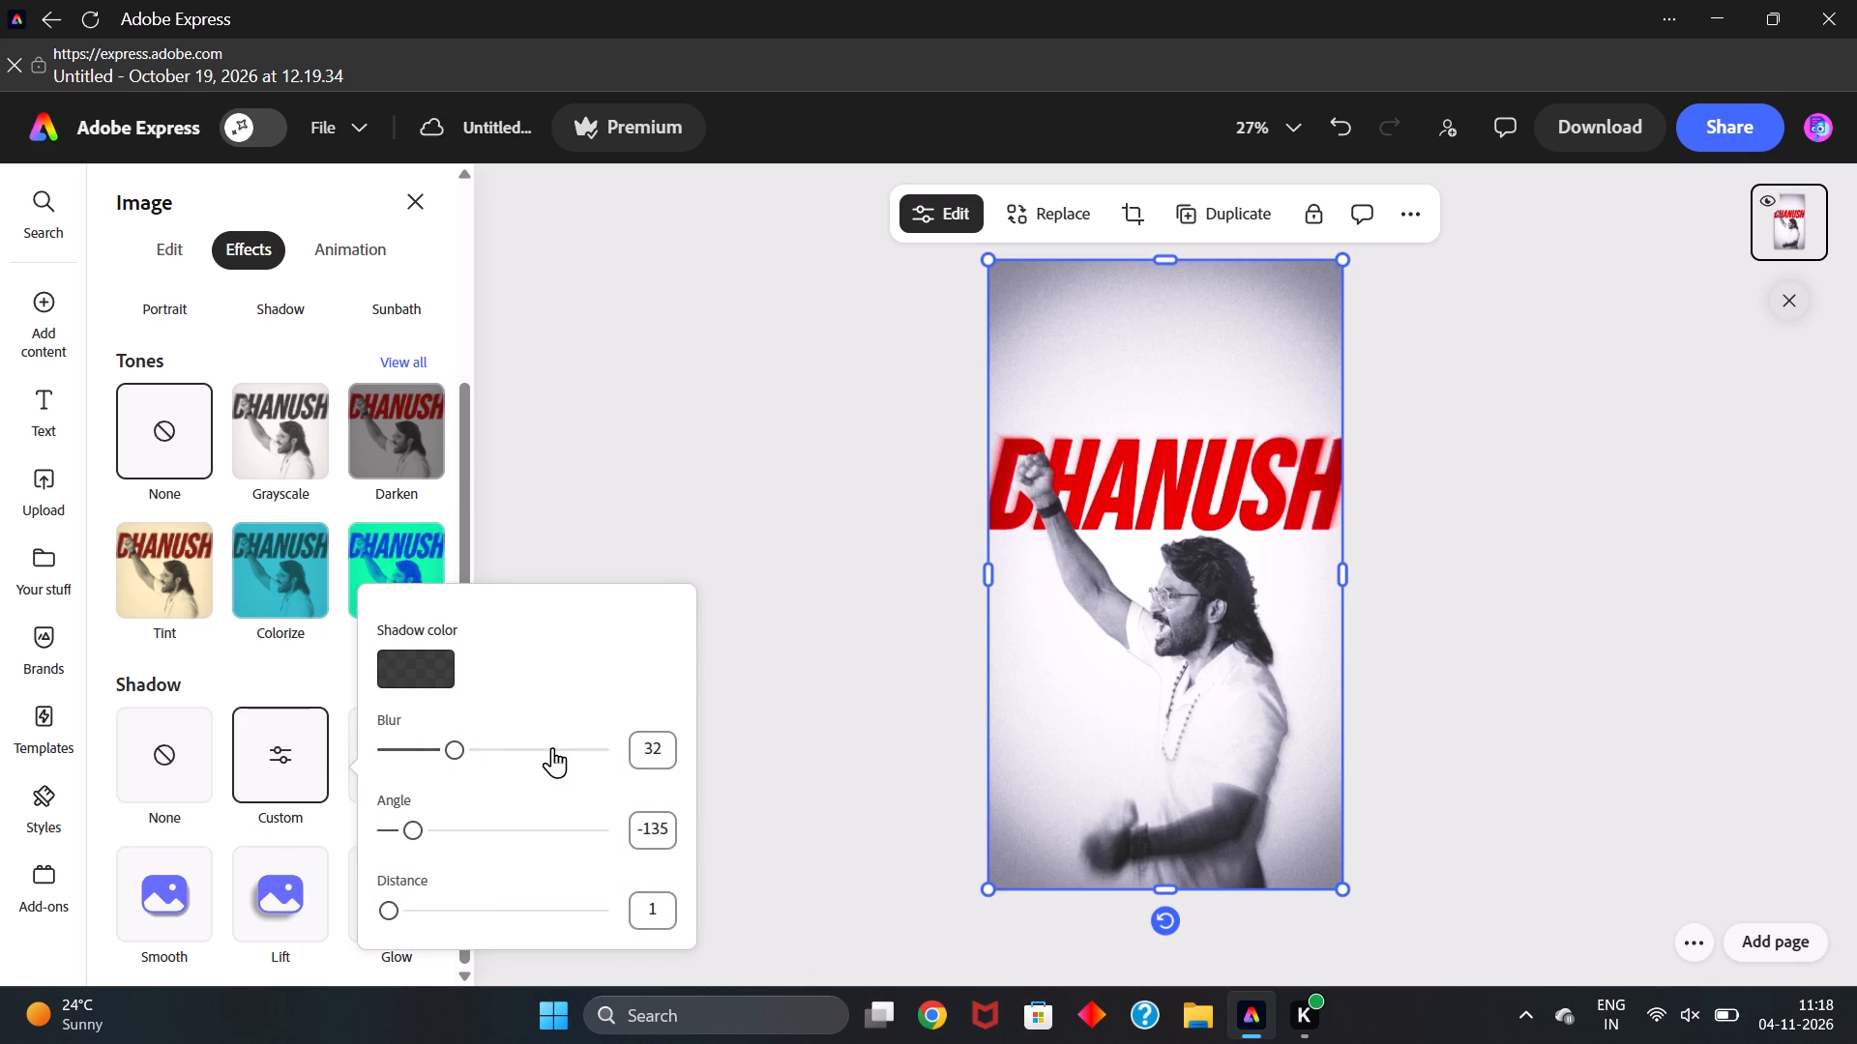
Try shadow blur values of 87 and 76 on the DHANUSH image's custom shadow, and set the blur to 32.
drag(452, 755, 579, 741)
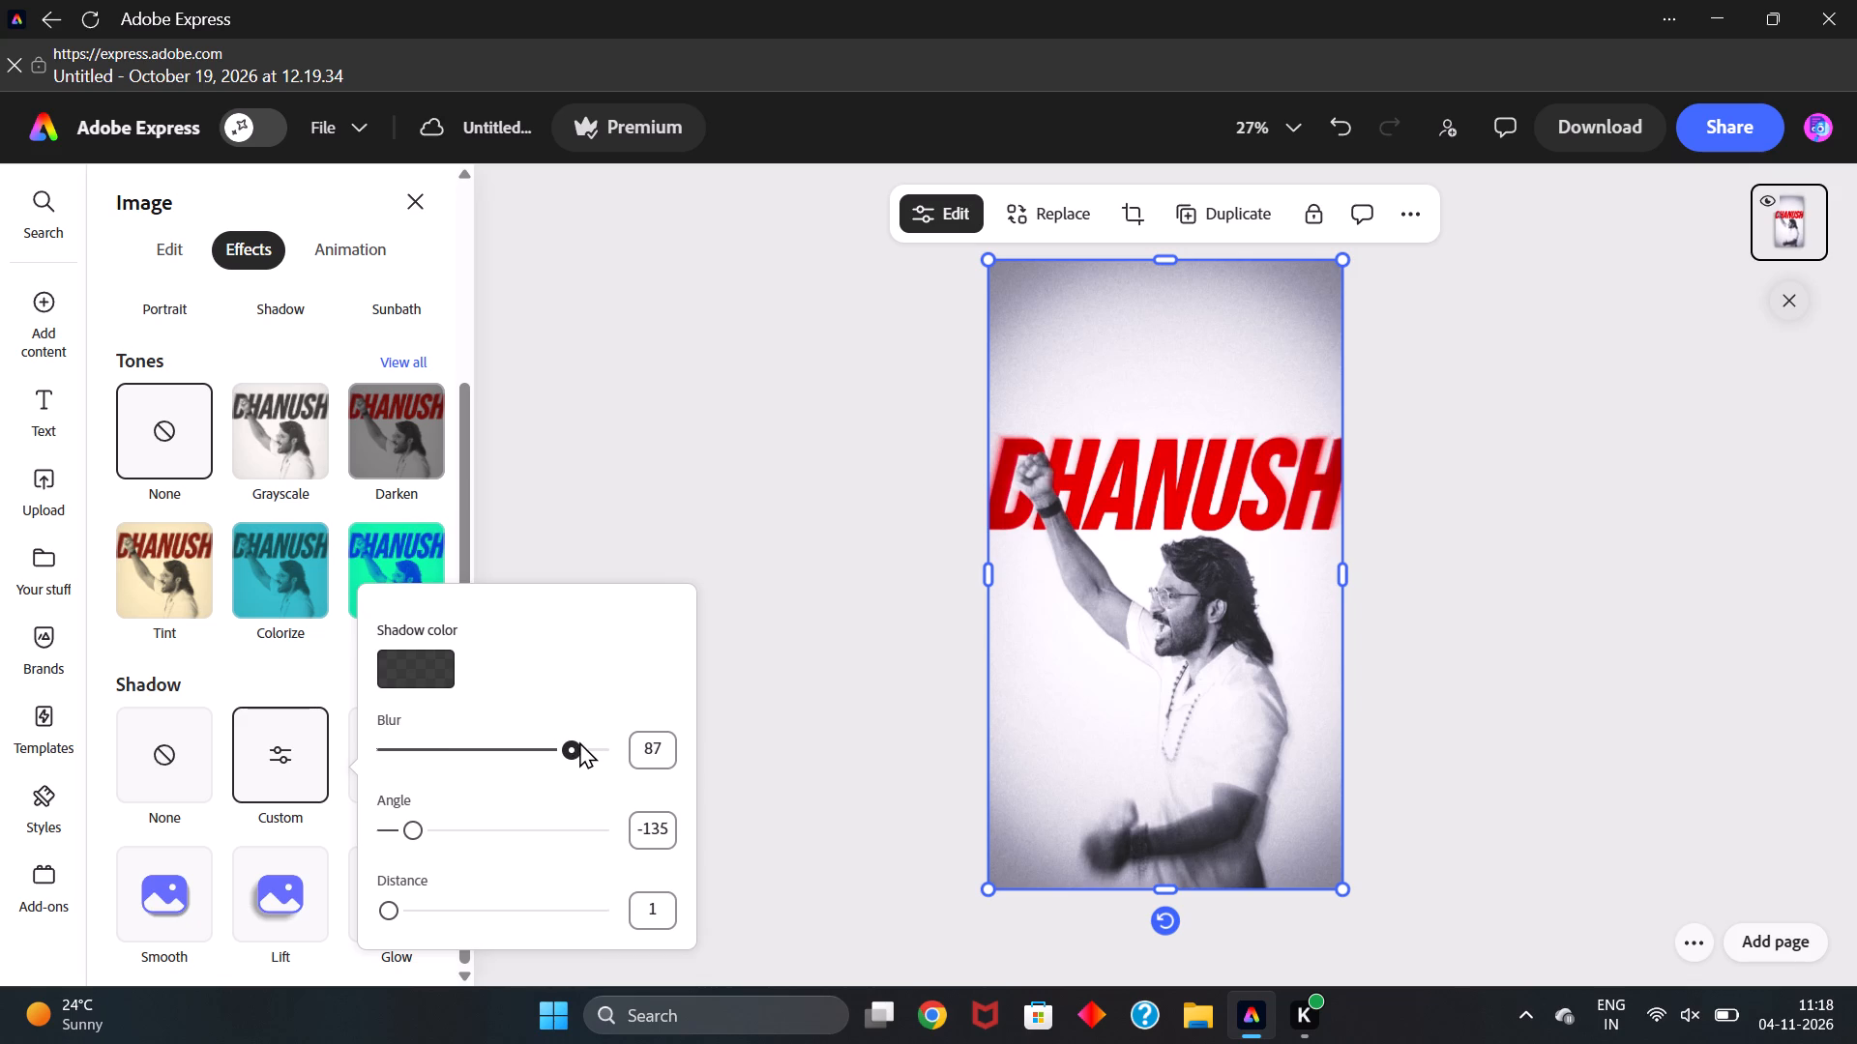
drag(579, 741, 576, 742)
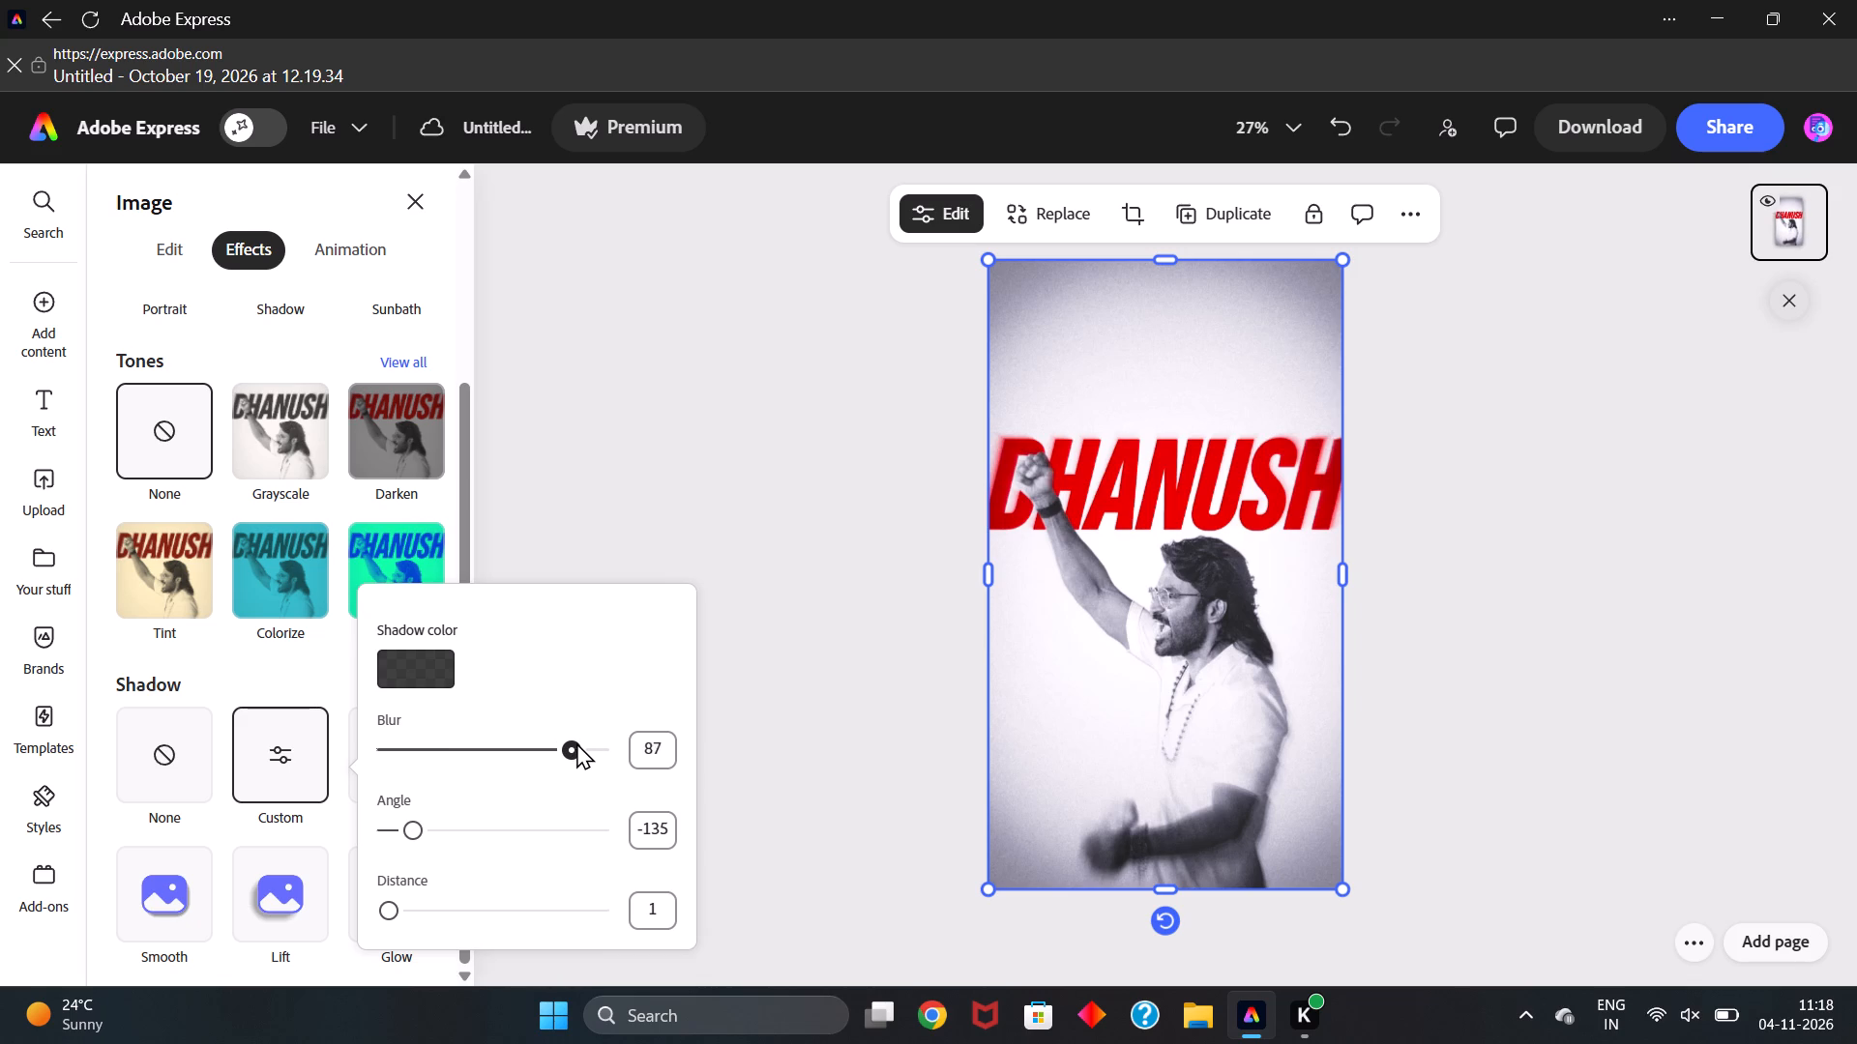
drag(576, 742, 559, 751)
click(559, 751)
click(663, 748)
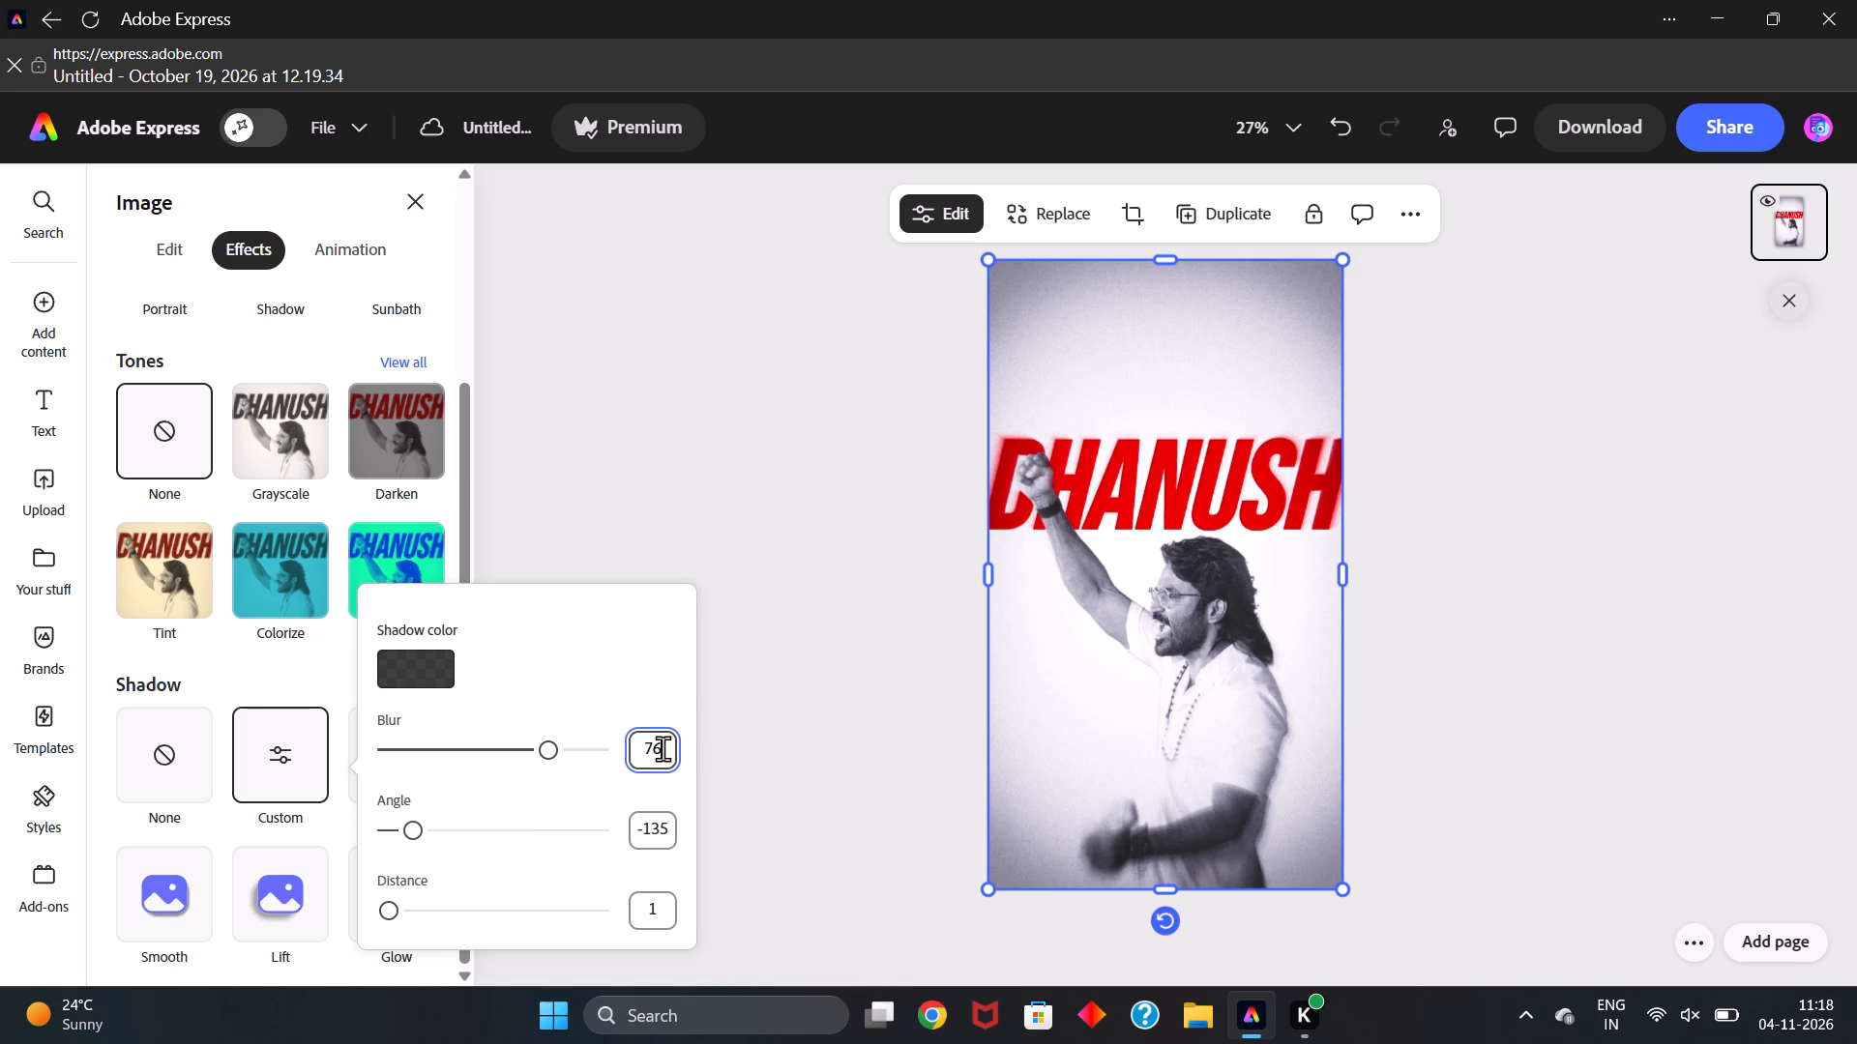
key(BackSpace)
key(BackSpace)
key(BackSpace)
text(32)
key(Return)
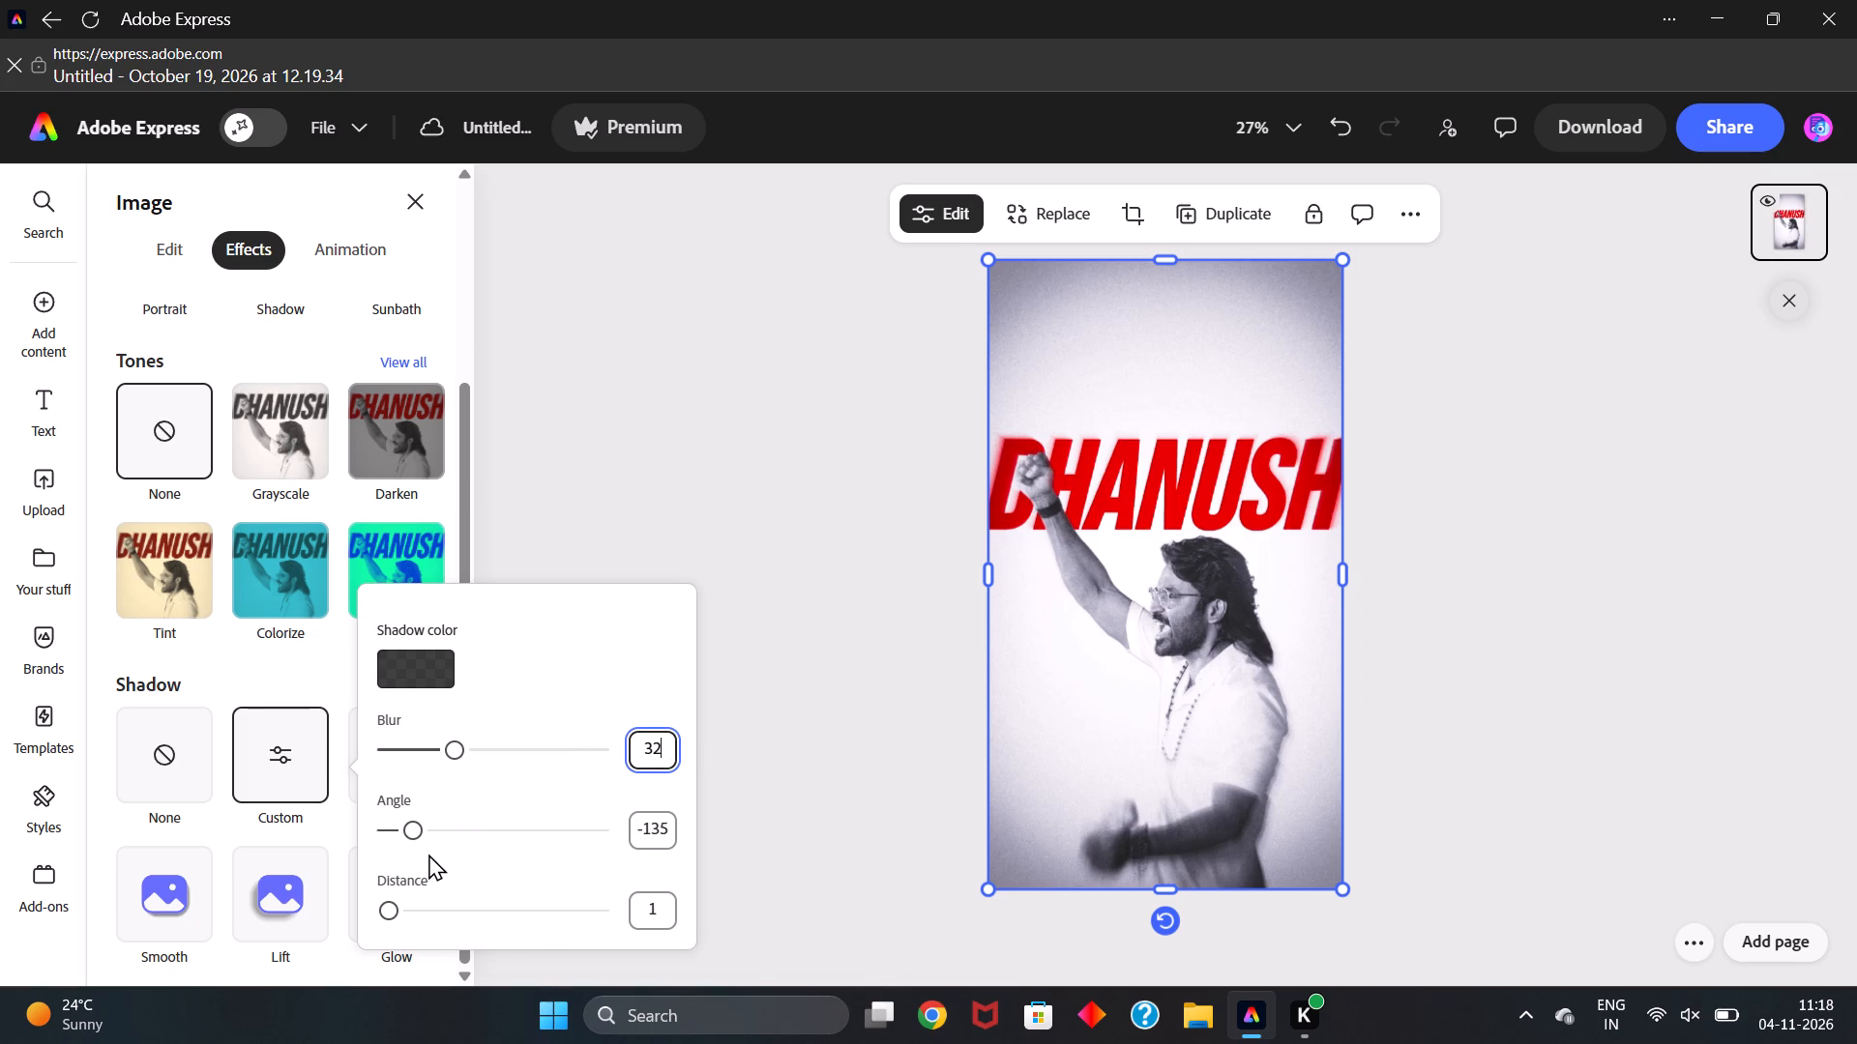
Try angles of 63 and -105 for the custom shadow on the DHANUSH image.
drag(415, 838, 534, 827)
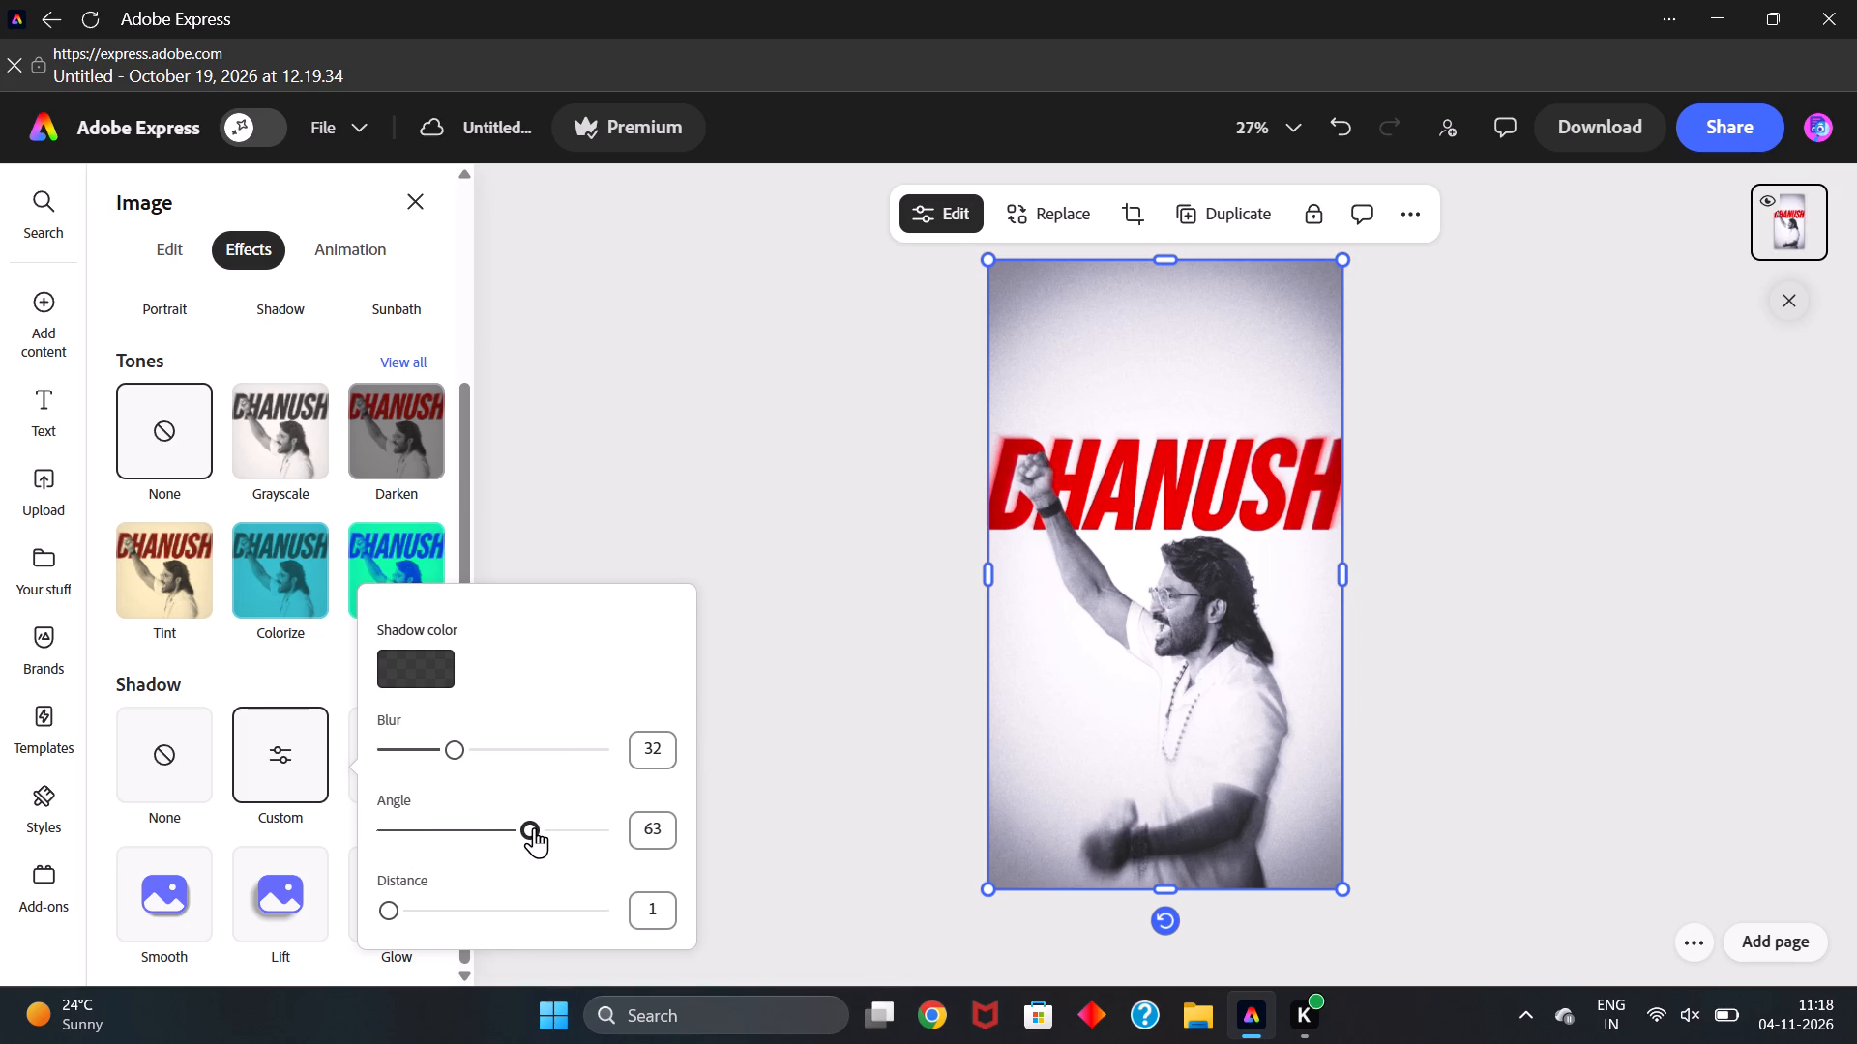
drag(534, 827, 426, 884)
Set the DHANUSH image's shadow effect to None.
click(176, 783)
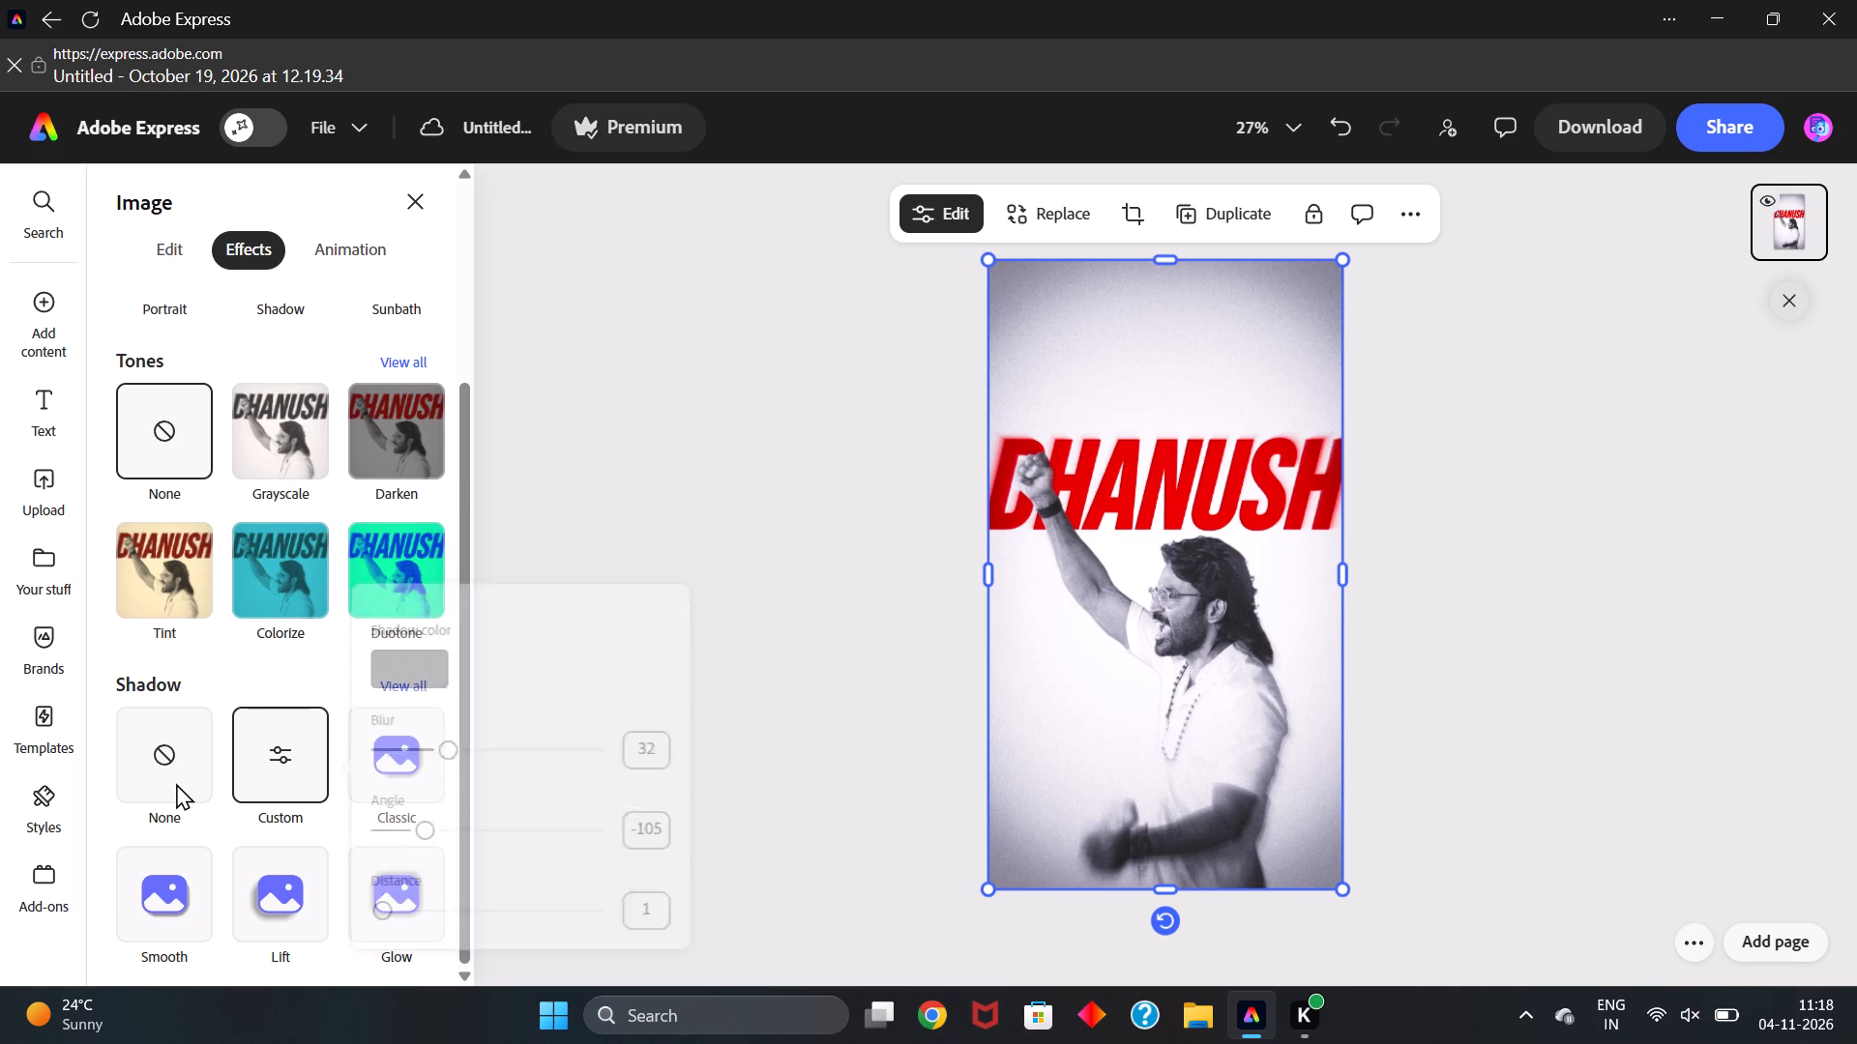
click(176, 783)
Reset the DHANUSH image's Photoshop filter to None and deselect the image.
scroll(377, 691, up, 1)
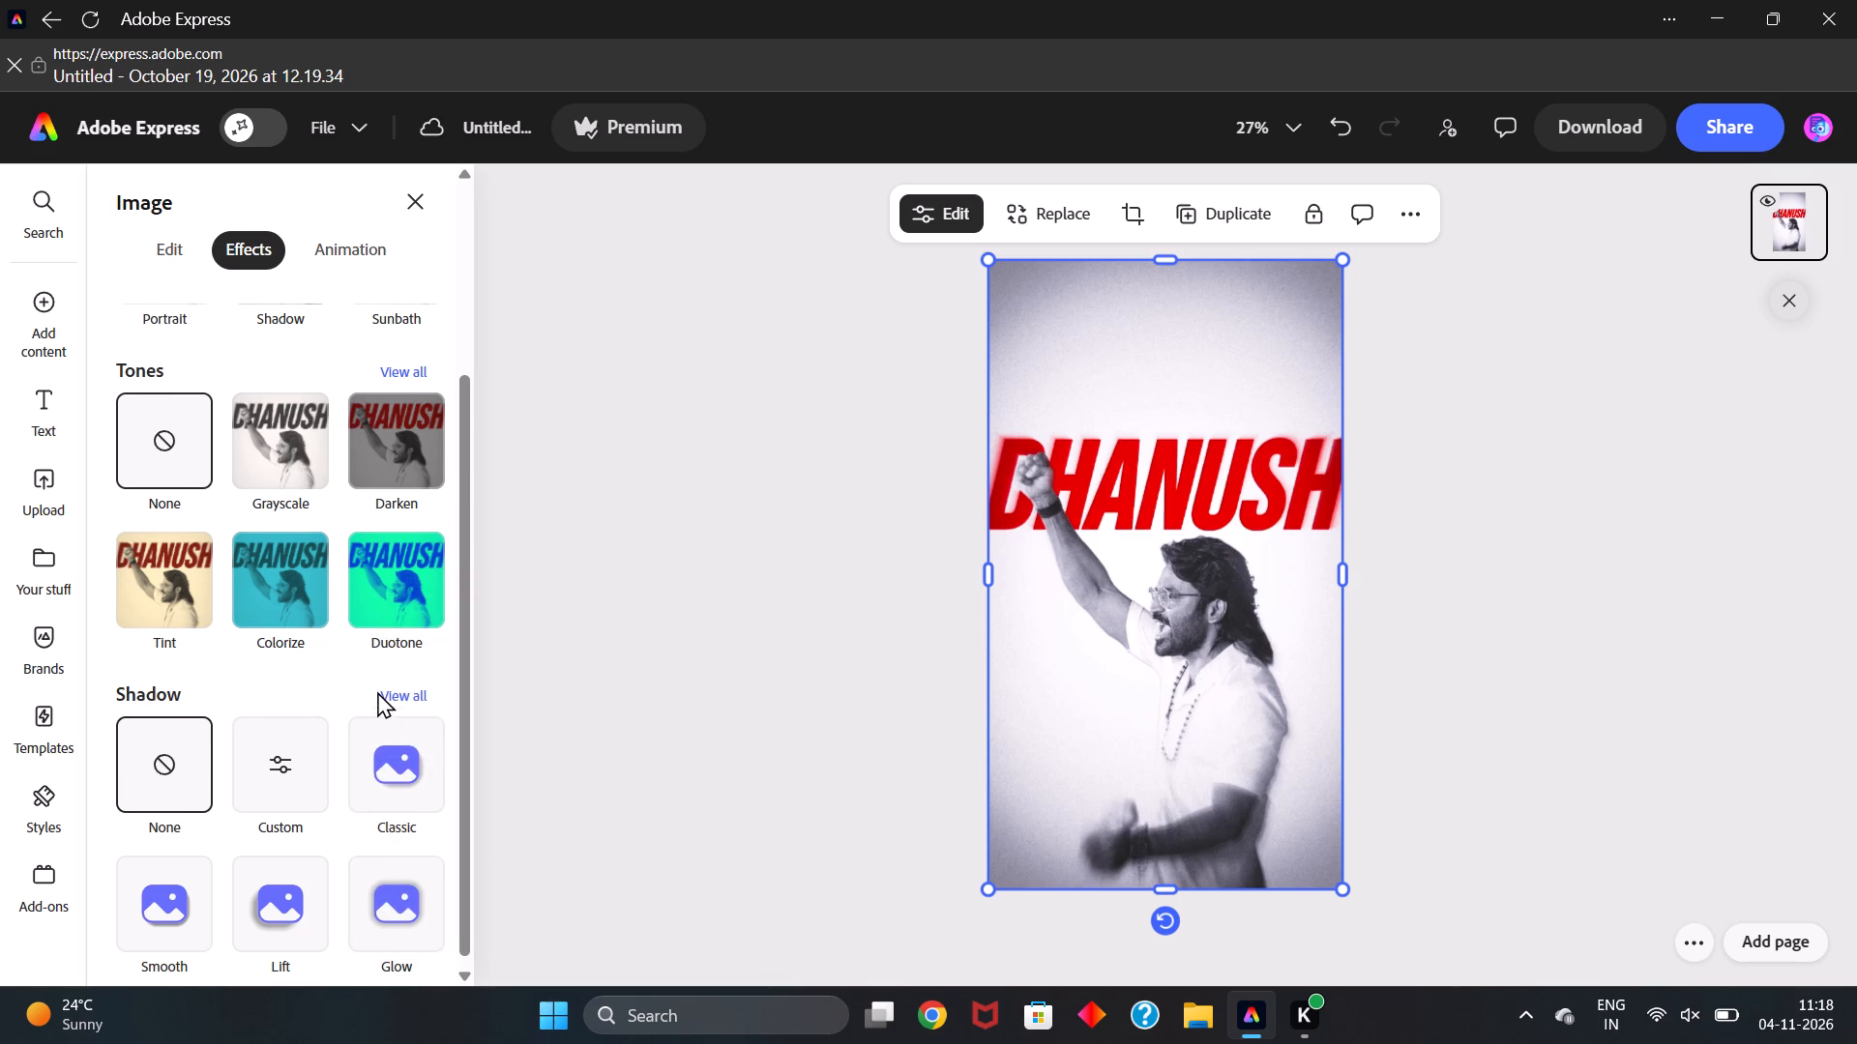
scroll(377, 691, up, 3)
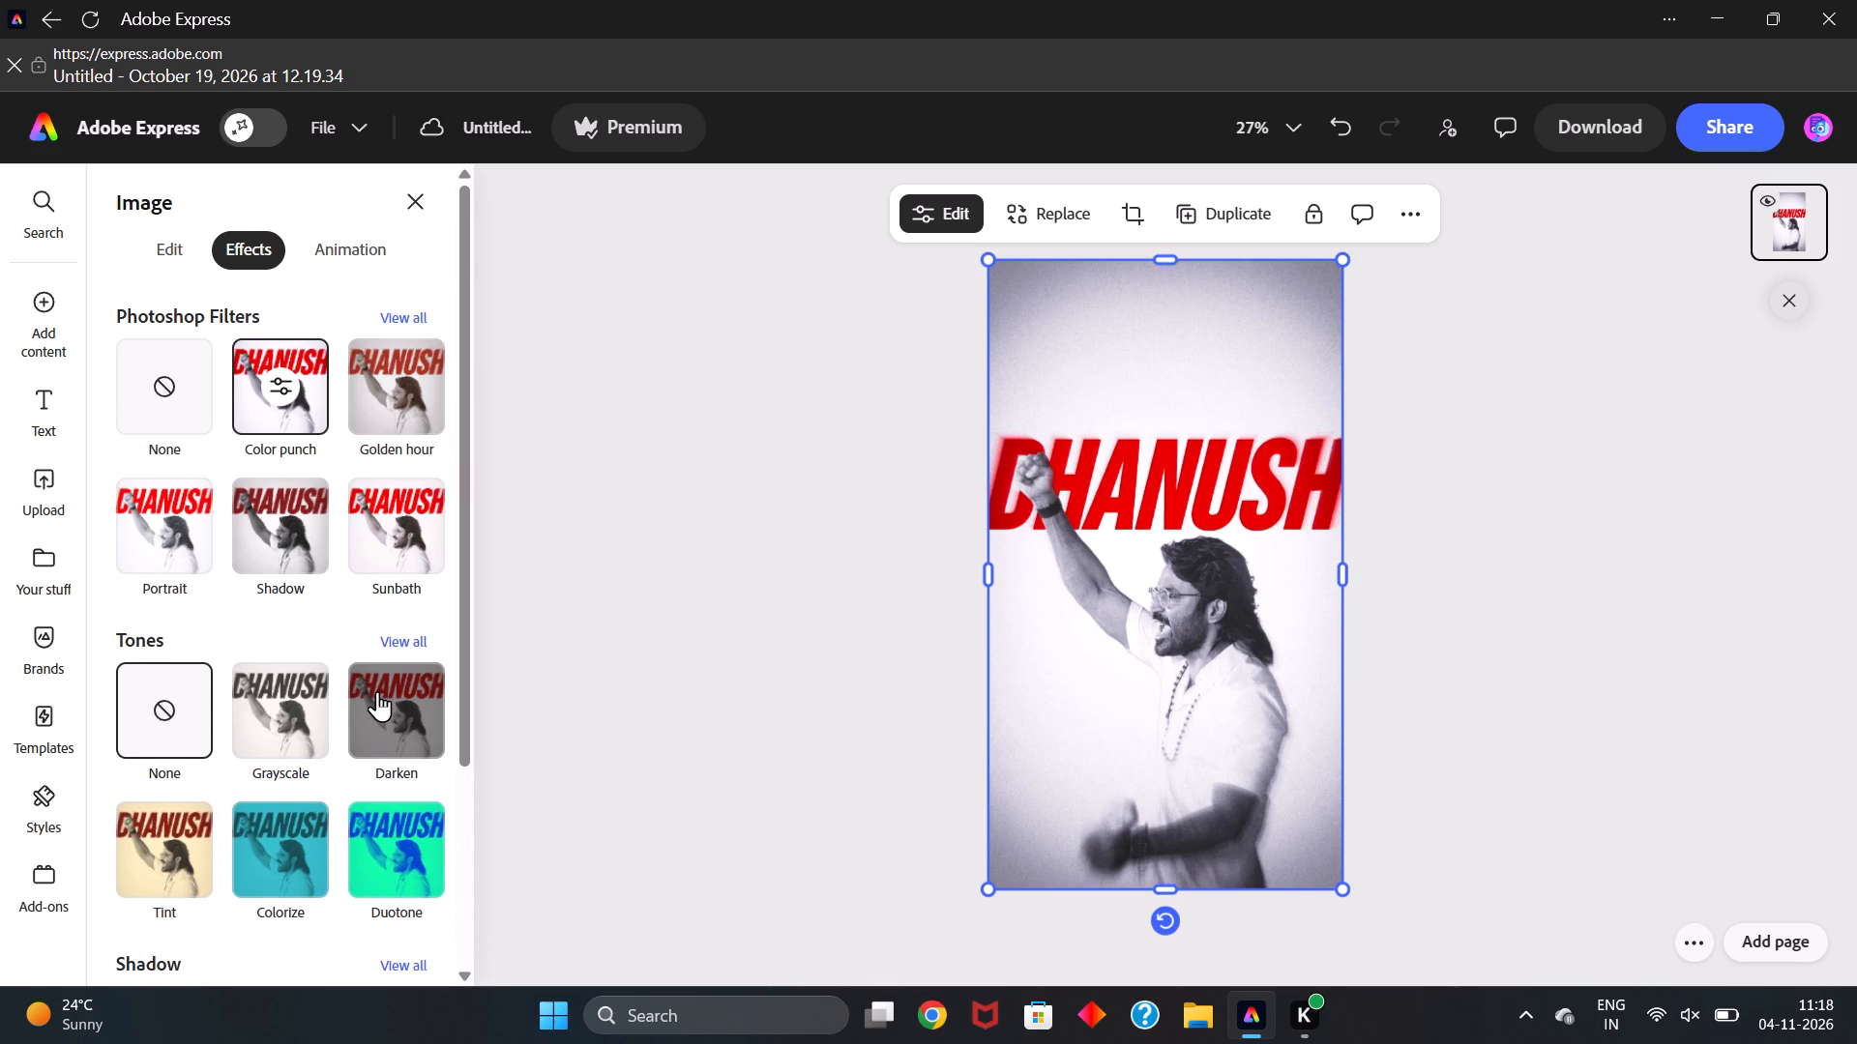
click(174, 417)
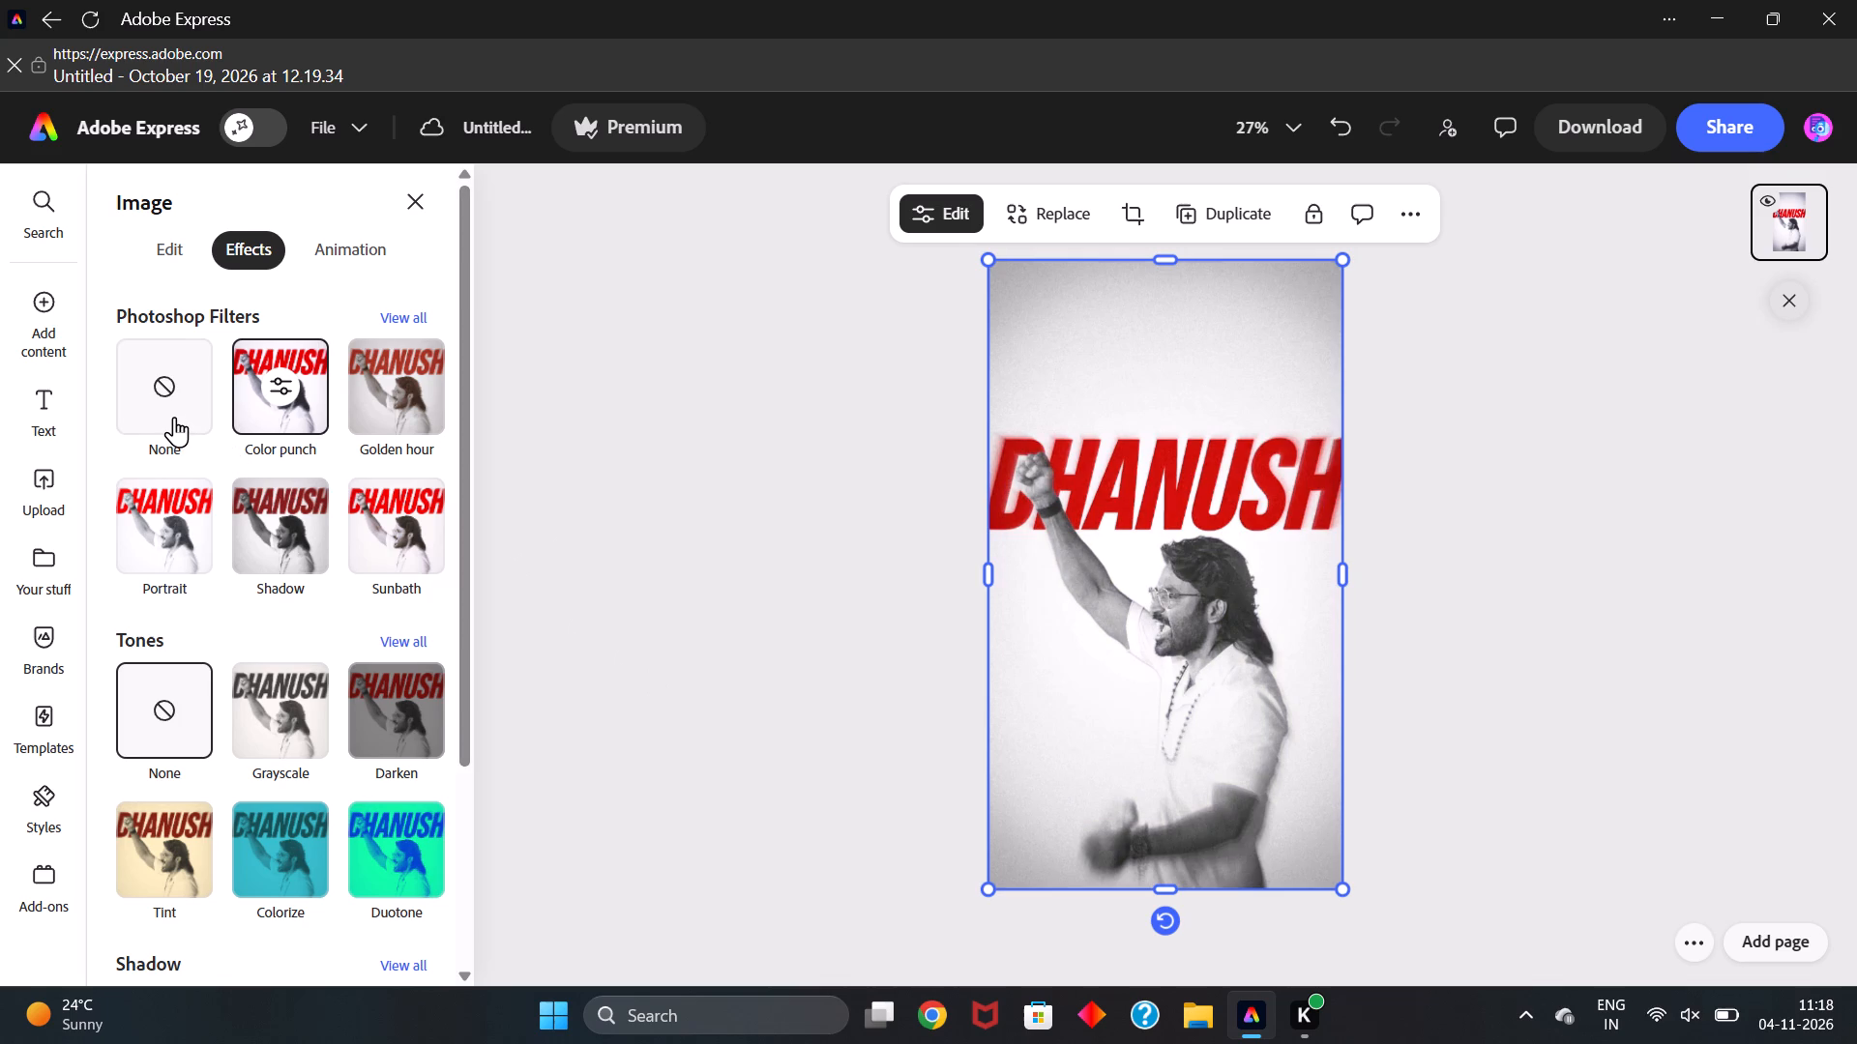
click(840, 415)
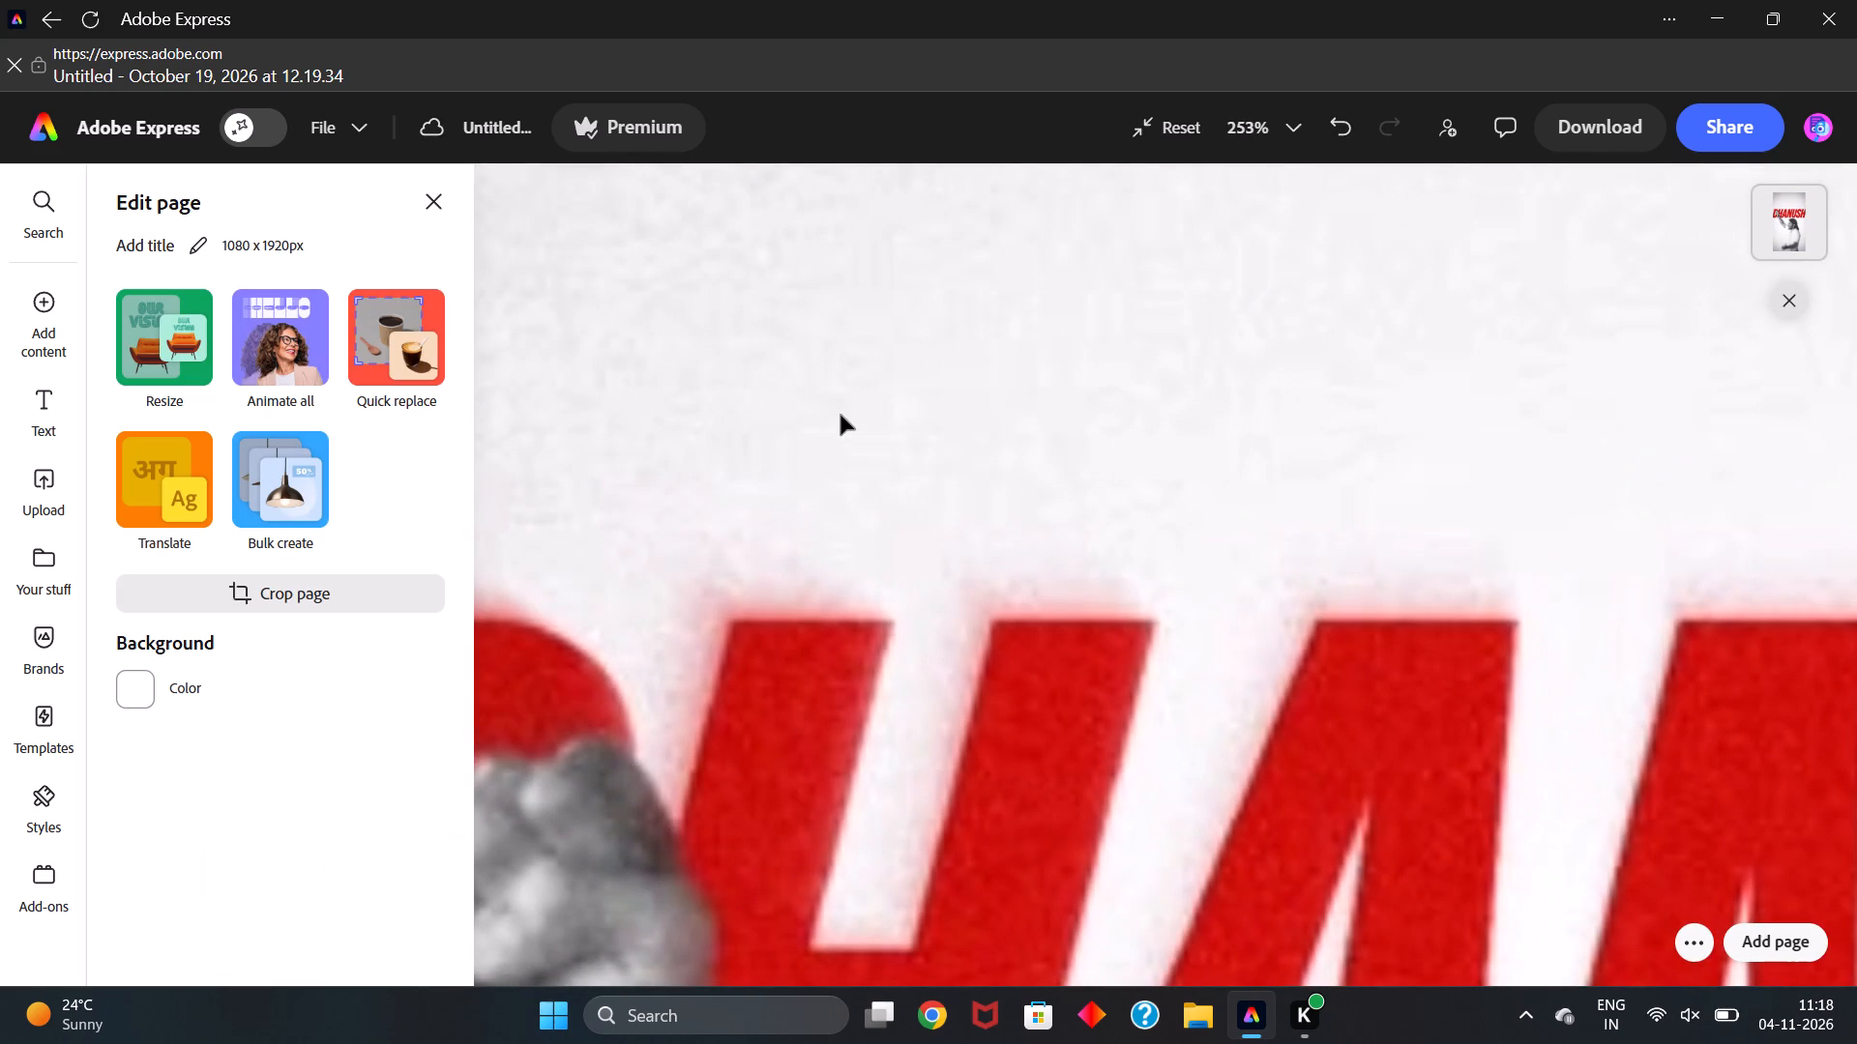
Examine the DHANUSH image up close, from the red lettering and raised arm down to the figure's necklace and shirt.
scroll(840, 415, down, 5)
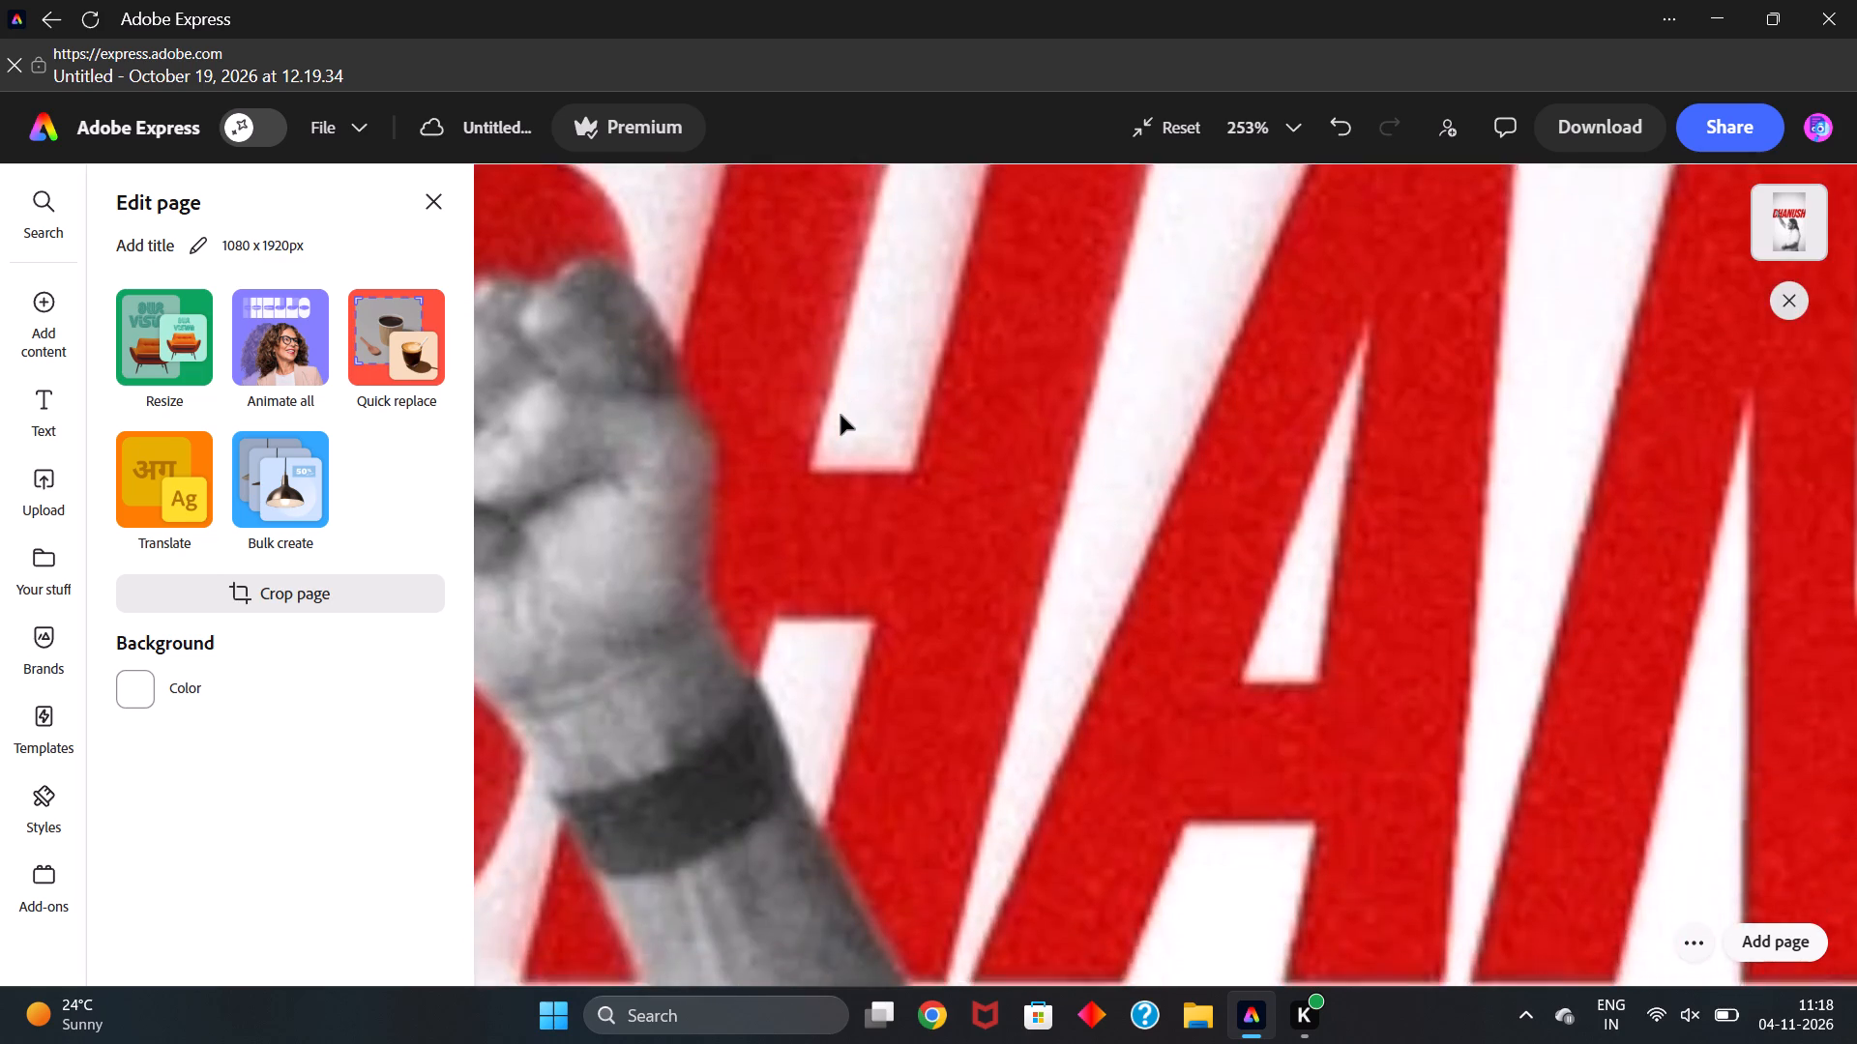
scroll(840, 415, down, 1)
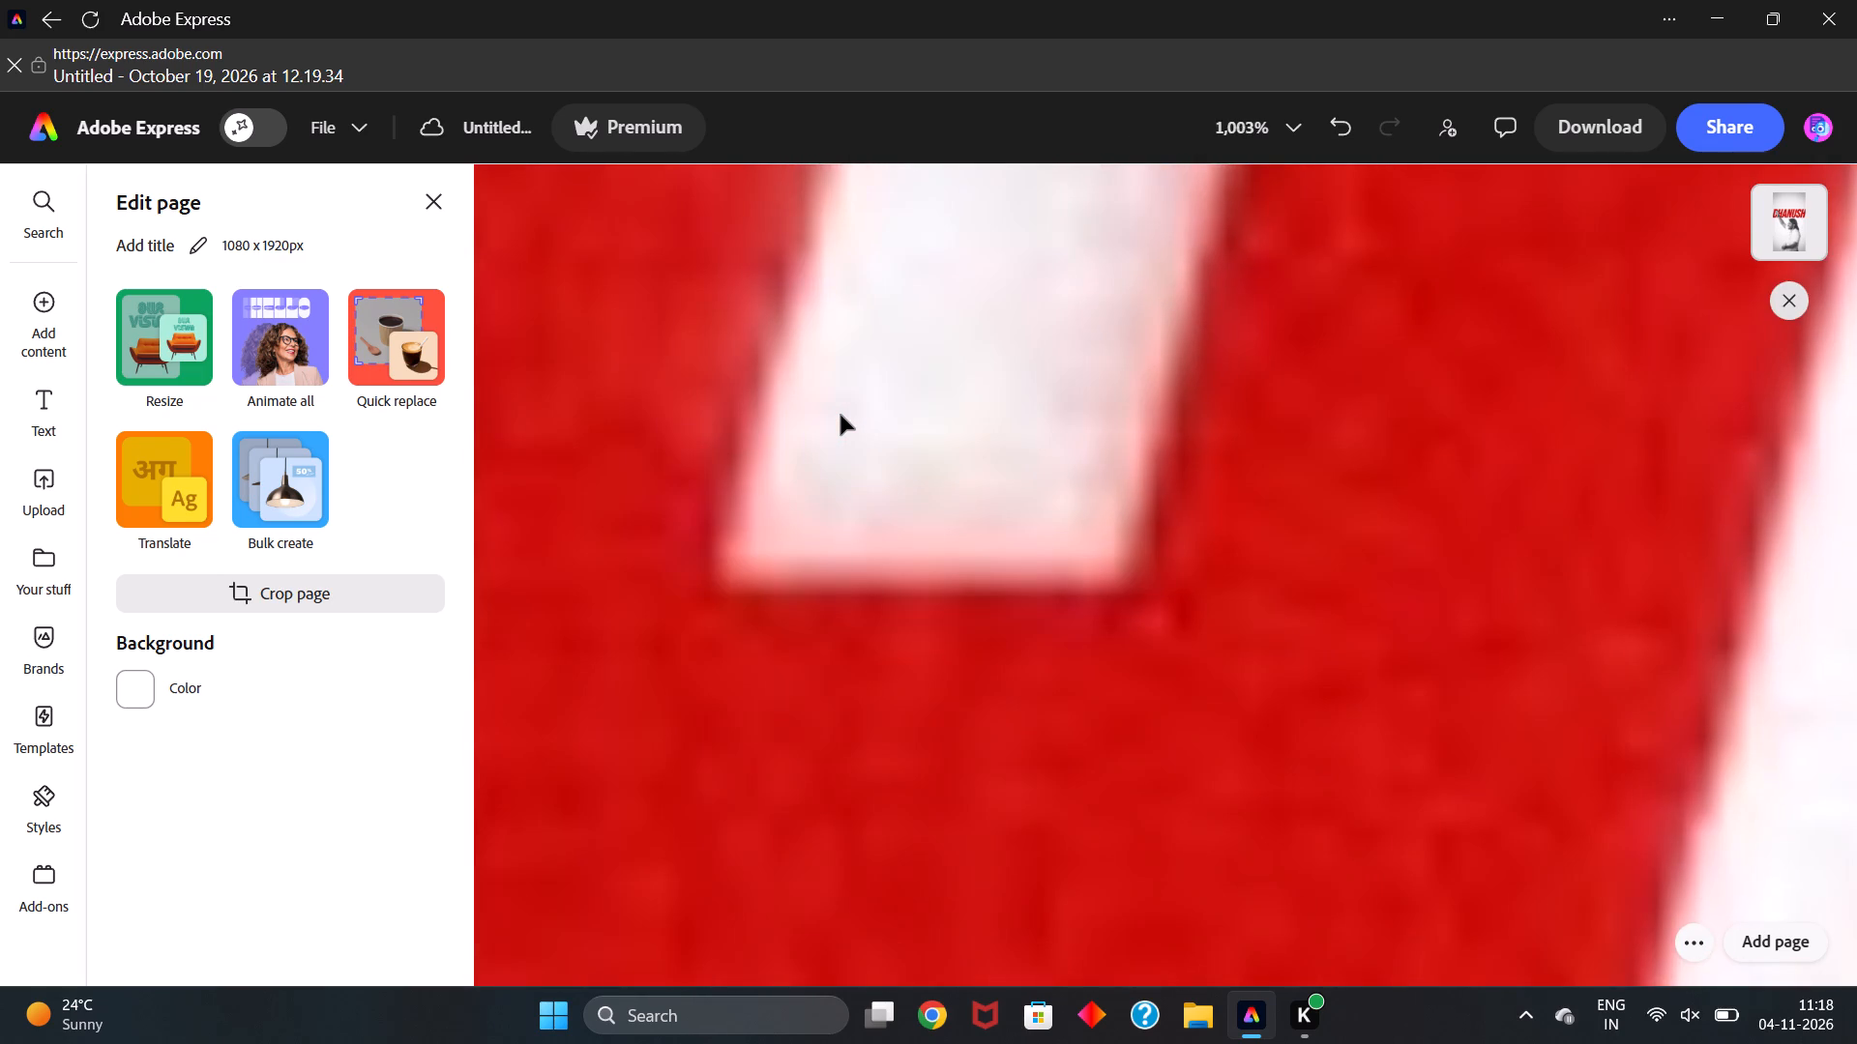
scroll(840, 415, down, 2)
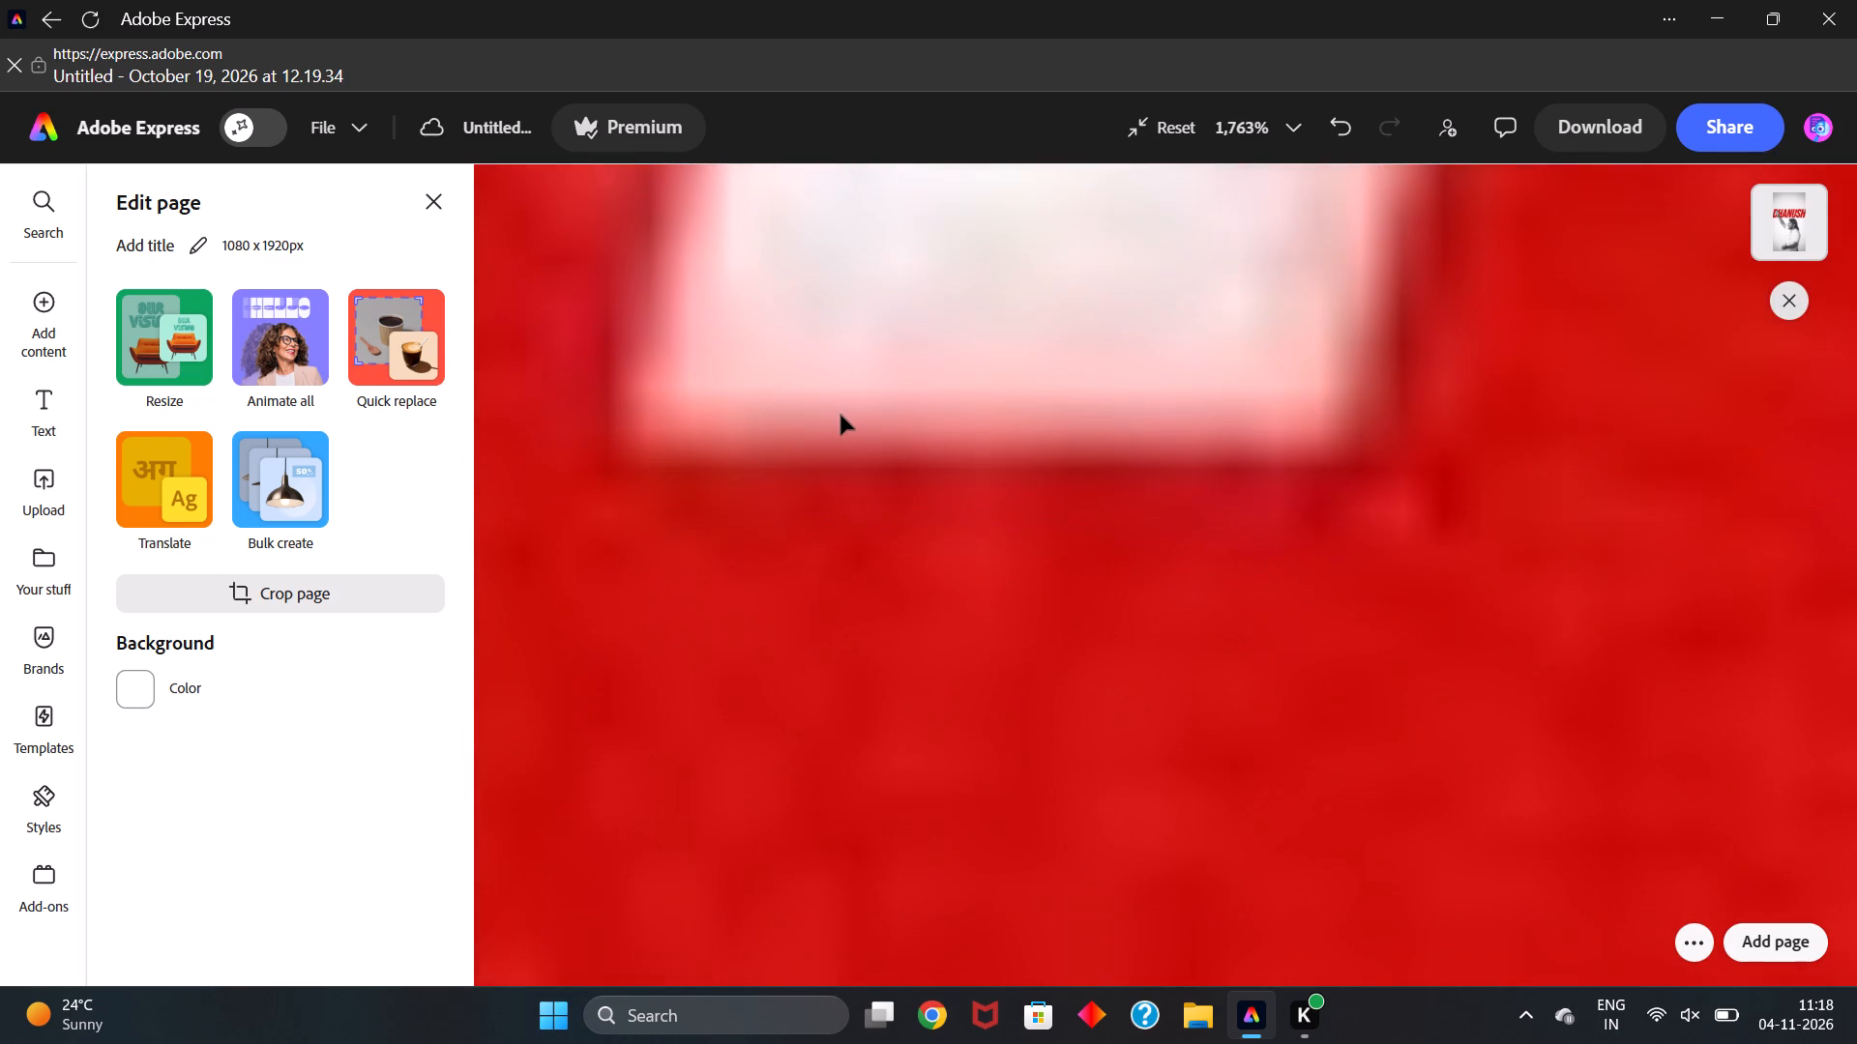
scroll(840, 415, down, 2)
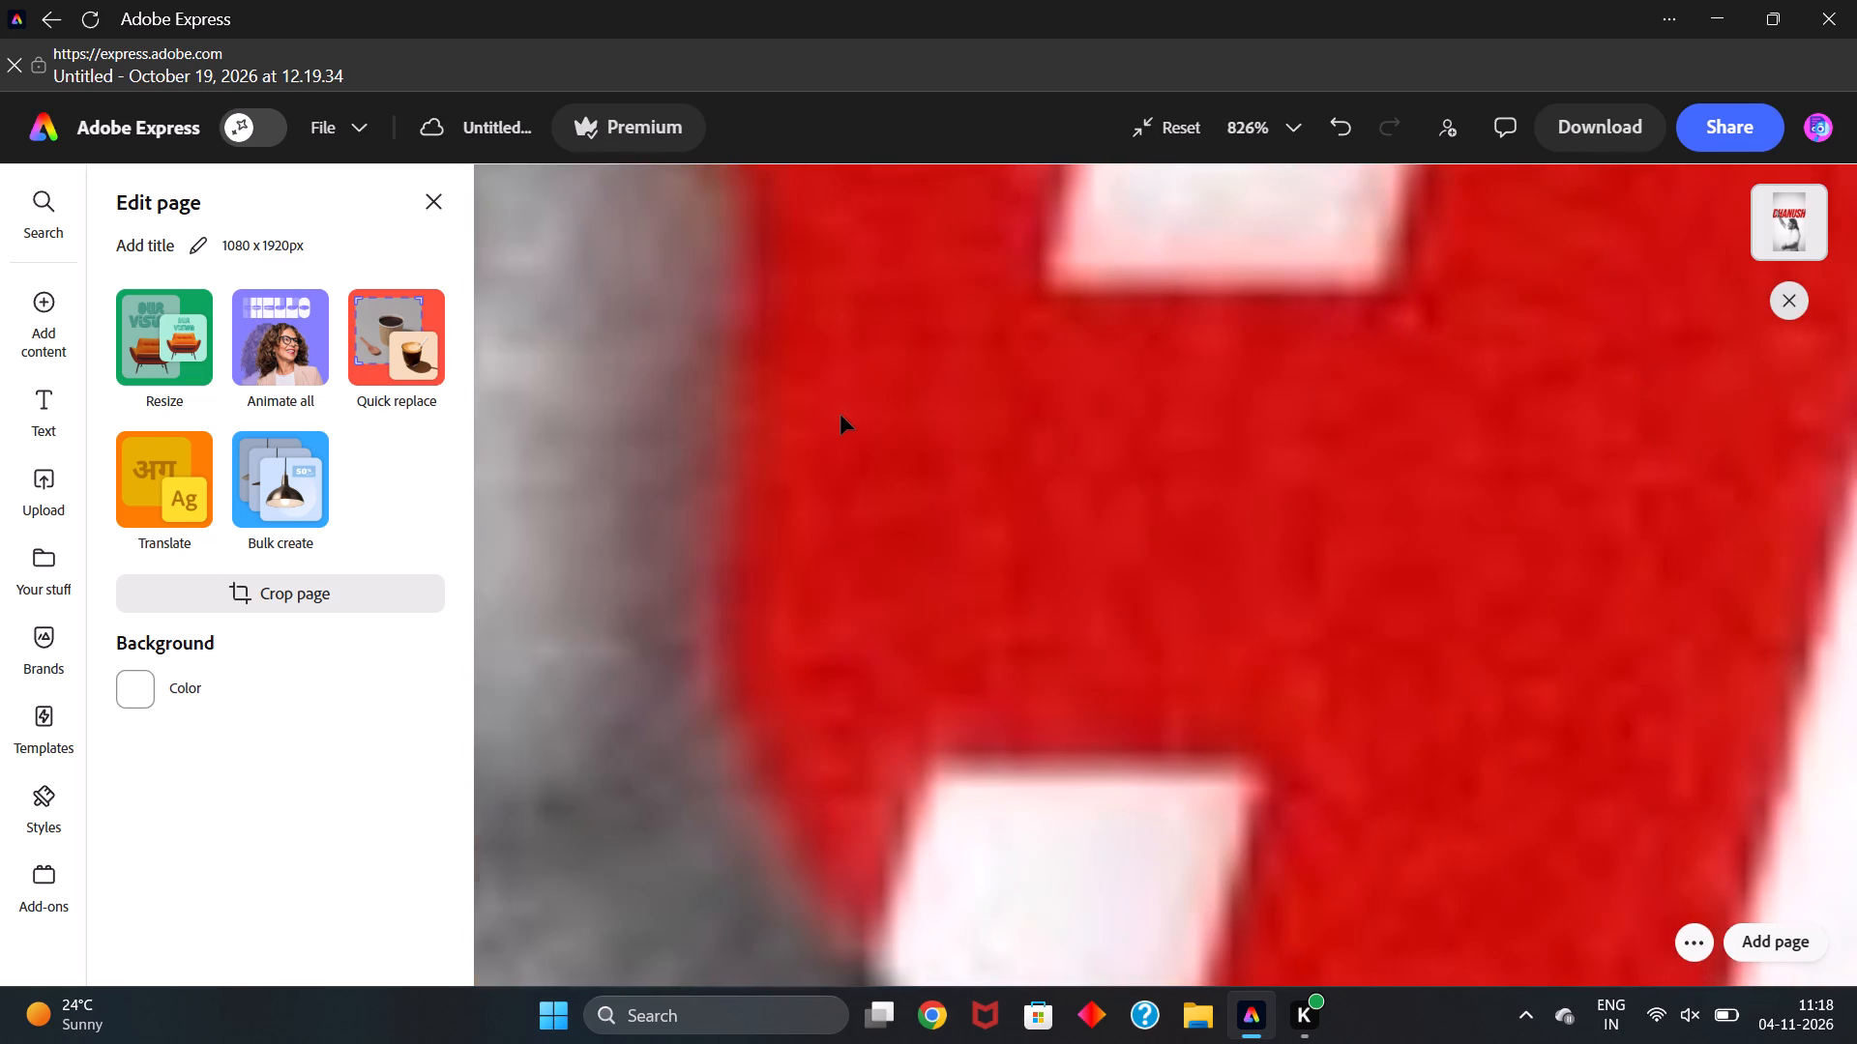
scroll(840, 415, down, 2)
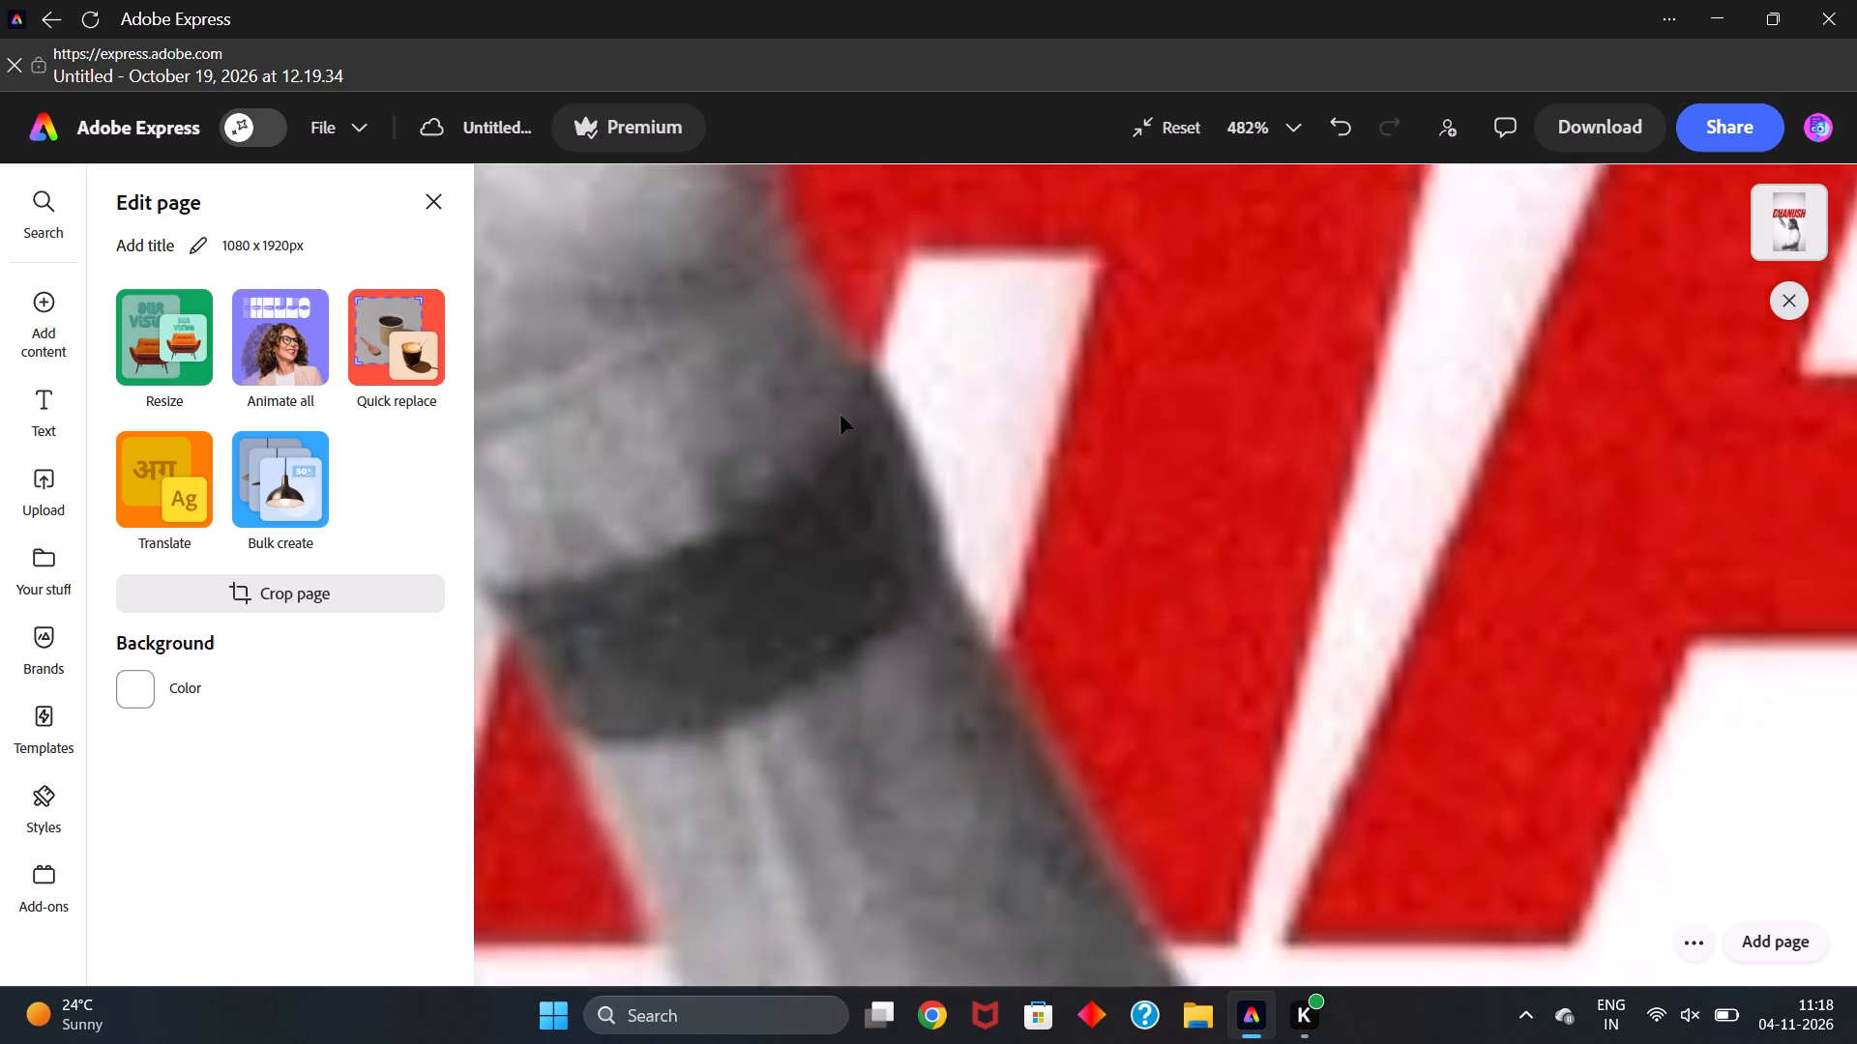
scroll(840, 415, down, 4)
scroll(840, 415, left, 1)
scroll(840, 415, down, 1)
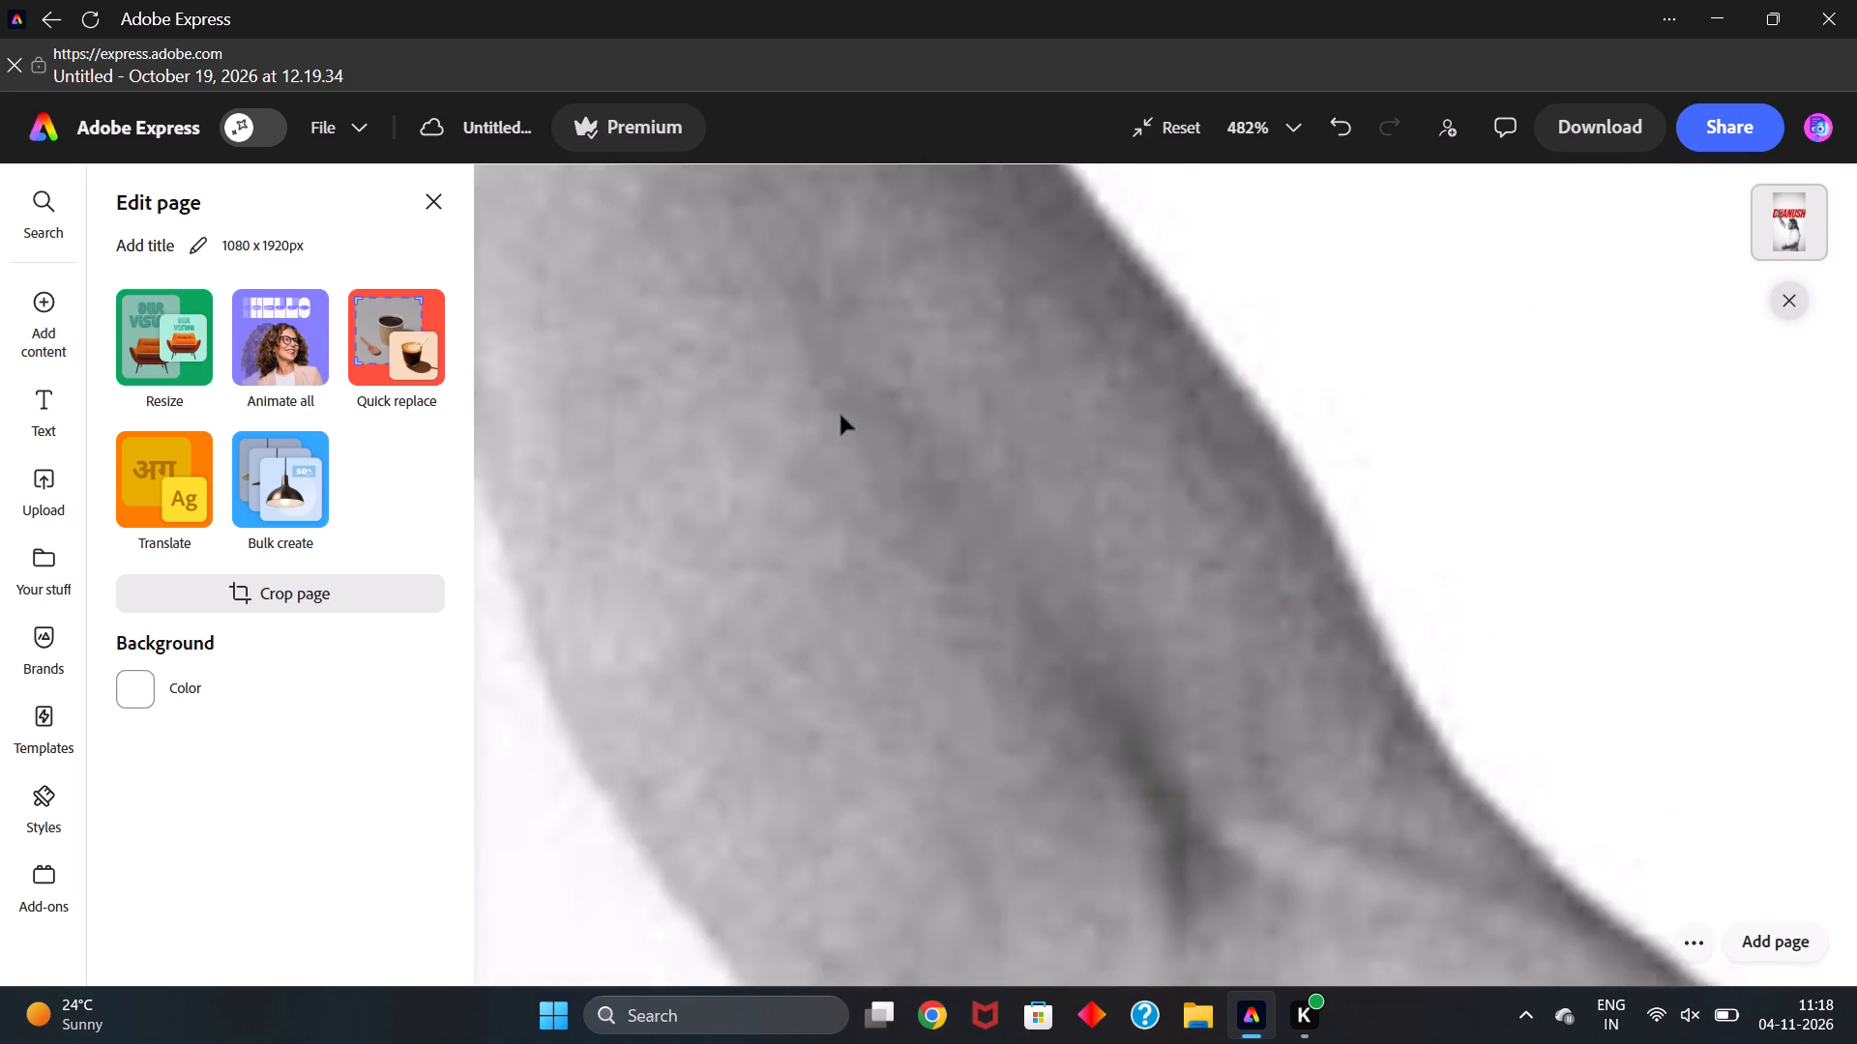
scroll(840, 415, down, 2)
scroll(840, 415, left, 2)
scroll(840, 415, down, 3)
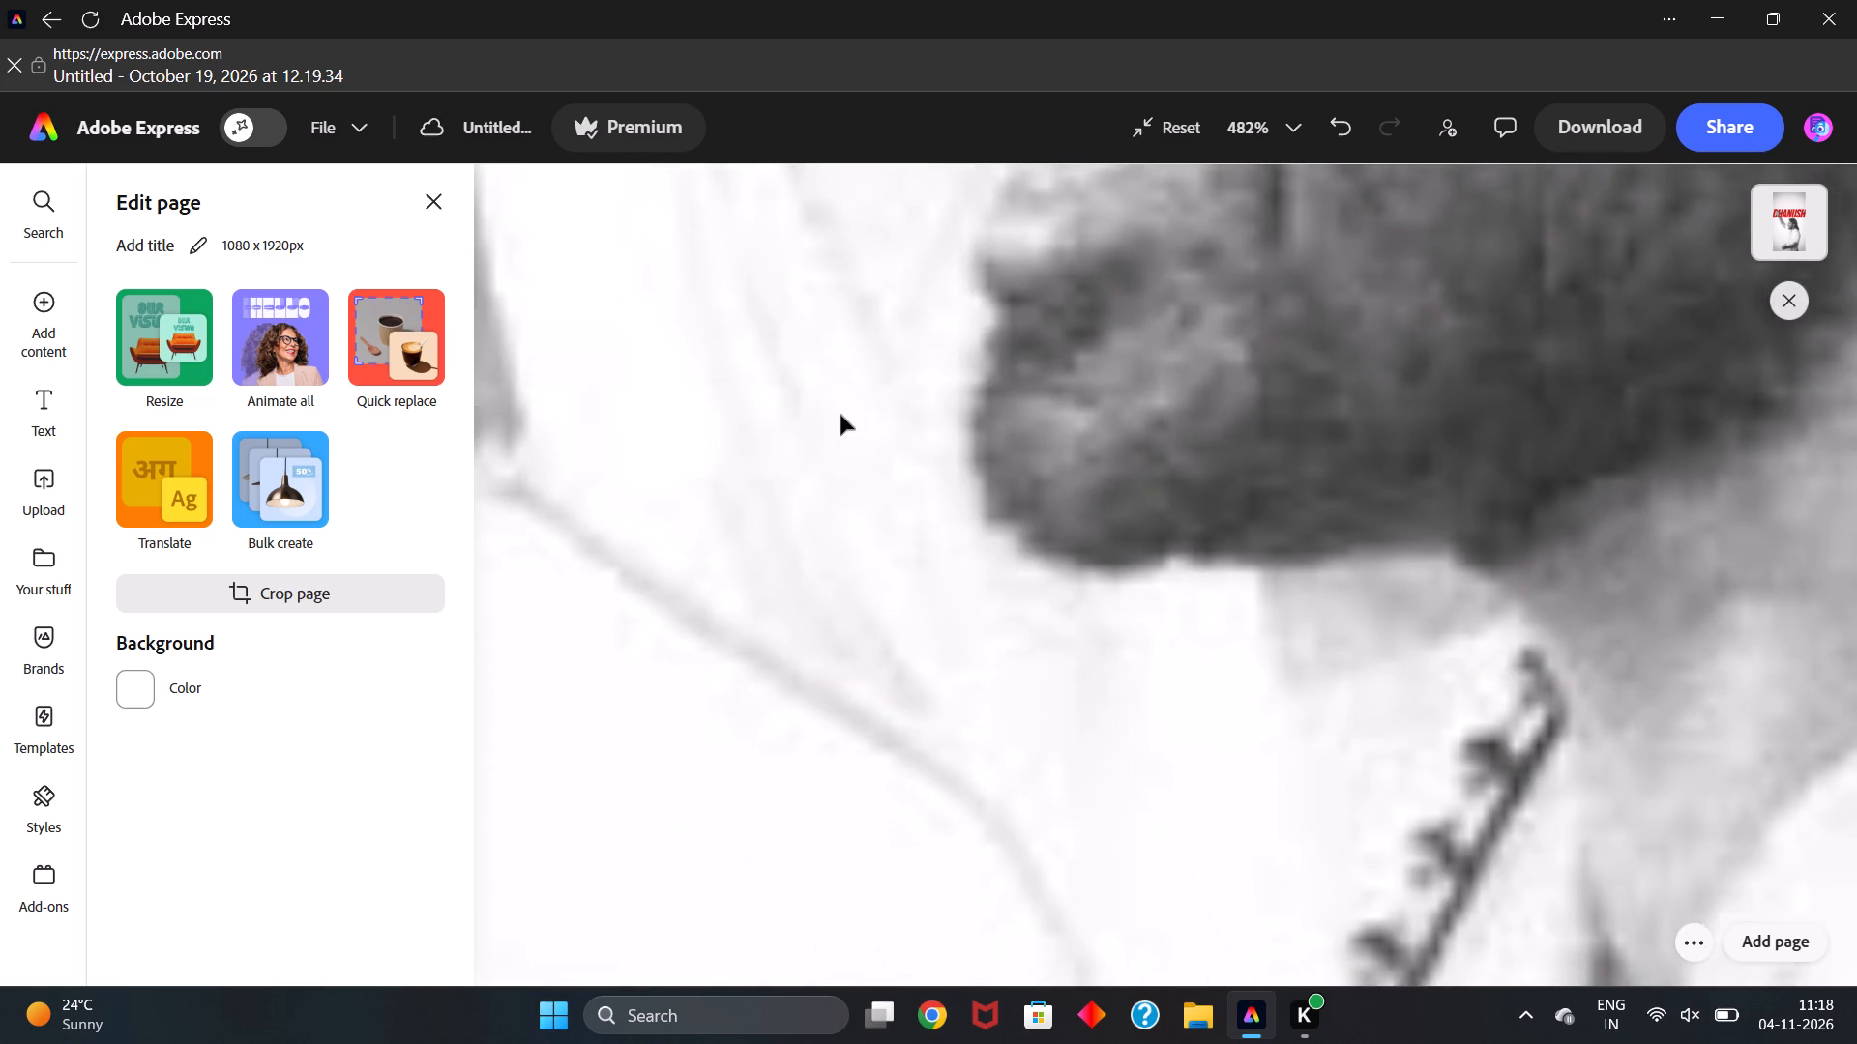
scroll(840, 415, down, 6)
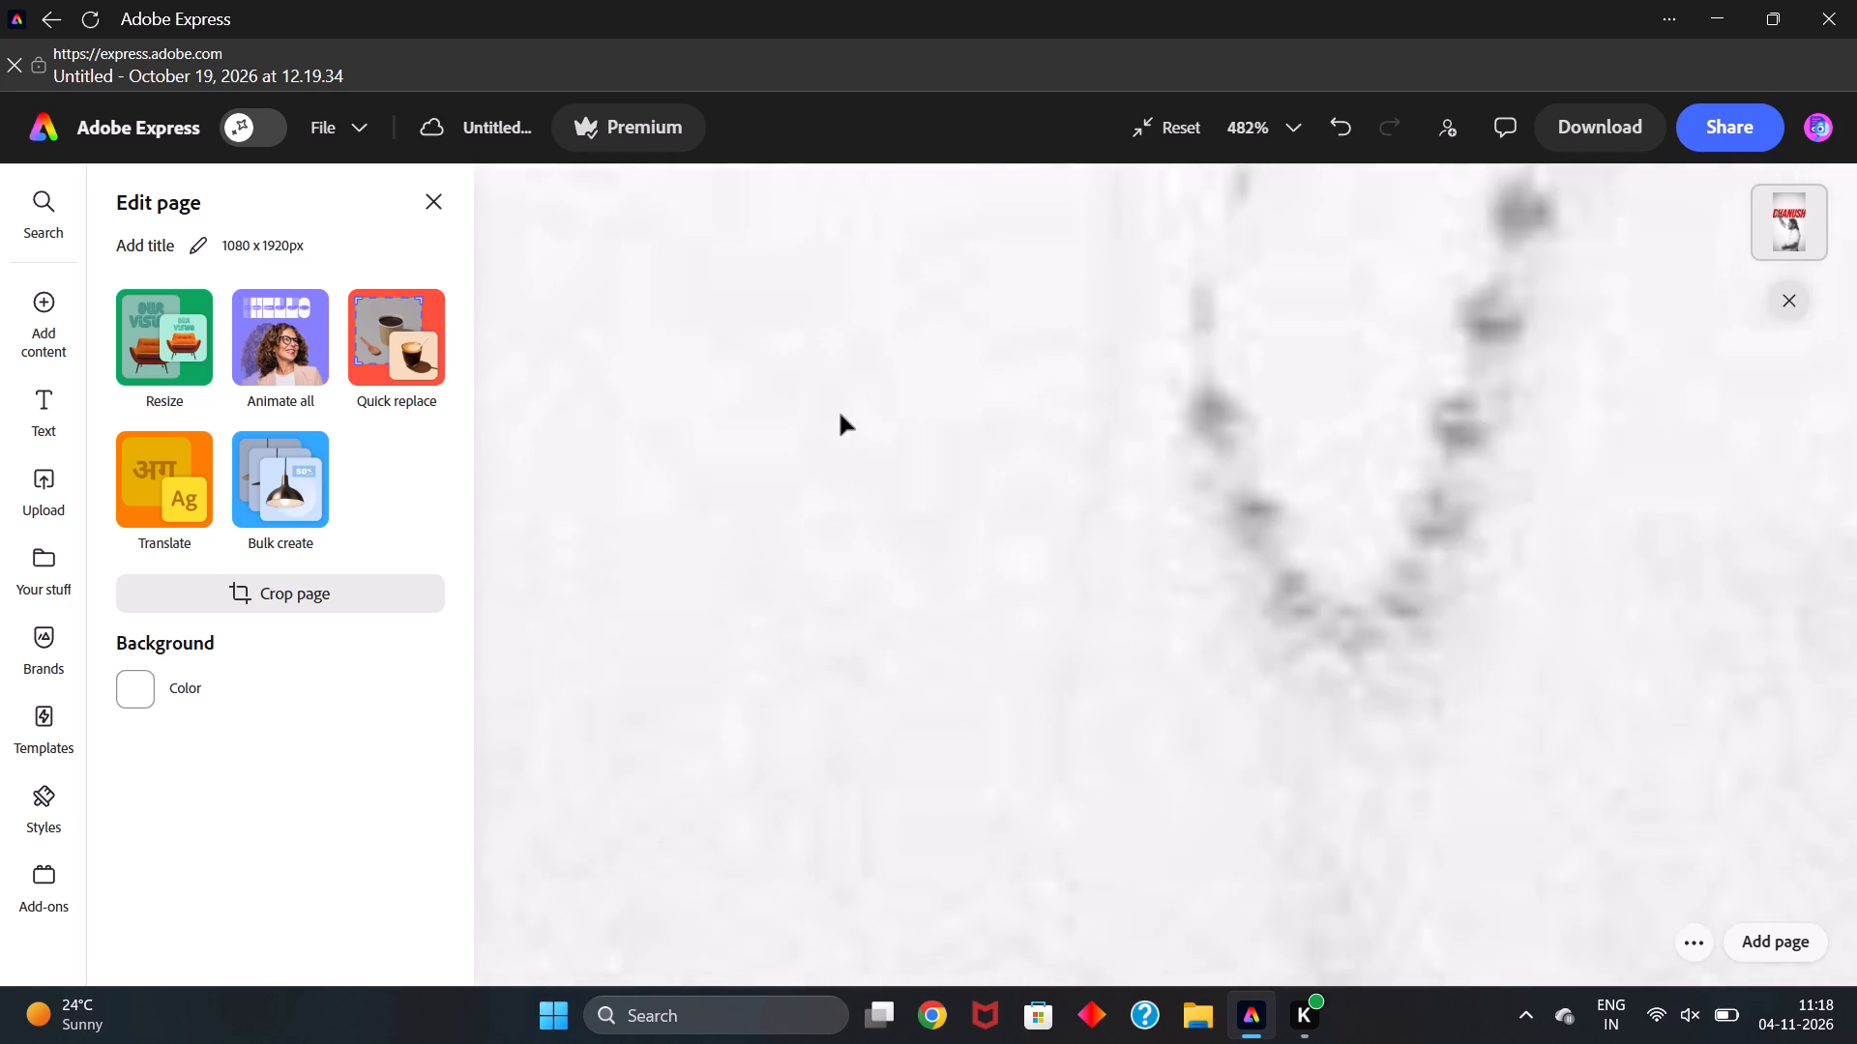
scroll(840, 415, down, 2)
scroll(840, 415, left, 6)
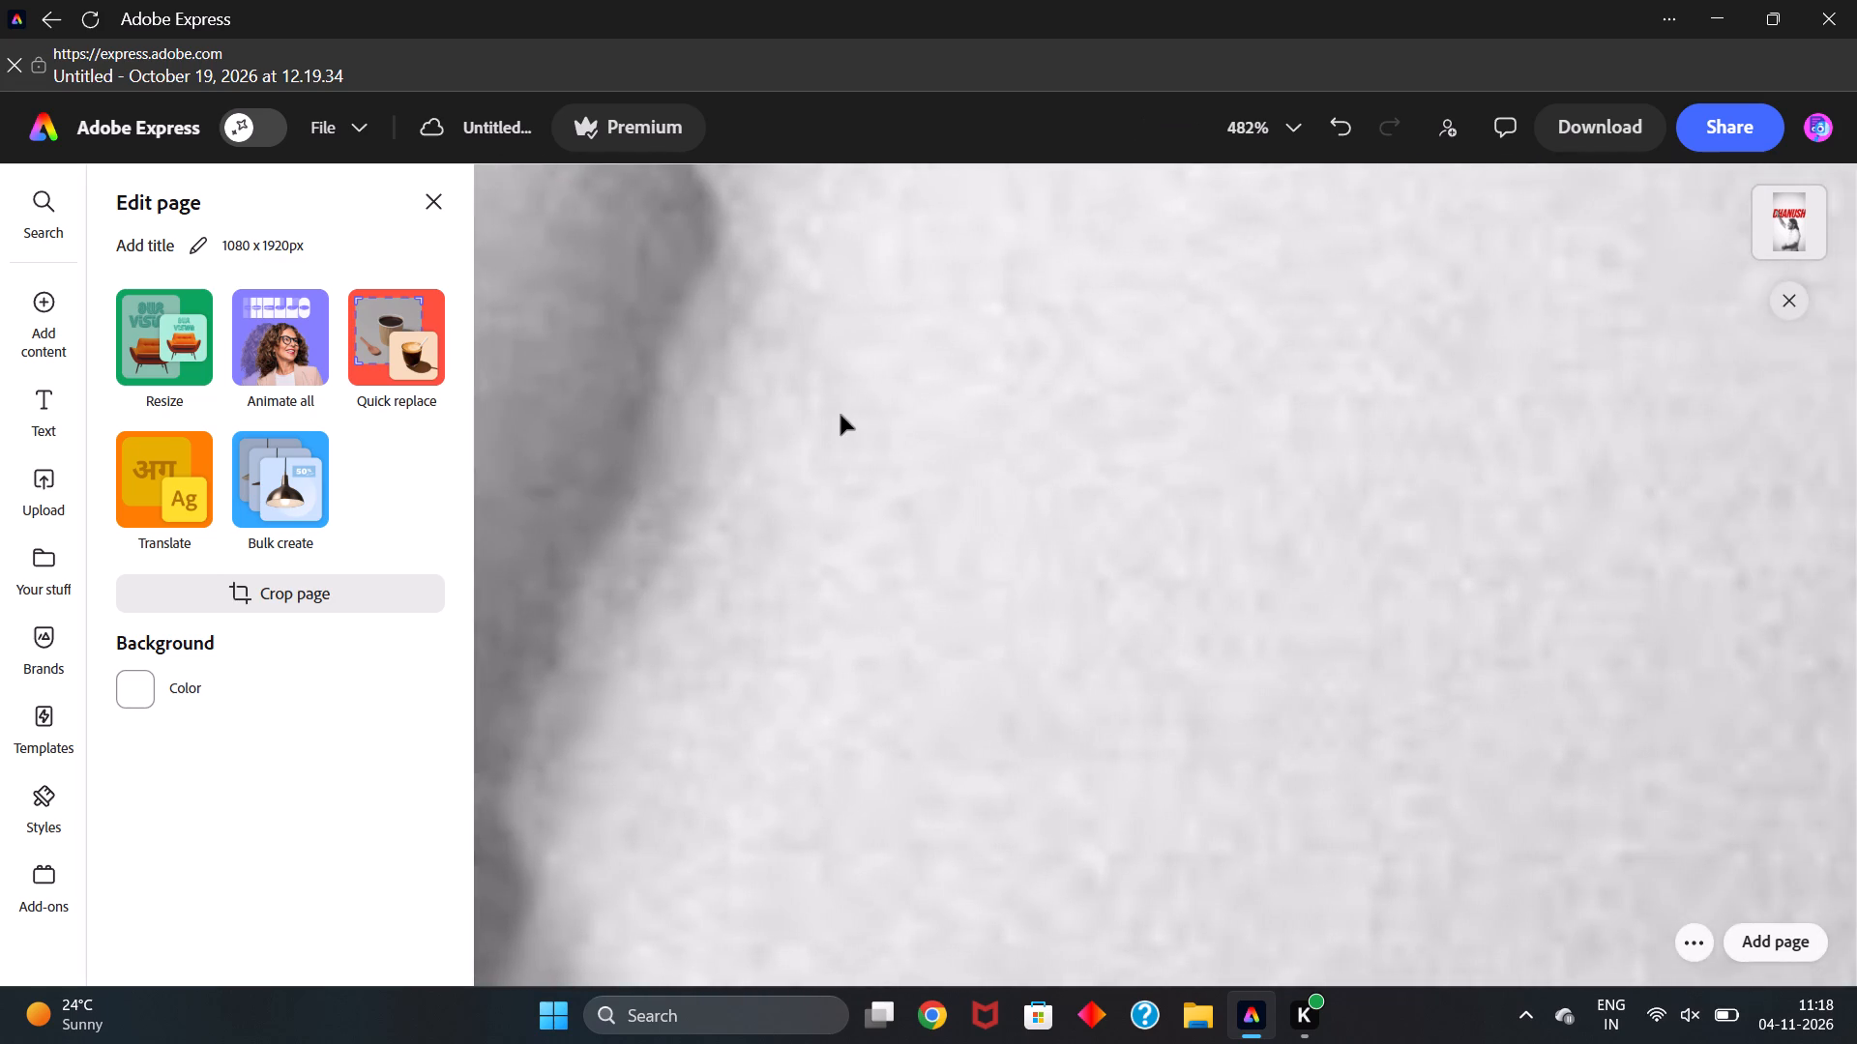
scroll(840, 415, left, 3)
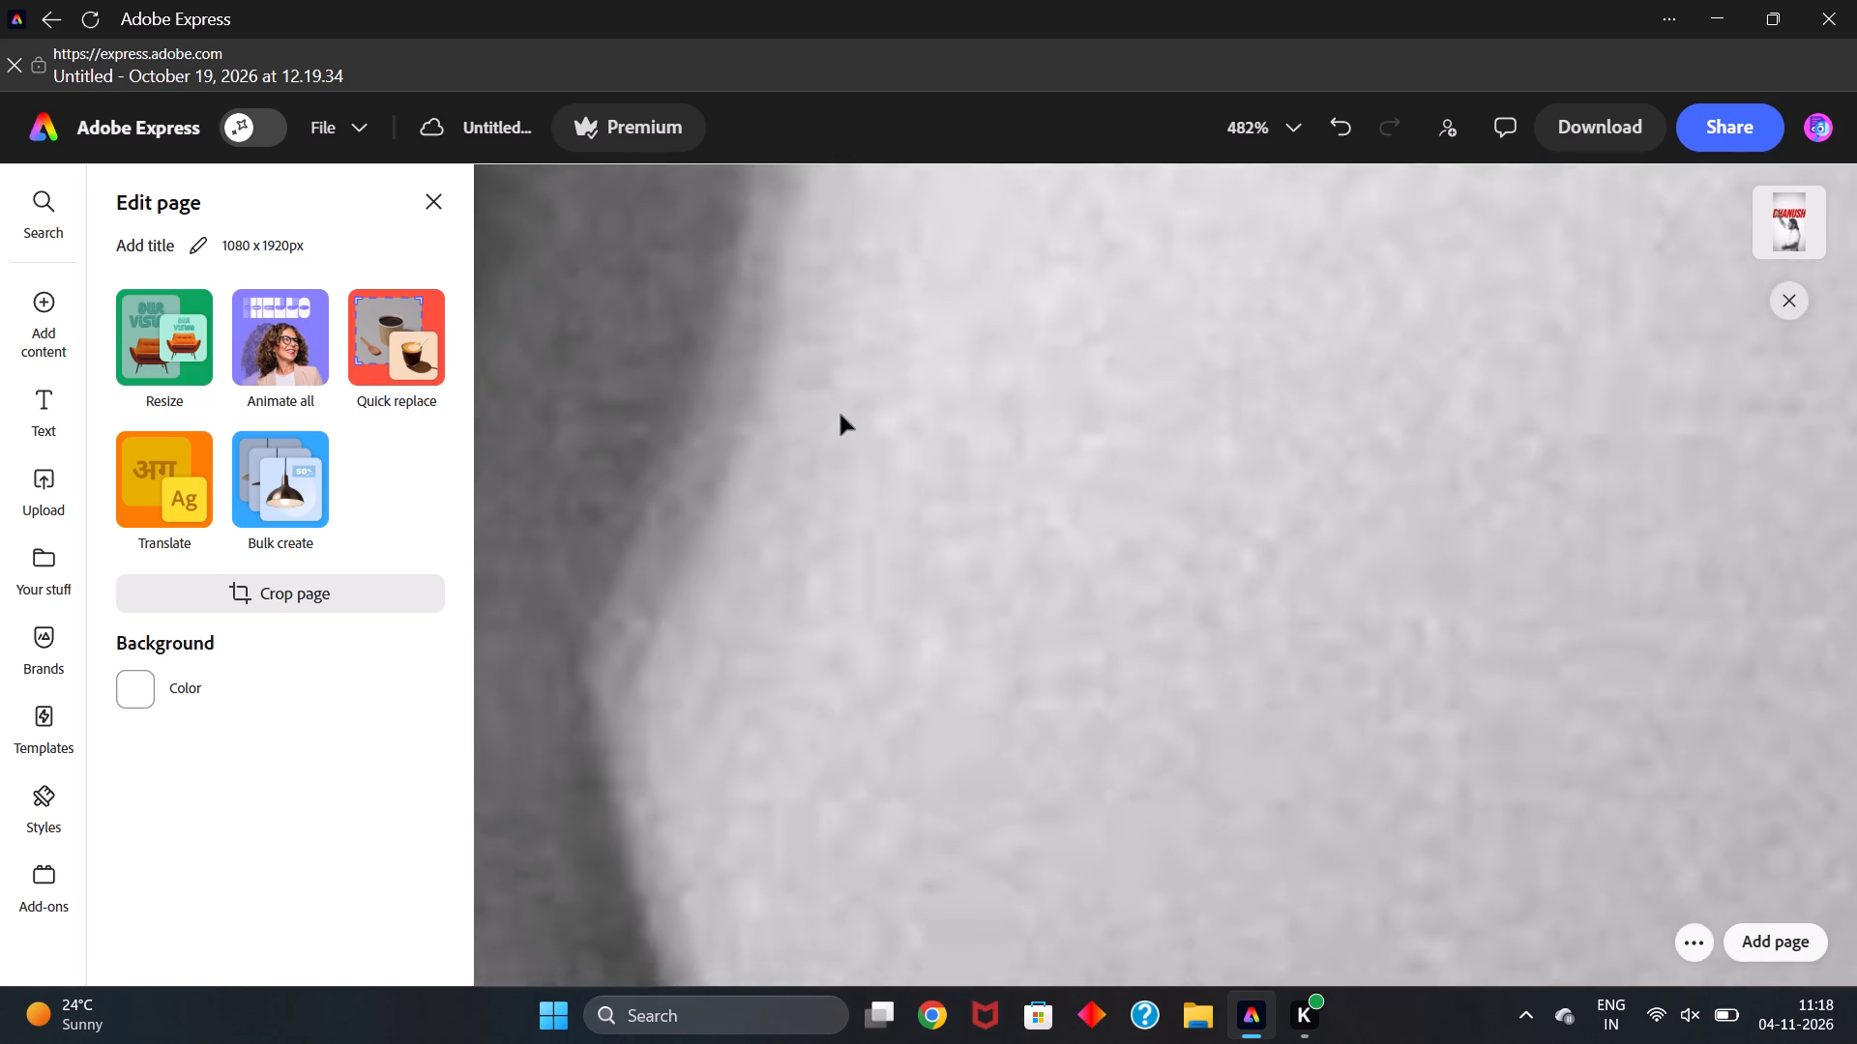
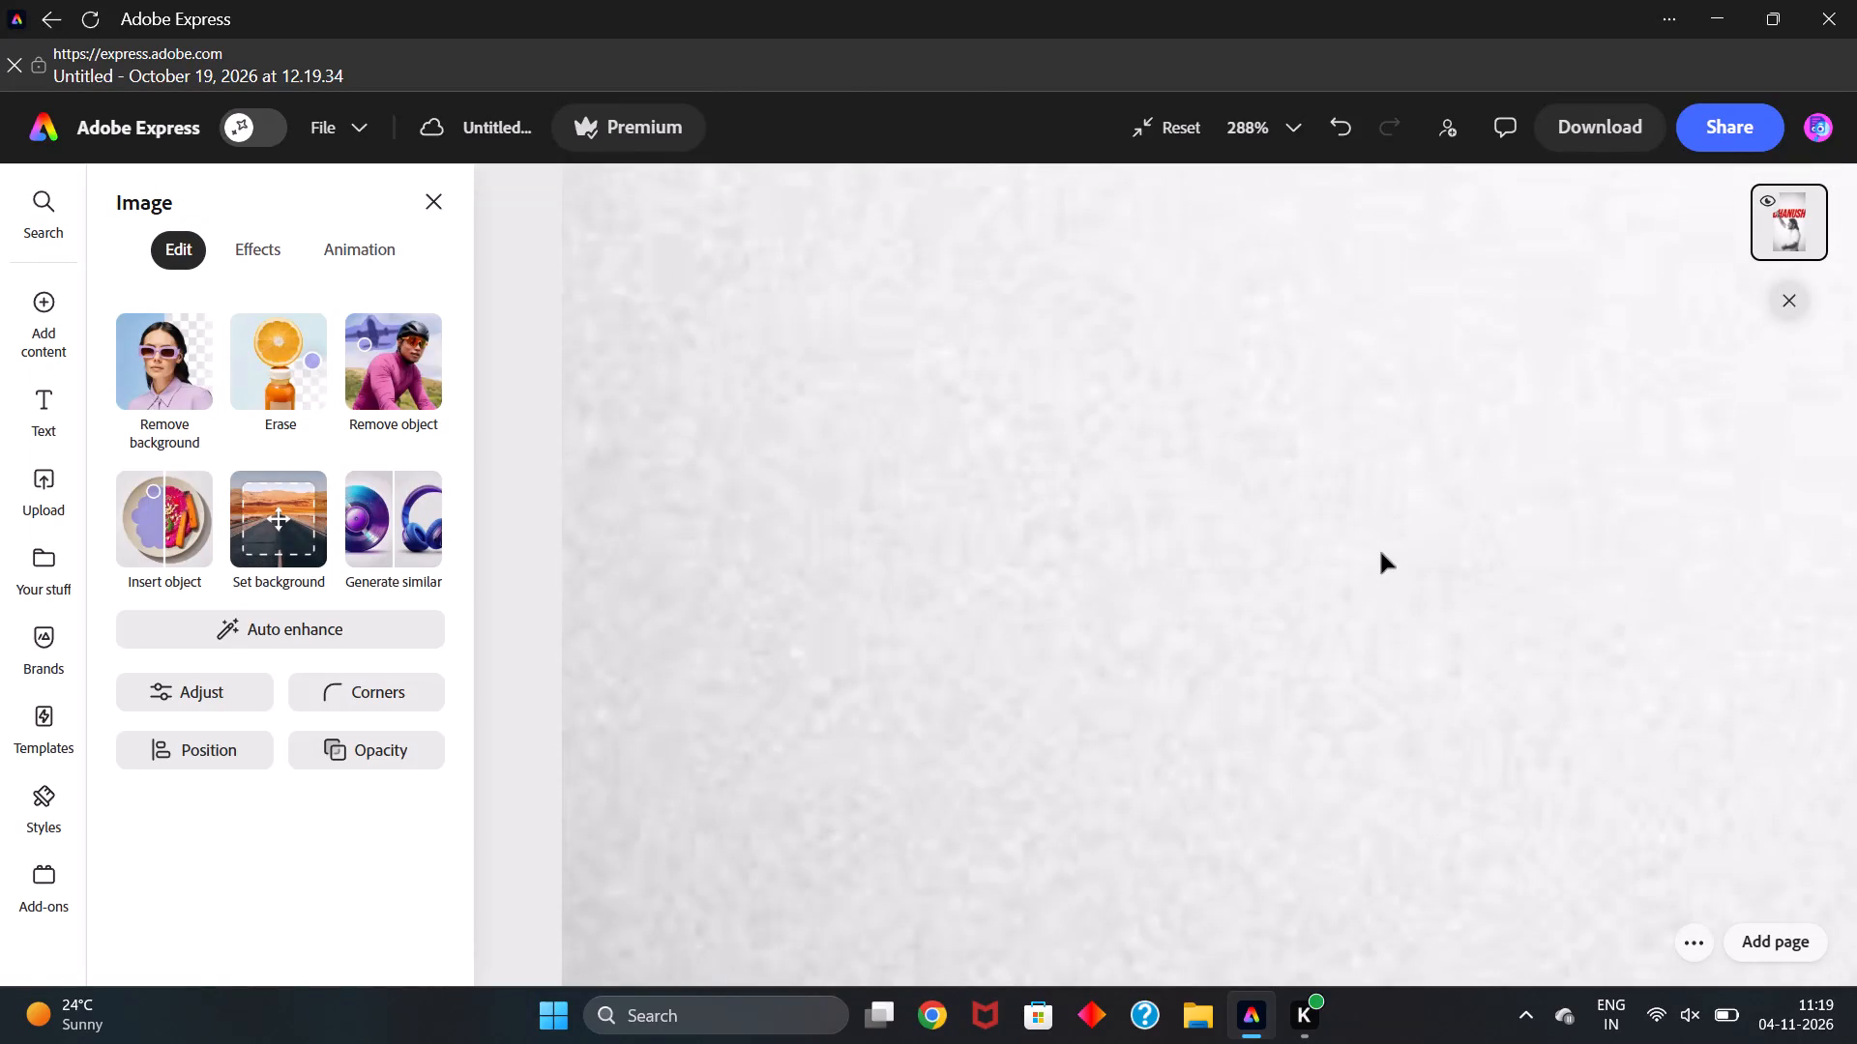
Deselect the DHANUSH image and check the whole page.
scroll(1381, 553, up, 1)
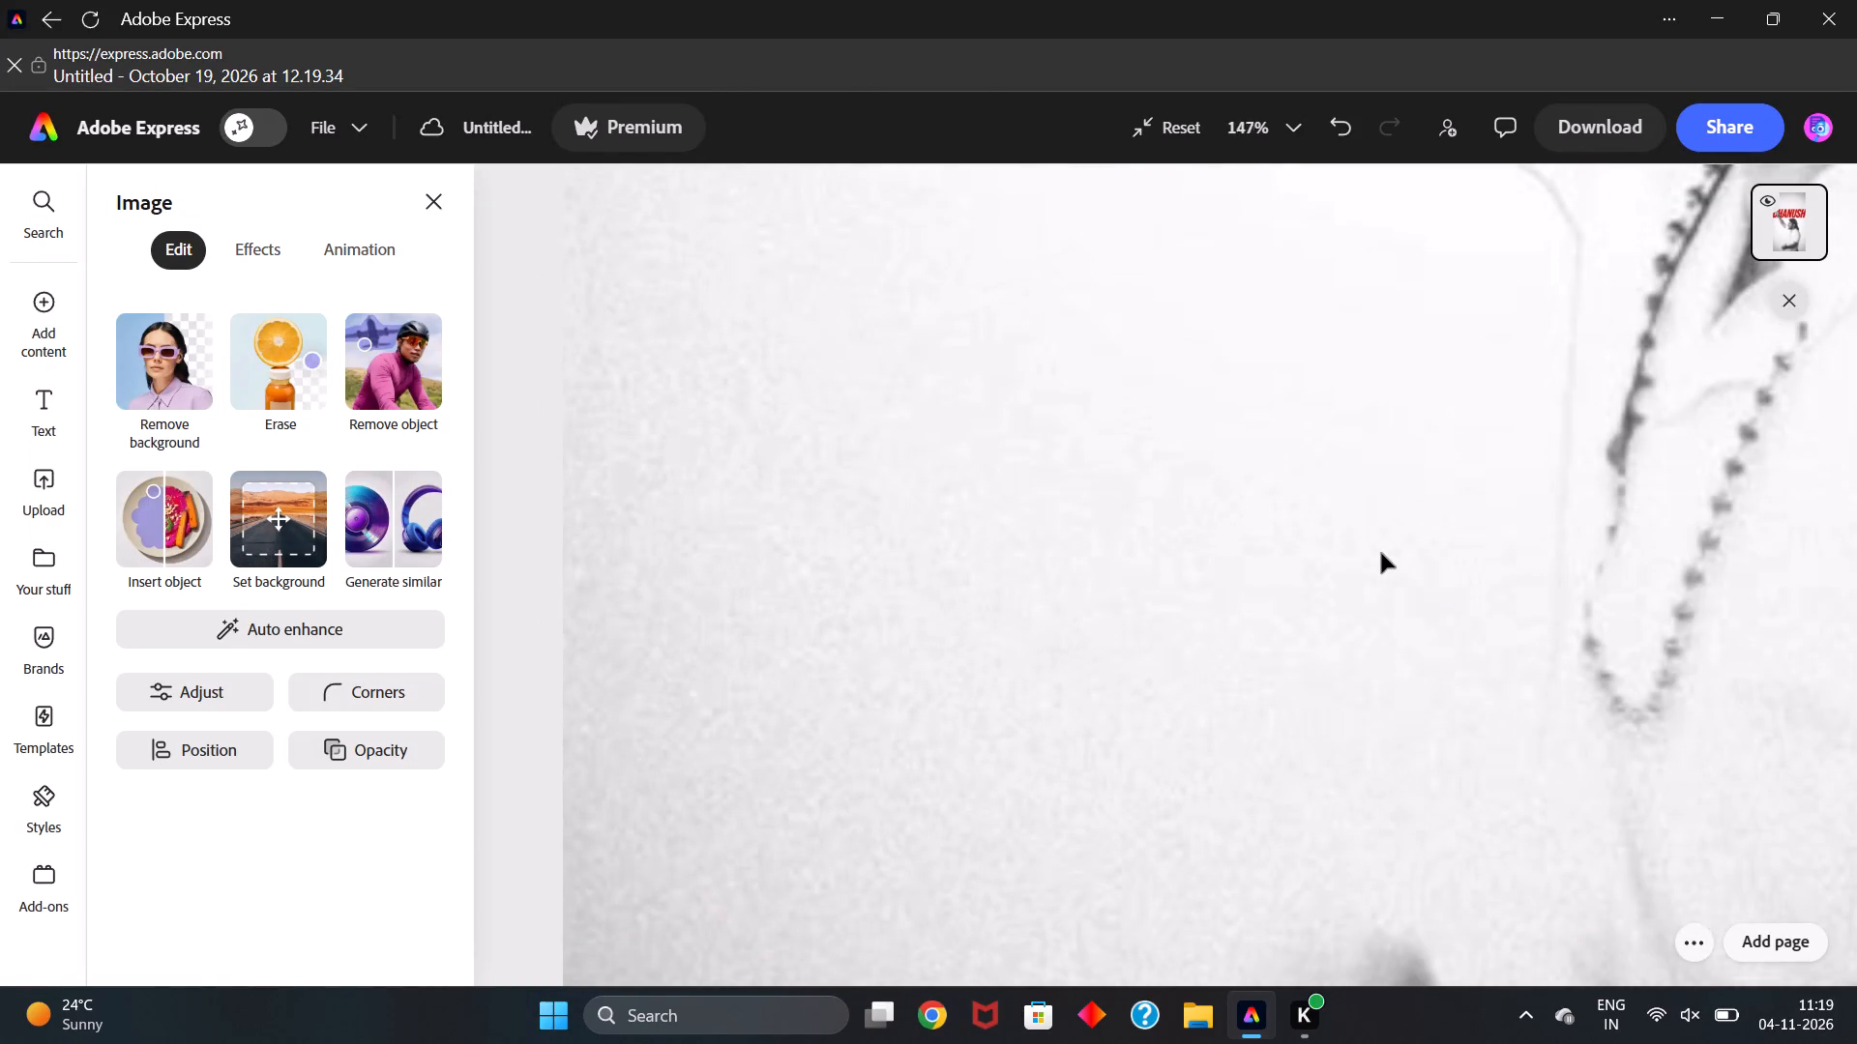
scroll(1381, 553, up, 1)
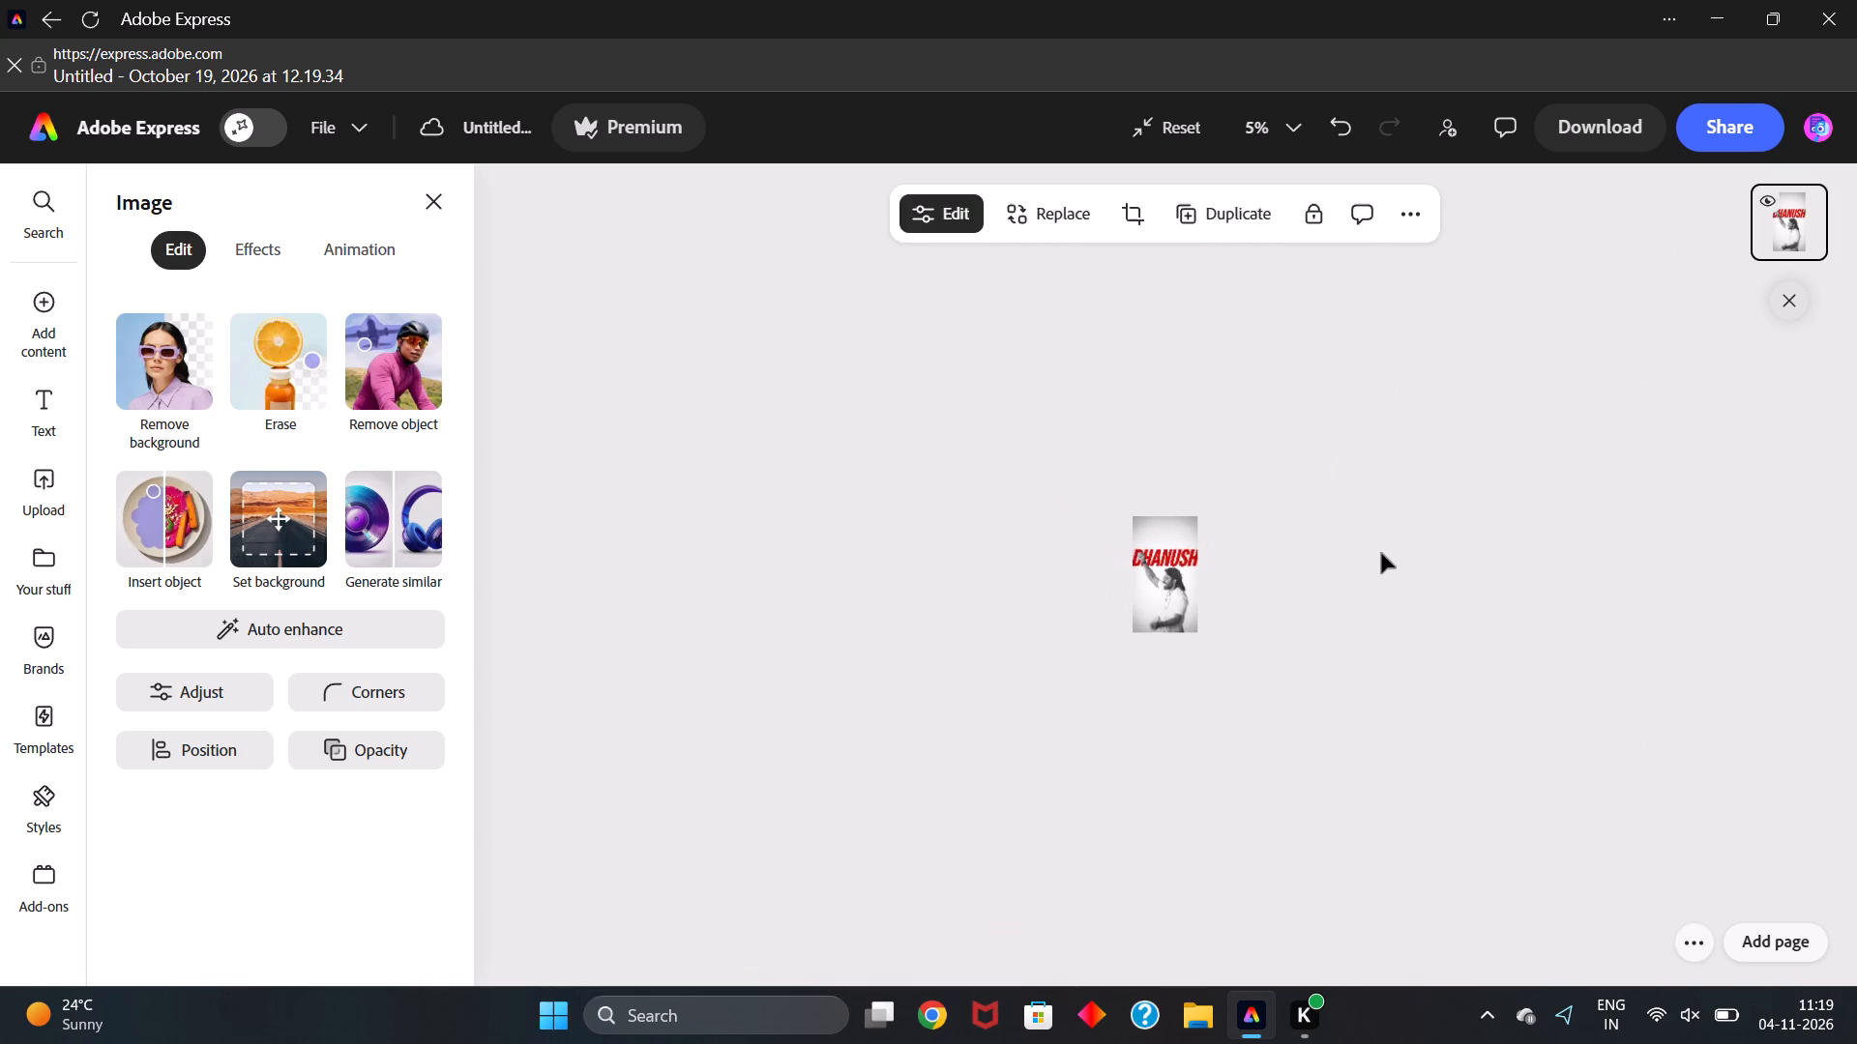
click(1381, 553)
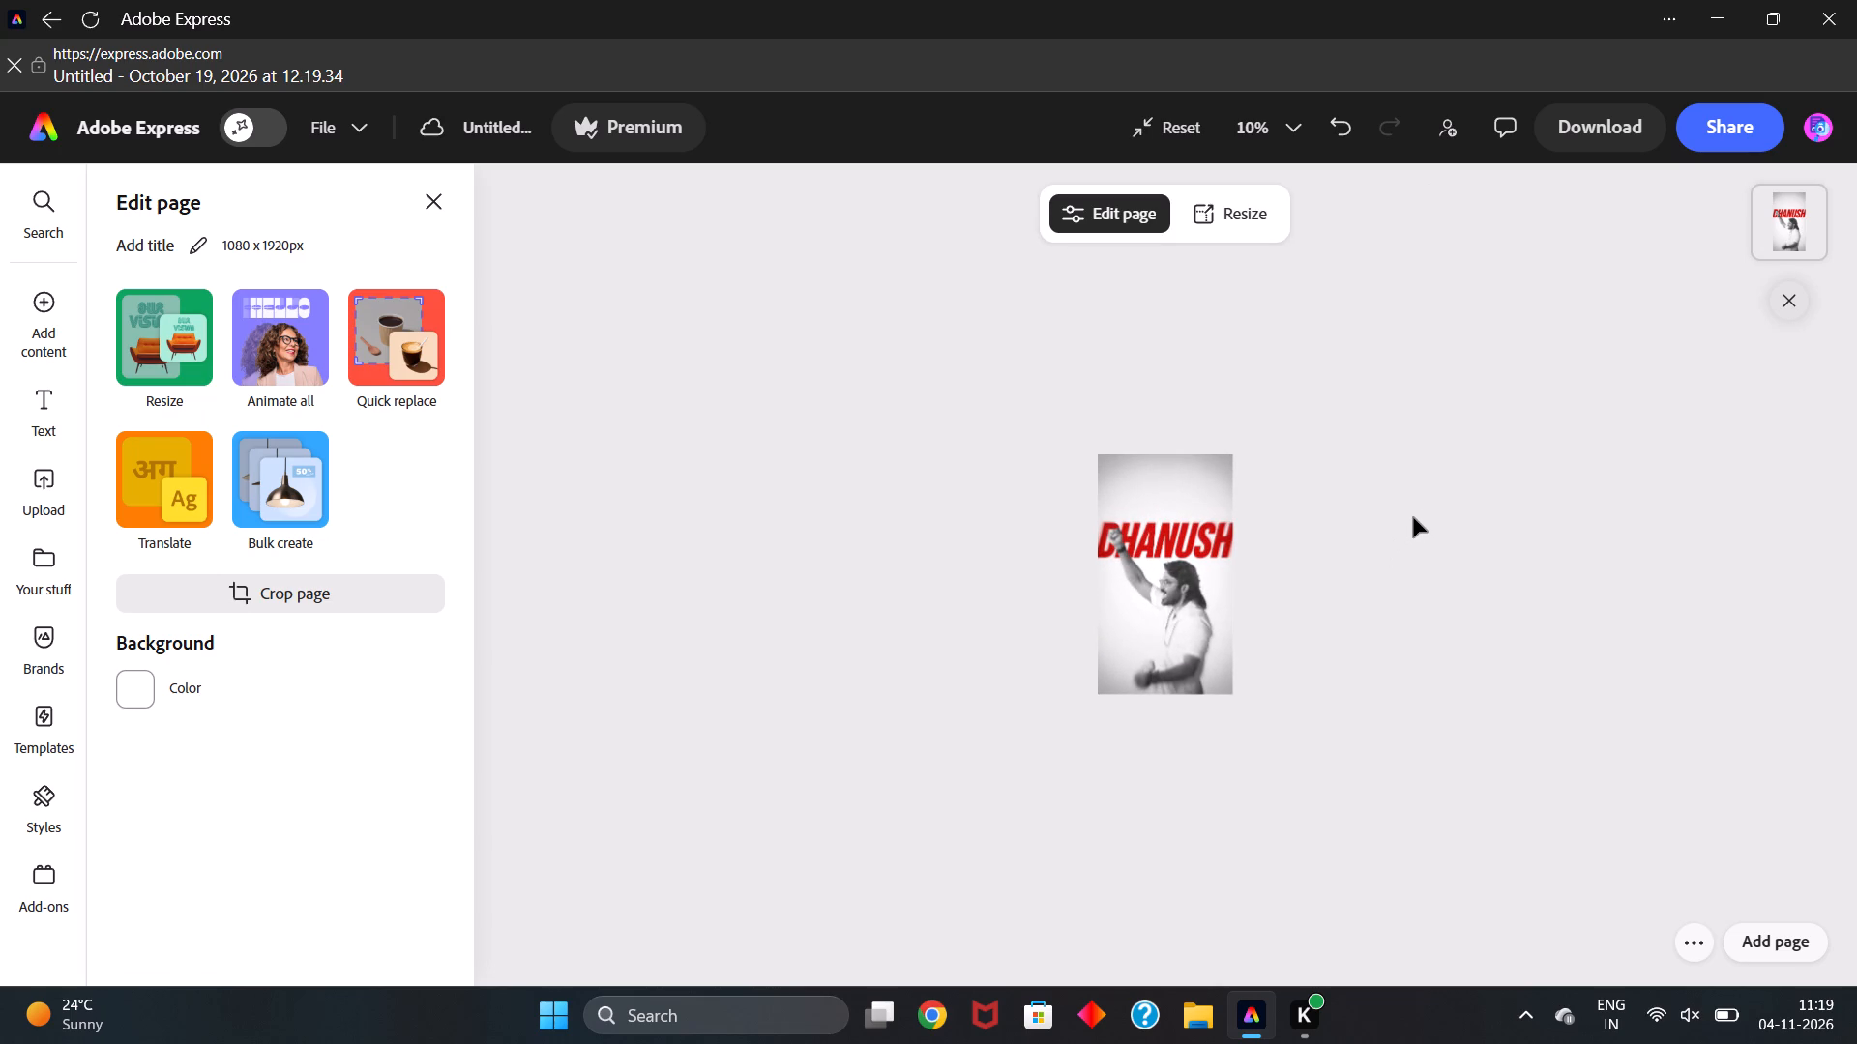
scroll(1427, 507, left, 2)
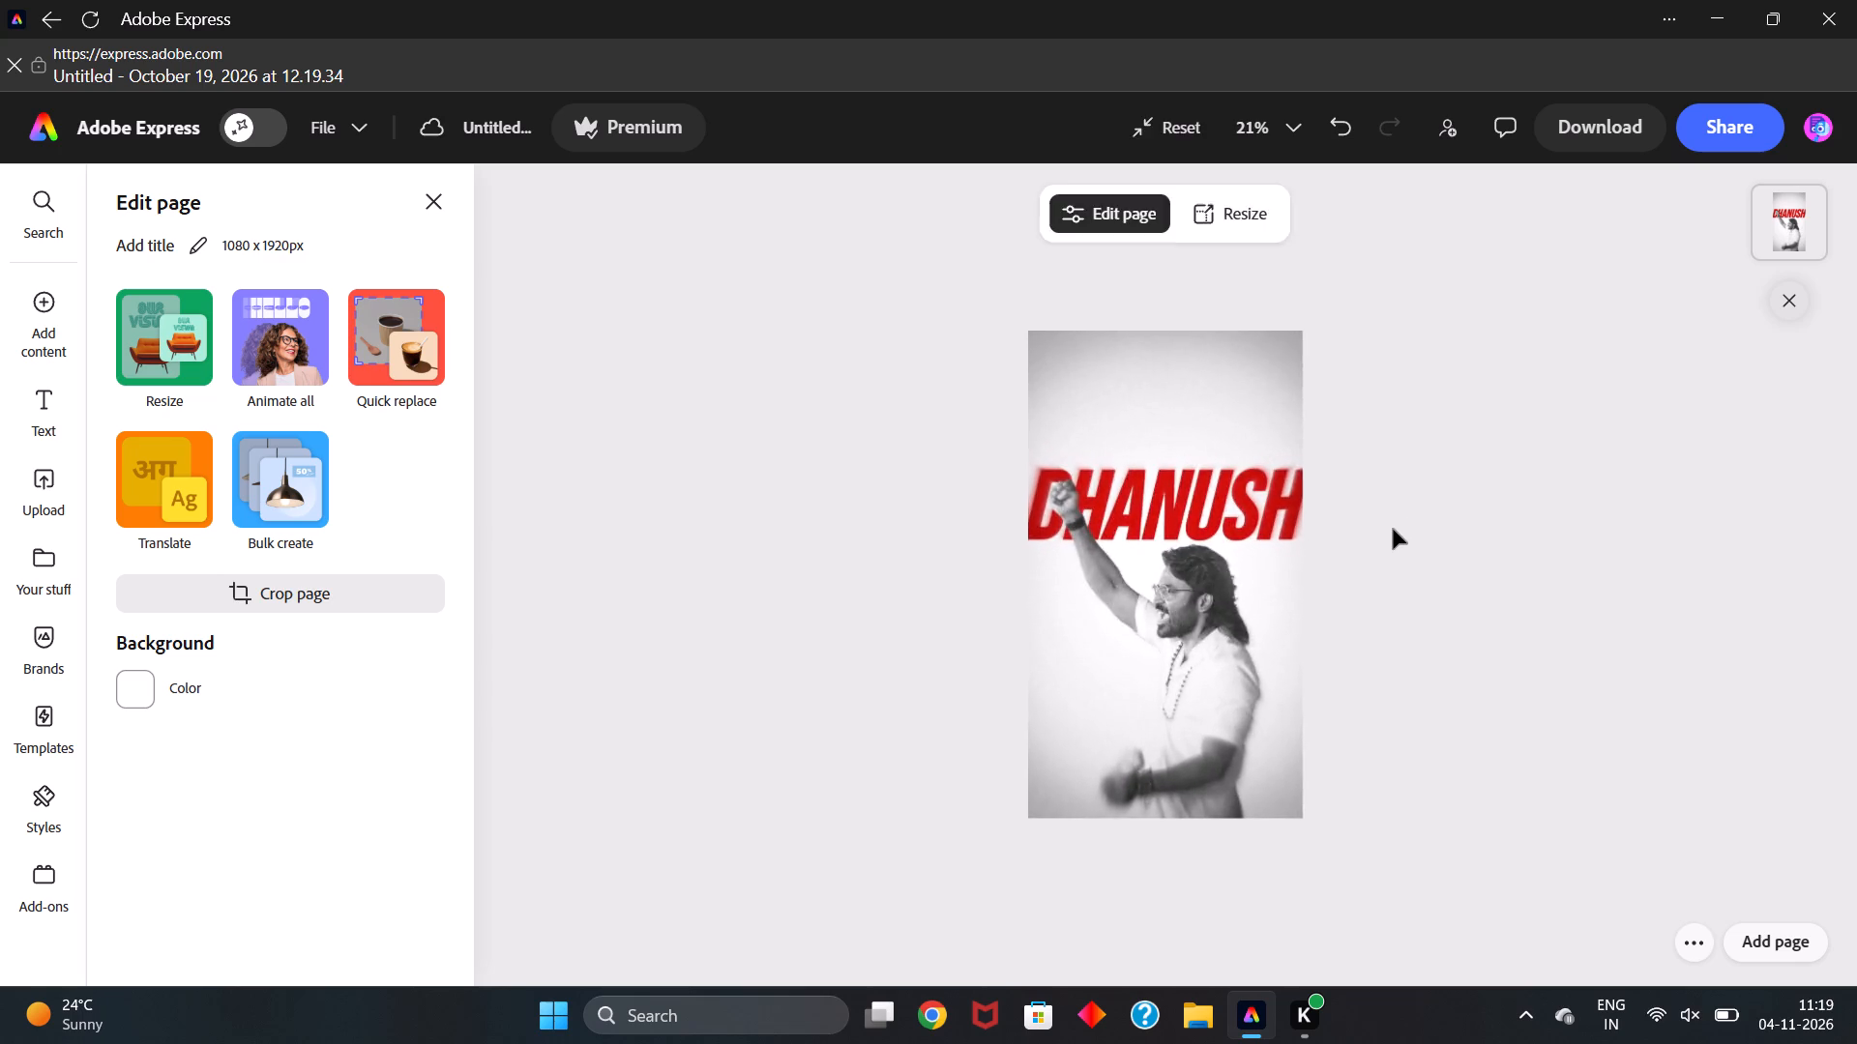